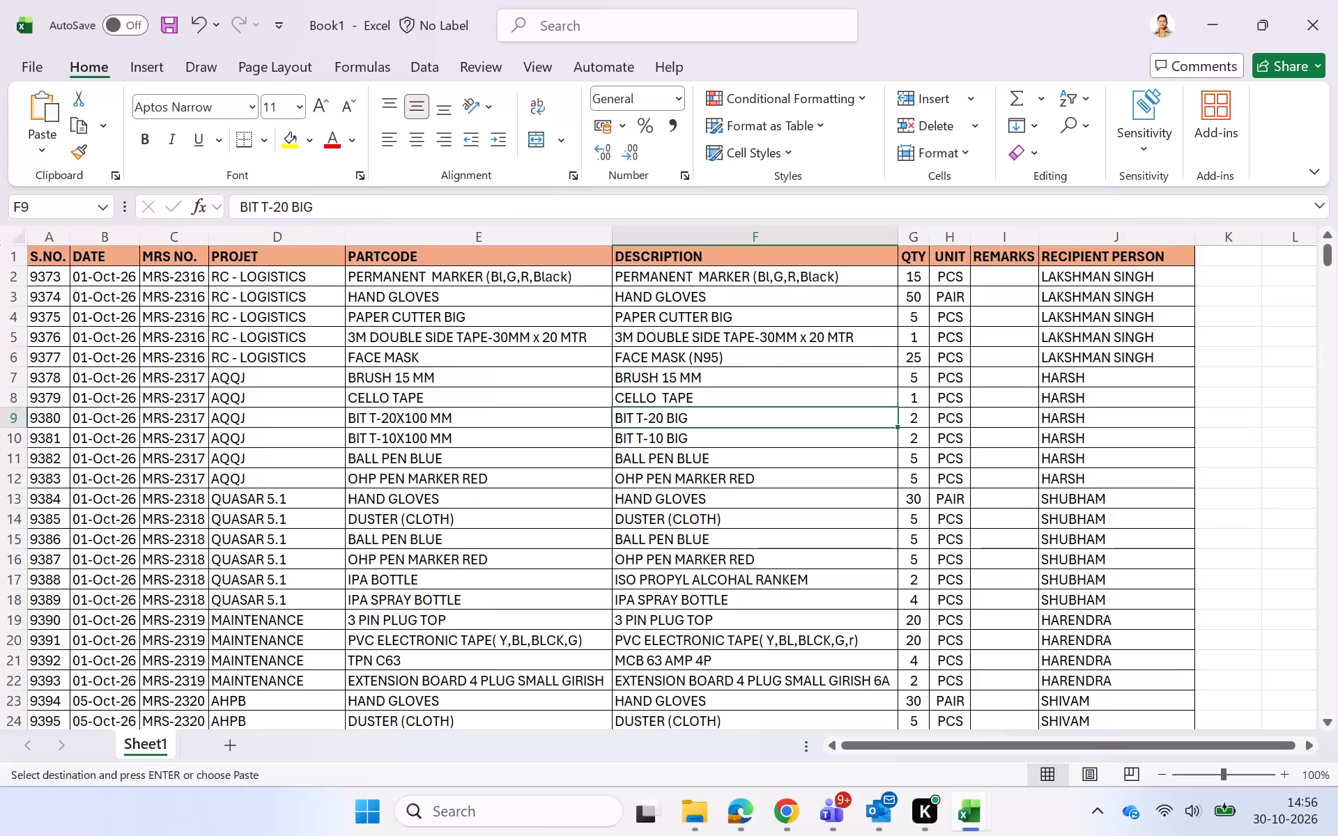
# Review the dashboard in the SUMMARY OCT 26 workbook and look through the MRS issue records in Book1.
pyautogui.click(755, 801)
pyautogui.click(1337, 0)
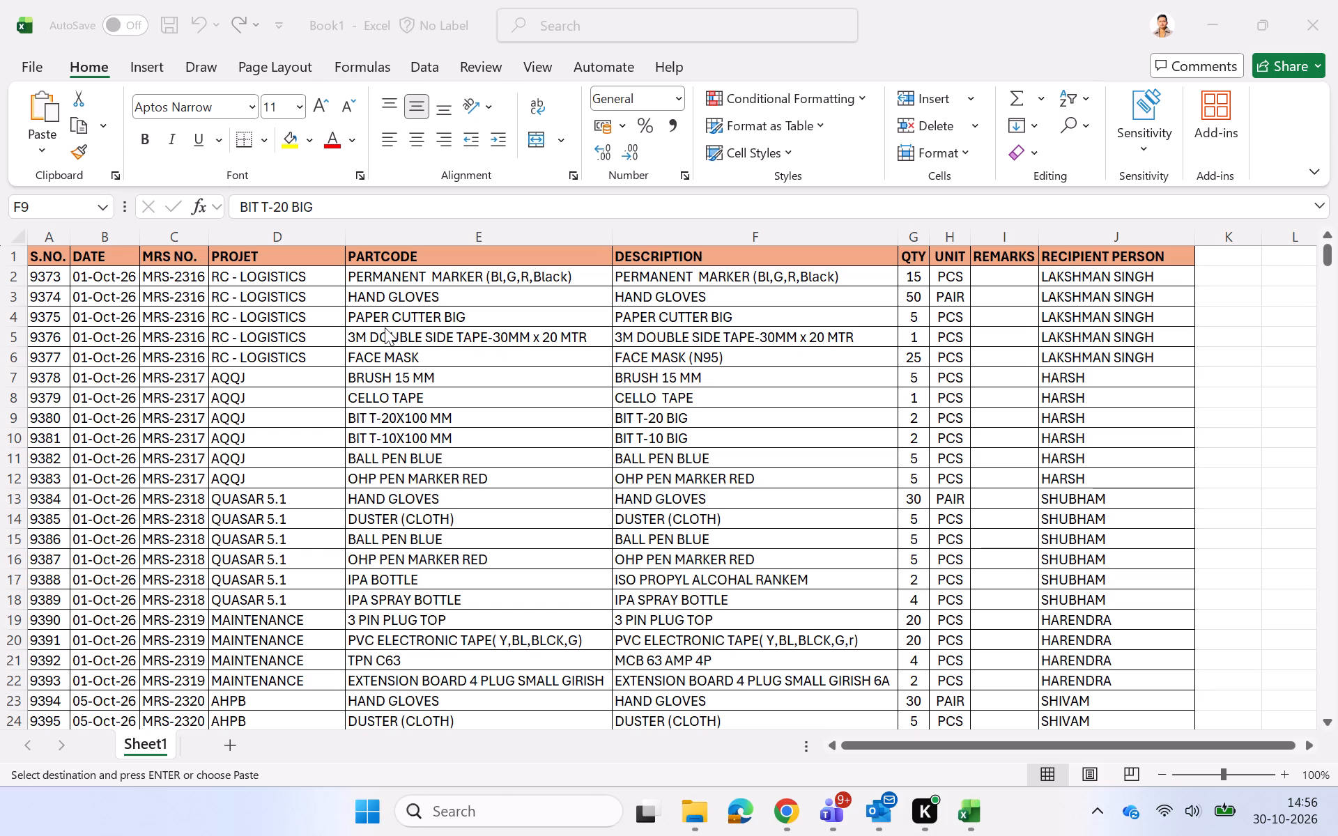
pyautogui.hotkey('alt', 'Tab')
pyautogui.hotkey('alt', 'Tab')
pyautogui.hotkey('alt', 'Tab')
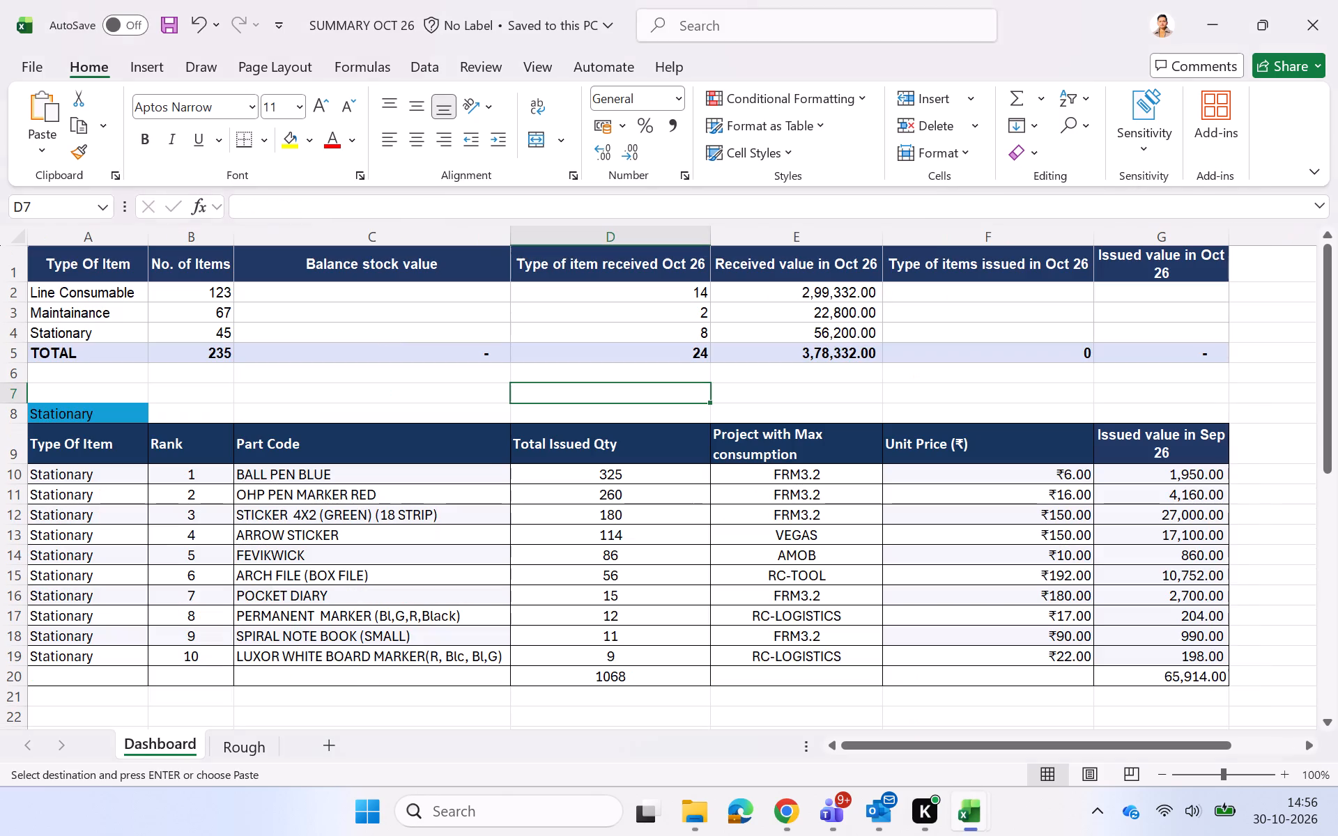
pyautogui.click(376, 385)
pyautogui.hotkey('alt', 'Tab')
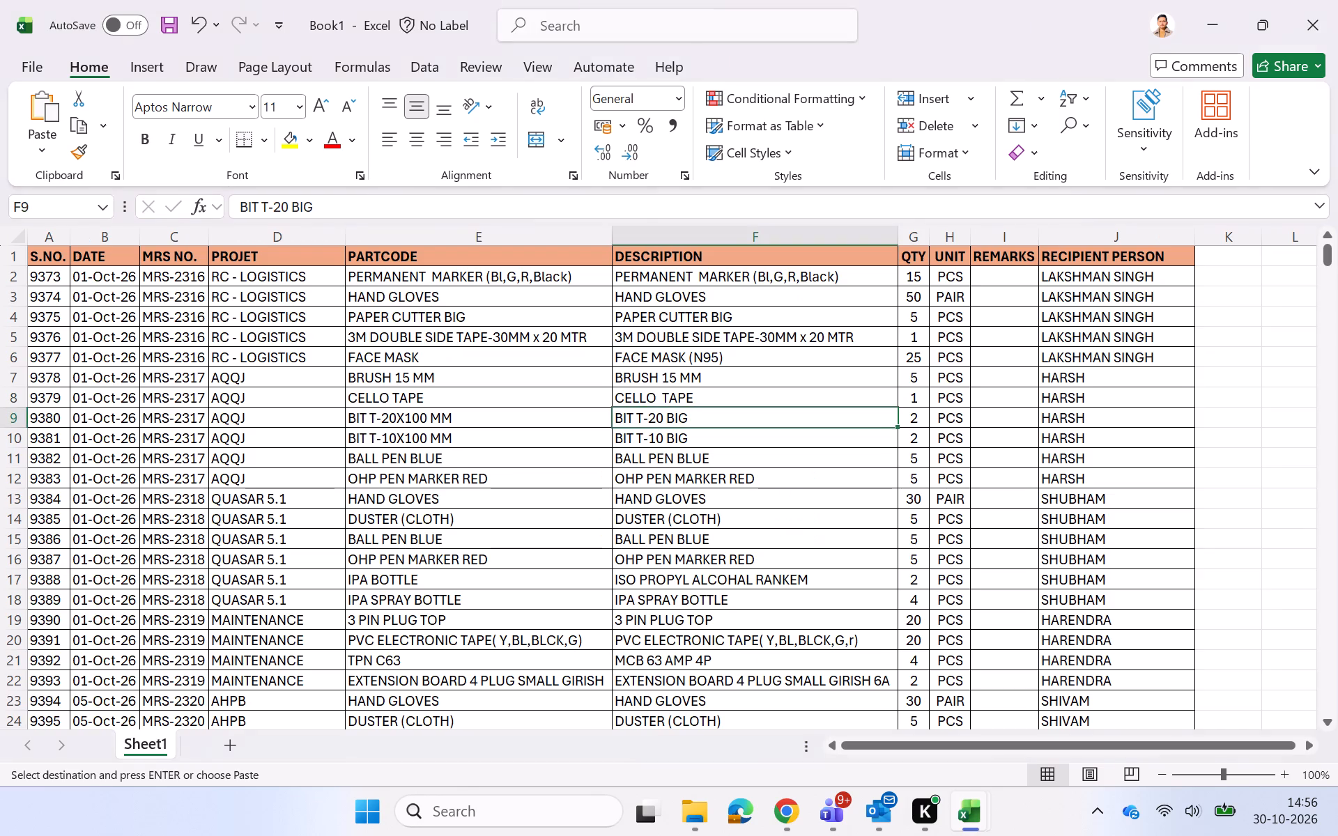
pyautogui.hscroll(1, 376, 385)
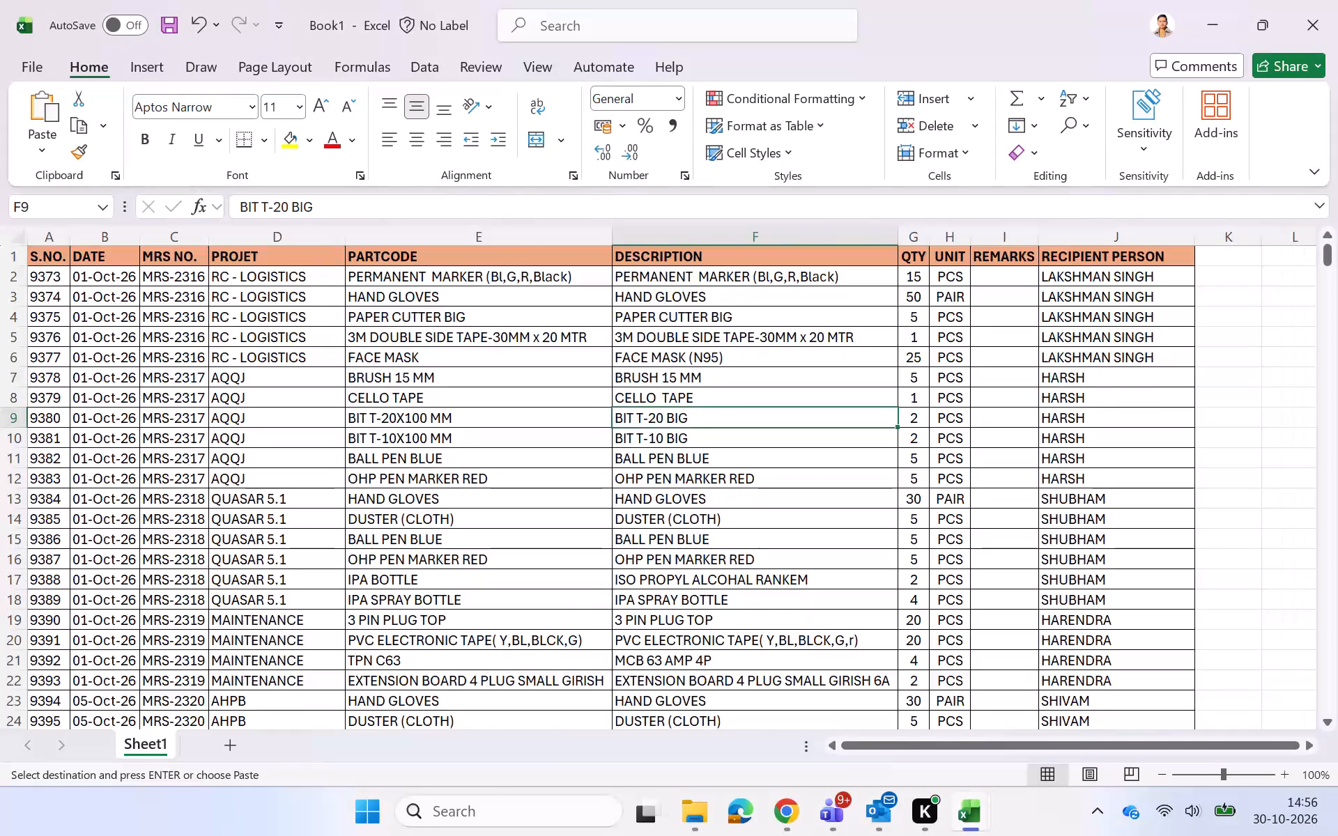
pyautogui.scroll(-10, 318, 456)
pyautogui.scroll(2, 318, 456)
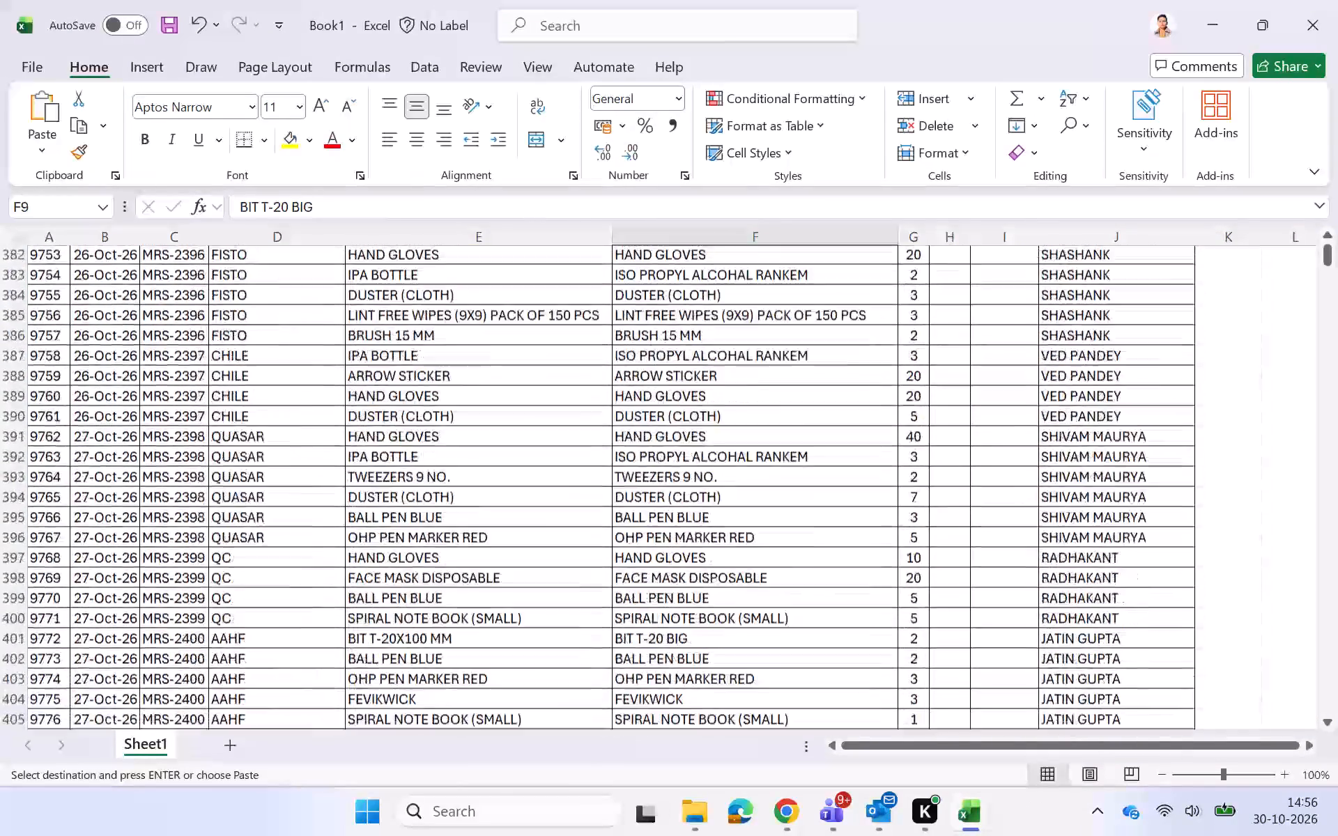
pyautogui.scroll(19, 318, 456)
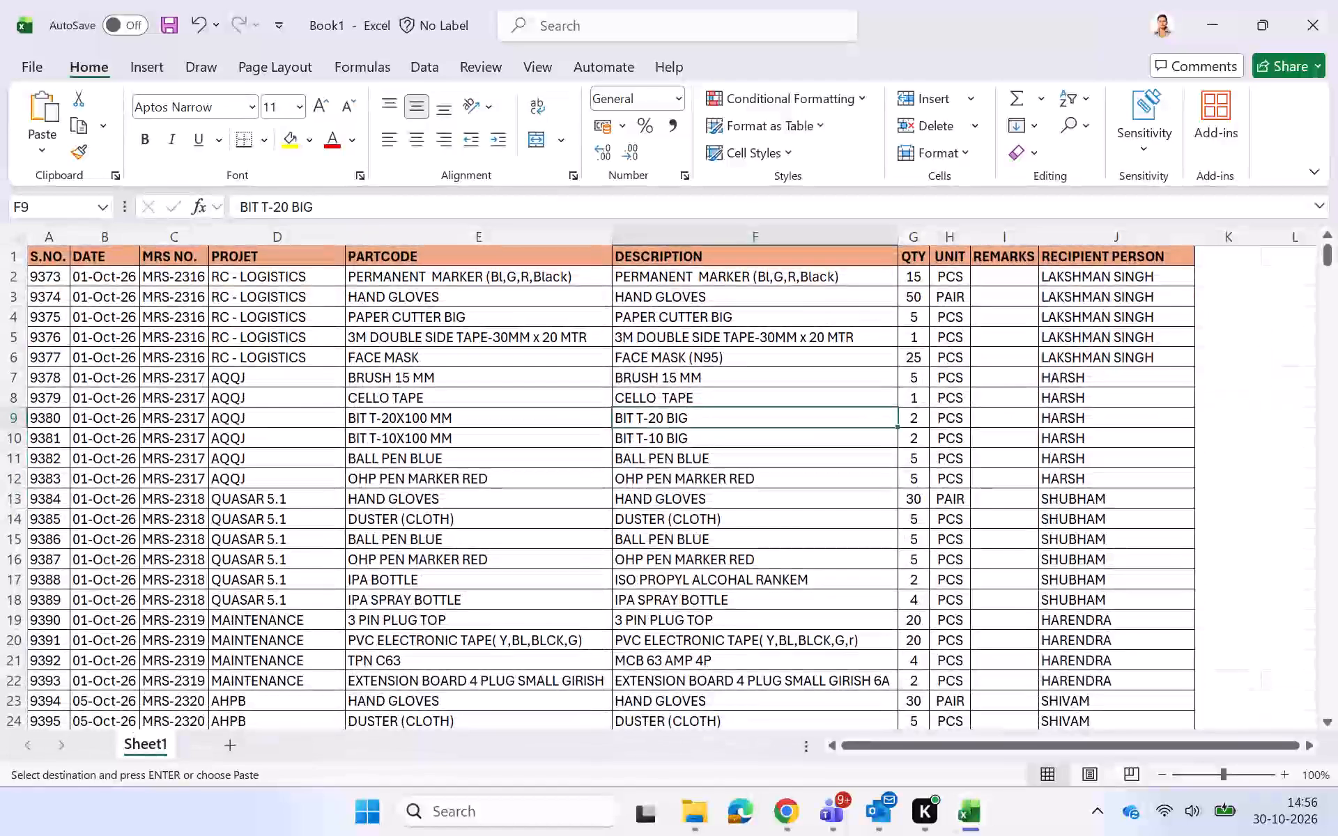
# Rename the REMARKS header in cell I1 as TYPE.
pyautogui.click(1000, 264)
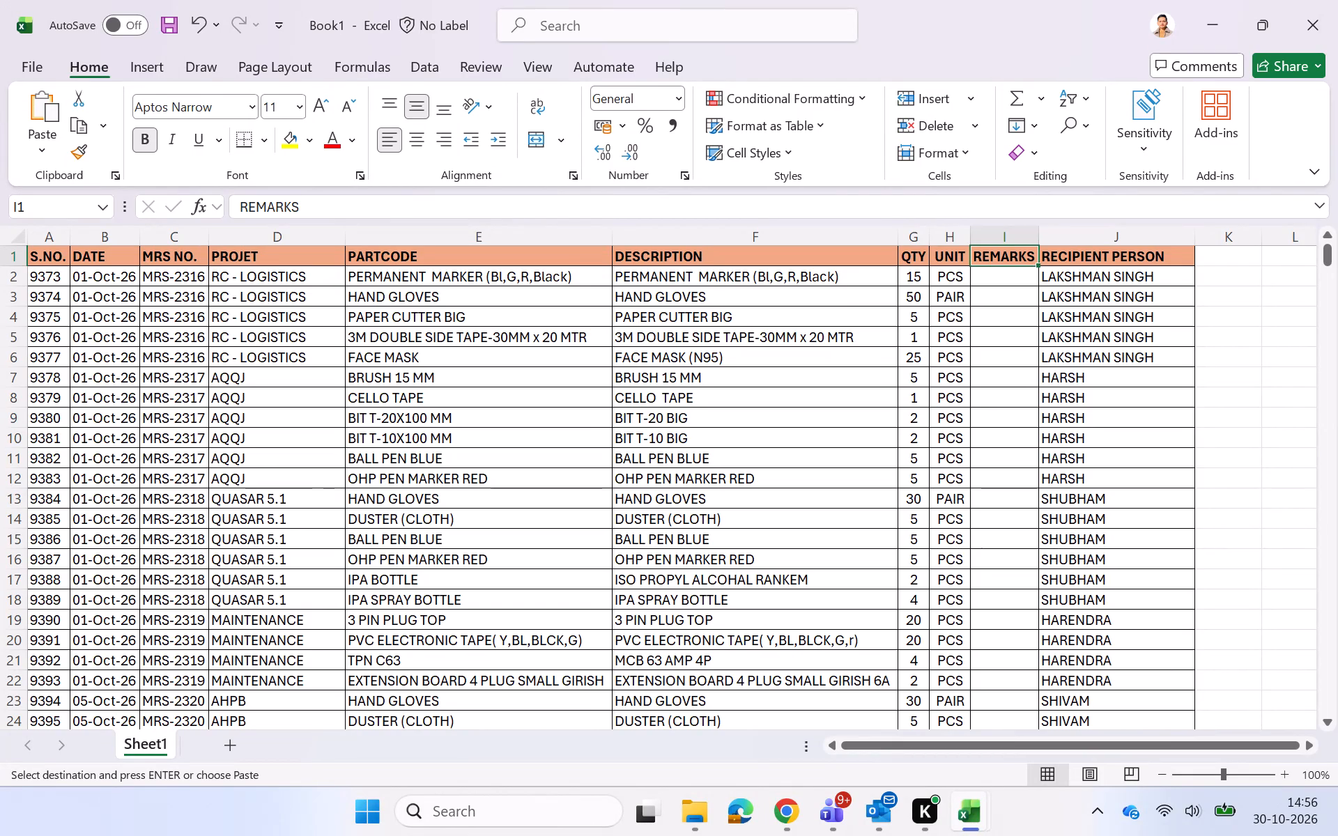
pyautogui.write('LINE')
pyautogui.press('Delete')
pyautogui.press('BackSpace')
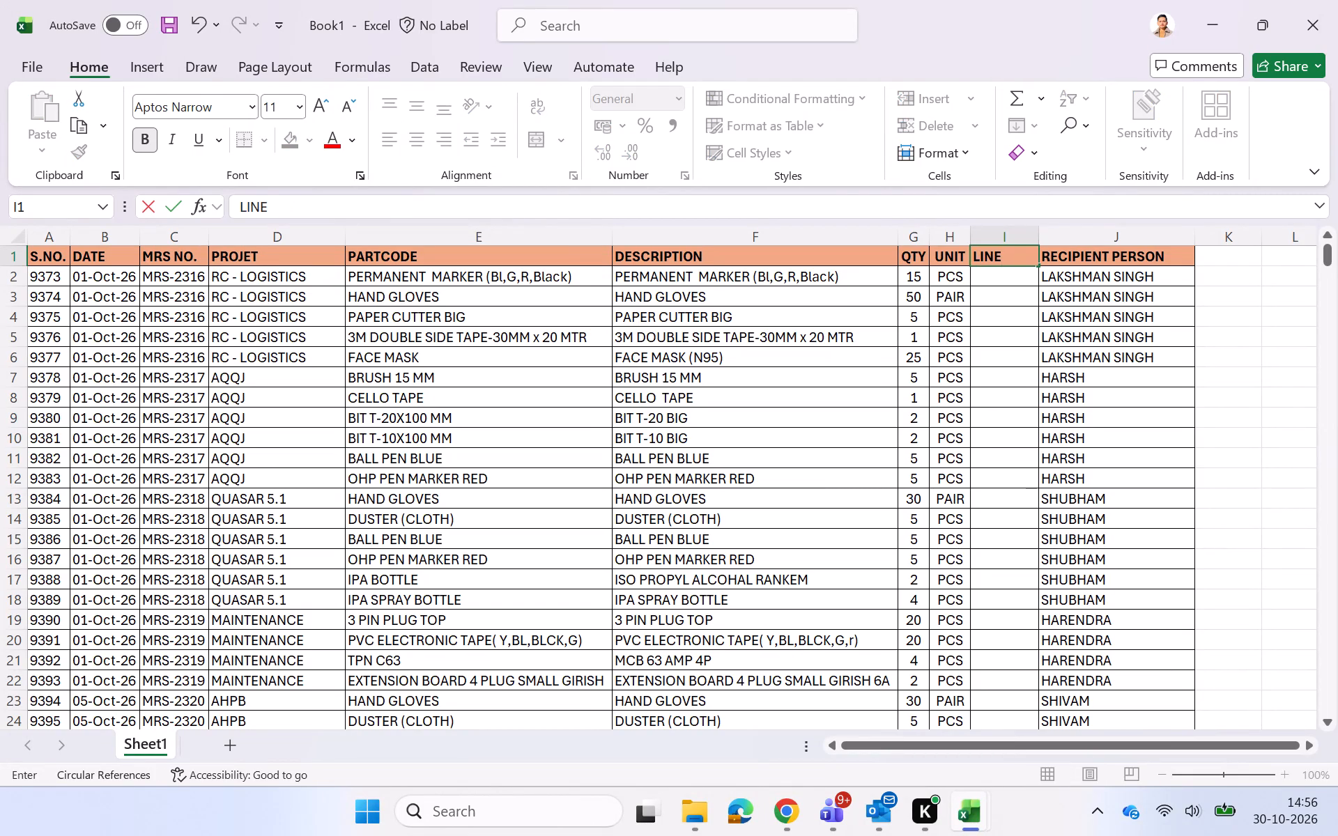
pyautogui.press('BackSpace')
pyautogui.press('BackSpace')
pyautogui.press('BackSpace')
pyautogui.write('TYPE')
pyautogui.press('Return')
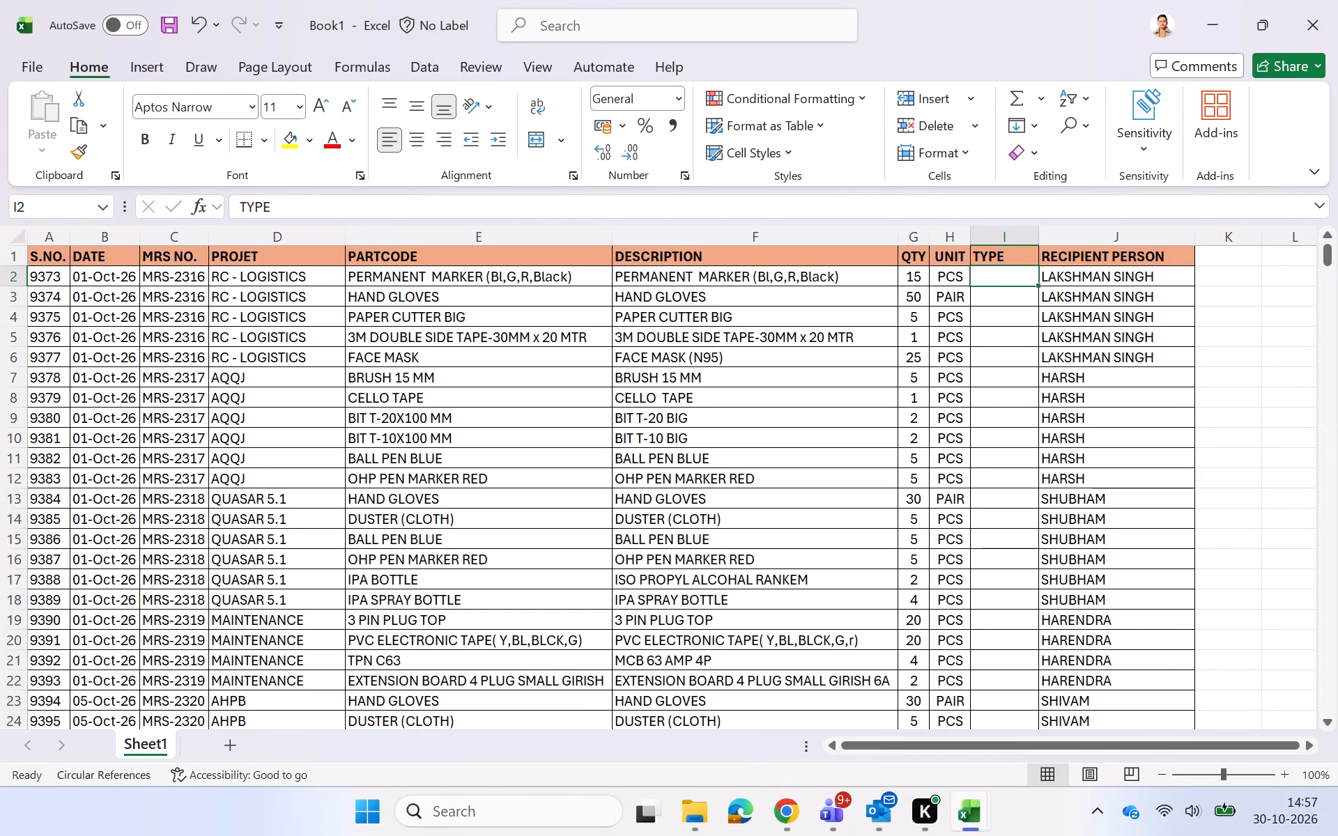
# Enter in I2 a VLOOKUP of @E:E against columns C:E of Master Inventory in General Stationary items, returning column 3 with exact match 0.
pyautogui.write('=V')
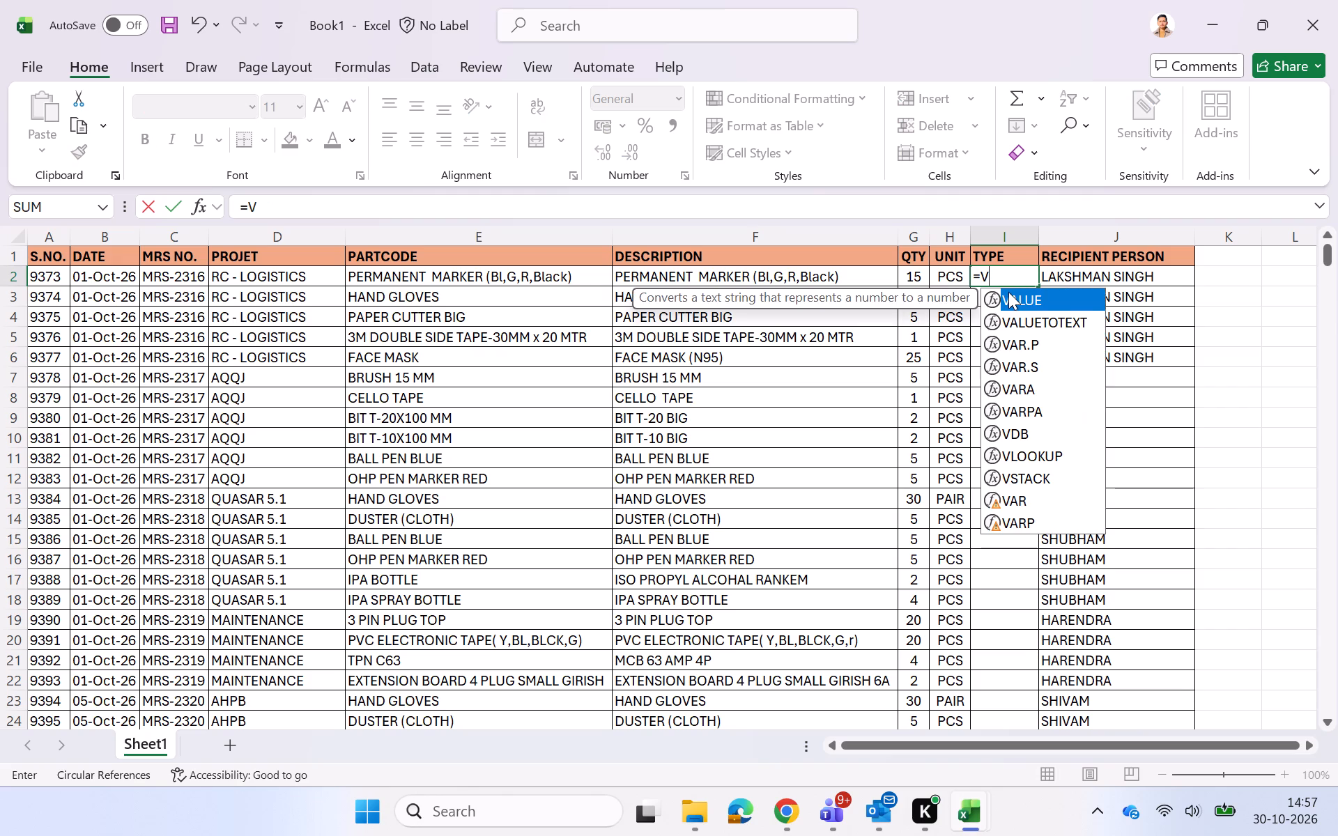
pyautogui.press('l')
pyautogui.press('Tab')
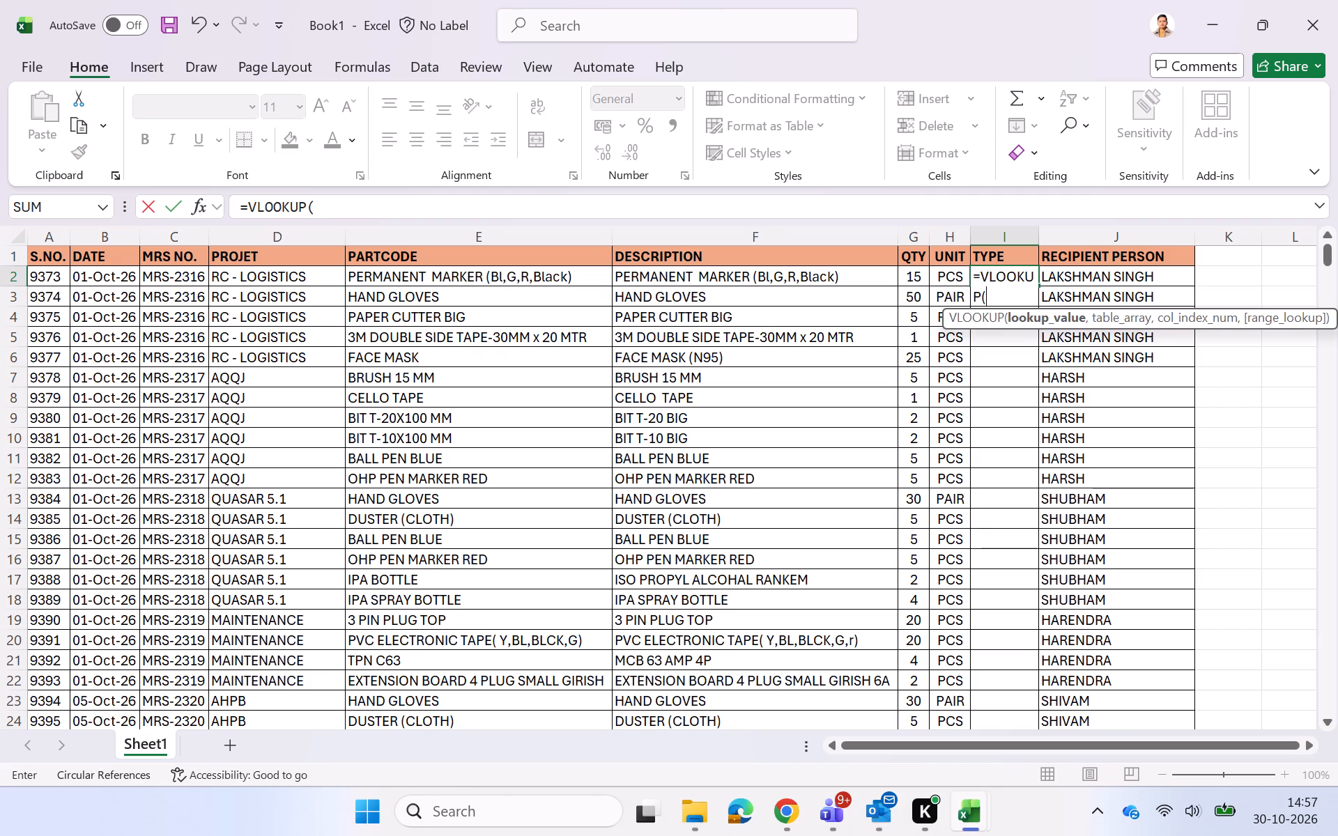
pyautogui.click(417, 238)
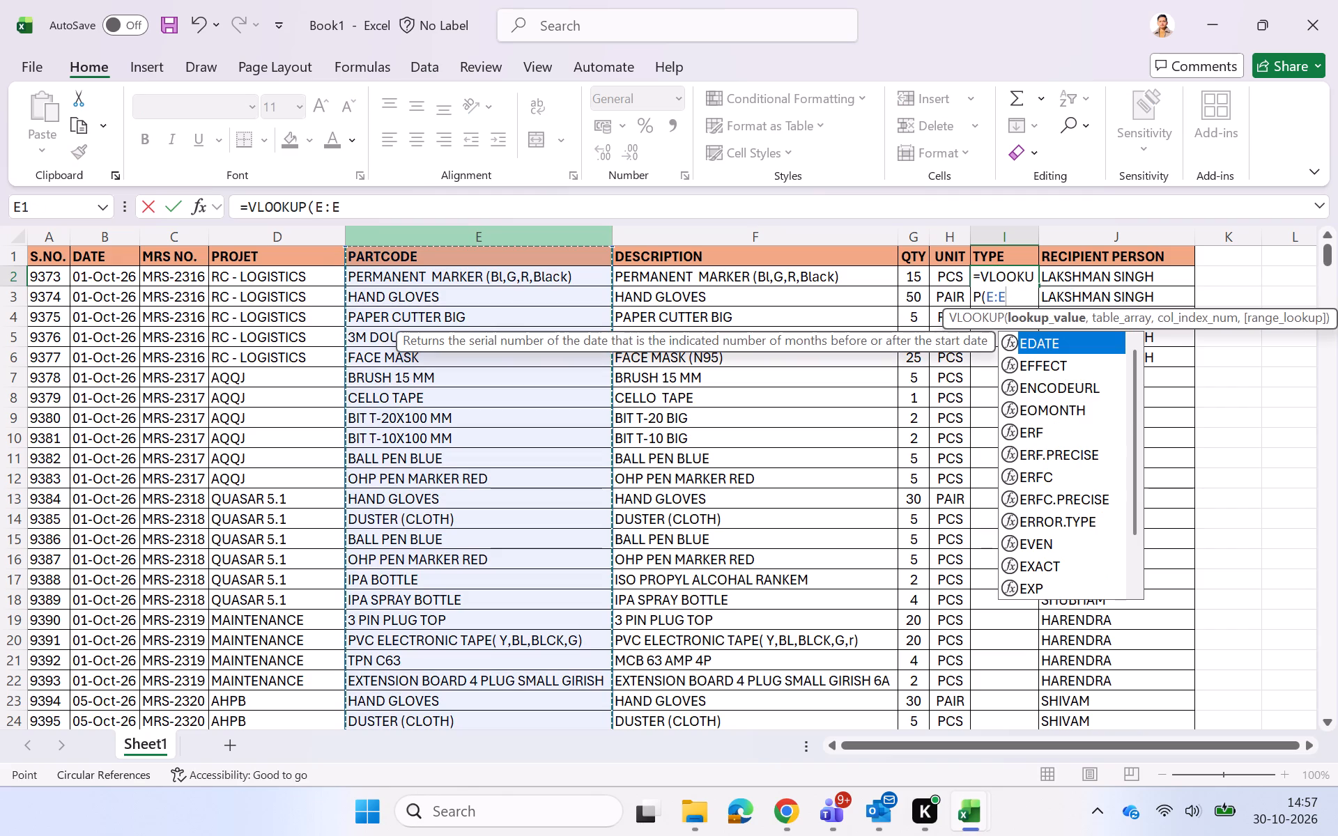
pyautogui.press(',')
pyautogui.hotkey('alt', 'Tab')
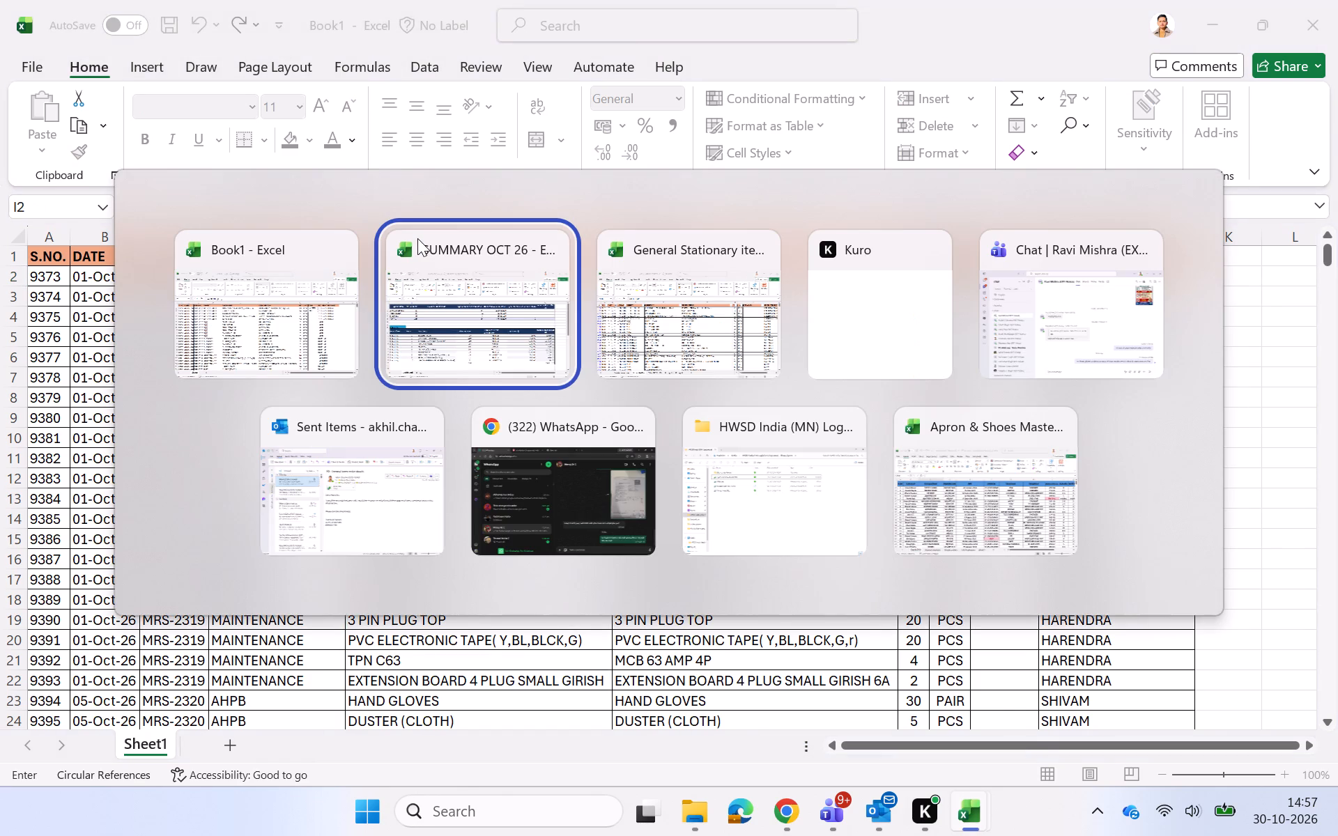
pyautogui.hotkey('alt', 'Tab')
pyautogui.click(153, 757)
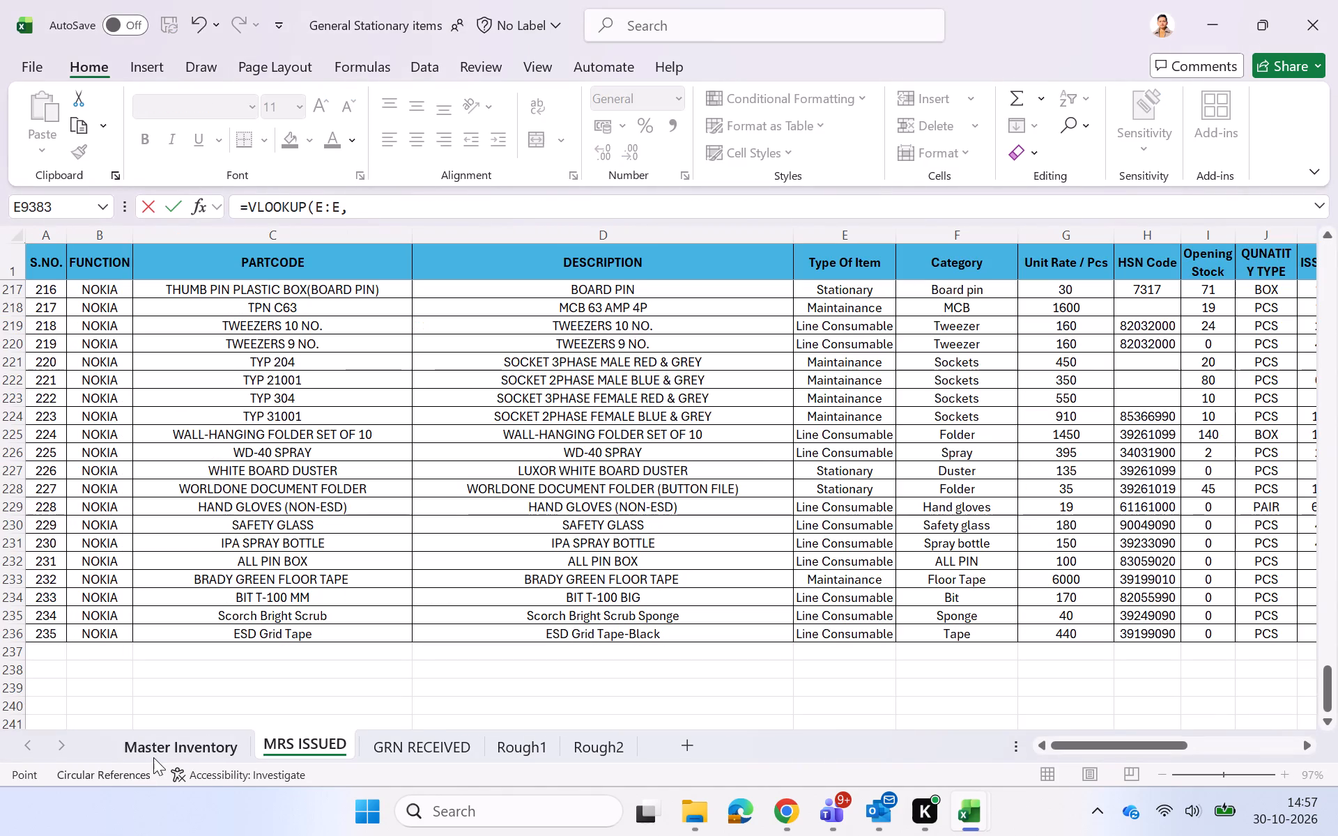
pyautogui.click(290, 230)
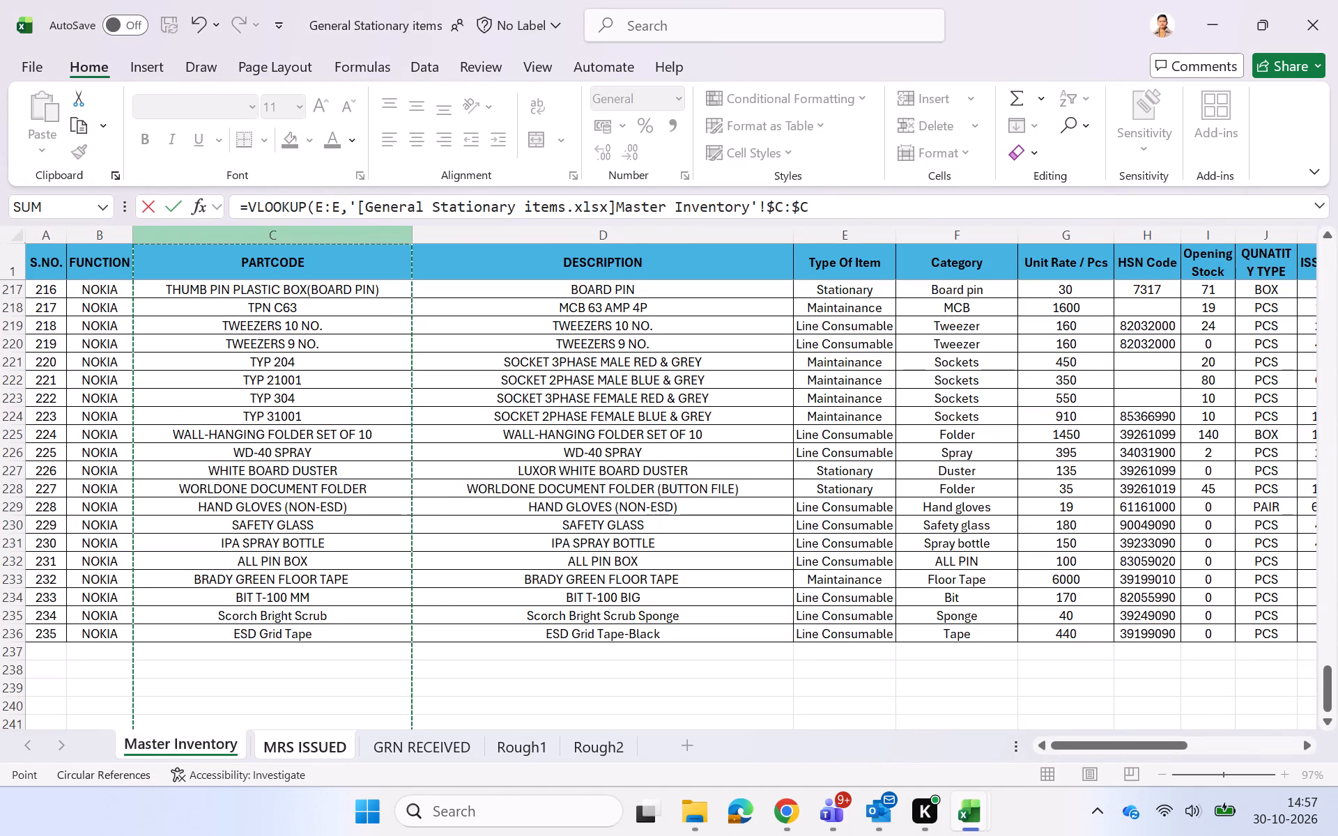
pyautogui.hotkey('shift', 'Right')
pyautogui.hotkey('shift', 'Right')
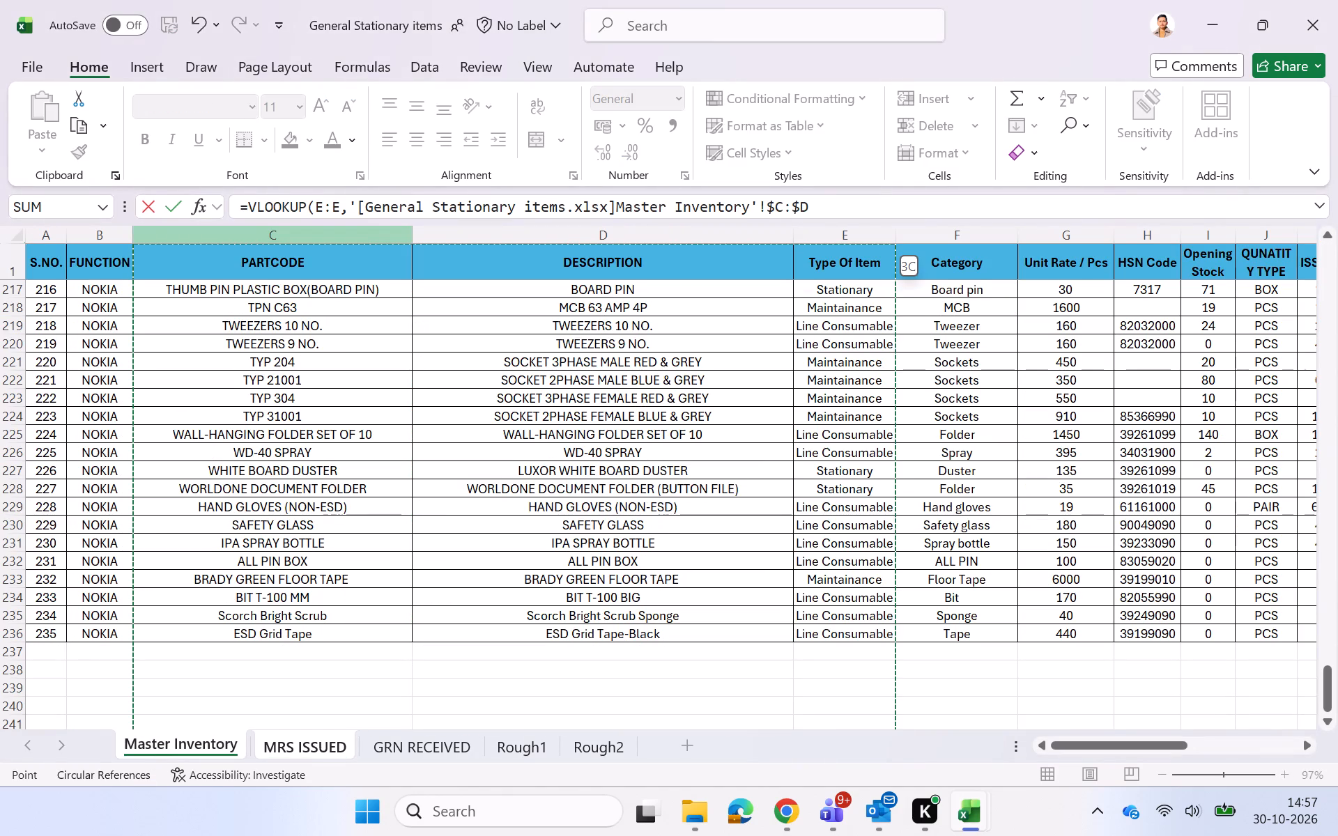
pyautogui.write(',3,0')
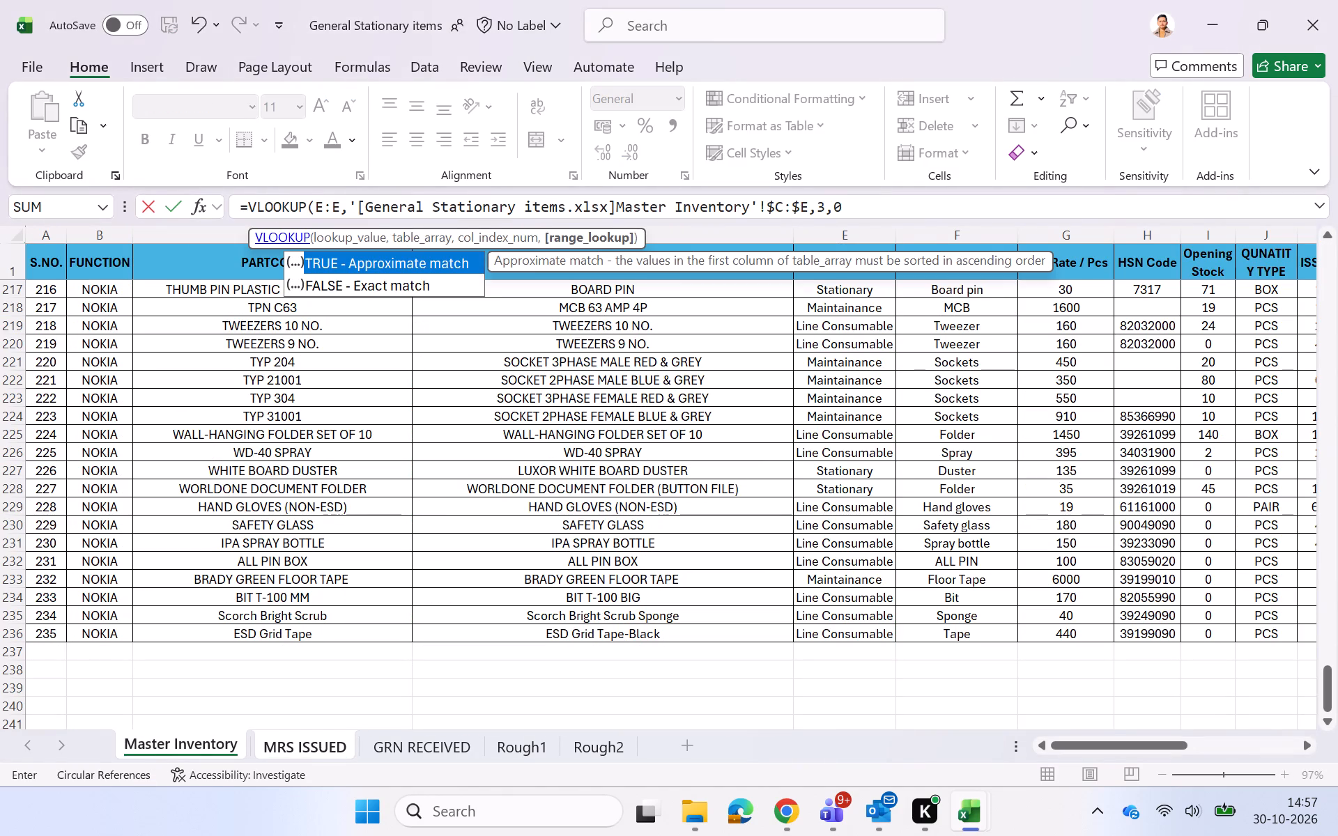
pyautogui.hotkey('shift', ')')
pyautogui.press('Return')
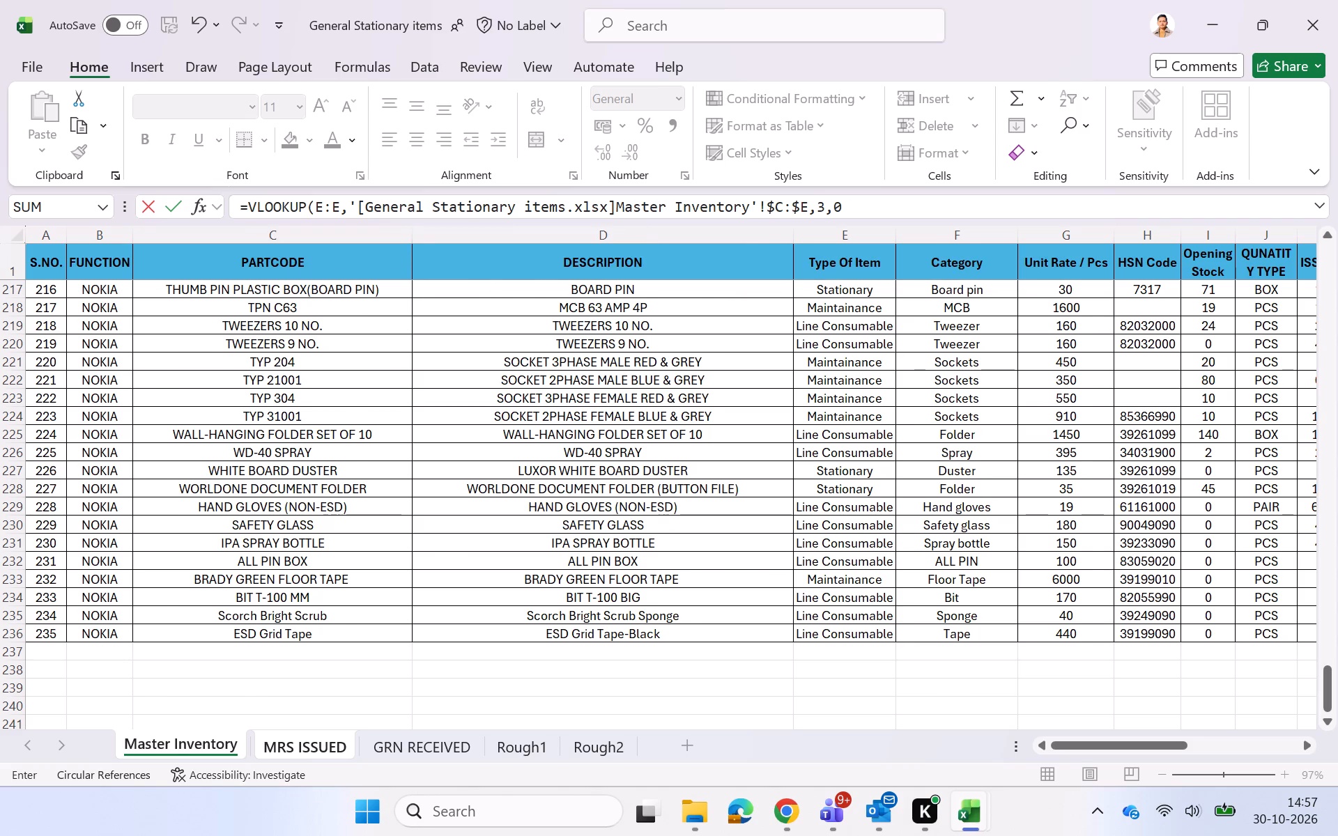
pyautogui.click(732, 507)
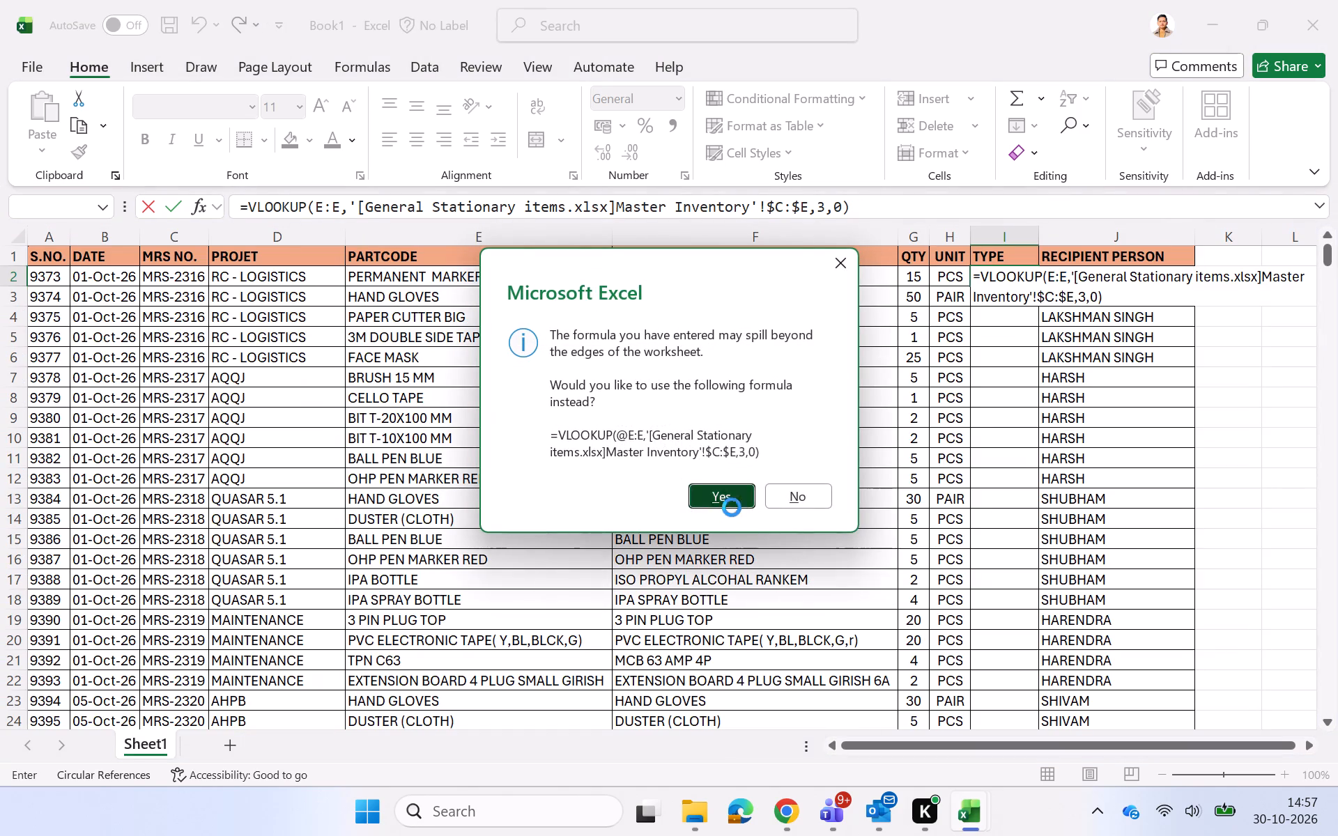
# Fill the TYPE lookup formula from I2 down to the last record and autofit column I's width.
pyautogui.click(1011, 272)
pyautogui.doubleClick(1038, 284)
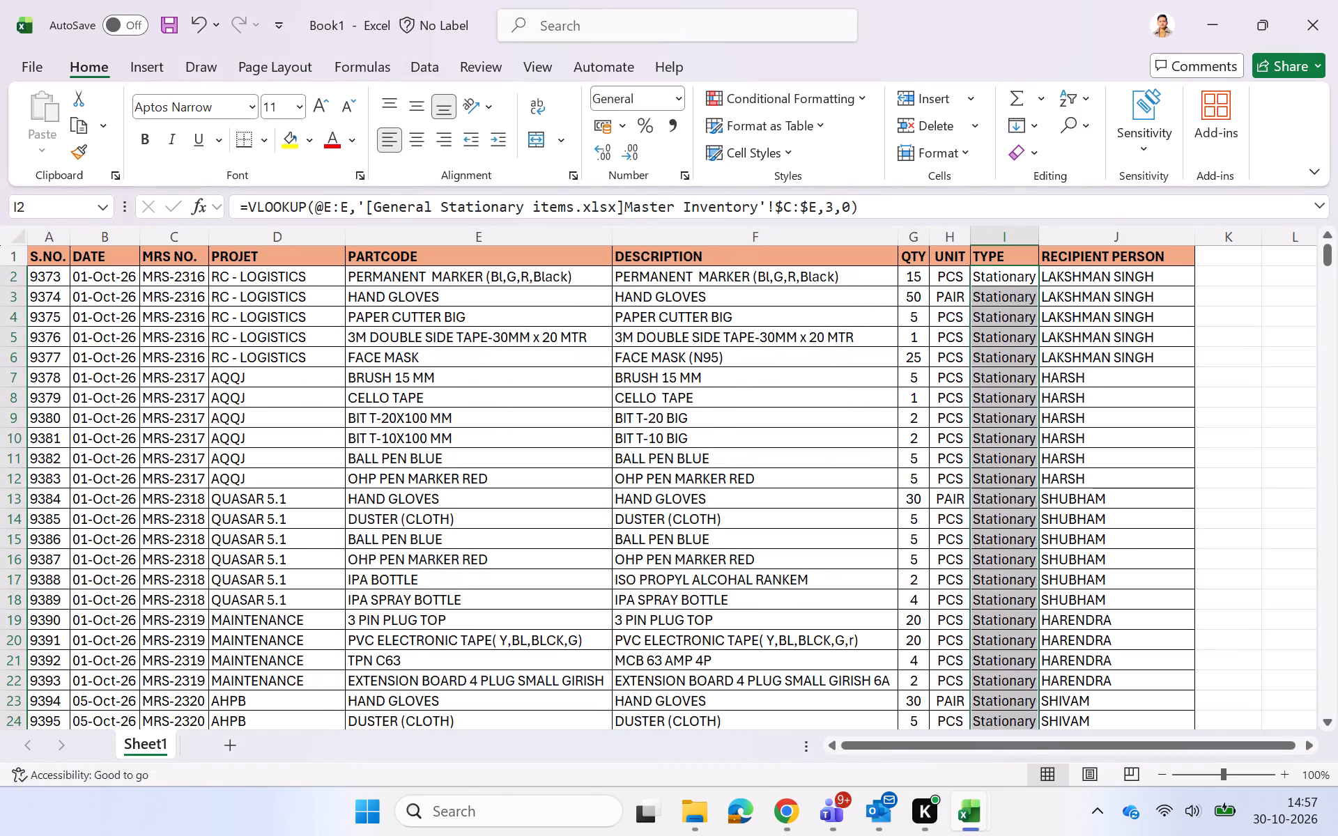
pyautogui.doubleClick(1041, 234)
pyautogui.scroll(-9, 909, 522)
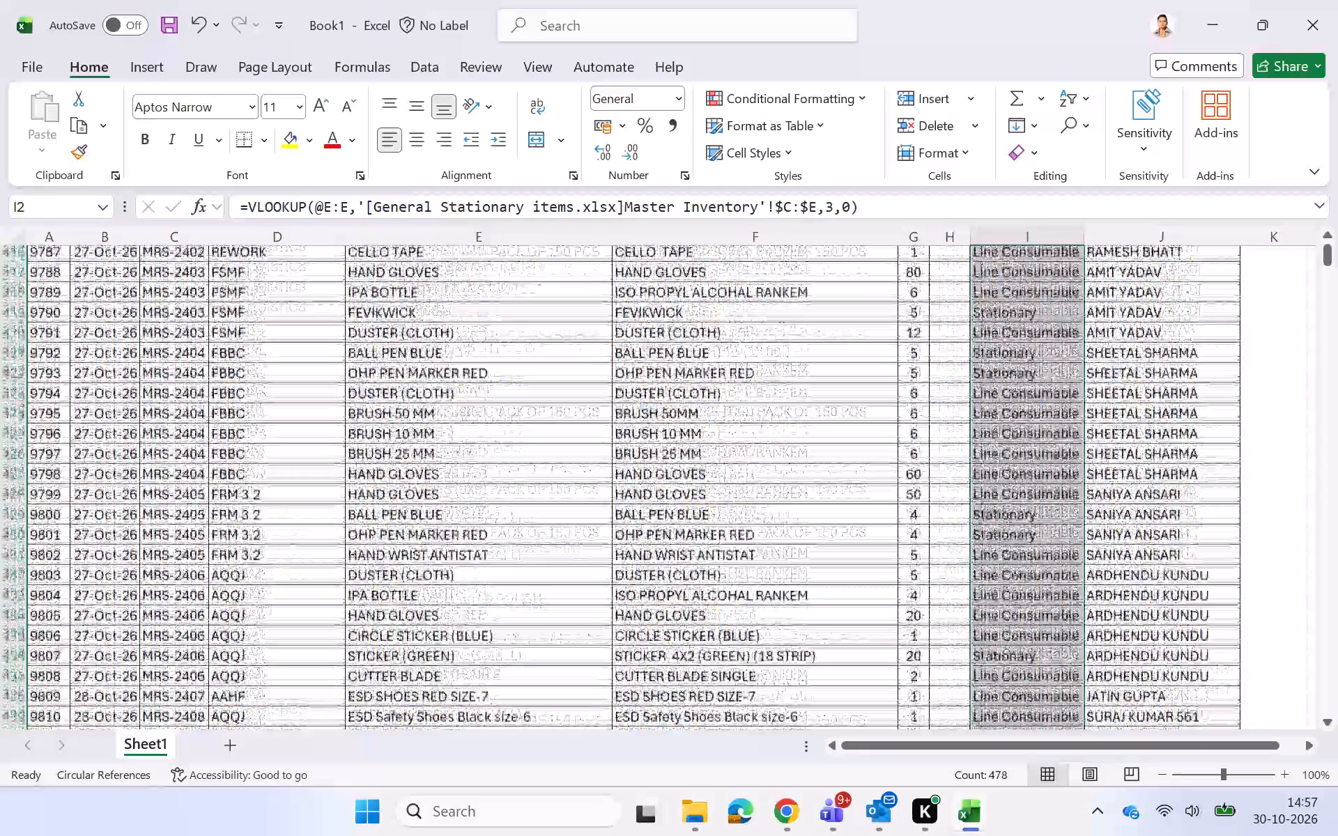
pyautogui.scroll(20, 909, 522)
pyautogui.scroll(11, 909, 522)
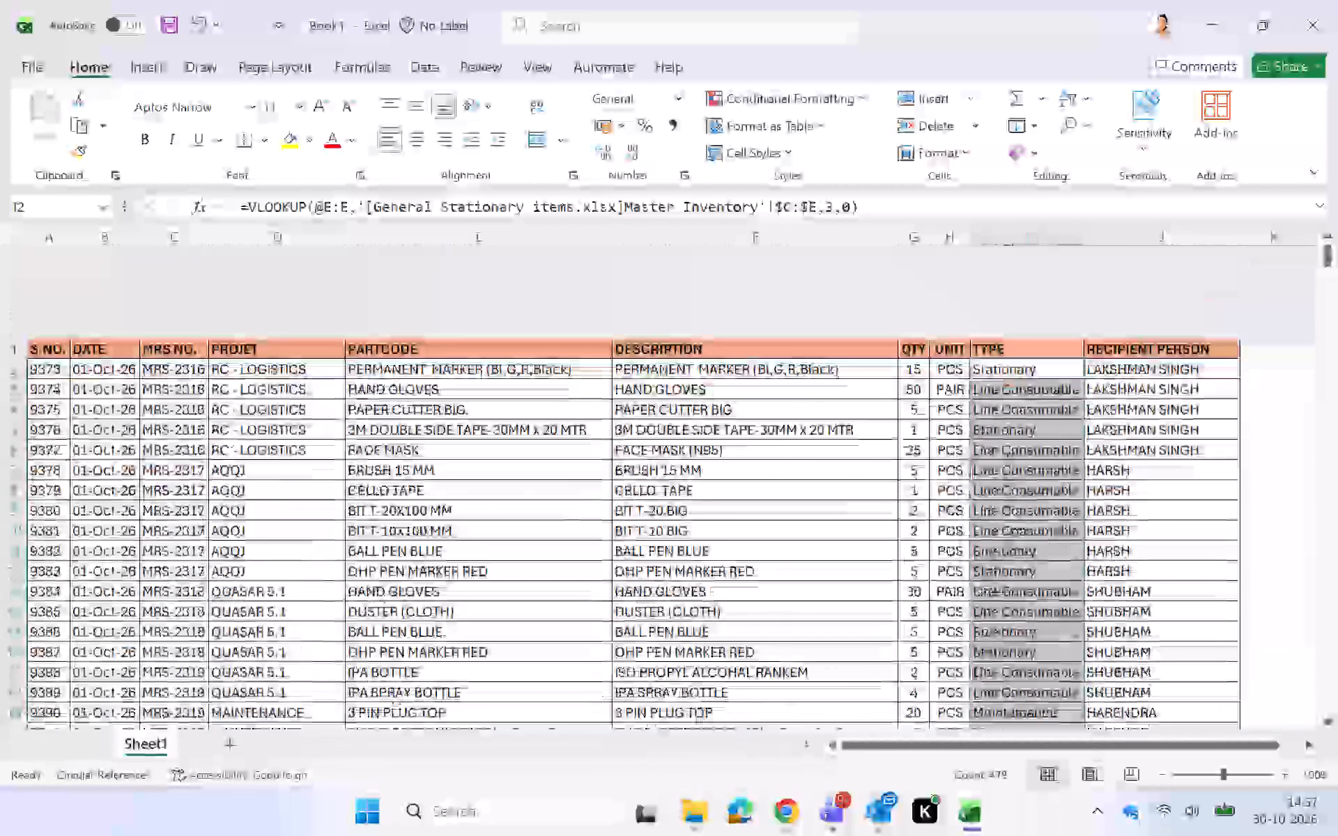
# Turn on filters for the header row of the issue records.
pyautogui.click(994, 254)
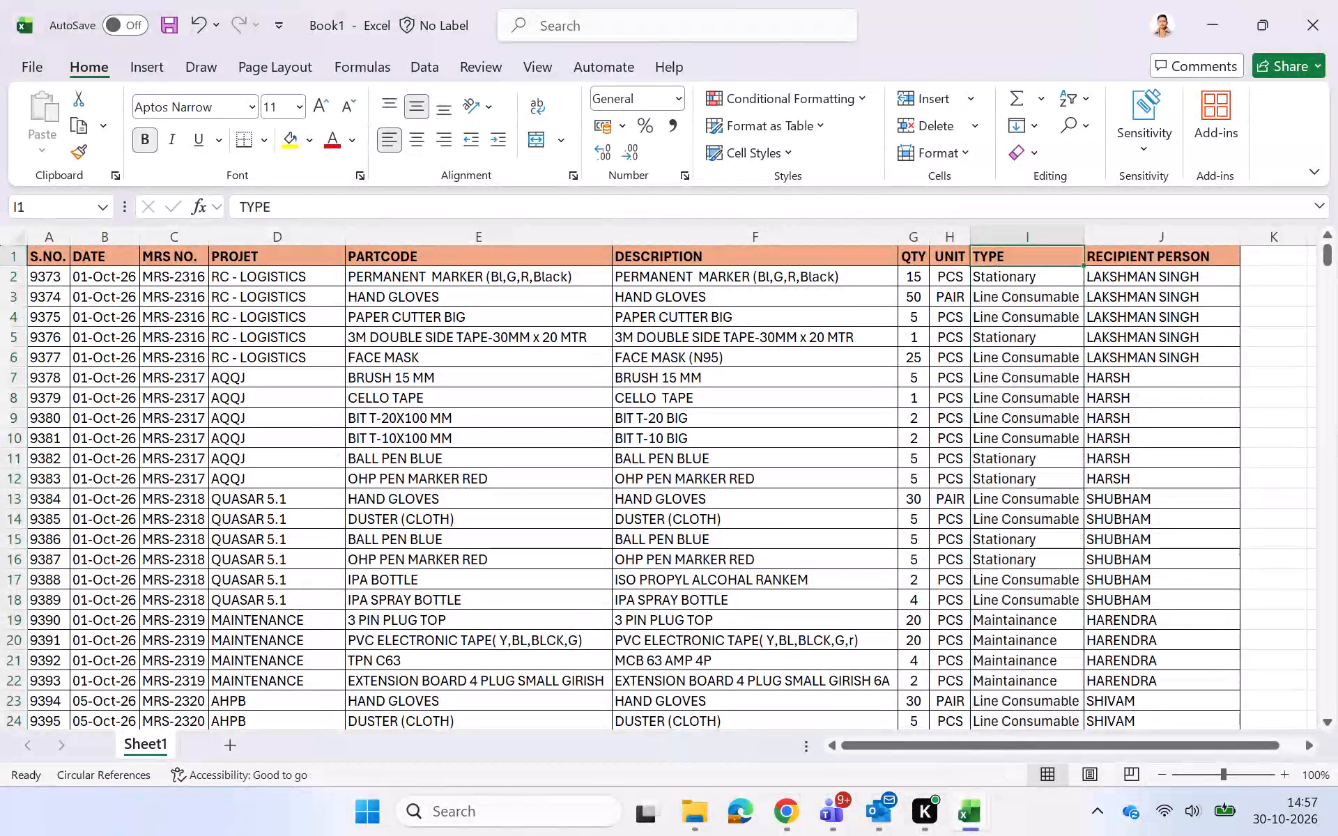
pyautogui.hotkey('ctrl', 'shift', 'l')
pyautogui.click(1075, 254)
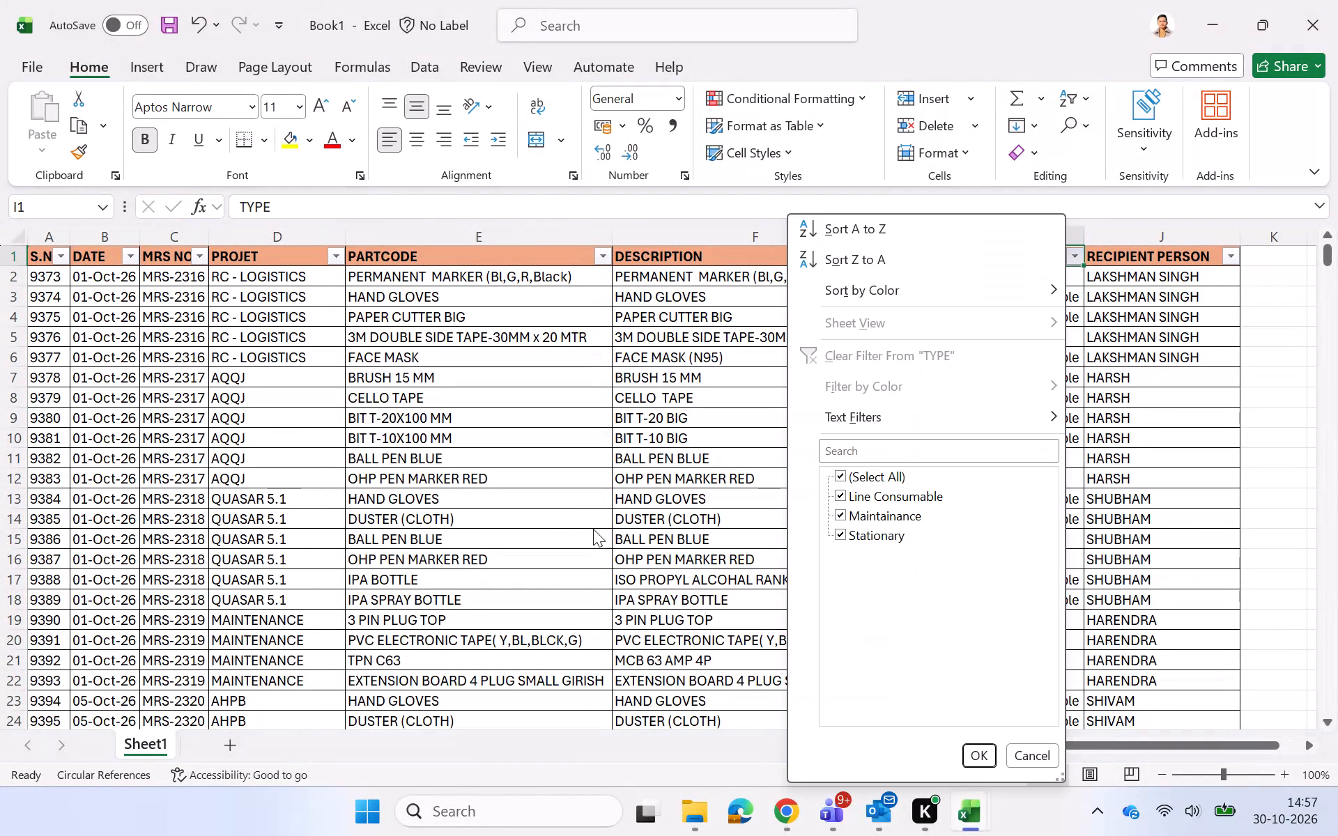
pyautogui.click(576, 511)
pyautogui.click(576, 511)
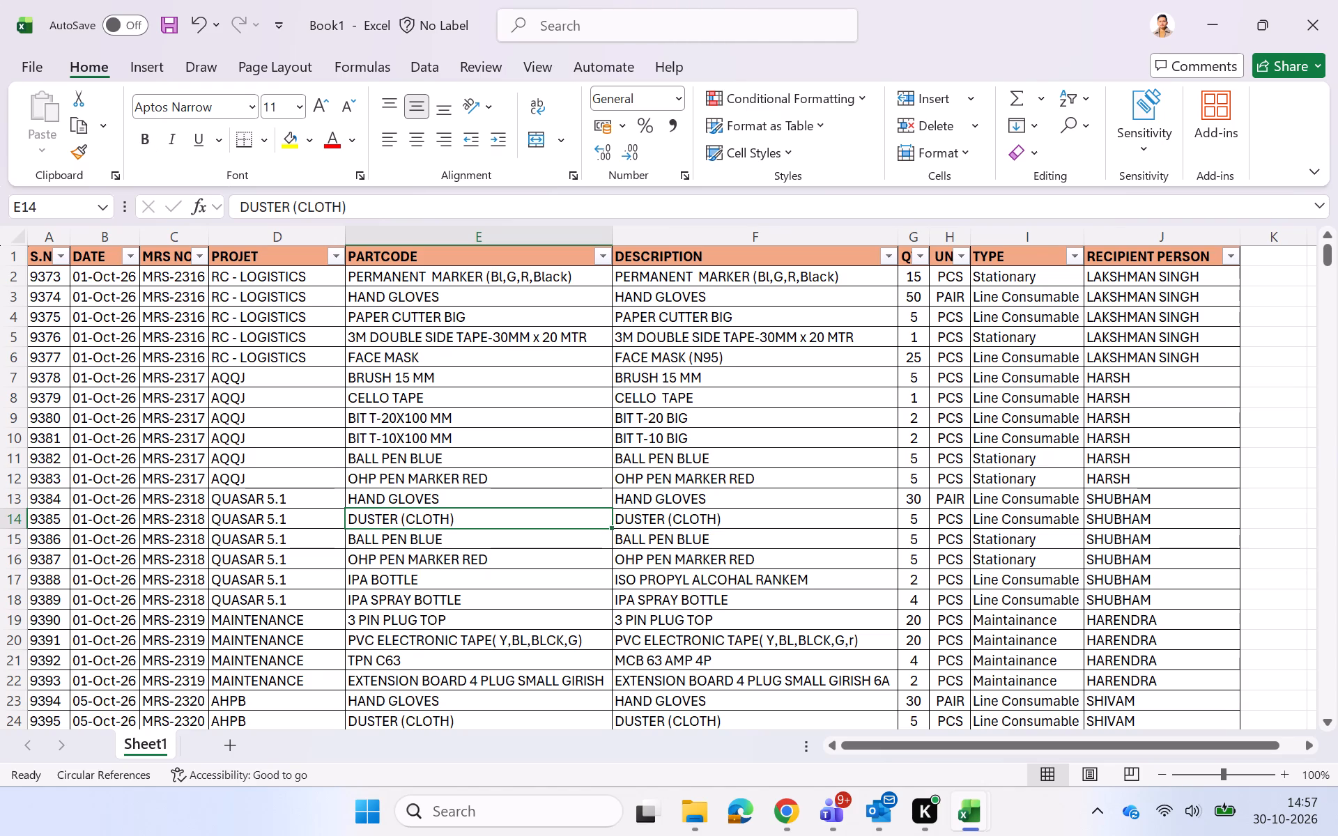
pyautogui.click(537, 435)
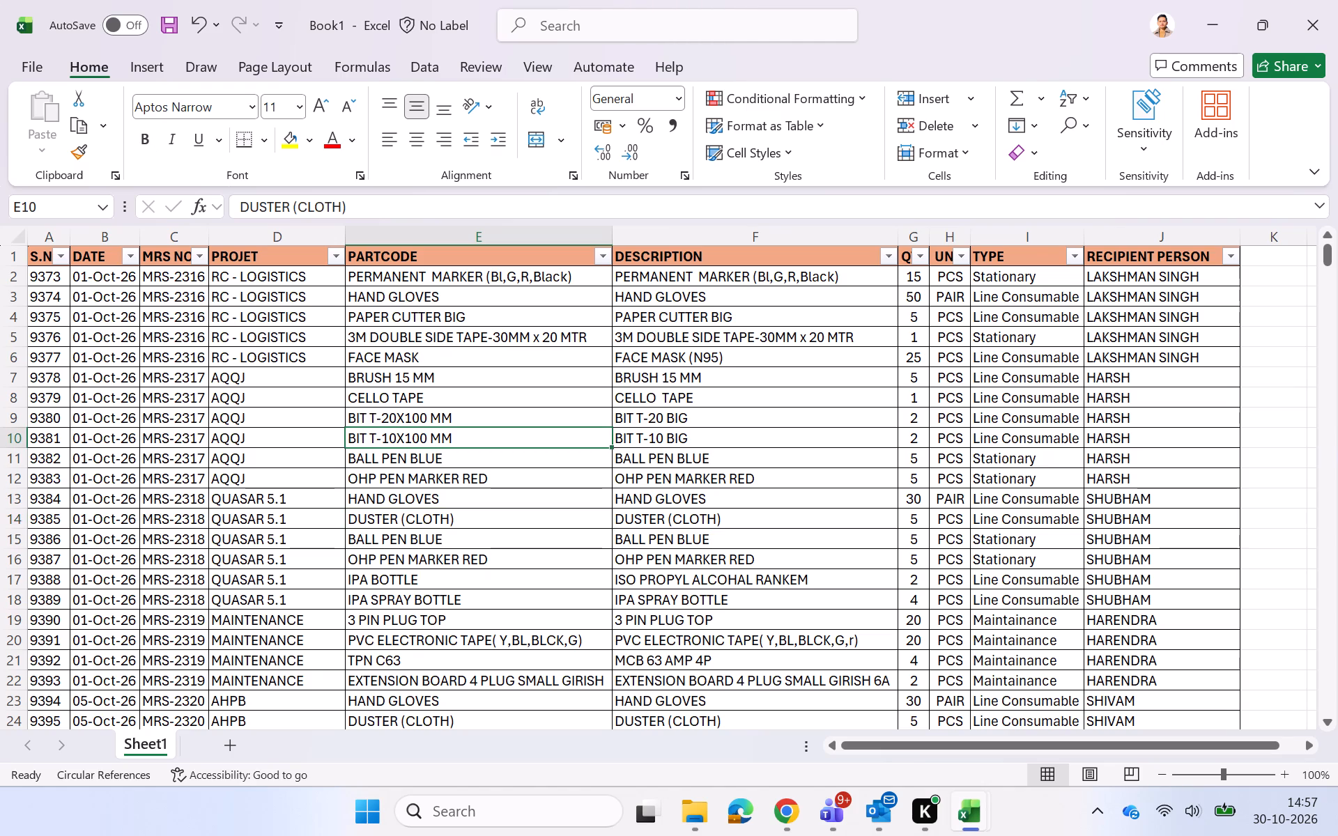
pyautogui.scroll(-11, 343, 550)
pyautogui.scroll(16, 343, 550)
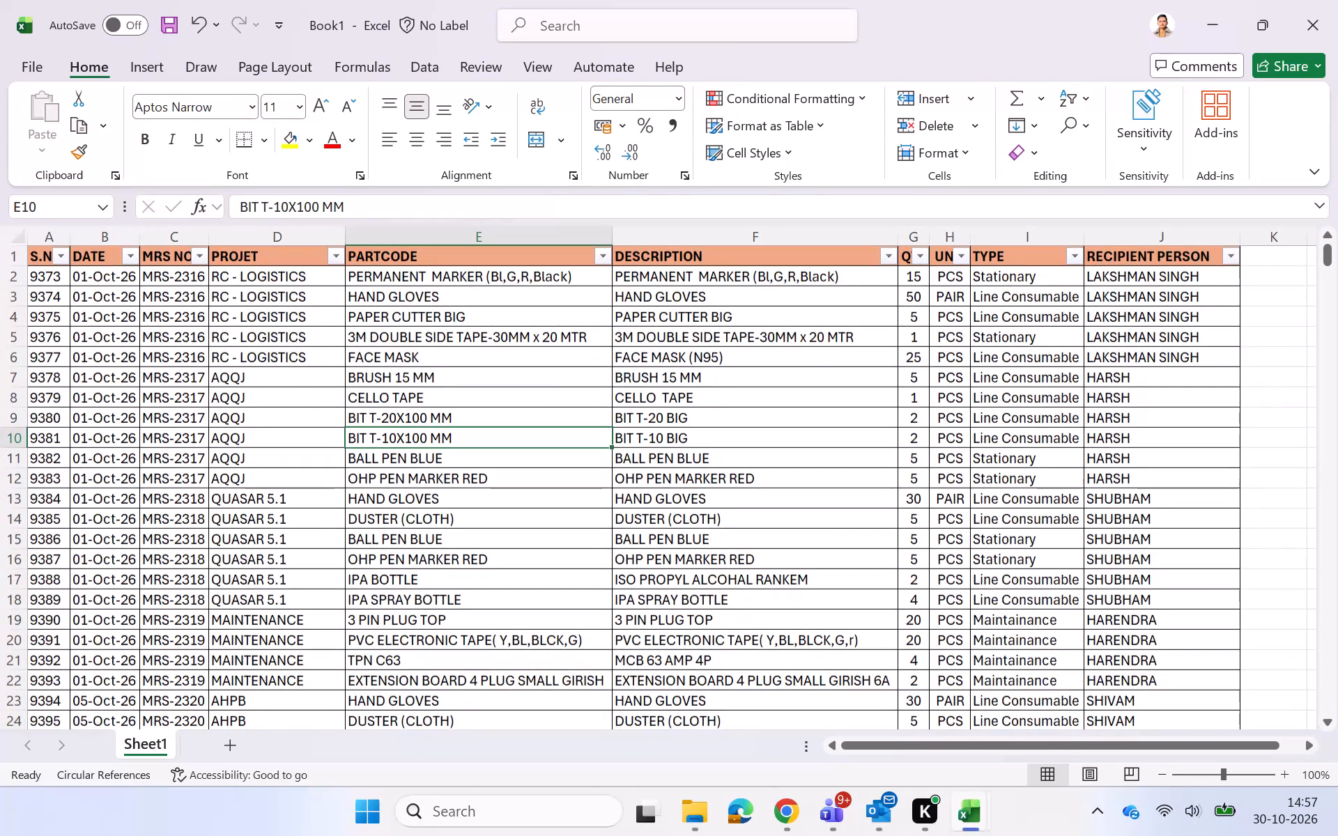
# Filter the TYPE column to only Line Consumable by excluding Maintainance and Stationary, and look through the filtered records.
pyautogui.click(1075, 257)
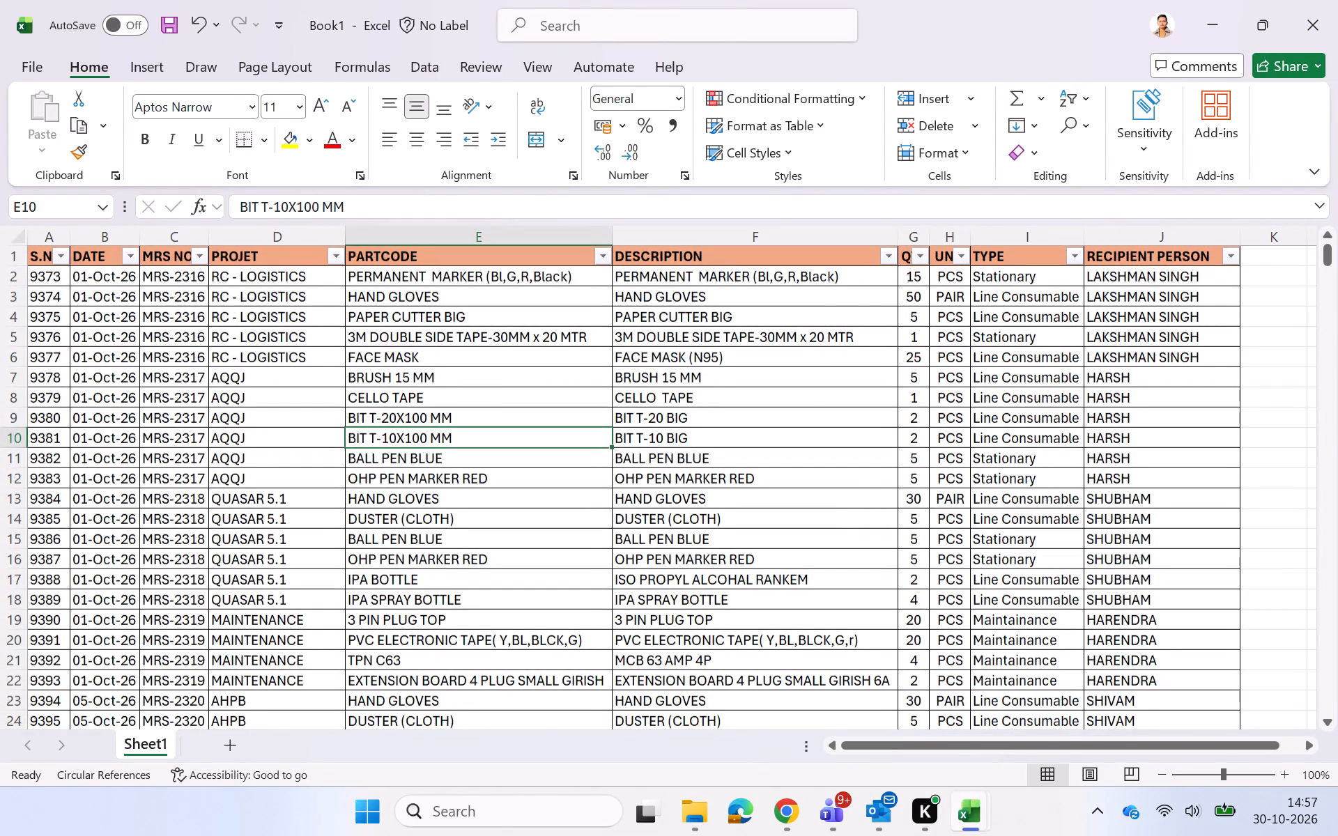
pyautogui.click(881, 511)
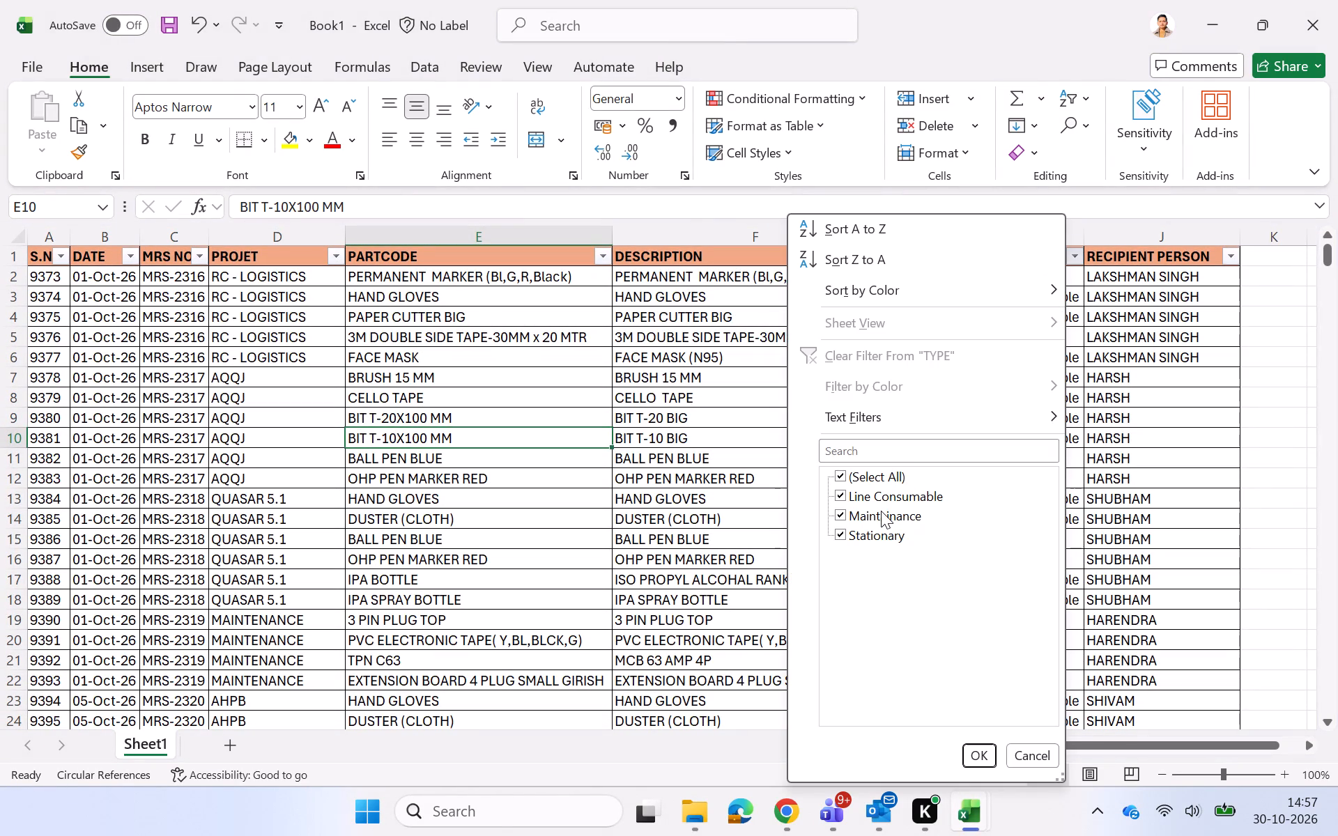
pyautogui.press('Down')
pyautogui.press('Return')
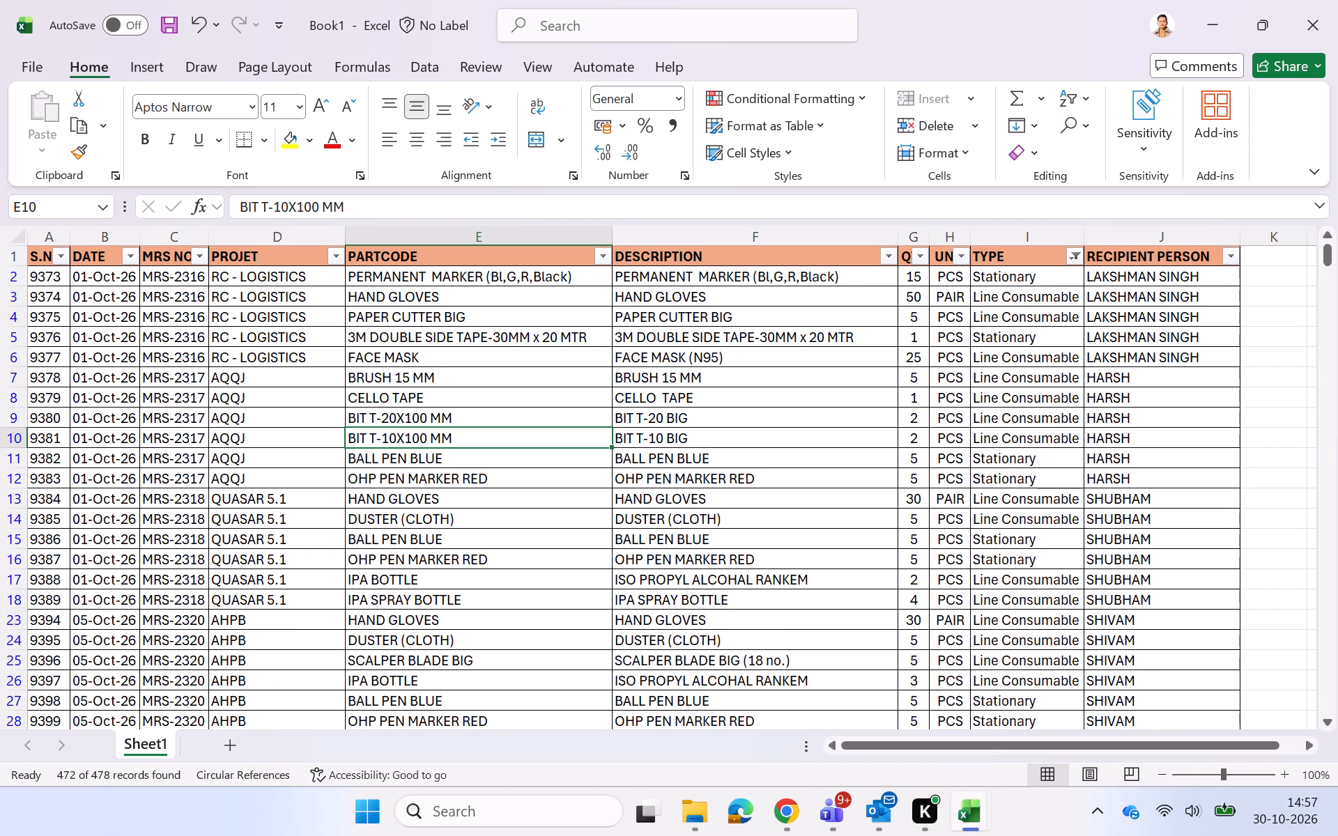
pyautogui.click(1073, 254)
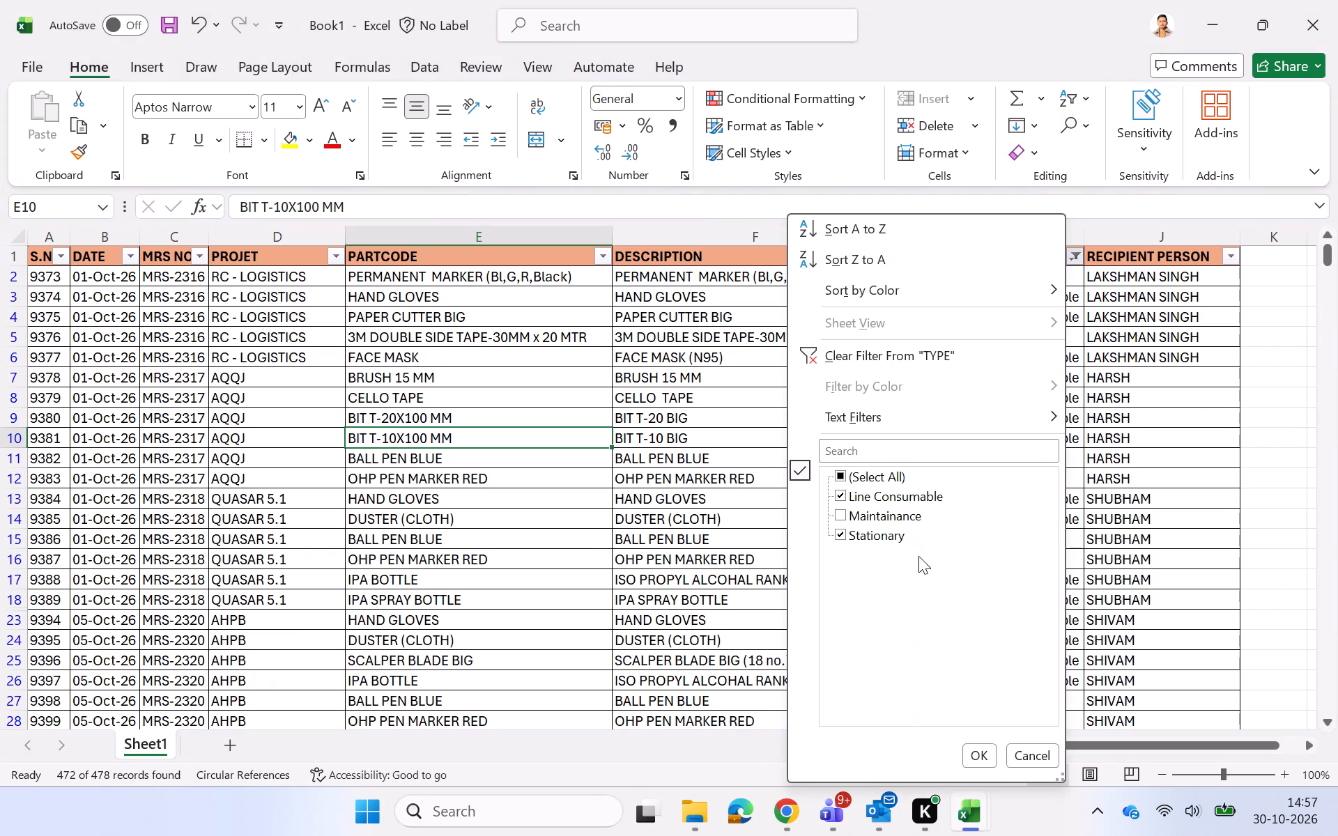
pyautogui.click(872, 530)
pyautogui.press('Return')
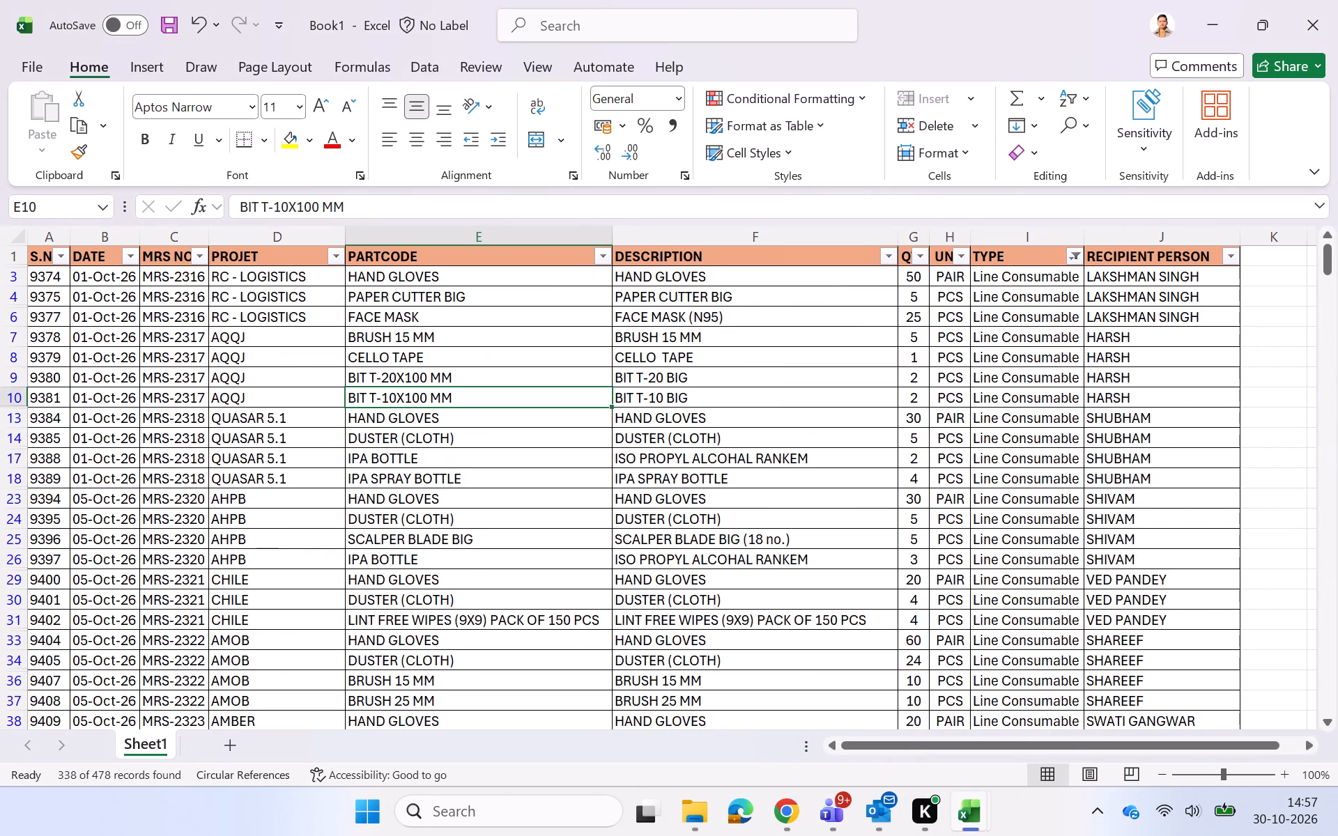
pyautogui.scroll(1, 883, 493)
pyautogui.scroll(-3, 883, 493)
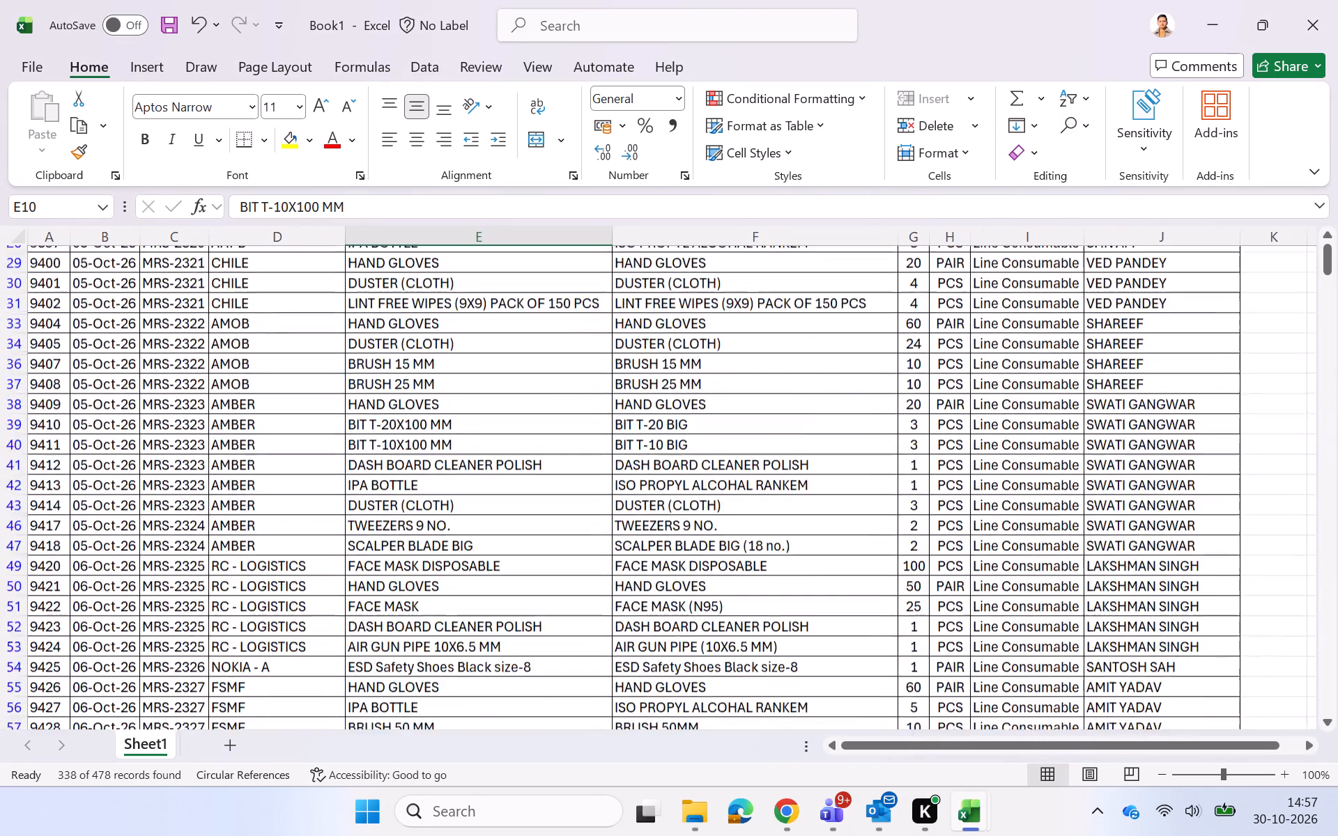
pyautogui.scroll(-11, 883, 493)
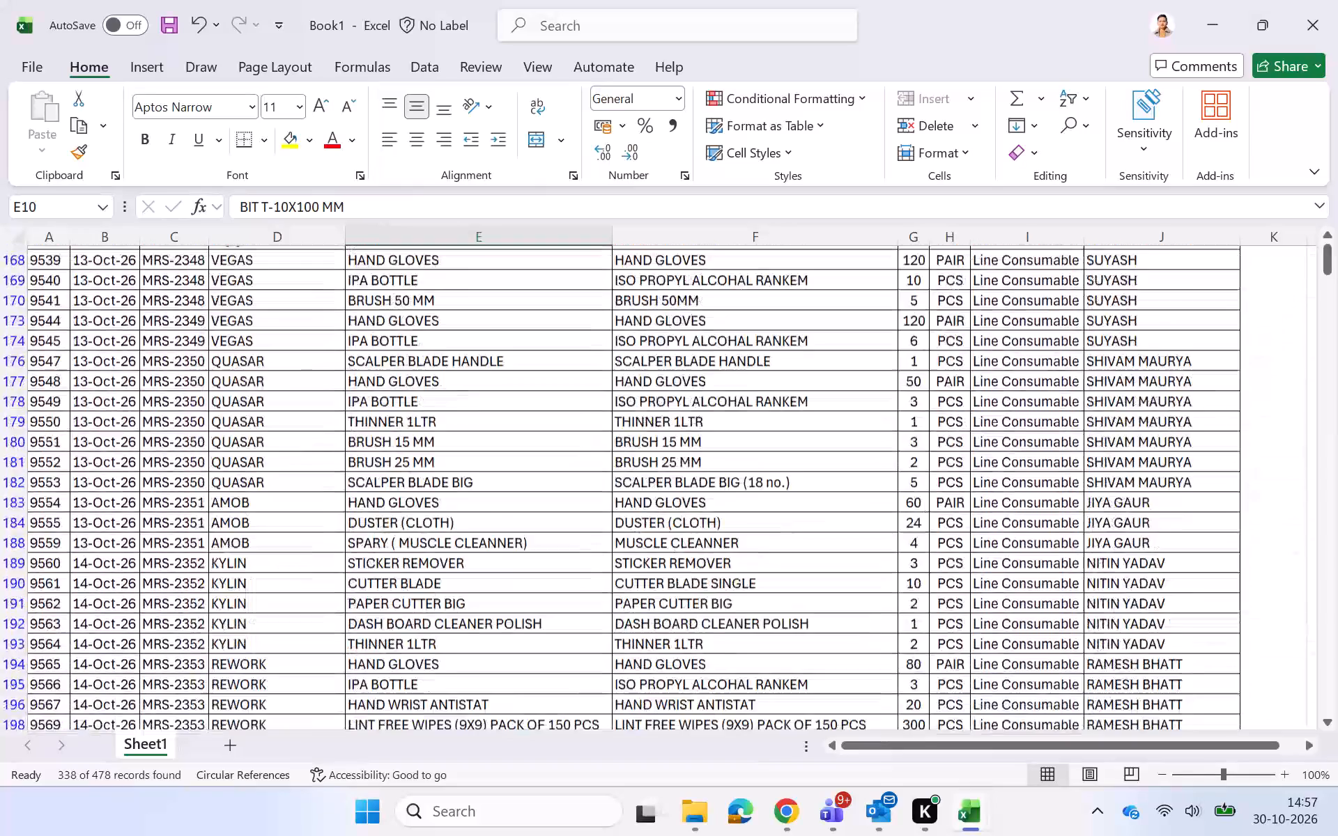
pyautogui.scroll(-3, 883, 493)
pyautogui.scroll(5, 883, 498)
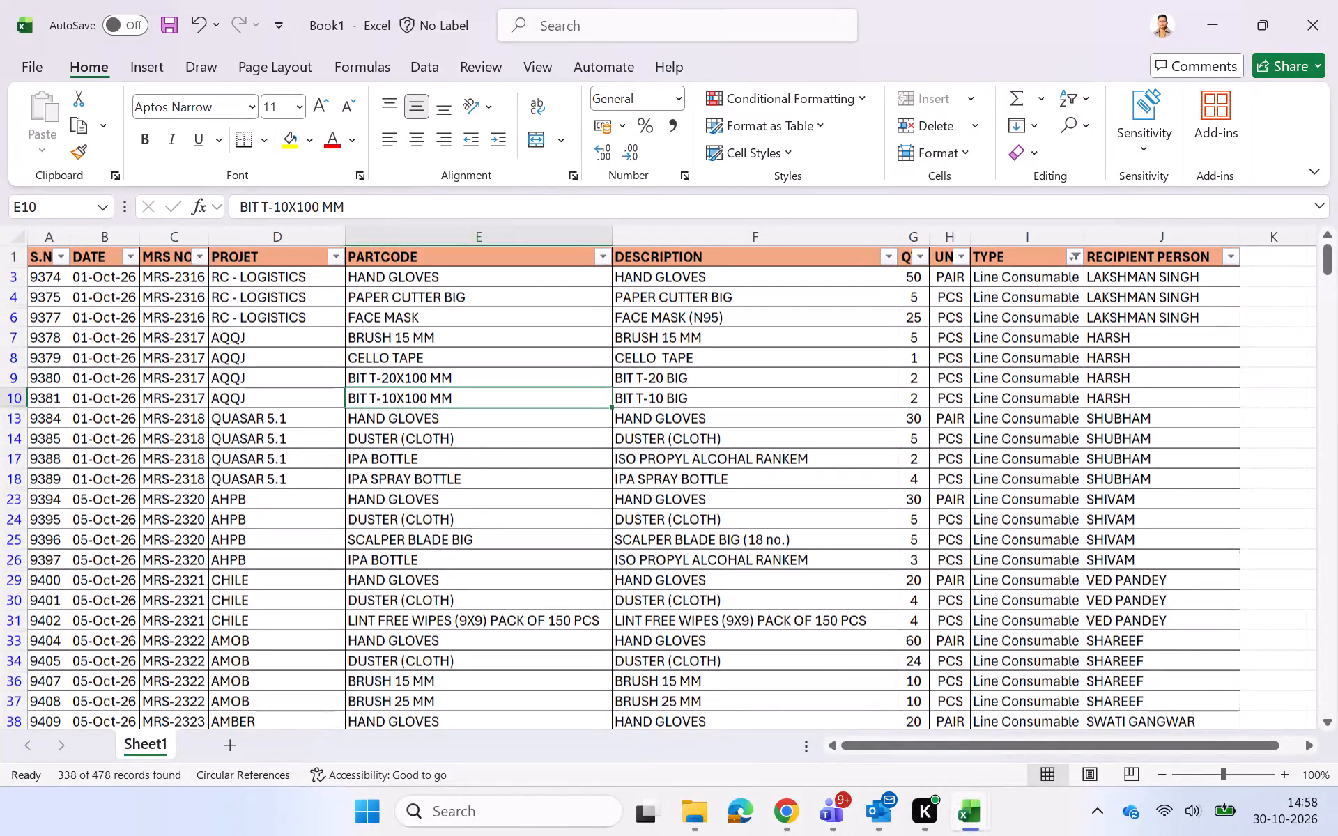
# Switch to the SUMMARY OCT 26 workbook and select the Line Consumable cell for type of items issued in Oct 26 on the Dashboard.
pyautogui.hotkey('alt', 'Tab')
pyautogui.hotkey('alt', 'Tab')
pyautogui.hotkey('alt', 'Tab')
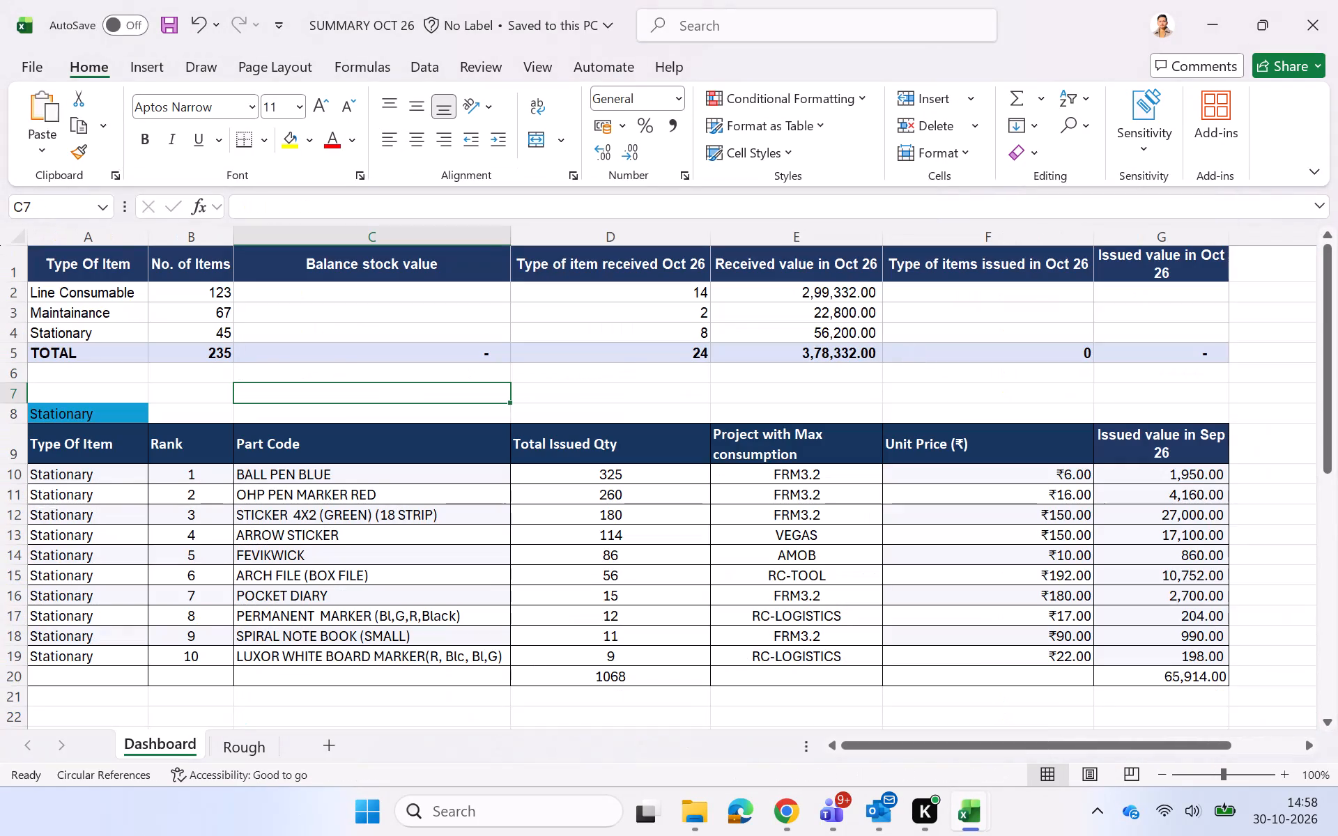
pyautogui.click(991, 296)
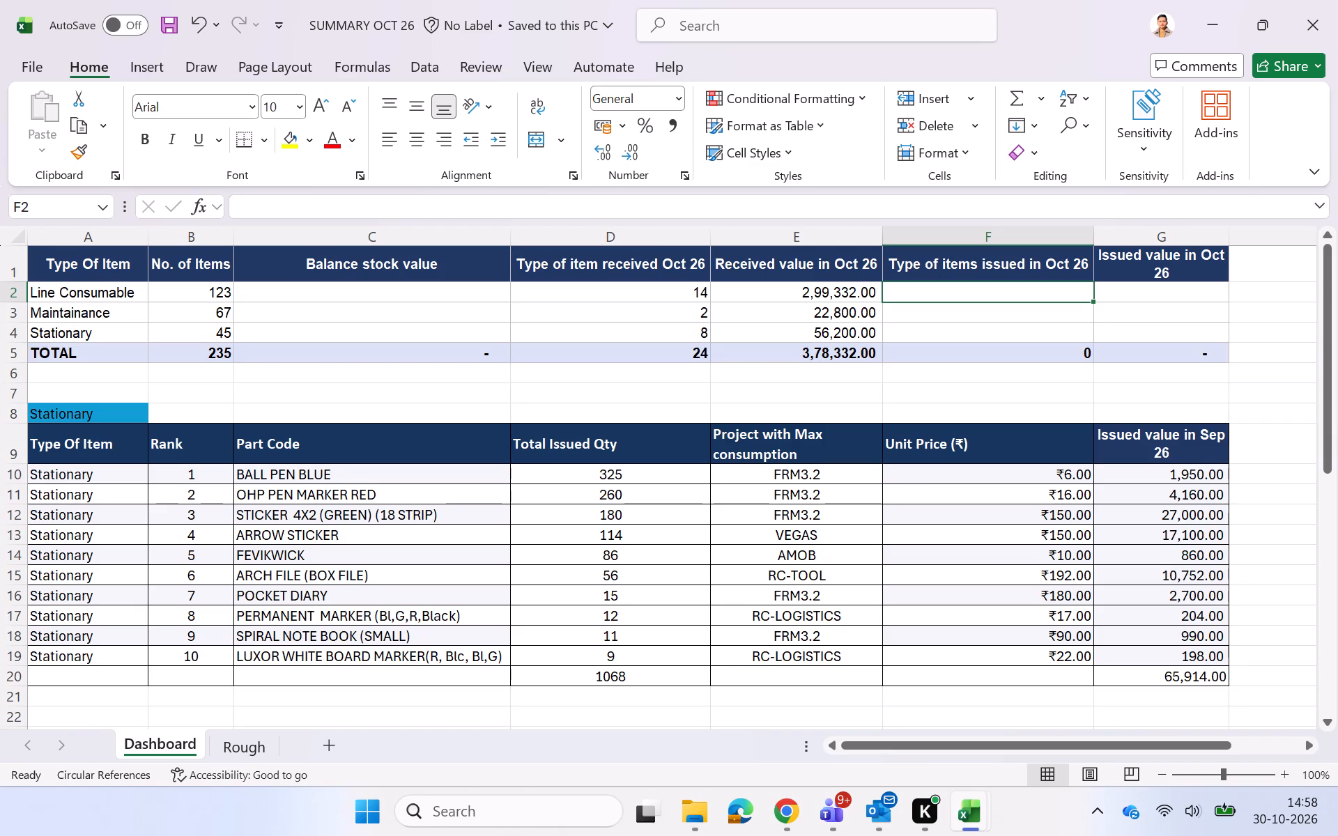
# Switch to General Stationary items and examine the PARTCODE filter values of the October records in MRS ISSUED, leaving the filter unchanged.
pyautogui.hotkey('alt', 'Tab')
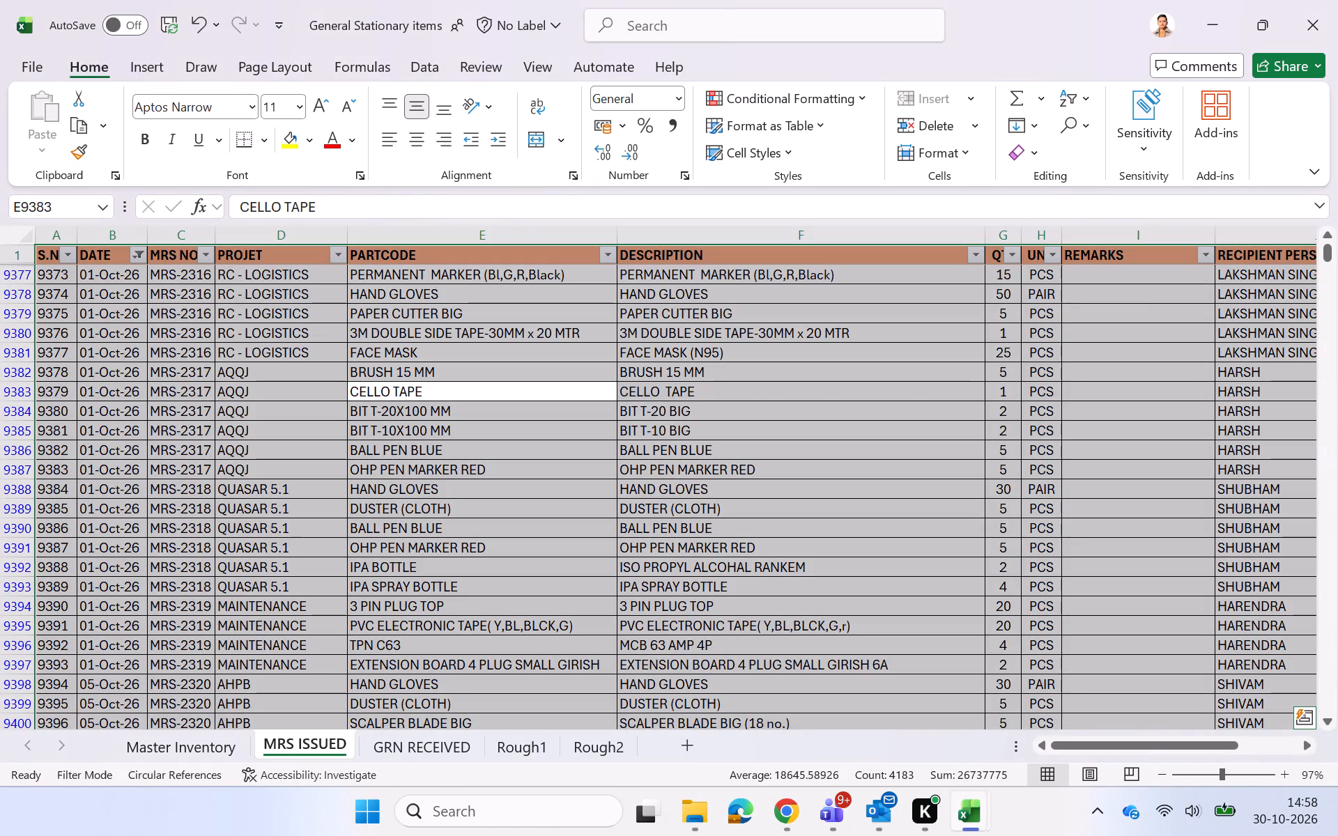
pyautogui.click(833, 385)
pyautogui.click(610, 259)
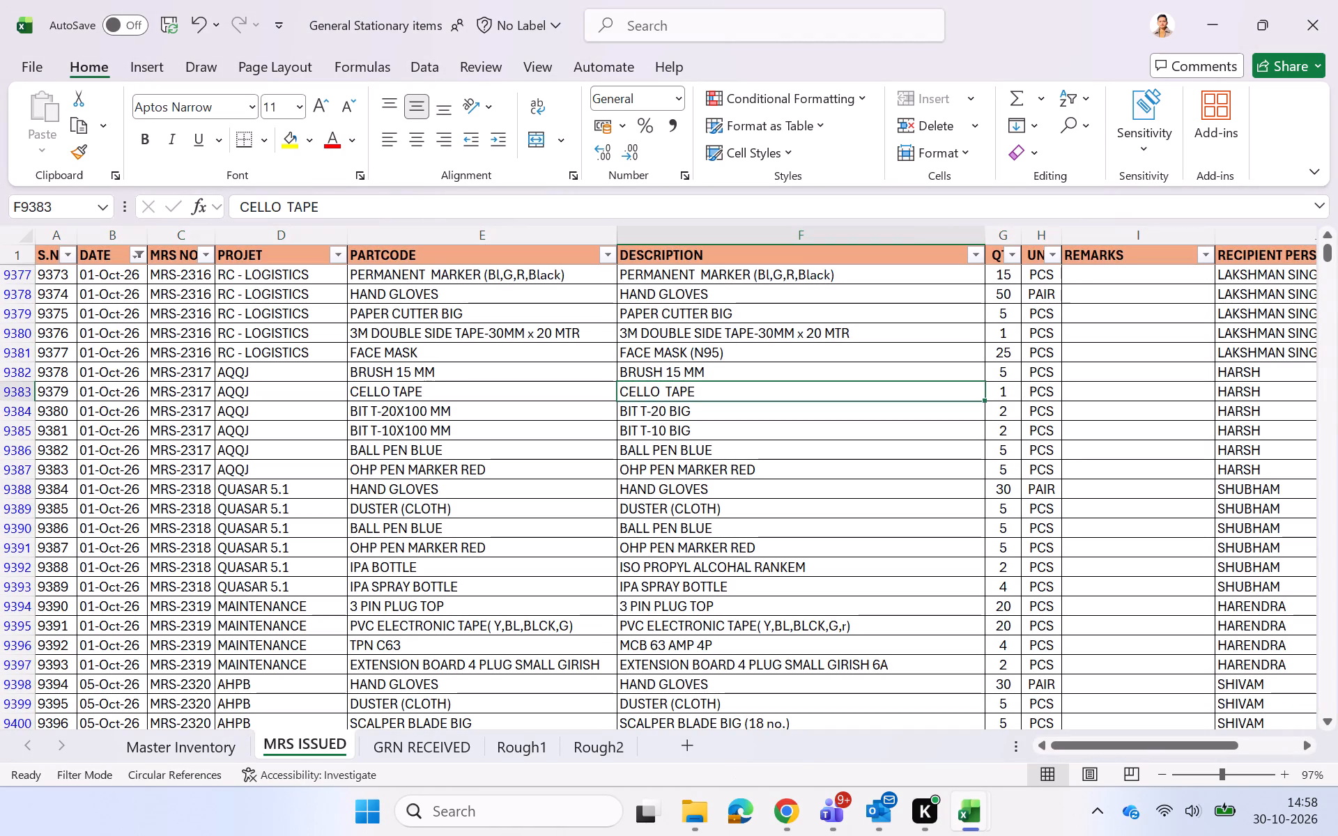
pyautogui.scroll(-7, 479, 633)
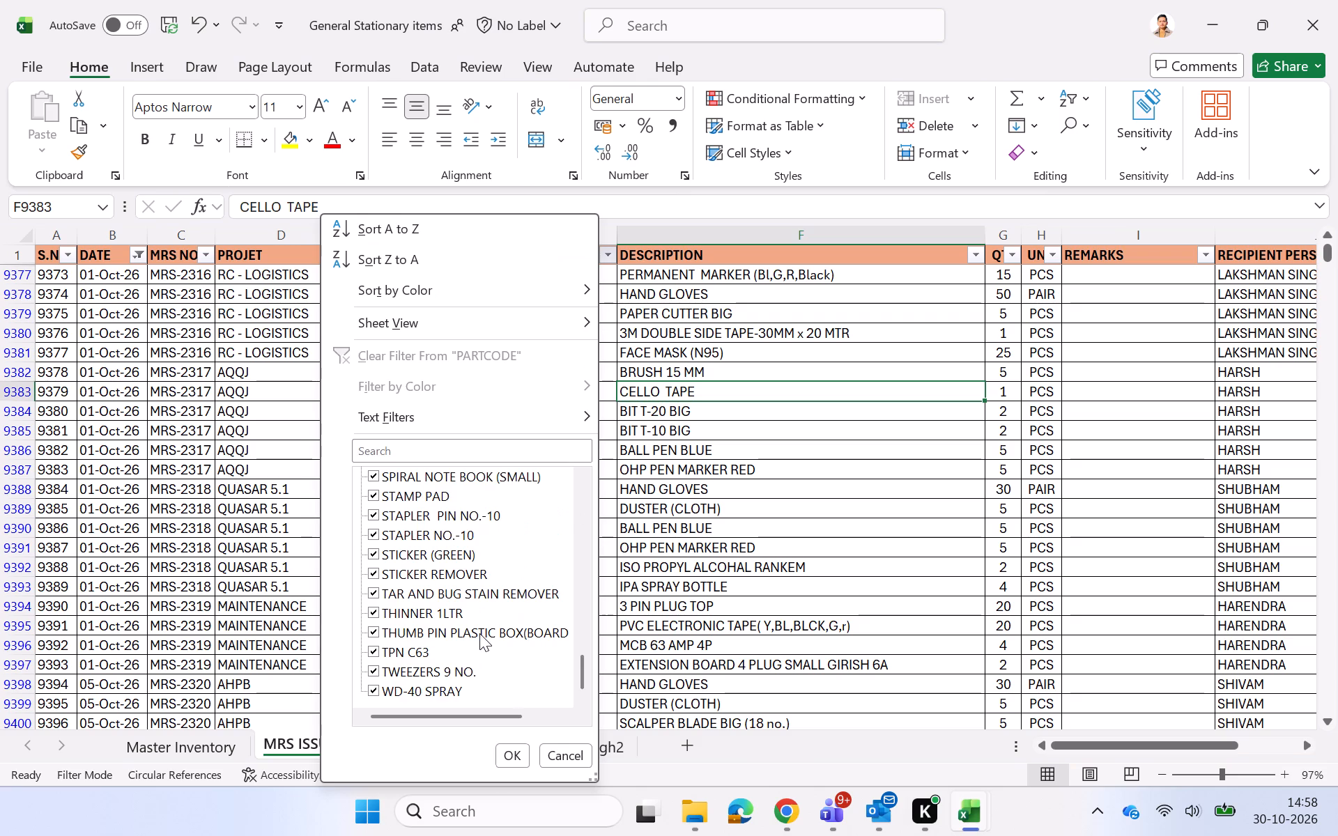
pyautogui.scroll(17, 479, 633)
pyautogui.scroll(-4, 479, 633)
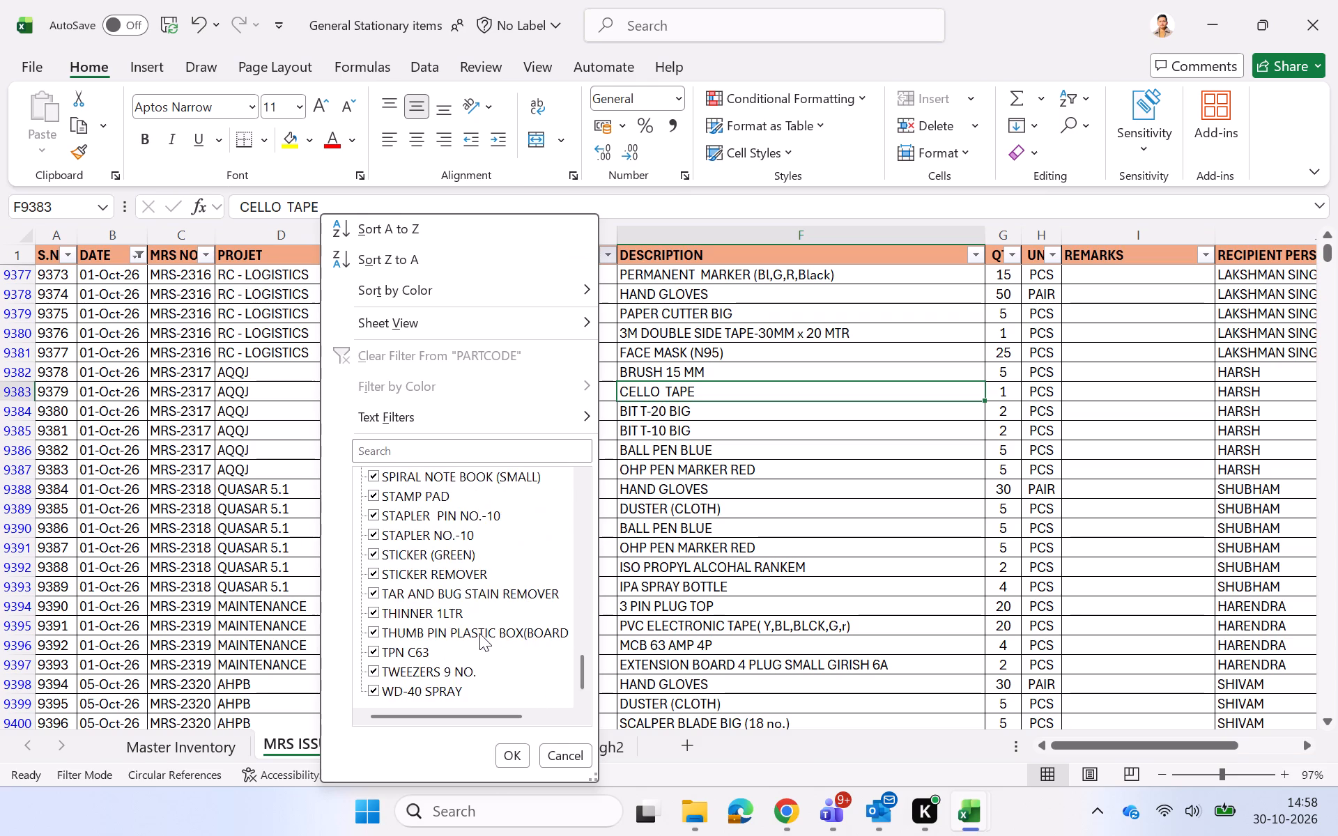
pyautogui.scroll(9, 479, 633)
pyautogui.scroll(-1, 476, 550)
pyautogui.scroll(8, 476, 550)
pyautogui.scroll(-8, 476, 550)
pyautogui.scroll(7, 476, 550)
pyautogui.scroll(-12, 476, 550)
pyautogui.scroll(1, 476, 550)
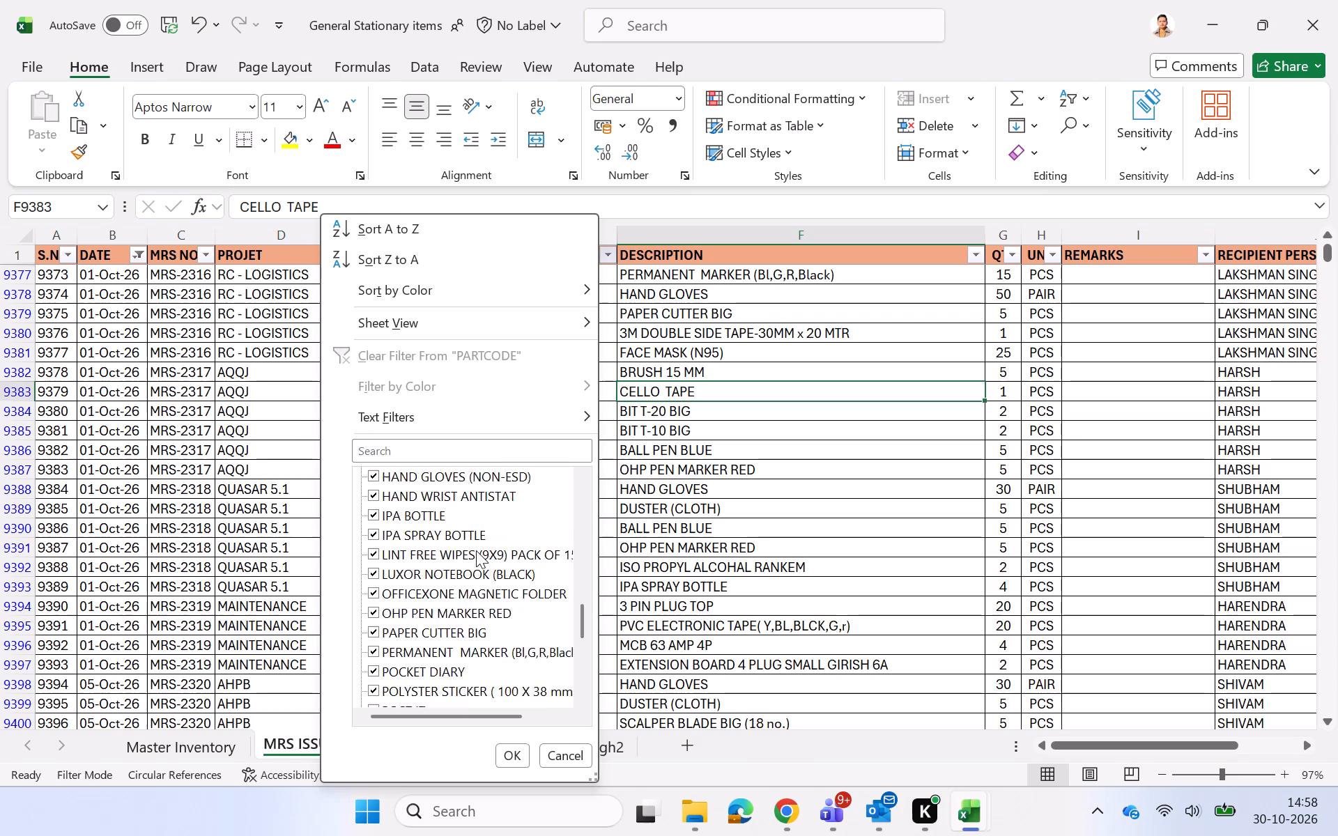
pyautogui.scroll(2, 476, 550)
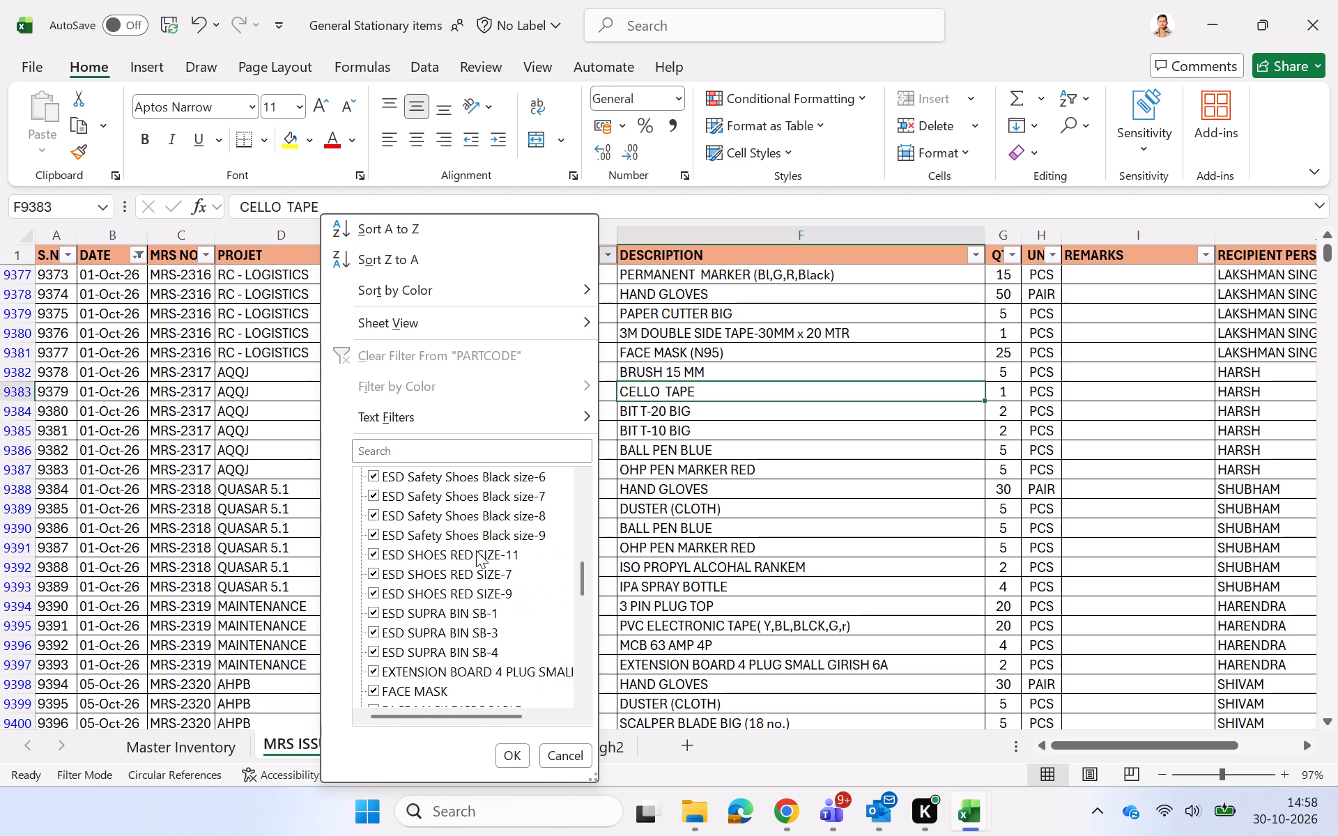
pyautogui.scroll(9, 476, 550)
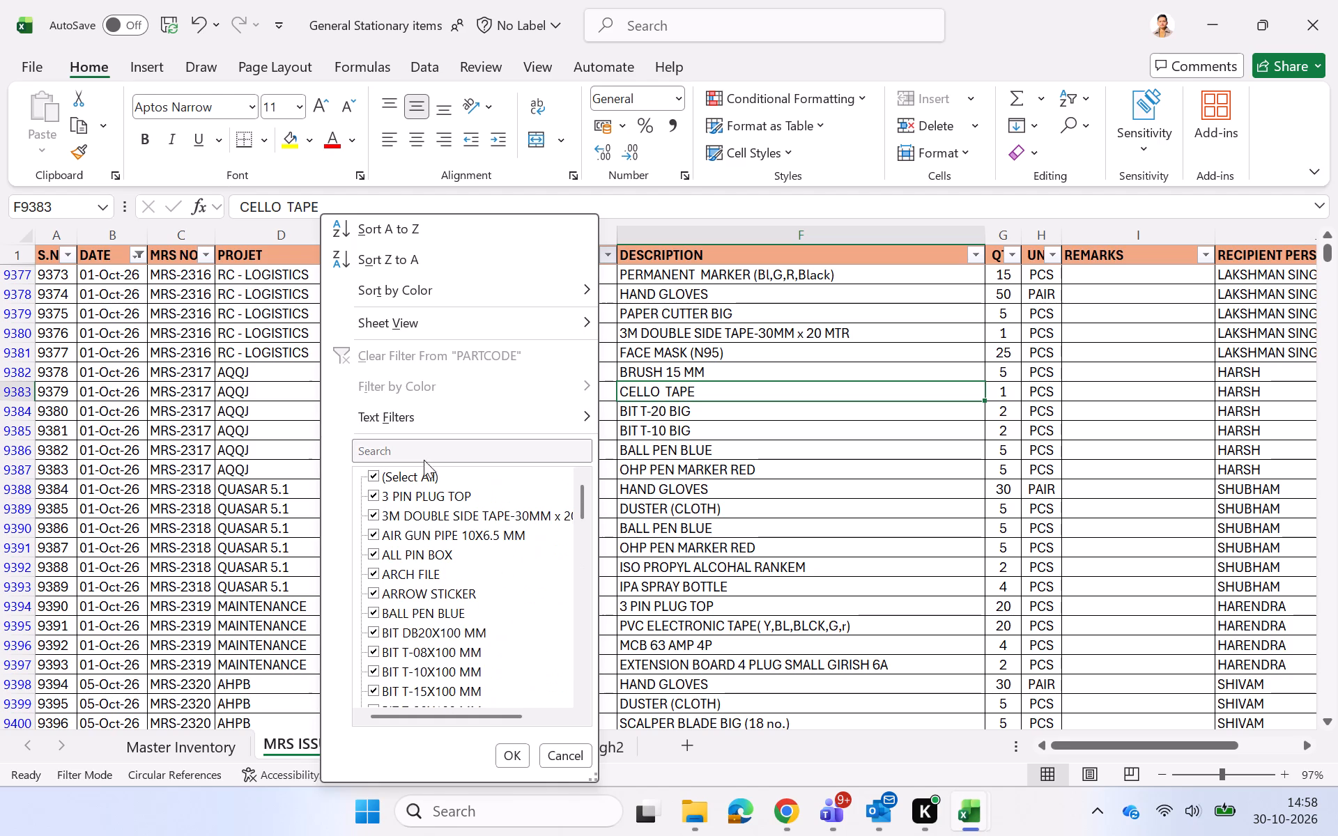
pyautogui.click(761, 526)
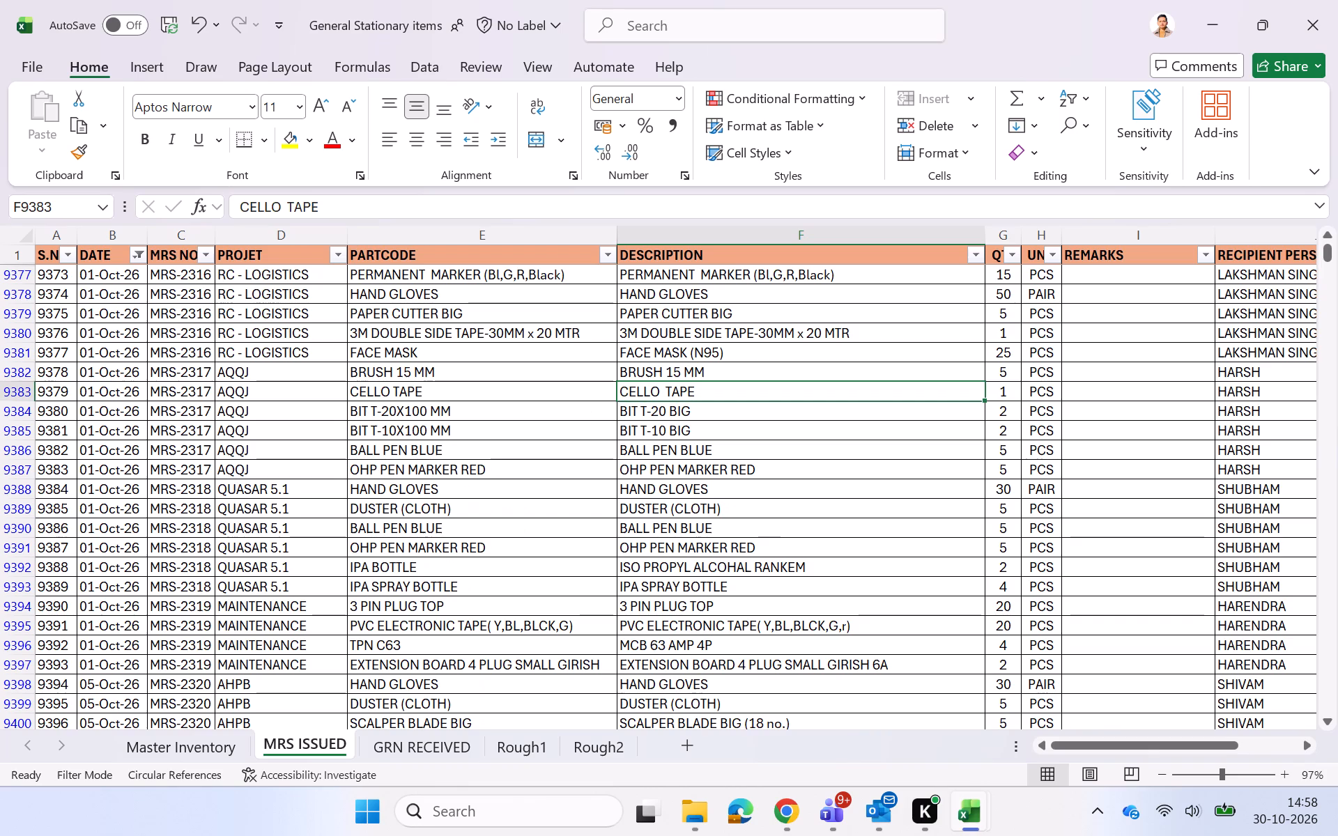
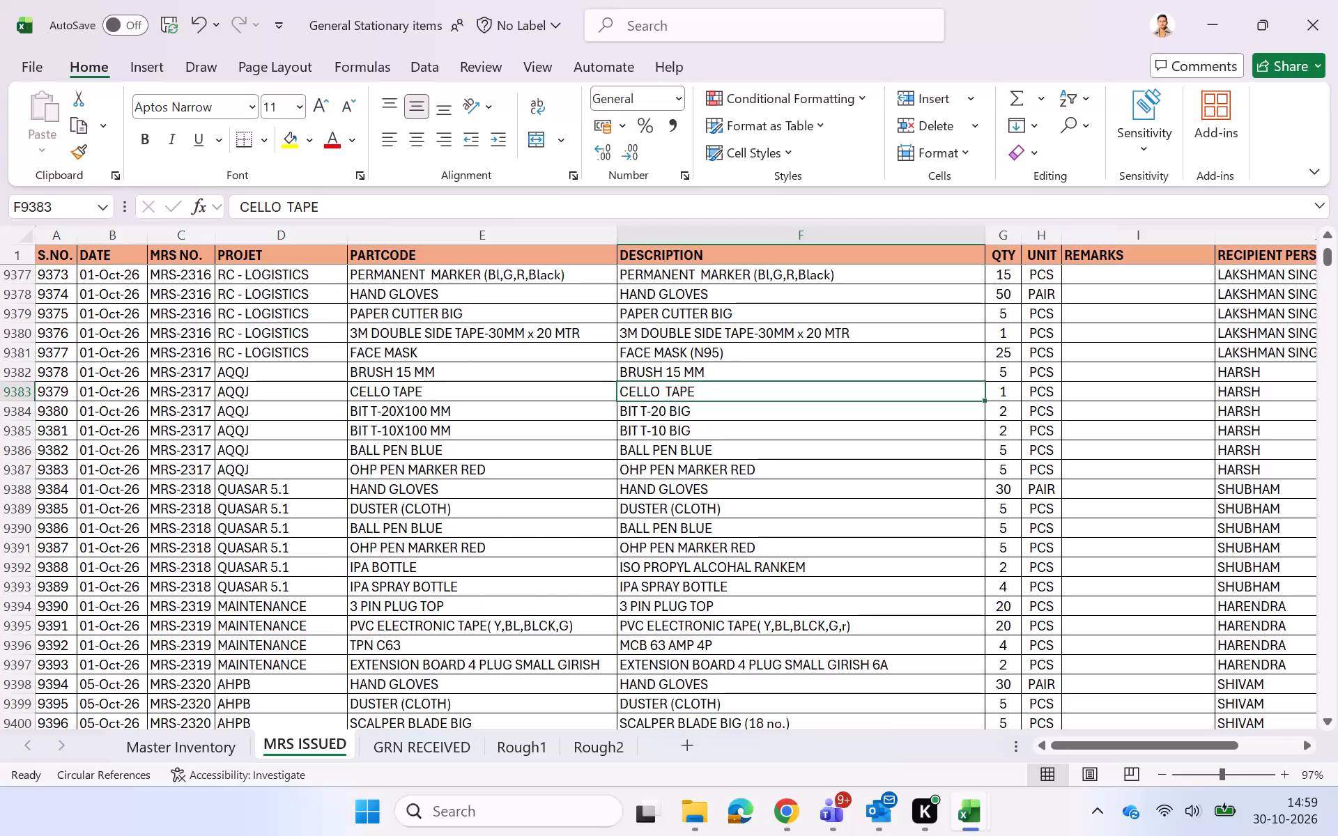
# Look through the earlier issue records in MRS ISSUED and go to the end of the PARTCODE entries.
pyautogui.scroll(17, 884, 376)
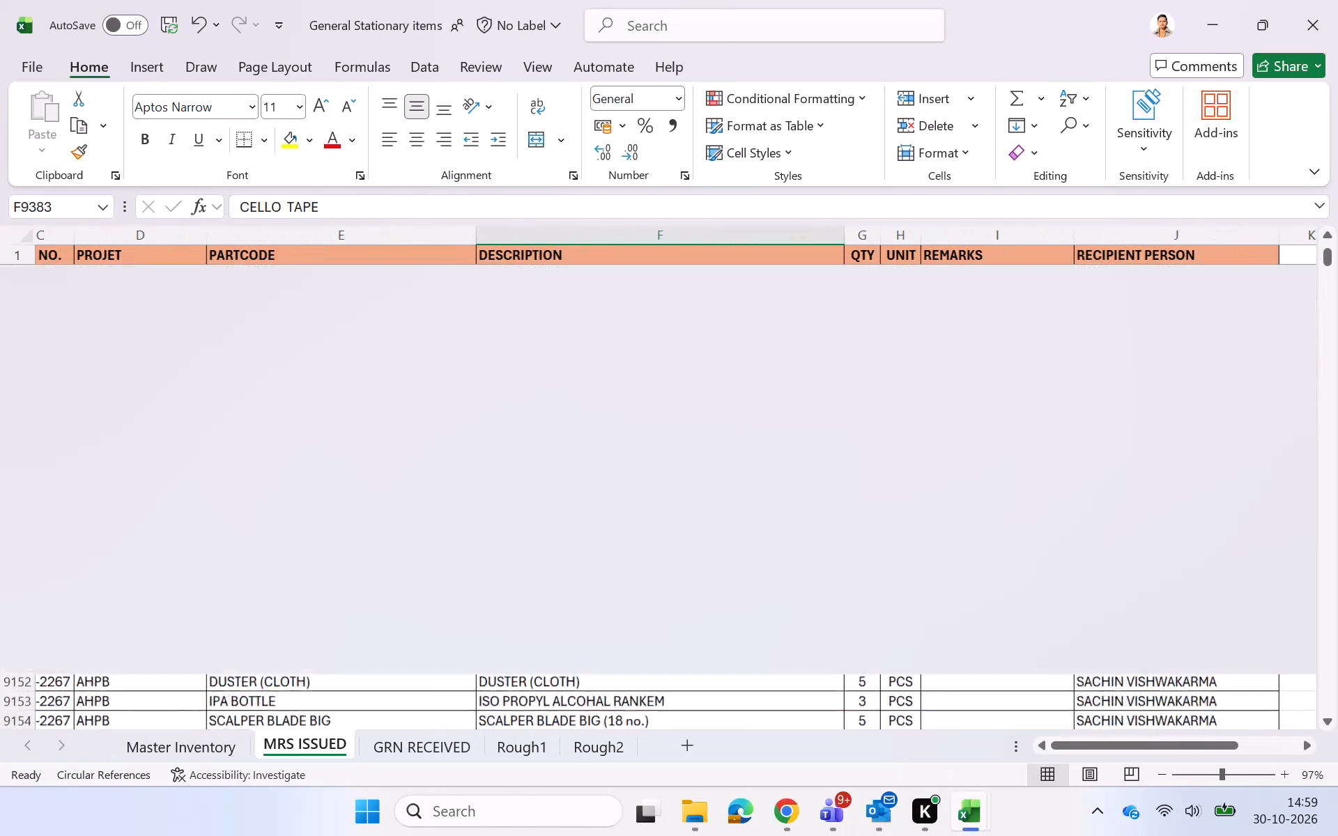
pyautogui.scroll(2, 832, 370)
pyautogui.scroll(-1, 832, 370)
pyautogui.click(356, 571)
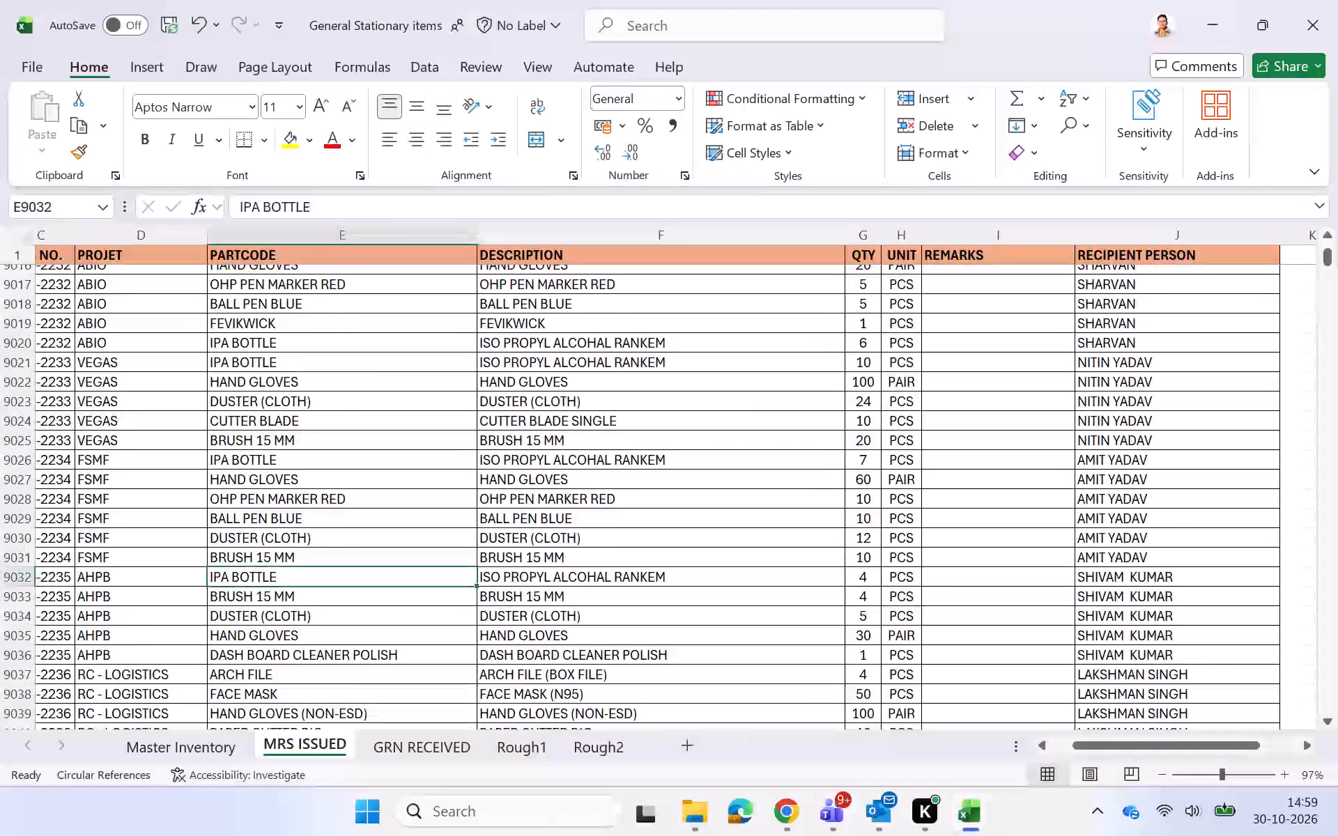
pyautogui.hotkey('ctrl', 'Down')
pyautogui.press('Down')
pyautogui.press('Down')
# Switch to Book1 and insert an empty column between UNIT and TYPE in the issue records.
pyautogui.hotkey('alt', 'Tab')
pyautogui.hotkey('alt', 'Tab')
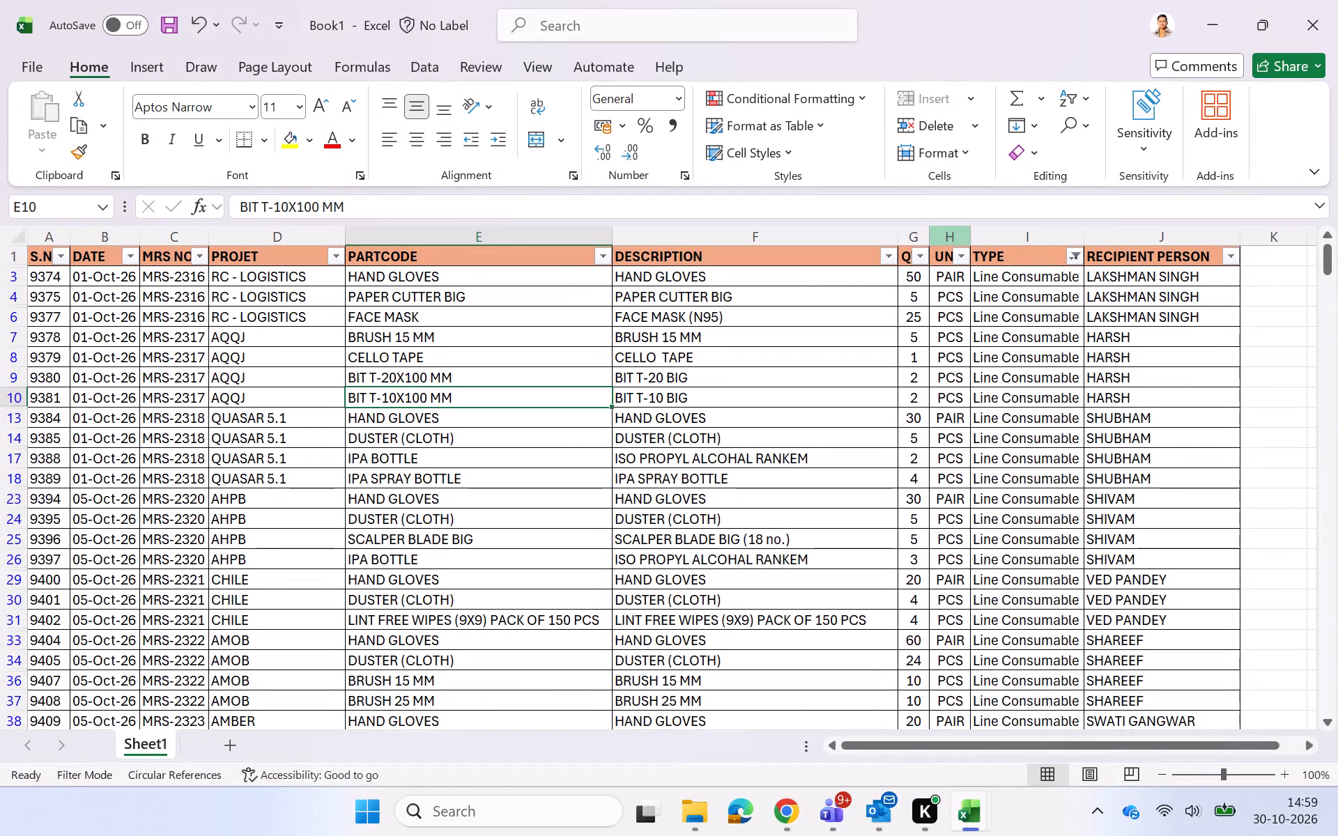
pyautogui.rightClick(1029, 240)
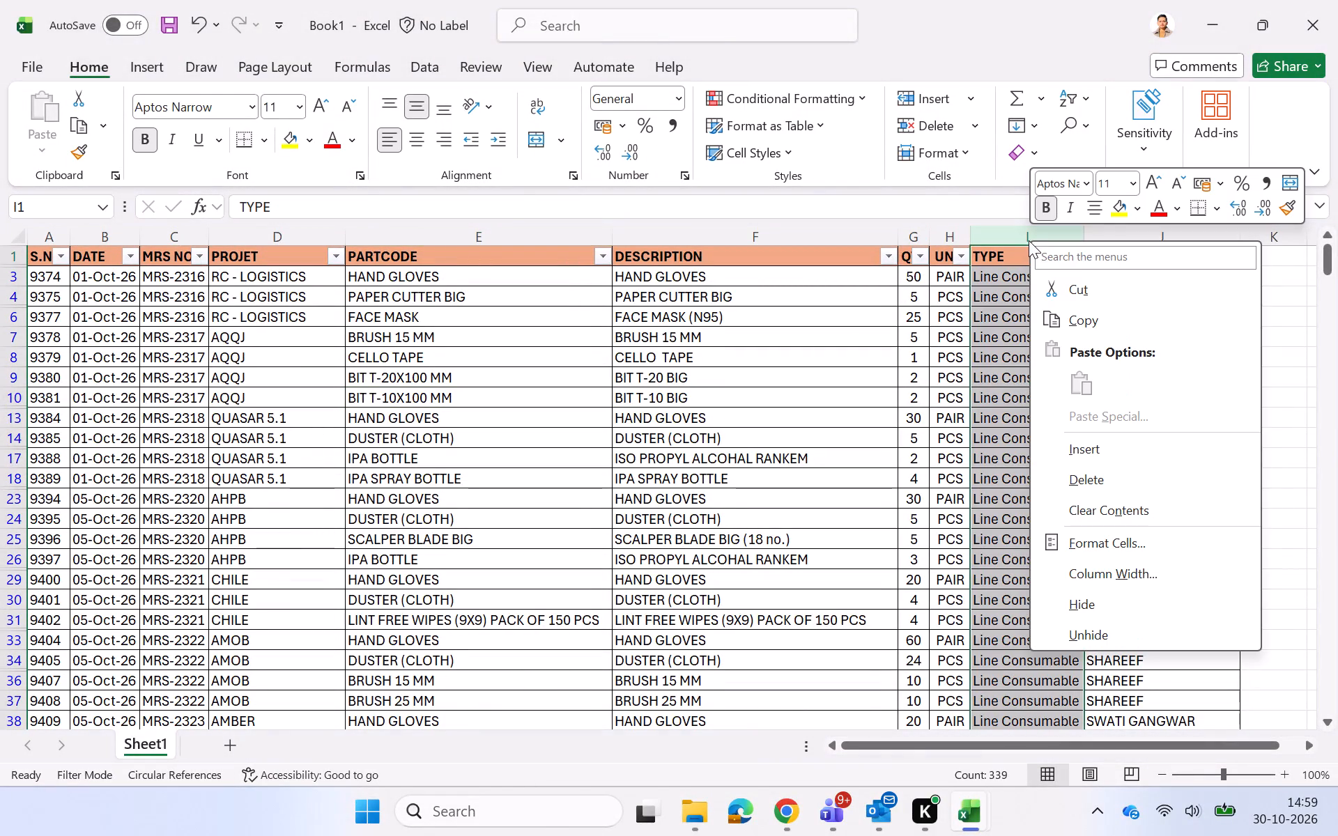
pyautogui.click(1098, 433)
pyautogui.moveTo(1098, 433); pyautogui.dragTo(1012, 273)
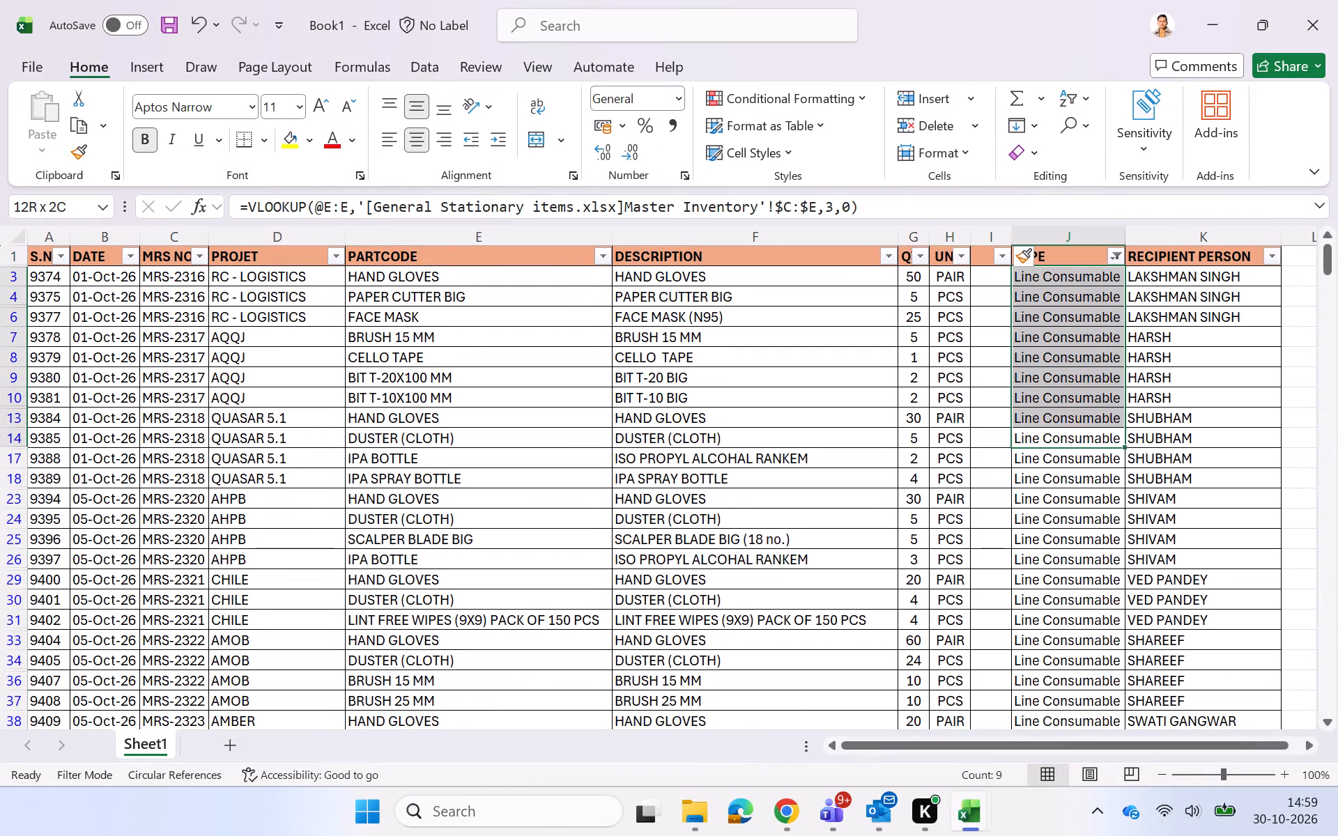
pyautogui.moveTo(1012, 273); pyautogui.dragTo(995, 284)
pyautogui.click(995, 284)
pyautogui.click(985, 251)
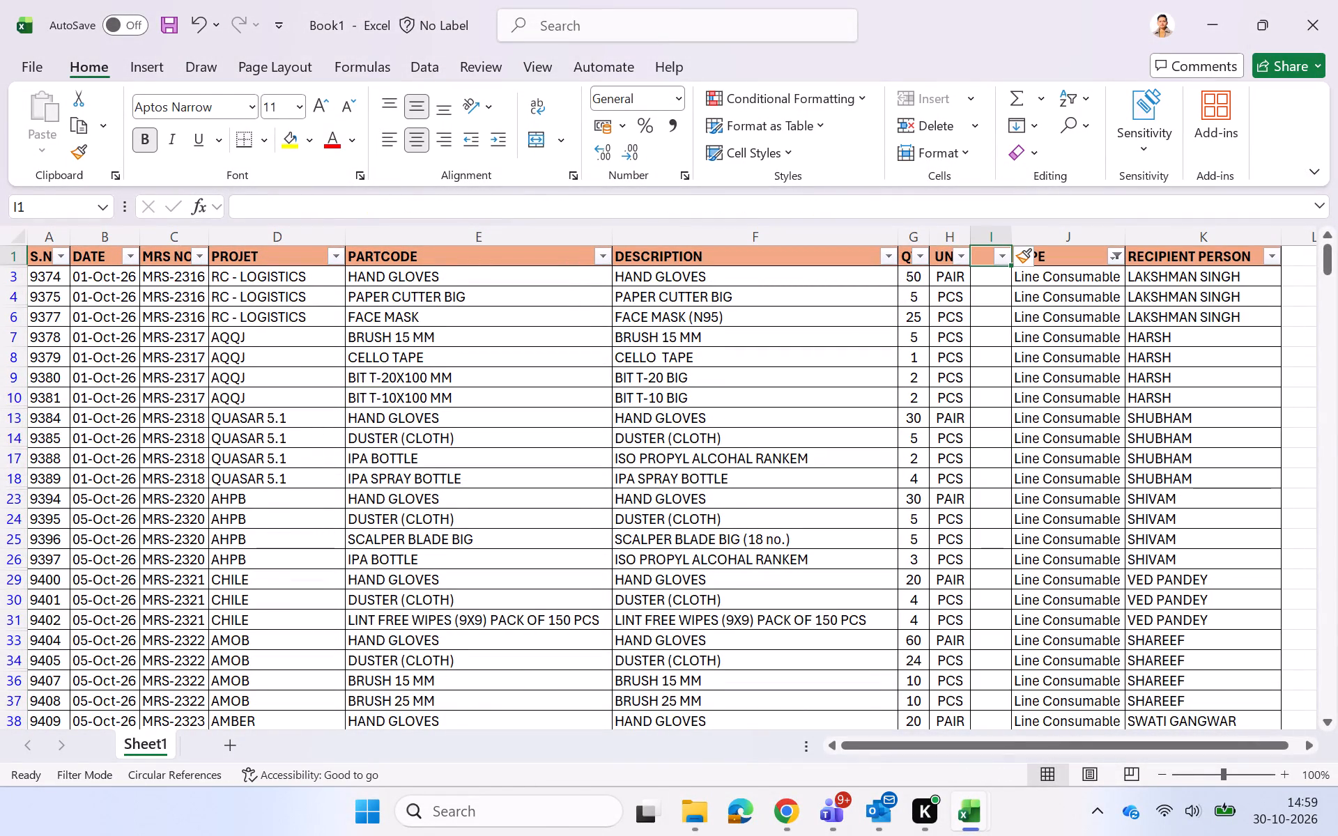
# Turn off the record filters, title the new column PRICE and fit its width to the heading.
pyautogui.click(783, 419)
pyautogui.hotkey('ctrl', 'shift', 'l')
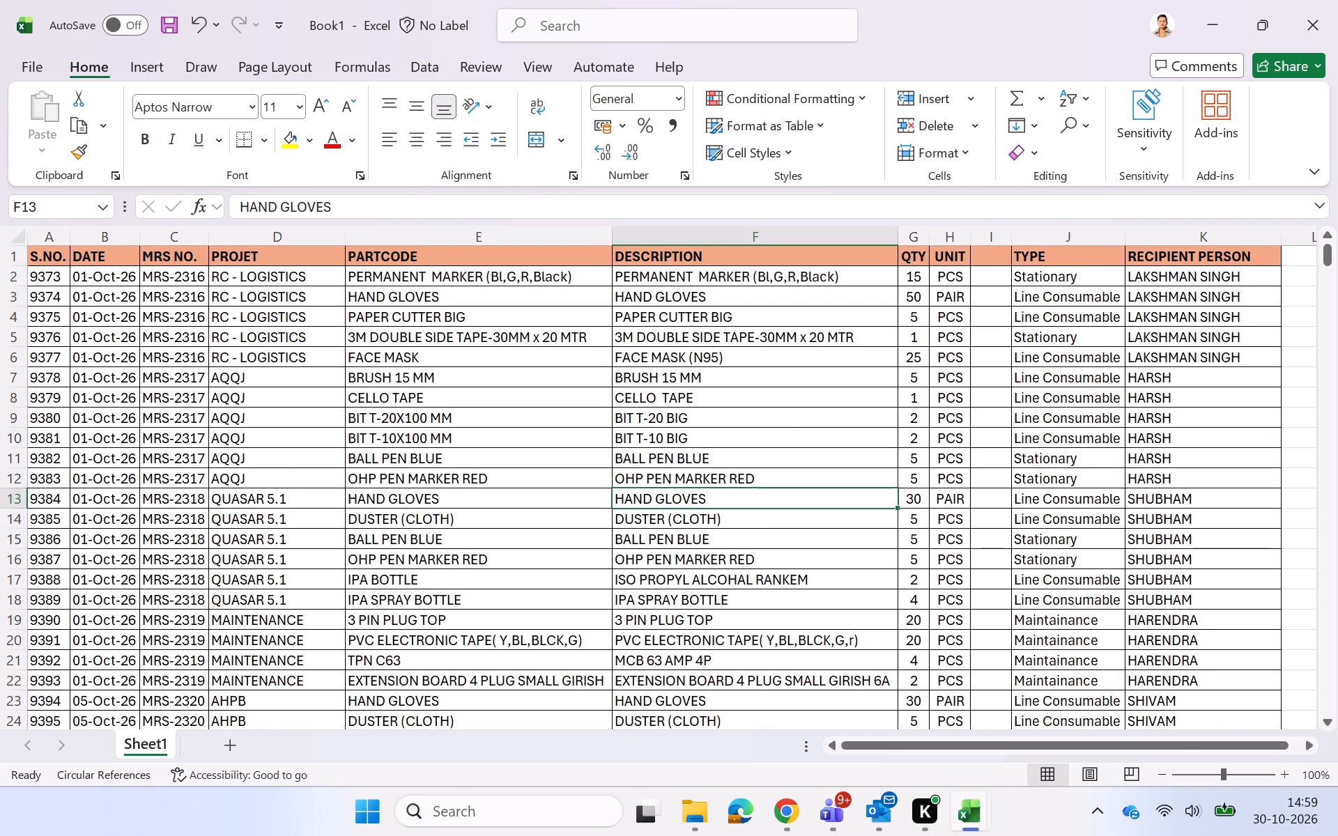
pyautogui.click(999, 254)
pyautogui.write('PRICE')
pyautogui.press('Return')
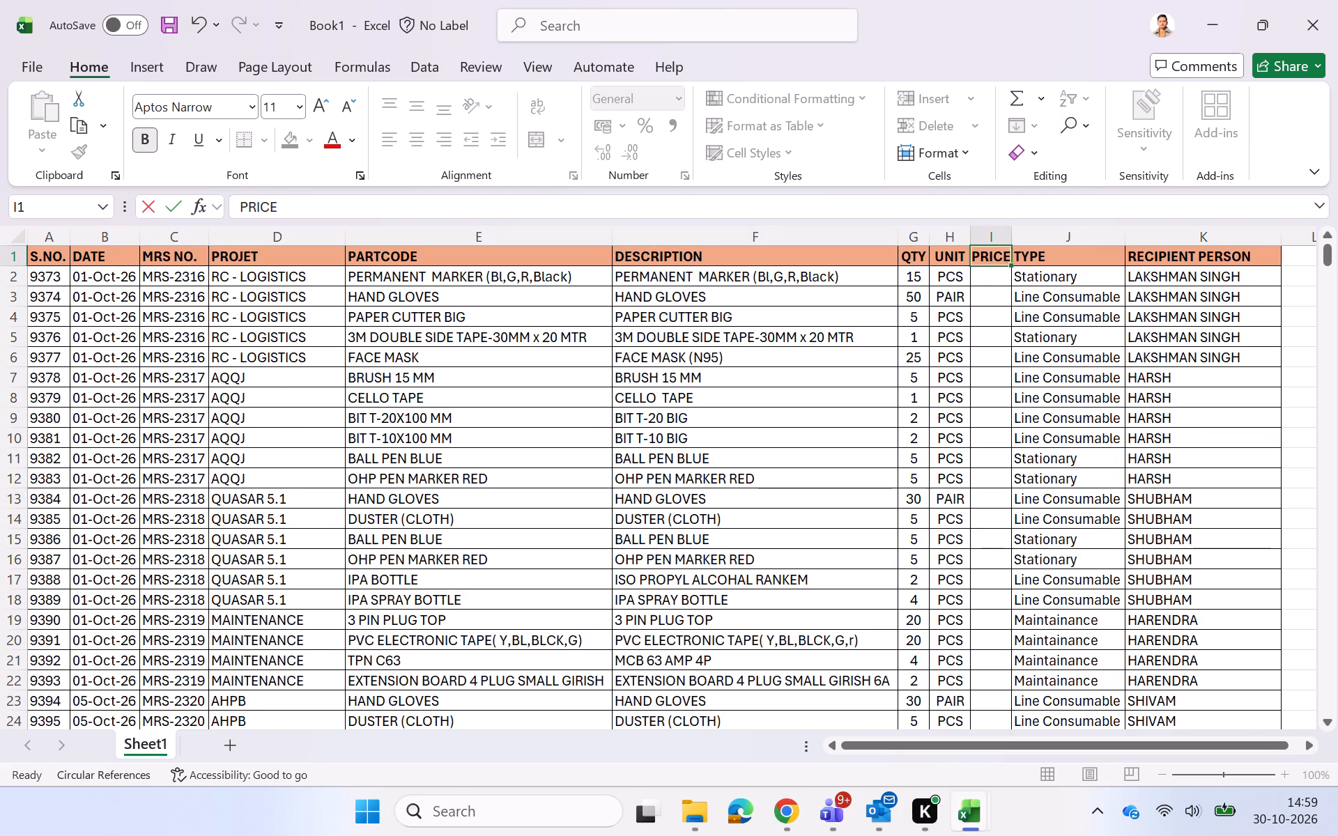
pyautogui.tripleClick(1015, 240)
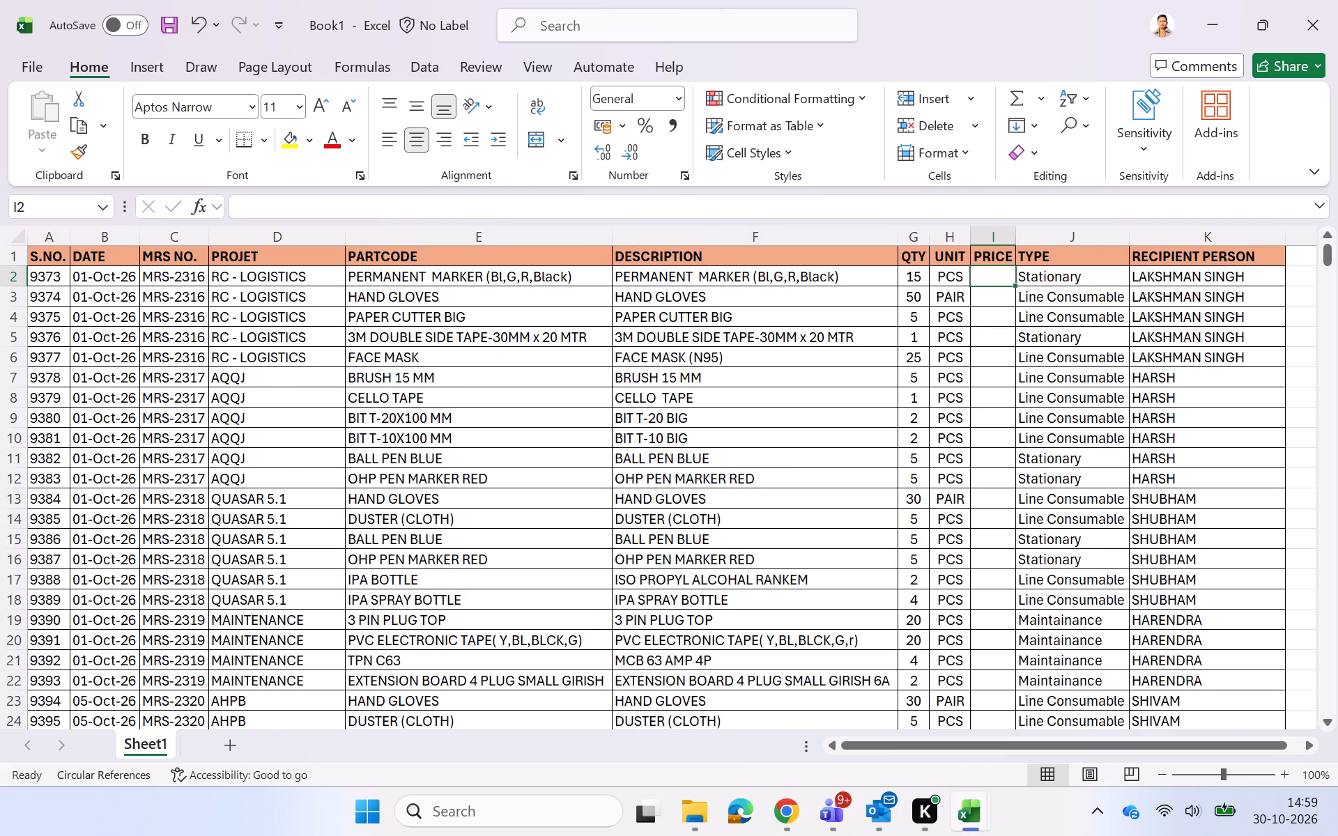
# In the first PRICE cell, enter =VLOOKUP(@E:E,'[General Stationary items.xlsx]Master Inventory'!$C:$G,5,0) to fetch the unit rate by PARTCODE.
pyautogui.press('=')
pyautogui.press('v')
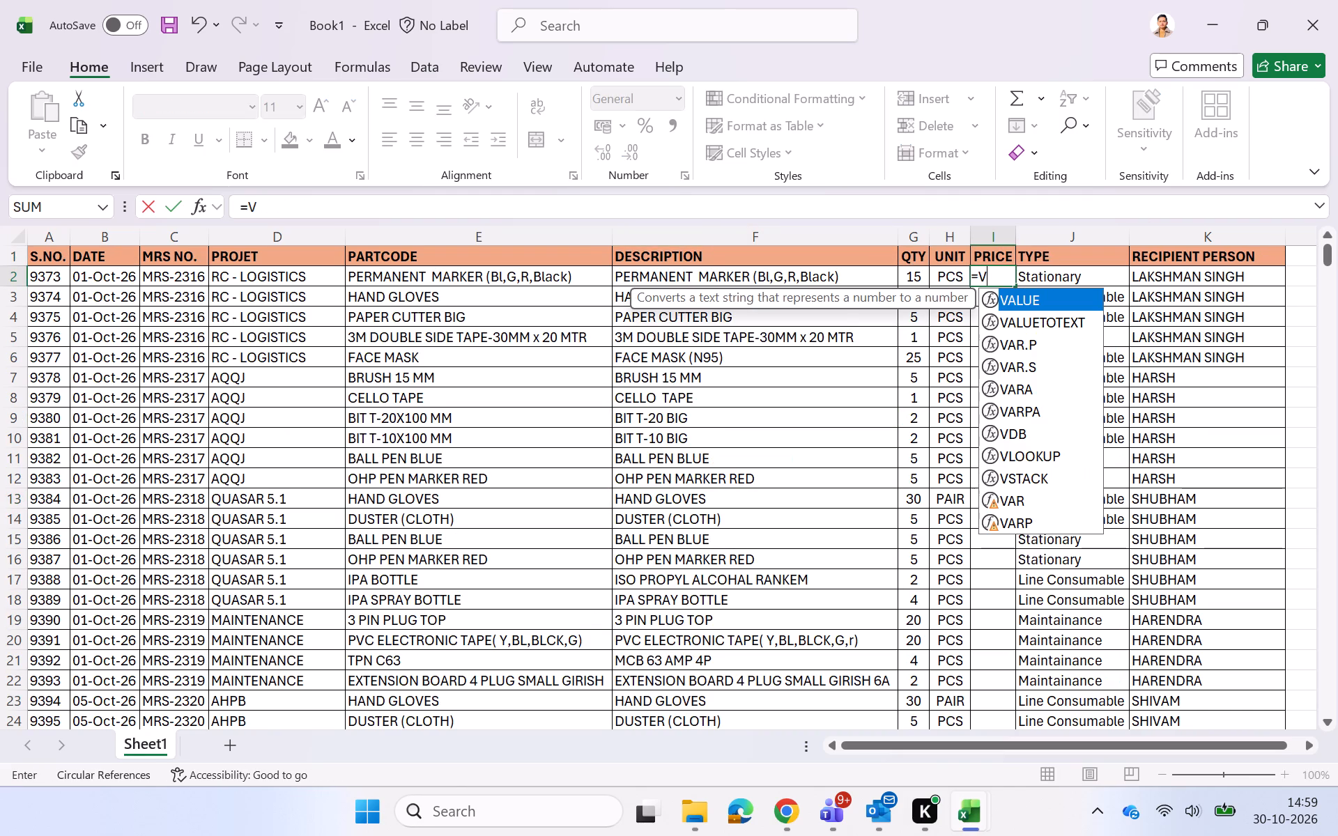
pyautogui.press('l')
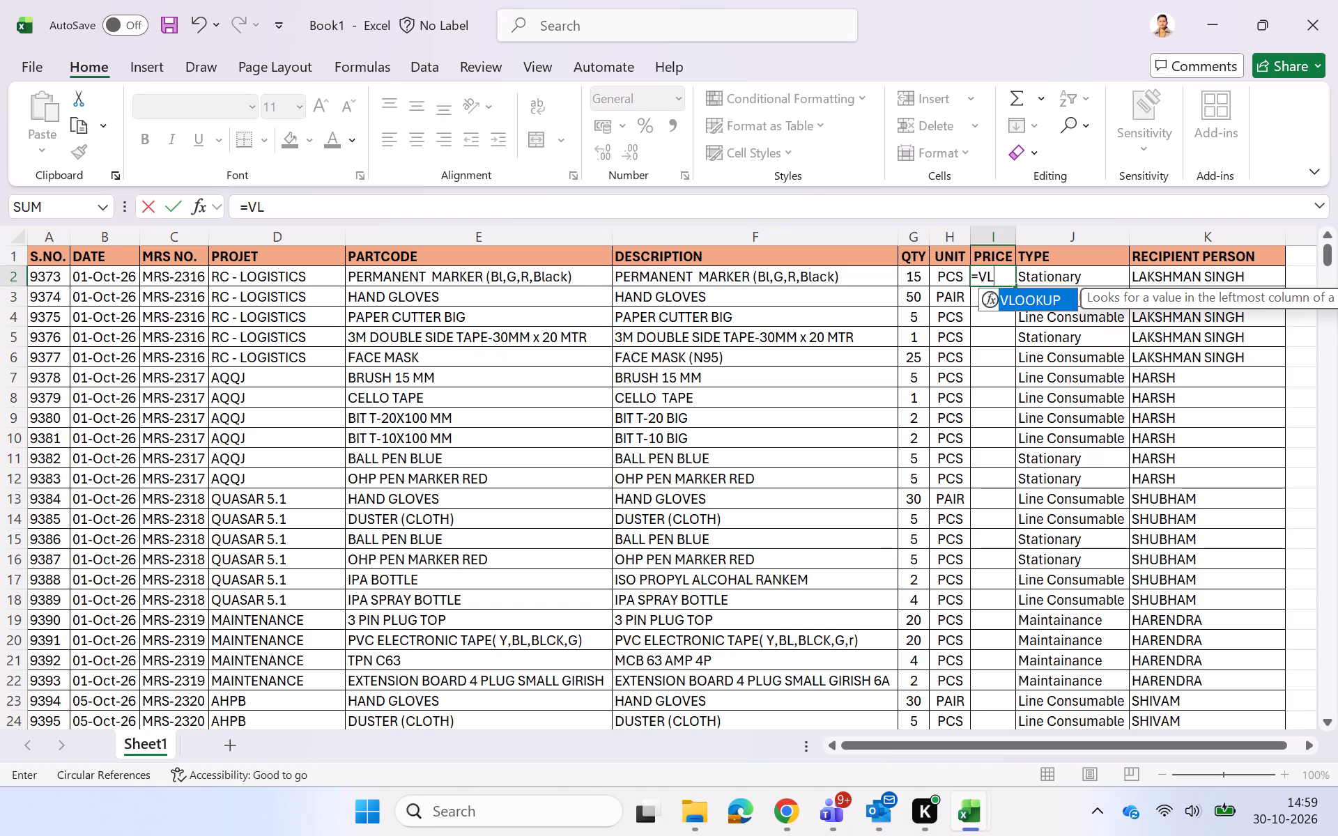
pyautogui.press('Tab')
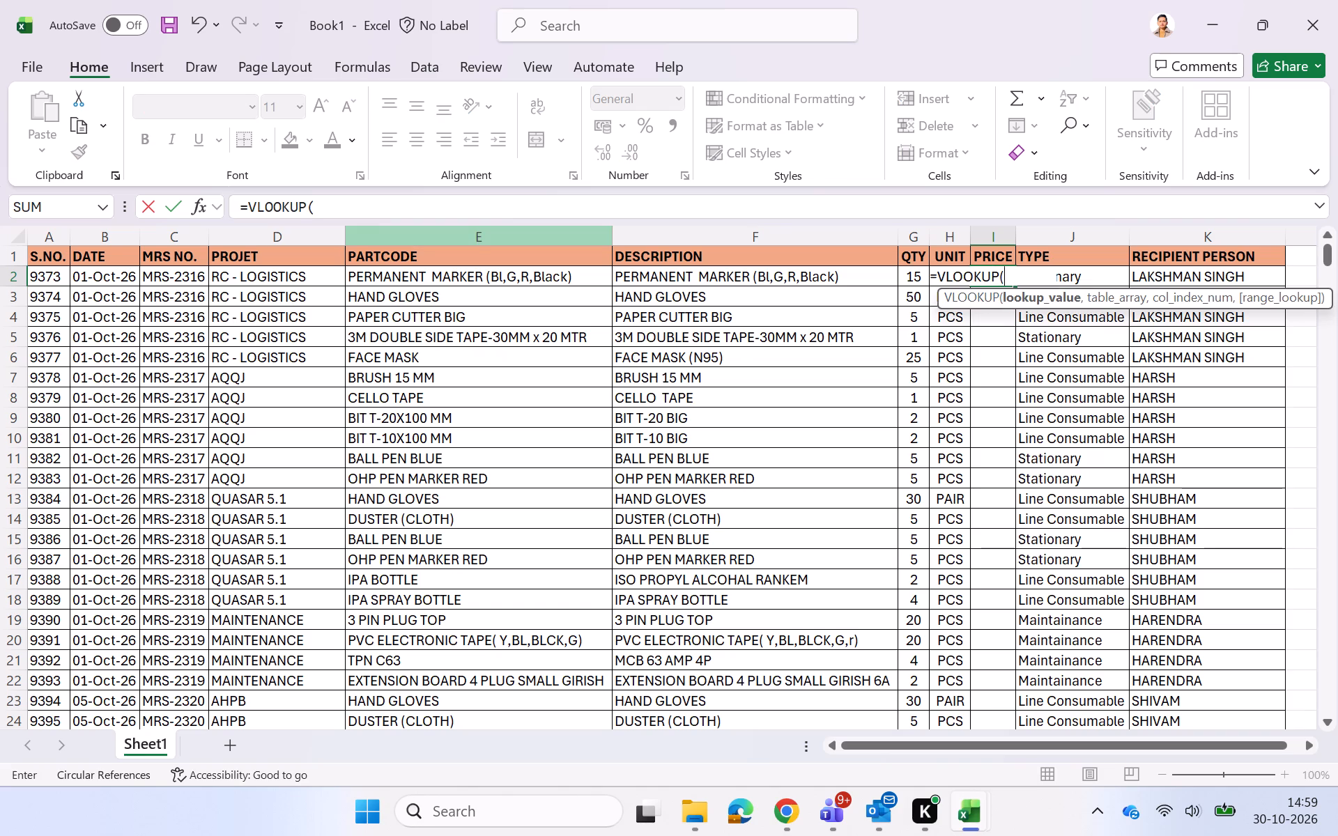
pyautogui.click(499, 240)
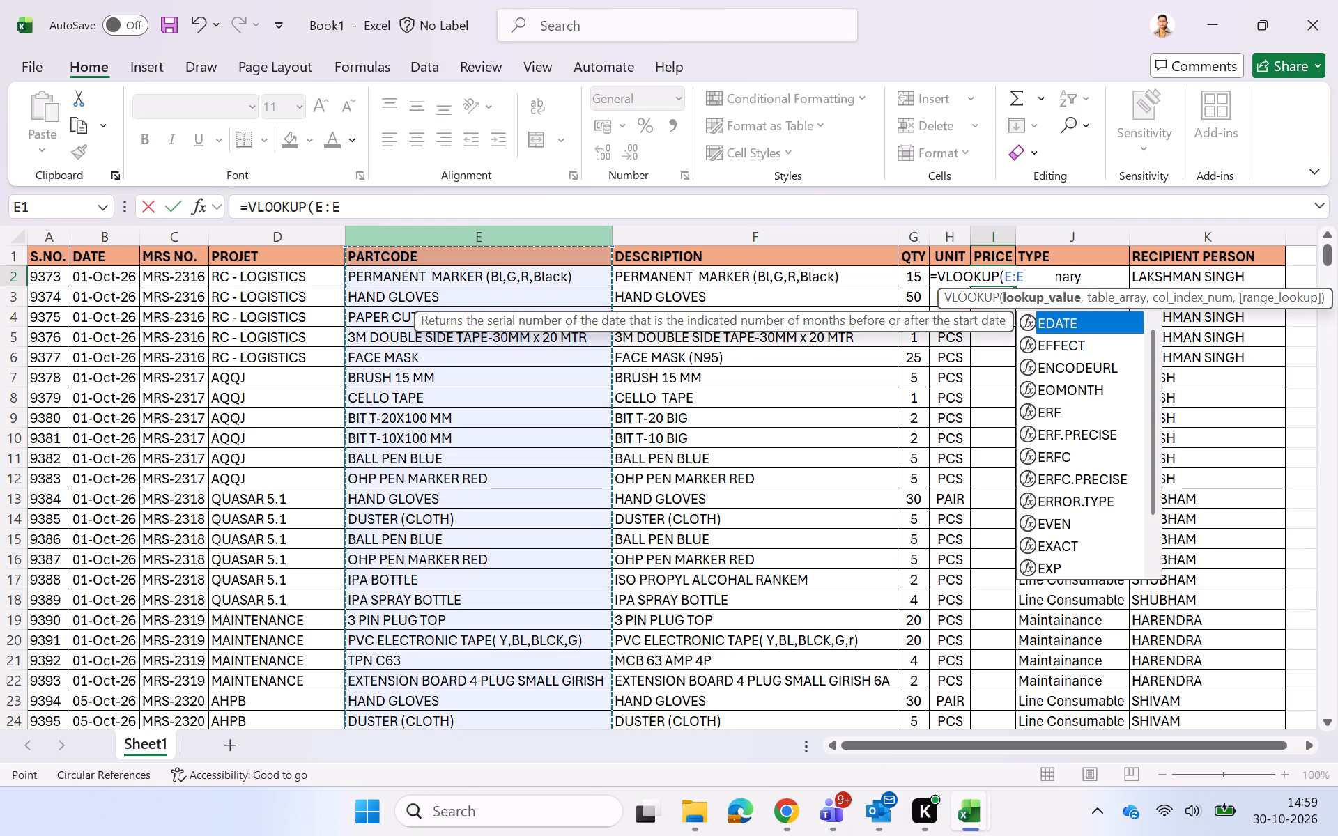
pyautogui.press(',')
pyautogui.hotkey('alt', 'Tab')
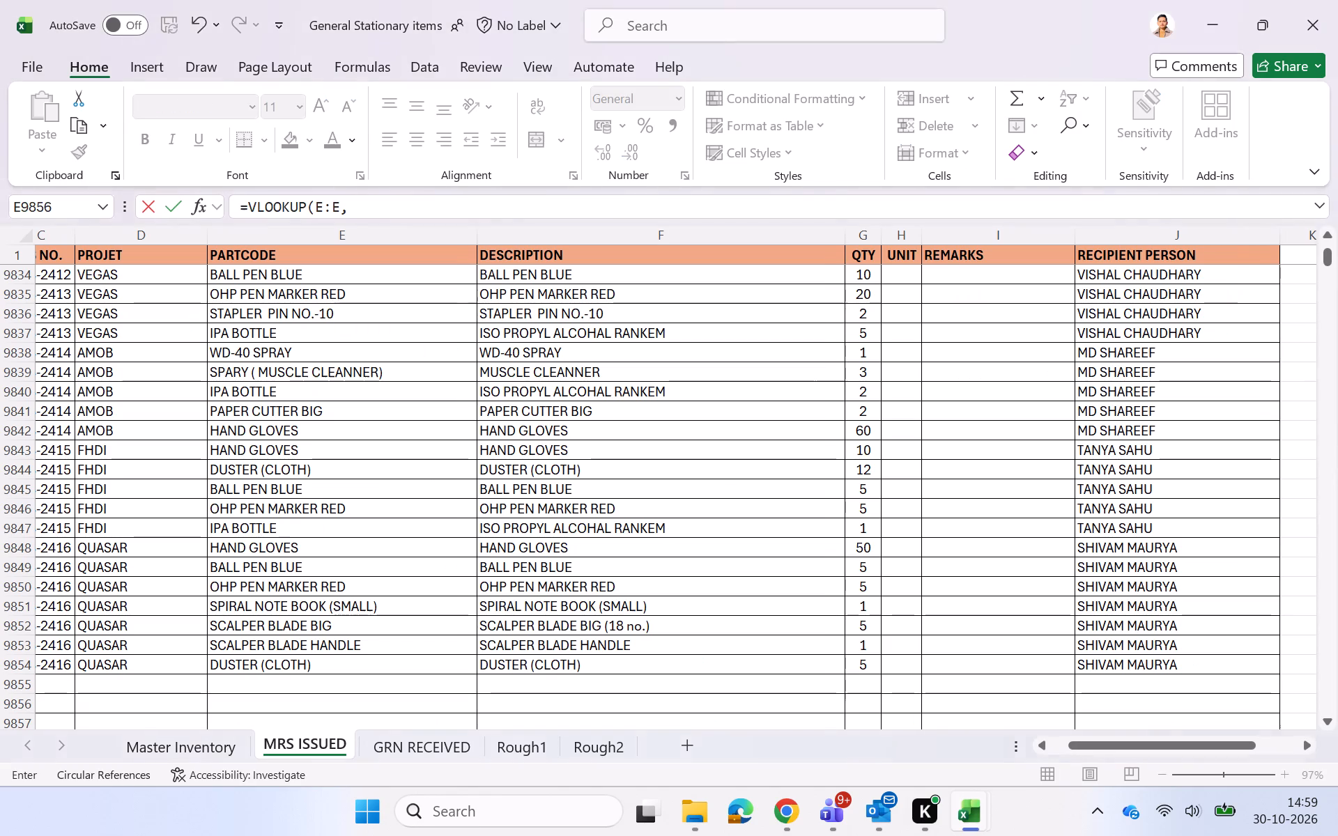
pyautogui.doubleClick(191, 752)
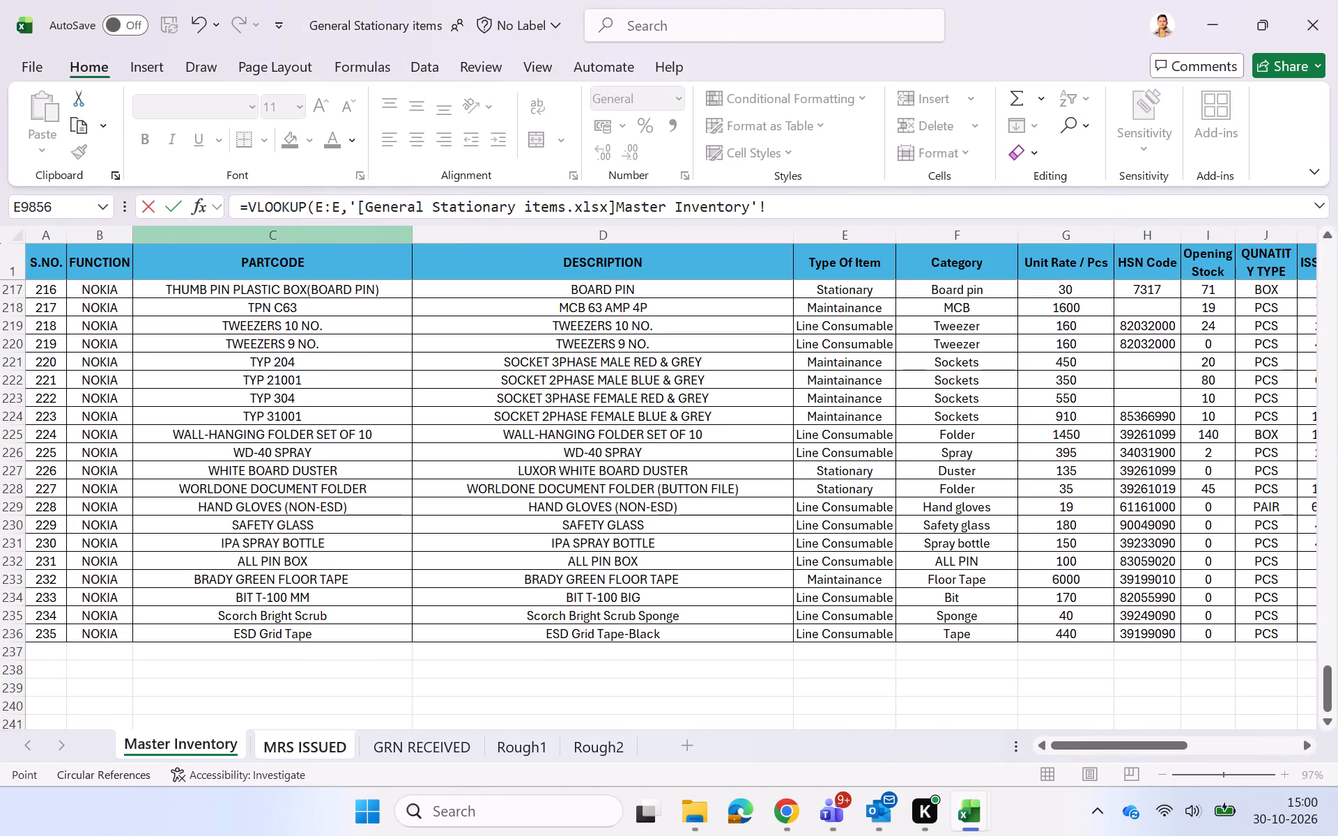
pyautogui.click(278, 231)
pyautogui.hotkey('shift', 'Right')
pyautogui.hotkey('shift', 'Right')
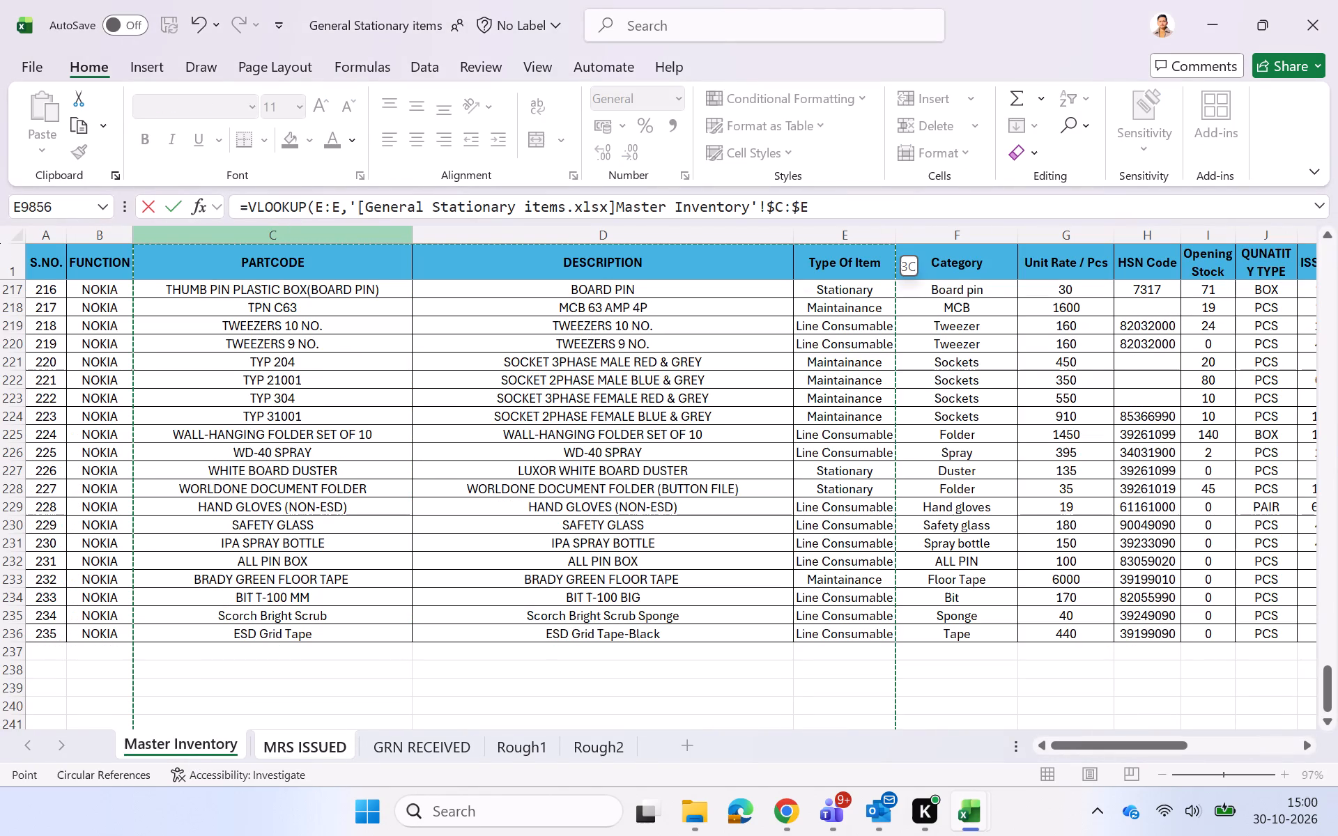
pyautogui.hotkey('shift', 'Right')
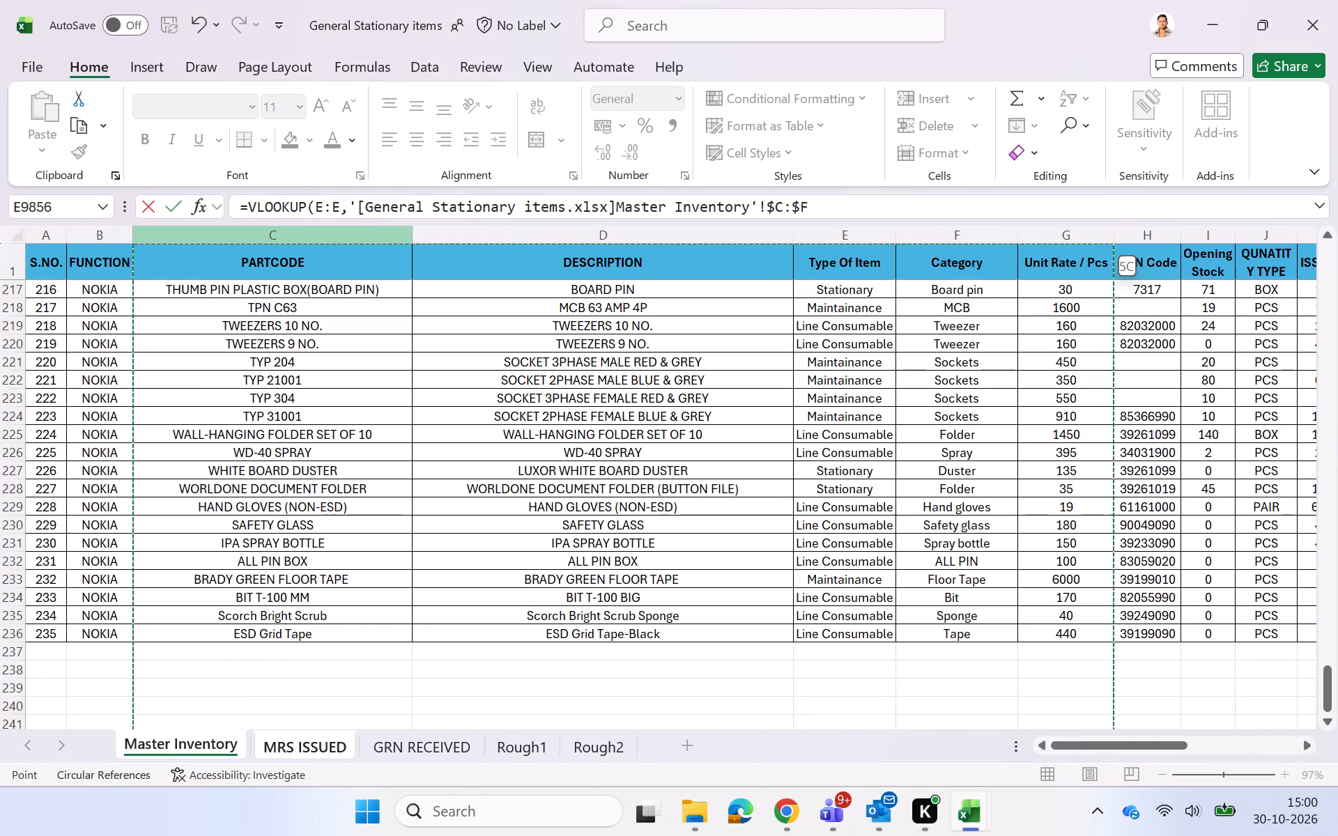
pyautogui.write(',5')
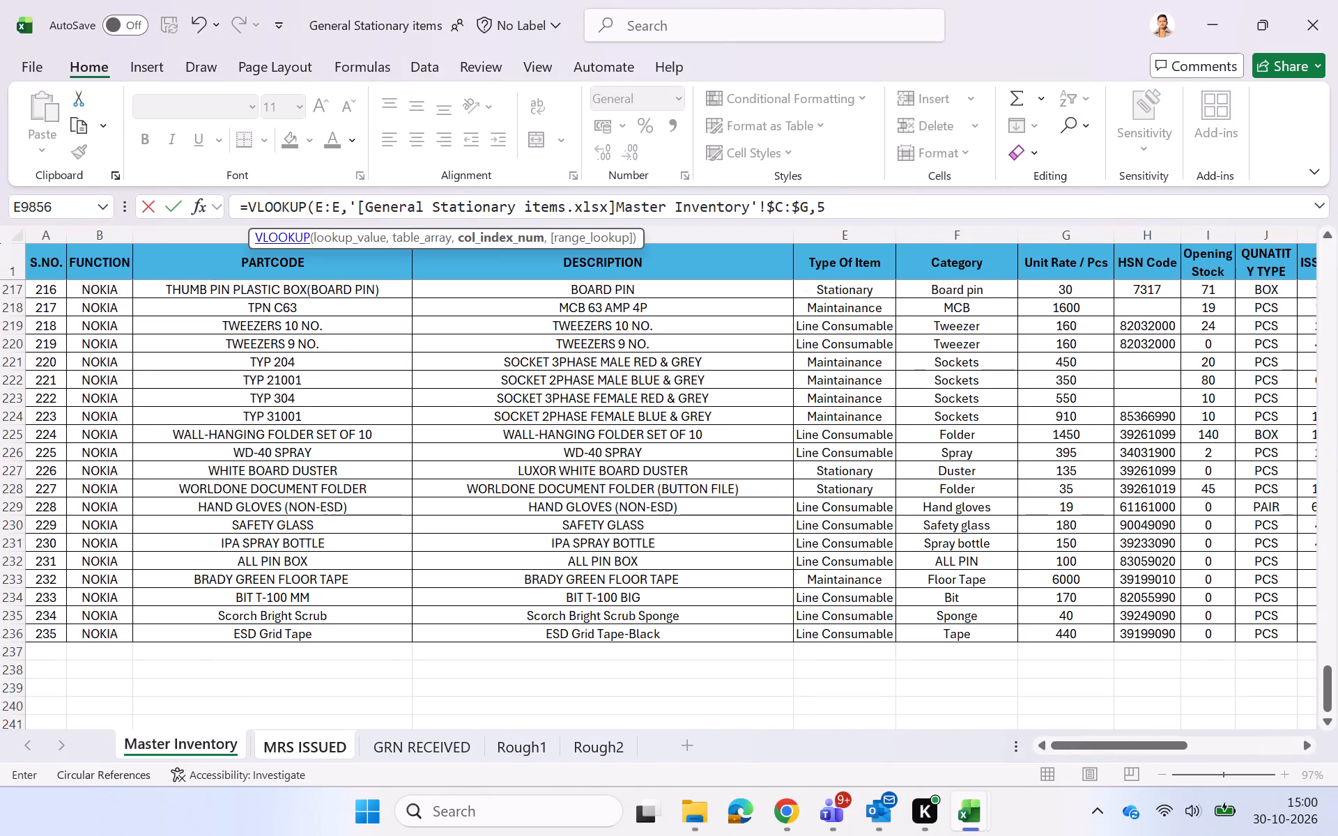
pyautogui.press(',')
pyautogui.write('0)')
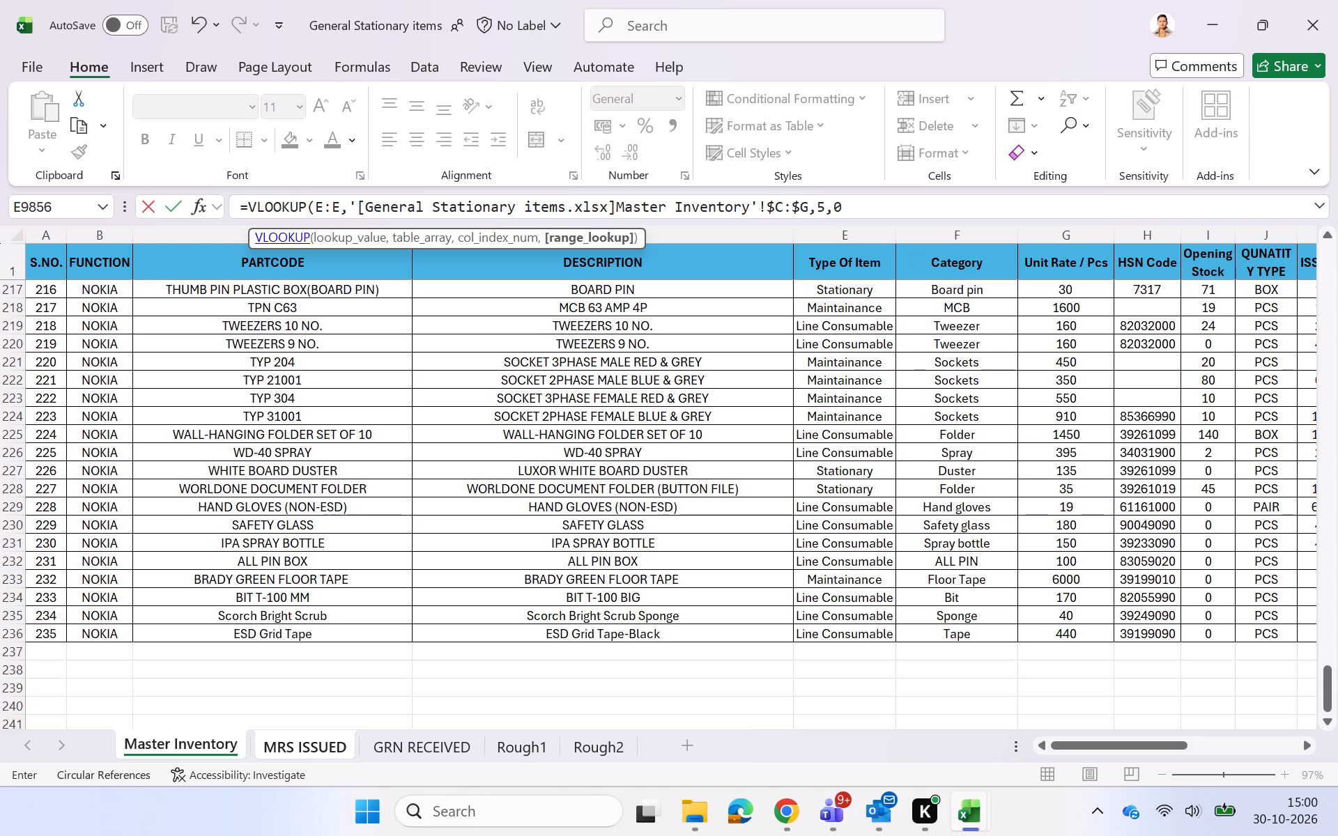
pyautogui.press('Return')
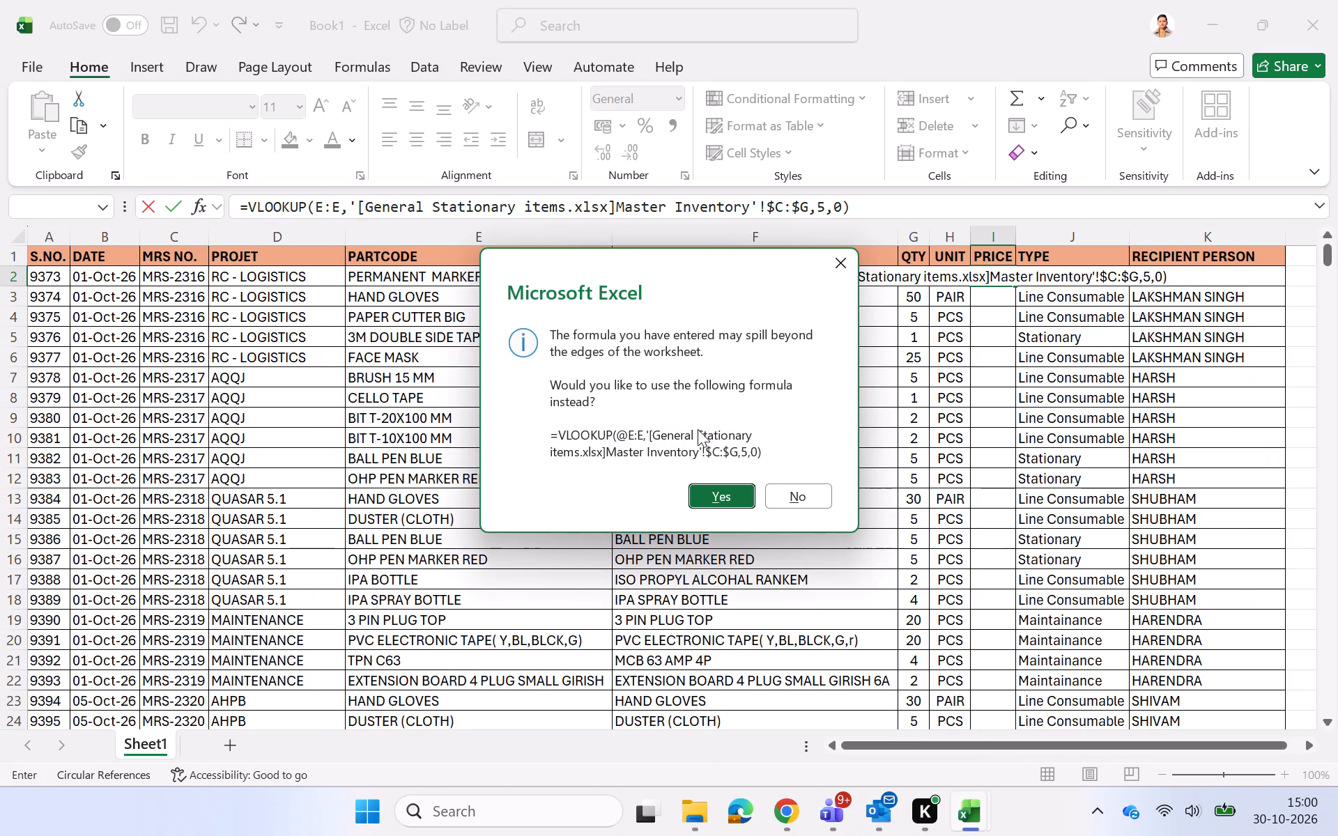
pyautogui.click(735, 501)
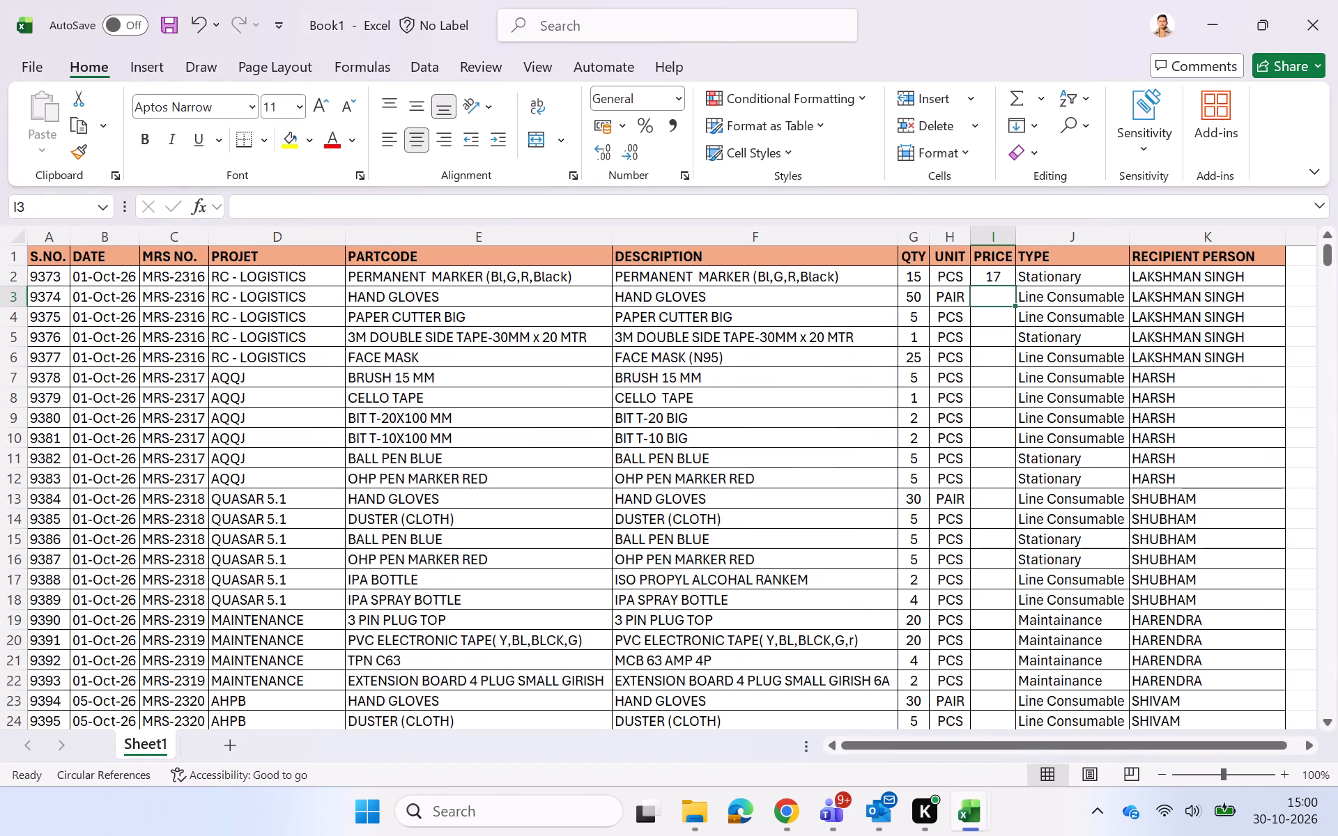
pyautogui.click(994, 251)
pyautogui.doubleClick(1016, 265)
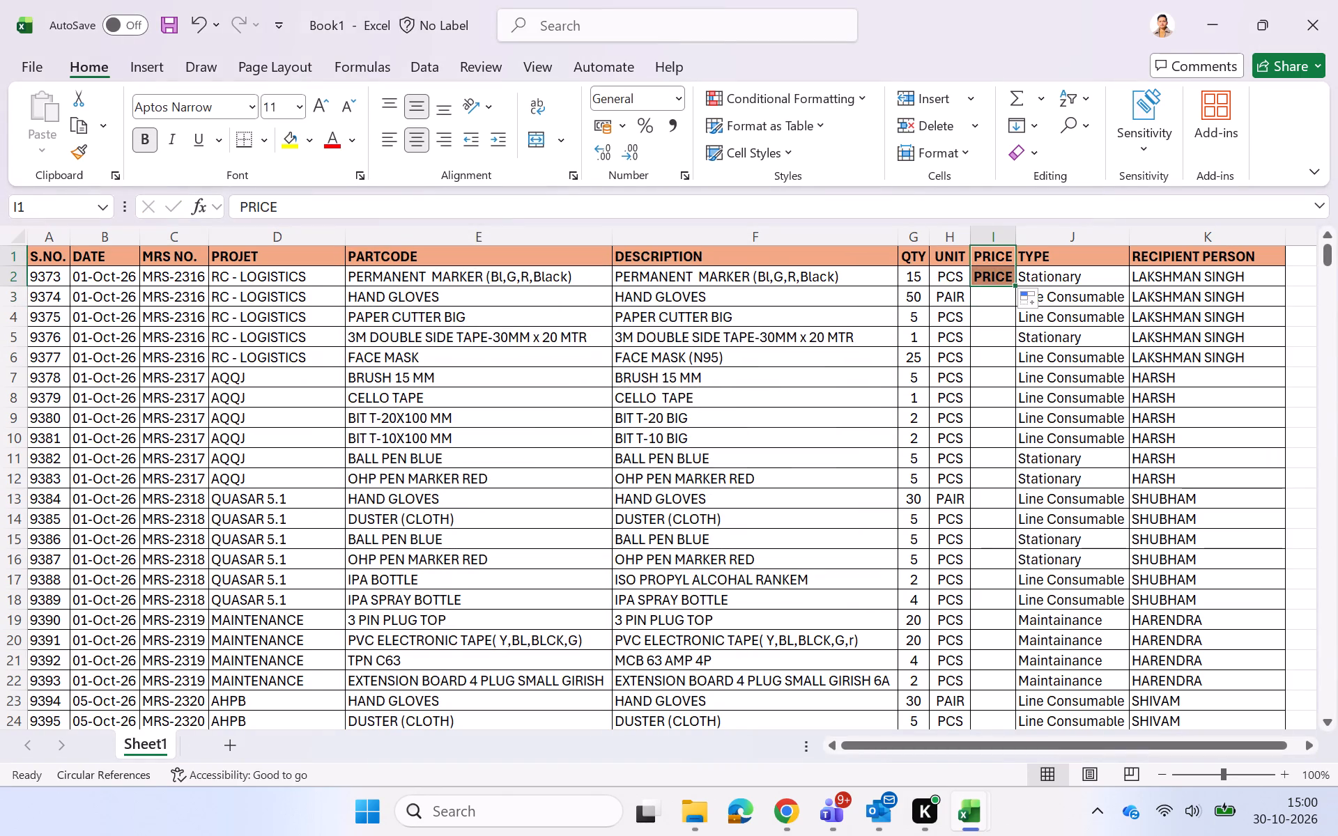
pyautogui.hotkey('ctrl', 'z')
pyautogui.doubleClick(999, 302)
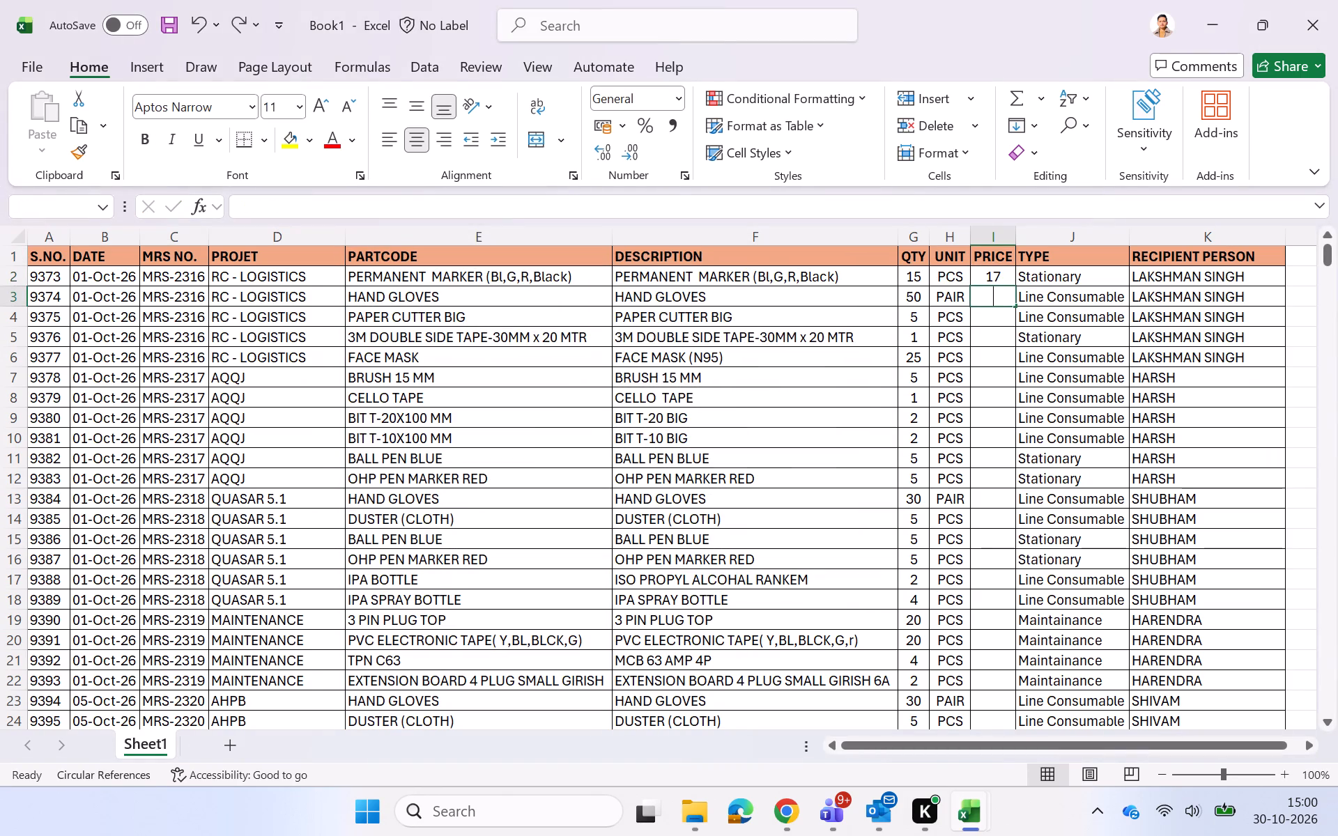
# Fill the PRICE lookup formula from the first record down through all the issue records.
pyautogui.click(991, 270)
pyautogui.doubleClick(1013, 284)
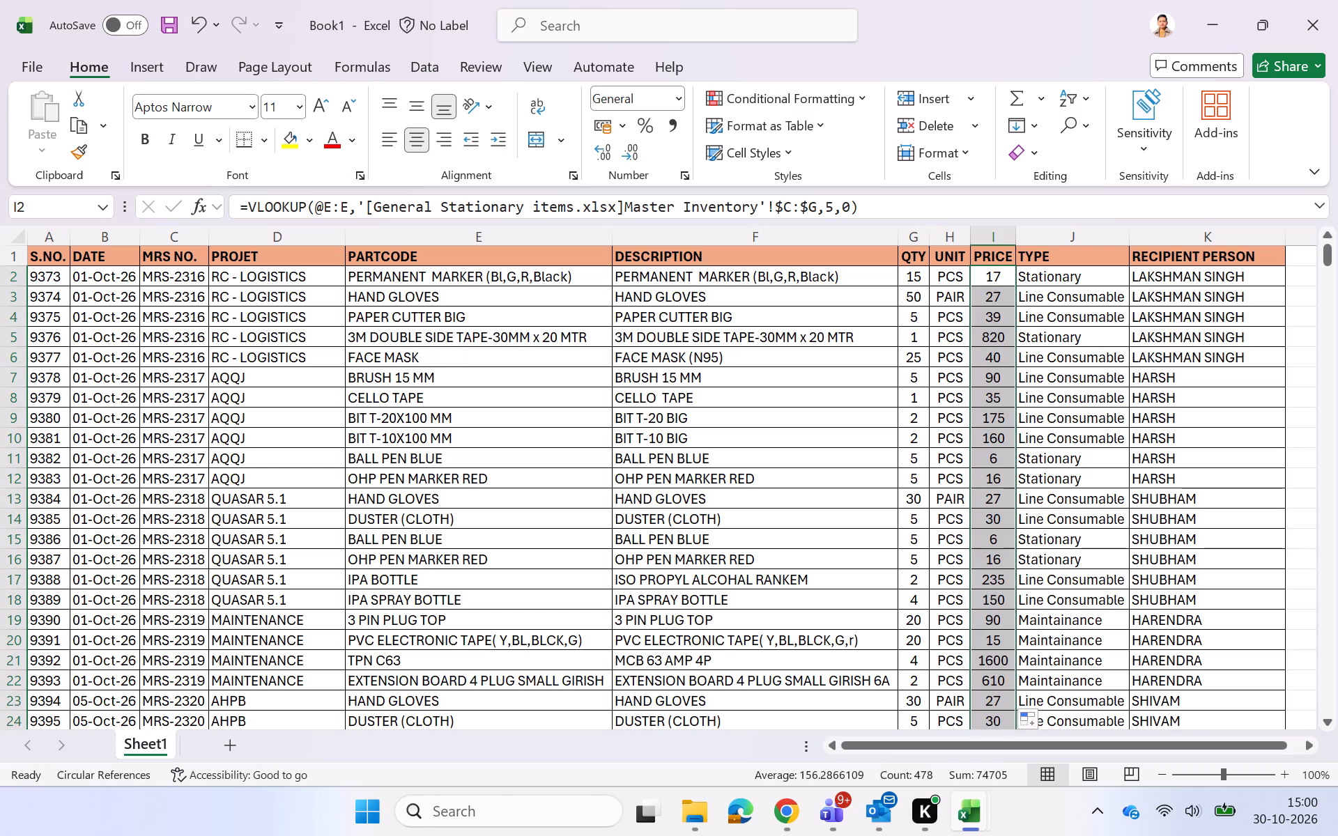
# Turn on the header filters and examine the PRICE filter values, leaving the filter unchanged.
pyautogui.click(997, 251)
pyautogui.hotkey('ctrl', 'shift', 'l')
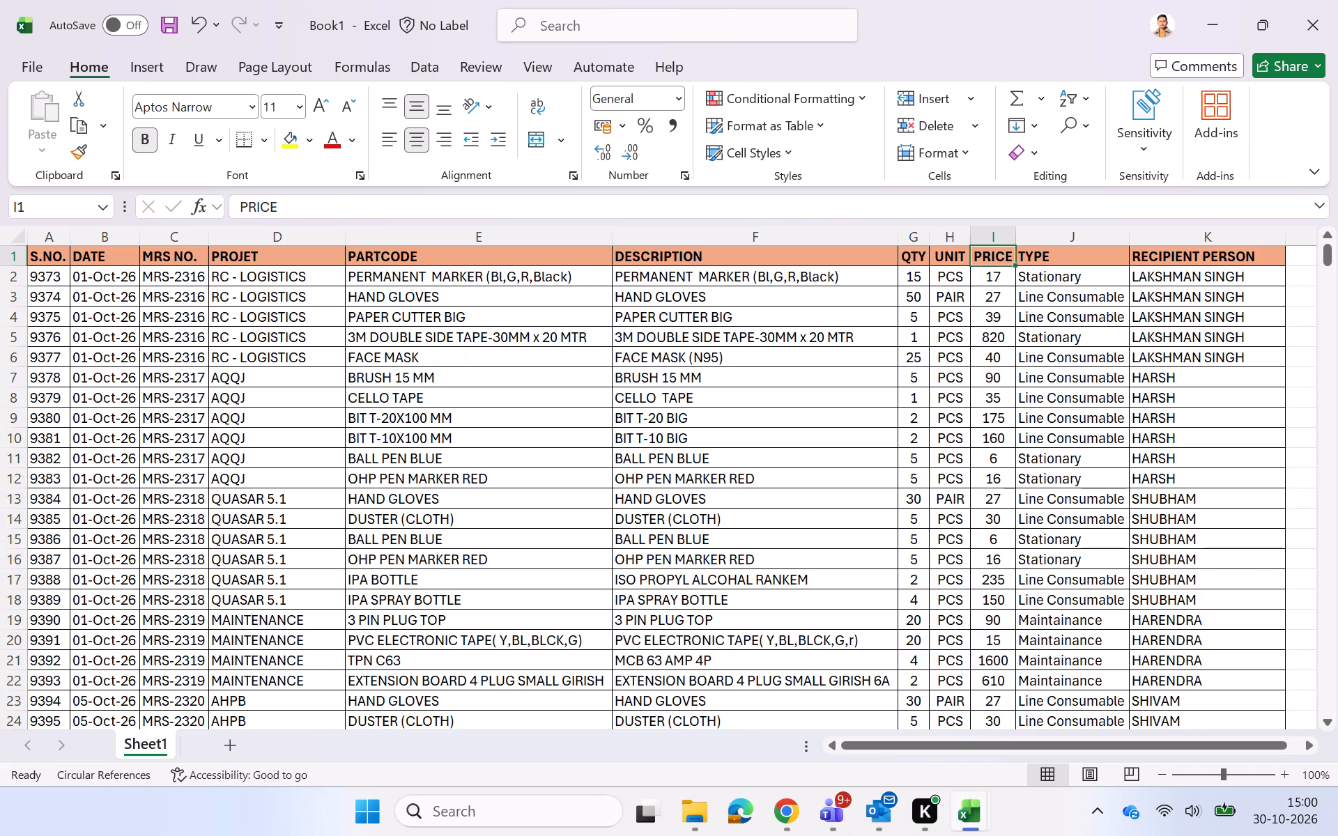
pyautogui.click(1003, 253)
pyautogui.scroll(-14, 932, 520)
pyautogui.scroll(7, 932, 520)
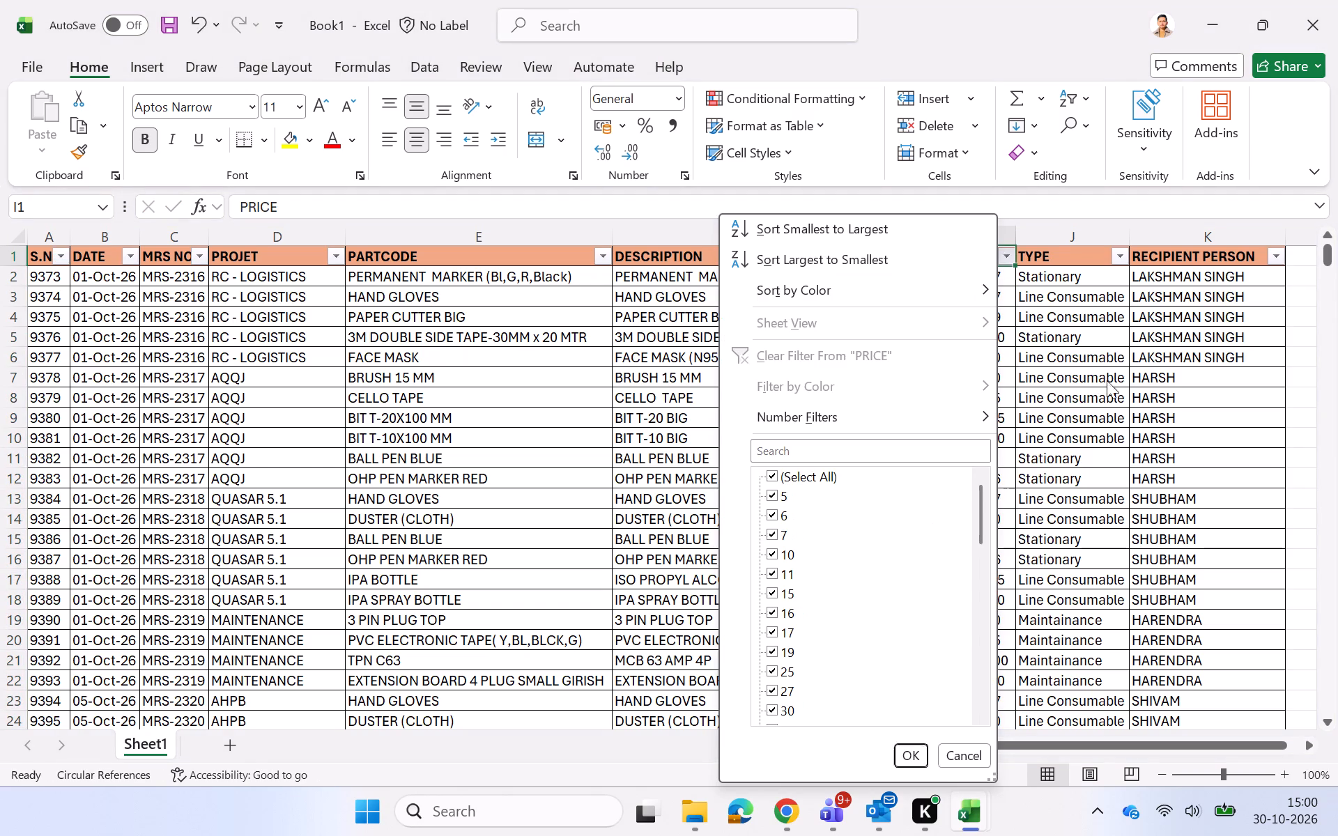
pyautogui.click(1123, 369)
# Insert an empty column between PRICE and TYPE.
pyautogui.doubleClick(1130, 236)
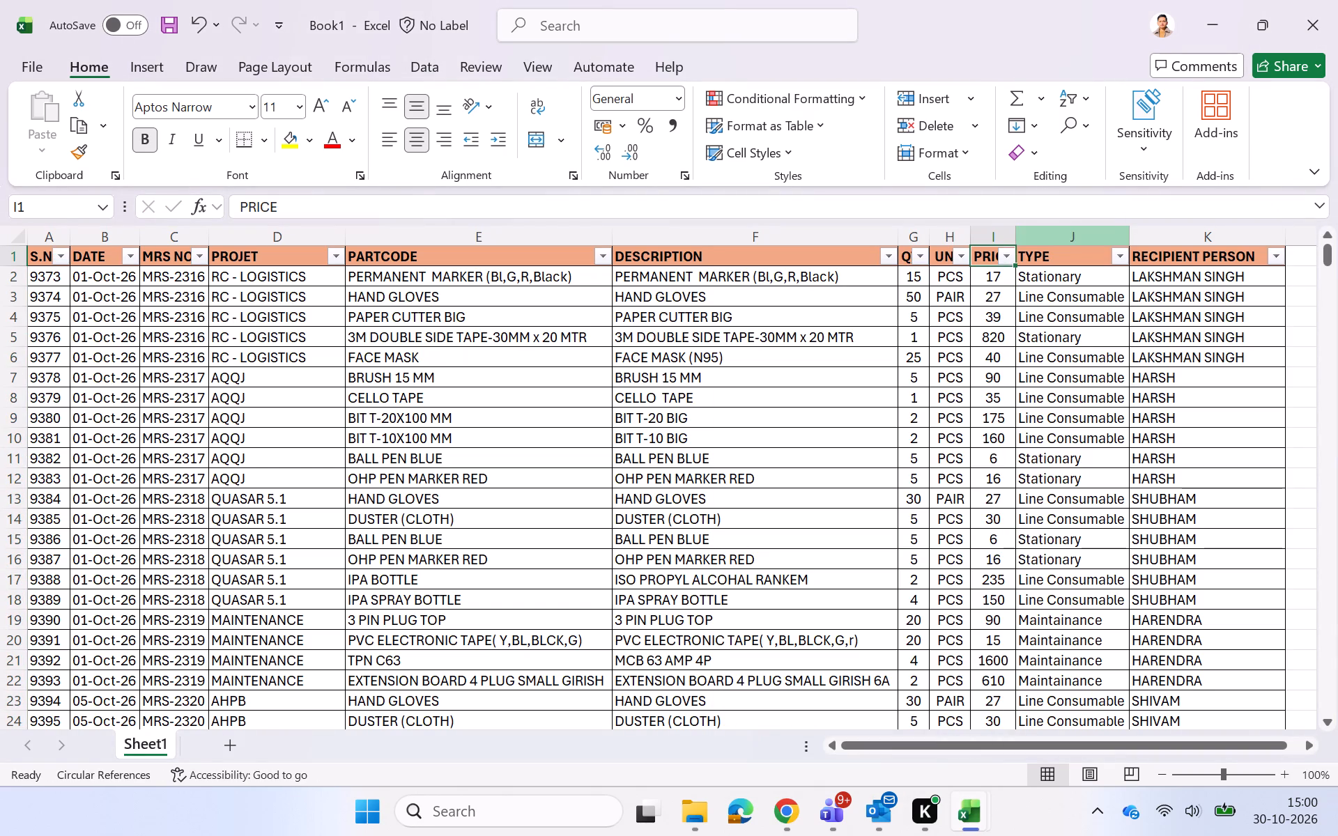
pyautogui.rightClick(1054, 233)
pyautogui.click(1087, 430)
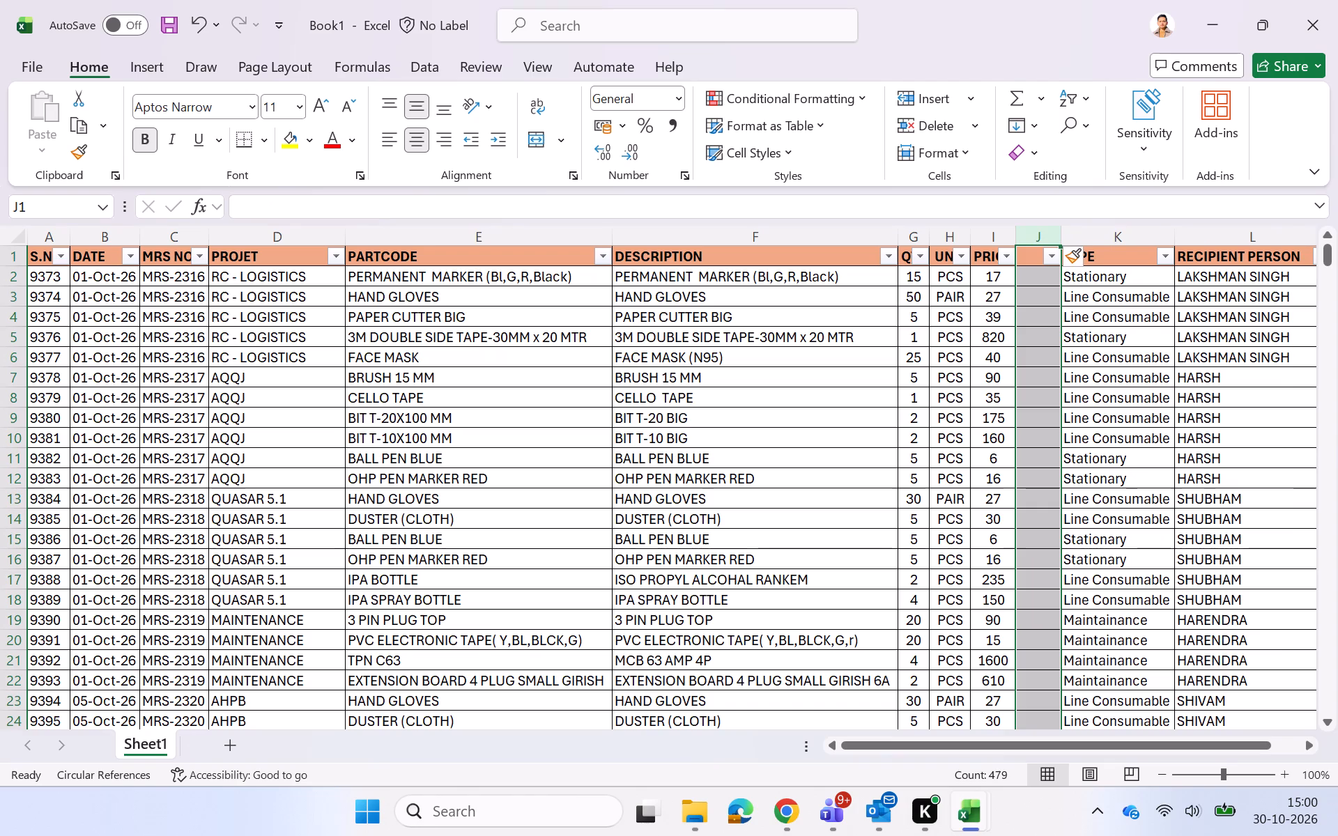
# In the first record of the new column, enter =I2*G2 to multiply the price by the quantity.
pyautogui.click(1046, 281)
pyautogui.press('=')
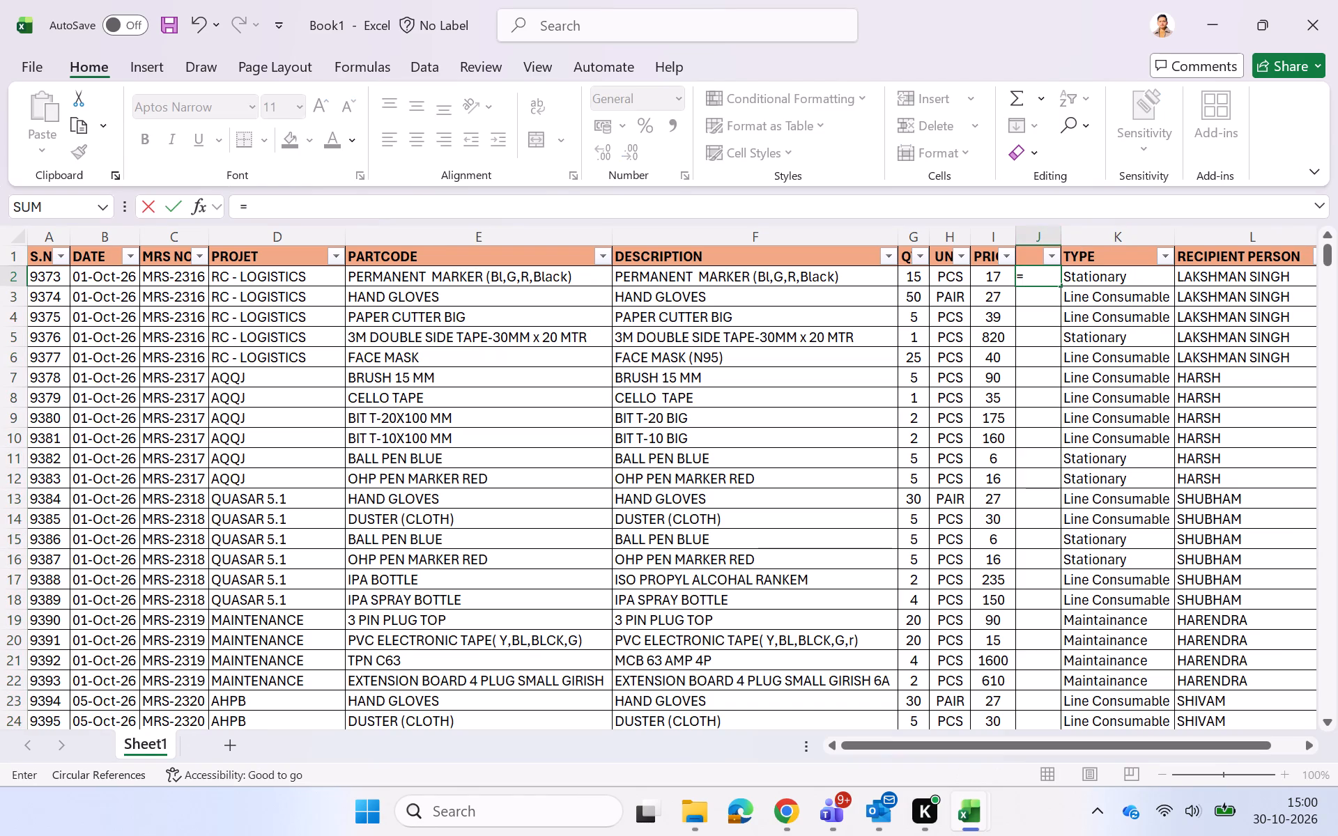
pyautogui.click(992, 282)
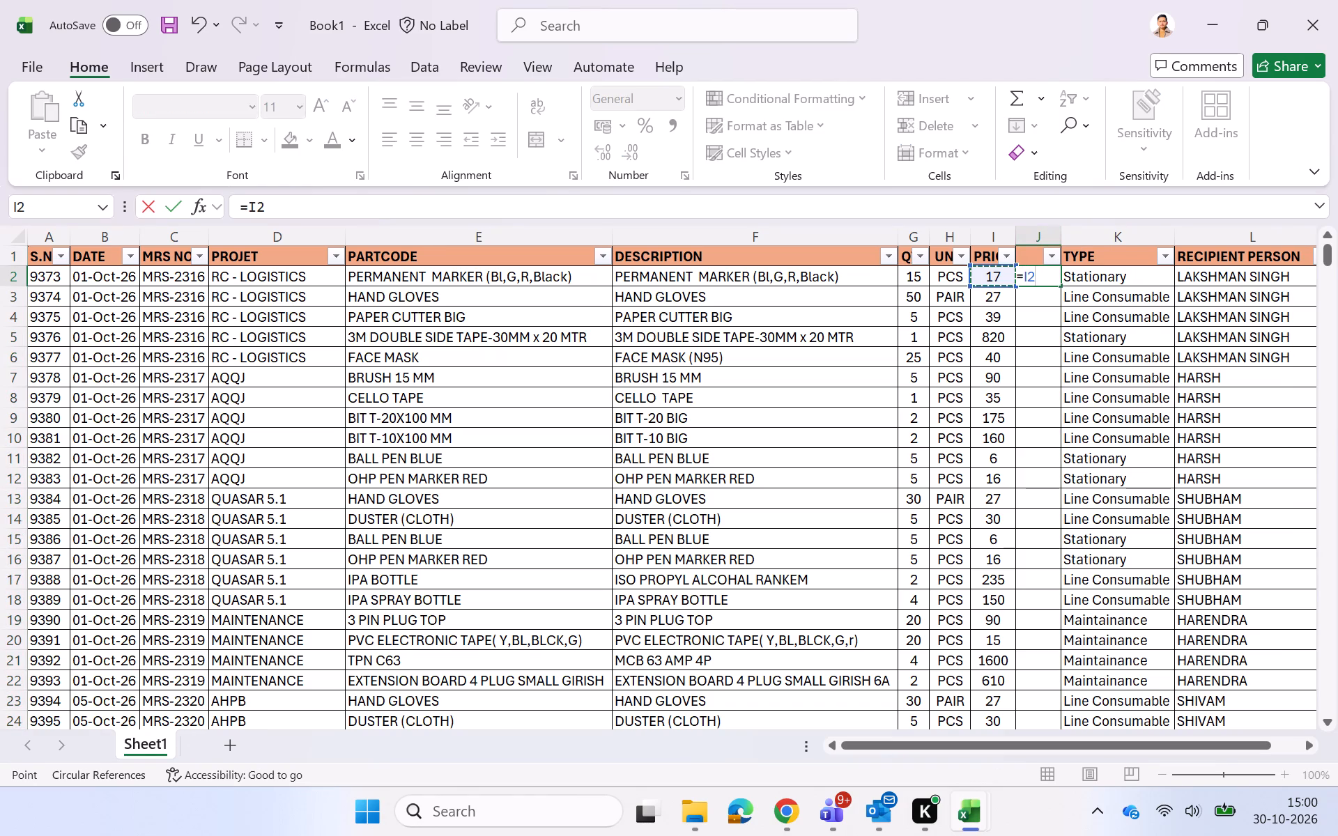
pyautogui.hotkey('shift', '*')
pyautogui.click(916, 273)
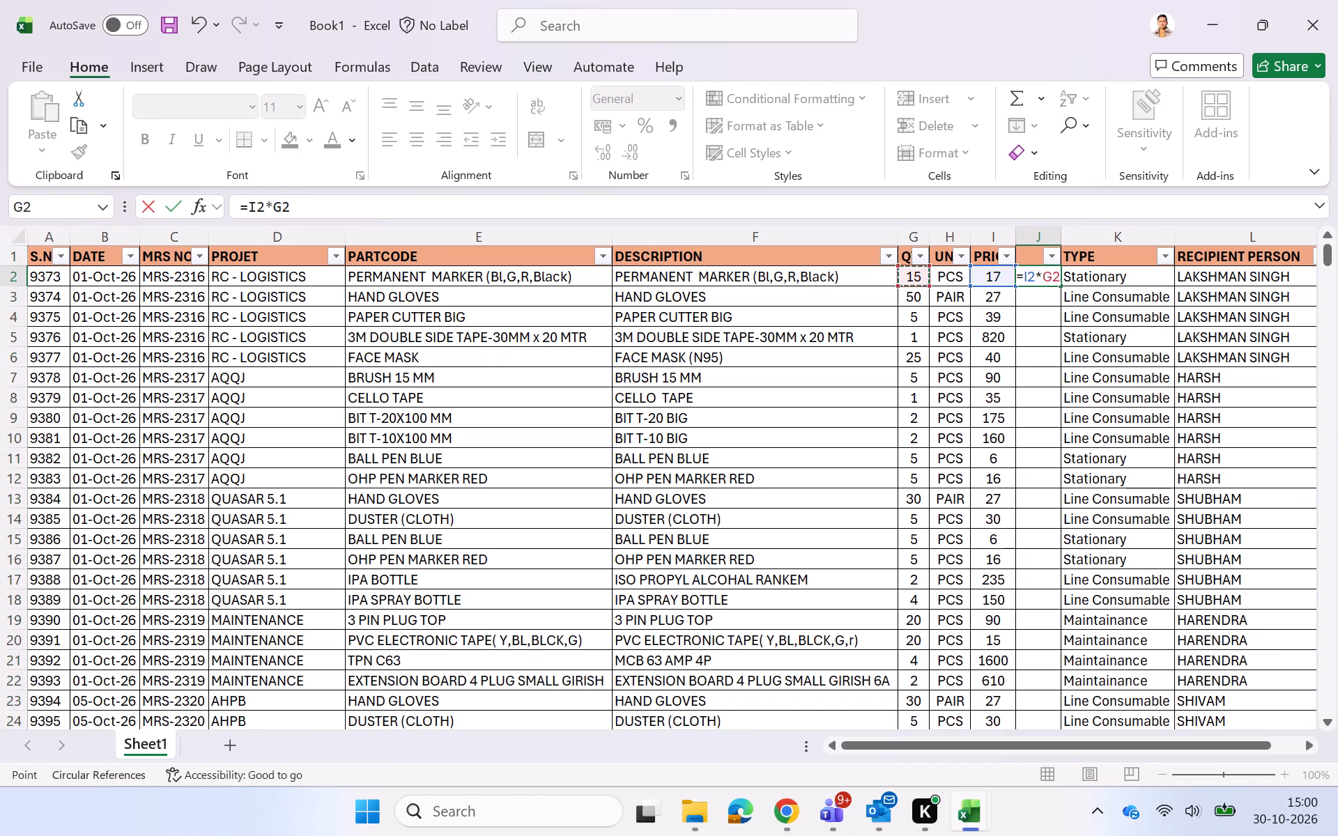
pyautogui.press('Return')
# Turn off the header filters and fill the price-times-quantity formula down through all the issue records.
pyautogui.click(1038, 270)
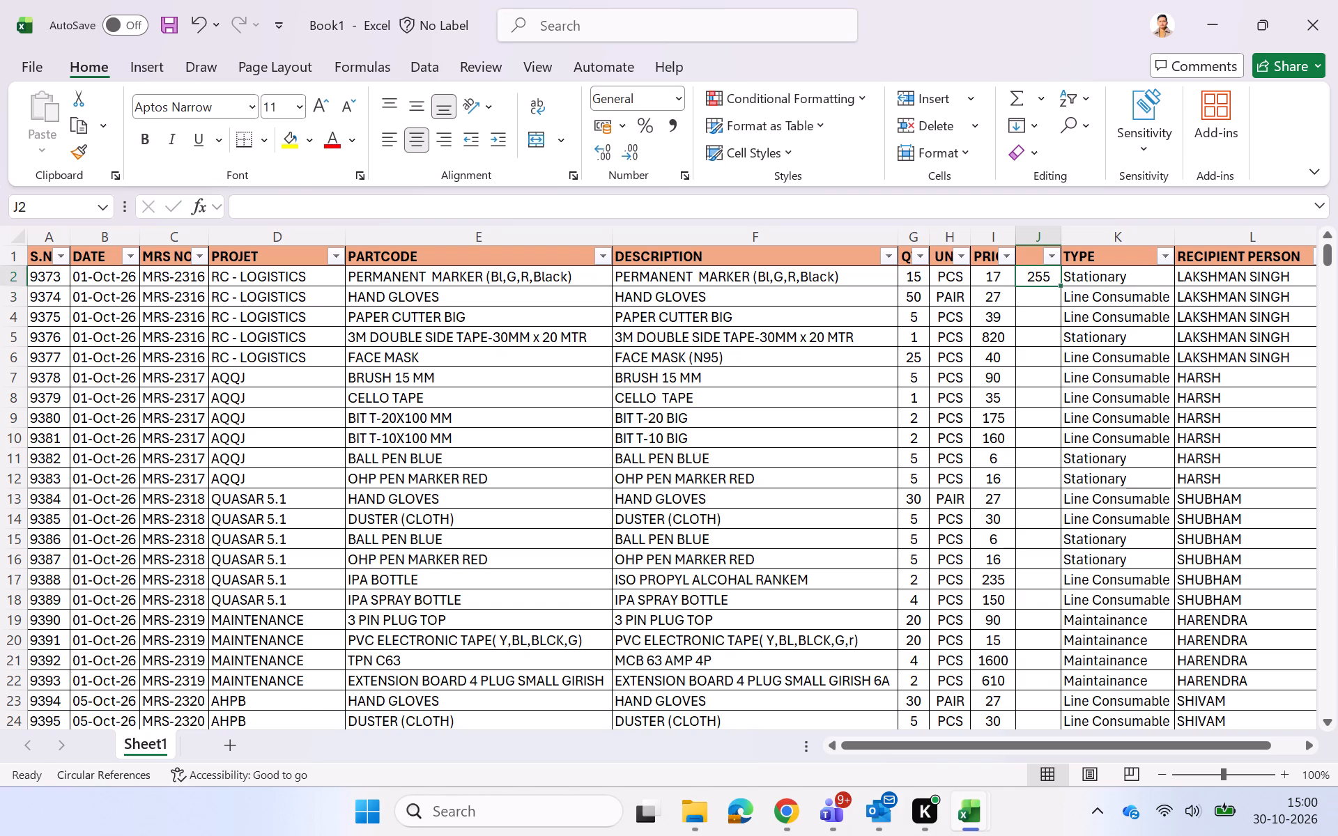
pyautogui.click(1030, 362)
pyautogui.hotkey('ctrl', 'shift', 'l')
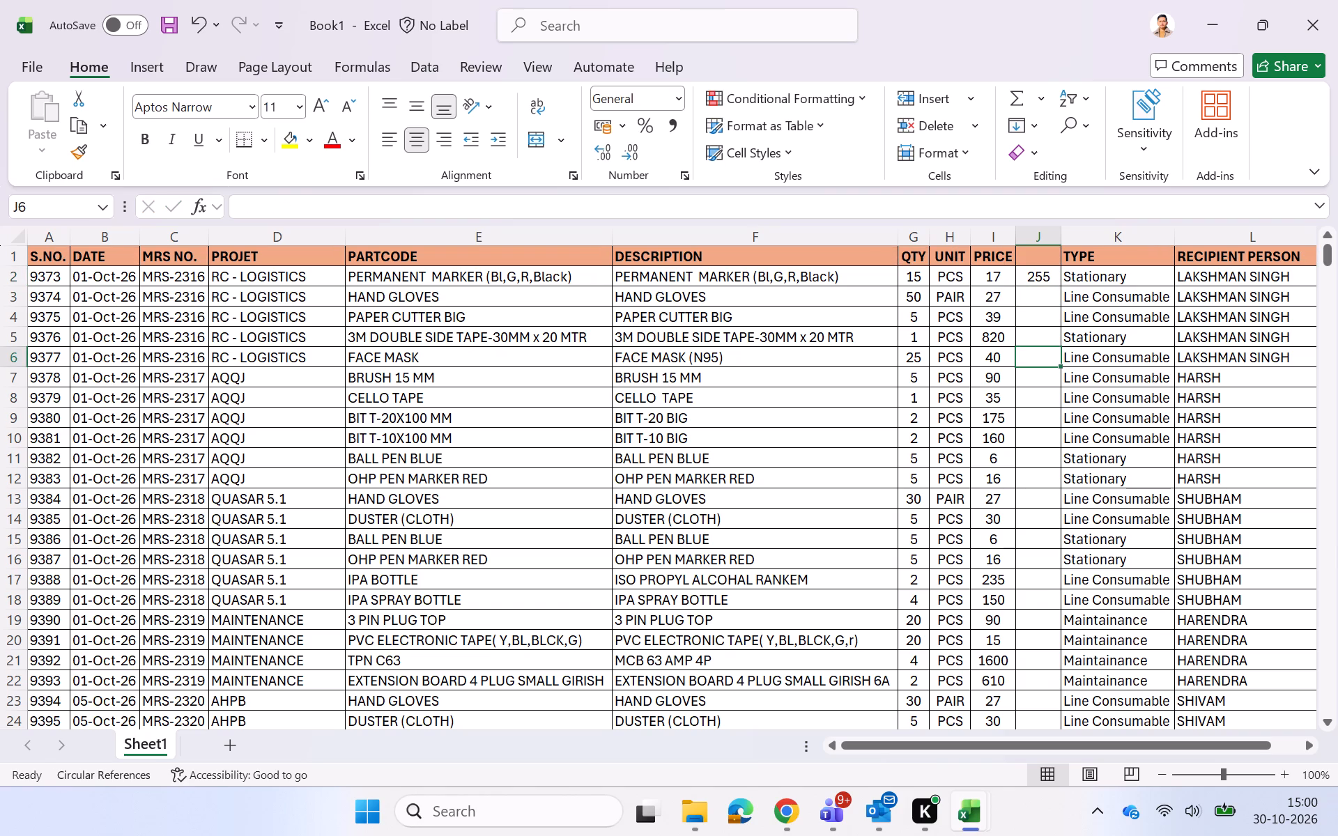
pyautogui.click(1036, 274)
pyautogui.doubleClick(1058, 286)
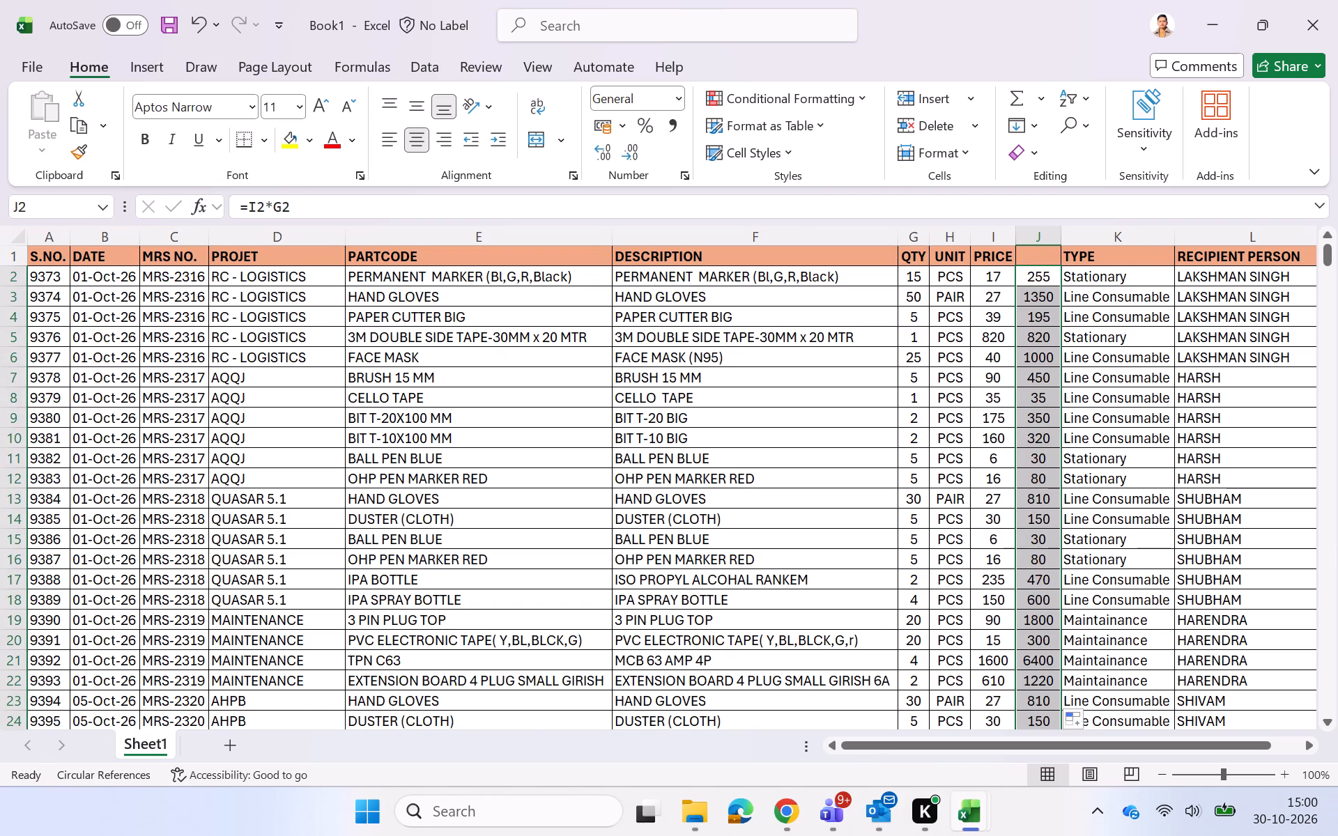
# Check that the price-times-quantity column is filled from the first issue record down to the last one.
pyautogui.scroll(-6, 1033, 435)
pyautogui.scroll(7, 1033, 435)
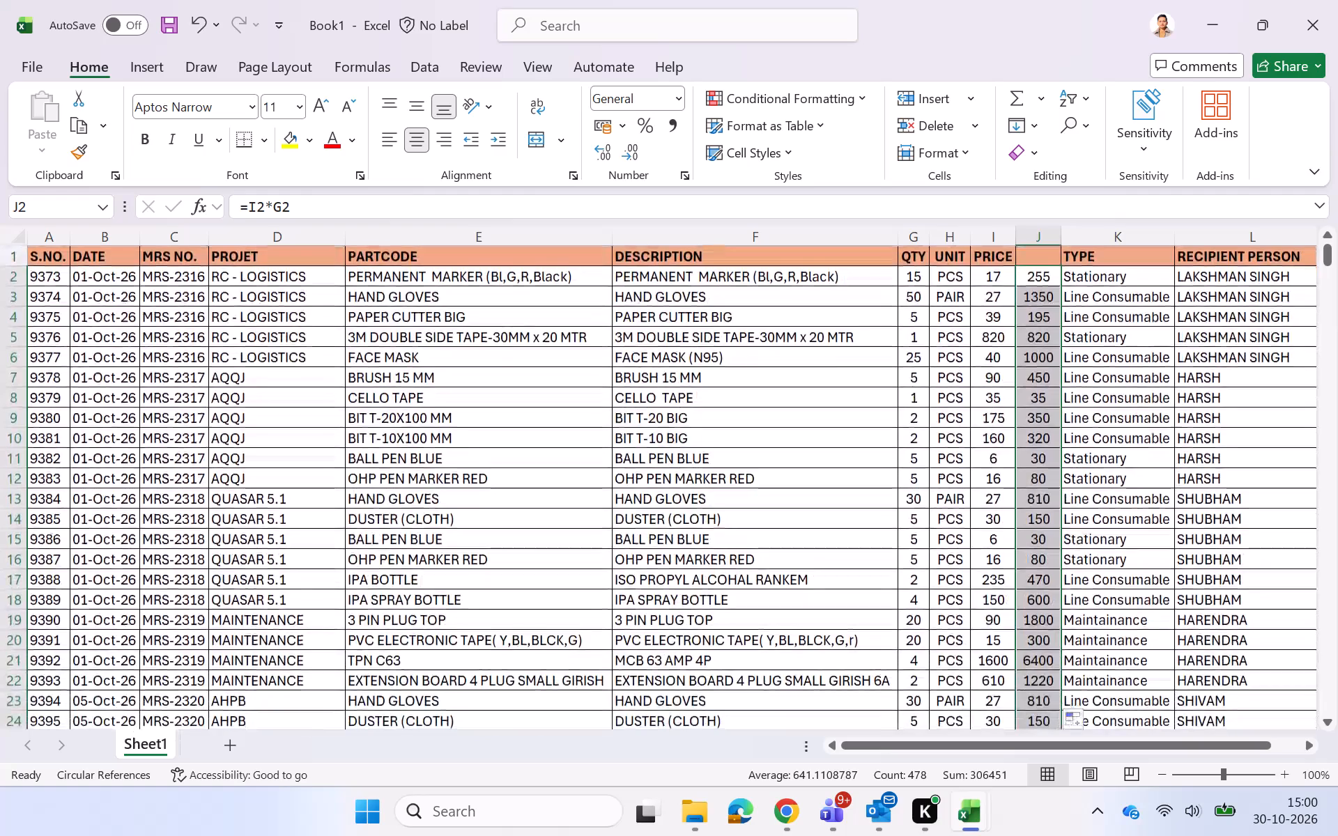
pyautogui.scroll(-15, 1033, 435)
pyautogui.scroll(1, 1033, 435)
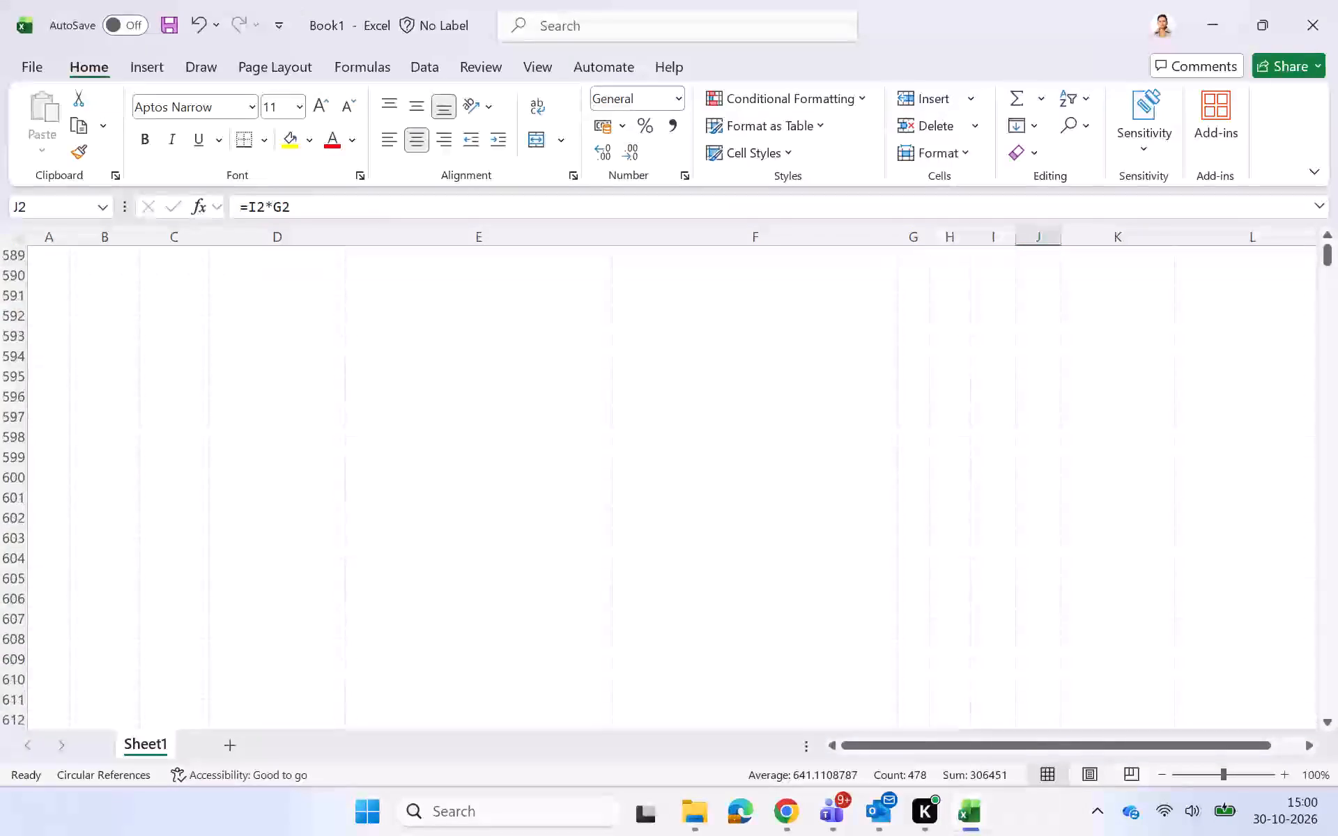
pyautogui.scroll(1, 1033, 435)
pyautogui.scroll(-3, 1033, 435)
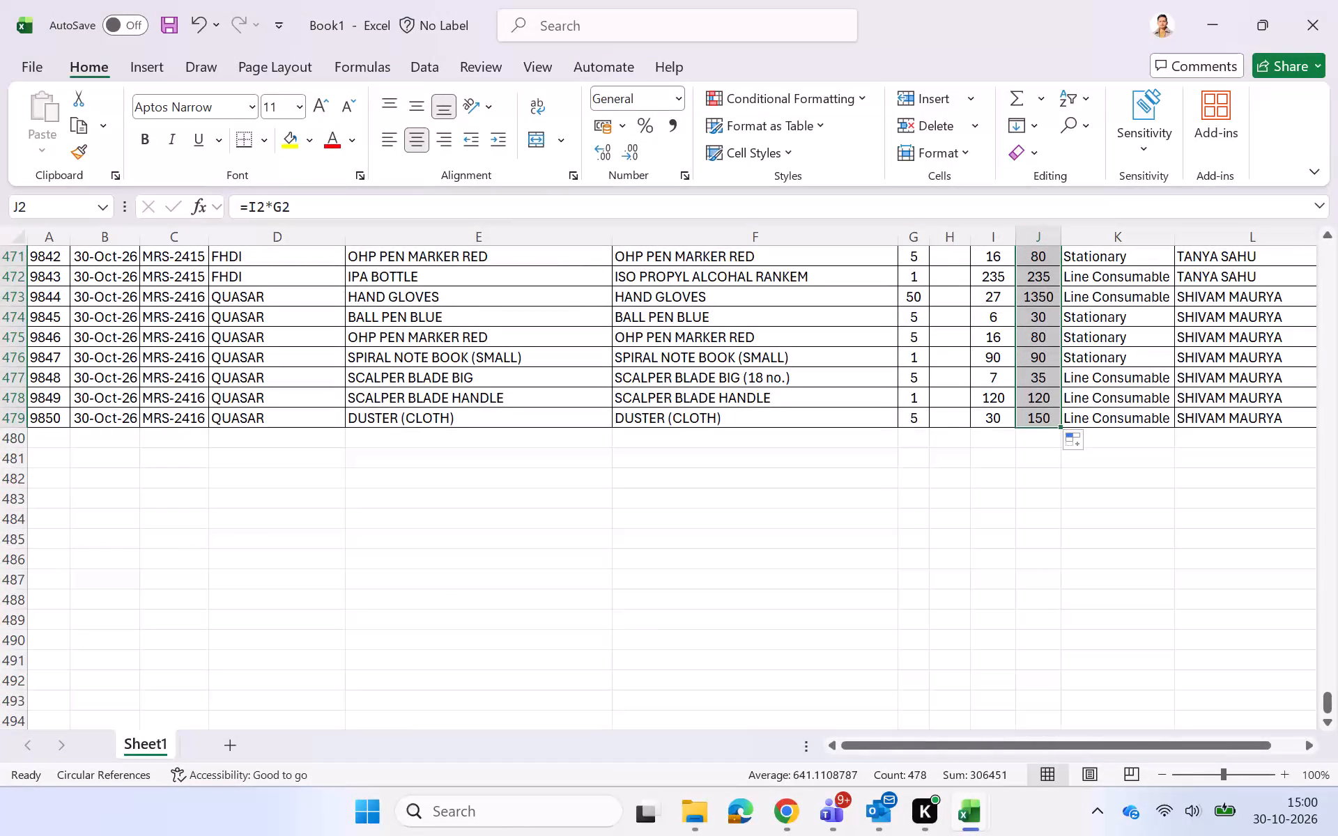
pyautogui.scroll(20, 971, 428)
pyautogui.scroll(4, 971, 428)
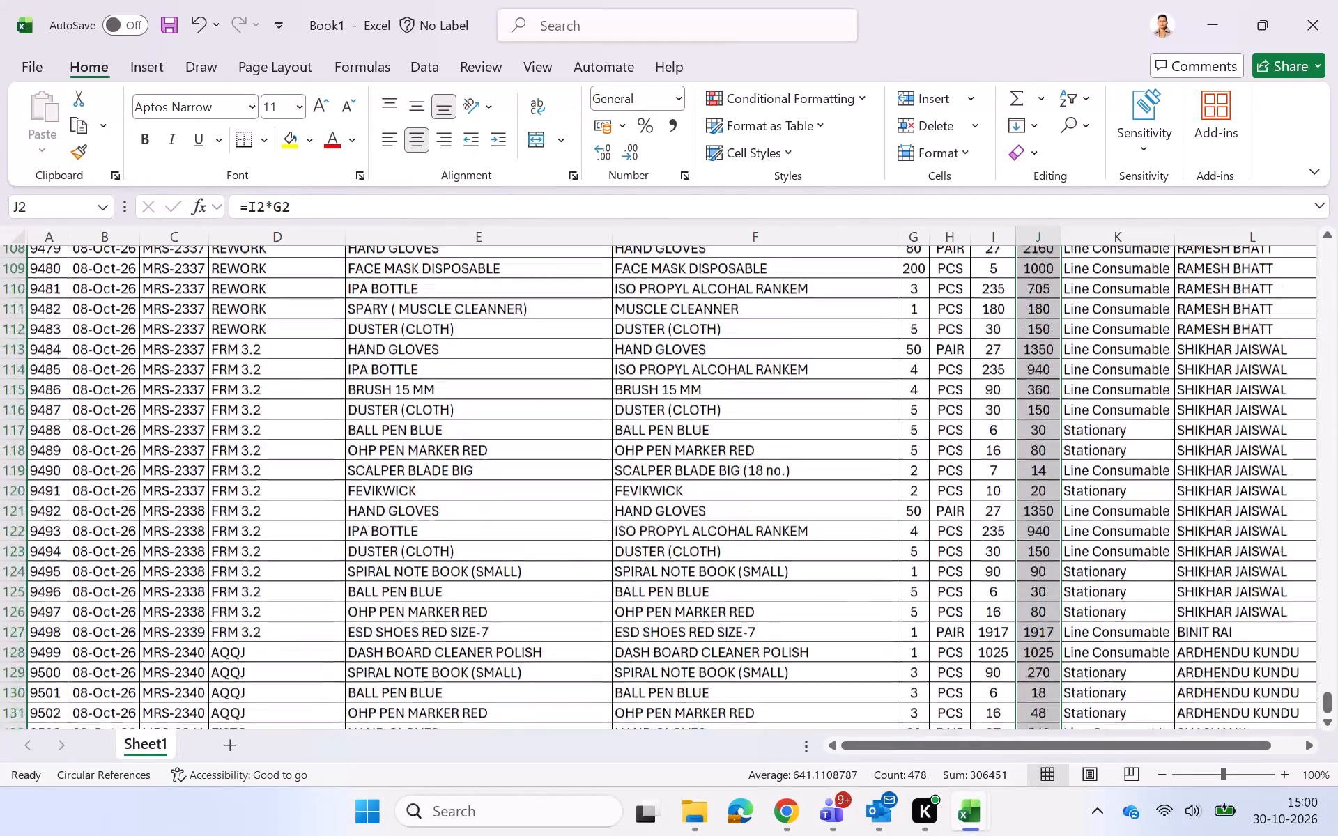
pyautogui.scroll(7, 971, 428)
pyautogui.click(797, 381)
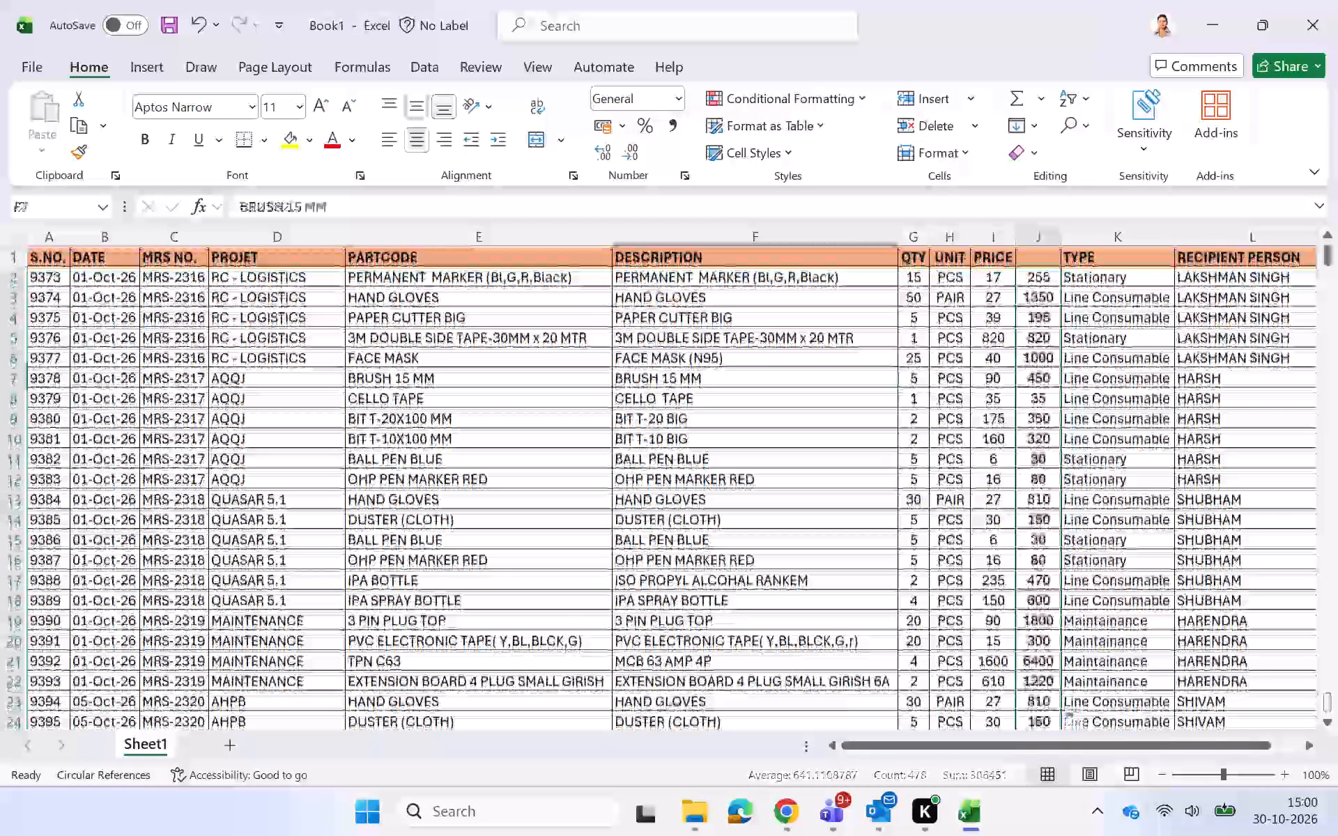
pyautogui.doubleClick(797, 381)
pyautogui.click(795, 424)
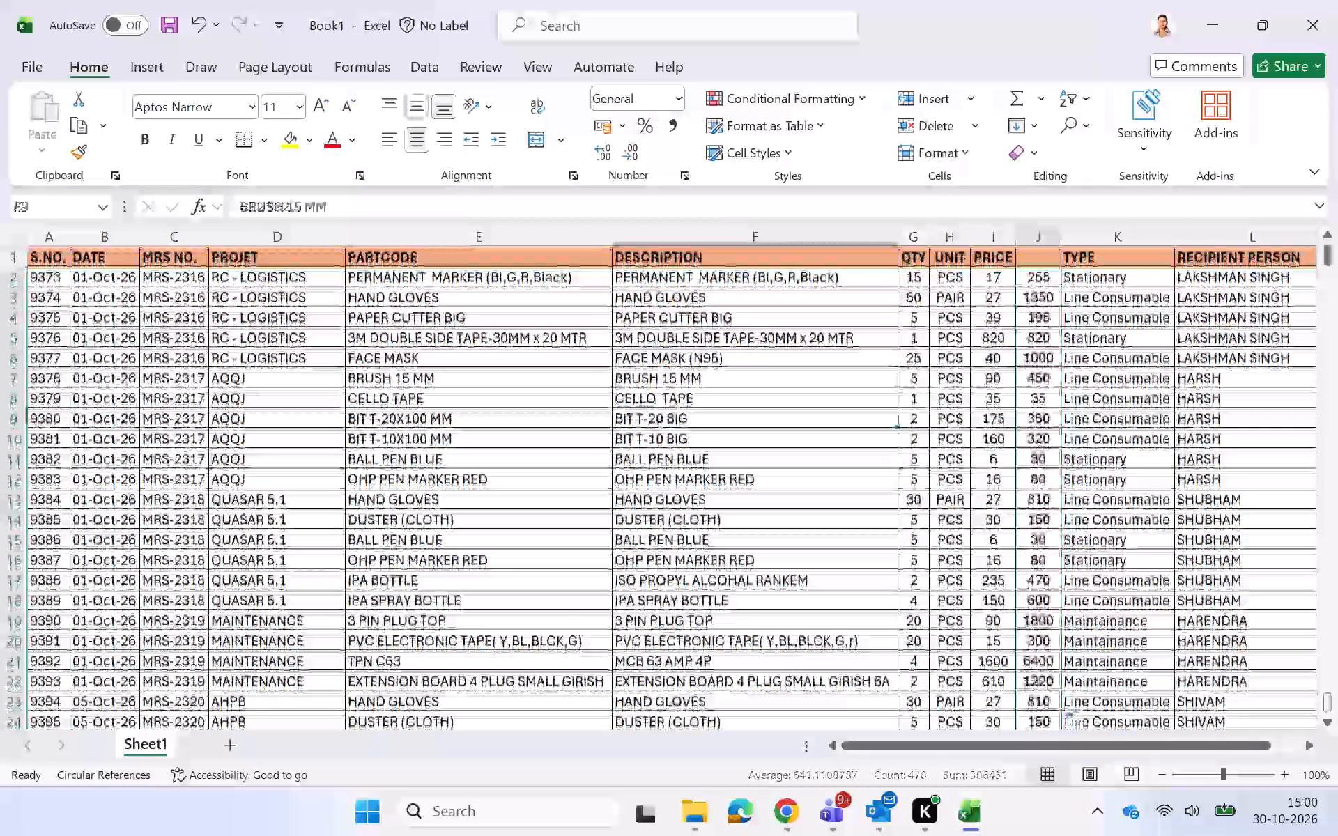
# Enter TOTAL as the header of the unlabelled column between PRICE and TYPE.
pyautogui.click(1056, 251)
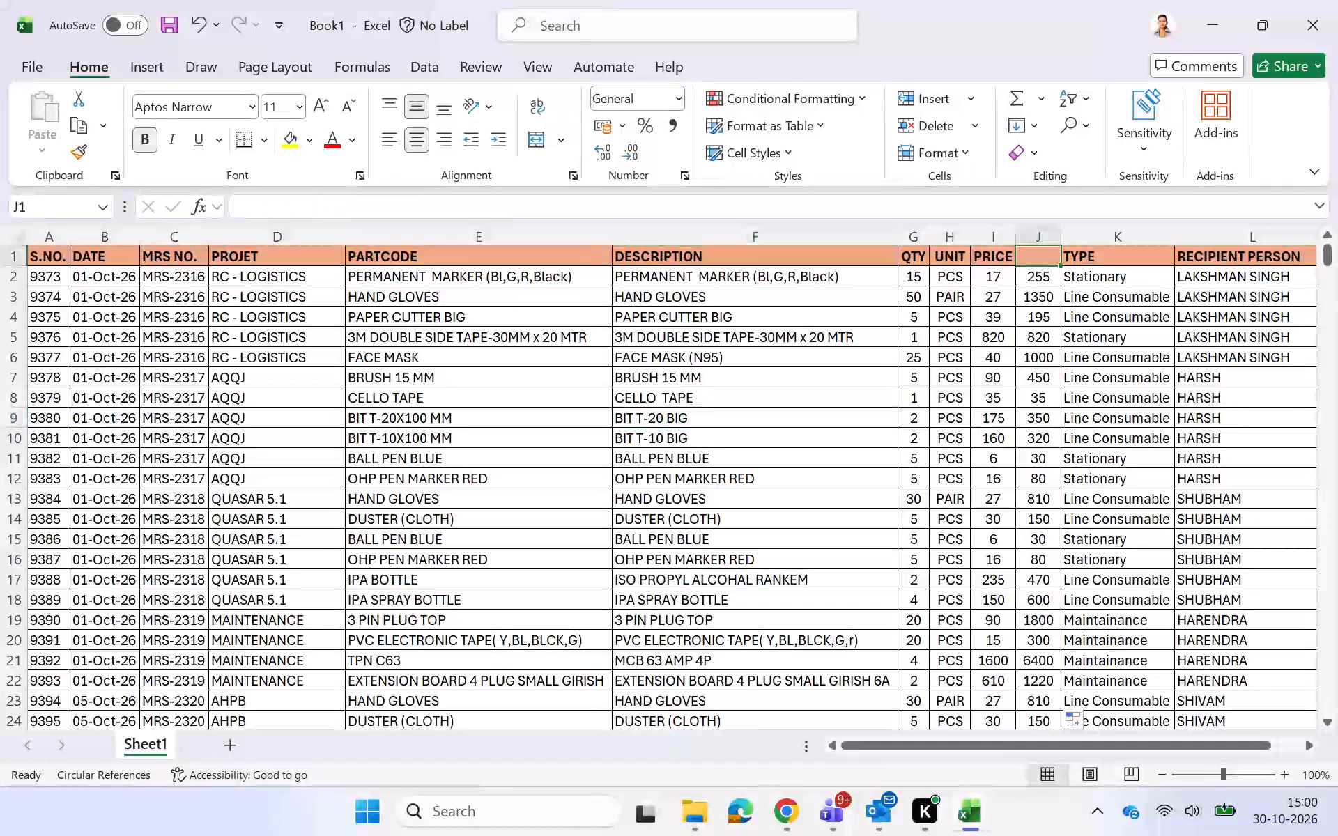
pyautogui.write('TOTAL')
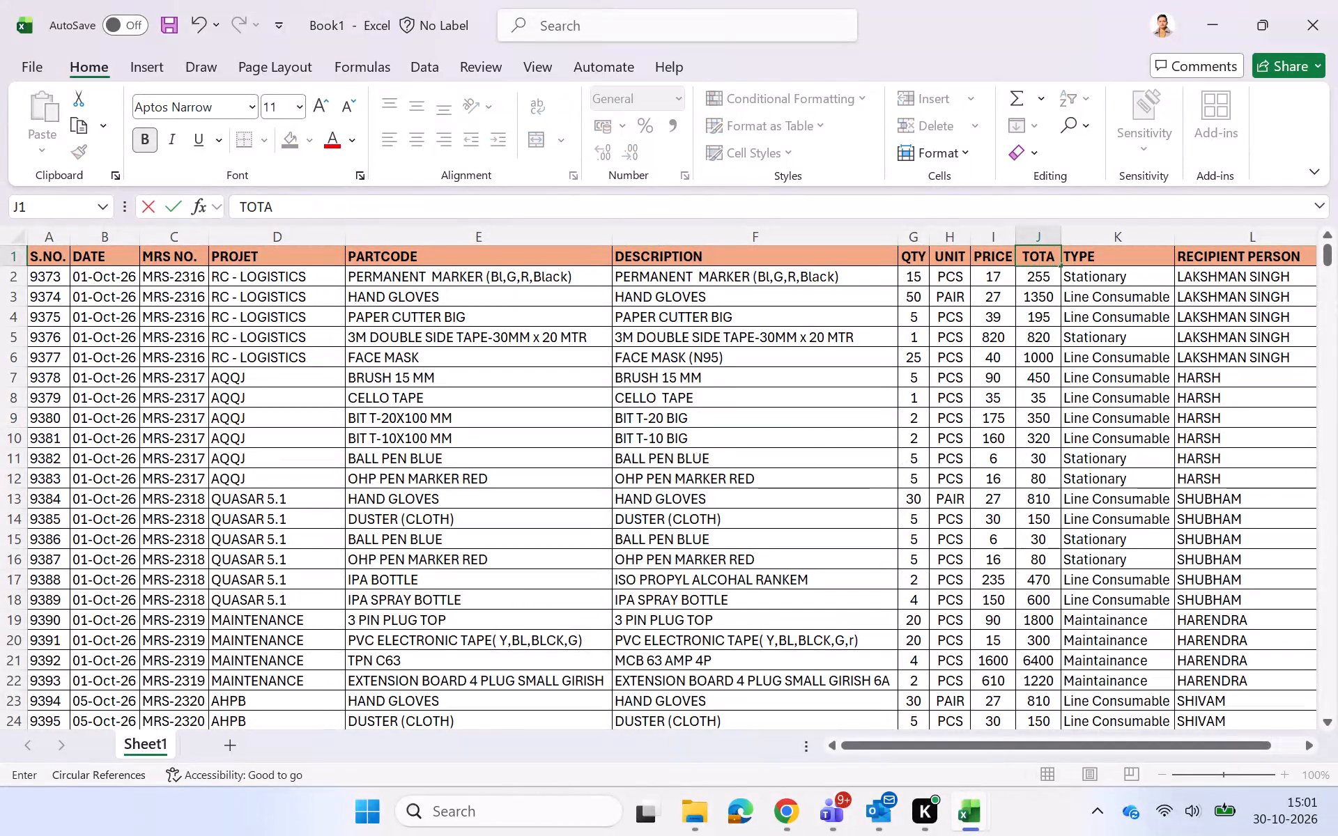
pyautogui.press('Return')
pyautogui.click(758, 415)
# Switch to the SUMMARY OCT 26 workbook and review the October issued-items and issued-value columns on the Dashboard sheet.
pyautogui.hotkey('alt', 'Tab')
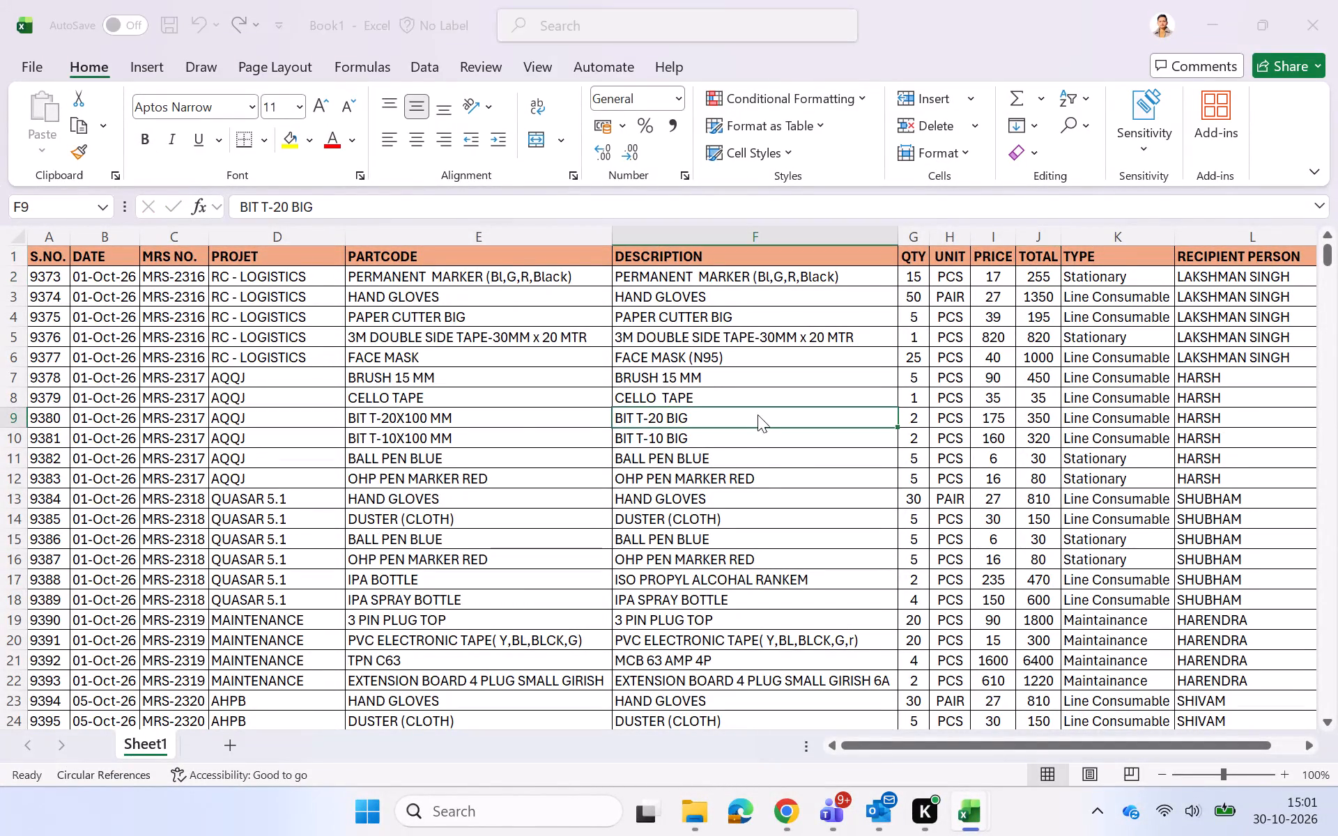
pyautogui.hotkey('alt', 'Tab')
pyautogui.hotkey('alt', 'Tab')
pyautogui.hotkey('alt', 'Tab')
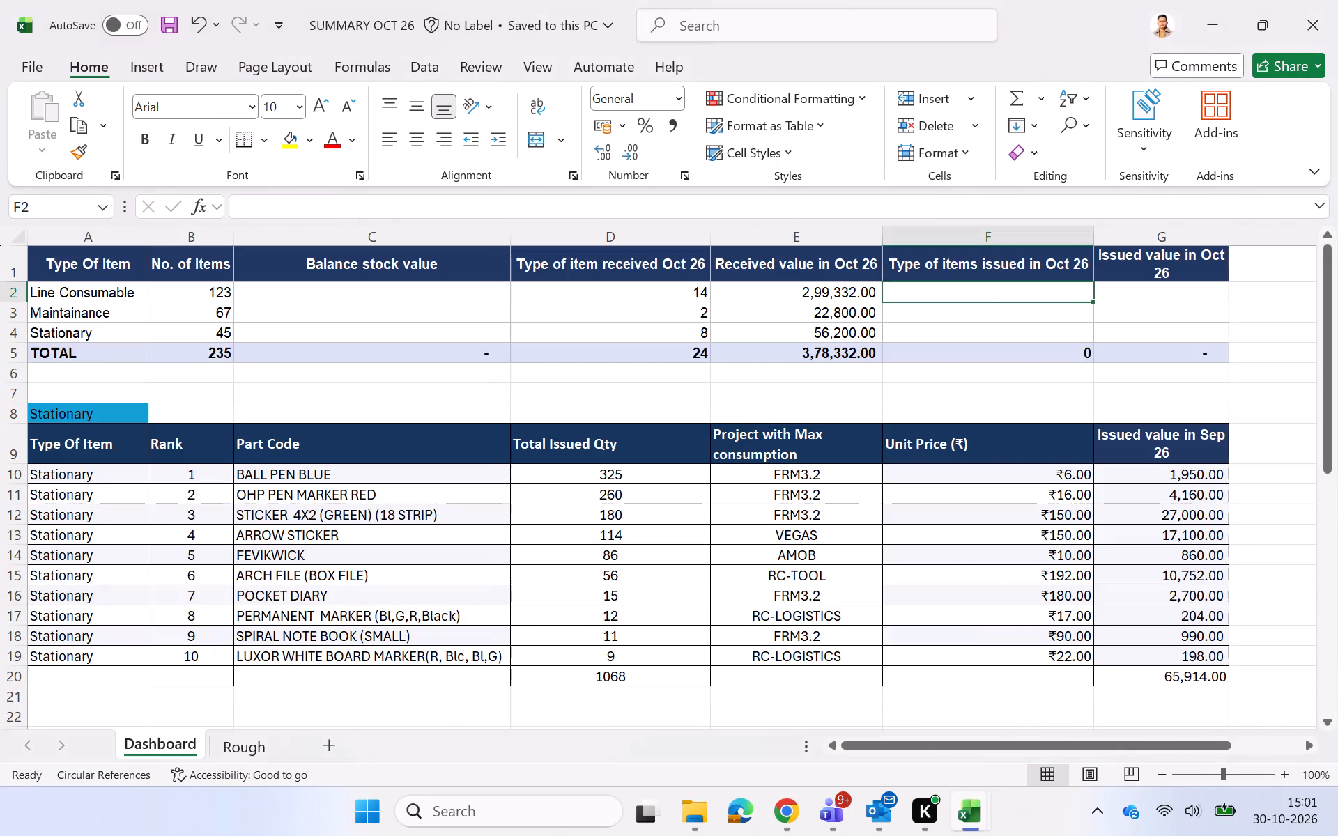
pyautogui.click(930, 379)
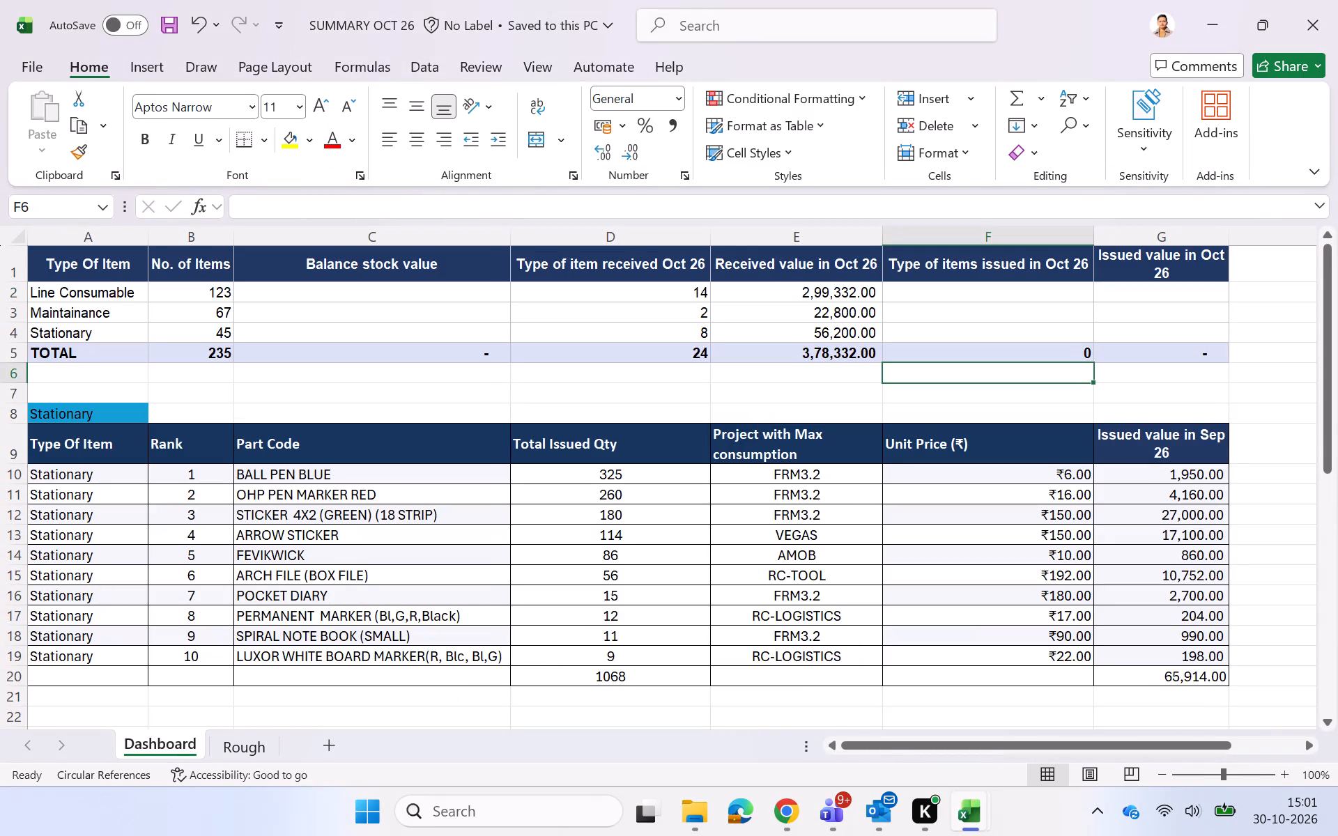
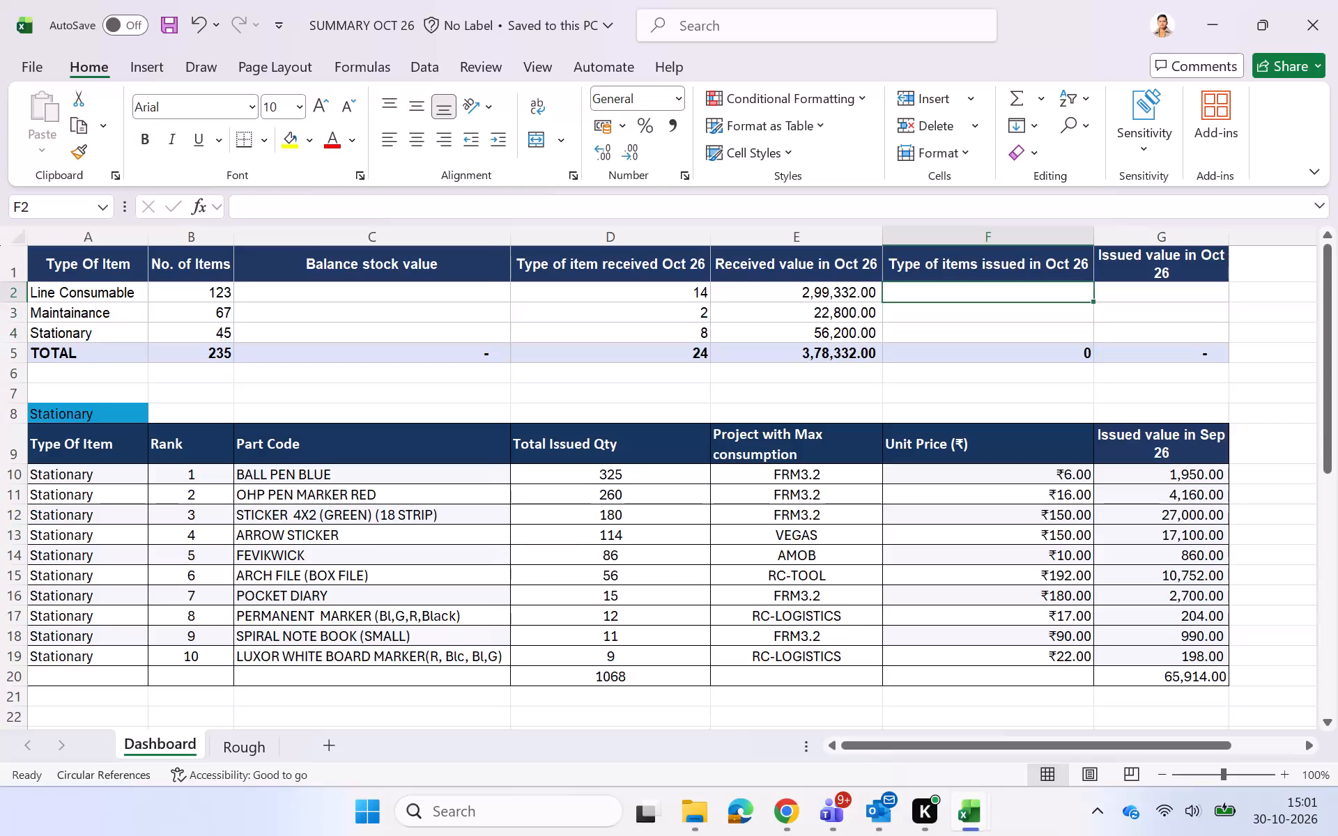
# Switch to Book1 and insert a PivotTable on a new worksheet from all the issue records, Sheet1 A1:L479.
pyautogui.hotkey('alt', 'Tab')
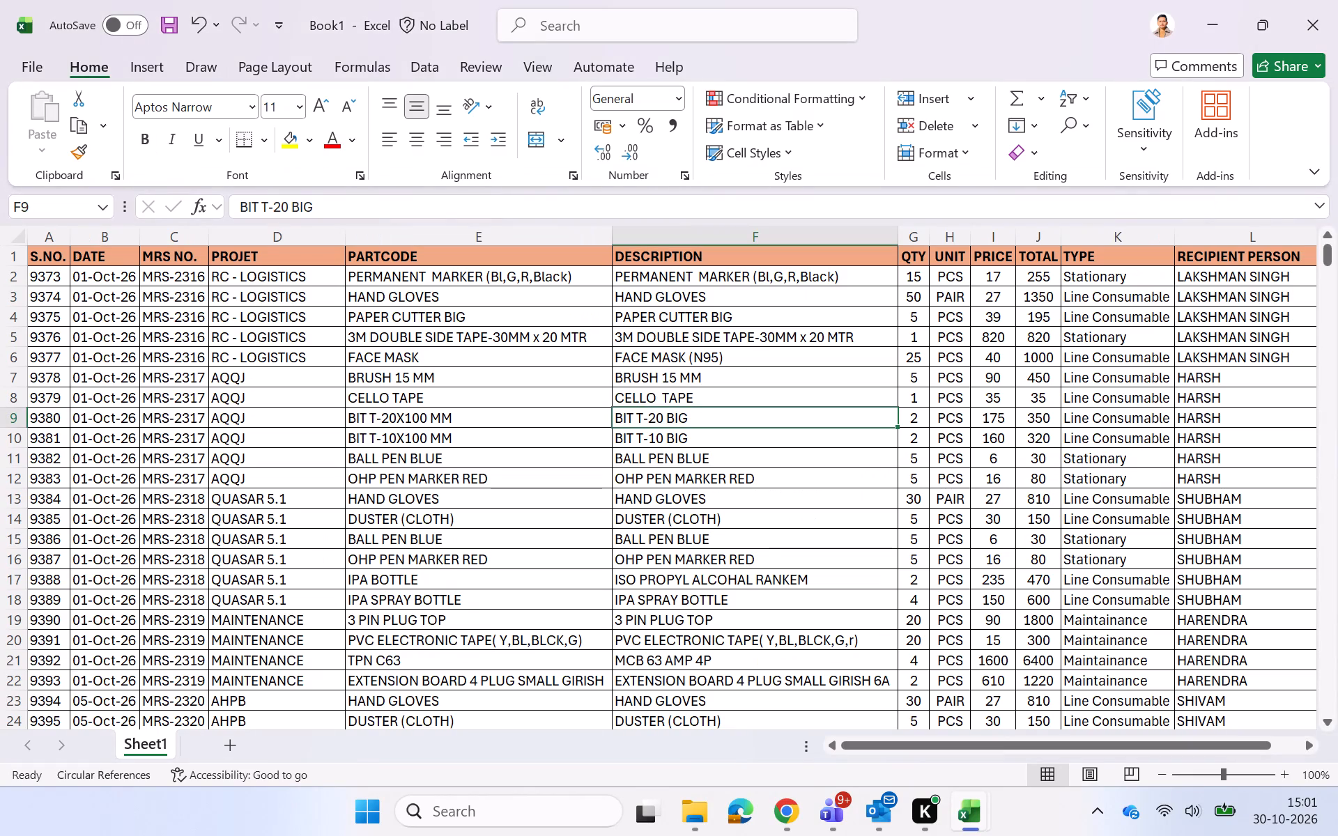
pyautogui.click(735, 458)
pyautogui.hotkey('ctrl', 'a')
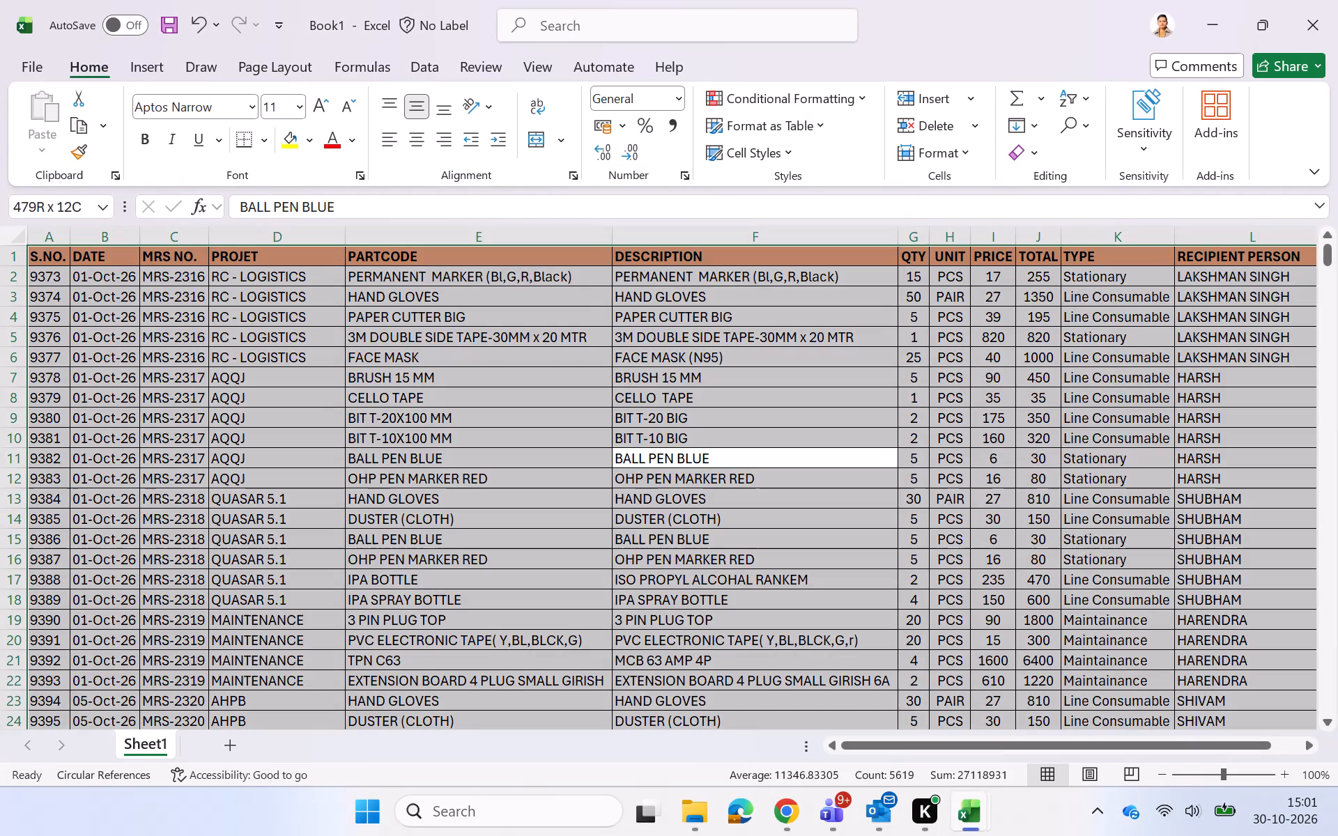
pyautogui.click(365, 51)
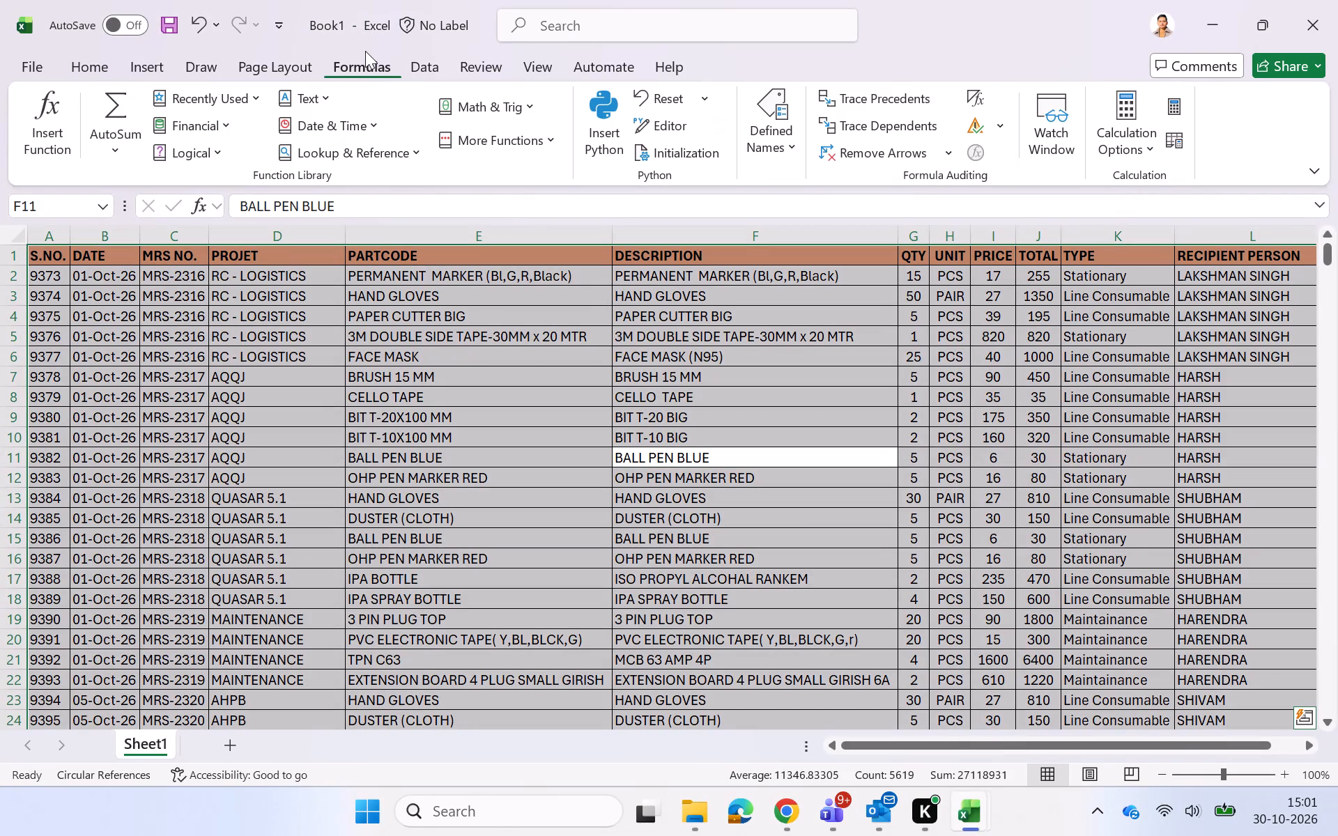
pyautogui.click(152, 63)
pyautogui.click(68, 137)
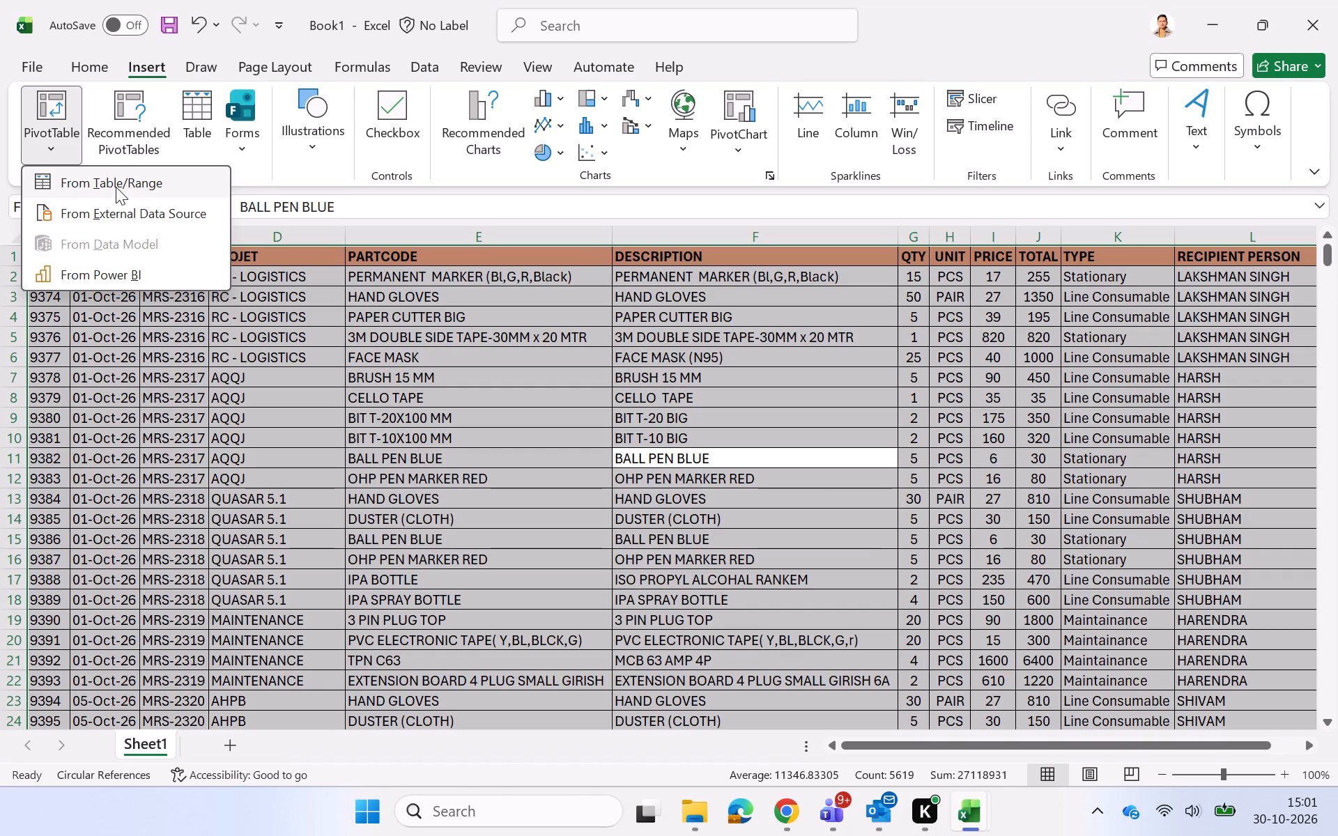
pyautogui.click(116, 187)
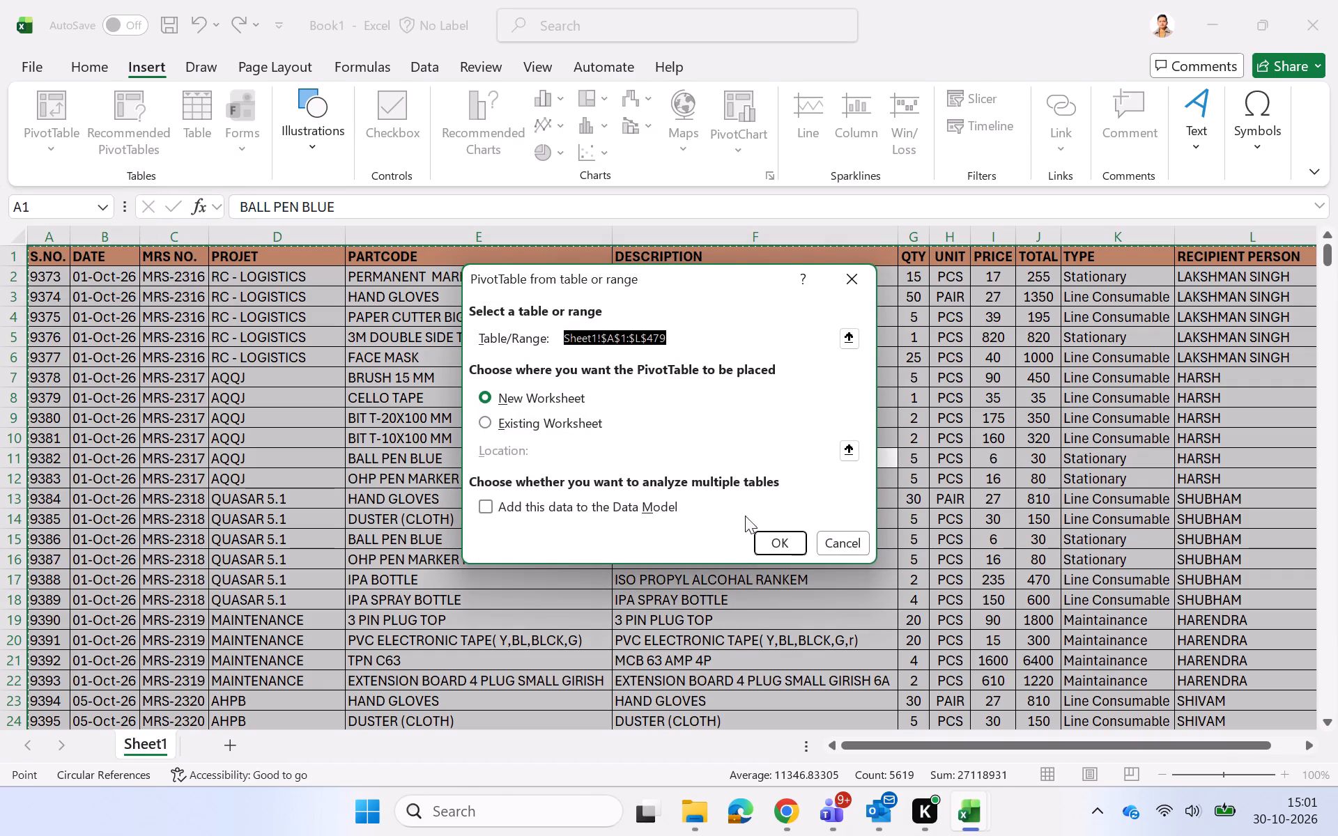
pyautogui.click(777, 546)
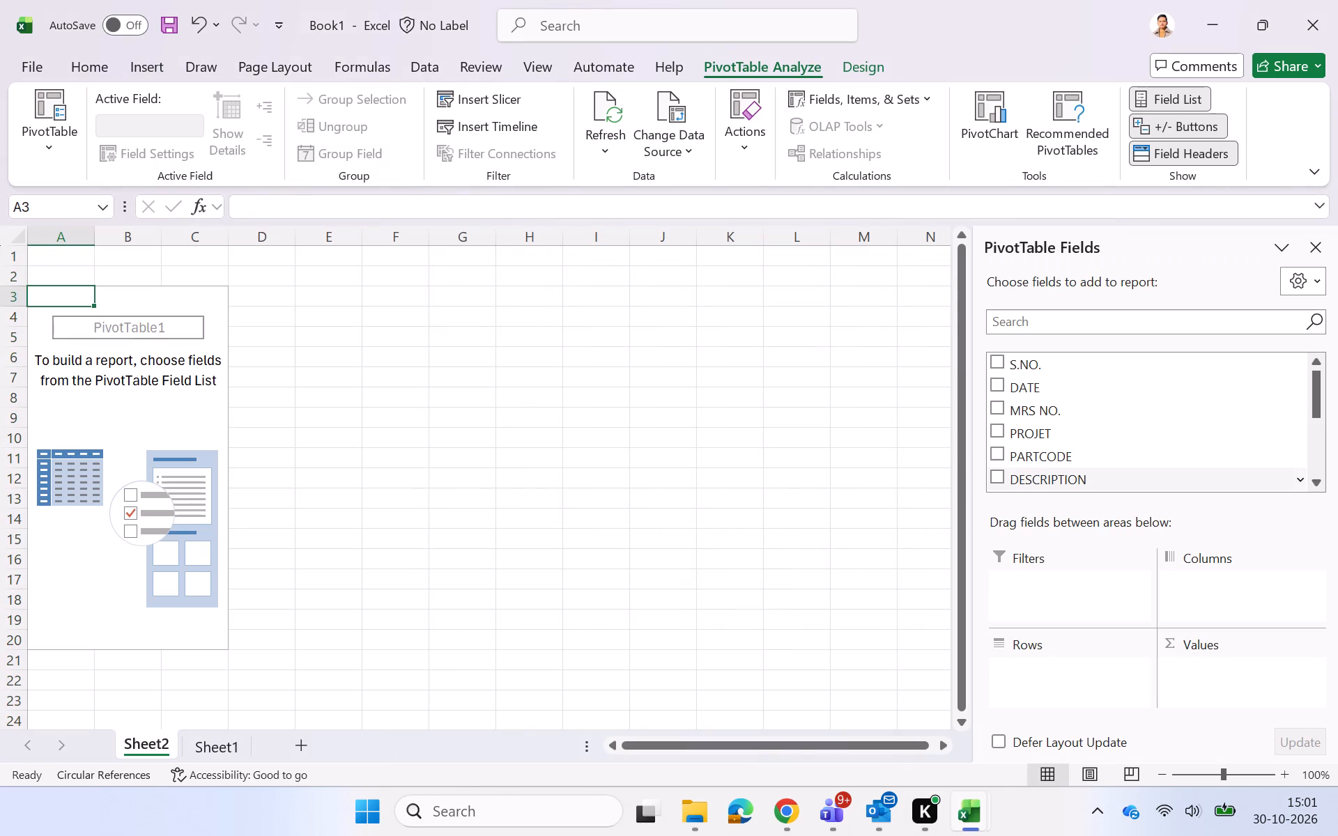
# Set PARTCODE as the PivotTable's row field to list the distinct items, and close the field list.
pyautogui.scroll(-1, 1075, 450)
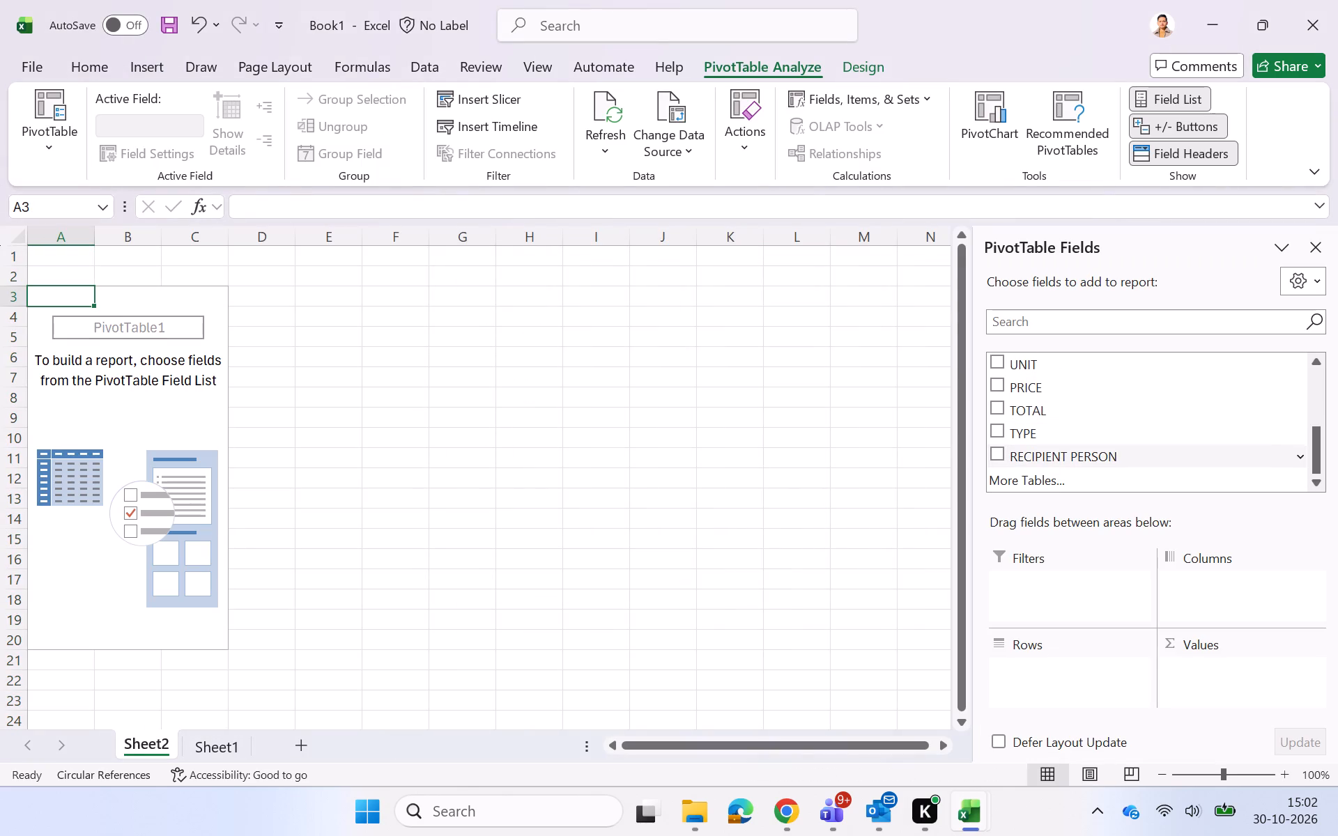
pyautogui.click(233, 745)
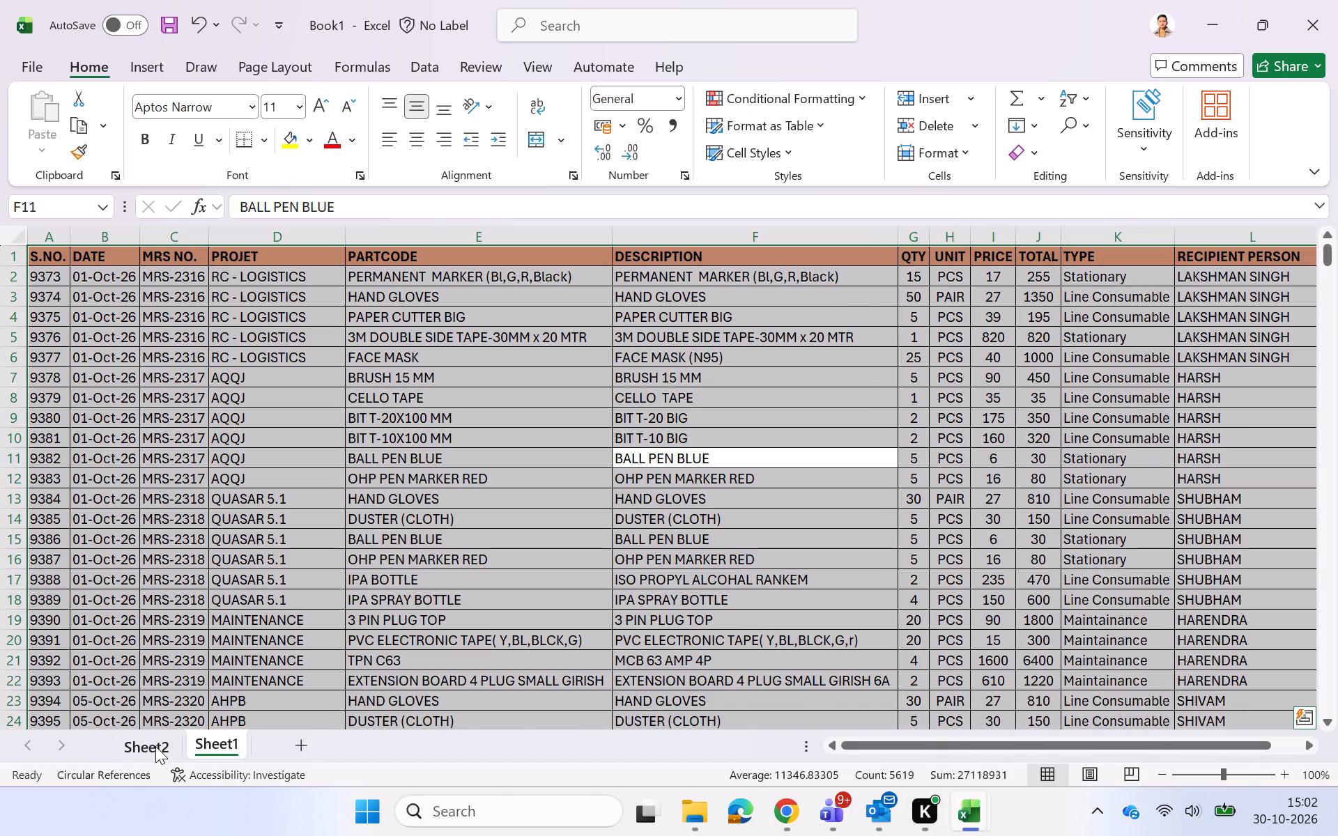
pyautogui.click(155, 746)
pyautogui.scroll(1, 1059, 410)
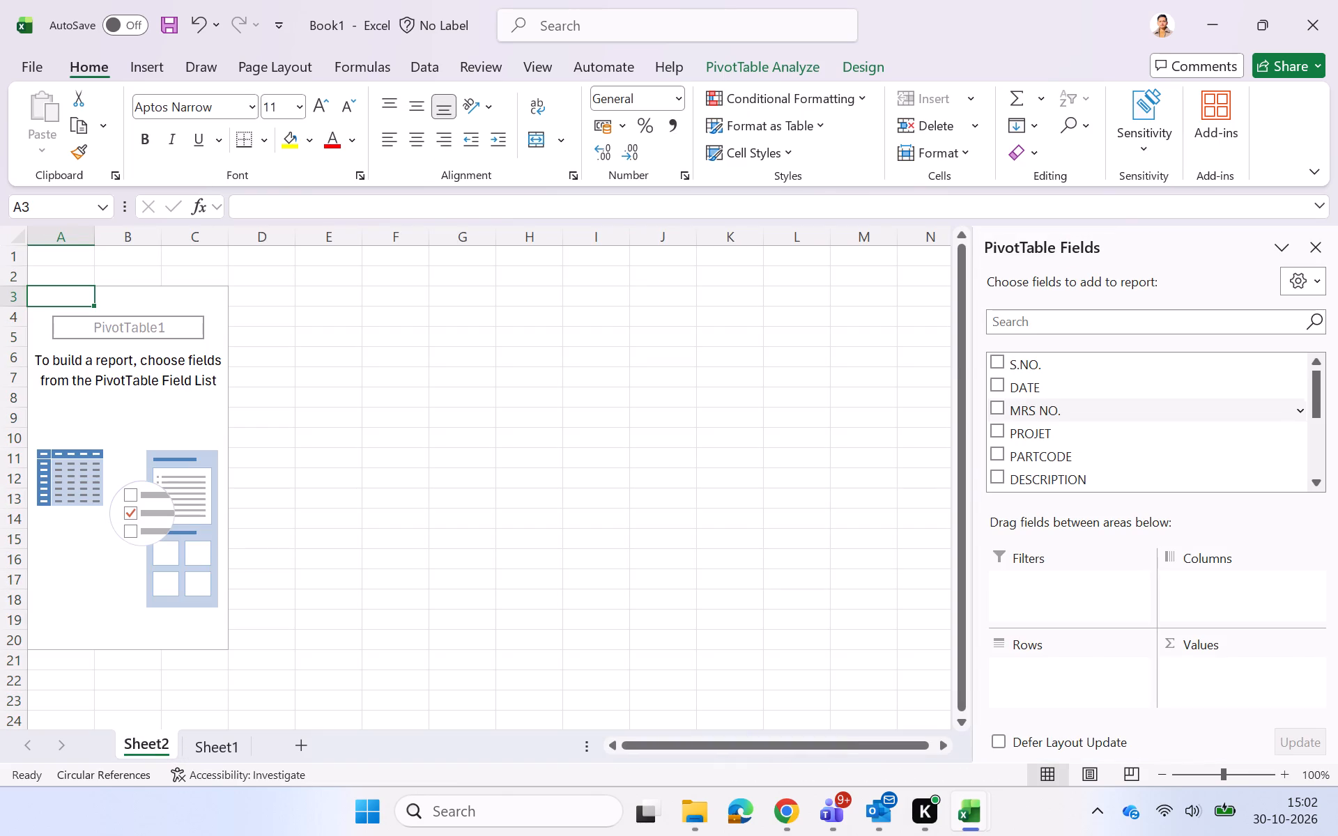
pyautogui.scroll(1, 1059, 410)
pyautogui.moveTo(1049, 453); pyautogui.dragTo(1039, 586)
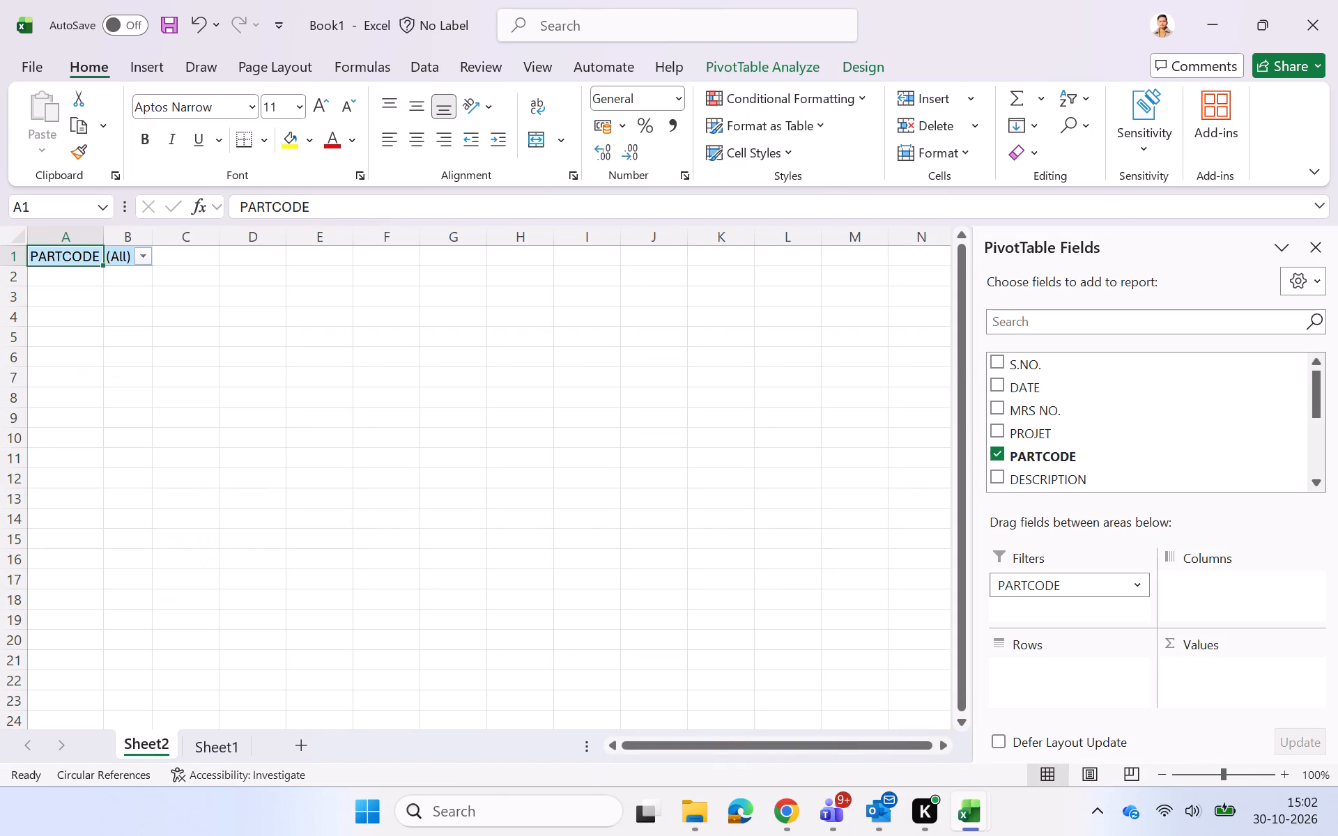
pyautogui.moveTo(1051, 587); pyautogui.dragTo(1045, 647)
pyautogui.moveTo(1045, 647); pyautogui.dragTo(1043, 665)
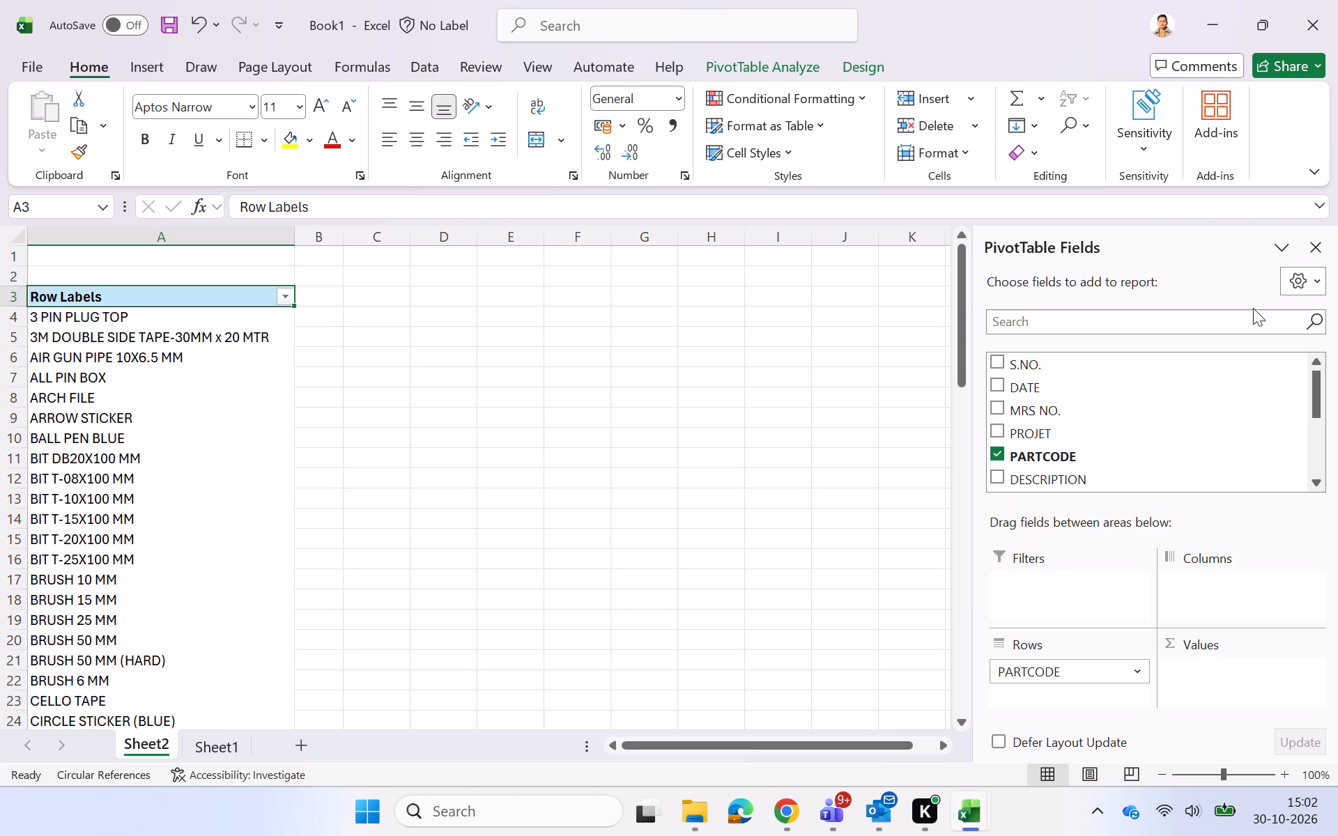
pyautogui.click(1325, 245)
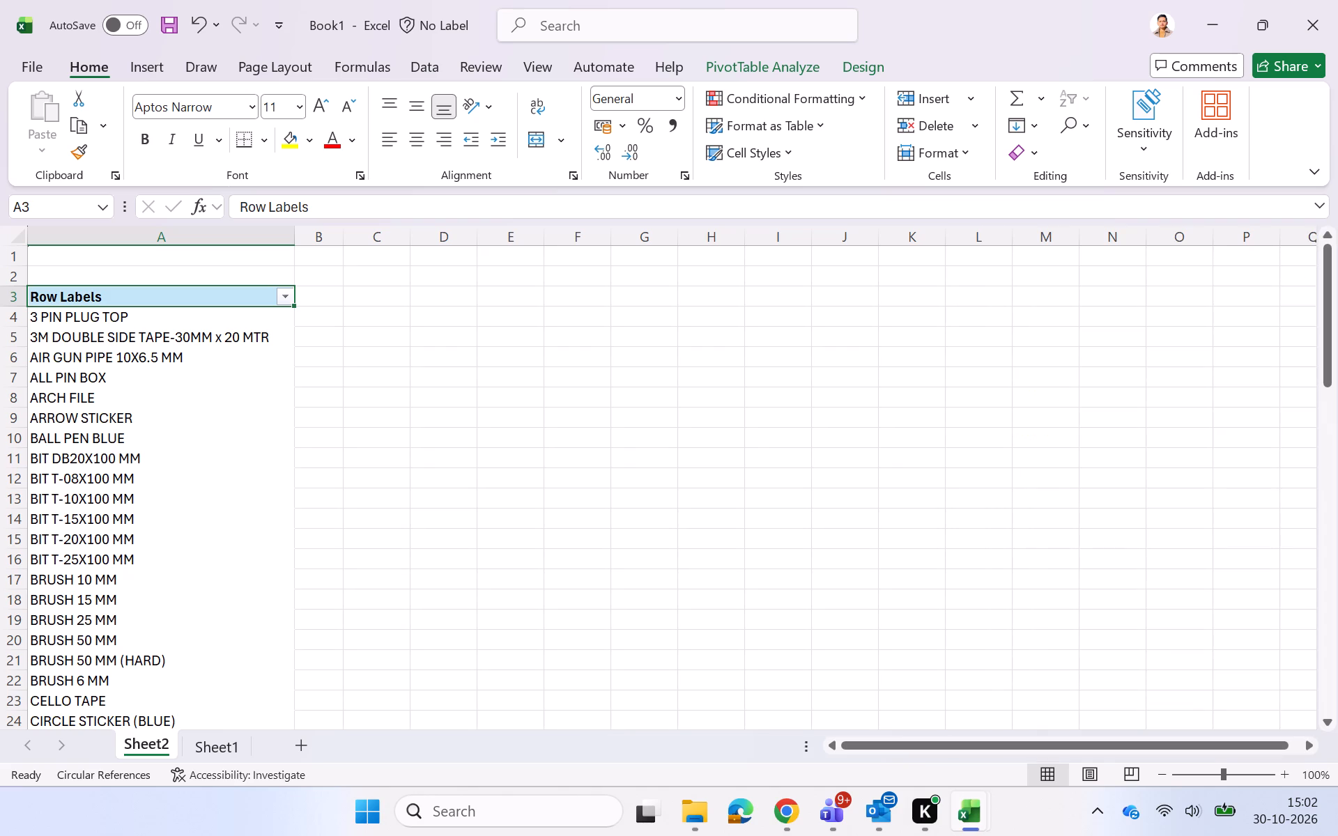
# Look through the PivotTable's part-code list from the first item to the last and inspect its row-label filter.
pyautogui.click(821, 456)
pyautogui.scroll(-5, 821, 456)
pyautogui.scroll(1, 821, 456)
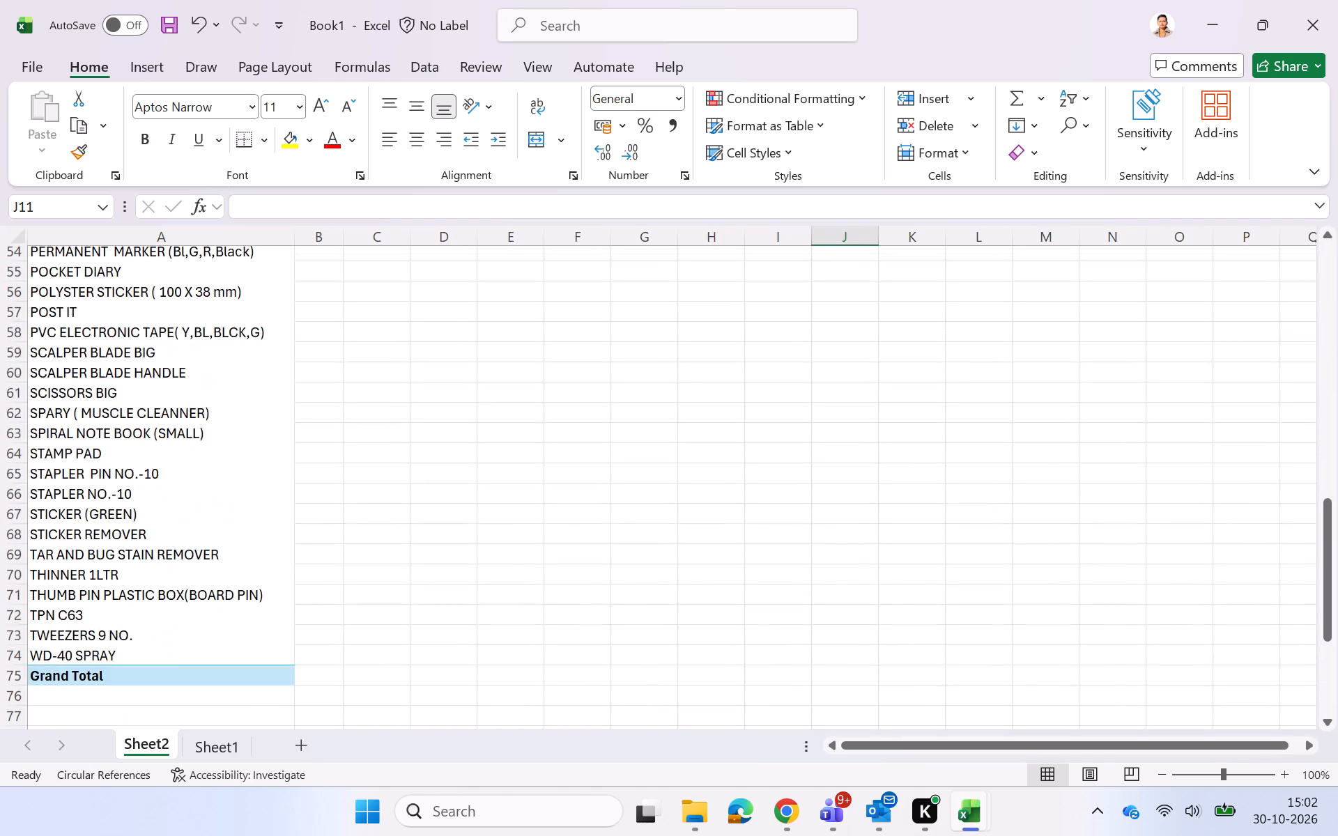
pyautogui.scroll(2, 821, 456)
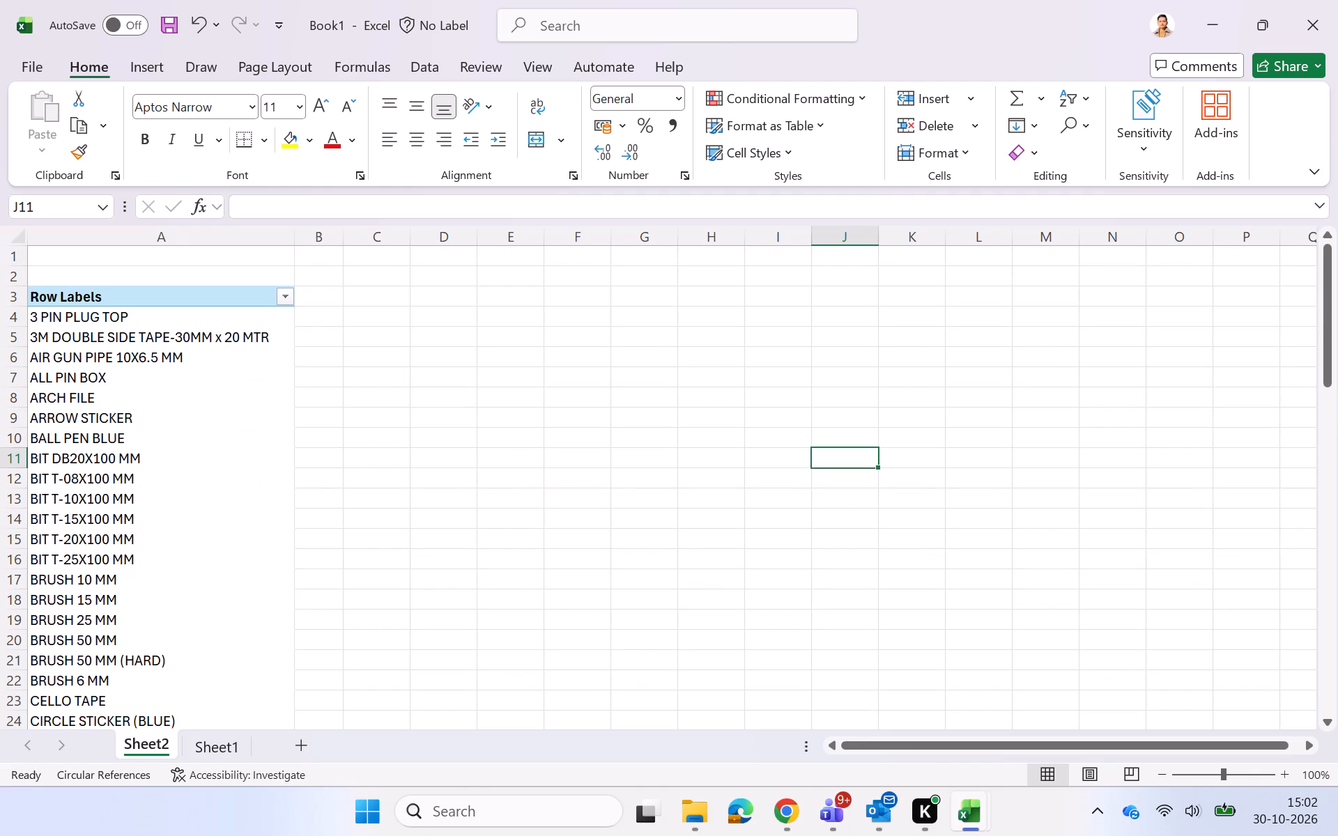
pyautogui.click(226, 301)
pyautogui.hotkey('ctrl', 'shift', 'l')
pyautogui.click(325, 353)
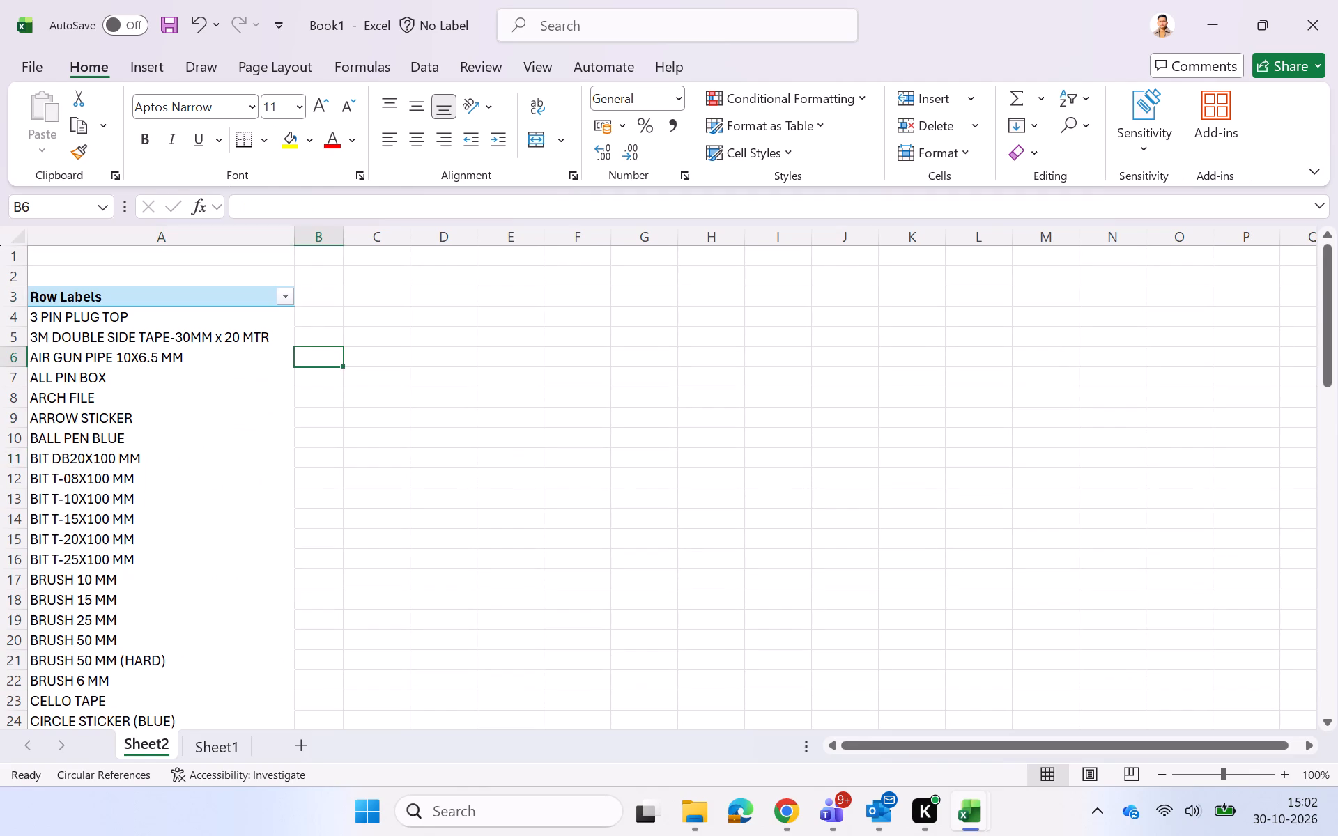
pyautogui.click(280, 289)
pyautogui.click(282, 290)
pyautogui.click(830, 394)
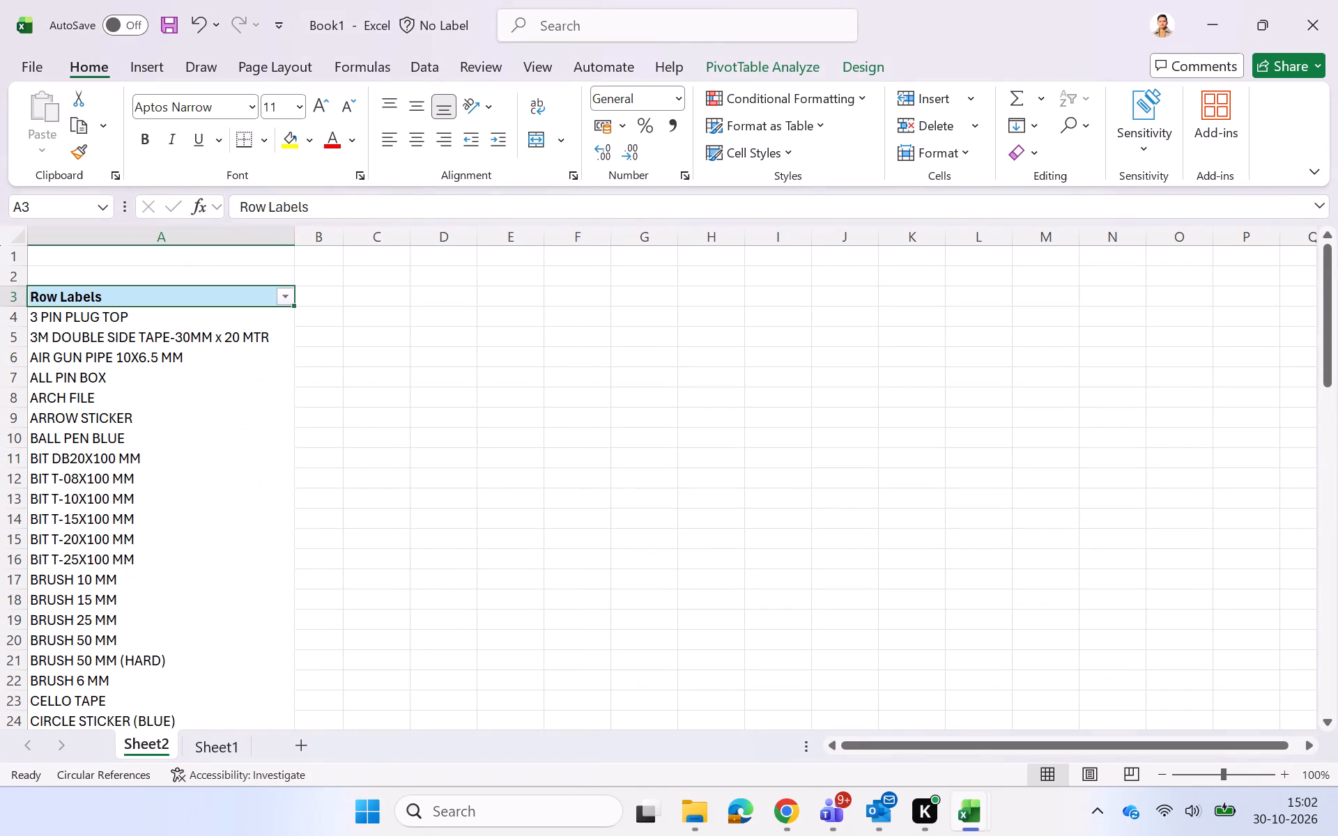
pyautogui.doubleClick(338, 392)
# Count the distinct part codes by selecting them from 3 PIN PLUG TOP to WD-40 SPRAY, leaving out Grand Total.
pyautogui.moveTo(239, 318); pyautogui.dragTo(218, 815)
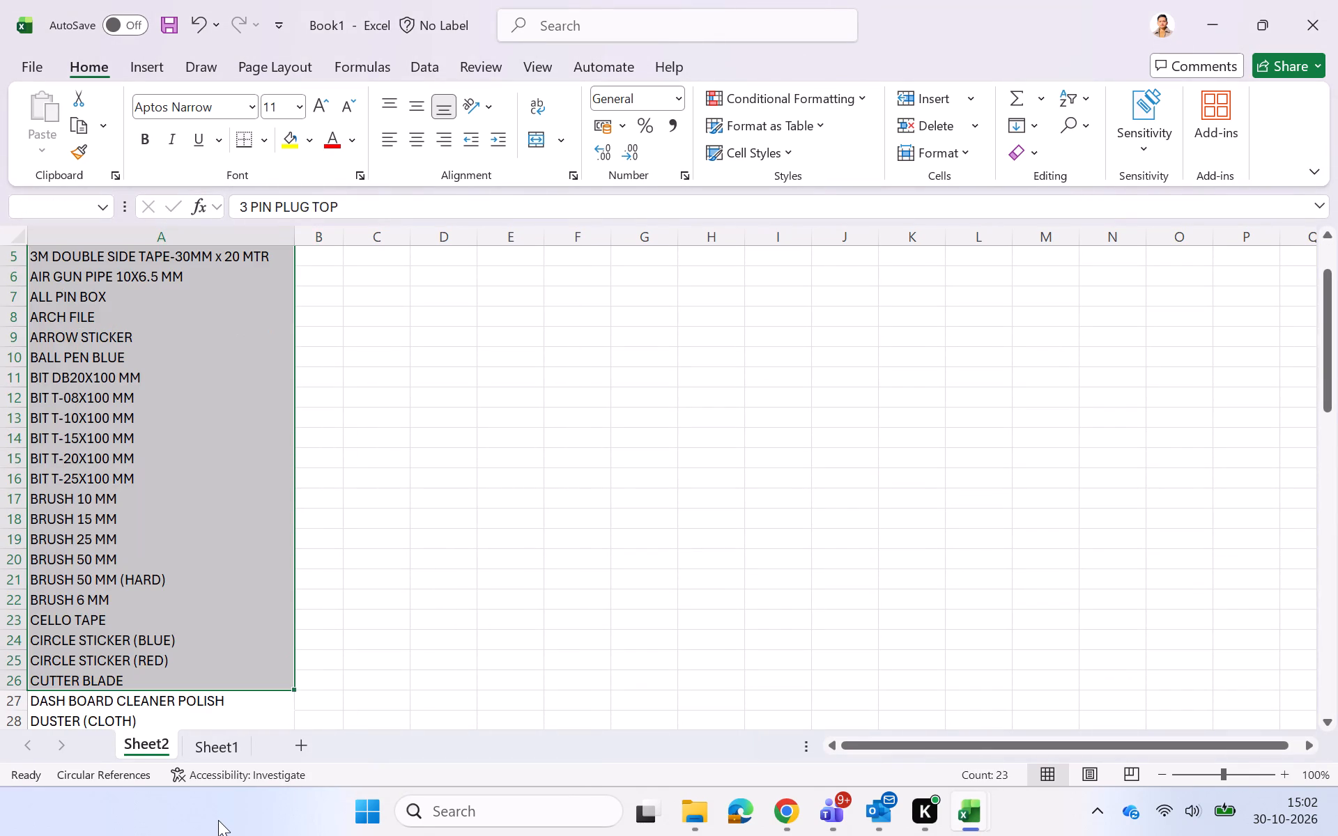
pyautogui.click(208, 415)
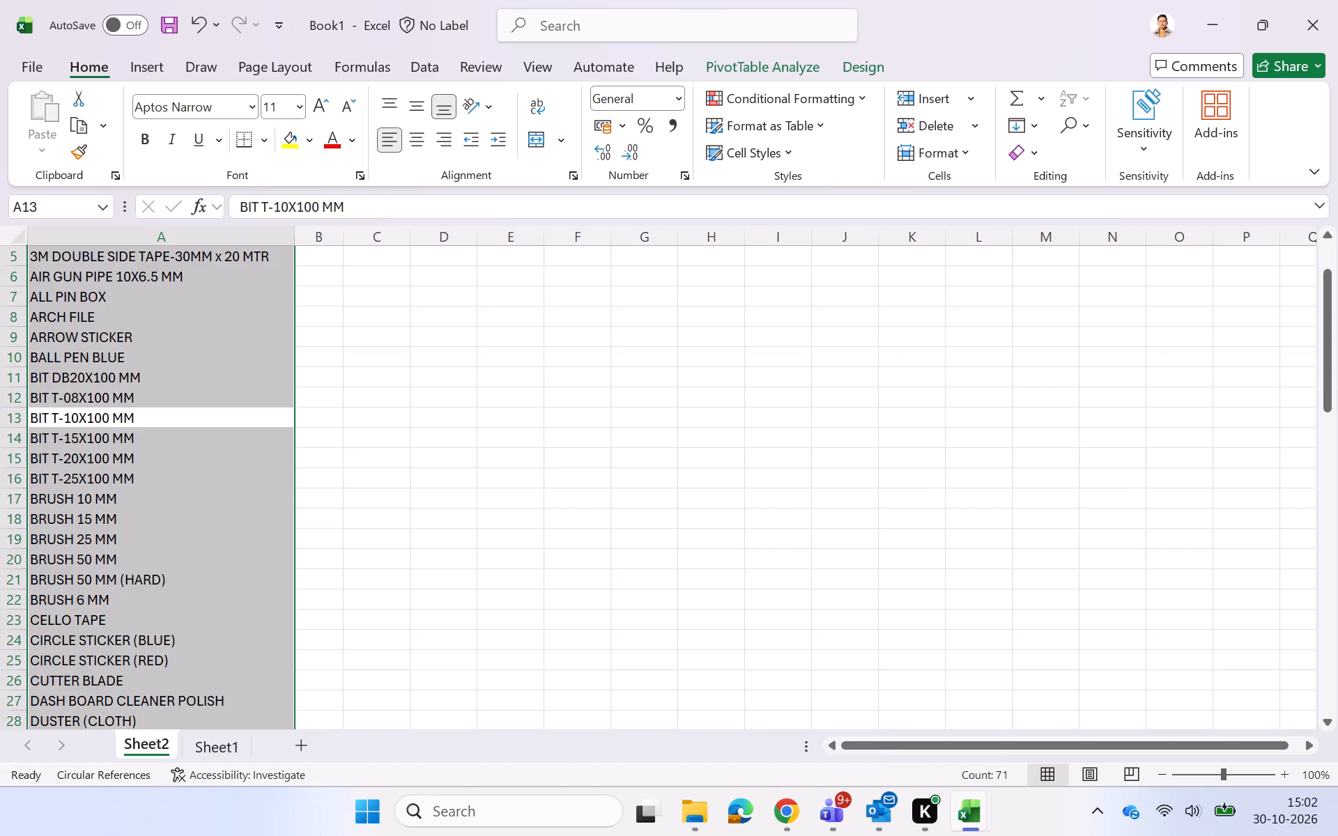
pyautogui.scroll(-5, 208, 415)
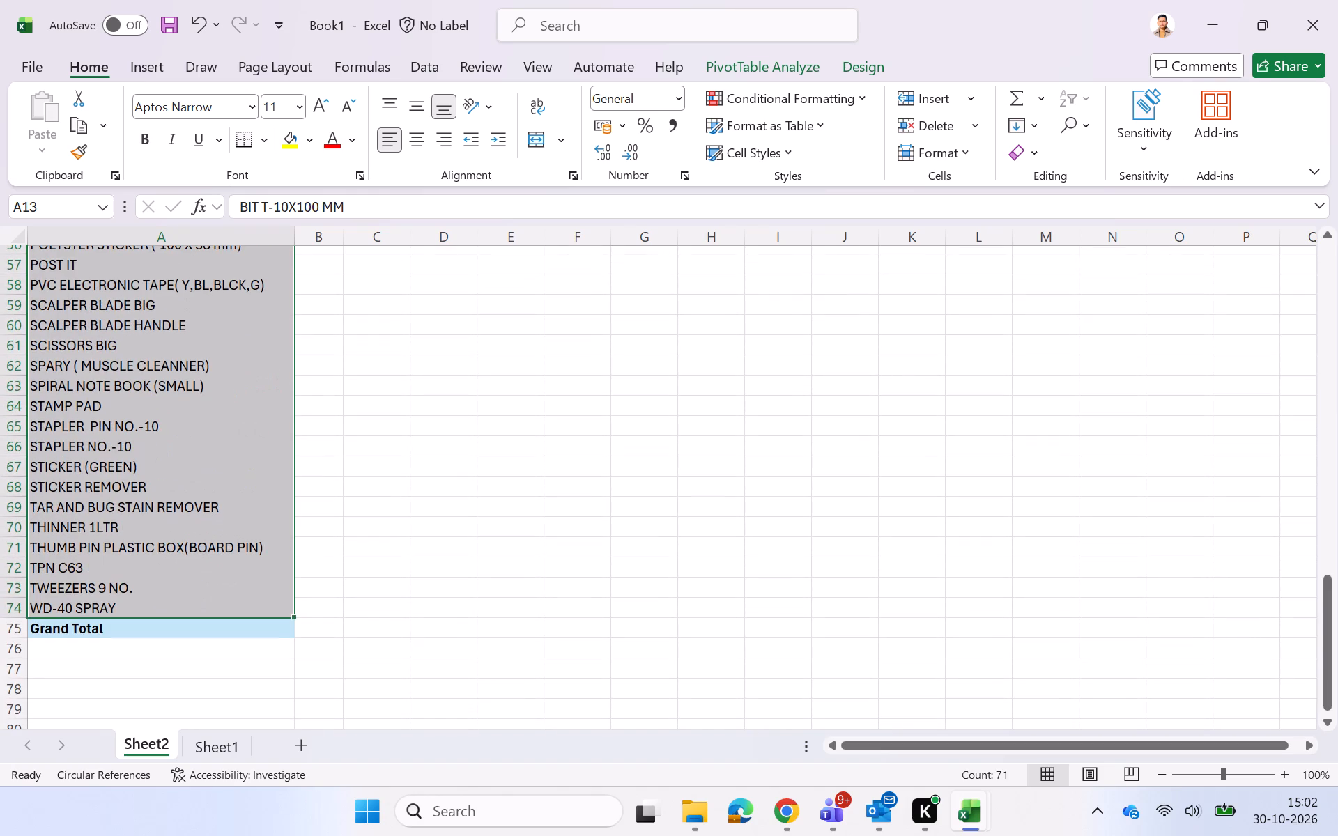
pyautogui.click(393, 385)
pyautogui.scroll(9, 201, 568)
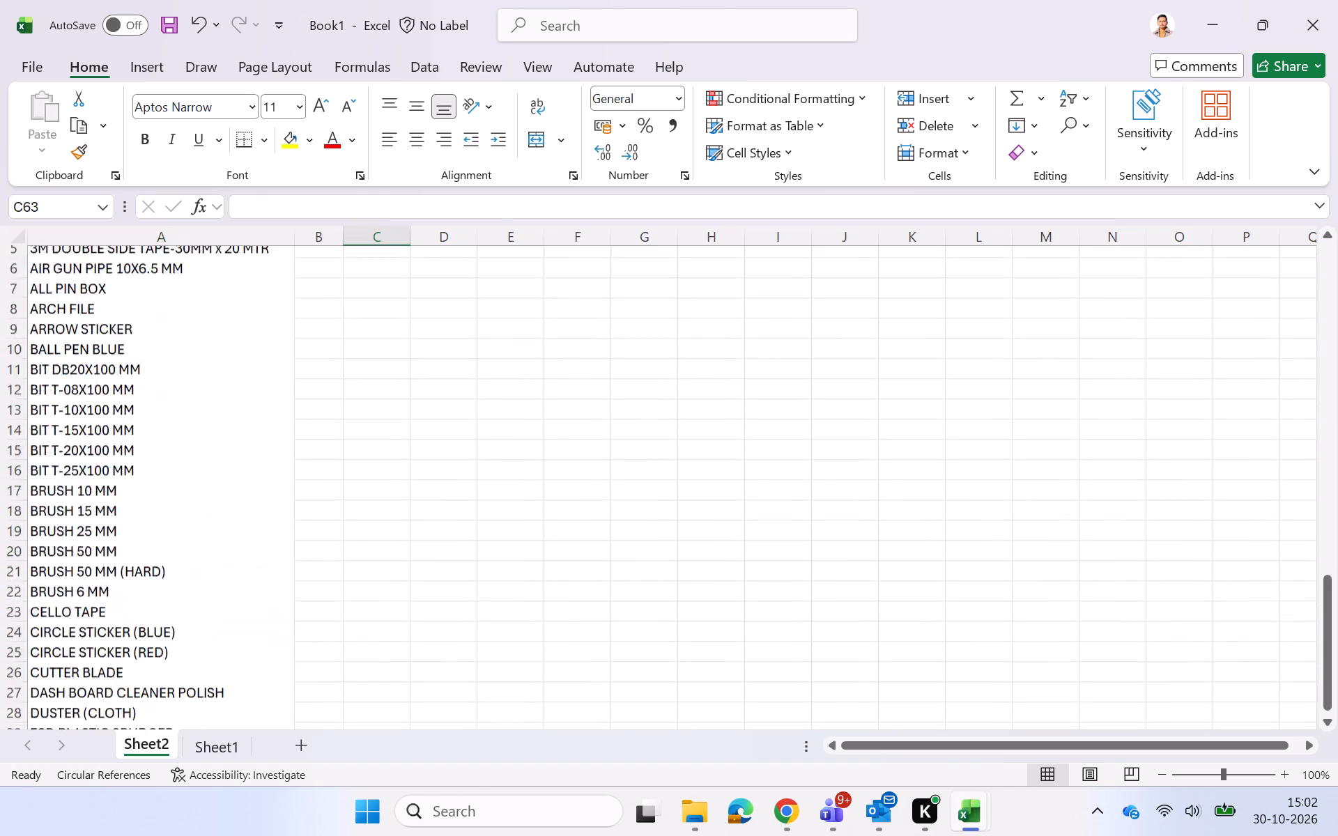
pyautogui.click(177, 228)
pyautogui.click(522, 391)
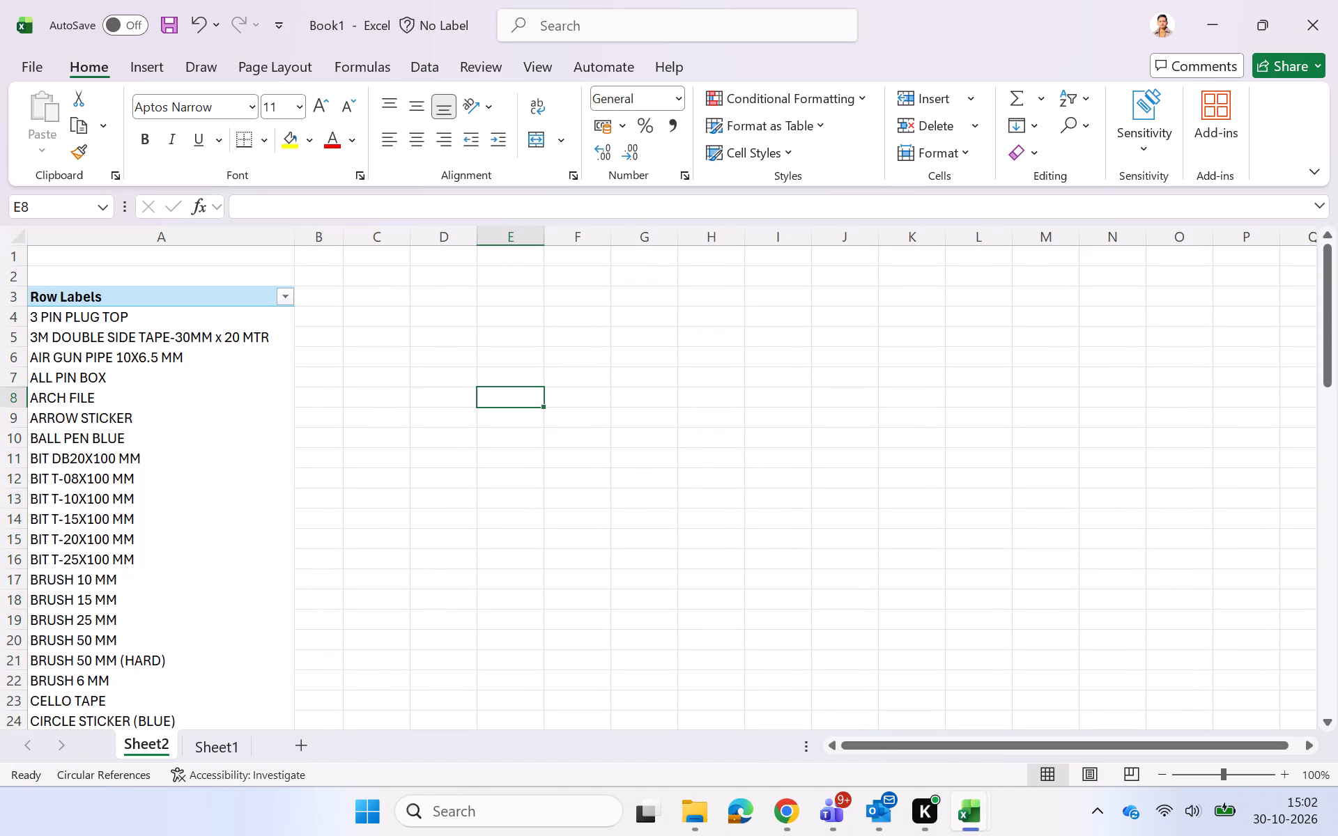
pyautogui.click(240, 321)
pyautogui.hotkey('shift', 'Down')
pyautogui.hotkey('shift', 'Down')
pyautogui.hotkey('shift', 'Down')
pyautogui.hotkey('shift', 'Down')
pyautogui.hotkey('shift', 'Down')
pyautogui.hotkey('shift', 'Down')
pyautogui.hotkey('shift', 'Down')
pyautogui.hotkey('shift', 'Down')
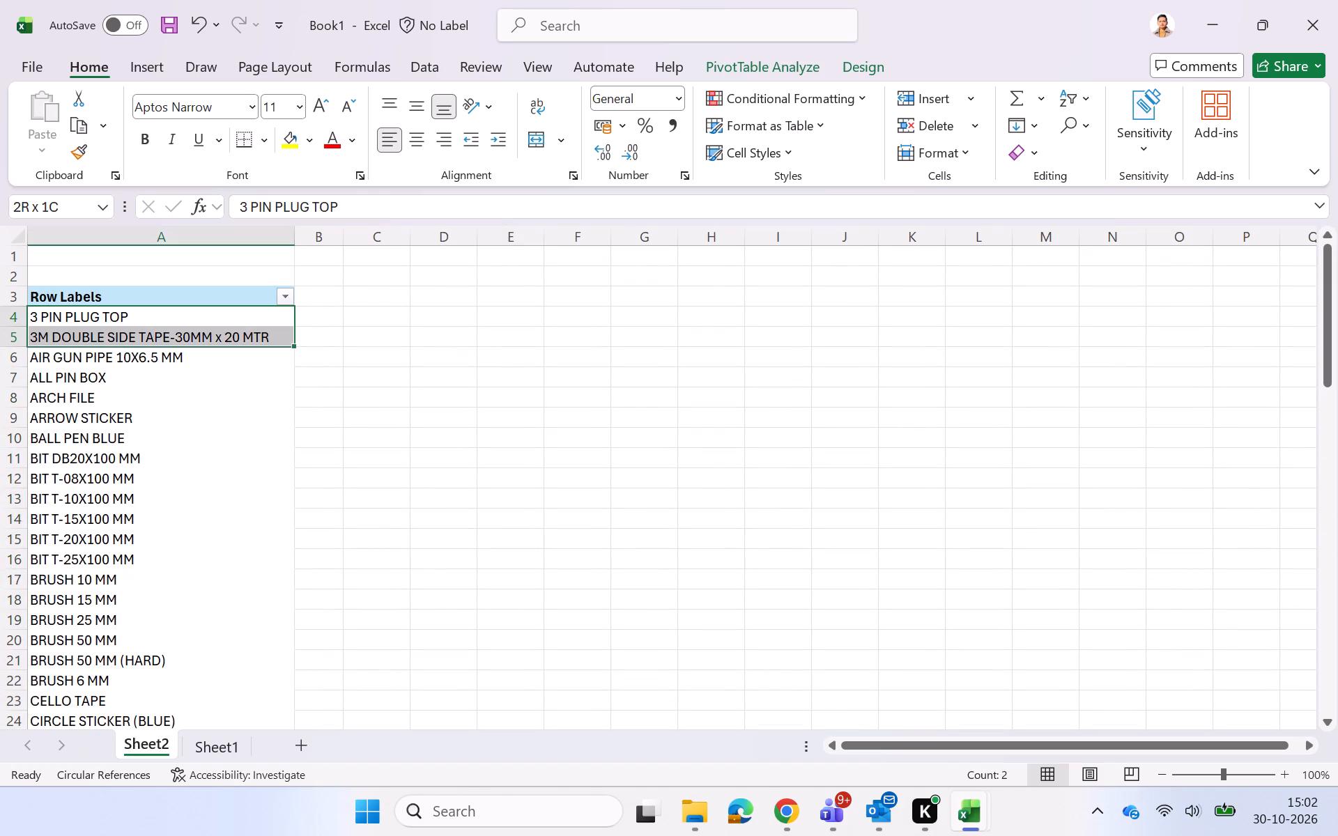
pyautogui.hotkey('ctrl', 'shift', 'Down')
pyautogui.hotkey('shift', 'Up')
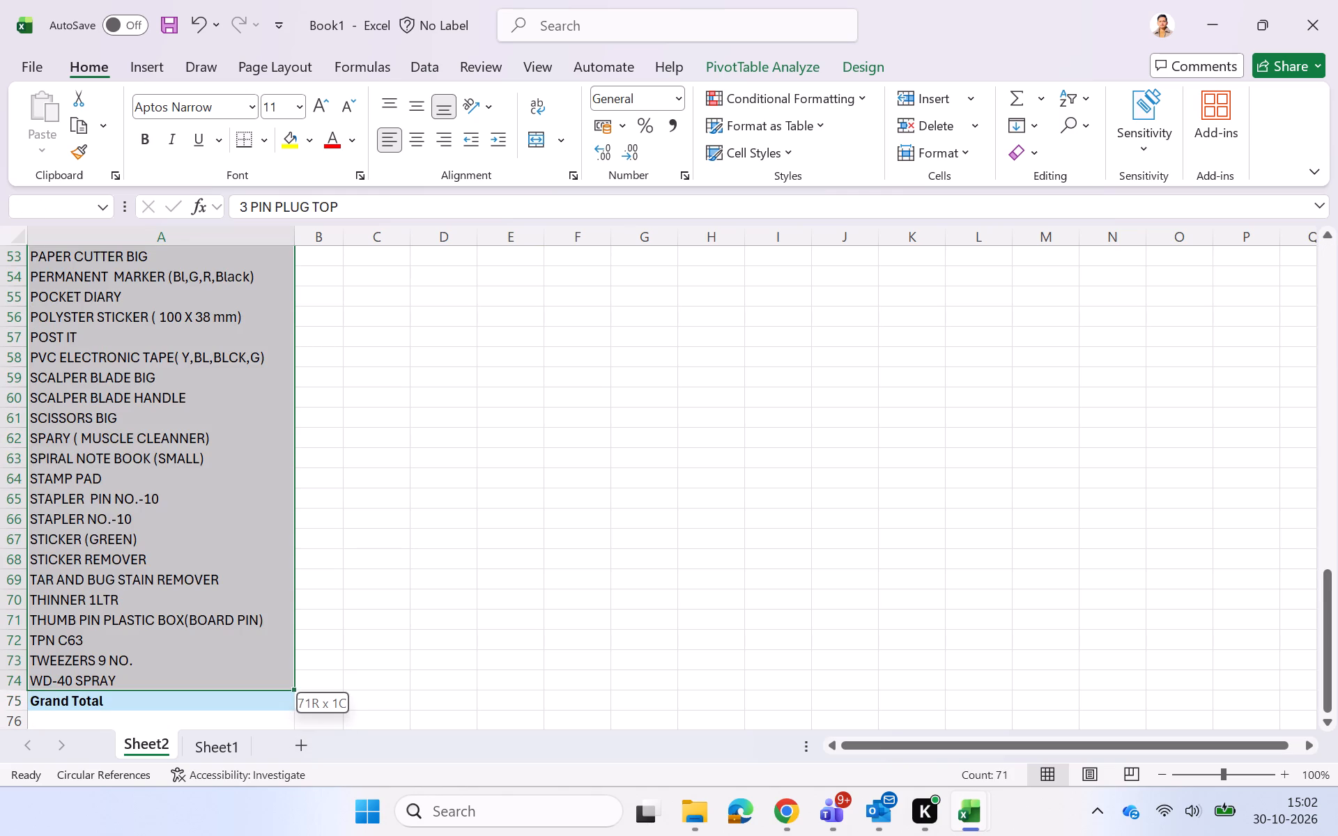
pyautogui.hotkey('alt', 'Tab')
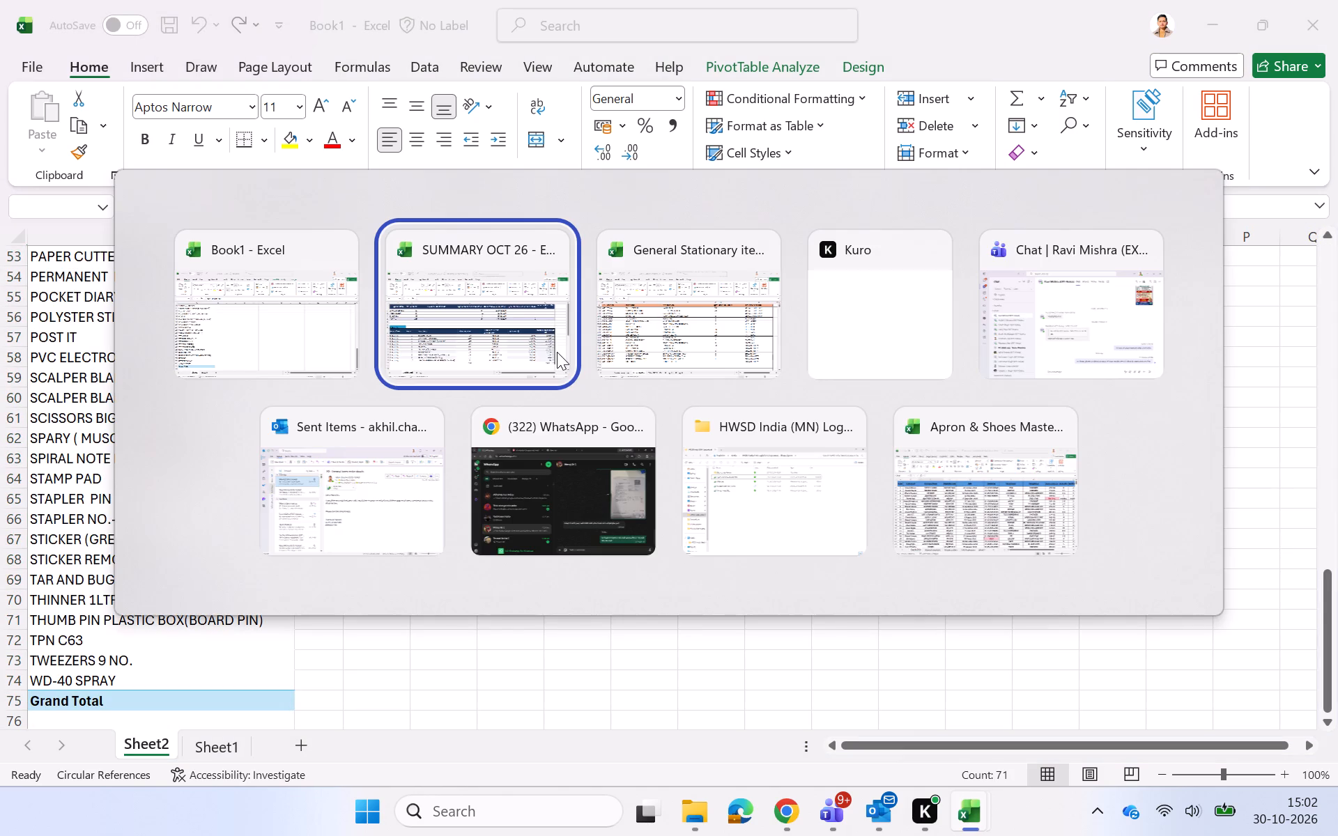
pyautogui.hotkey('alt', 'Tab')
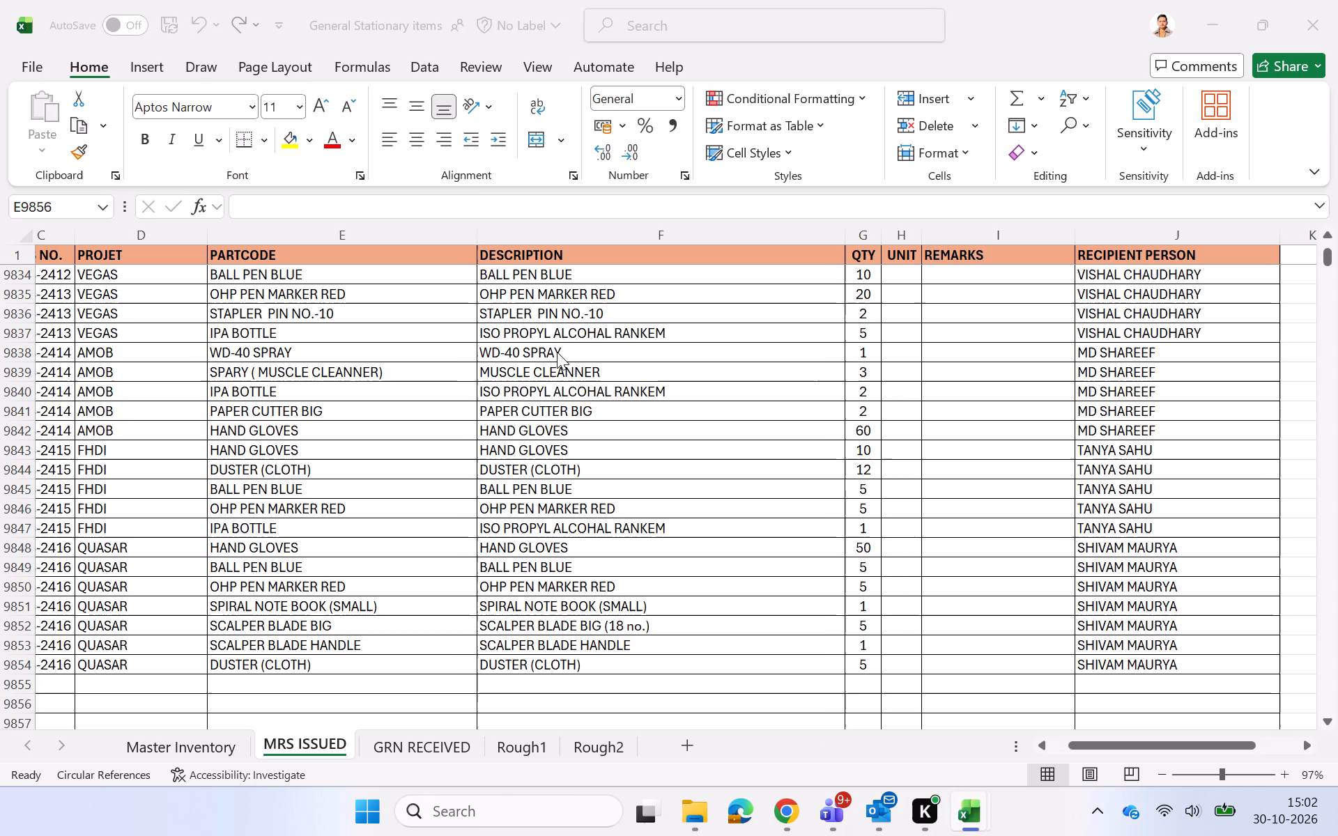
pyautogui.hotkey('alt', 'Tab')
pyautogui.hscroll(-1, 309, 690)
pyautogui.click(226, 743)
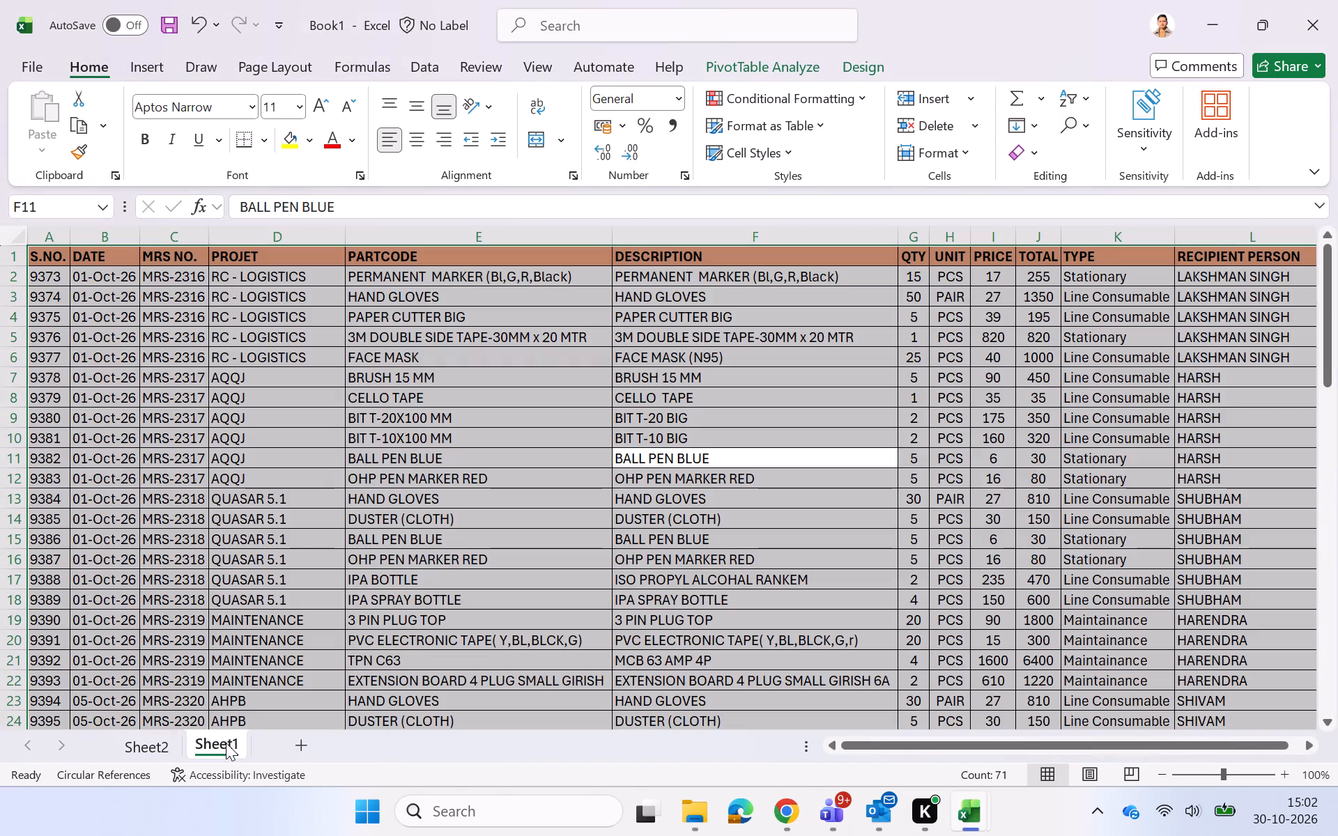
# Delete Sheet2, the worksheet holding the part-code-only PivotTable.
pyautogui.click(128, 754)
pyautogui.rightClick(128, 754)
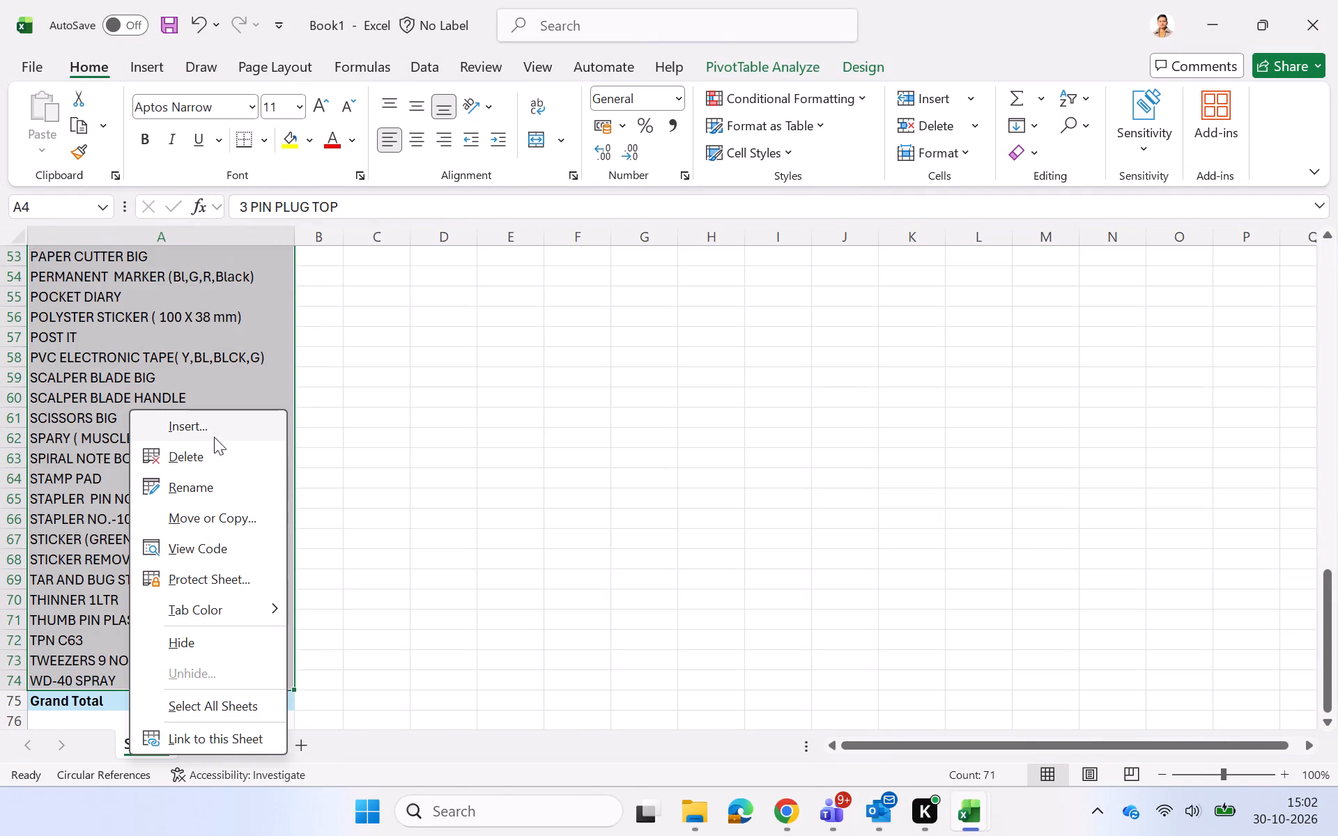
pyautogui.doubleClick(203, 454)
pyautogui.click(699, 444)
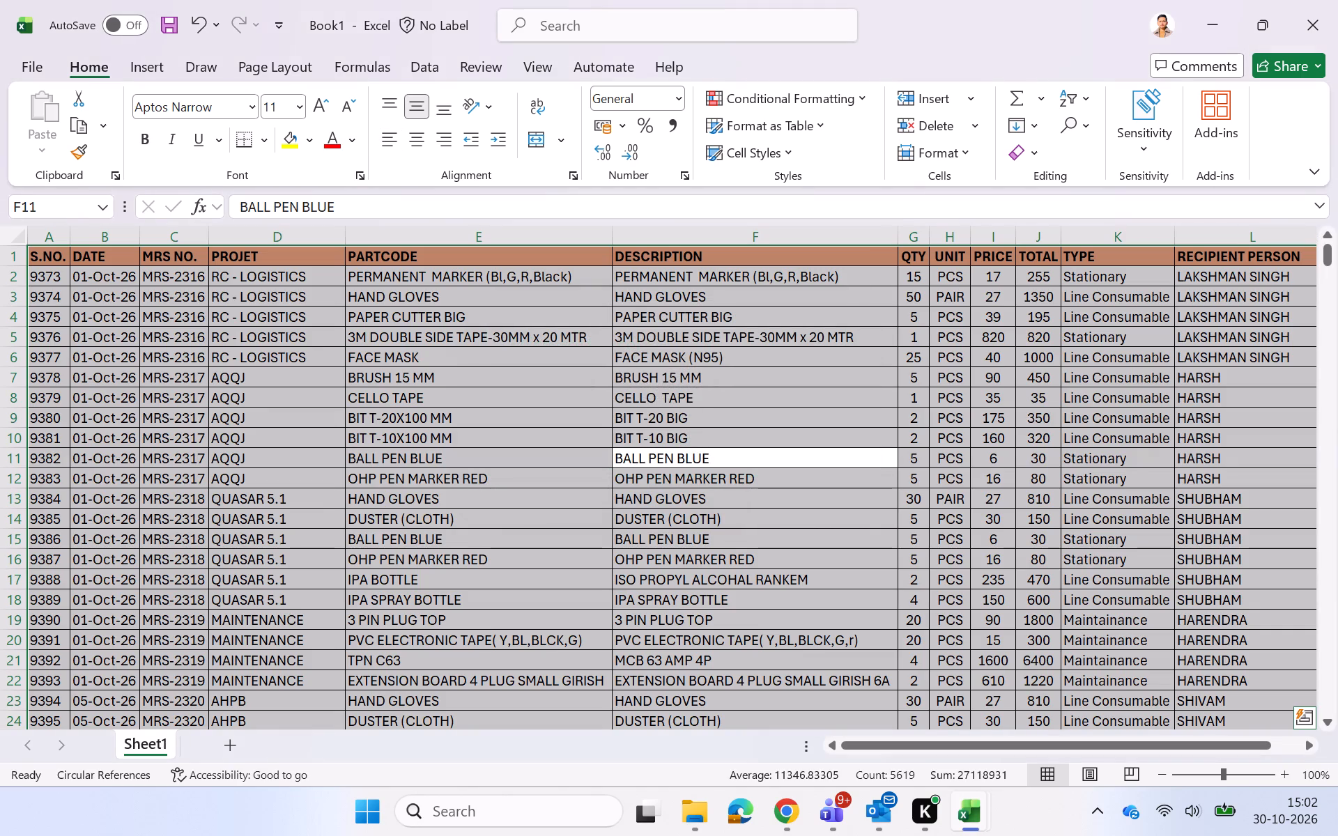
# Insert a fresh PivotTable on a new worksheet from all the issue records, Sheet1 A1:L479.
pyautogui.click(160, 61)
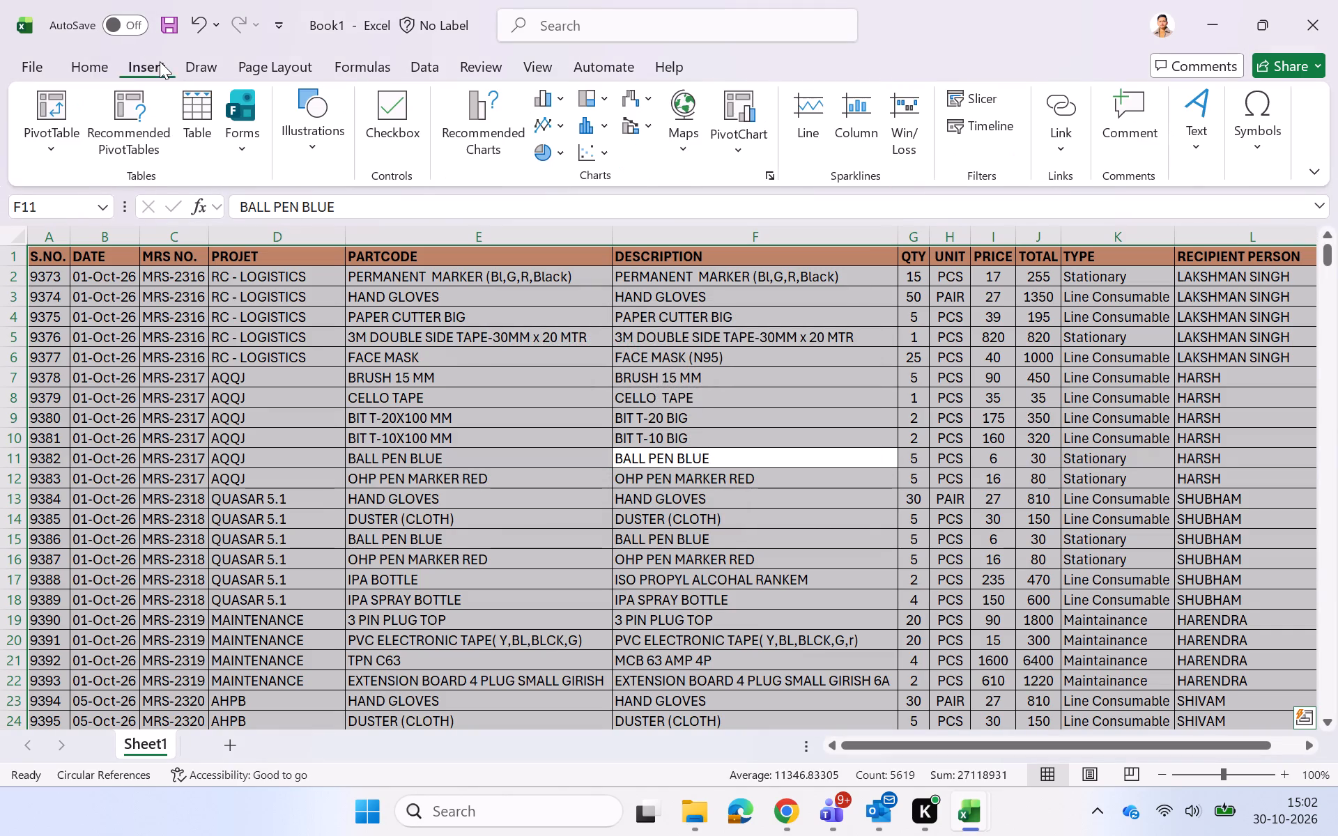
pyautogui.click(68, 142)
pyautogui.click(64, 177)
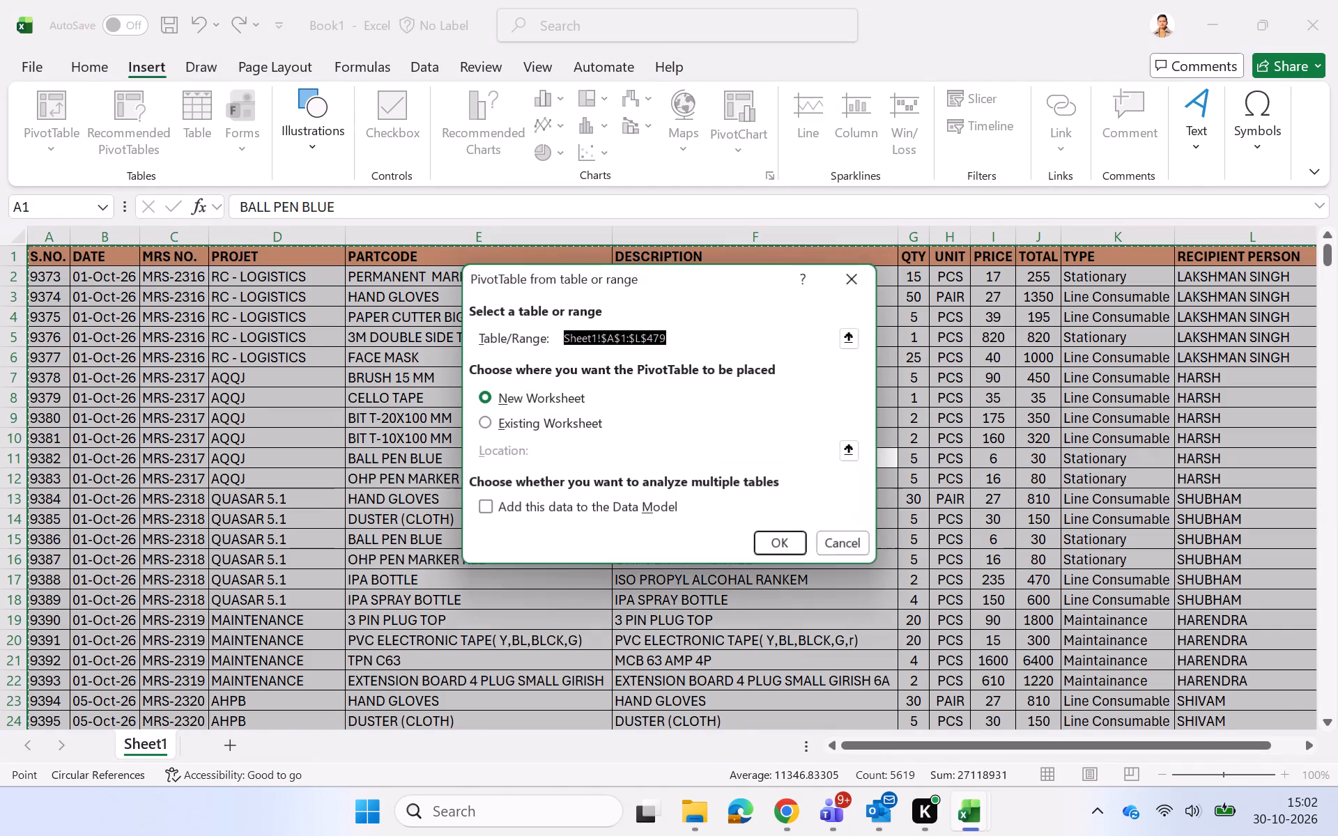
pyautogui.click(790, 546)
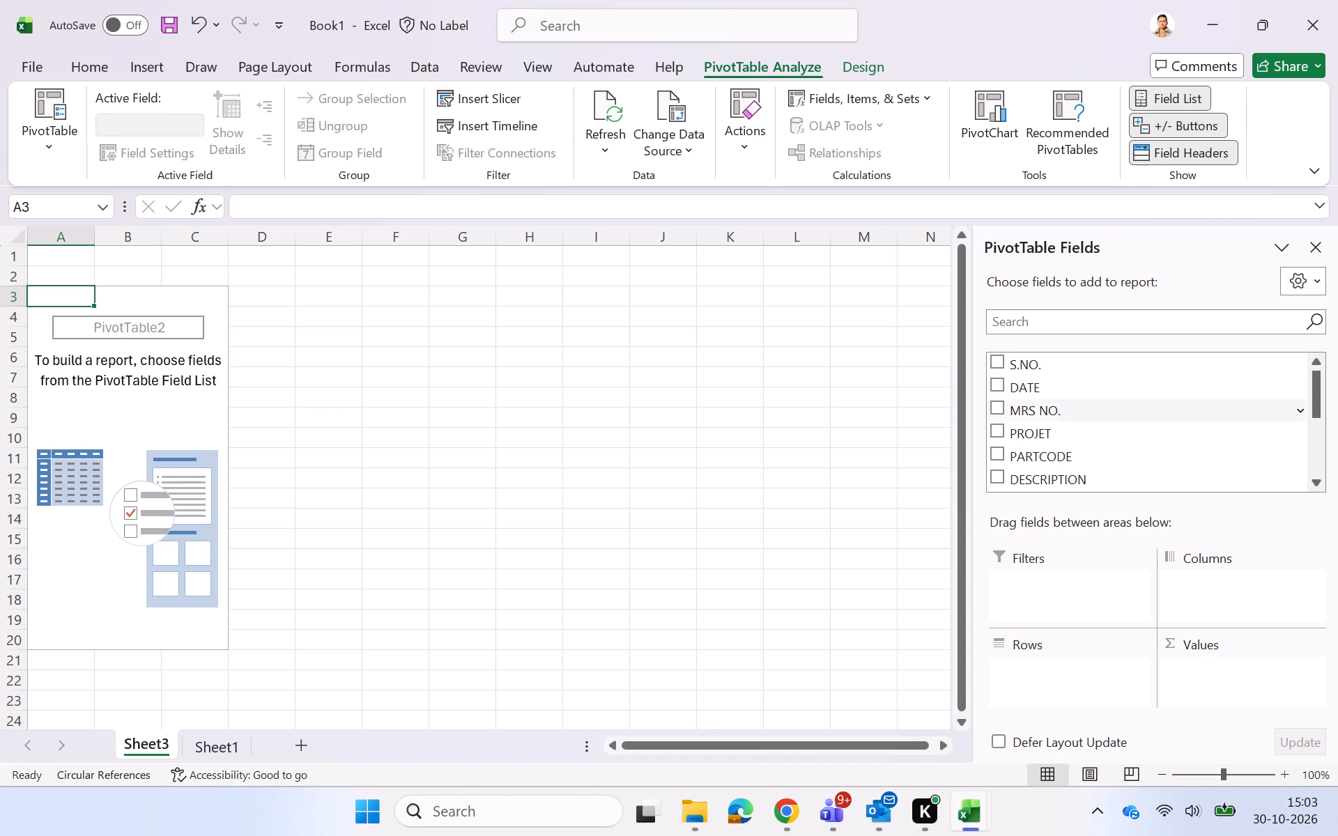
# Lay out the new PivotTable with PARTCODE as the row field and TYPE as the column field.
pyautogui.moveTo(1036, 454); pyautogui.dragTo(1043, 671)
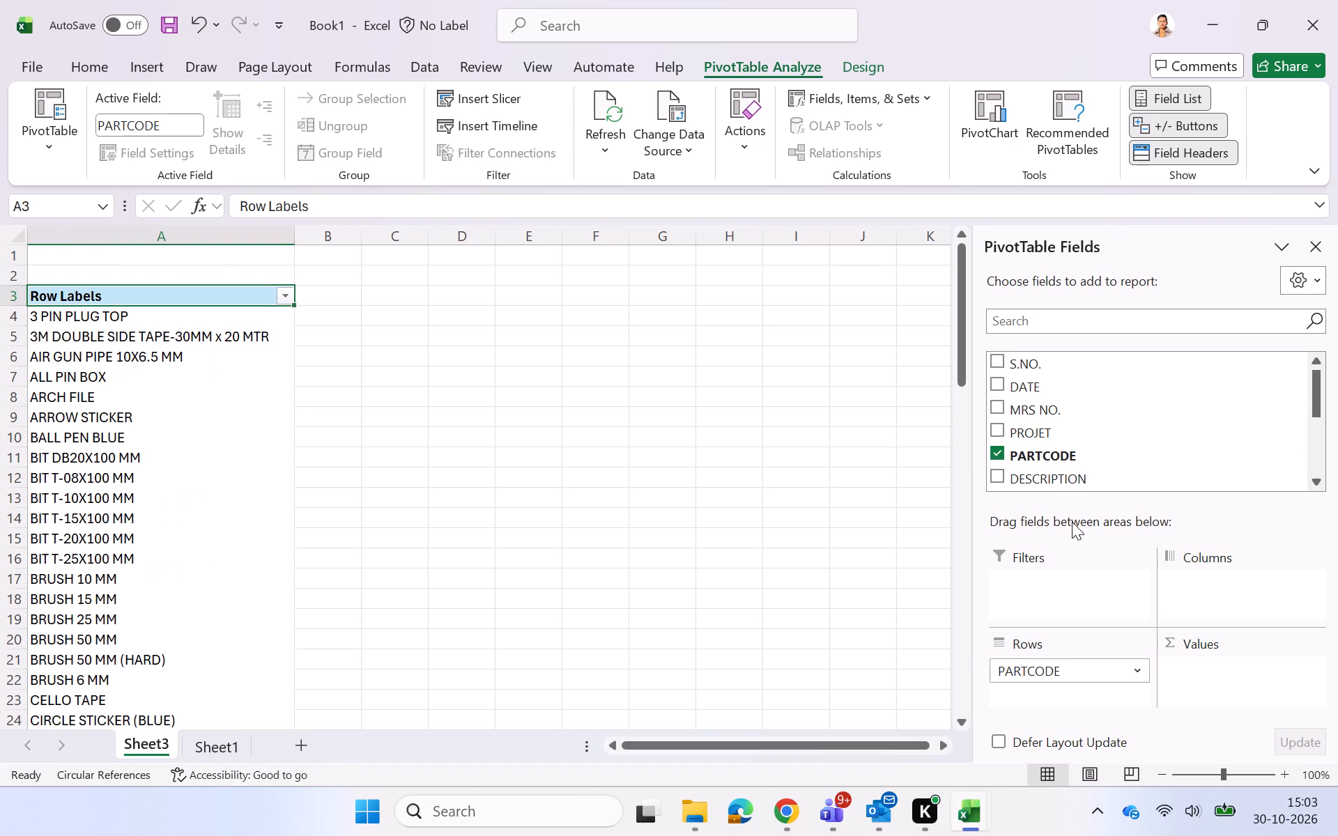
pyautogui.scroll(-1, 1086, 423)
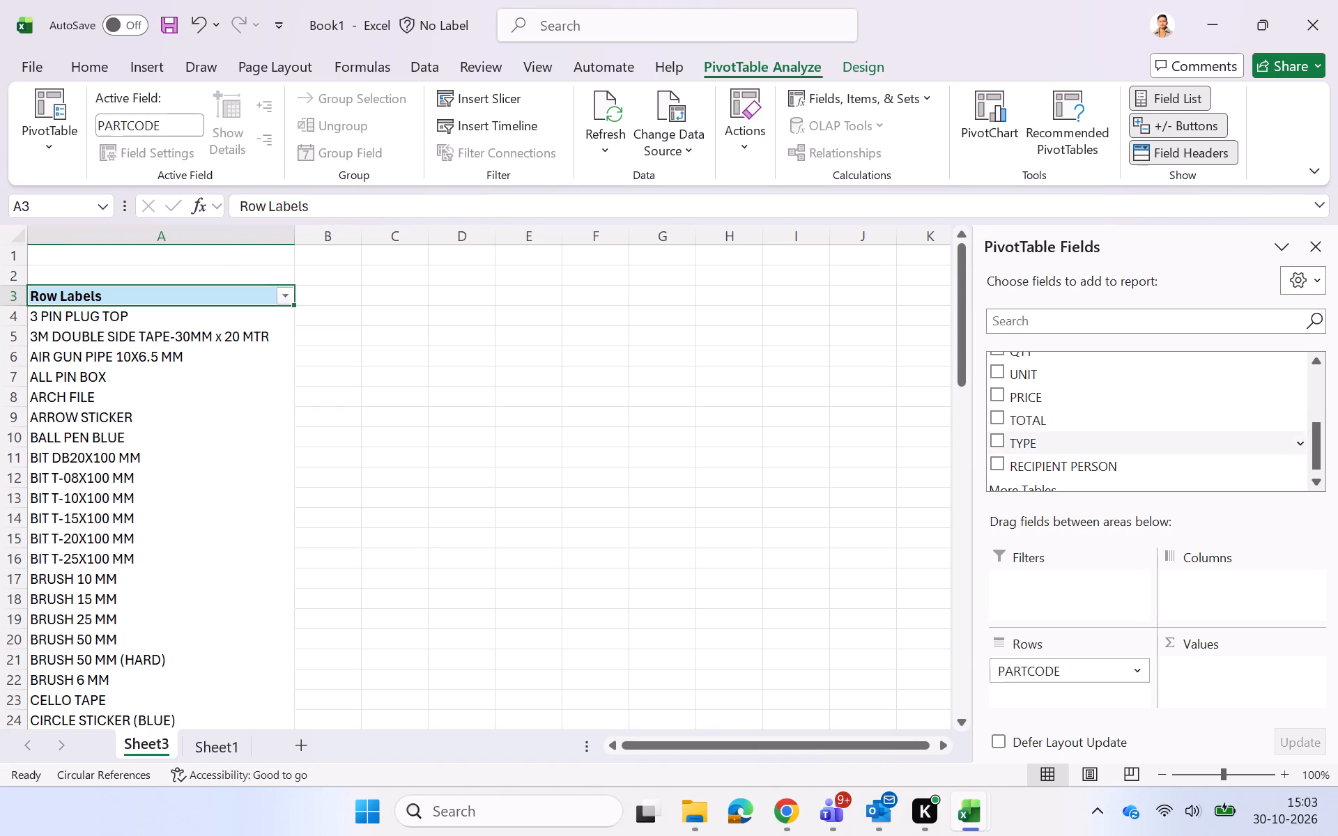
pyautogui.moveTo(1040, 444); pyautogui.dragTo(1201, 591)
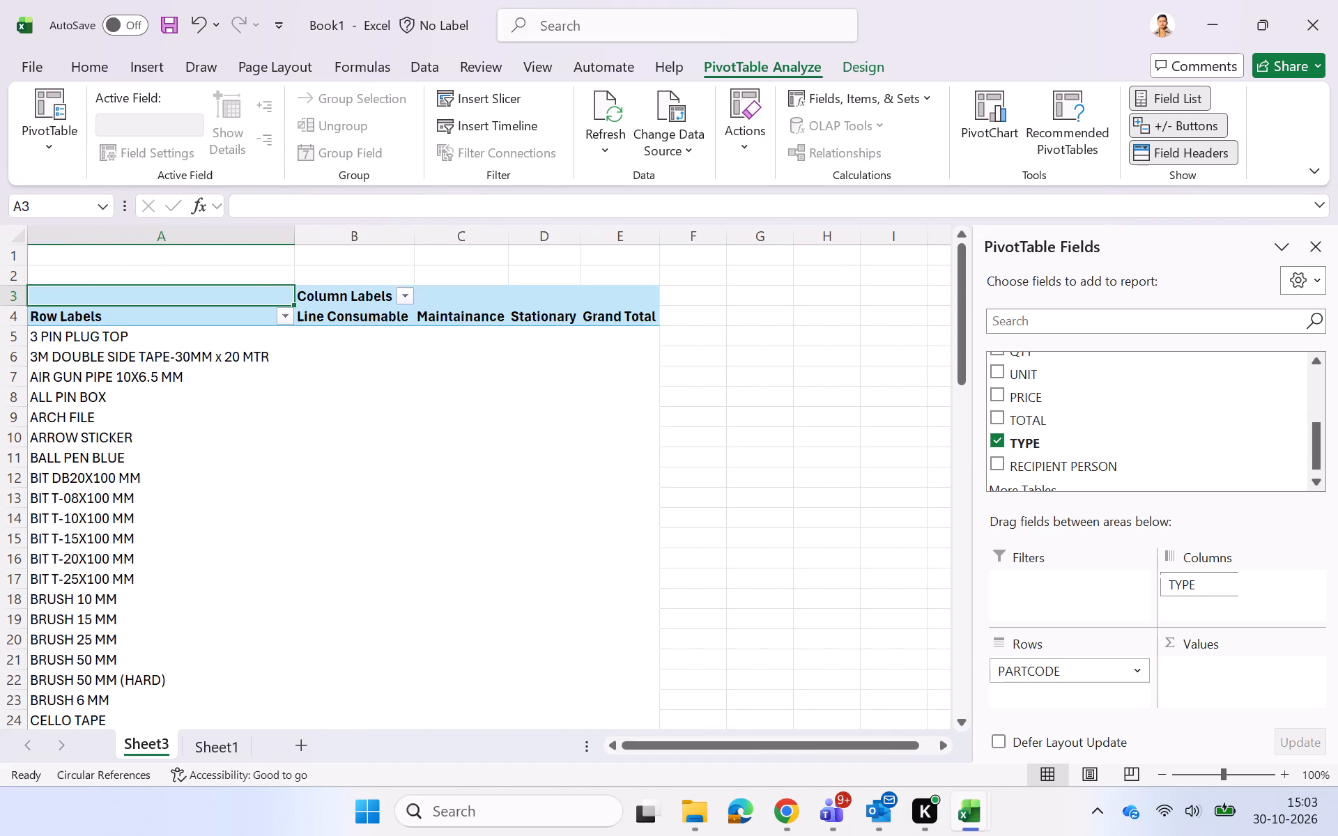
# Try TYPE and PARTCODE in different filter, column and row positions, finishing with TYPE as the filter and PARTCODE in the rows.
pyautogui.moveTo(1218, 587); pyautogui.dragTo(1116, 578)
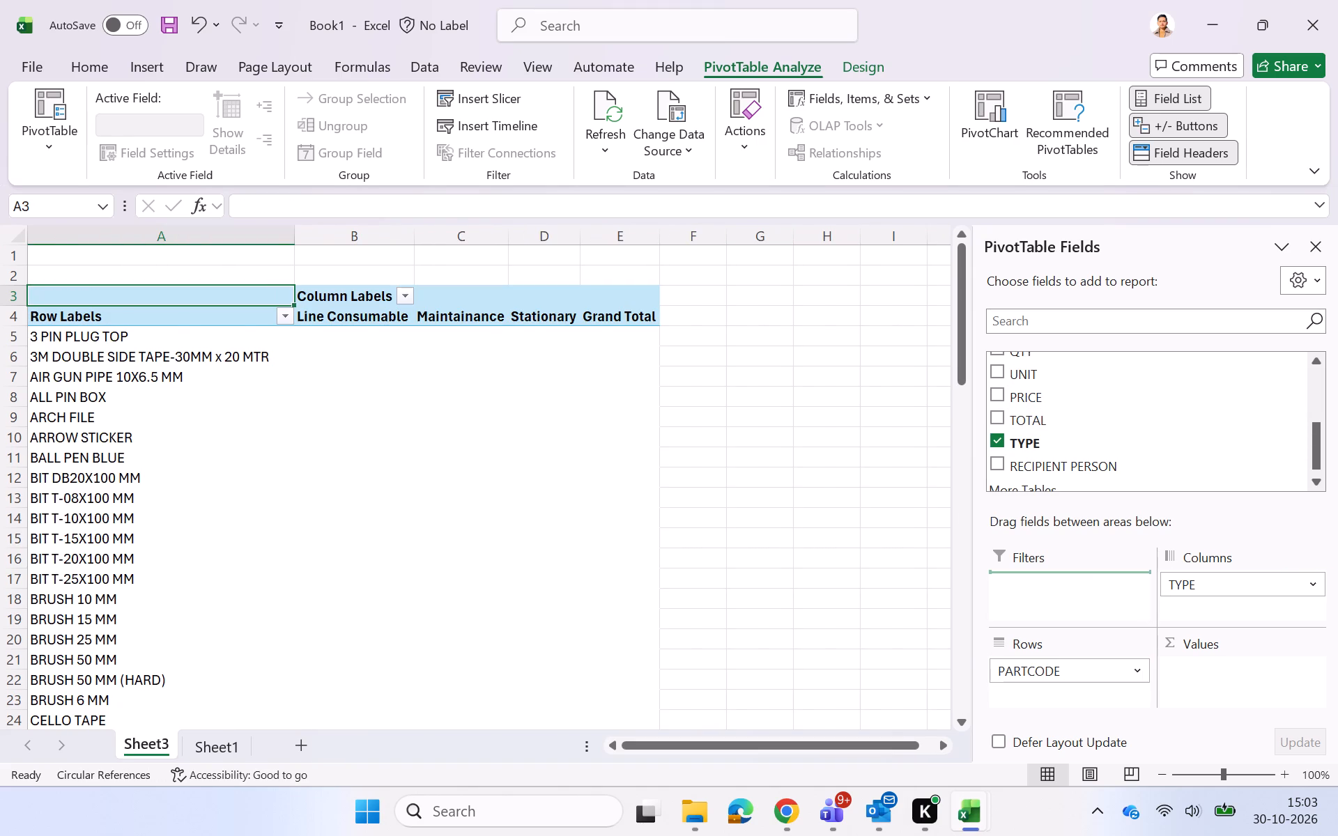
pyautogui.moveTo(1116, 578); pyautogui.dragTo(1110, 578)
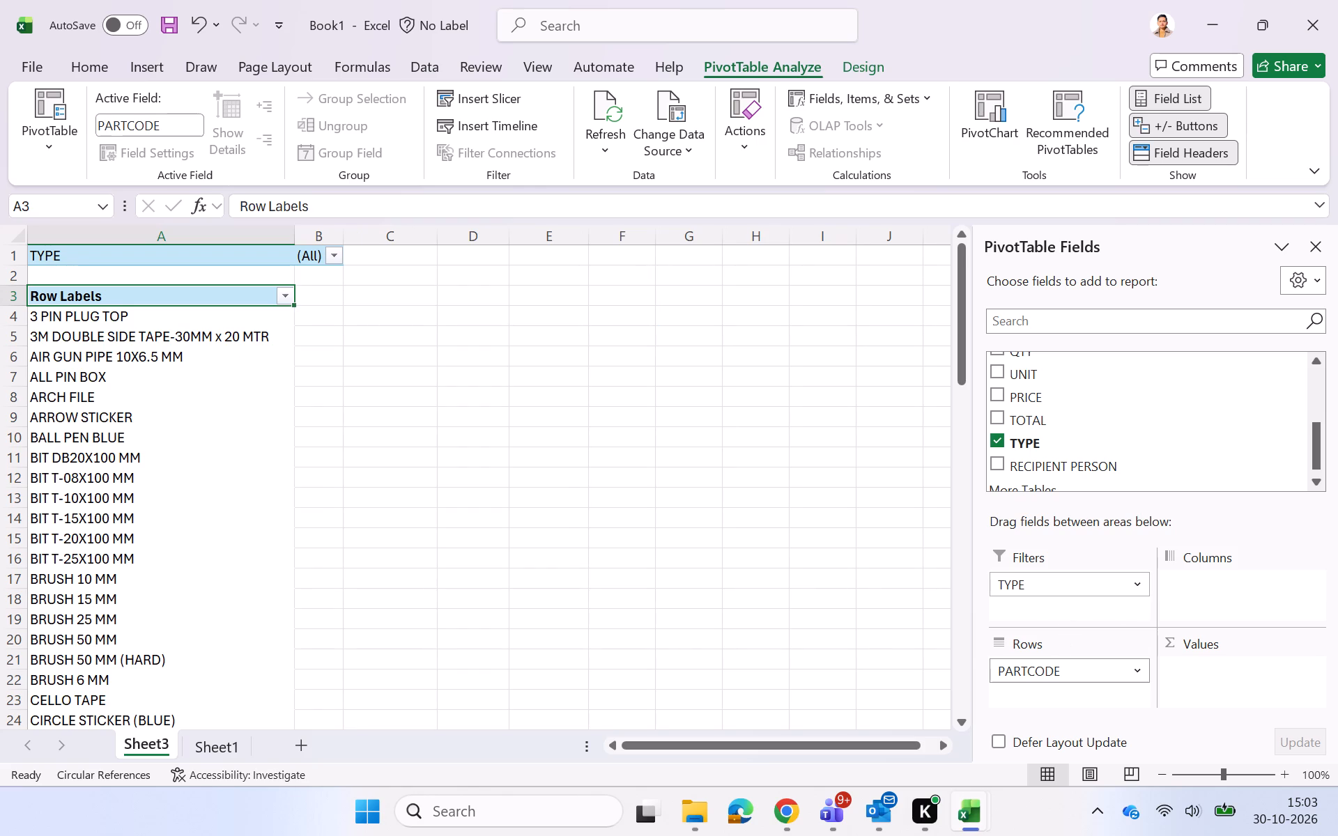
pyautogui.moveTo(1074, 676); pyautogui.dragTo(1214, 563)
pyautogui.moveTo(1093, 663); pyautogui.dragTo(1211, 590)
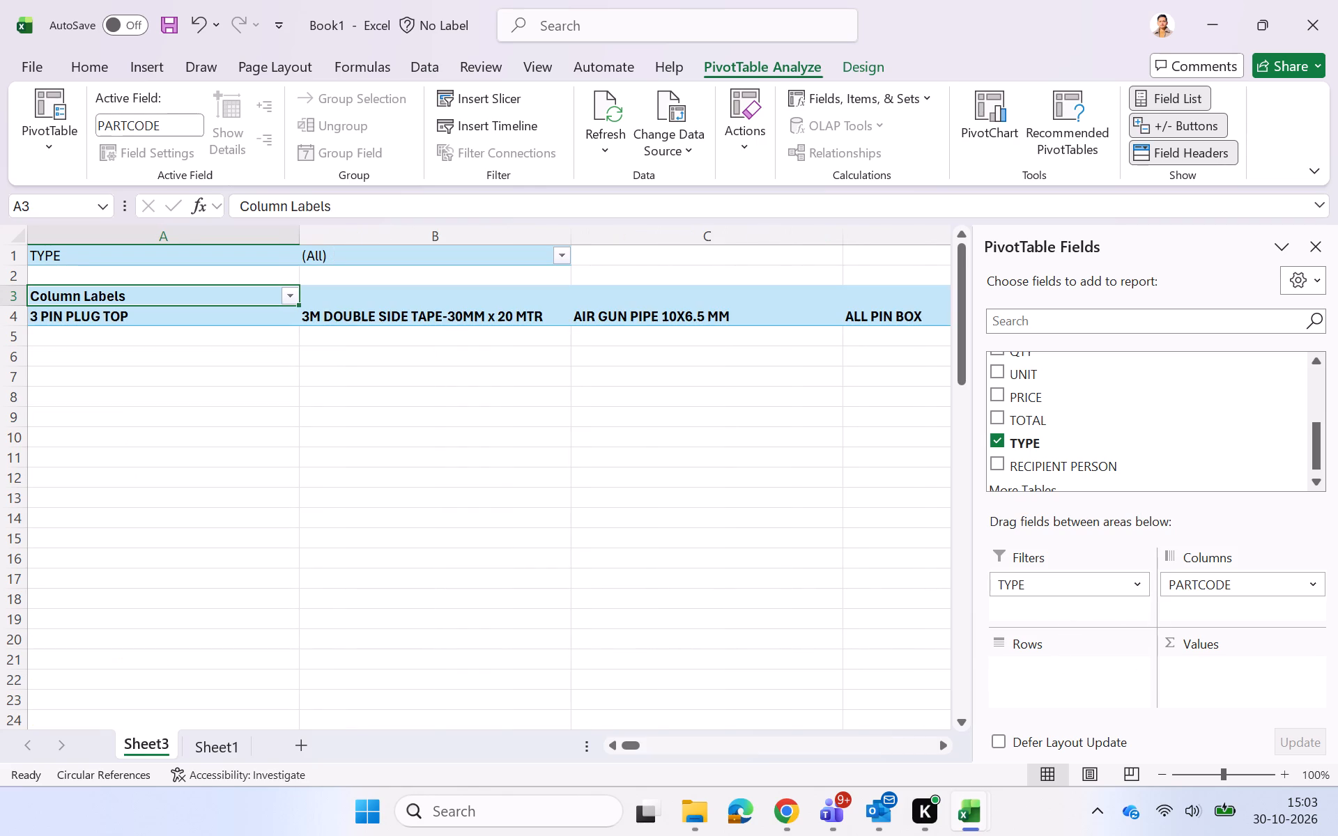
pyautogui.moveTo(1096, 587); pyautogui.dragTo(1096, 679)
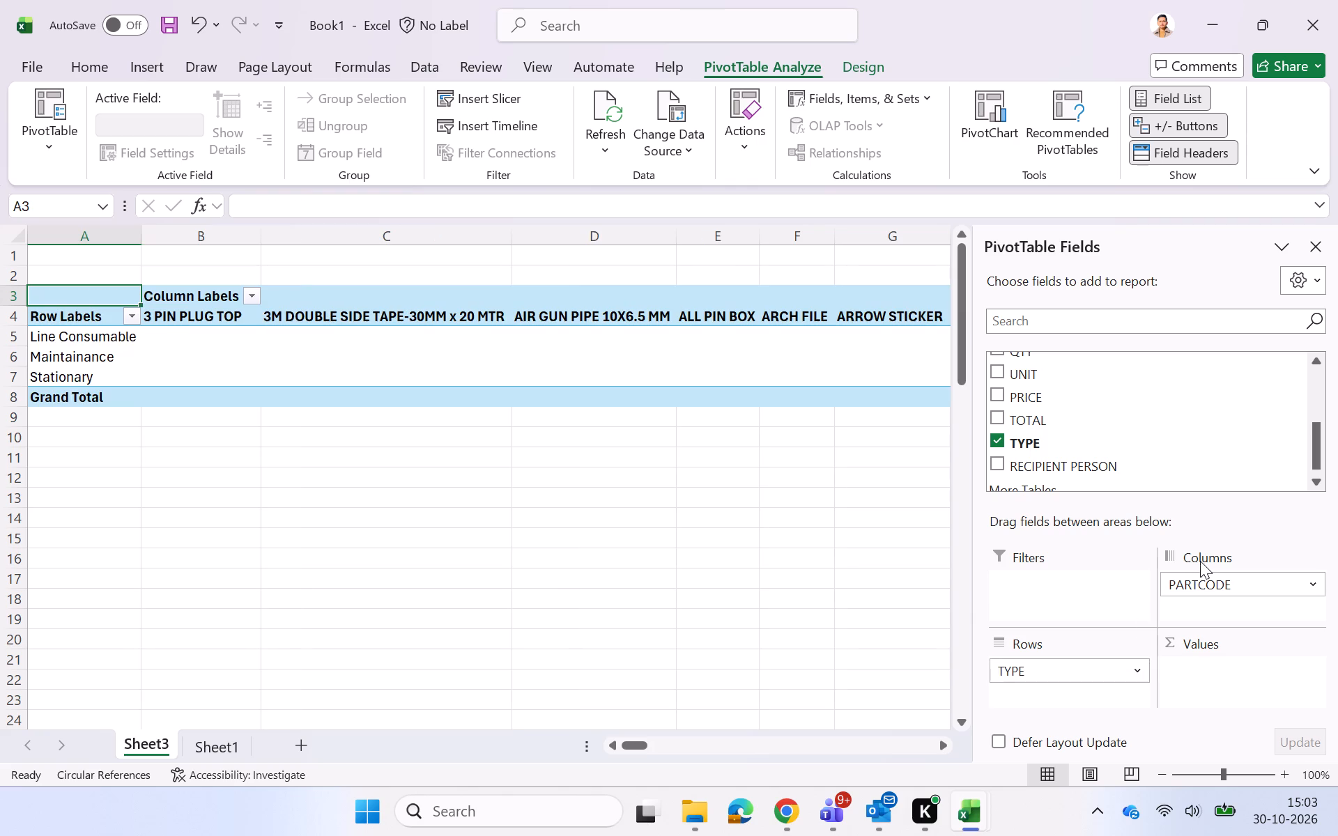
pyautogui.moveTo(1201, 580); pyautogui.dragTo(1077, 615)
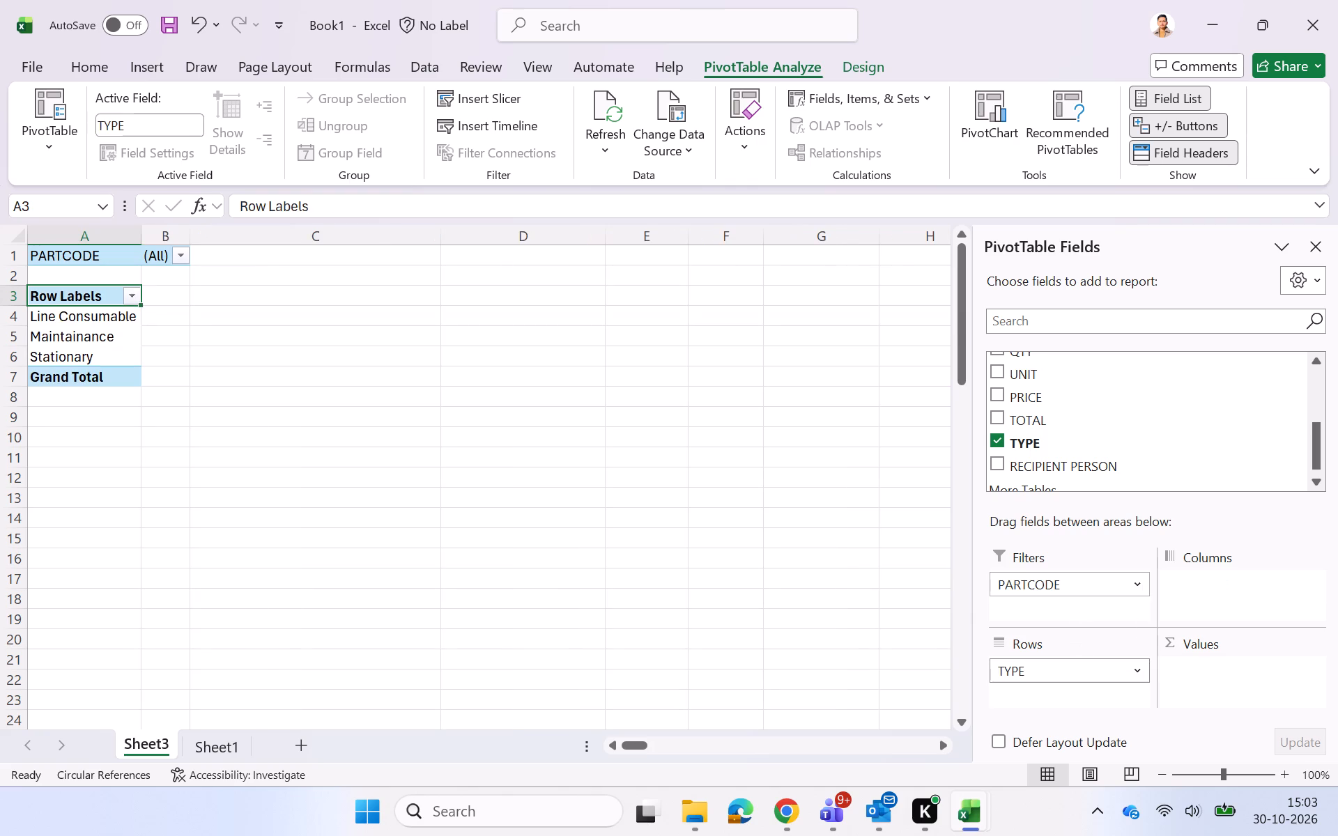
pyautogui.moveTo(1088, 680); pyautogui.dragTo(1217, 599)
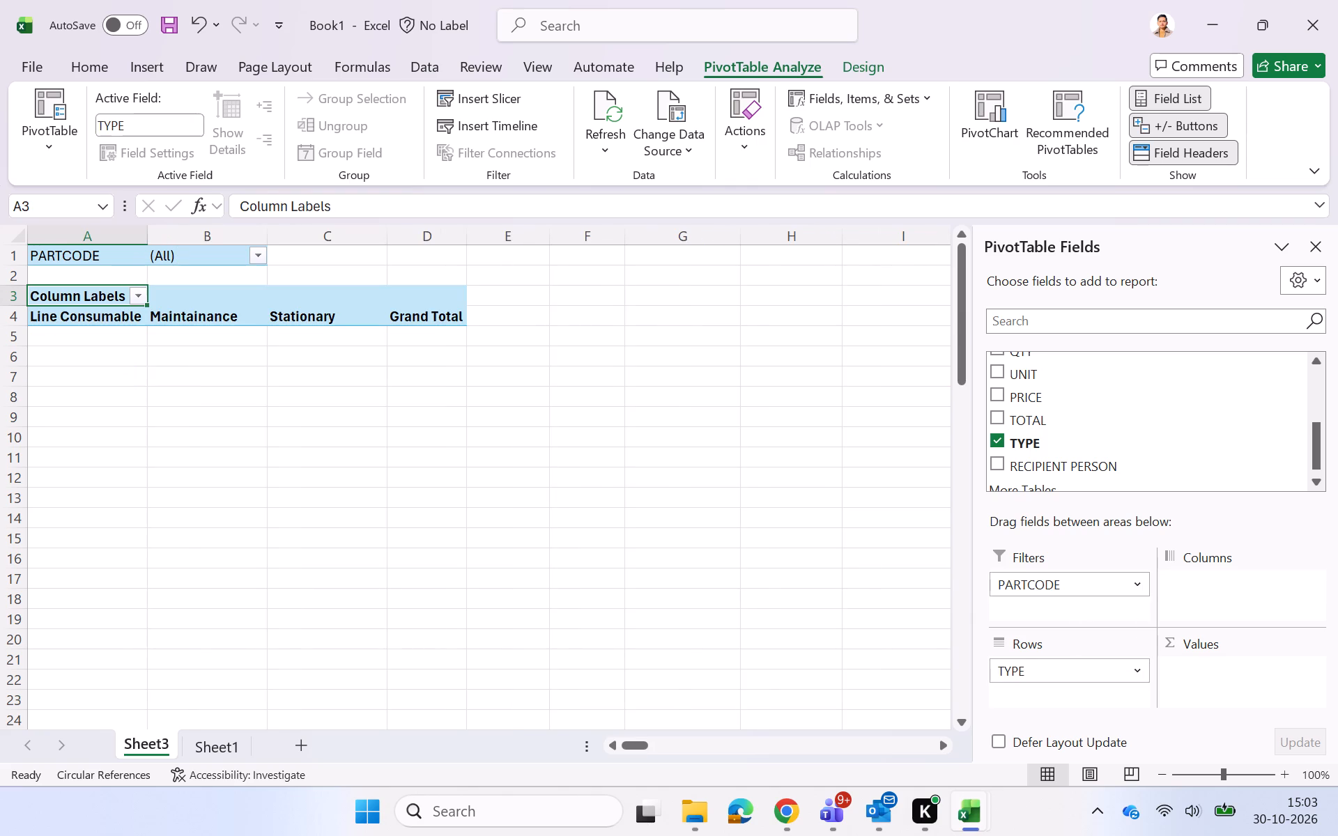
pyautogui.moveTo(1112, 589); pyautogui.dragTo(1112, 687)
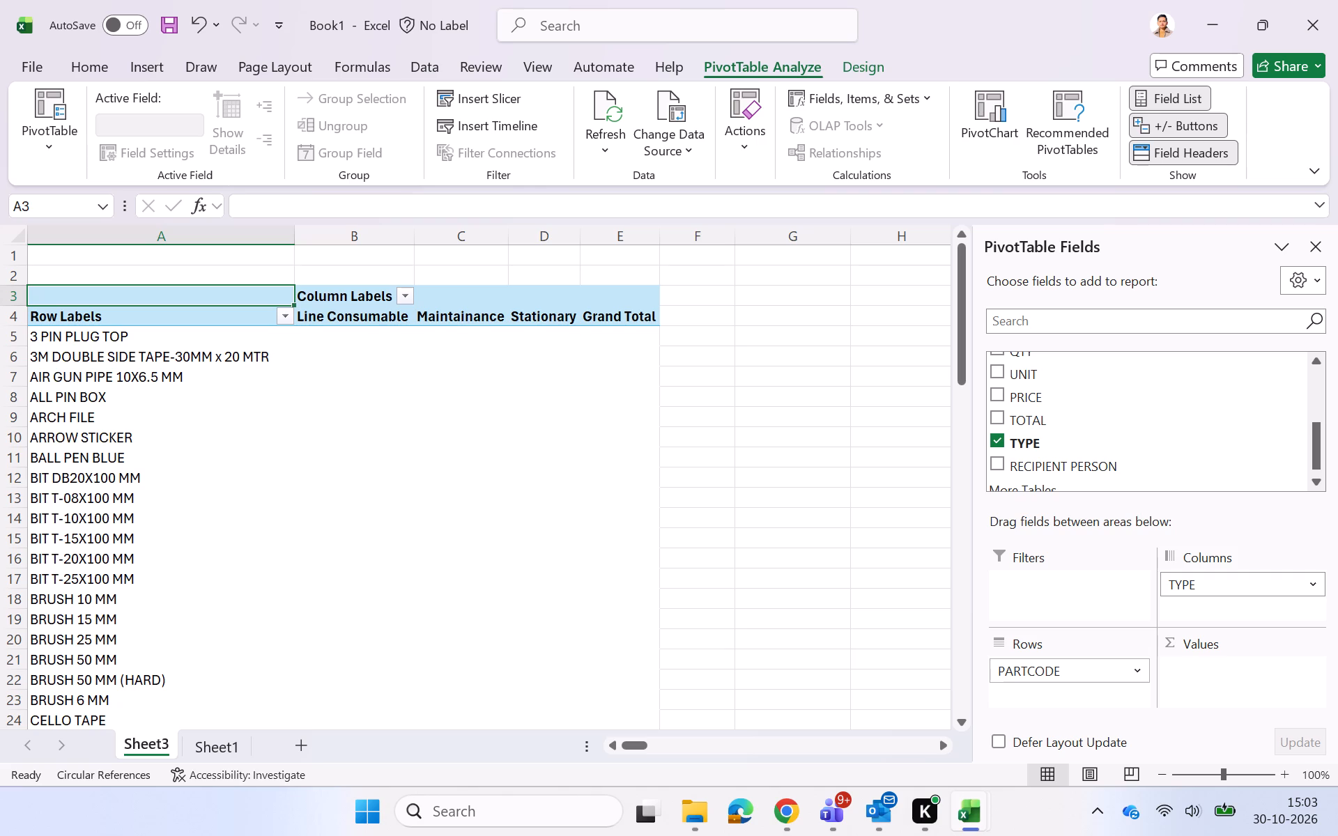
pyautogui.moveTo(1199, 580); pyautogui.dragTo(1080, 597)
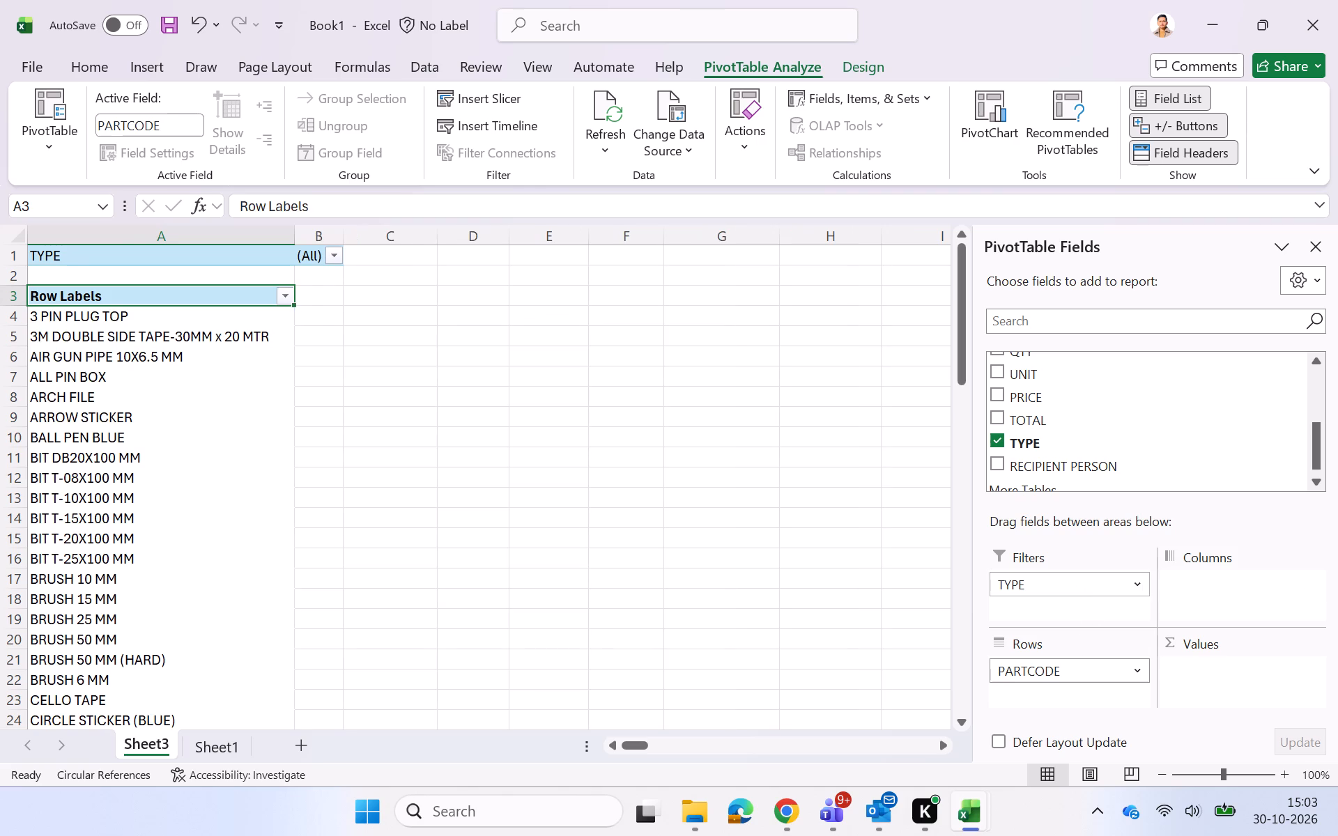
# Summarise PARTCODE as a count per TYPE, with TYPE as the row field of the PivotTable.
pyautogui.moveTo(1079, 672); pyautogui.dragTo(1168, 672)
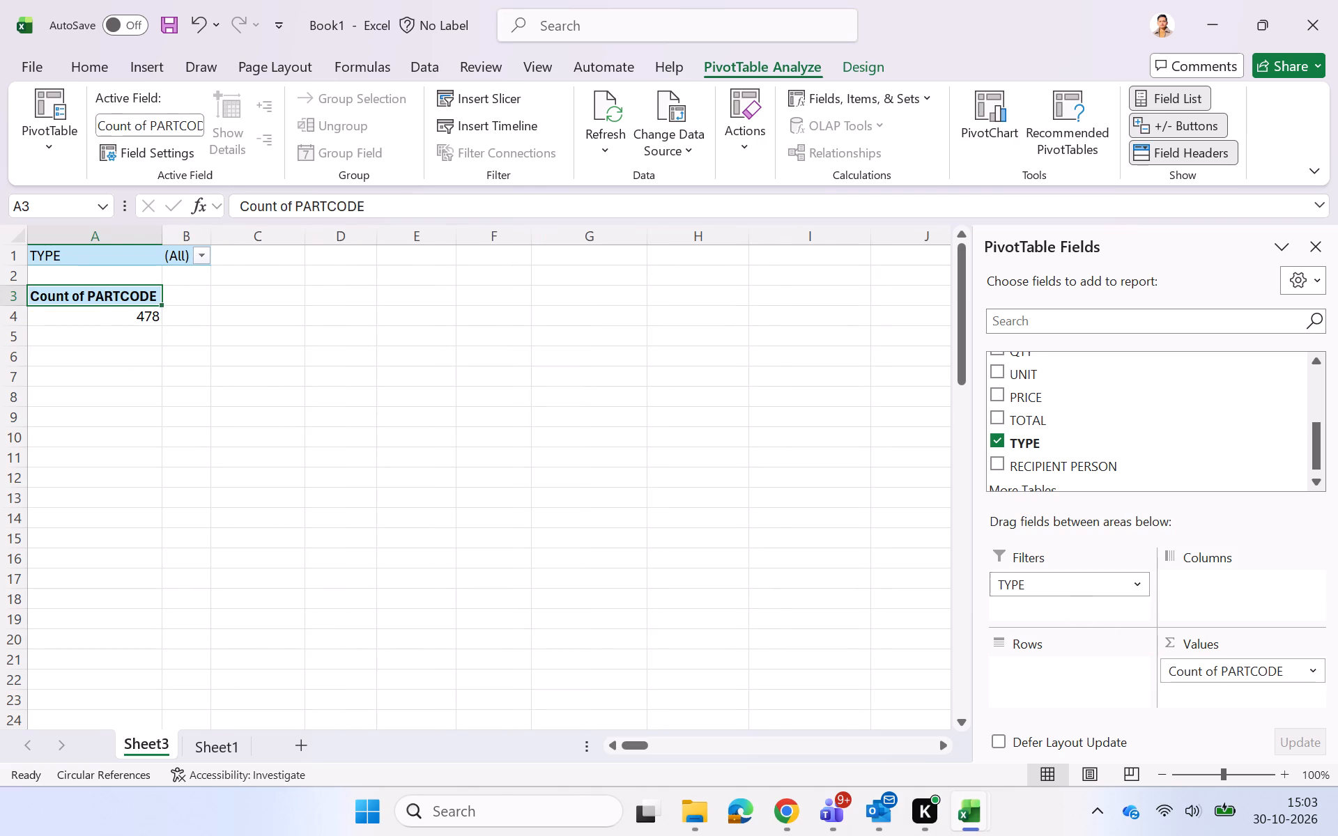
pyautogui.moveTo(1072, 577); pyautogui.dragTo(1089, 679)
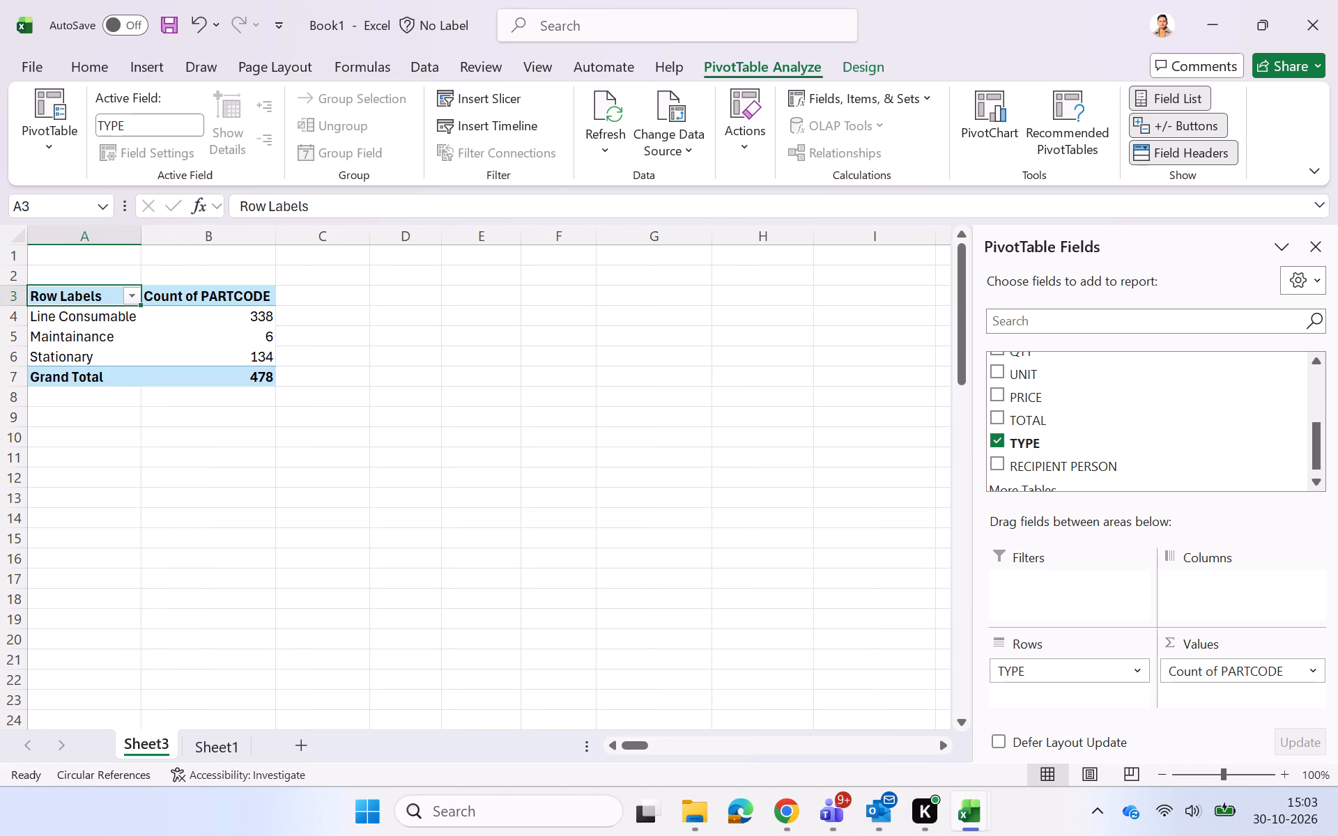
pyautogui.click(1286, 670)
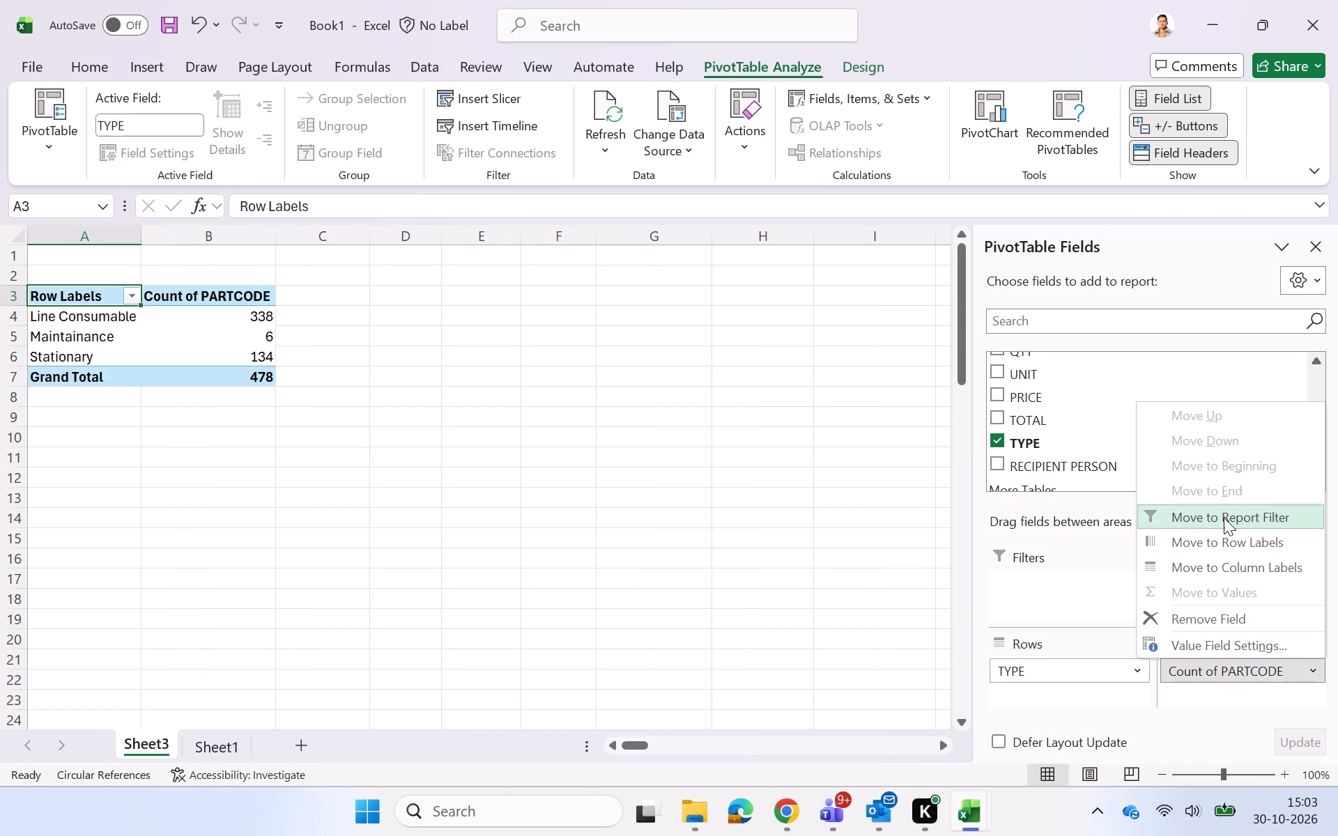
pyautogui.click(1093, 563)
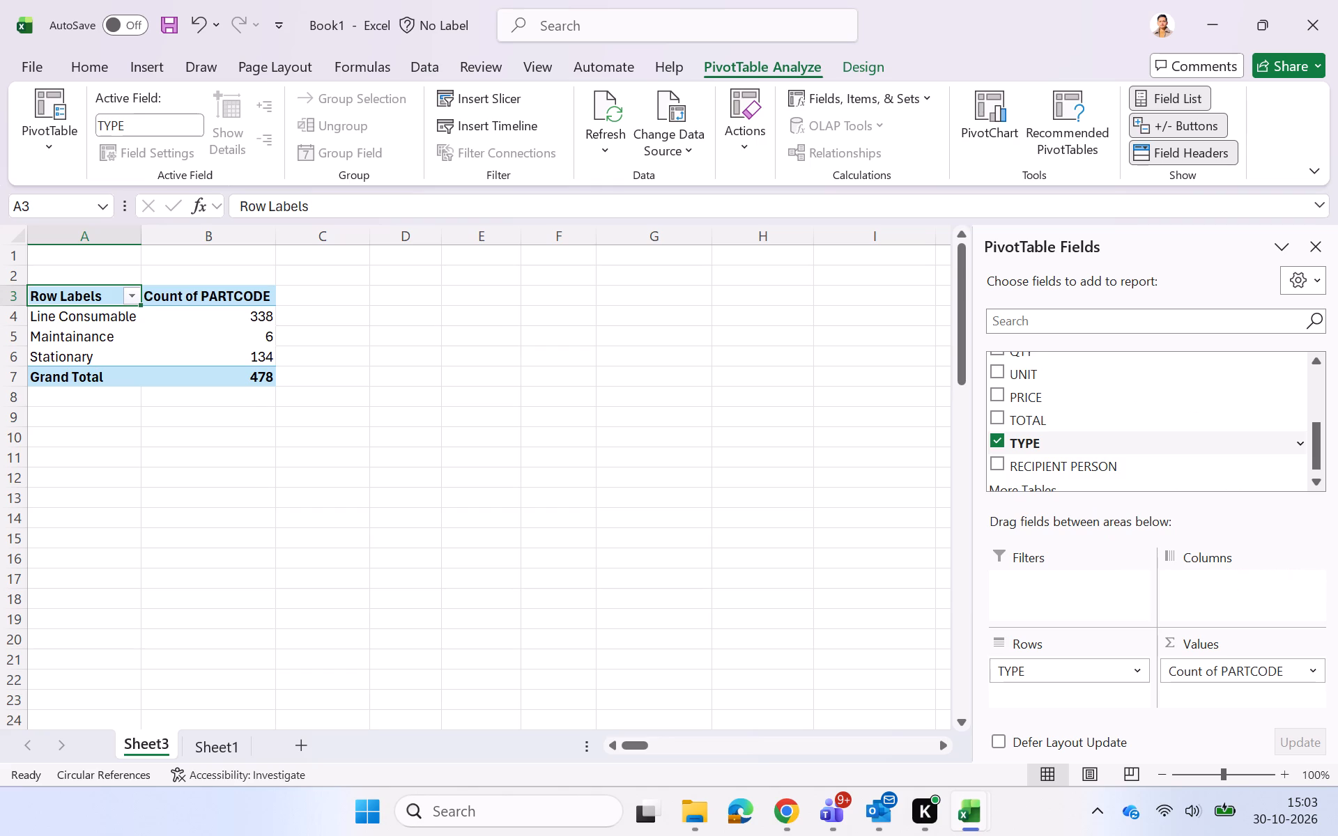
# Replace PARTCODE with DESCRIPTION in the PivotTable, showing the count of DESCRIPTION for each TYPE row.
pyautogui.click(997, 444)
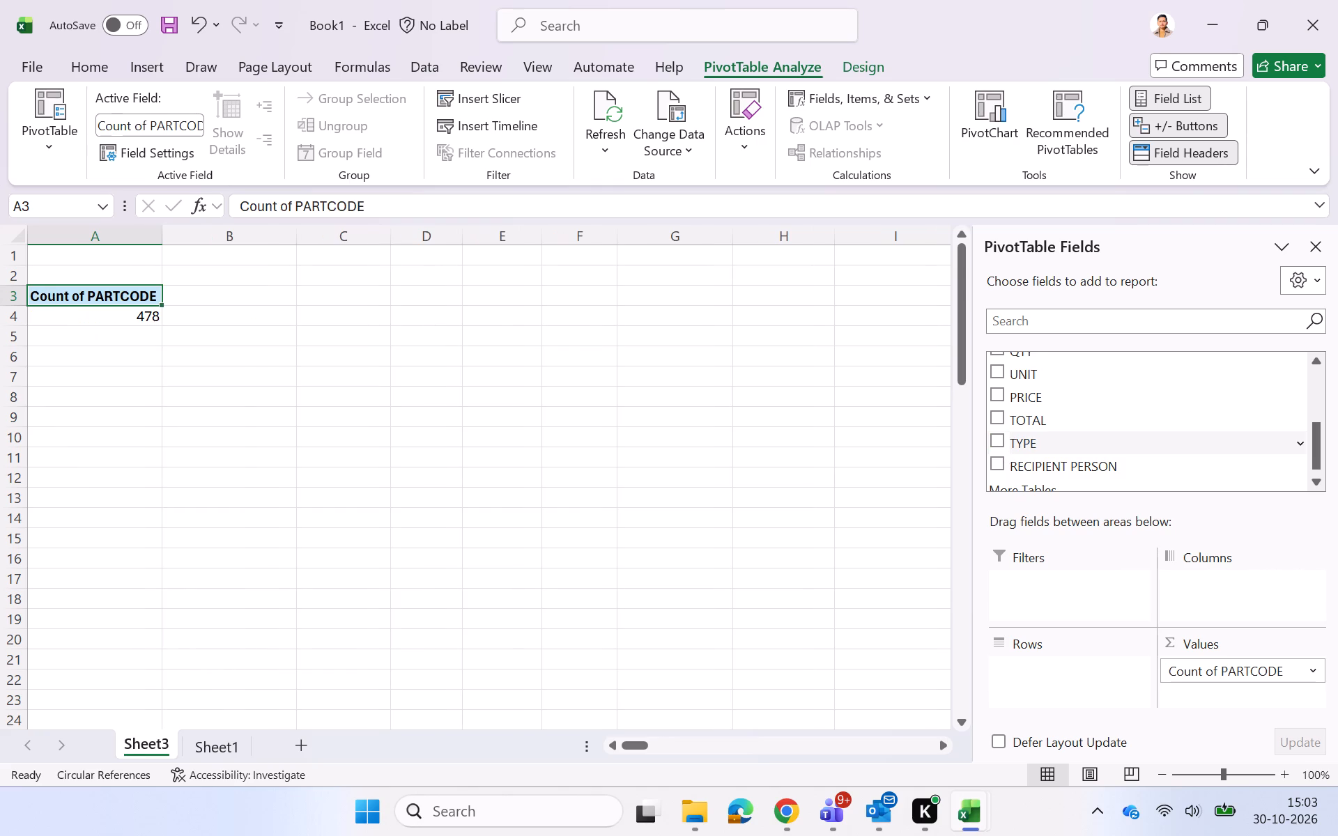
pyautogui.moveTo(1320, 442); pyautogui.dragTo(1316, 396)
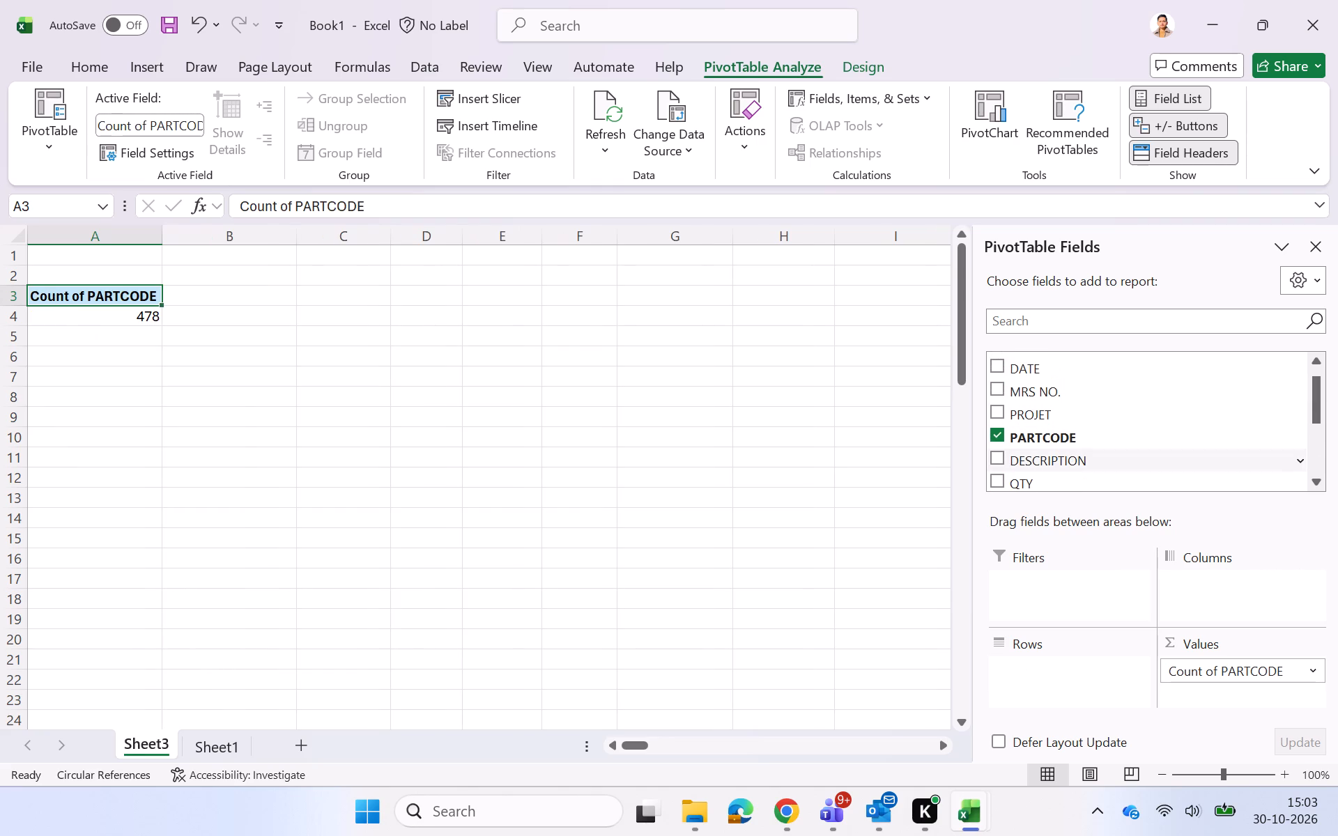
pyautogui.click(1061, 463)
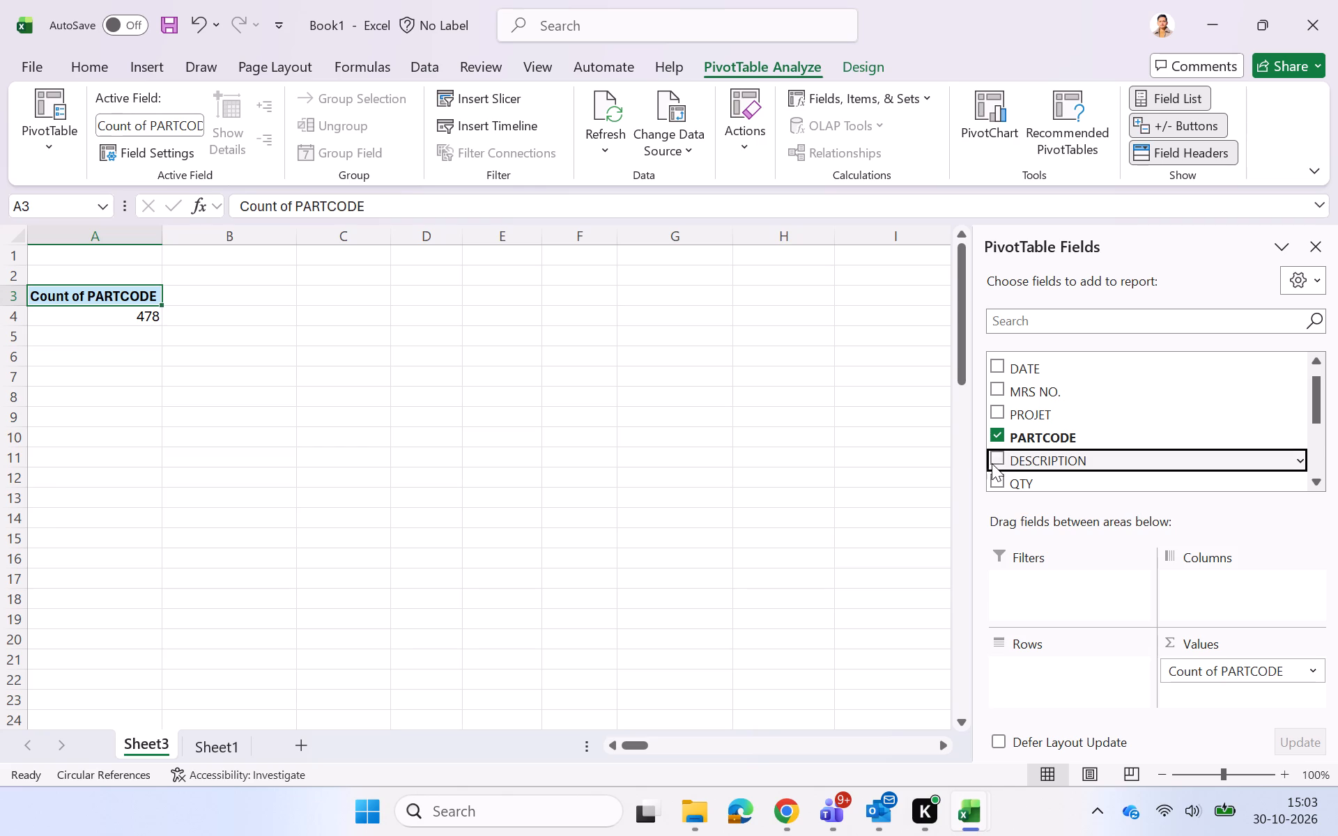
pyautogui.click(992, 462)
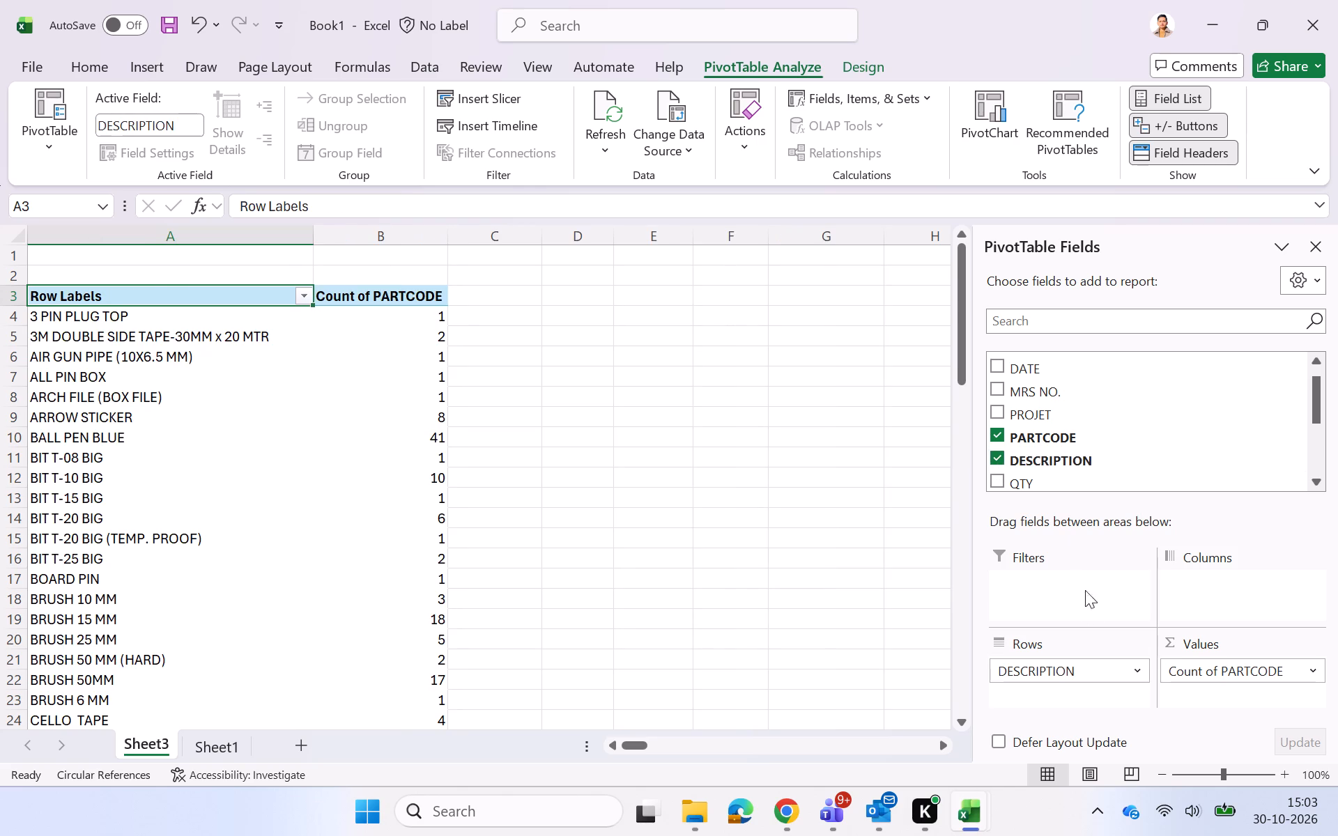
pyautogui.click(1191, 672)
pyautogui.click(1191, 672)
pyautogui.moveTo(1098, 673); pyautogui.dragTo(1107, 677)
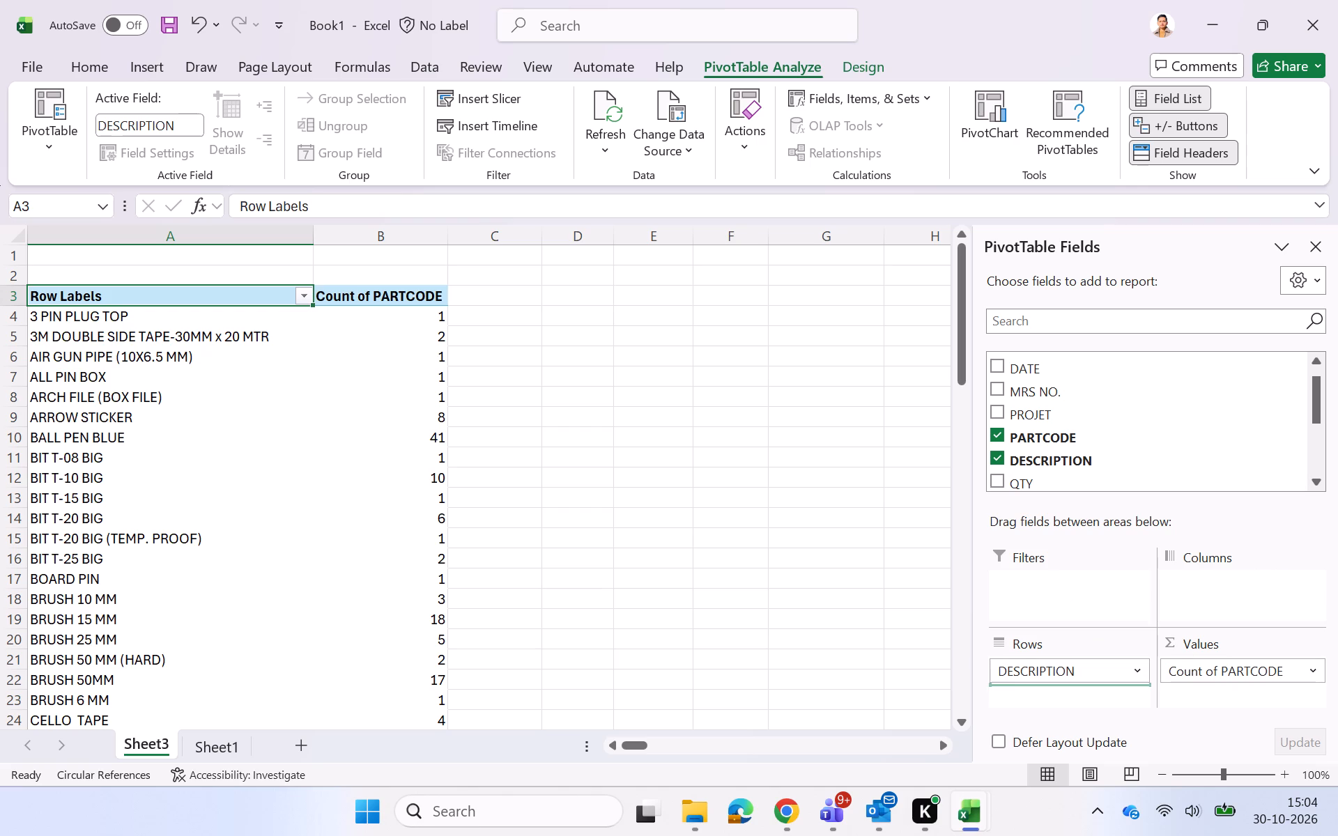
pyautogui.moveTo(1107, 677); pyautogui.dragTo(1185, 690)
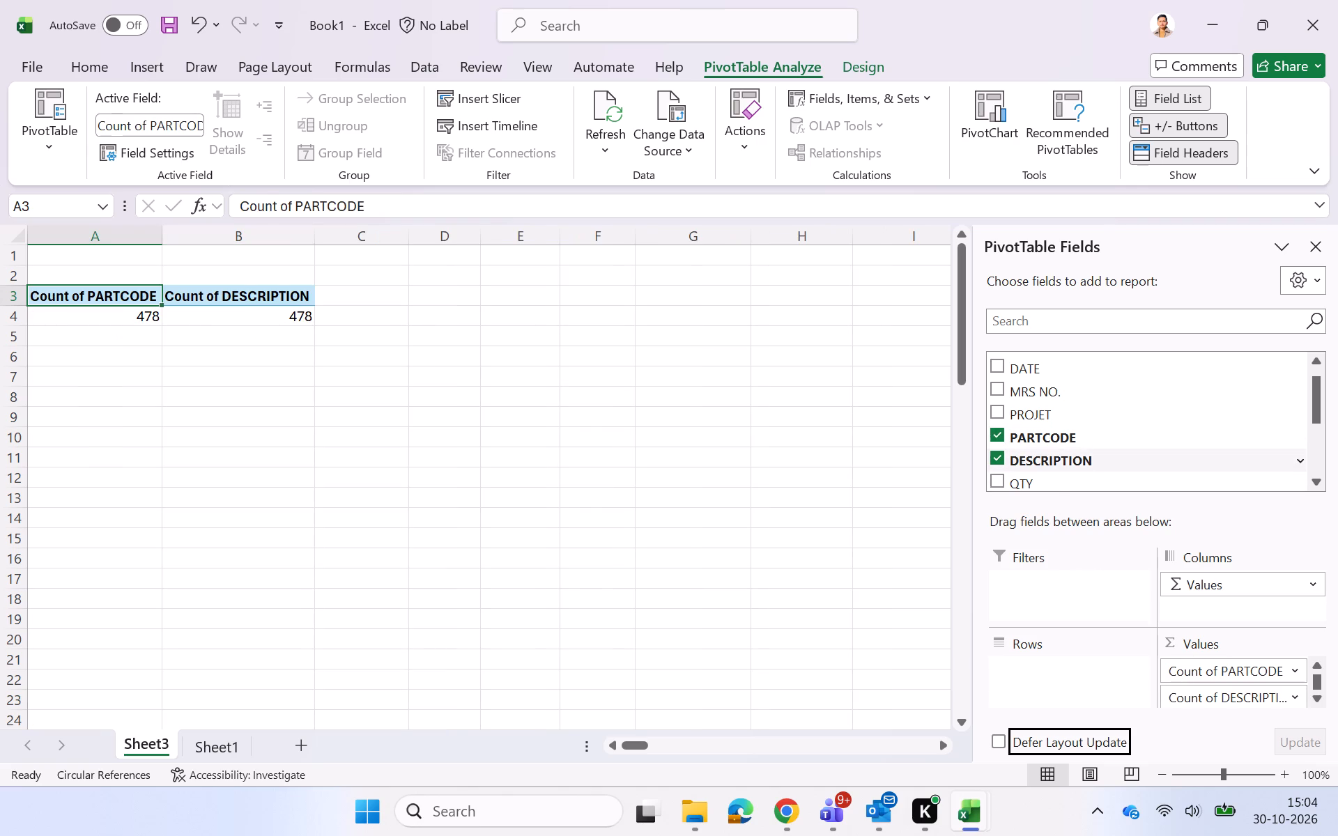
pyautogui.click(996, 434)
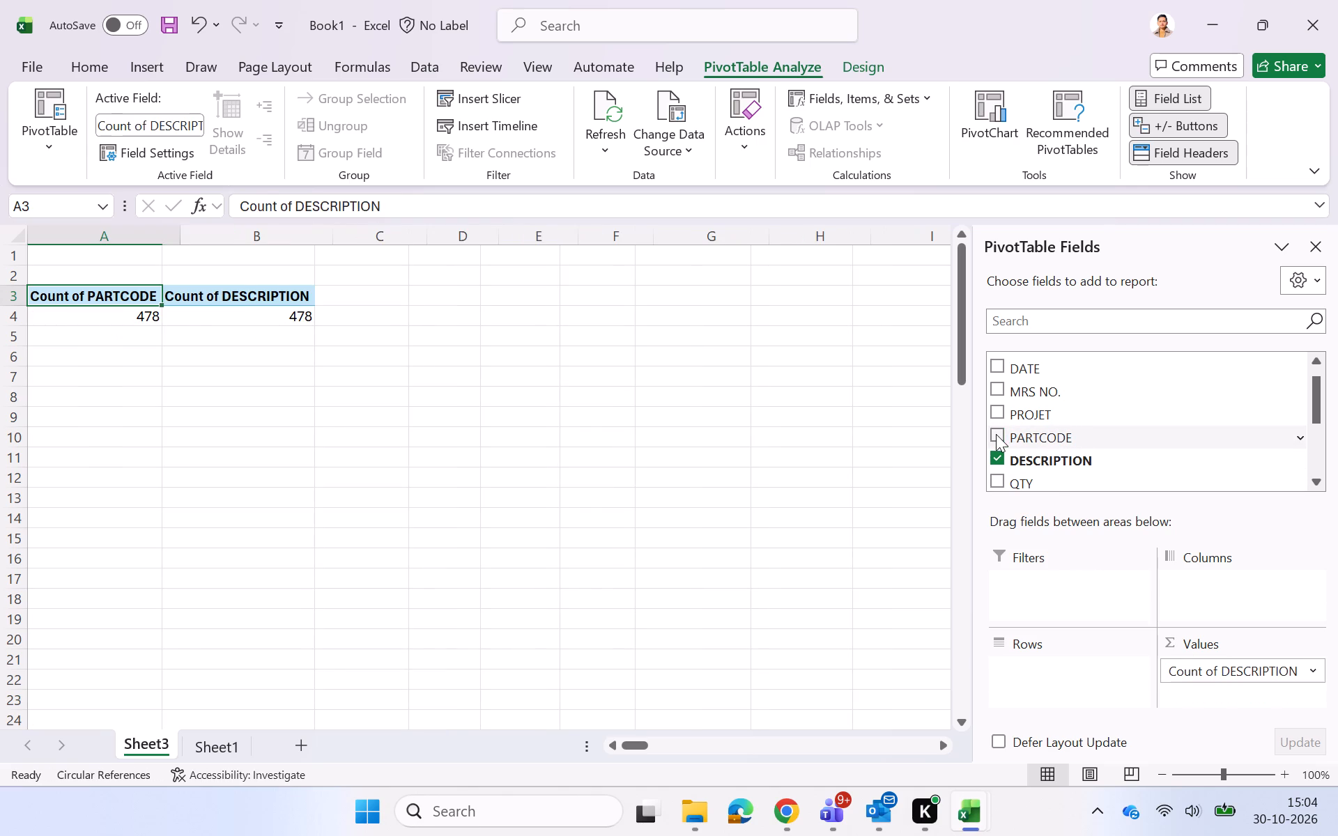
pyautogui.scroll(-1, 1062, 443)
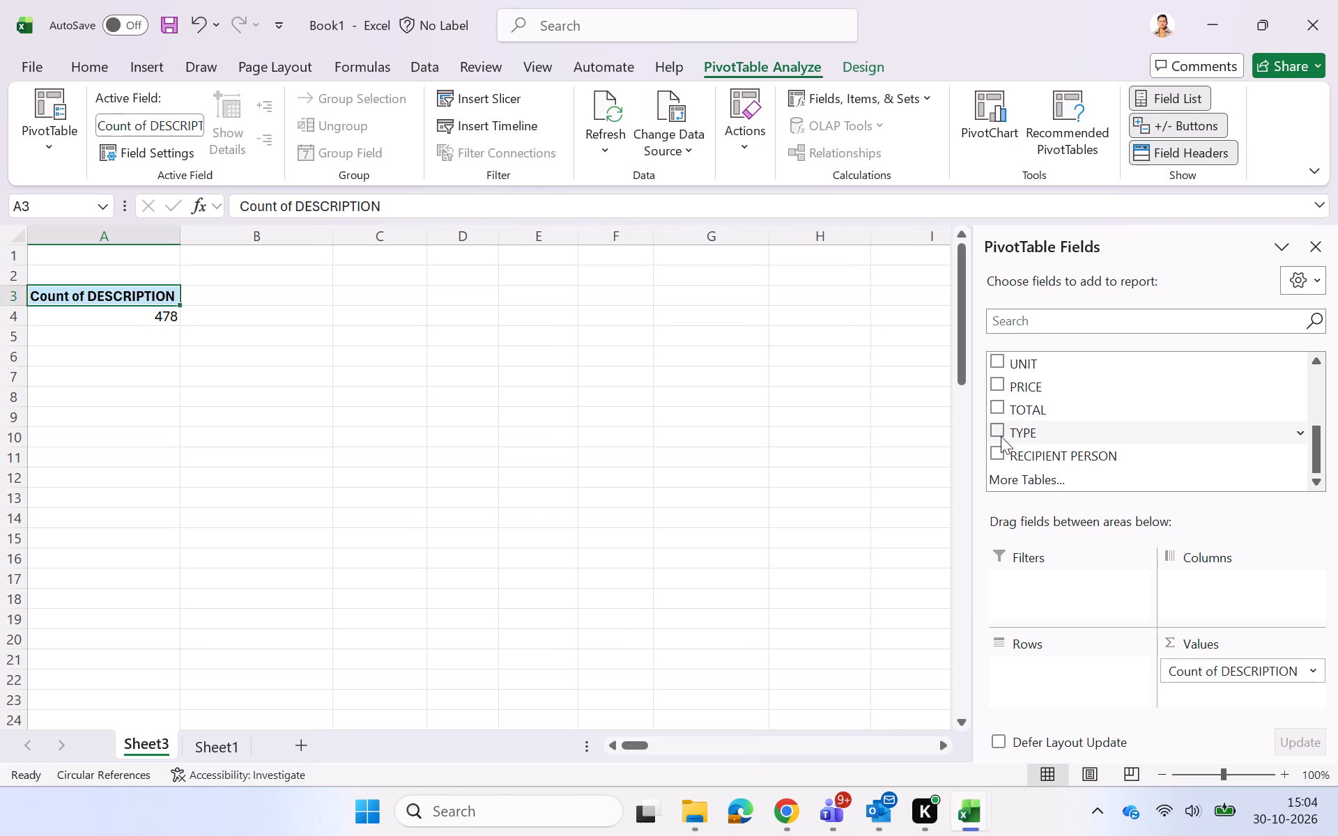
pyautogui.click(994, 433)
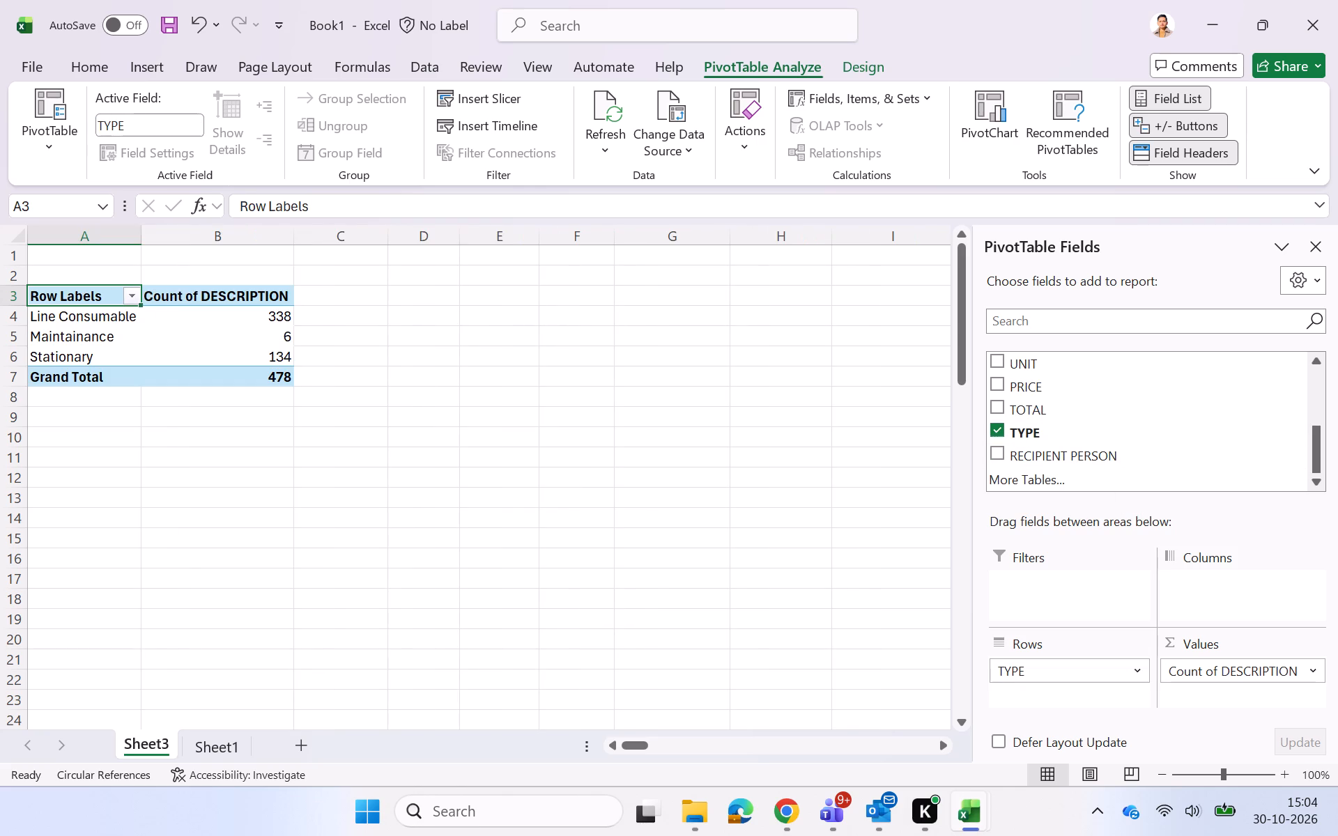
pyautogui.click(431, 336)
pyautogui.click(286, 316)
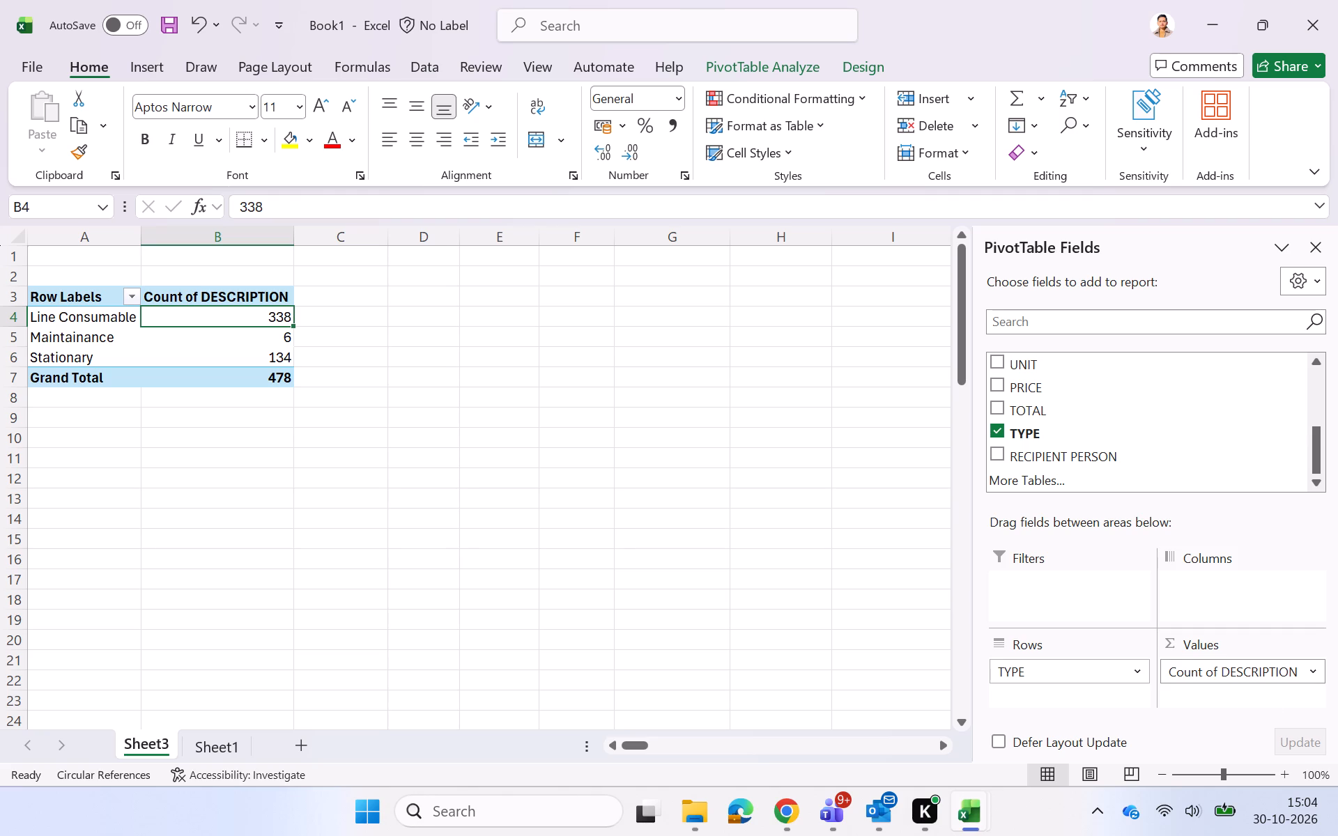
# Check the SUMMARY OCT 26 dashboard, and in Book1 move DESCRIPTION from the values to the rows beneath TYPE.
pyautogui.hotkey('alt', 'Tab')
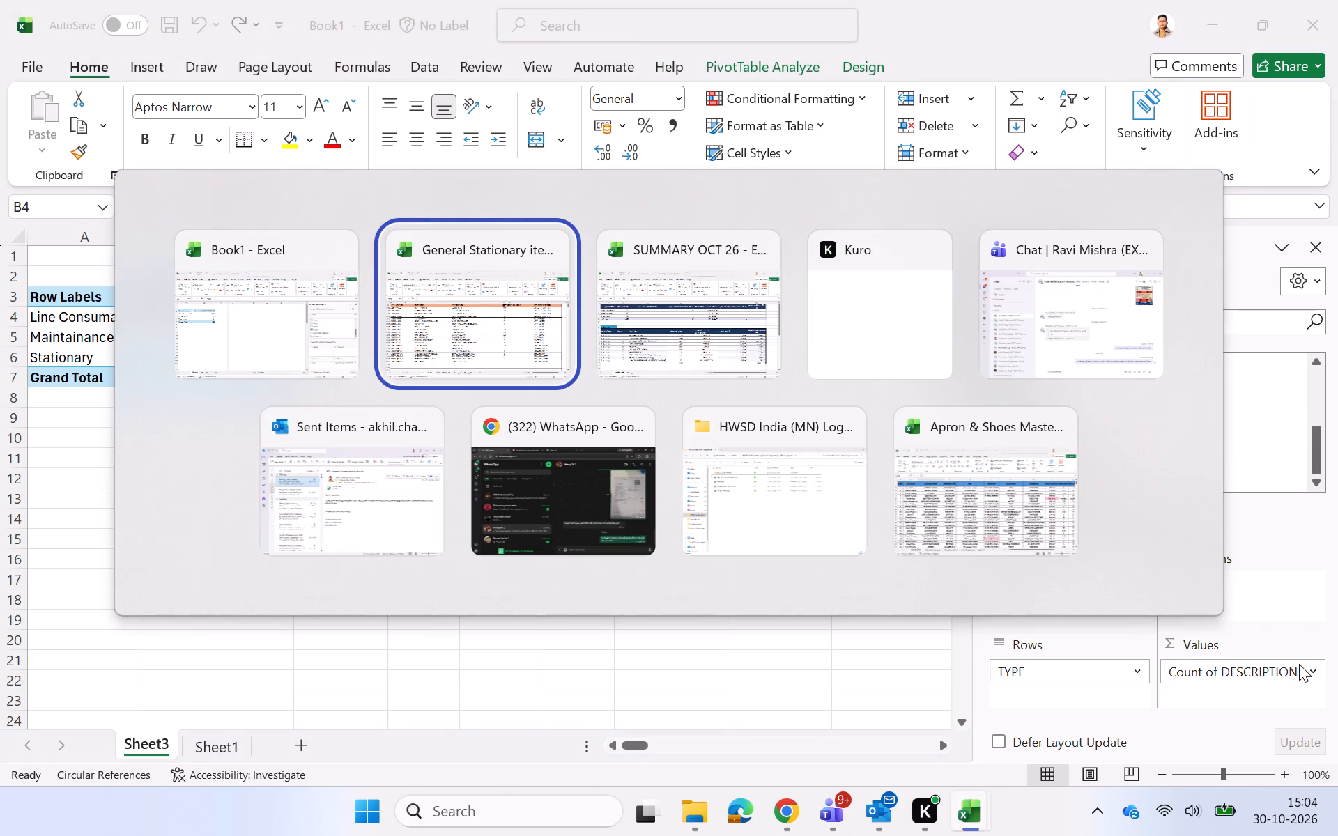
pyautogui.hotkey('alt', 'Tab')
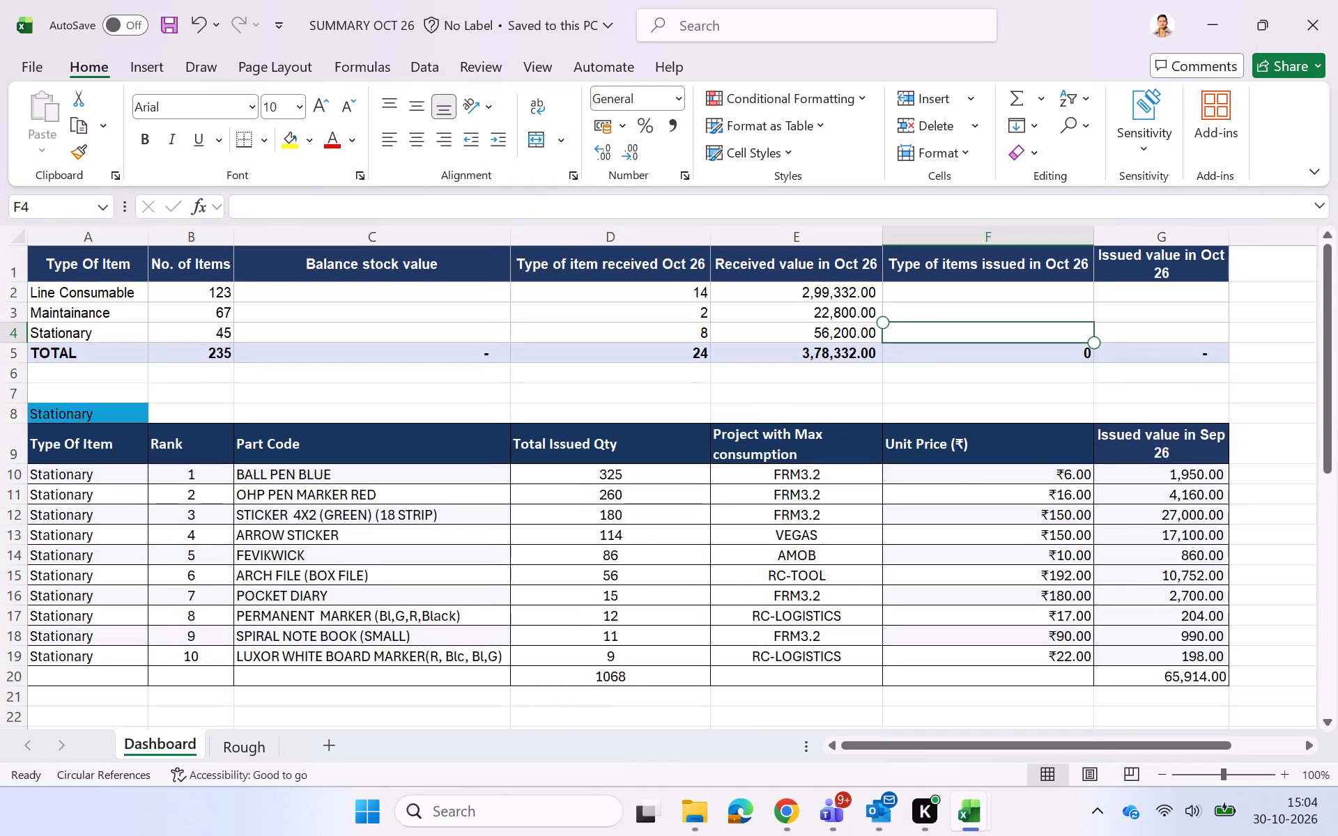
pyautogui.hotkey('alt', 'Tab')
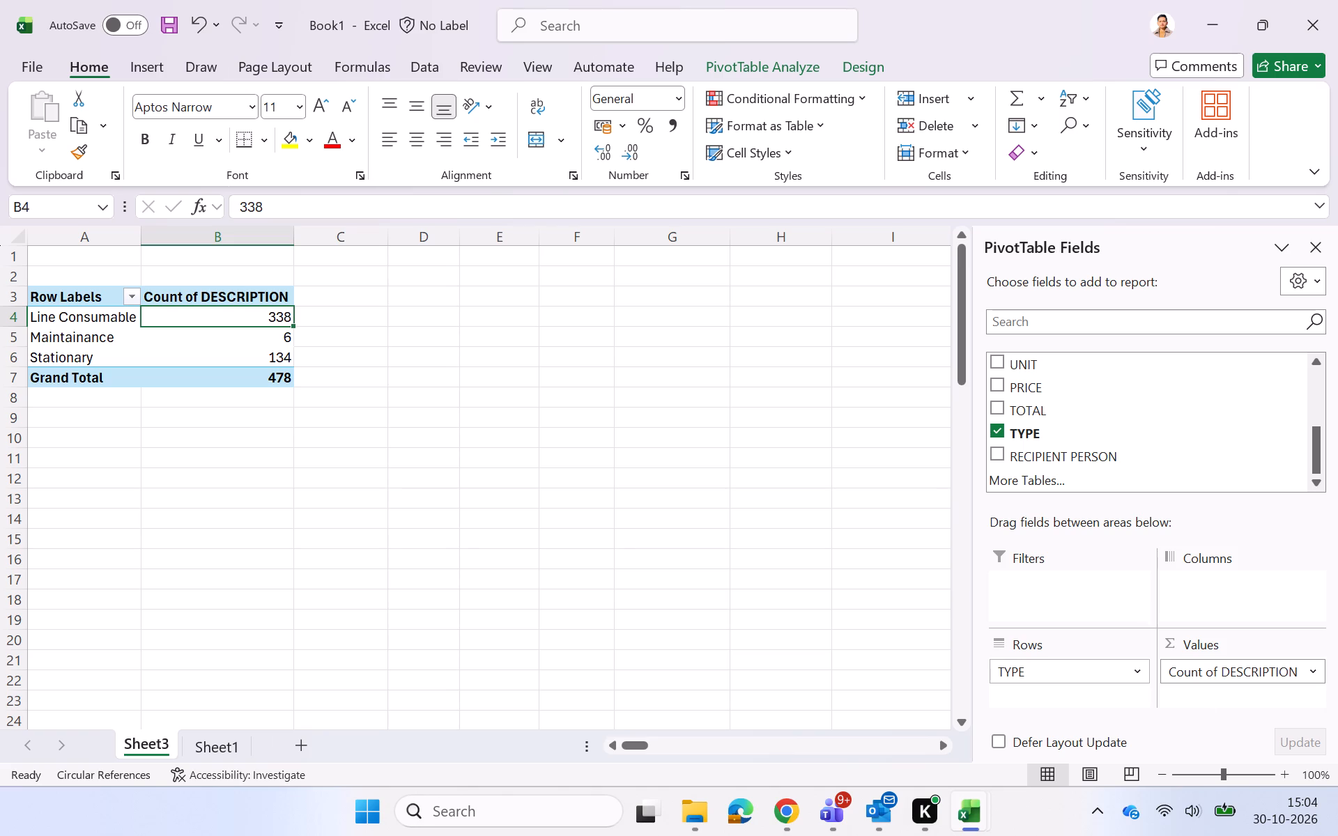
pyautogui.moveTo(1289, 670); pyautogui.dragTo(1073, 688)
pyautogui.moveTo(1073, 688); pyautogui.dragTo(1072, 688)
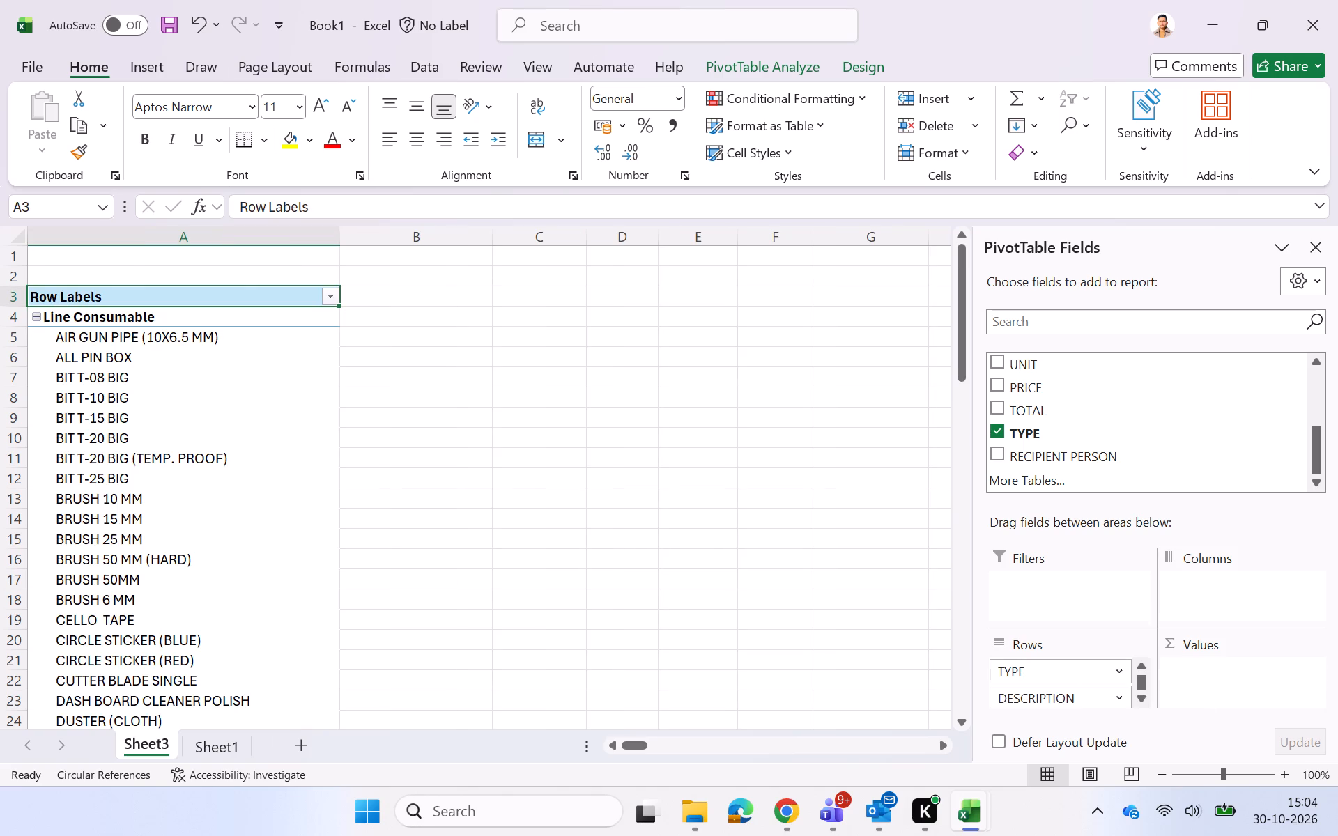
pyautogui.scroll(-5, 760, 602)
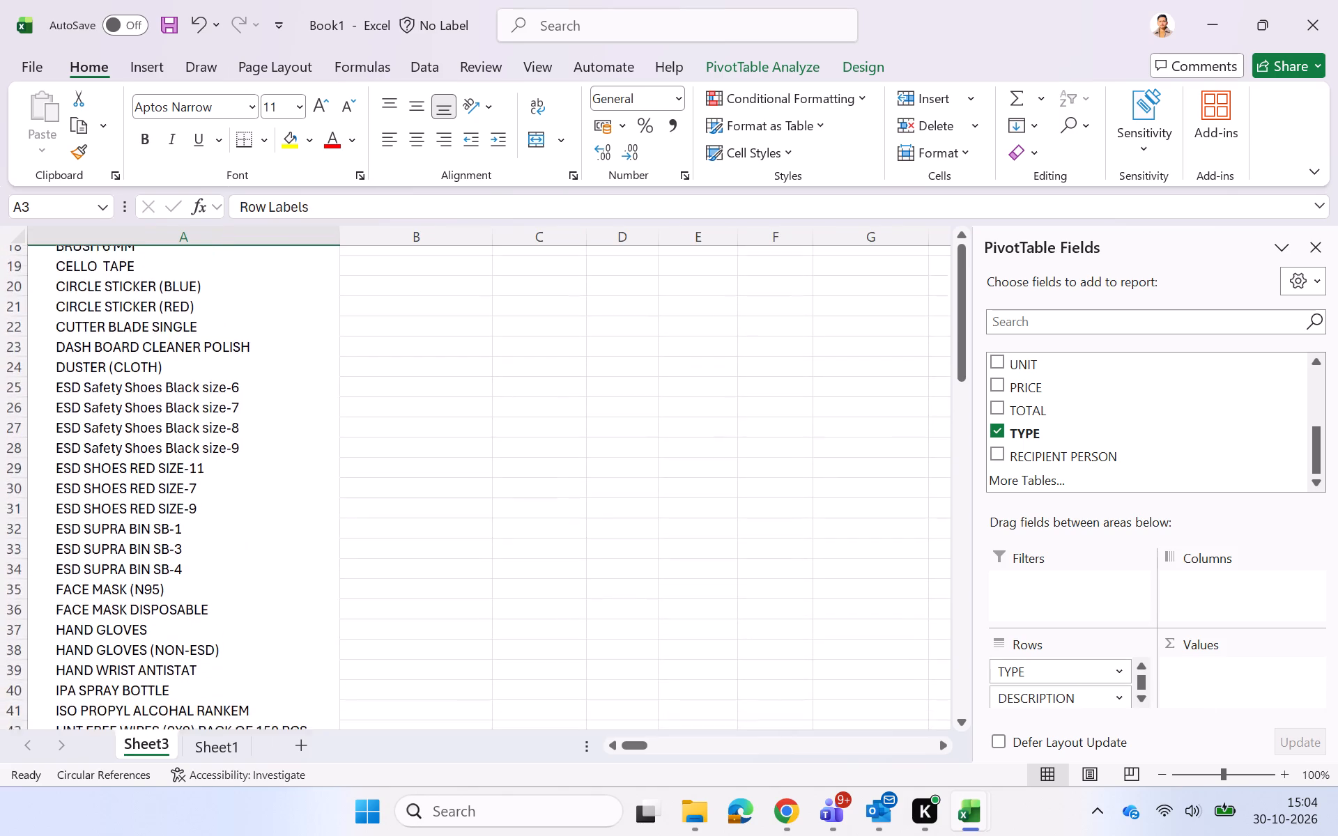
pyautogui.scroll(-1, 760, 602)
pyautogui.scroll(1, 760, 602)
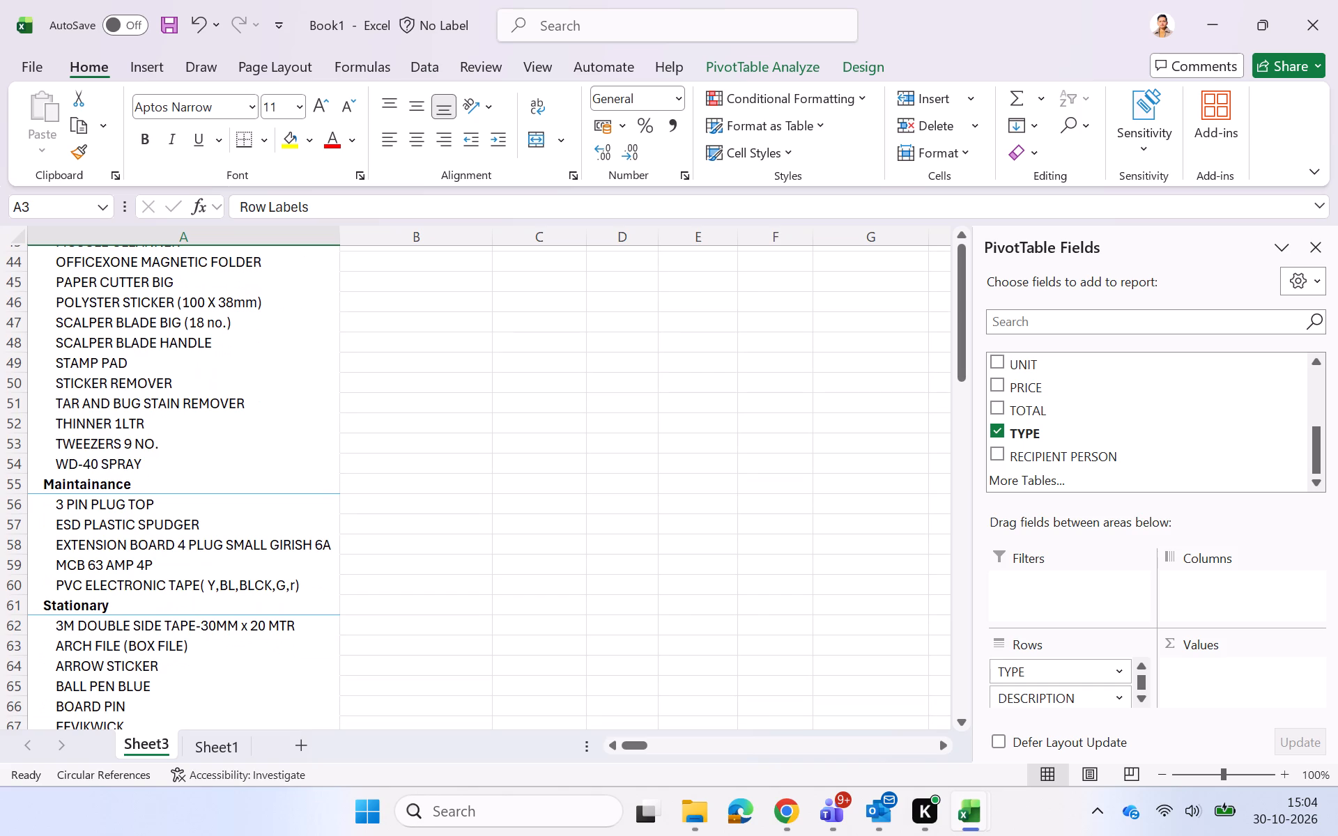
pyautogui.scroll(1, 760, 602)
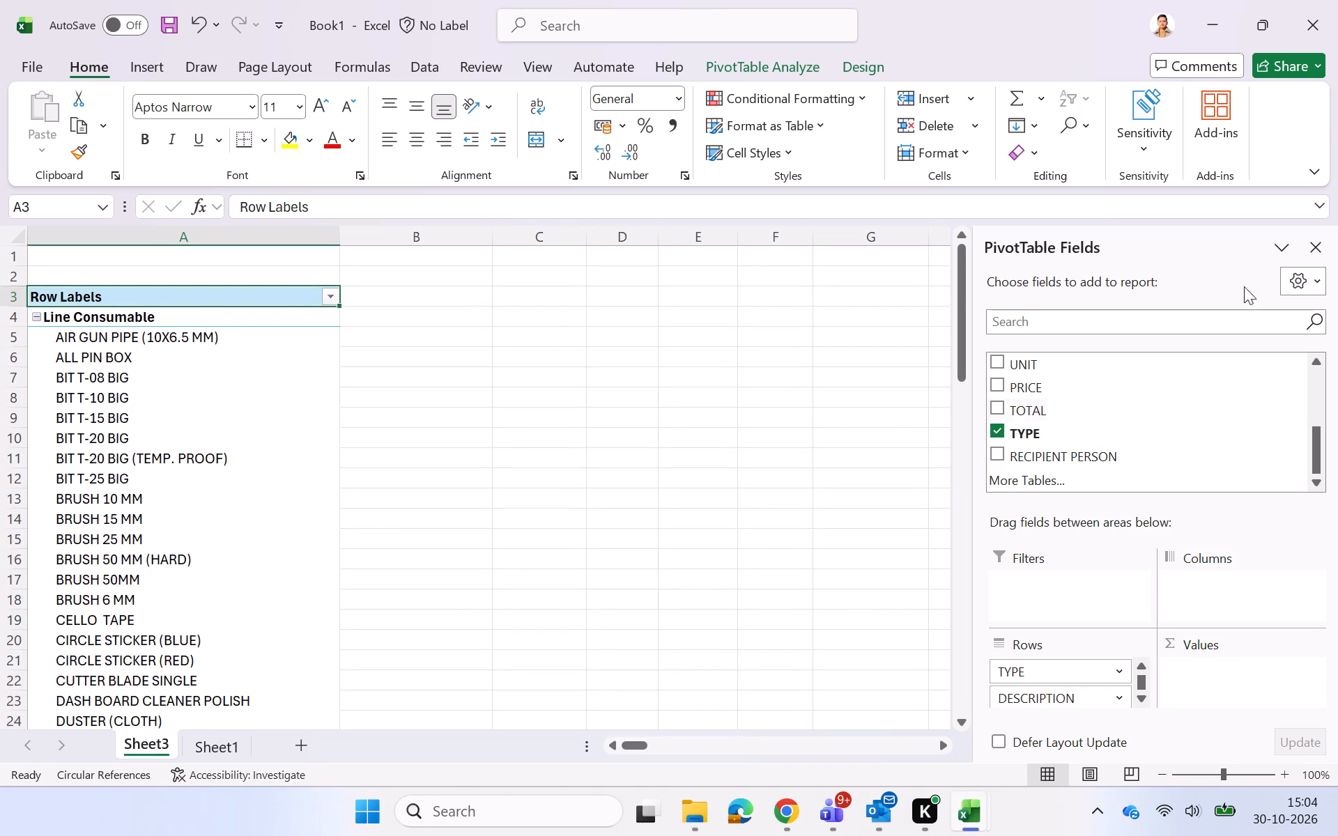
# Hide the PivotTable field list.
pyautogui.click(1322, 254)
pyautogui.hscroll(-4, 1266, 286)
pyautogui.hscroll(11, 1266, 286)
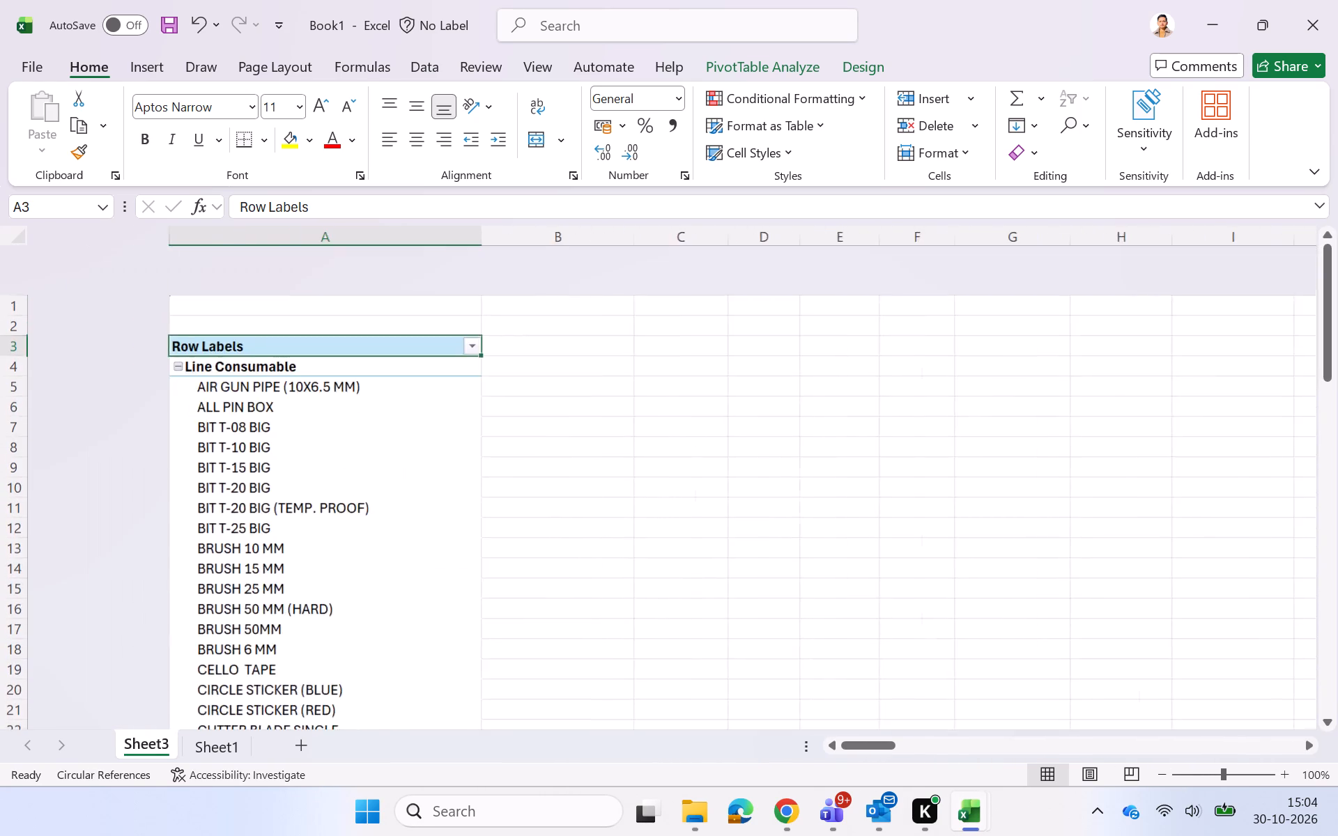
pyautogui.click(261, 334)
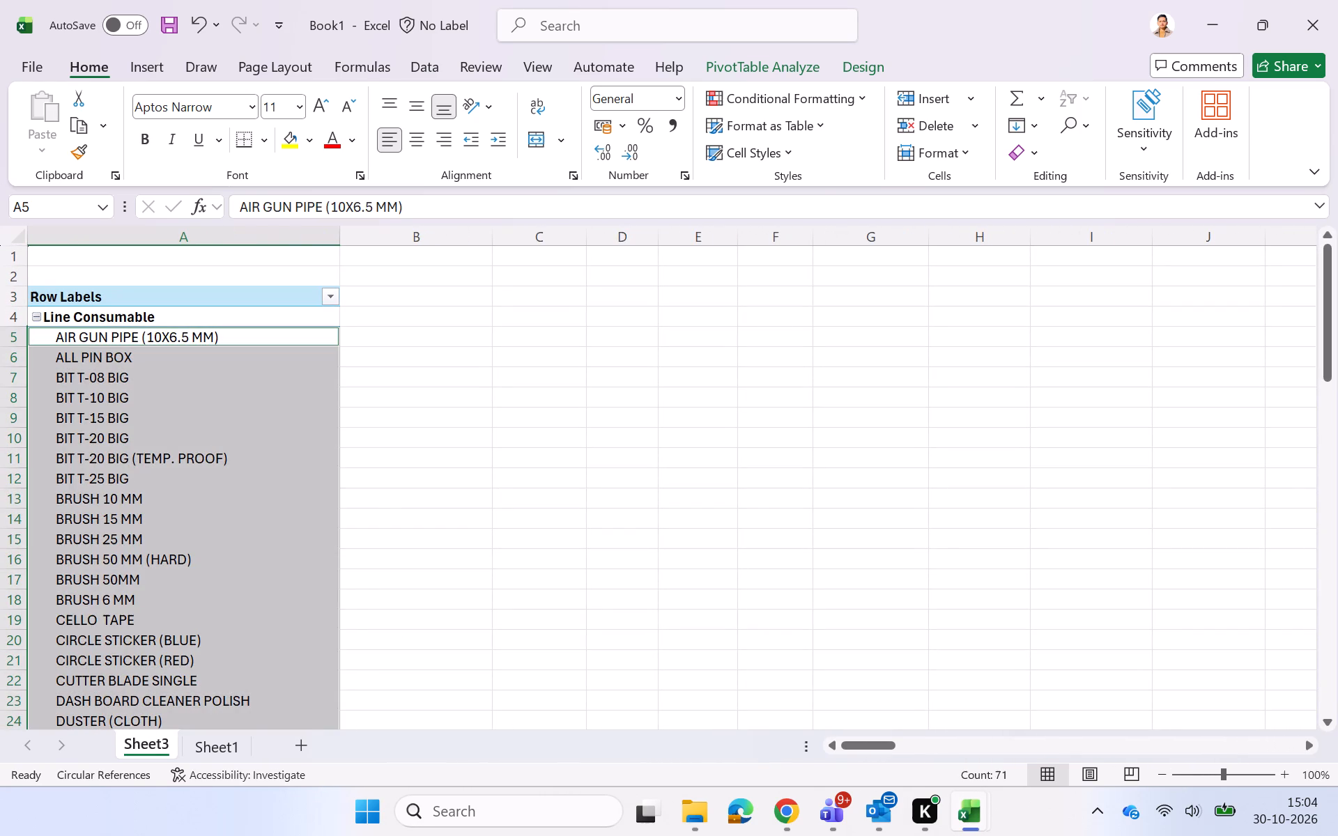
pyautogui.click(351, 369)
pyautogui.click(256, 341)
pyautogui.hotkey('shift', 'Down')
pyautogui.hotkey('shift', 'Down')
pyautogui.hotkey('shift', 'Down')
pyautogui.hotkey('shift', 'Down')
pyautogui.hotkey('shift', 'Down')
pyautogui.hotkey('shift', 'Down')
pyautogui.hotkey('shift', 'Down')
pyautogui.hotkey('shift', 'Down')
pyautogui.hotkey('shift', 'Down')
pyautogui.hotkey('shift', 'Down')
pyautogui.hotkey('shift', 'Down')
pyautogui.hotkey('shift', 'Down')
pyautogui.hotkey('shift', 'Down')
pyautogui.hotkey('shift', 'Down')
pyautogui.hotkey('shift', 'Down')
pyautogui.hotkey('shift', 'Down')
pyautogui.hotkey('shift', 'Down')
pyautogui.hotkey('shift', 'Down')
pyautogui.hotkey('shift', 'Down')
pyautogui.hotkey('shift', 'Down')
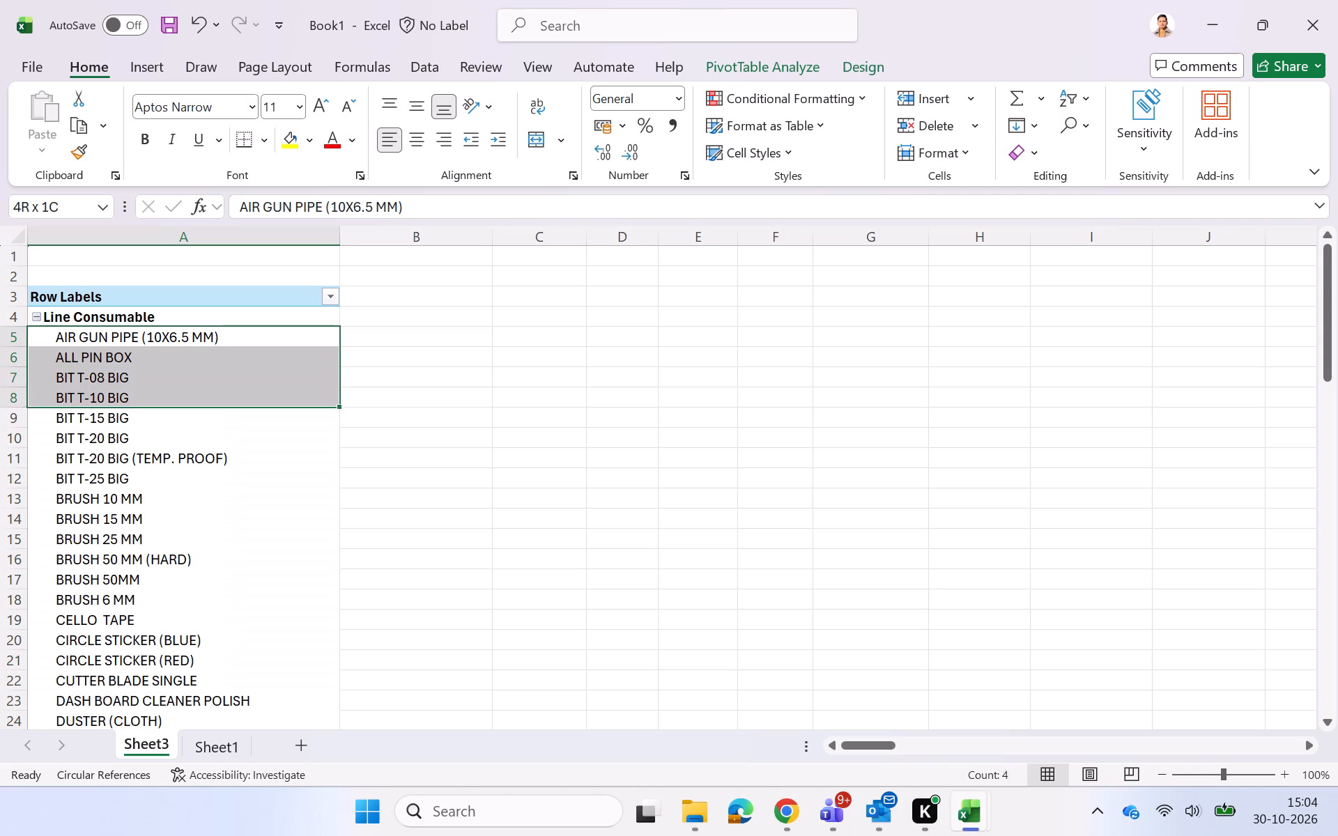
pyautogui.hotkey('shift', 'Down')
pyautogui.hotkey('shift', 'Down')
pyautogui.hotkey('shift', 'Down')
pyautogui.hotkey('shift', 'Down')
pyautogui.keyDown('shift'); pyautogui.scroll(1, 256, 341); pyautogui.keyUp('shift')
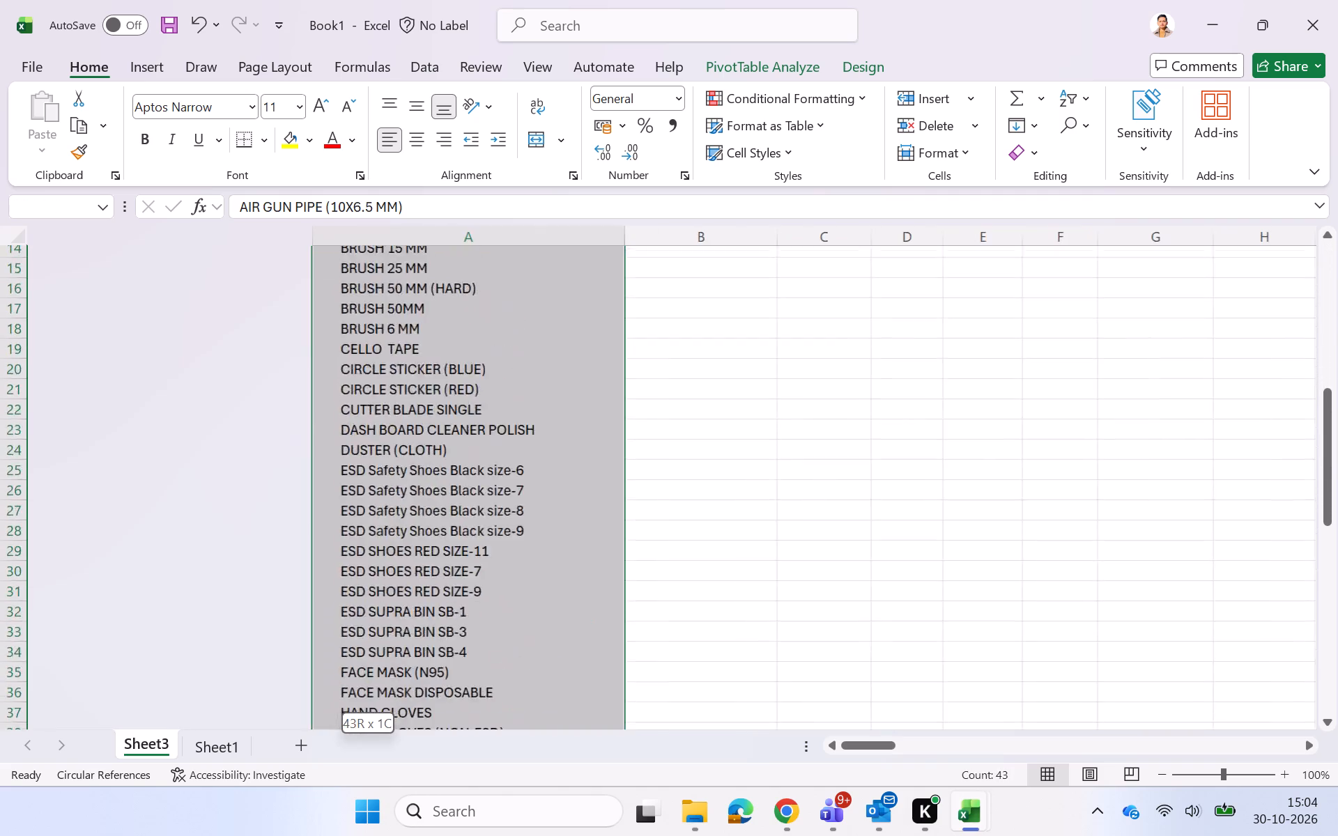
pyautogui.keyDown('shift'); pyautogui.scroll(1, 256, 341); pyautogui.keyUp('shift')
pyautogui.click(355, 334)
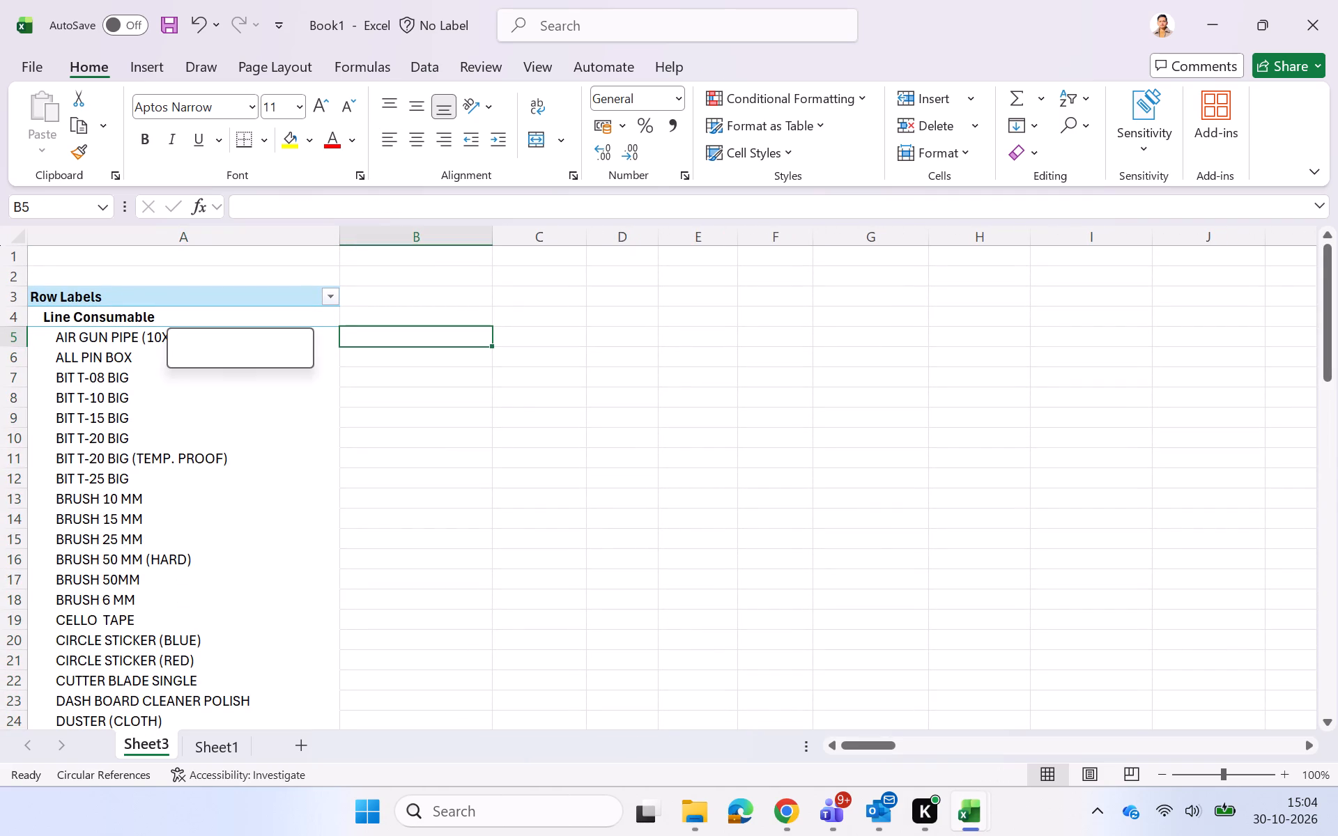
# Count the Line Consumable items in the PivotTable and enter 50 as its types issued in Oct 26 on the SUMMARY OCT 26 dashboard.
pyautogui.click(139, 339)
pyautogui.hotkey('shift', 'Down')
pyautogui.hotkey('shift', 'Down')
pyautogui.hotkey('shift', 'Down')
pyautogui.hotkey('shift', 'Down')
pyautogui.hotkey('shift', 'Down')
pyautogui.hotkey('shift', 'Down')
pyautogui.hotkey('shift', 'Down')
pyautogui.hotkey('shift', 'Down')
pyautogui.hotkey('shift', 'Down')
pyautogui.hotkey('shift', 'Down')
pyautogui.hotkey('shift', 'Down')
pyautogui.hotkey('shift', 'Down')
pyautogui.hotkey('shift', 'Down')
pyautogui.hotkey('shift', 'Down')
pyautogui.hotkey('shift', 'Down')
pyautogui.hotkey('shift', 'Down')
pyautogui.hotkey('shift', 'Down')
pyautogui.hotkey('shift', 'Down')
pyautogui.hotkey('shift', 'Down')
pyautogui.hotkey('shift', 'Down')
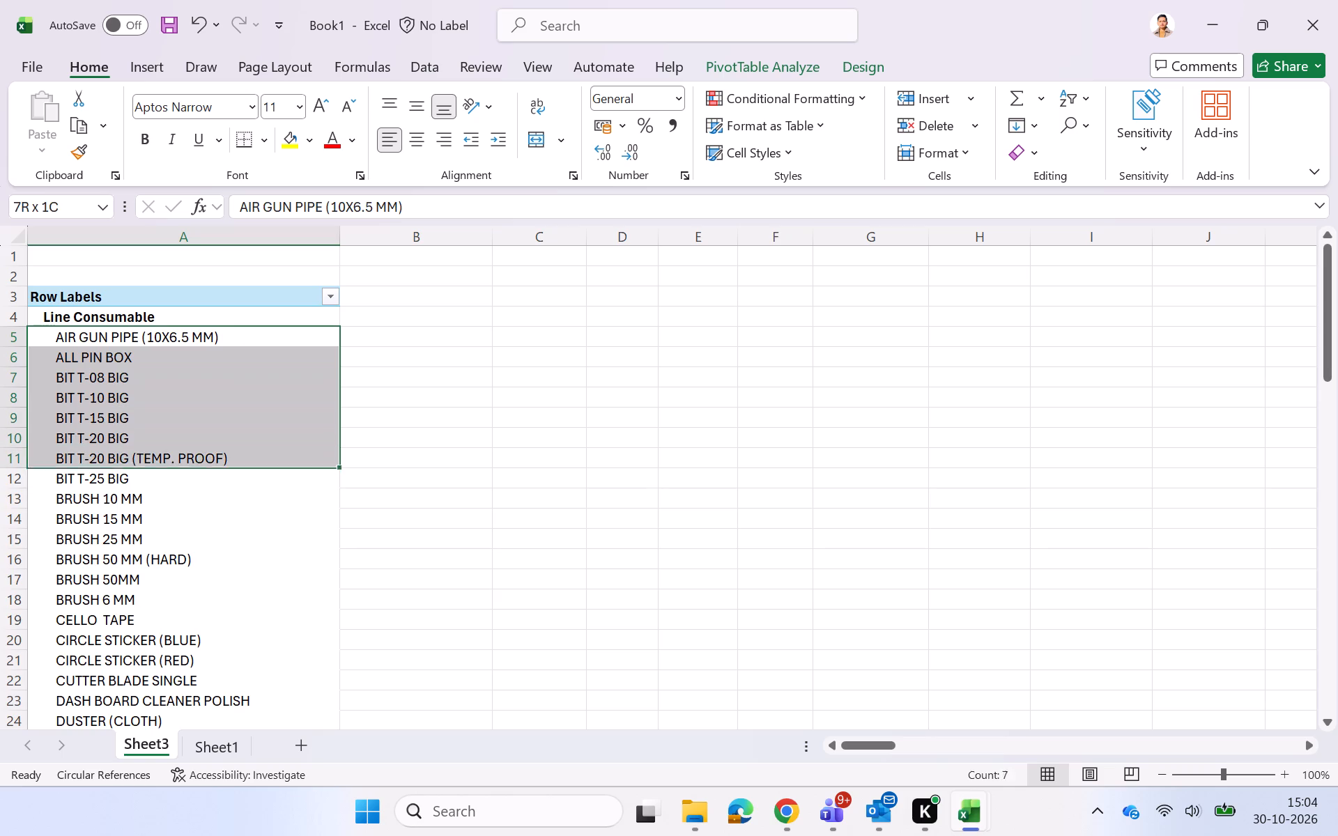
pyautogui.hotkey('shift', 'Up')
pyautogui.hotkey('shift', 'Up')
pyautogui.hotkey('shift', 'Up')
pyautogui.hotkey('shift', 'Up')
pyautogui.hotkey('shift', 'Up')
pyautogui.hotkey('shift', 'Up')
pyautogui.hotkey('shift', 'Up')
pyautogui.hotkey('shift', 'Up')
pyautogui.hotkey('shift', 'Up')
pyautogui.hotkey('shift', 'Up')
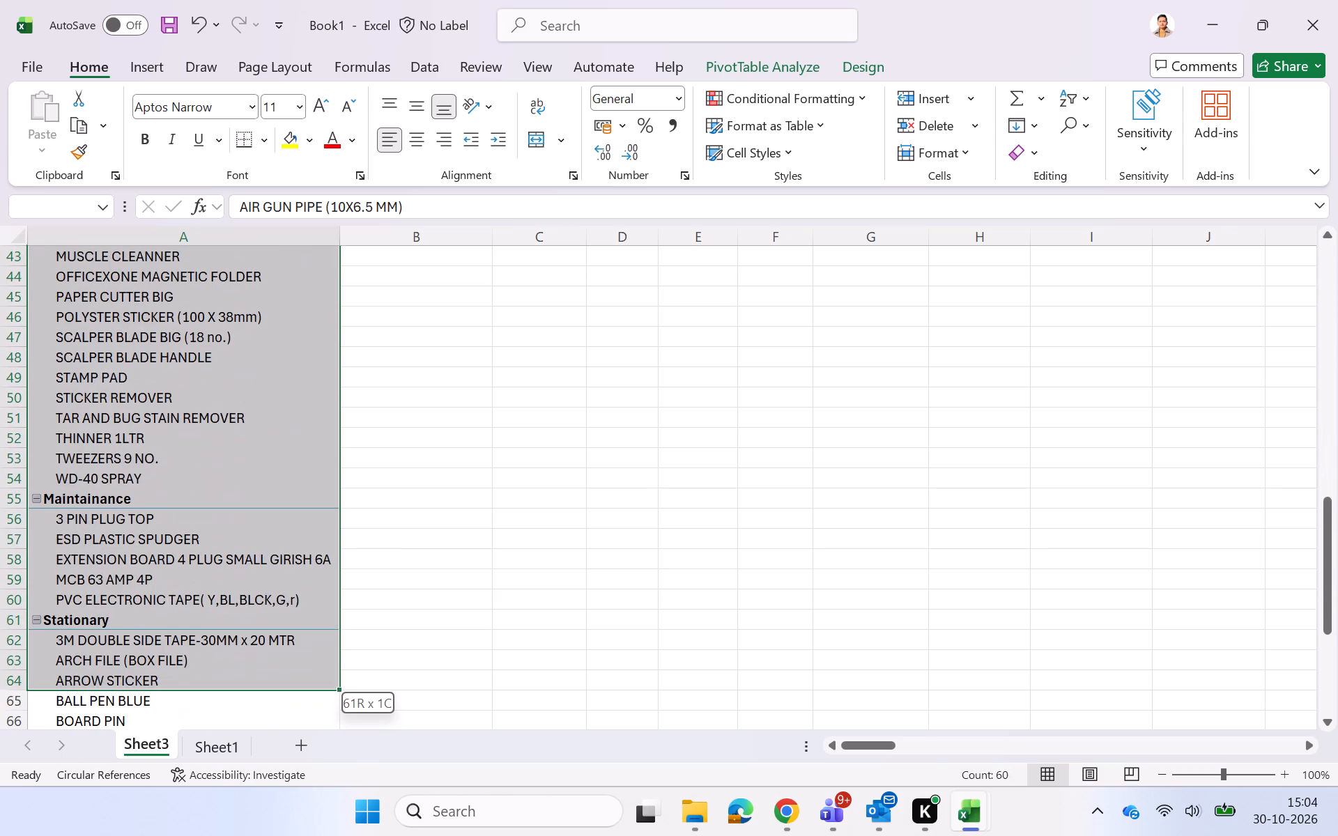
pyautogui.hotkey('shift', 'Up')
pyautogui.hotkey('shift', 'Up')
pyautogui.hotkey('shift', 'Down')
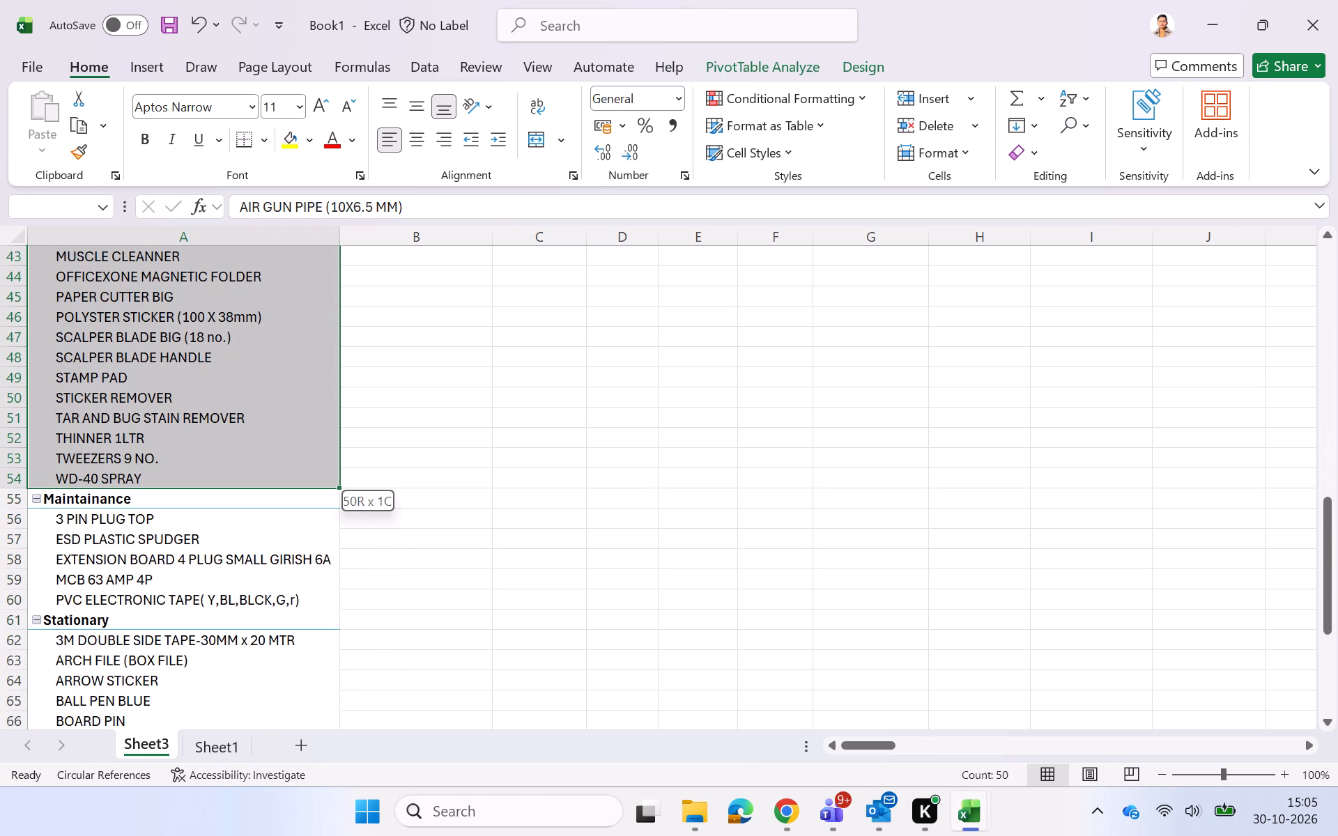
pyautogui.hotkey('alt', 'Tab')
pyautogui.hotkey('alt', 'Tab')
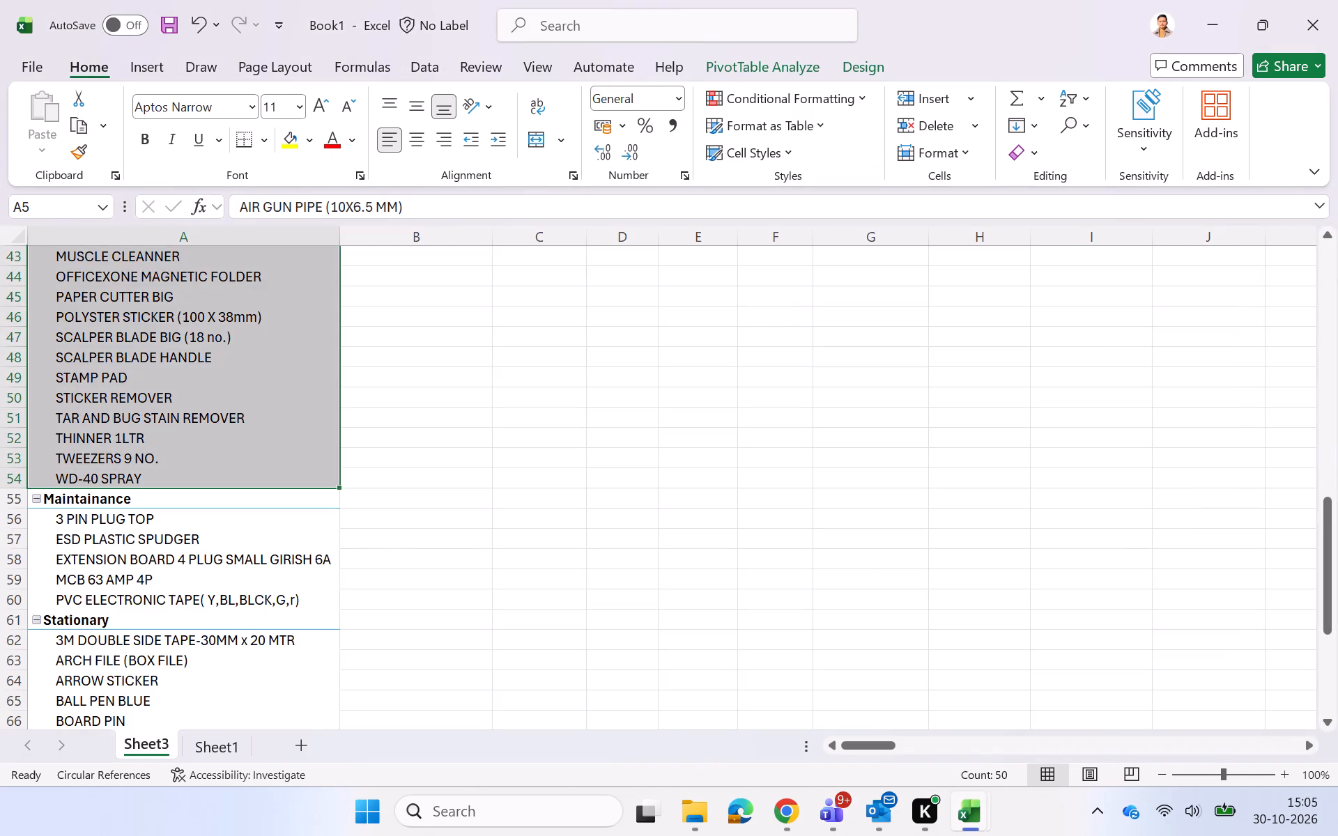
pyautogui.scroll(12, 157, 340)
pyautogui.scroll(-3, 157, 340)
pyautogui.hotkey('alt', 'Tab')
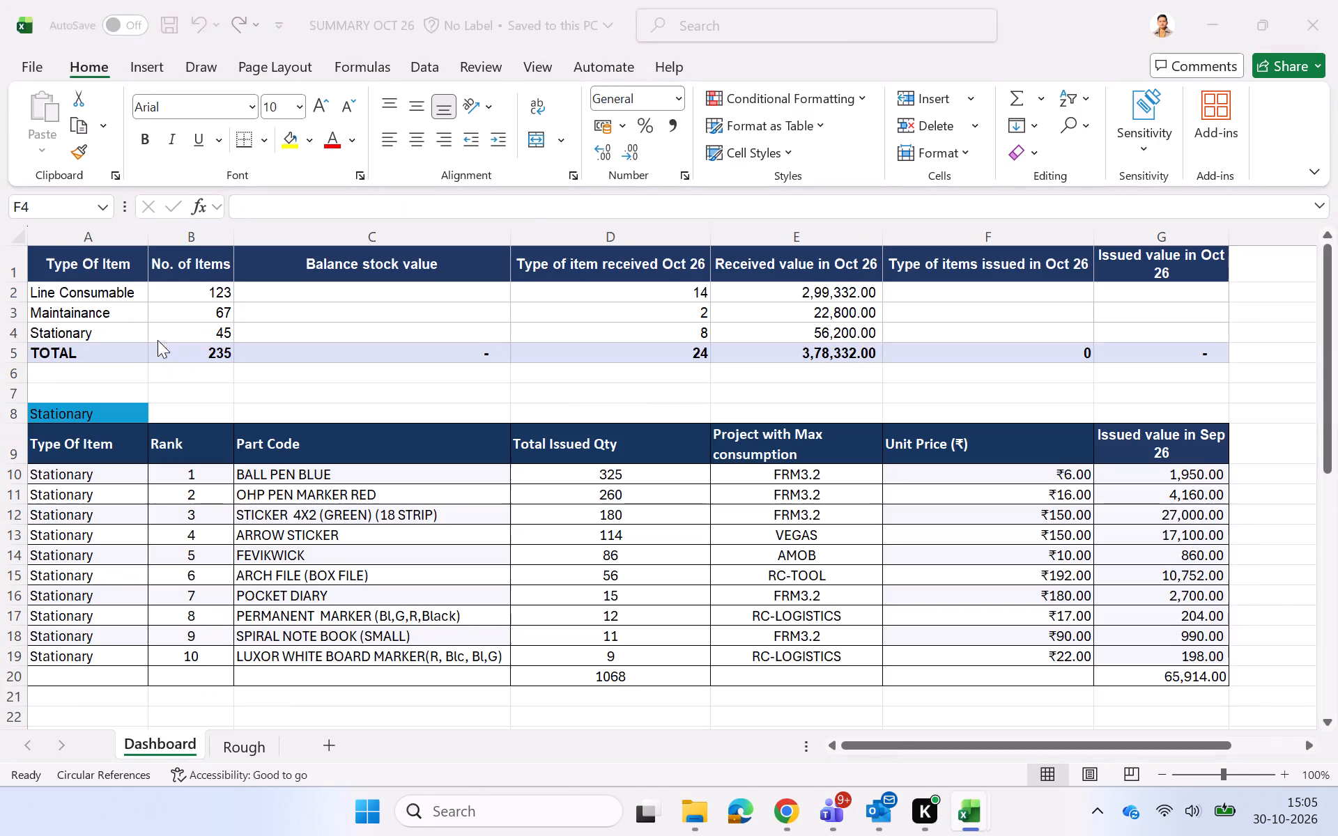
pyautogui.press('Up')
pyautogui.press('Up')
pyautogui.write('50')
pyautogui.press('Down')
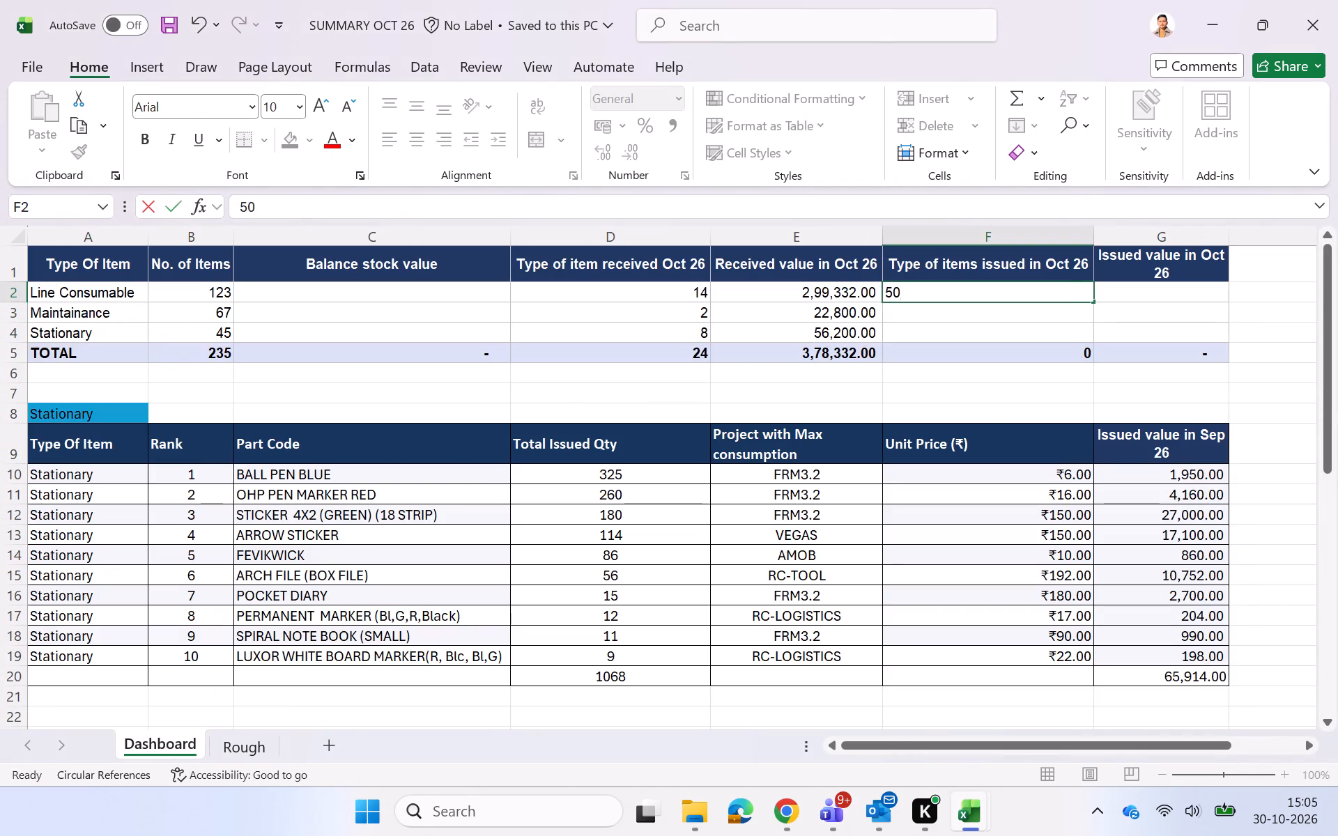
# Count the Maintainance items in Book1's PivotTable and enter 5 as its types issued in Oct 26 on the SUMMARY OCT 26 dashboard.
pyautogui.hotkey('alt', 'Tab')
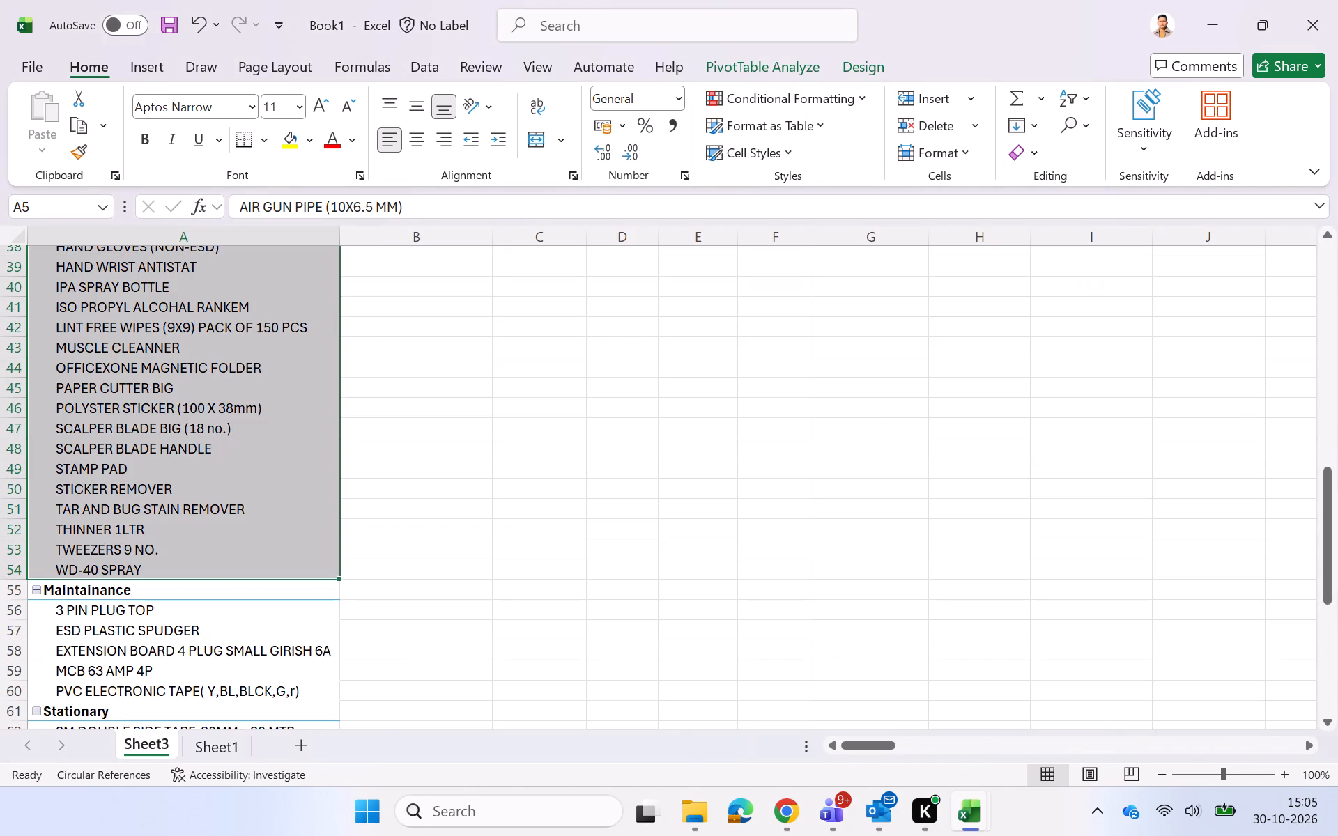
pyautogui.click(162, 610)
pyautogui.hotkey('shift', 'Down')
pyautogui.hotkey('shift', 'Down')
pyautogui.hotkey('shift', 'Down')
pyautogui.hotkey('shift', 'Down')
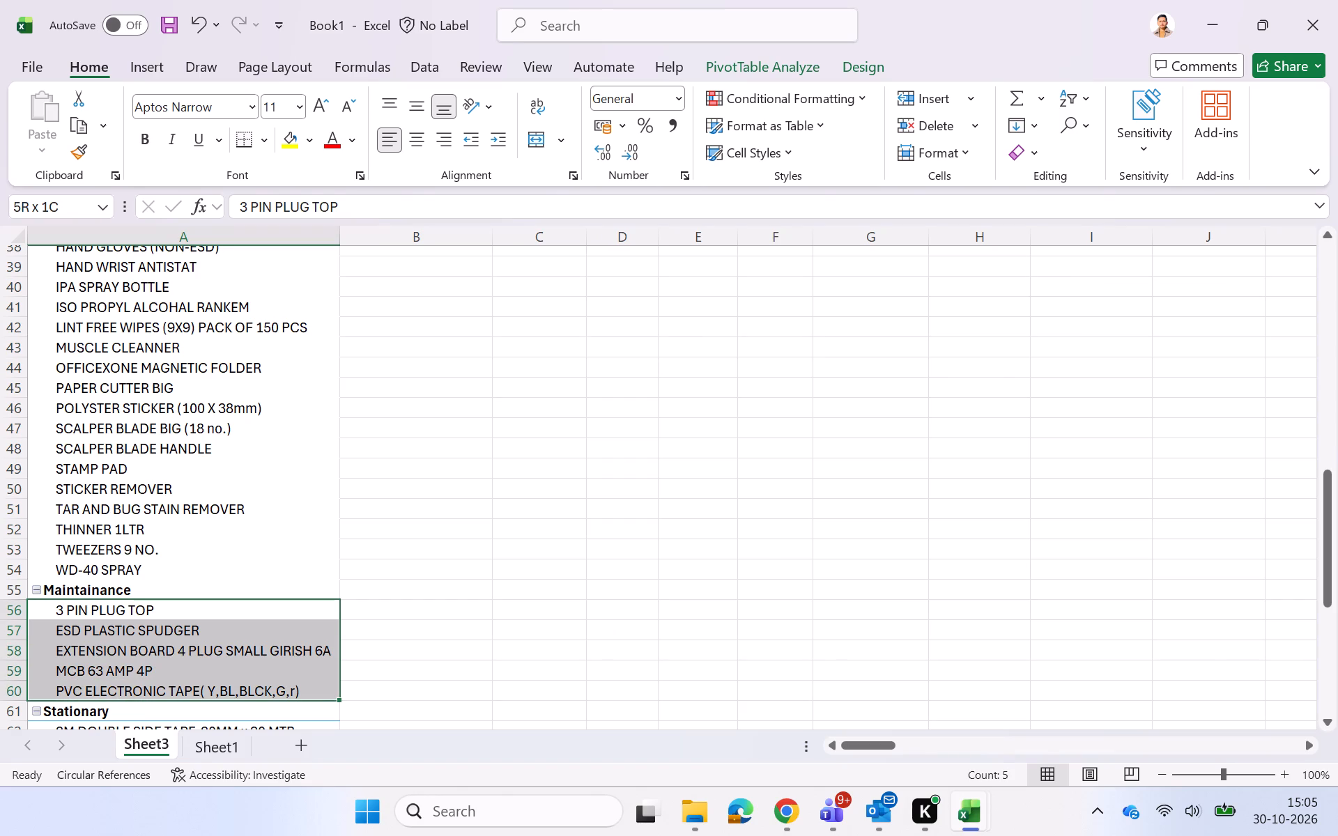
pyautogui.hotkey('alt', 'Tab')
pyautogui.press('5')
pyautogui.press('Down')
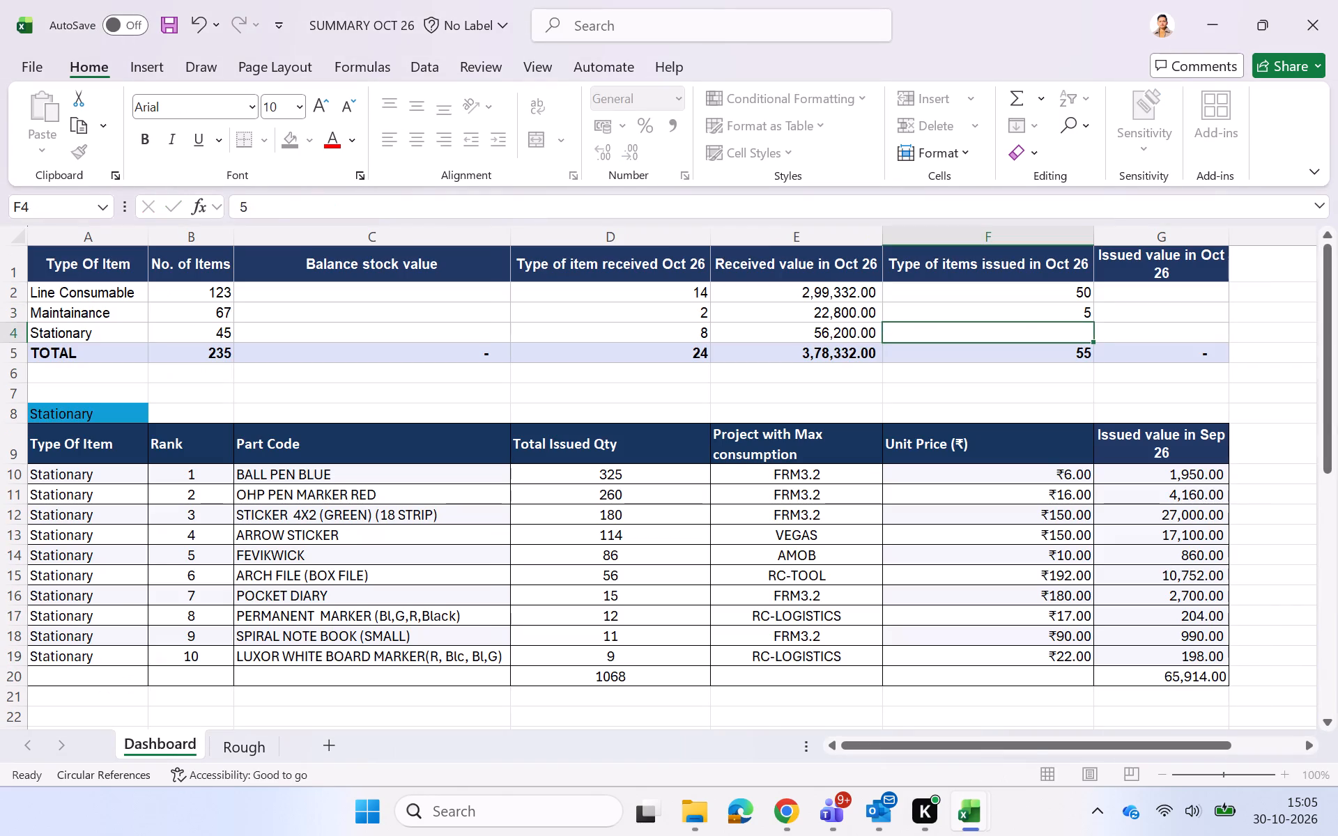
# Count the Stationary items in Book1's PivotTable and enter 16 as its types issued in Oct 26 on the SUMMARY OCT 26 dashboard.
pyautogui.press('Down')
pyautogui.press('Up')
pyautogui.hotkey('alt', 'Tab')
pyautogui.scroll(-4, 162, 610)
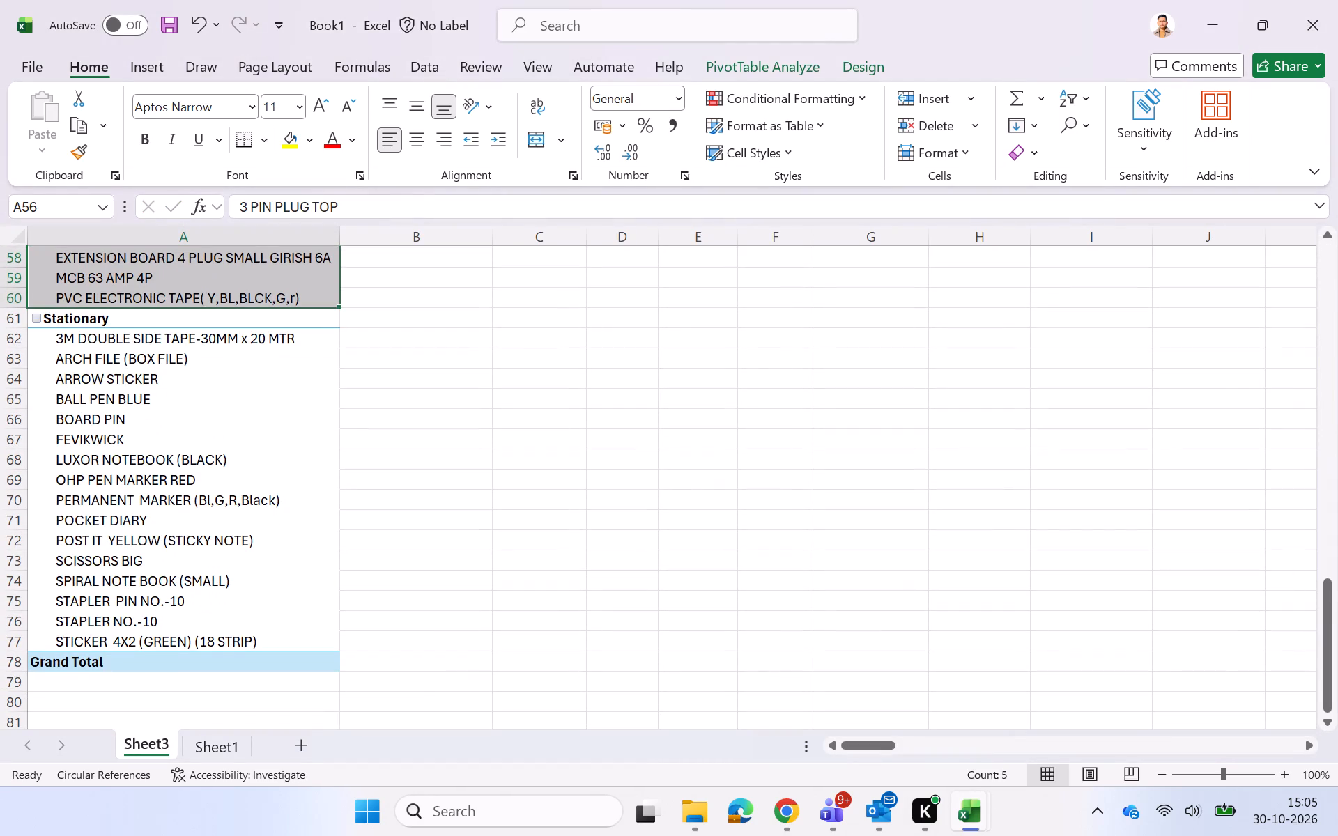
pyautogui.click(191, 345)
pyautogui.hotkey('shift', 'Down')
pyautogui.hotkey('shift', 'Down')
pyautogui.hotkey('shift', 'Down')
pyautogui.hotkey('shift', 'Down')
pyautogui.hotkey('shift', 'Down')
pyautogui.hotkey('shift', 'Down')
pyautogui.hotkey('shift', 'Down')
pyautogui.hotkey('shift', 'Down')
pyautogui.hotkey('shift', 'Down')
pyautogui.hotkey('shift', 'Down')
pyautogui.hotkey('shift', 'Down')
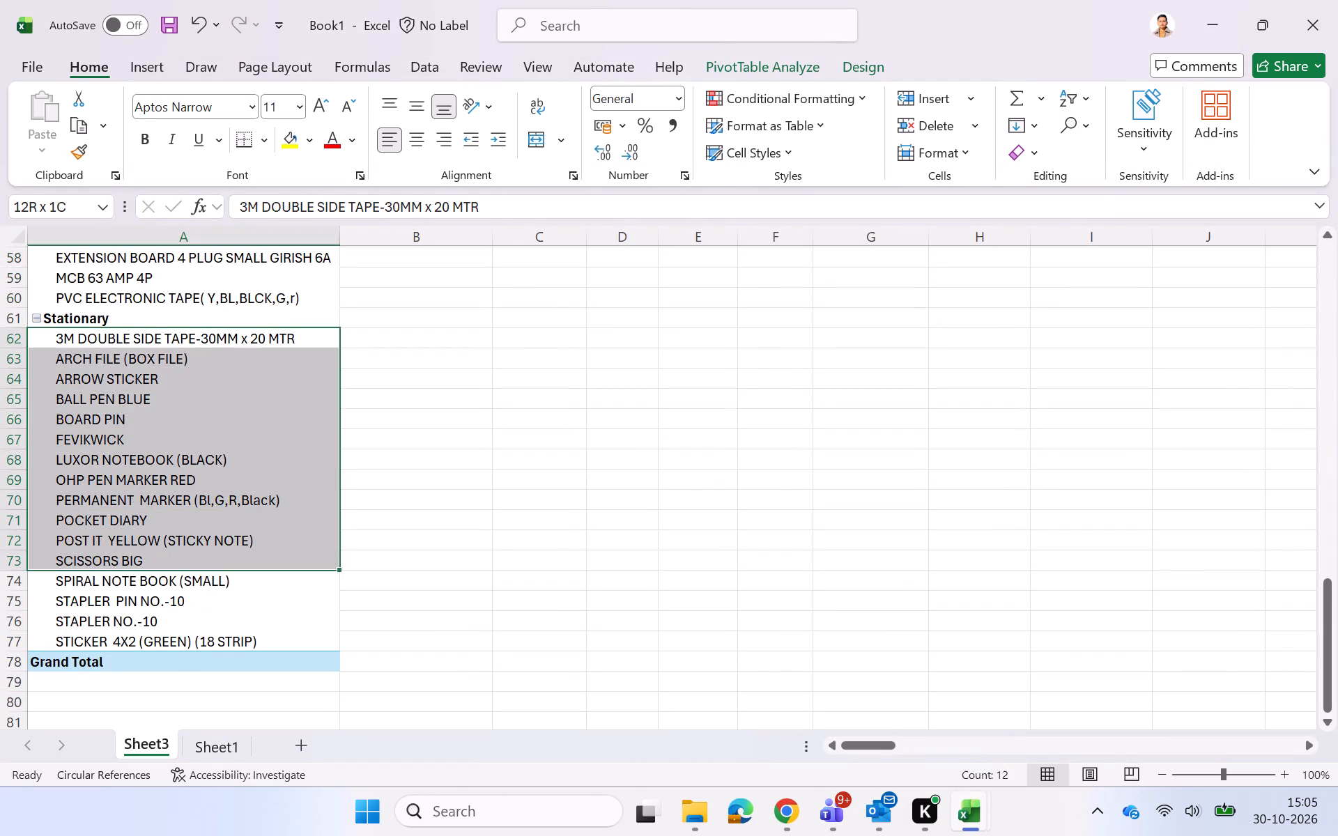
pyautogui.hotkey('shift', 'Down')
pyautogui.hotkey('shift', 'Down')
pyautogui.hotkey('shift', 'Down')
pyautogui.hotkey('shift', 'Down')
pyautogui.hotkey('alt', 'Tab')
pyautogui.hotkey('alt', 'Tab')
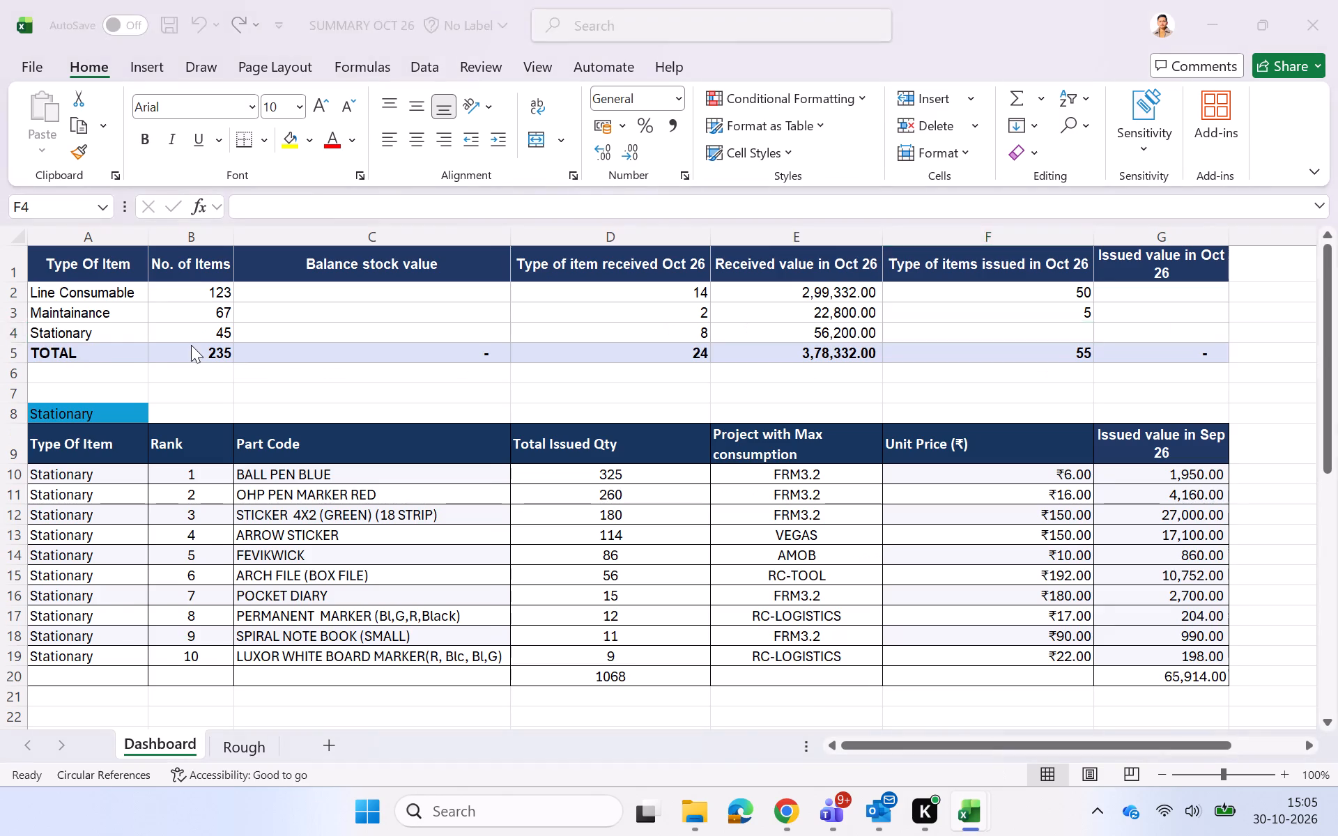
pyautogui.hotkey('alt', 'Tab')
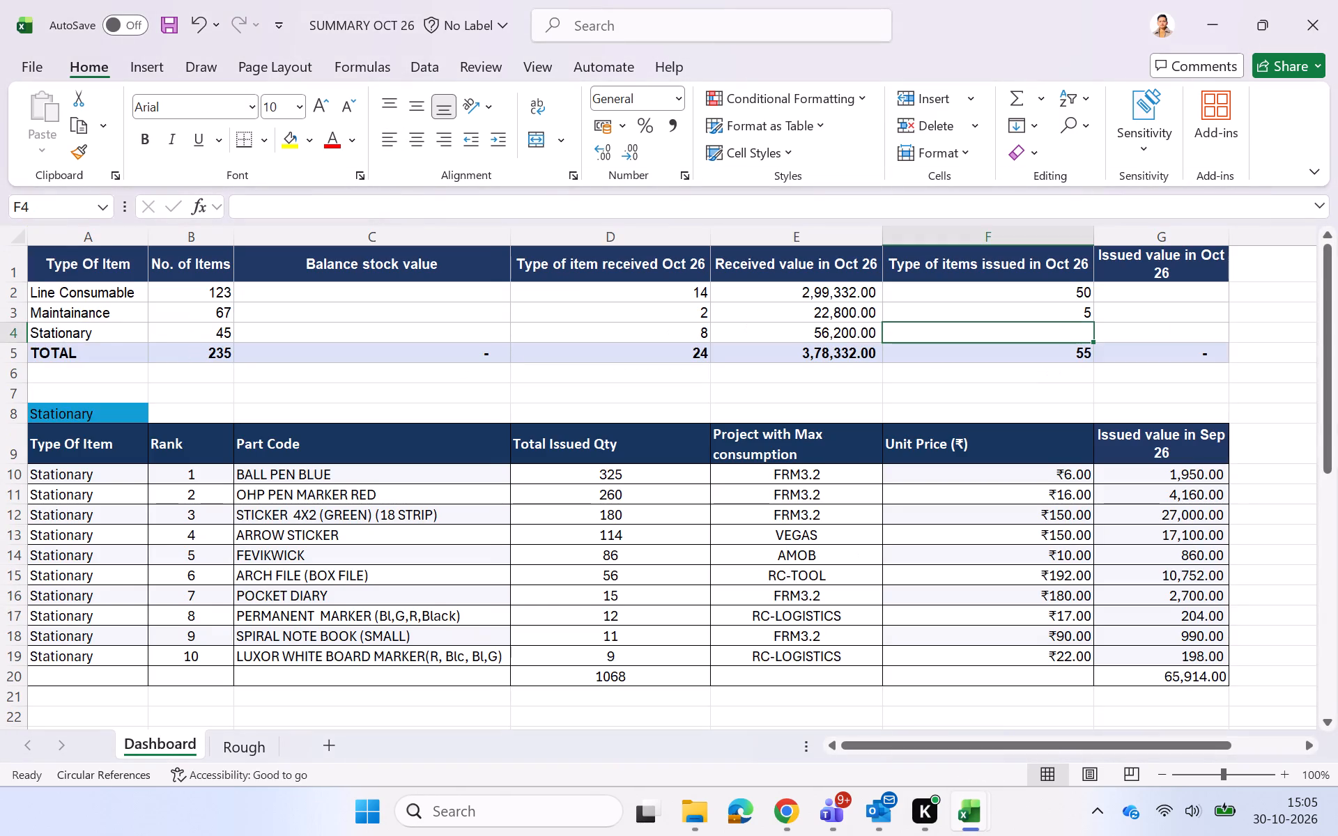
pyautogui.write('16')
pyautogui.press('Down')
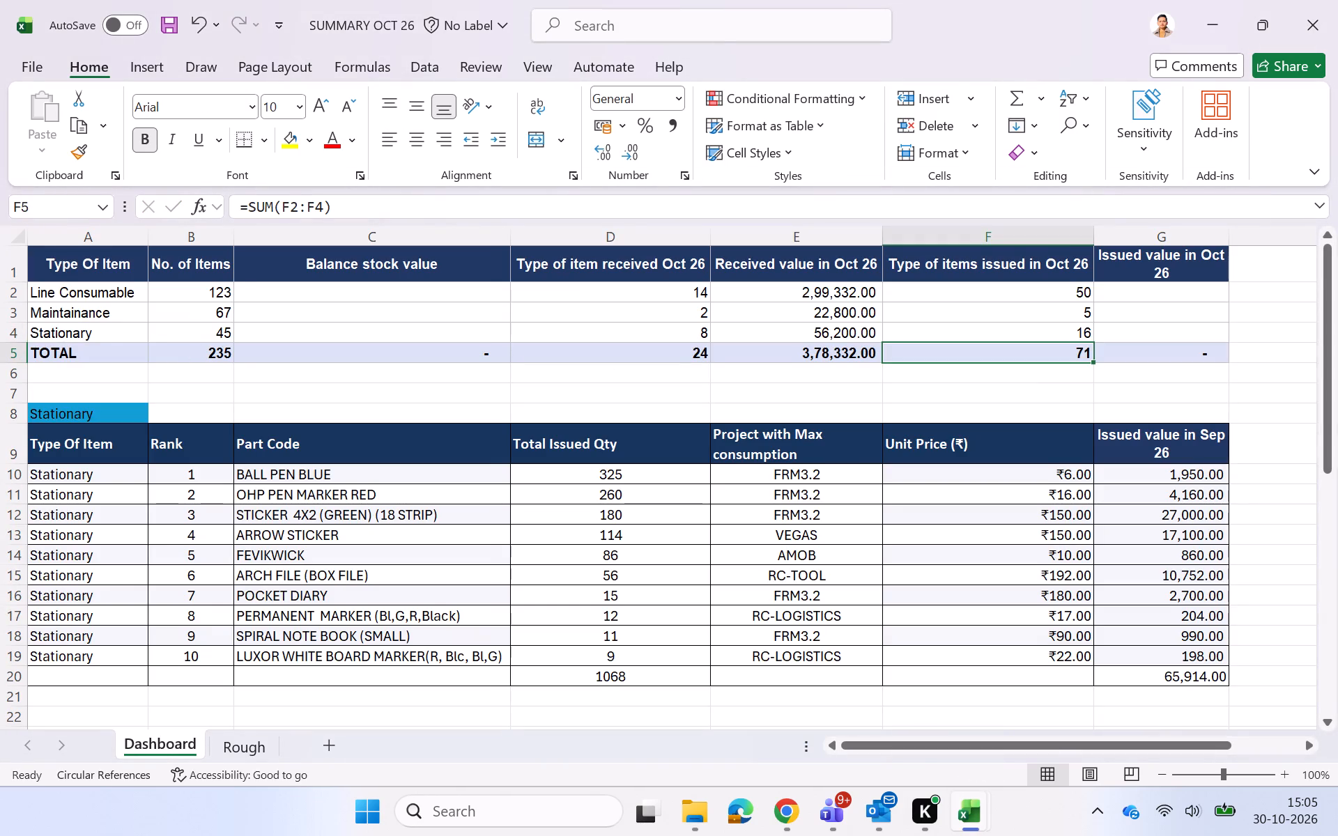
pyautogui.click(817, 386)
# Switch to Sheet1 of Book1, add filters to the header row, and filter TYPE to show only Stationary.
pyautogui.hotkey('alt', 'Tab')
pyautogui.hotkey('alt', 'Tab')
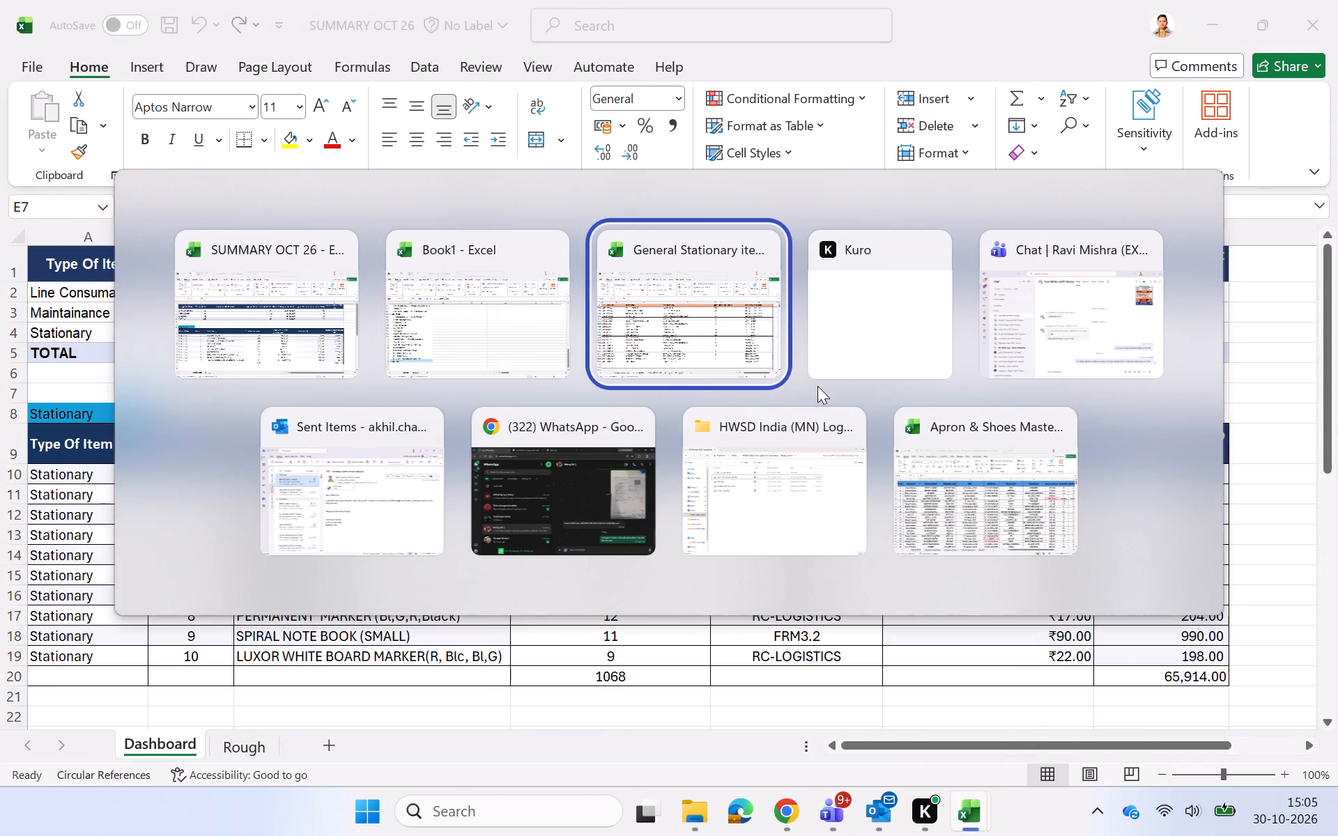
pyautogui.hotkey('alt', 'Tab')
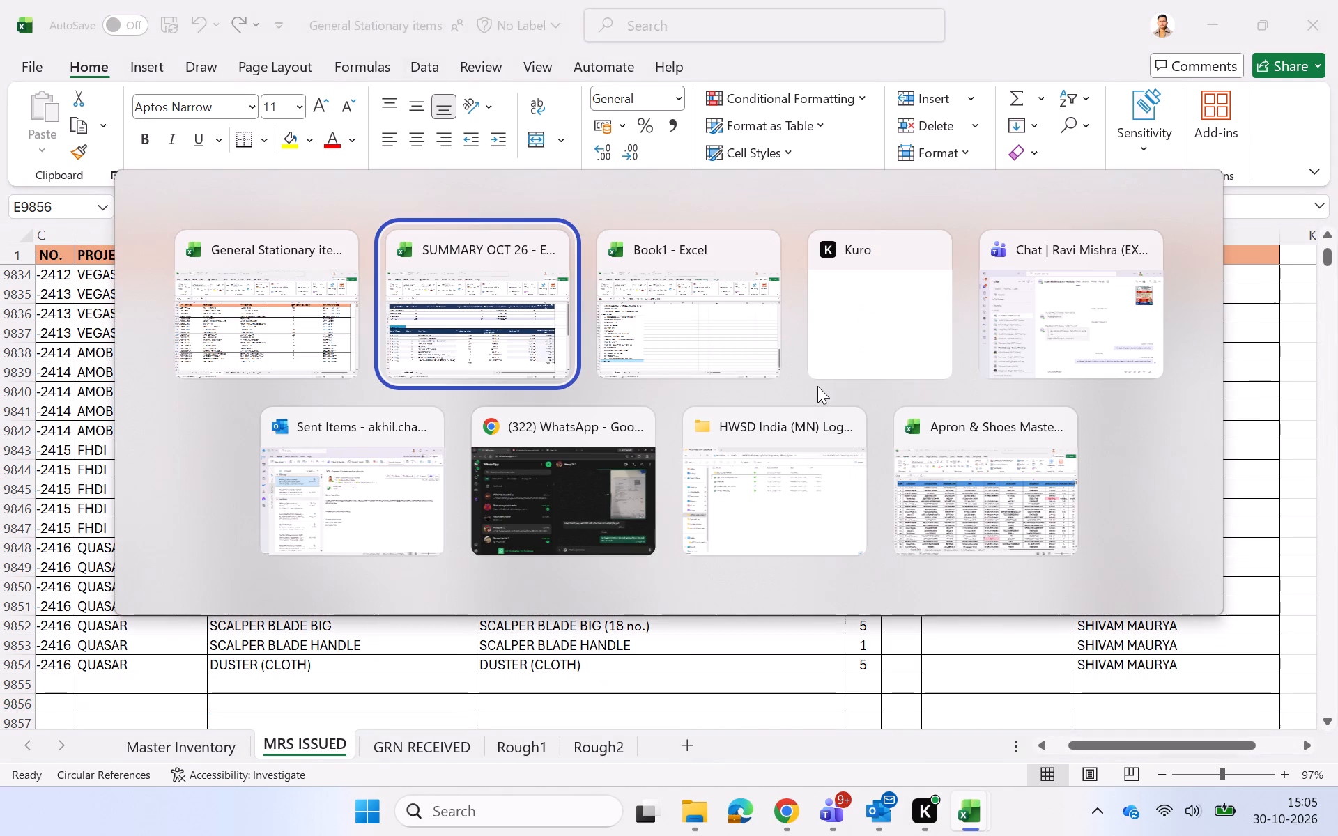
pyautogui.hotkey('alt', 'Tab')
pyautogui.click(213, 757)
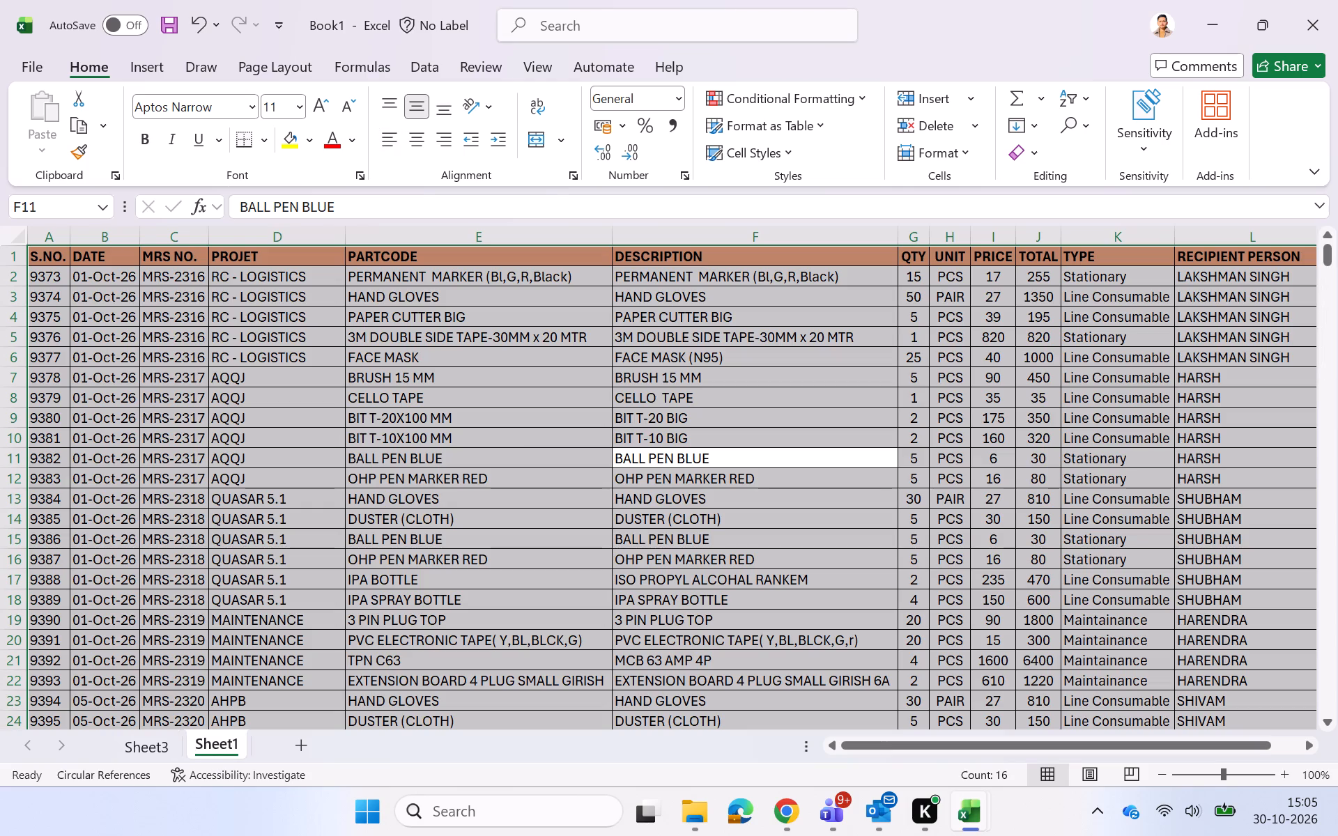
pyautogui.click(916, 336)
pyautogui.click(785, 262)
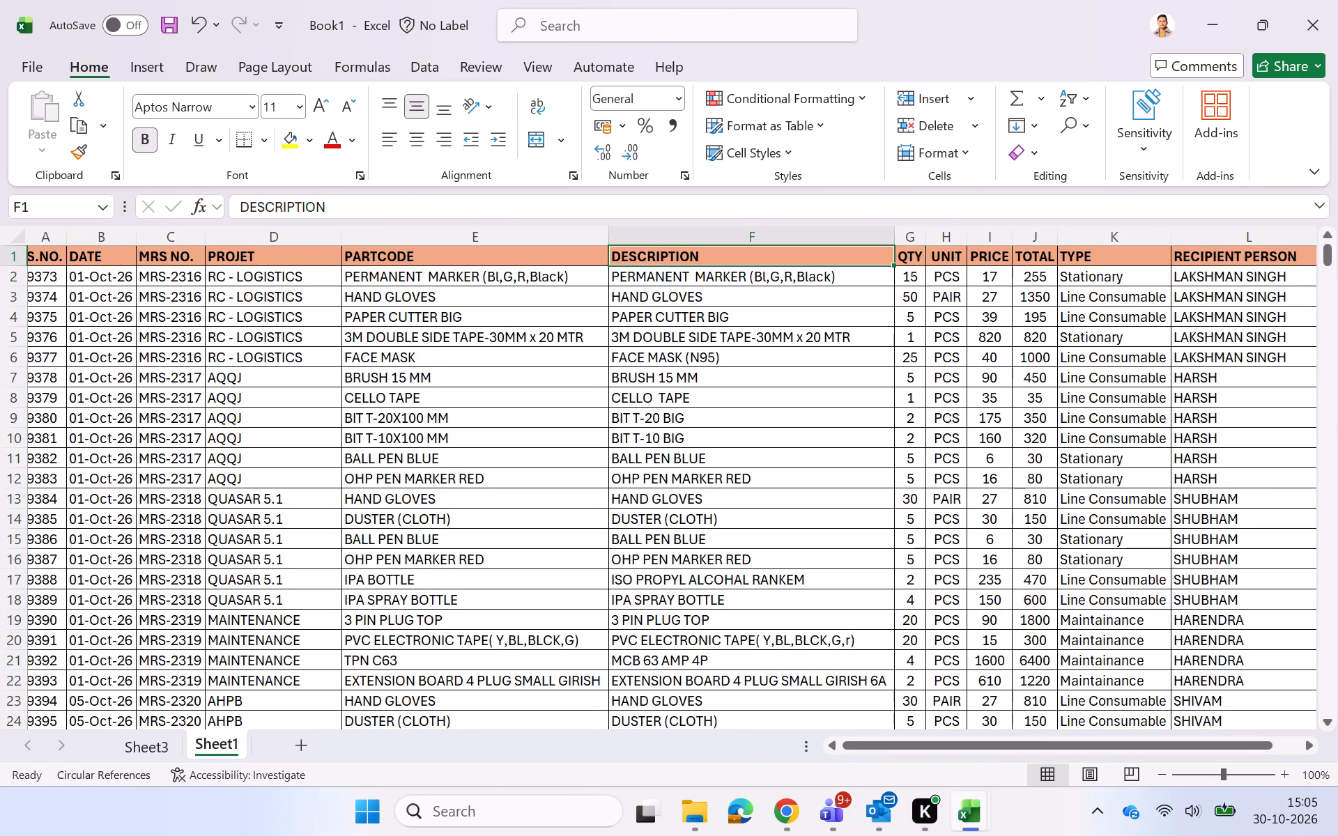
pyautogui.hotkey('ctrl', 'shift', 'l')
pyautogui.click(1164, 254)
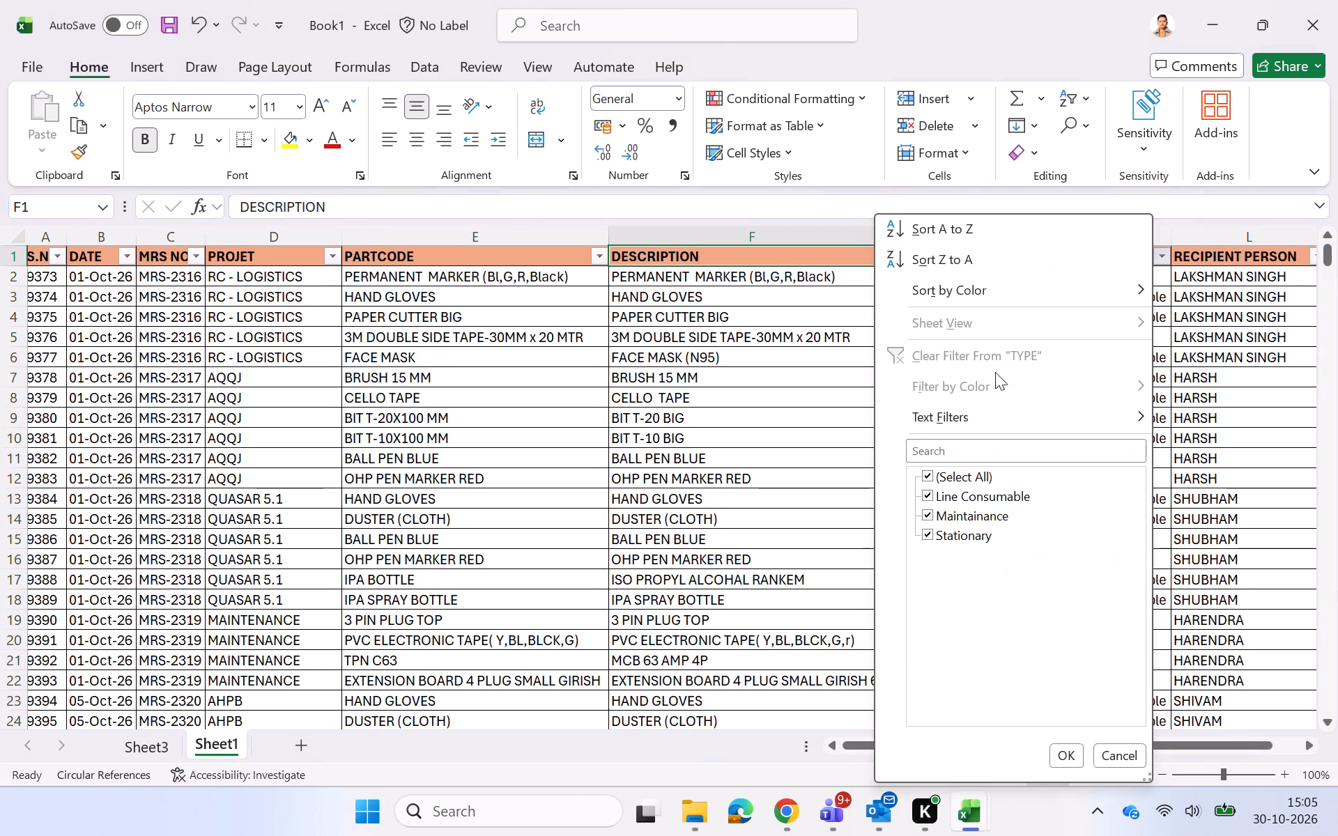
pyautogui.click(960, 465)
pyautogui.click(958, 470)
pyautogui.click(974, 536)
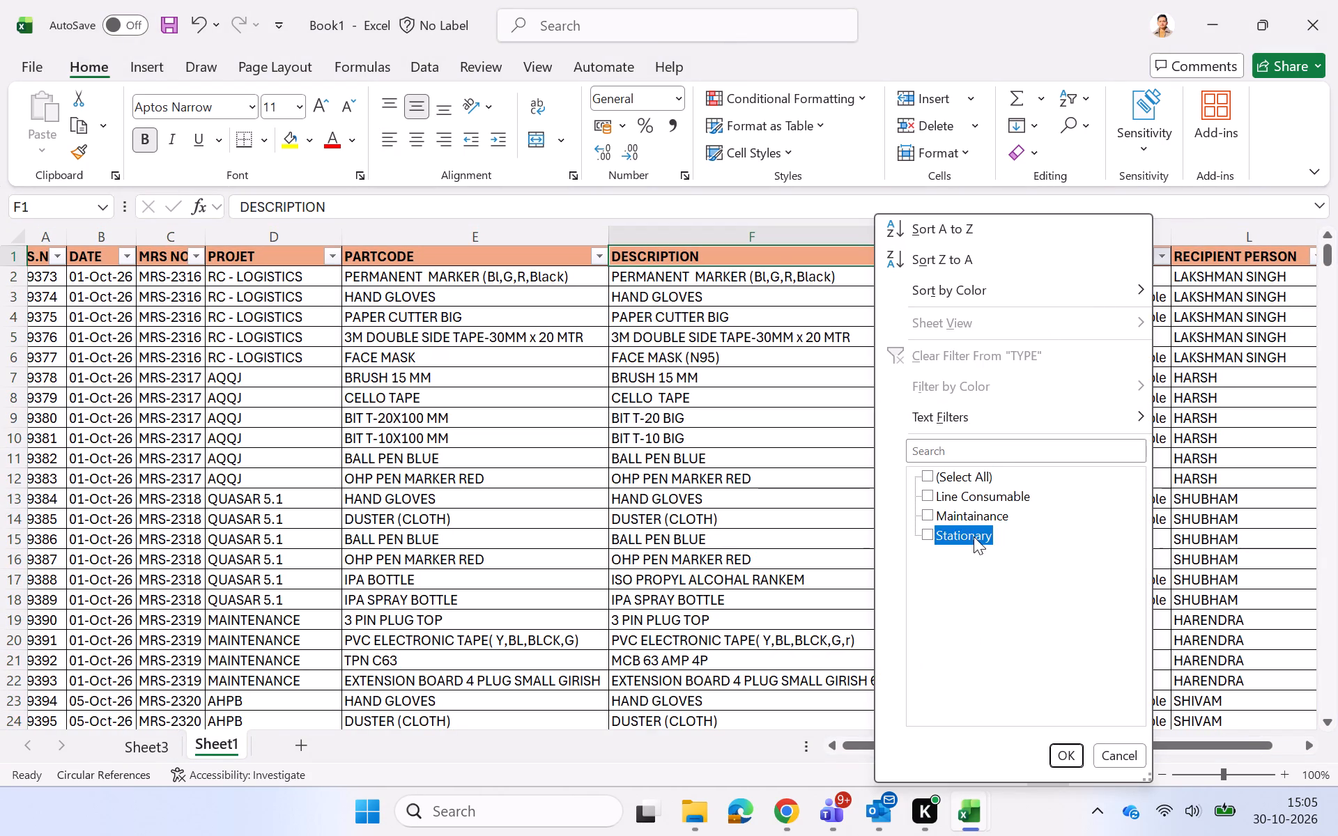
pyautogui.click(1069, 756)
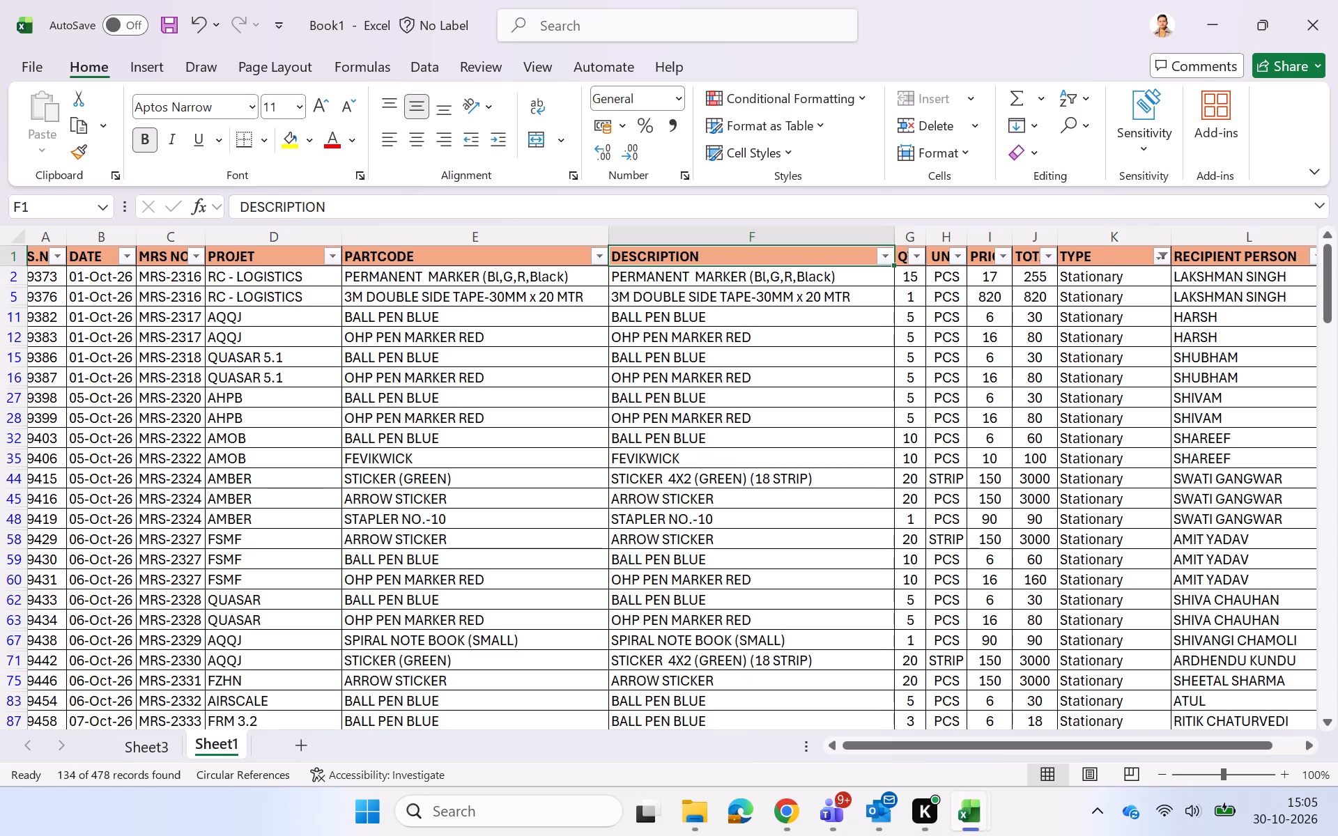
# Sum the filtered TOTAL column and enter 49114 as Stationary's issued value in Oct 26 on the SUMMARY OCT 26 dashboard.
pyautogui.click(1147, 344)
pyautogui.click(1221, 389)
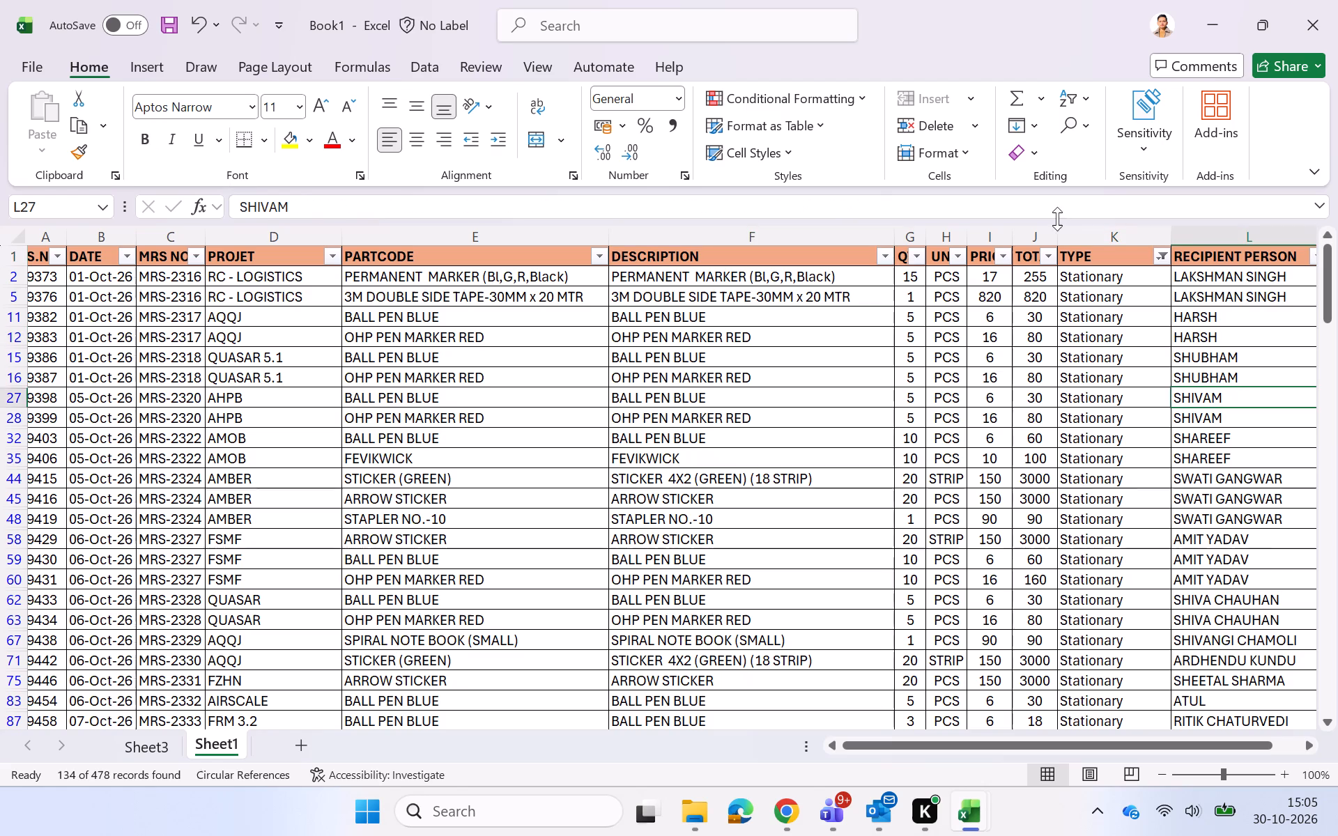
pyautogui.click(1038, 235)
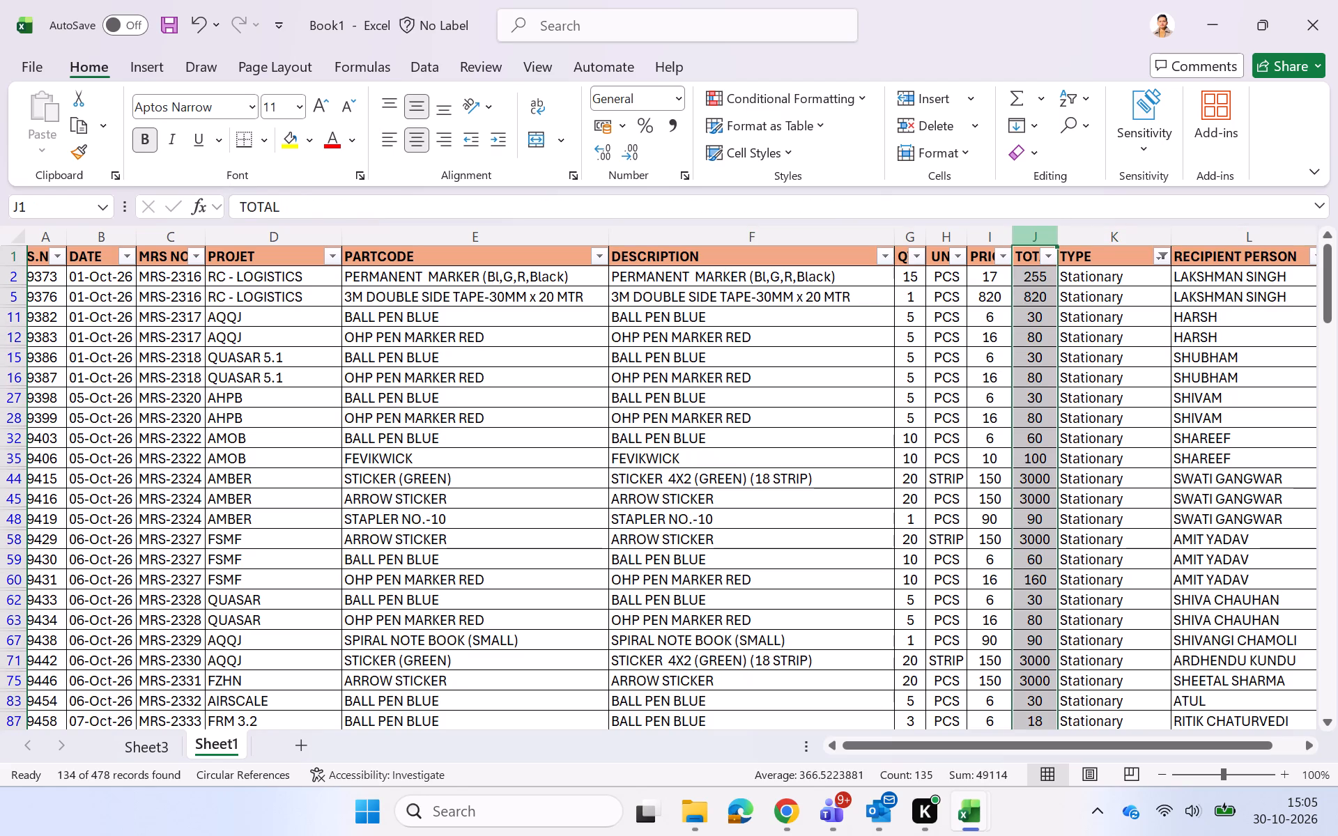
pyautogui.hotkey('alt', 'Tab')
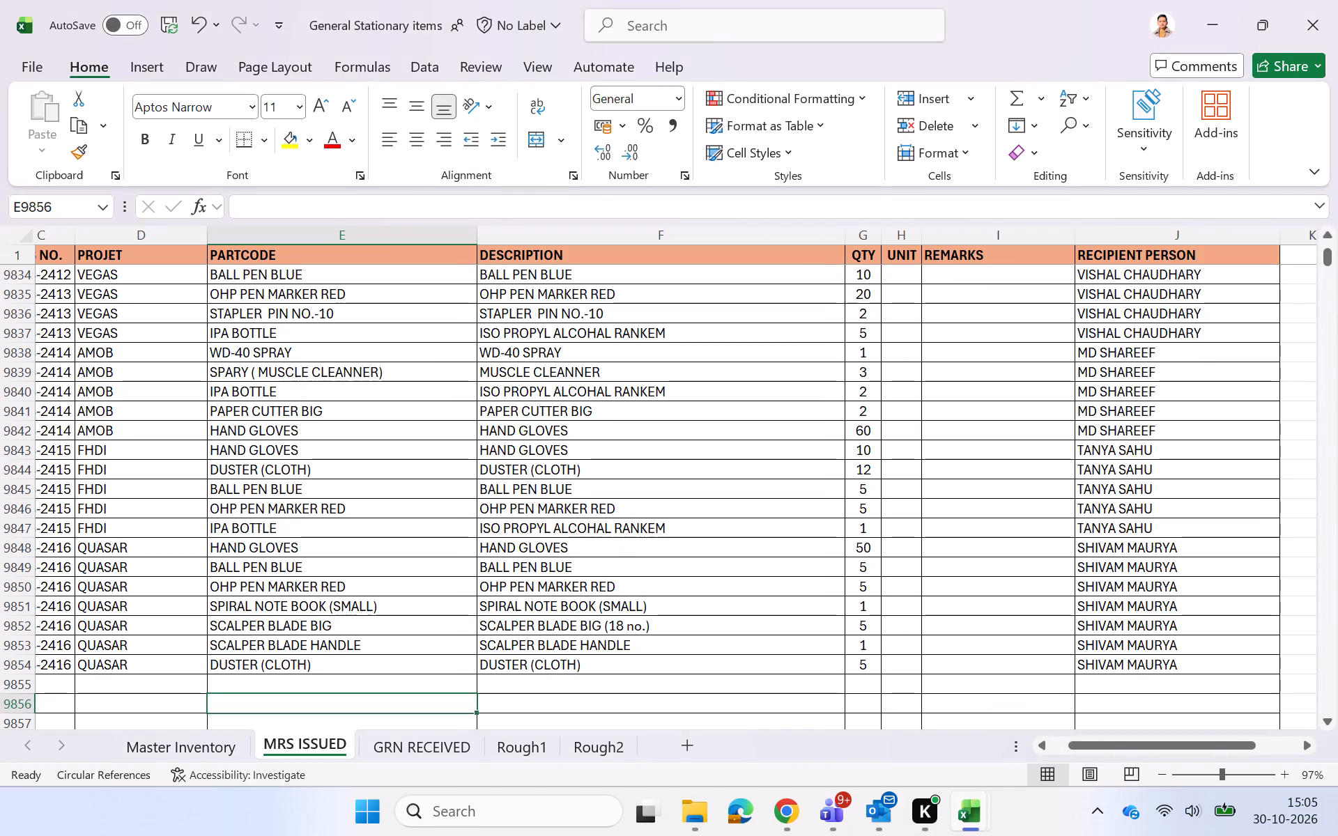
pyautogui.hotkey('alt', 'Tab')
pyautogui.hotkey('alt', 'Tab')
pyautogui.hotkey('alt', 'Tab')
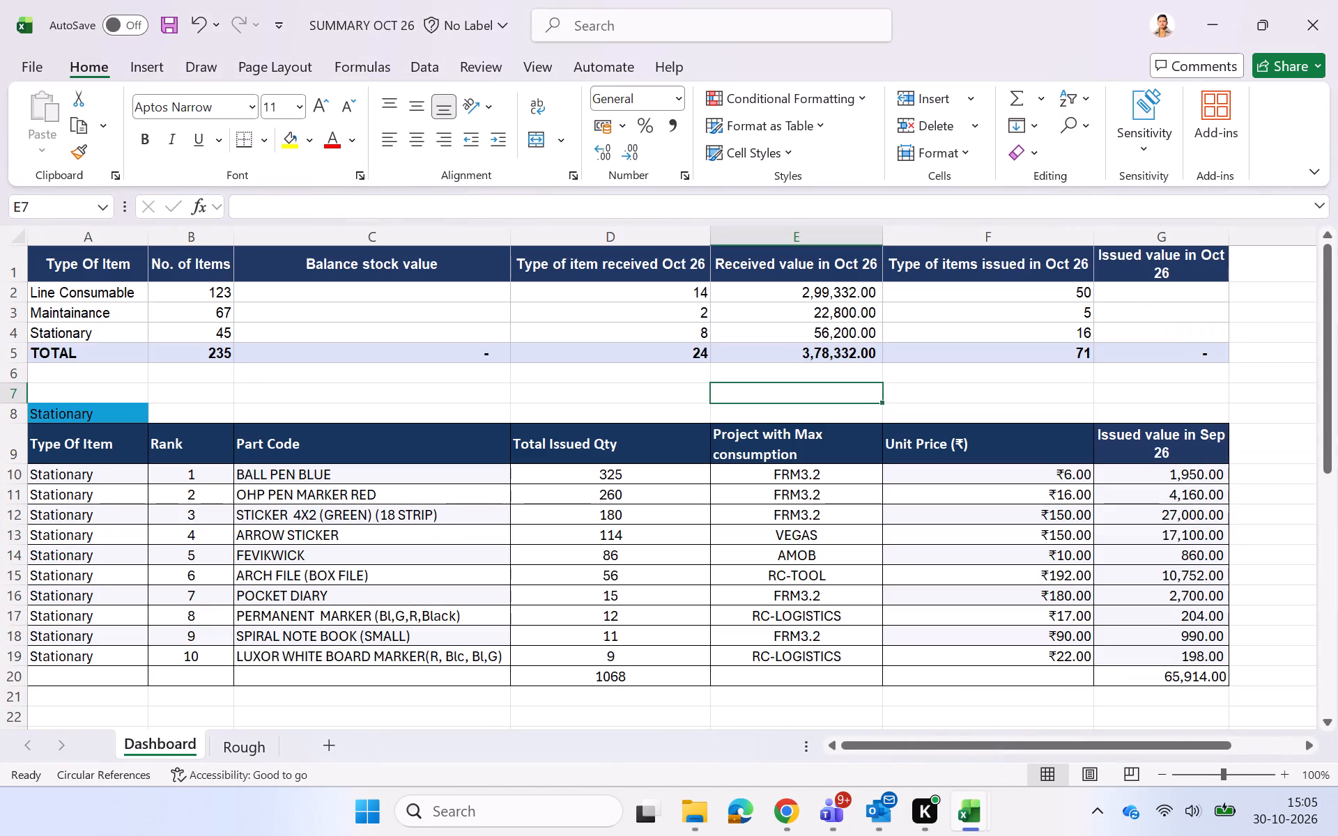
pyautogui.click(1133, 327)
pyautogui.write('49114')
pyautogui.press('Return')
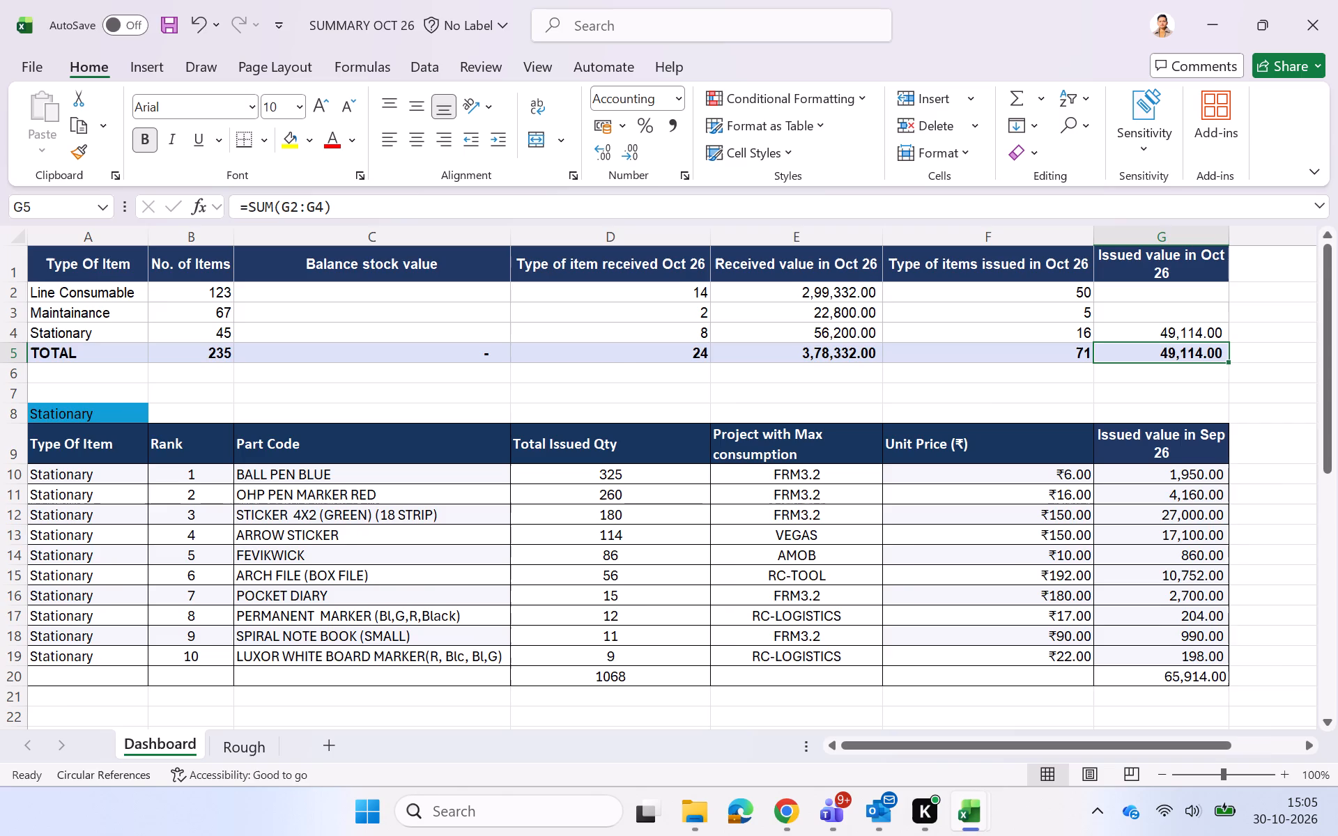
# Return to Sheet1 of Book1 and change the TYPE filter to show only Maintainance, with the TOTAL column selected.
pyautogui.hotkey('alt', 'Tab')
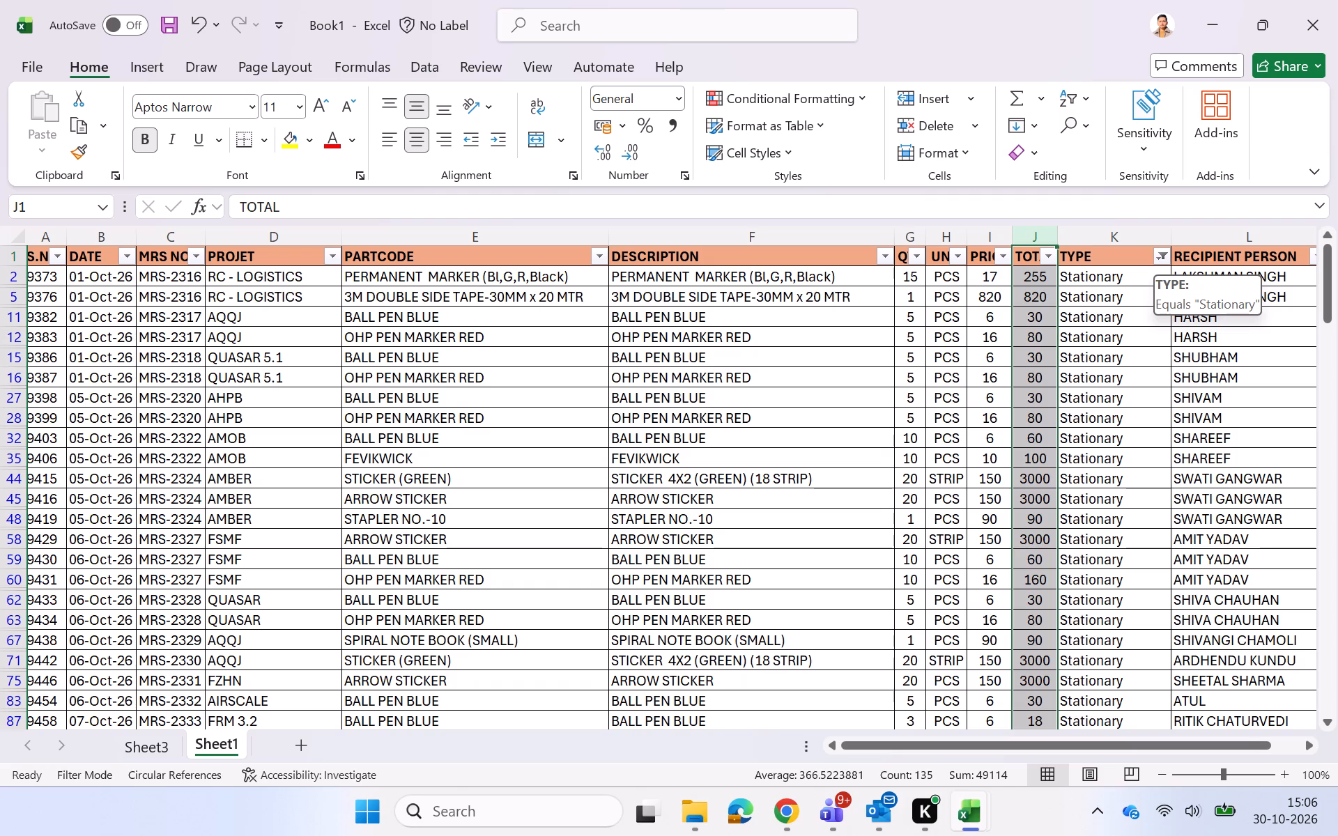
pyautogui.click(1160, 253)
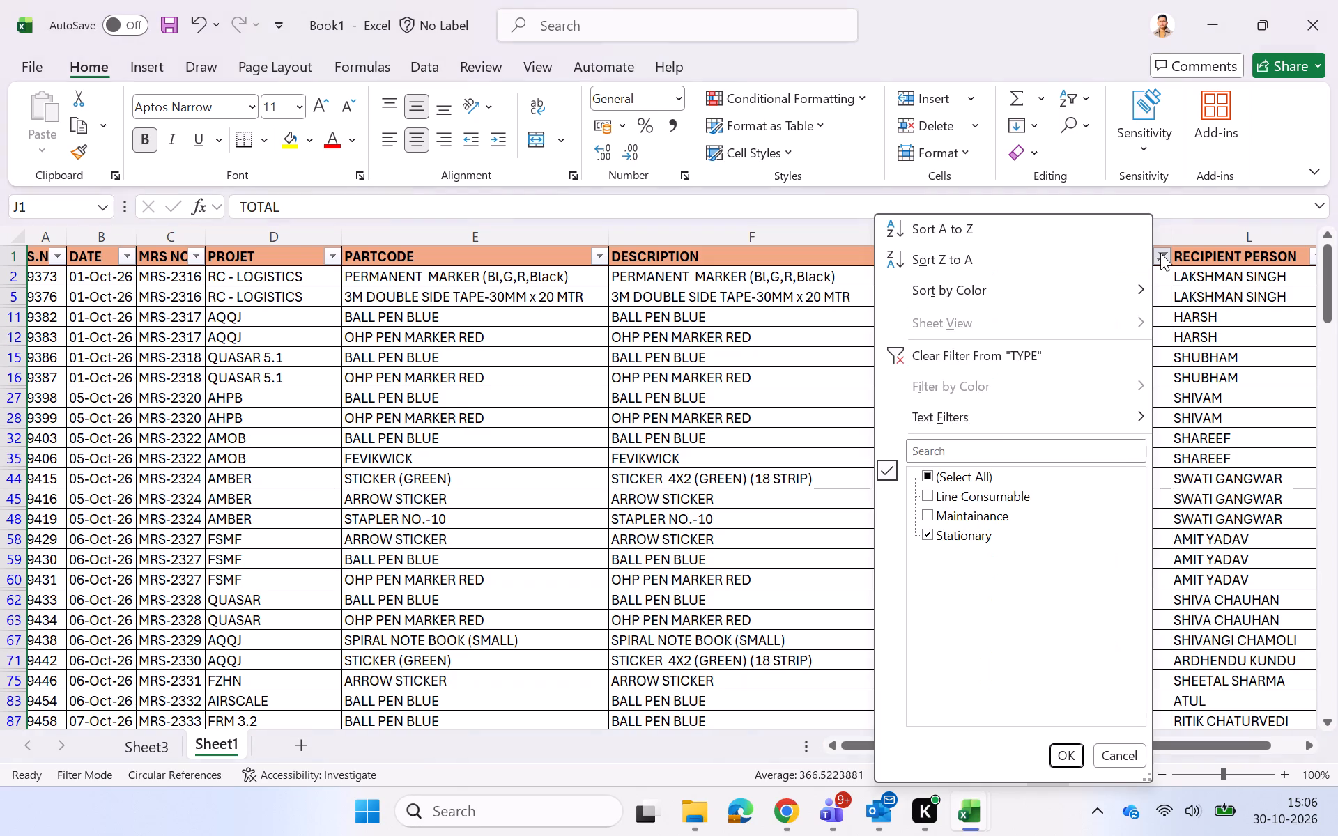
pyautogui.click(944, 530)
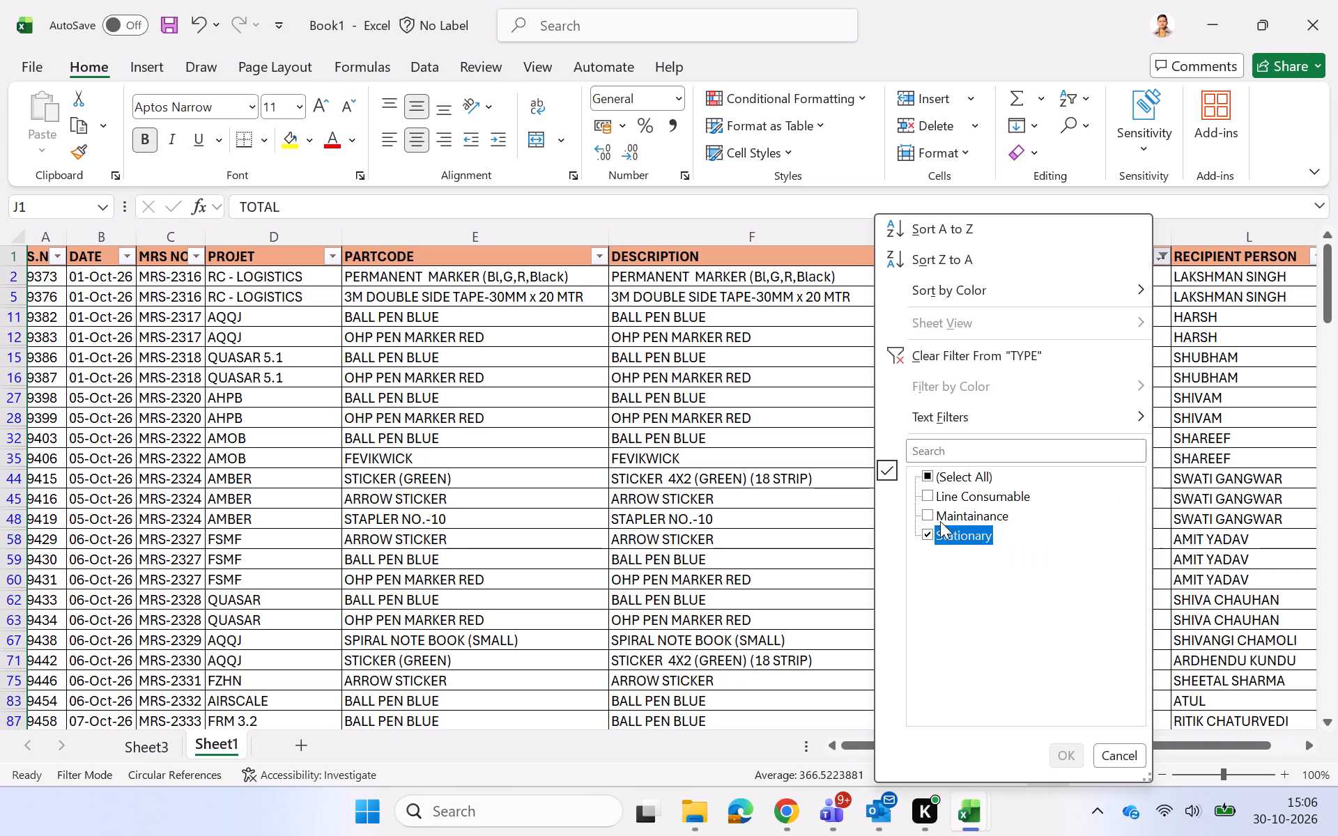
pyautogui.click(939, 521)
pyautogui.click(1066, 749)
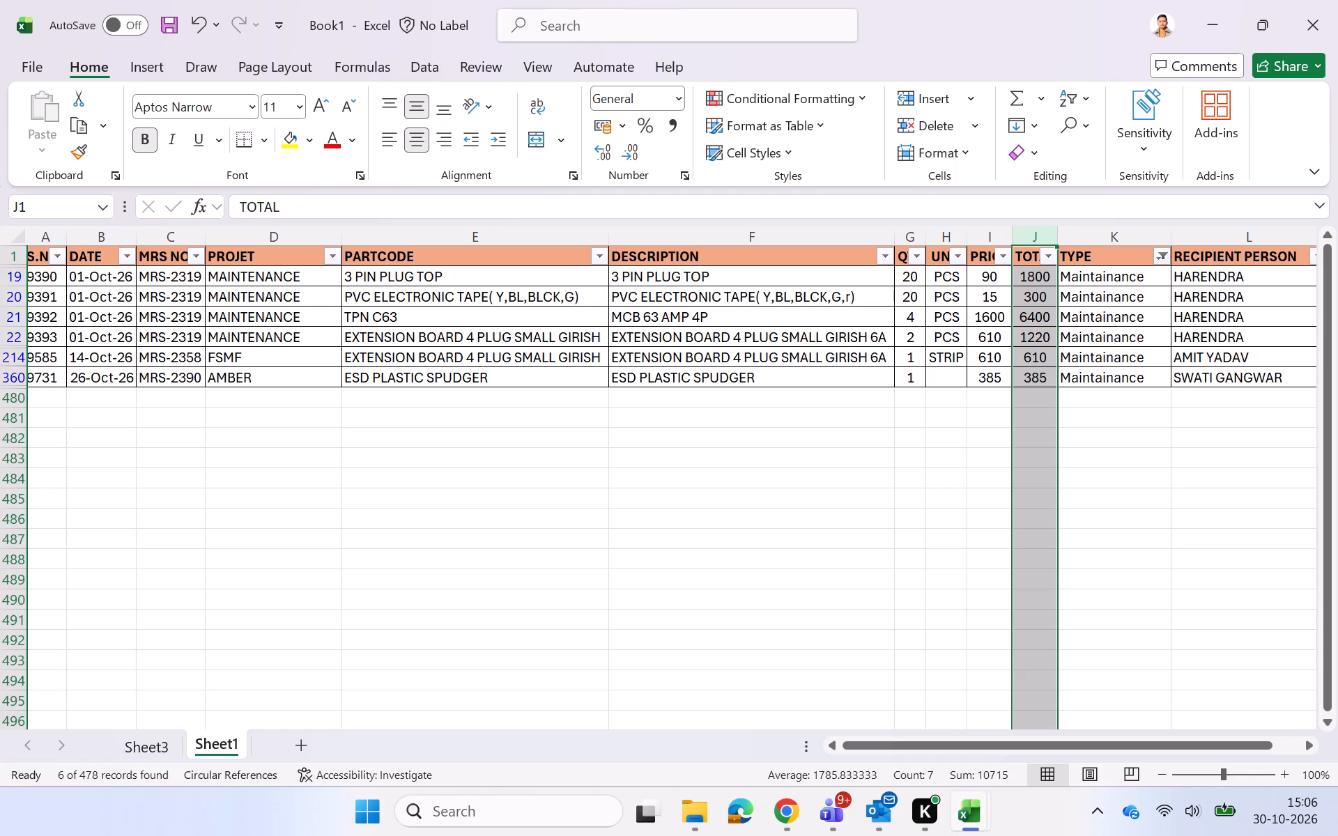
# Enter 10715 as Maintainance's issued value in Oct 26 on the SUMMARY OCT 26 dashboard and check it against Book1's filtered TOTAL column.
pyautogui.hotkey('alt', 'Tab')
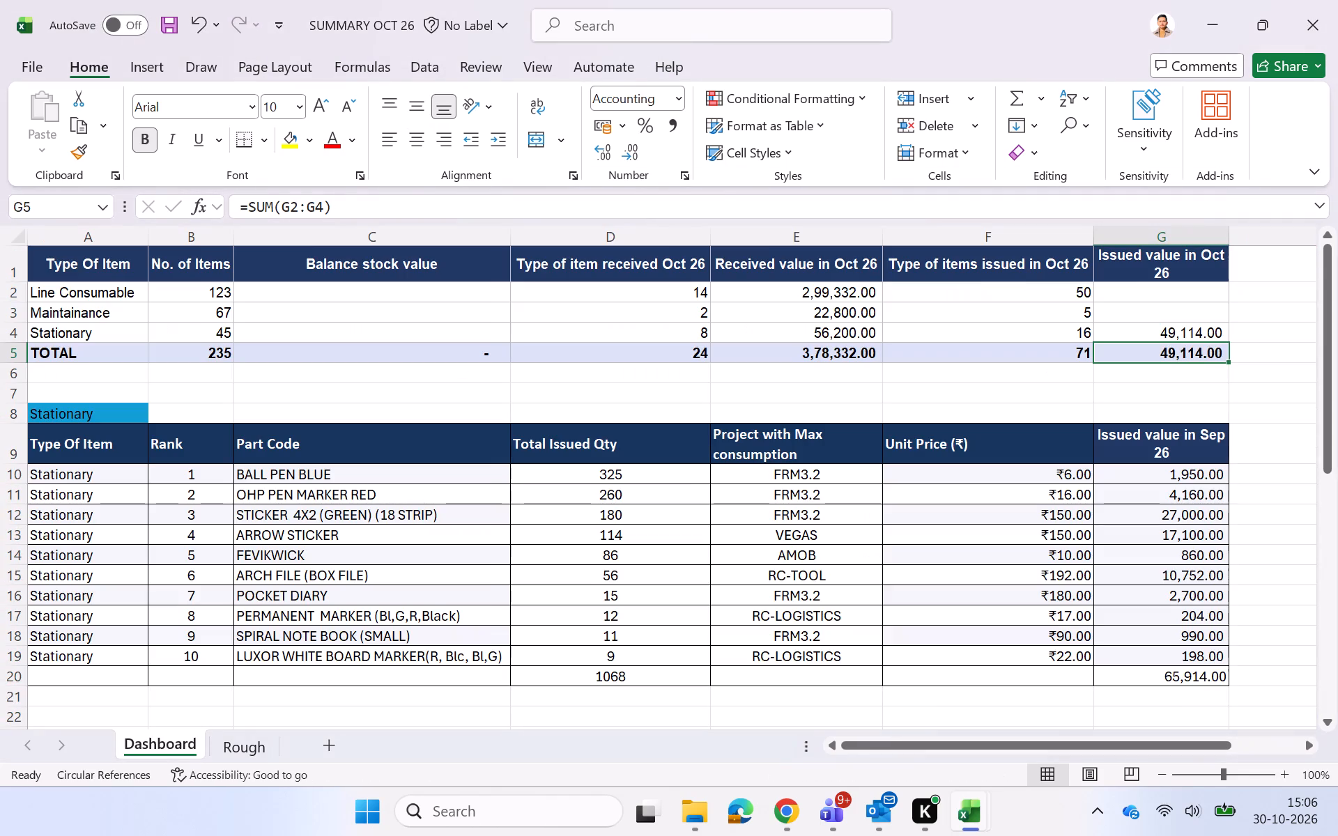
pyautogui.press('Up')
pyautogui.press('Up')
pyautogui.write('10715')
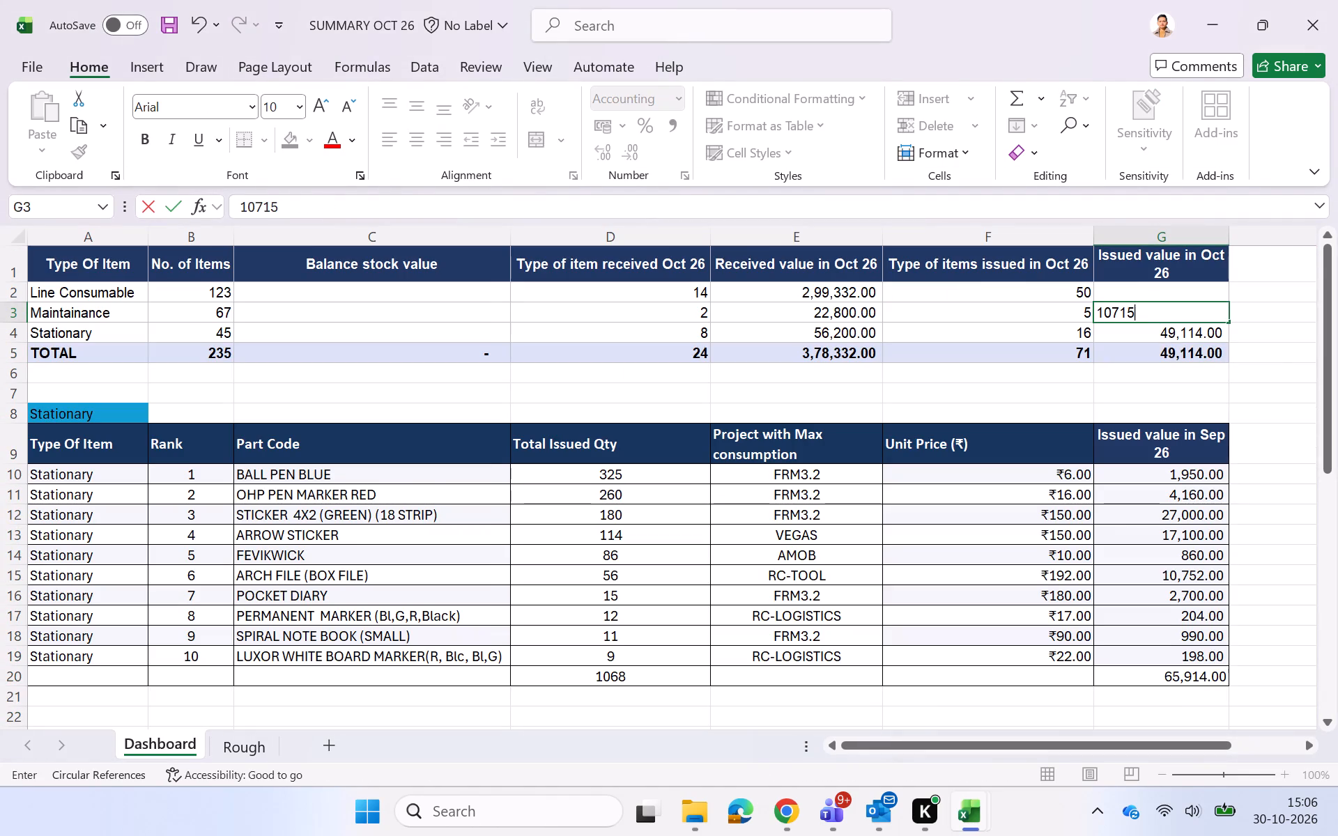
pyautogui.hotkey('alt', 'Tab')
pyautogui.hotkey('alt', 'Tab')
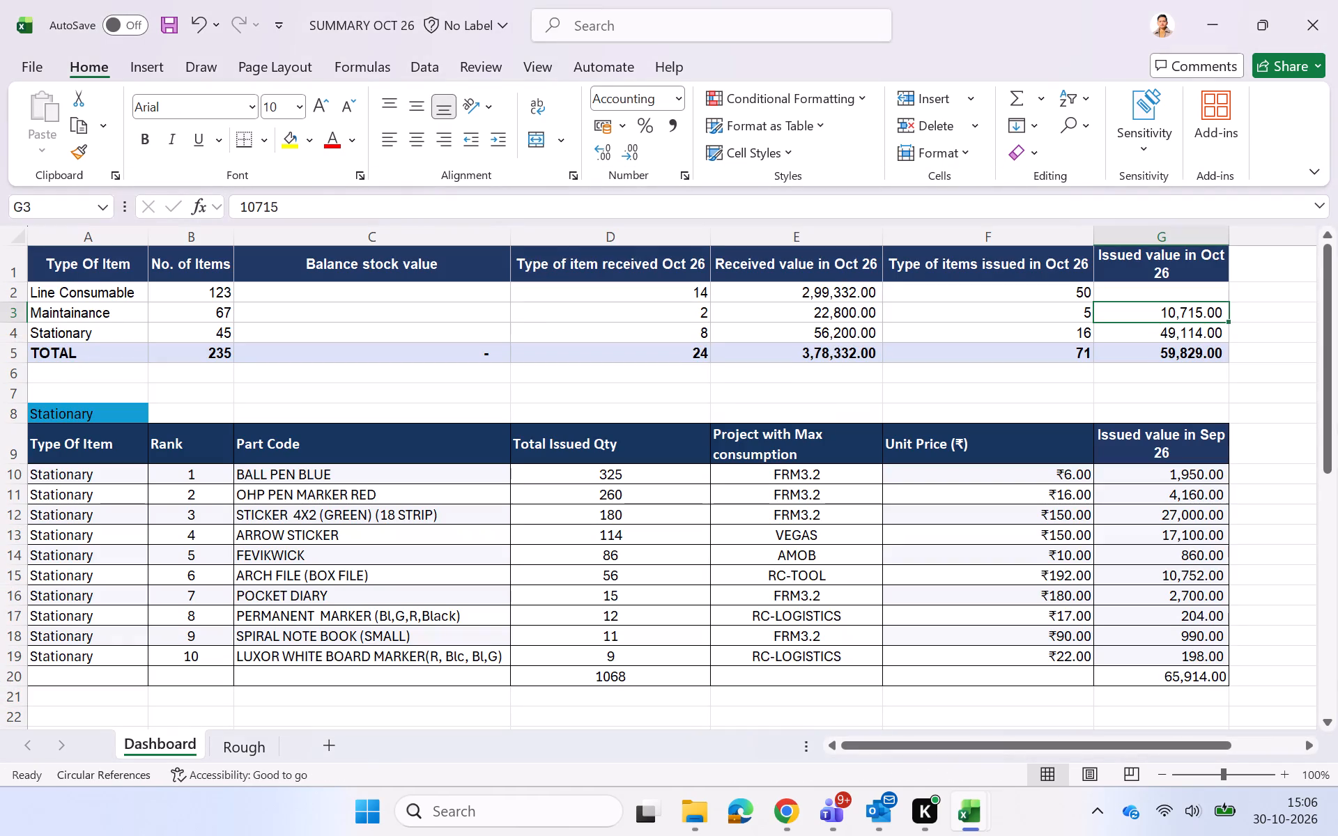
pyautogui.hotkey('alt', 'Tab')
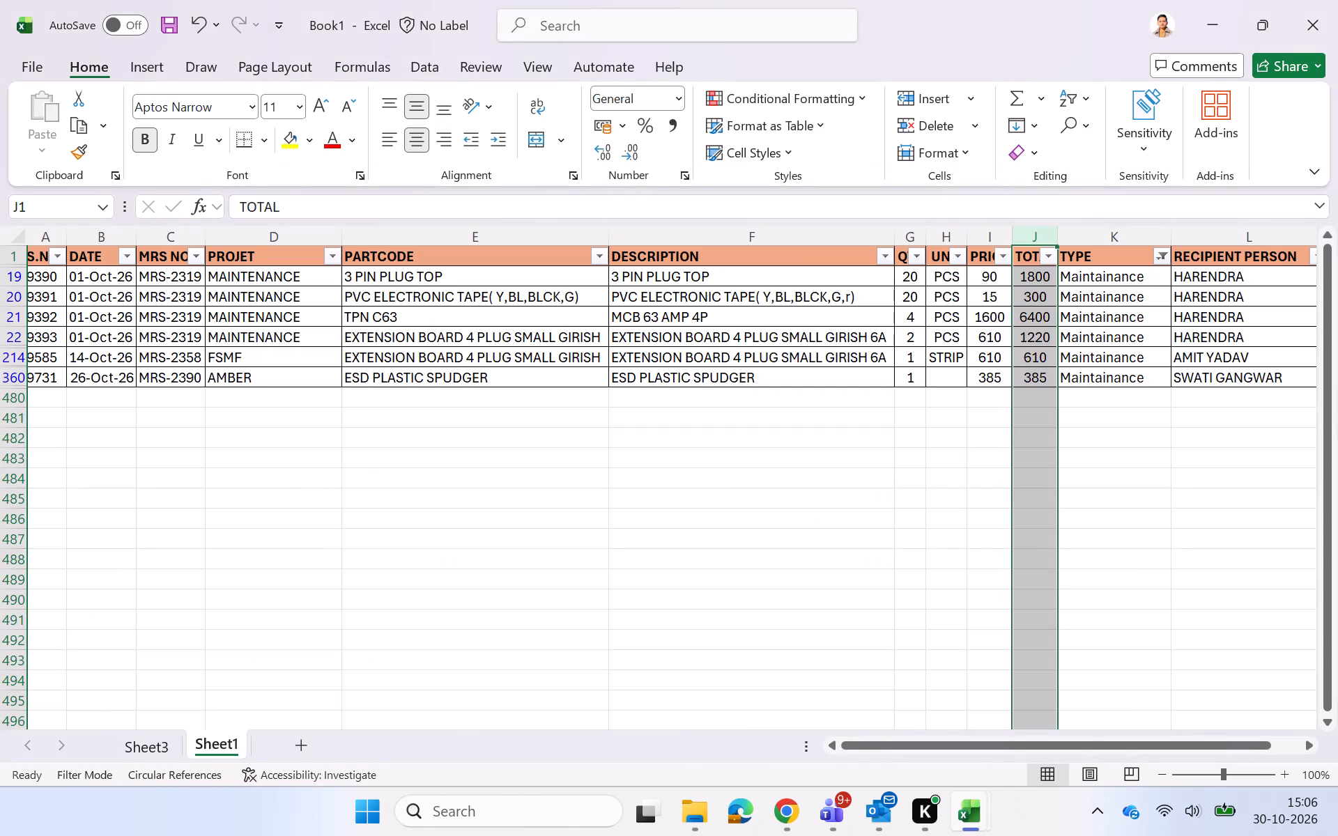
pyautogui.hotkey('alt', 'Tab')
# Return to Sheet1 of Book1 and change the TYPE filter to show only Line Consumable.
pyautogui.hotkey('alt', 'Tab')
pyautogui.click(1159, 253)
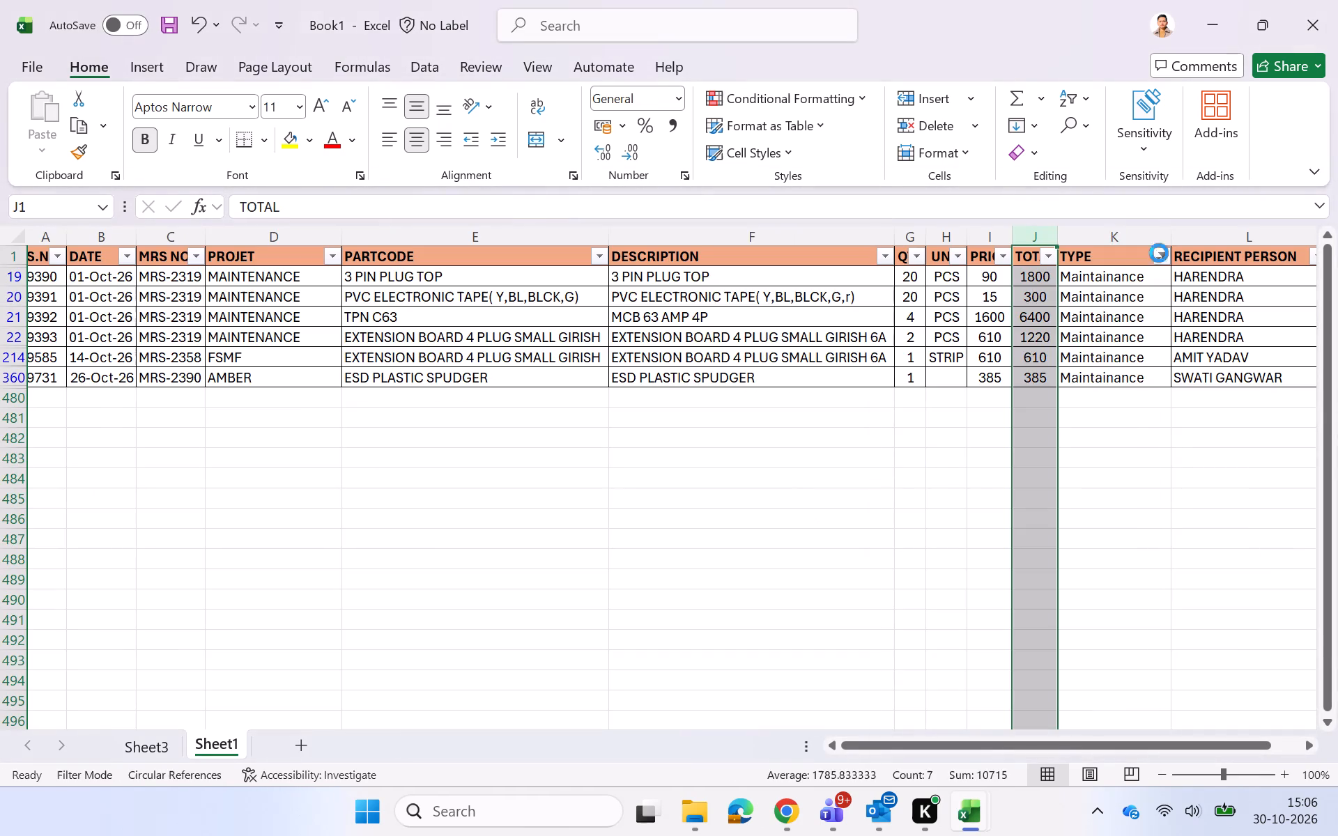
pyautogui.click(961, 515)
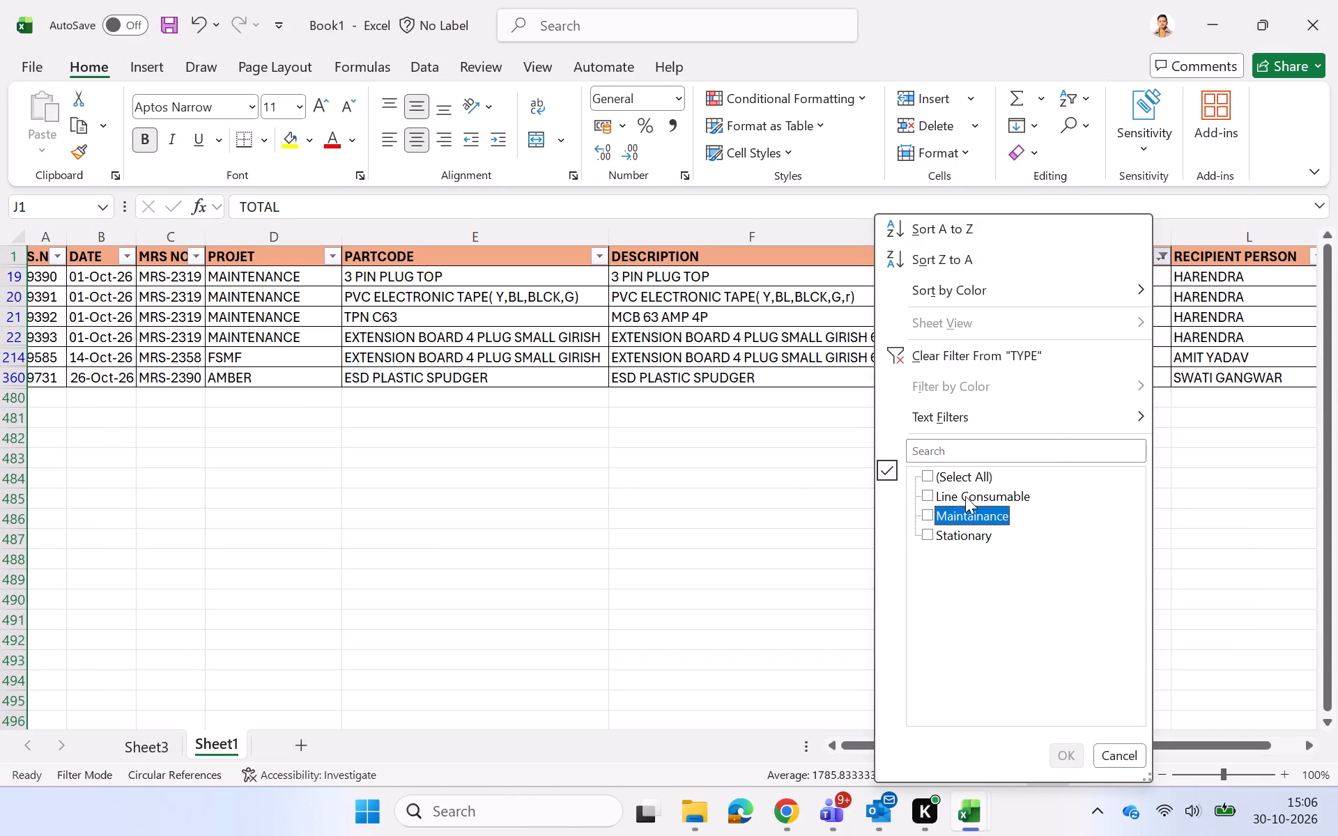
pyautogui.click(965, 495)
pyautogui.click(1056, 751)
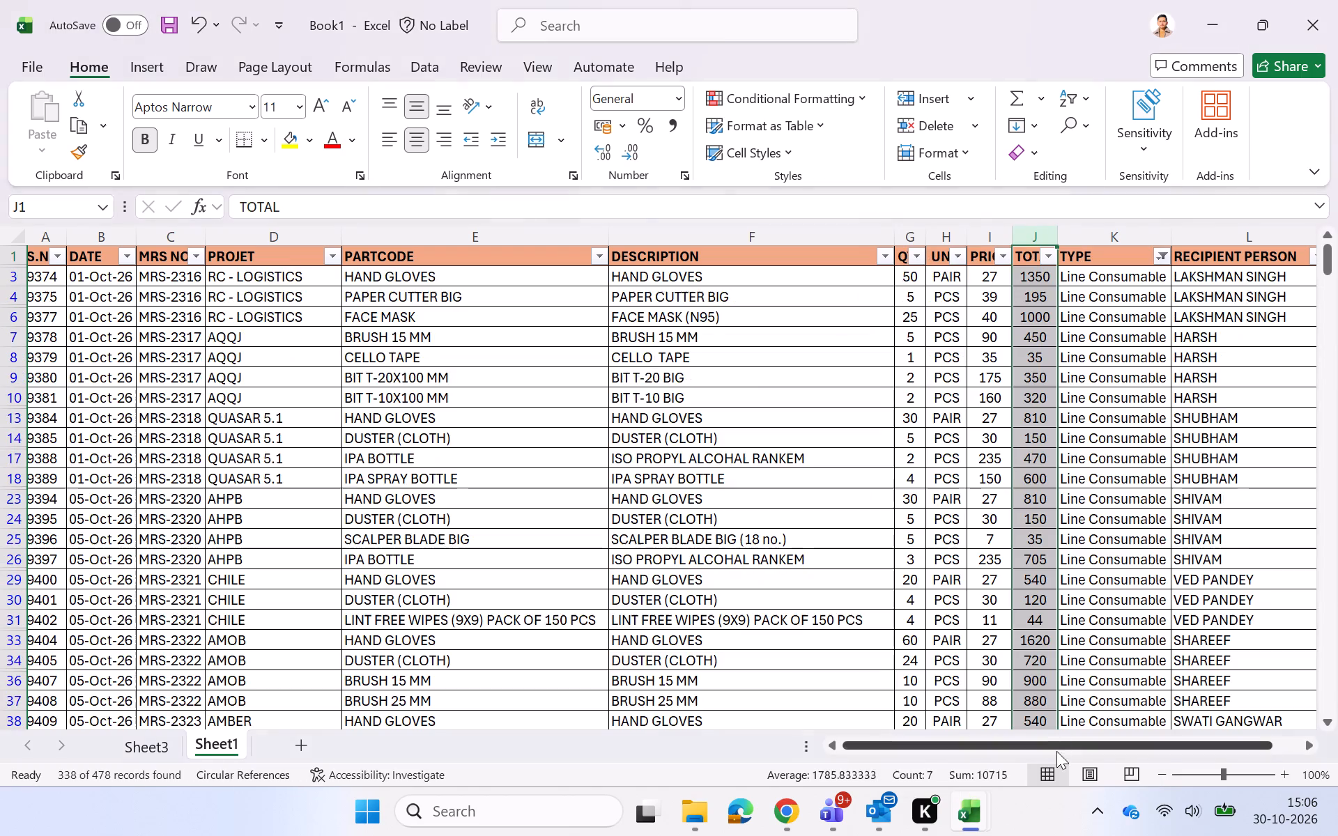
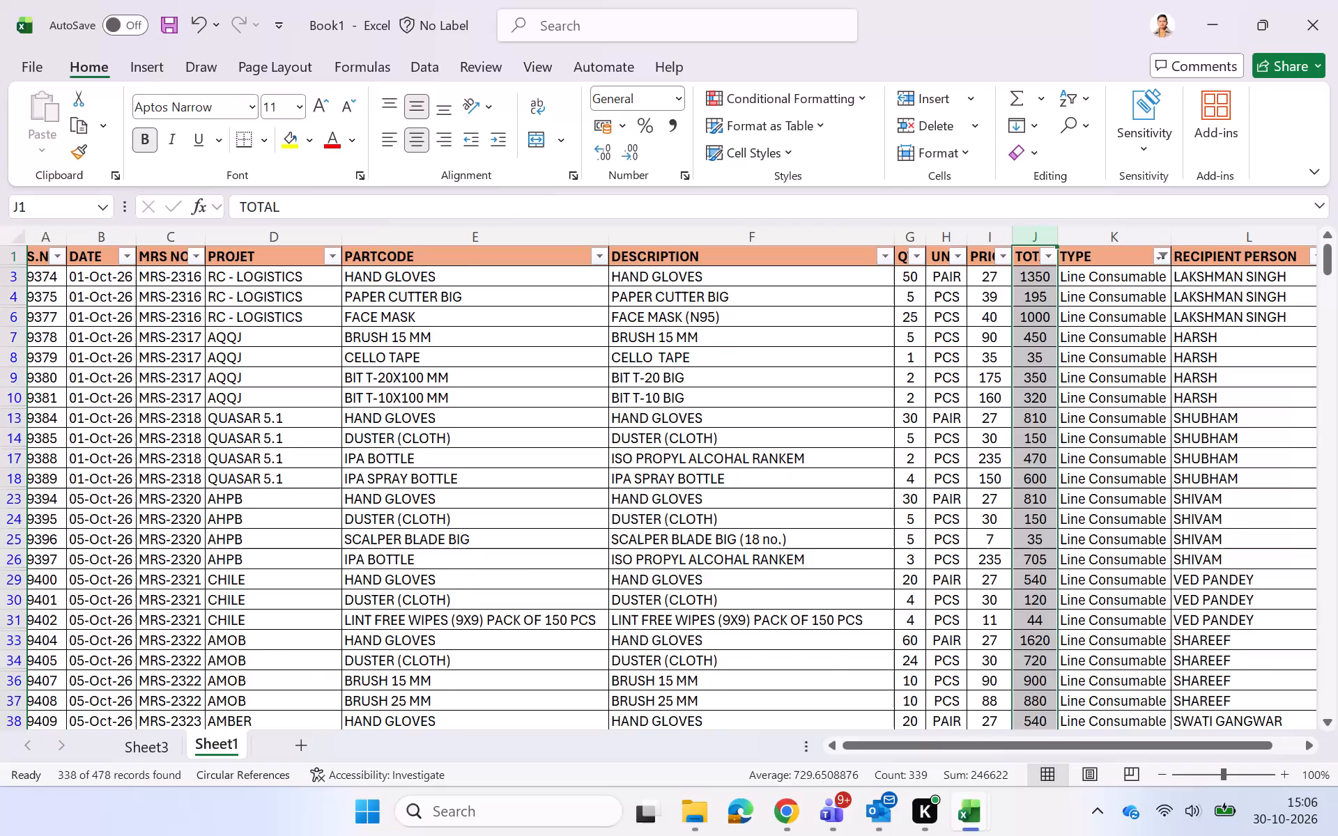
# Enter 246622 as Line Consumable's issued value in Oct 26 on the SUMMARY OCT 26 dashboard.
pyautogui.hotkey('alt', 'Tab')
pyautogui.press('Up')
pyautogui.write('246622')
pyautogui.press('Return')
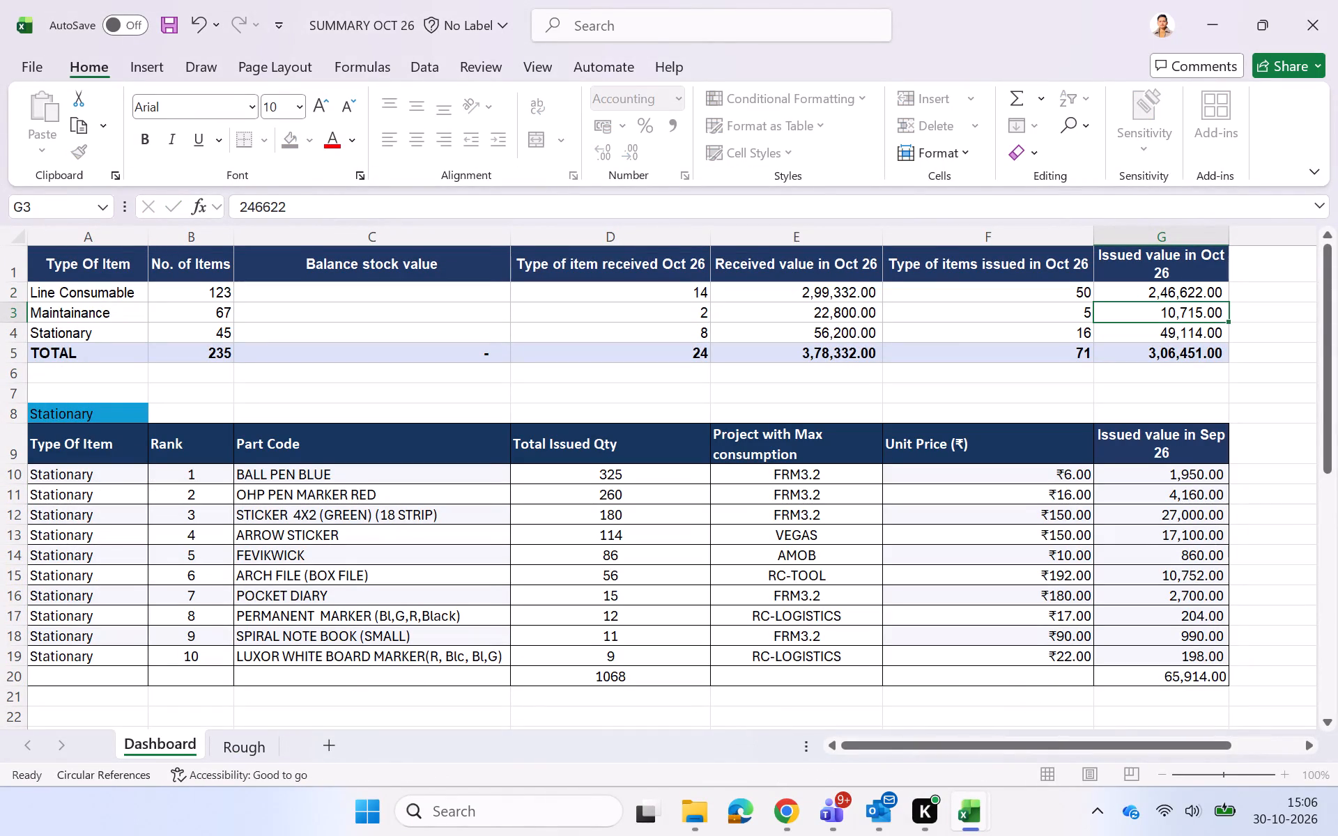
pyautogui.click(1221, 390)
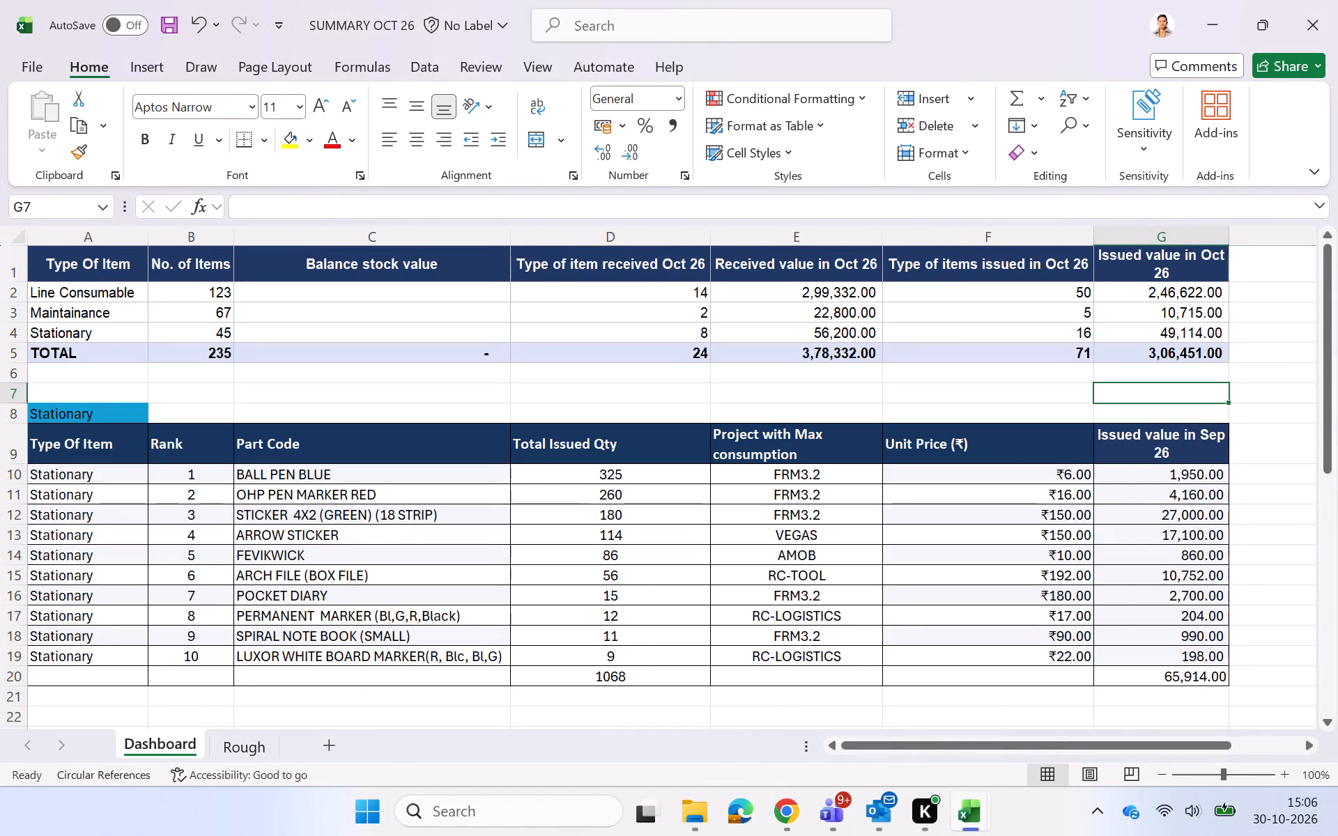
pyautogui.hscroll(1, 760, 404)
pyautogui.click(475, 389)
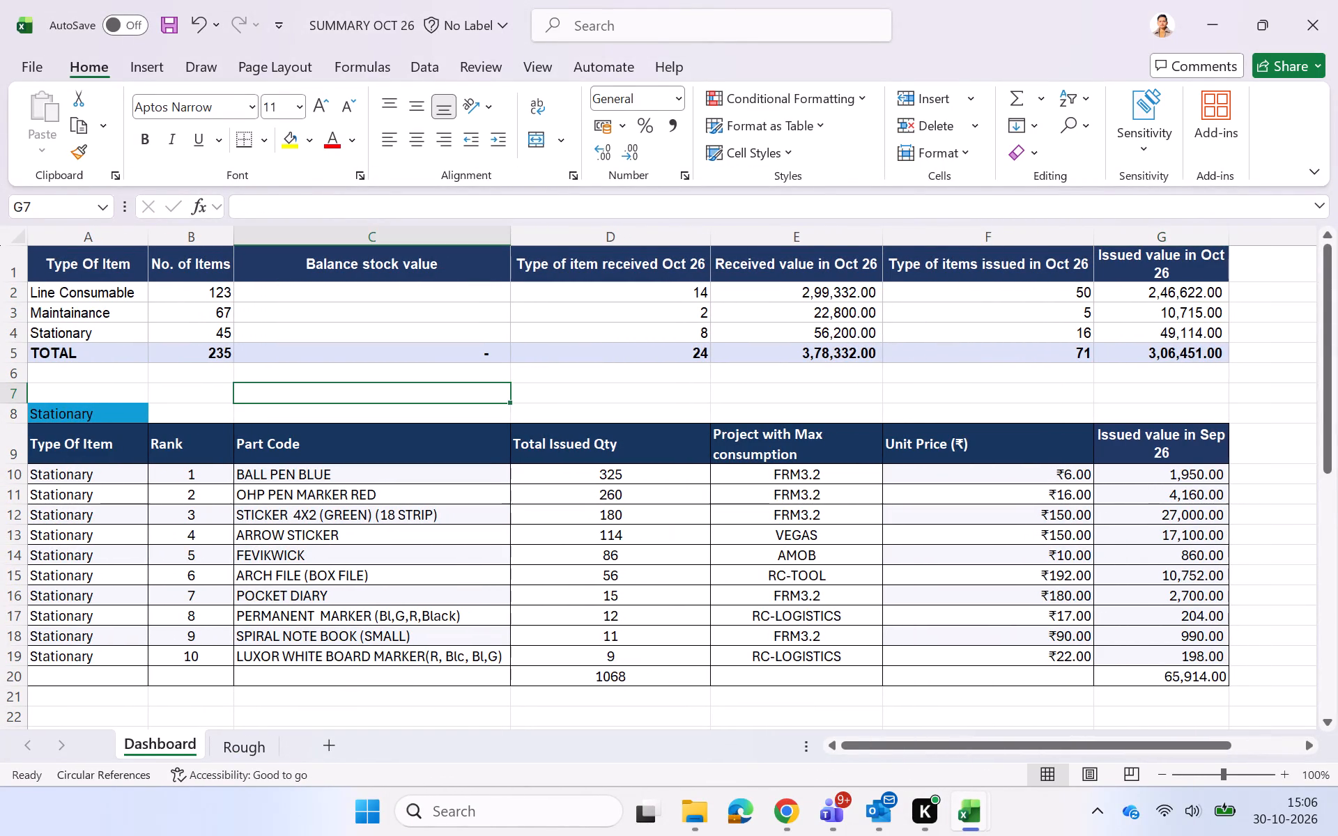
# Switch to the General Stationary items workbook and go to the top of its Master Inventory sheet.
pyautogui.hotkey('alt', 'Tab')
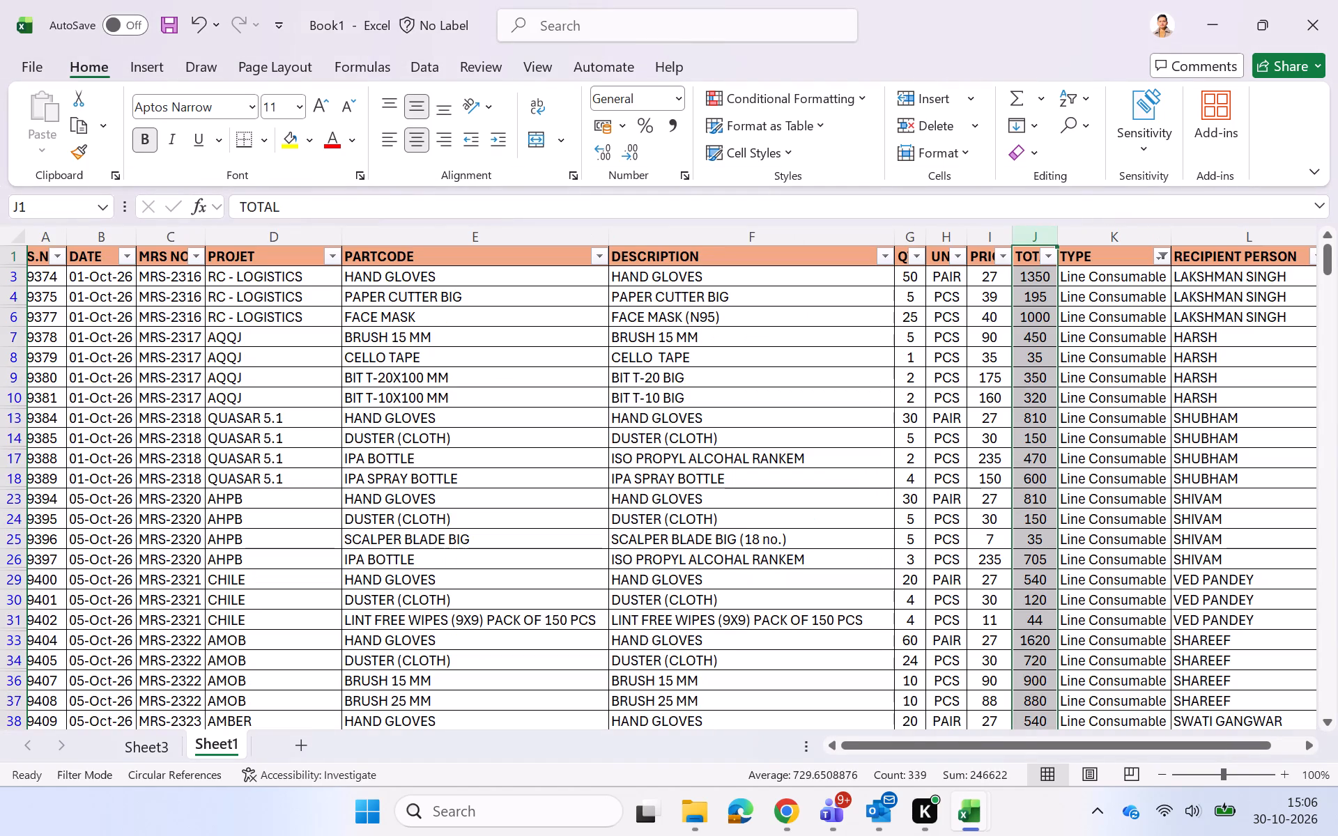
pyautogui.click(482, 392)
pyautogui.hotkey('alt', 'Tab')
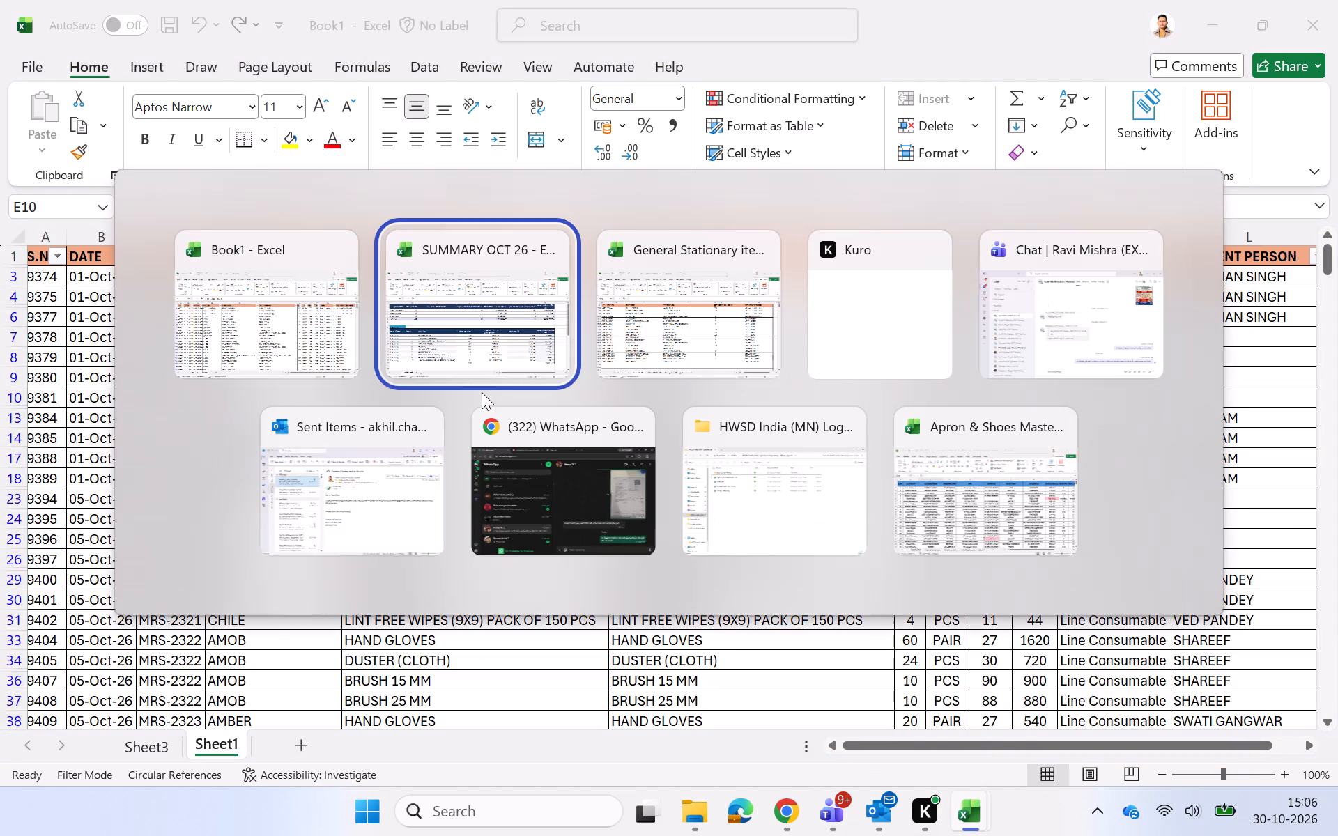
pyautogui.hotkey('alt', 'Tab')
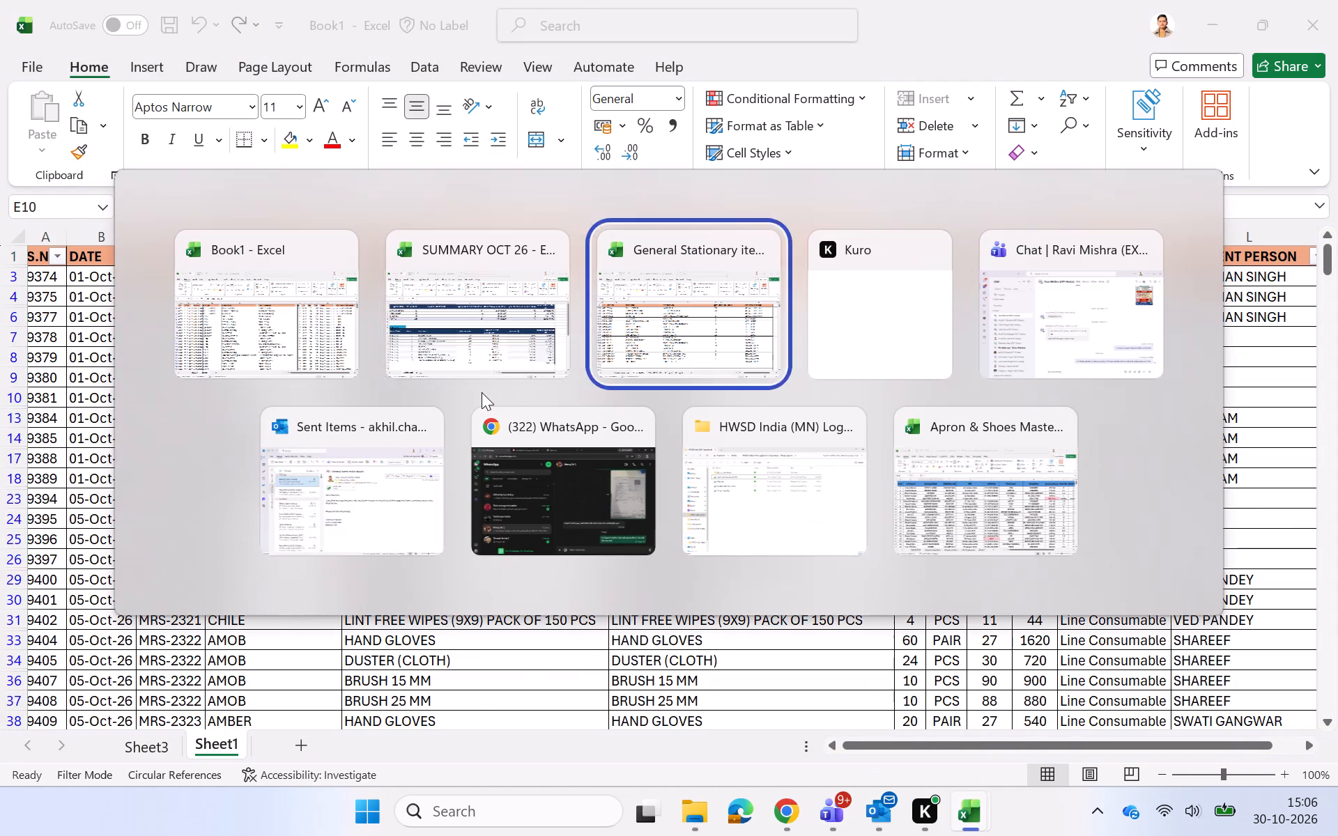
pyautogui.click(204, 757)
pyautogui.scroll(2, 728, 671)
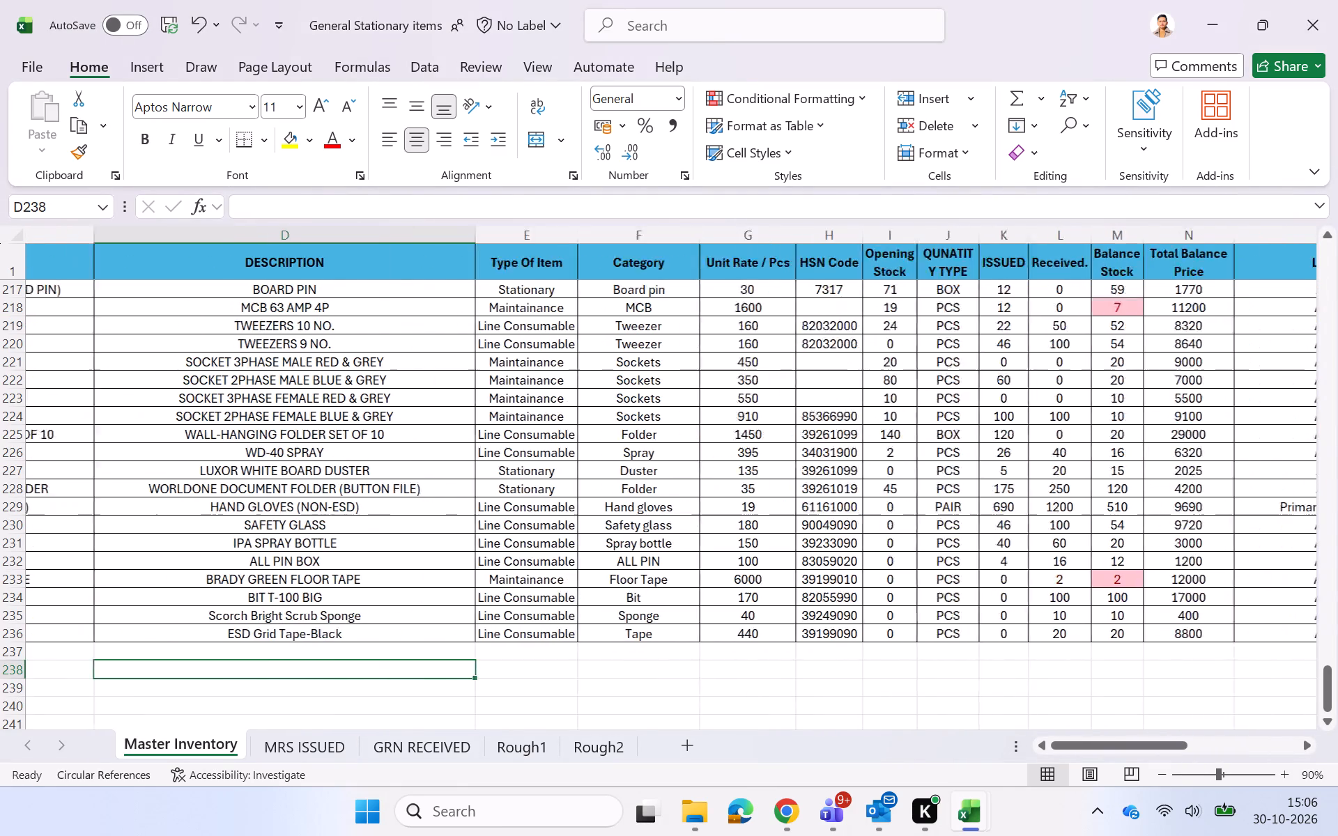
pyautogui.scroll(8, 728, 671)
pyautogui.scroll(20, 889, 558)
pyautogui.scroll(2, 889, 558)
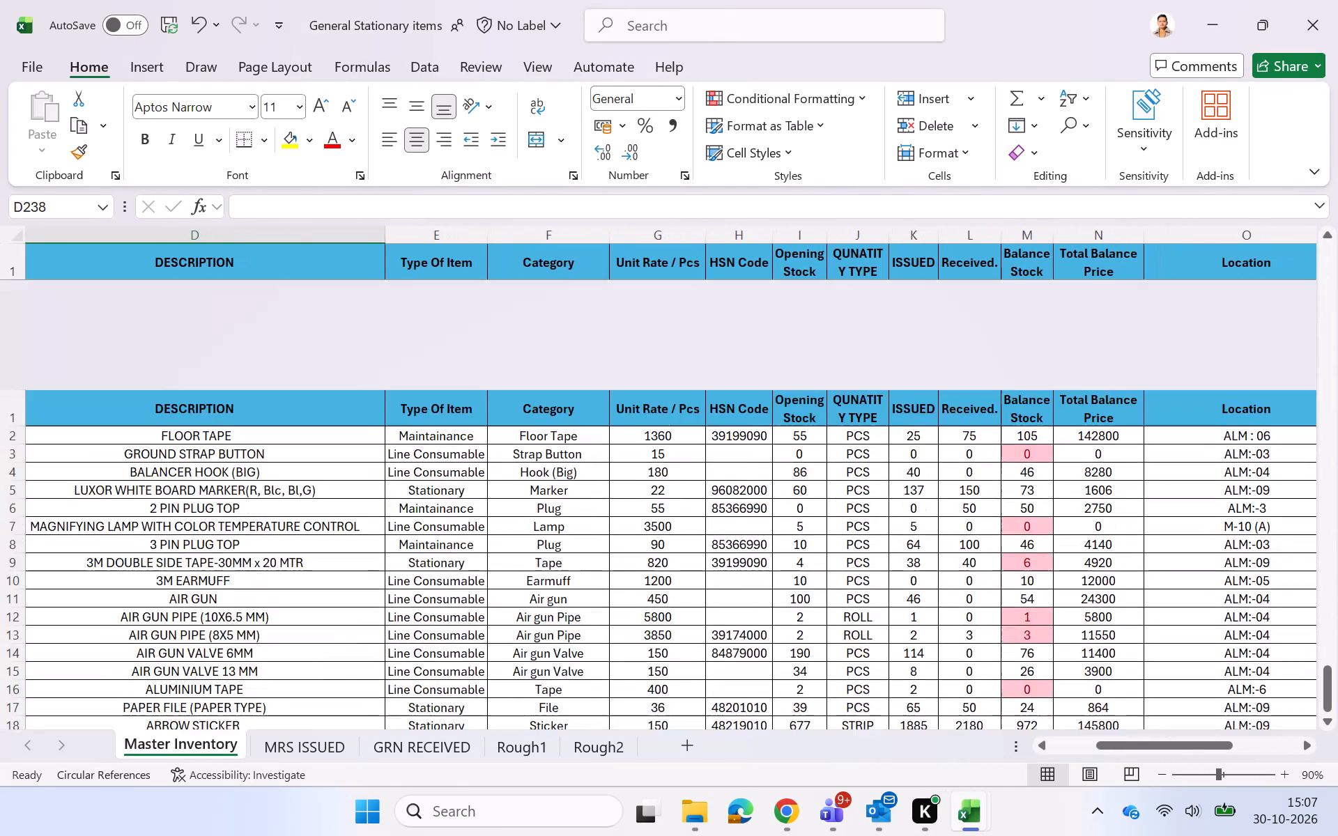
pyautogui.scroll(4, 889, 558)
# Add filters to the Master Inventory header row and filter Type Of Item to show only Stationary.
pyautogui.click(813, 261)
pyautogui.hotkey('ctrl', 'shift', 'l')
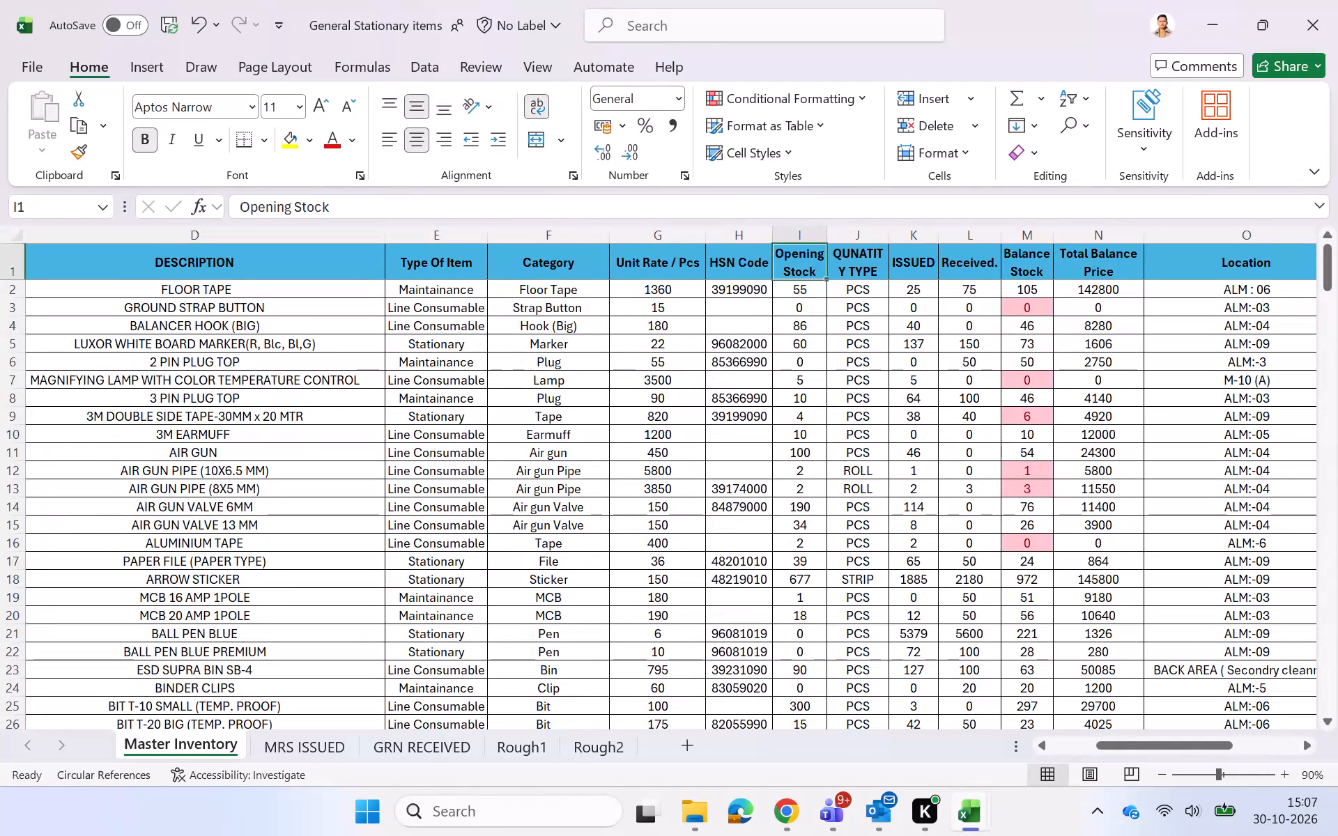
pyautogui.click(477, 275)
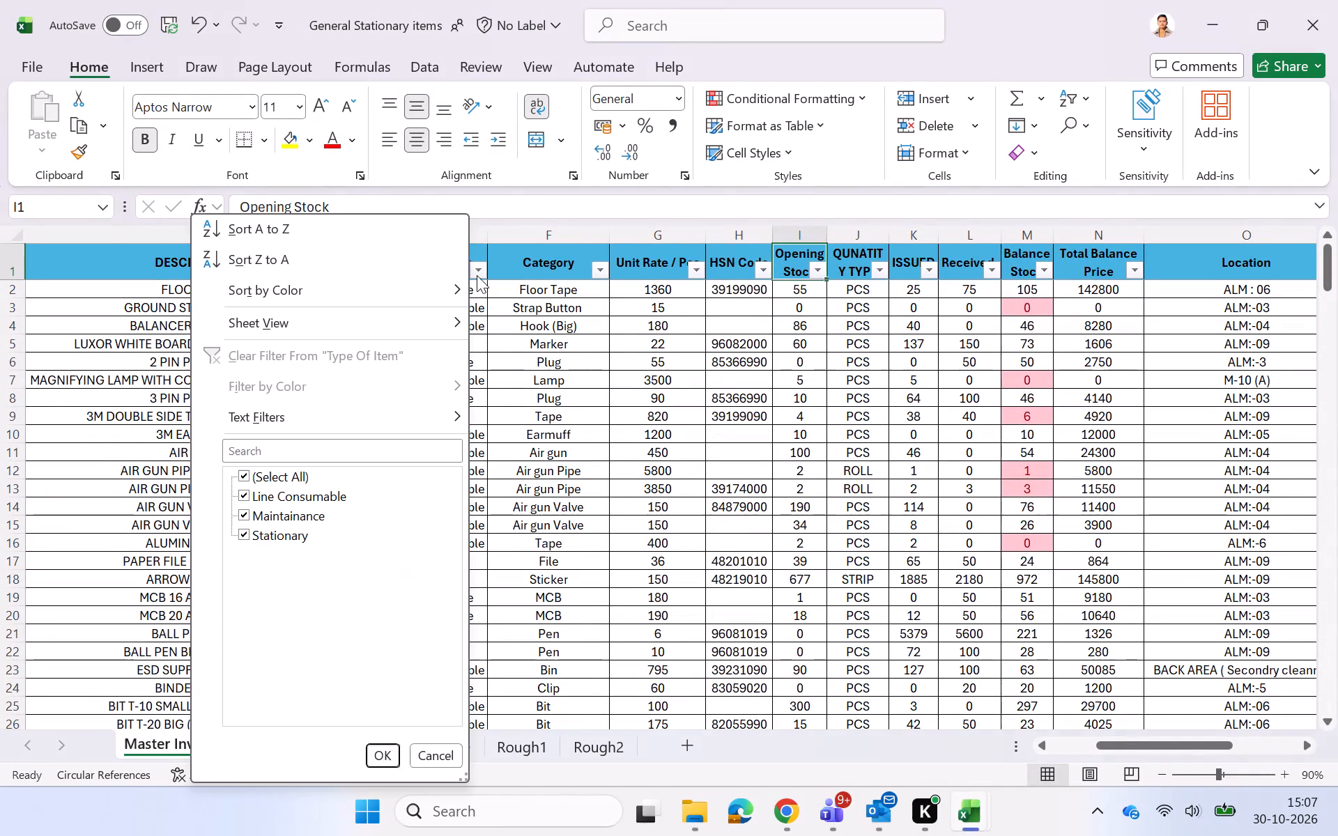
pyautogui.click(307, 470)
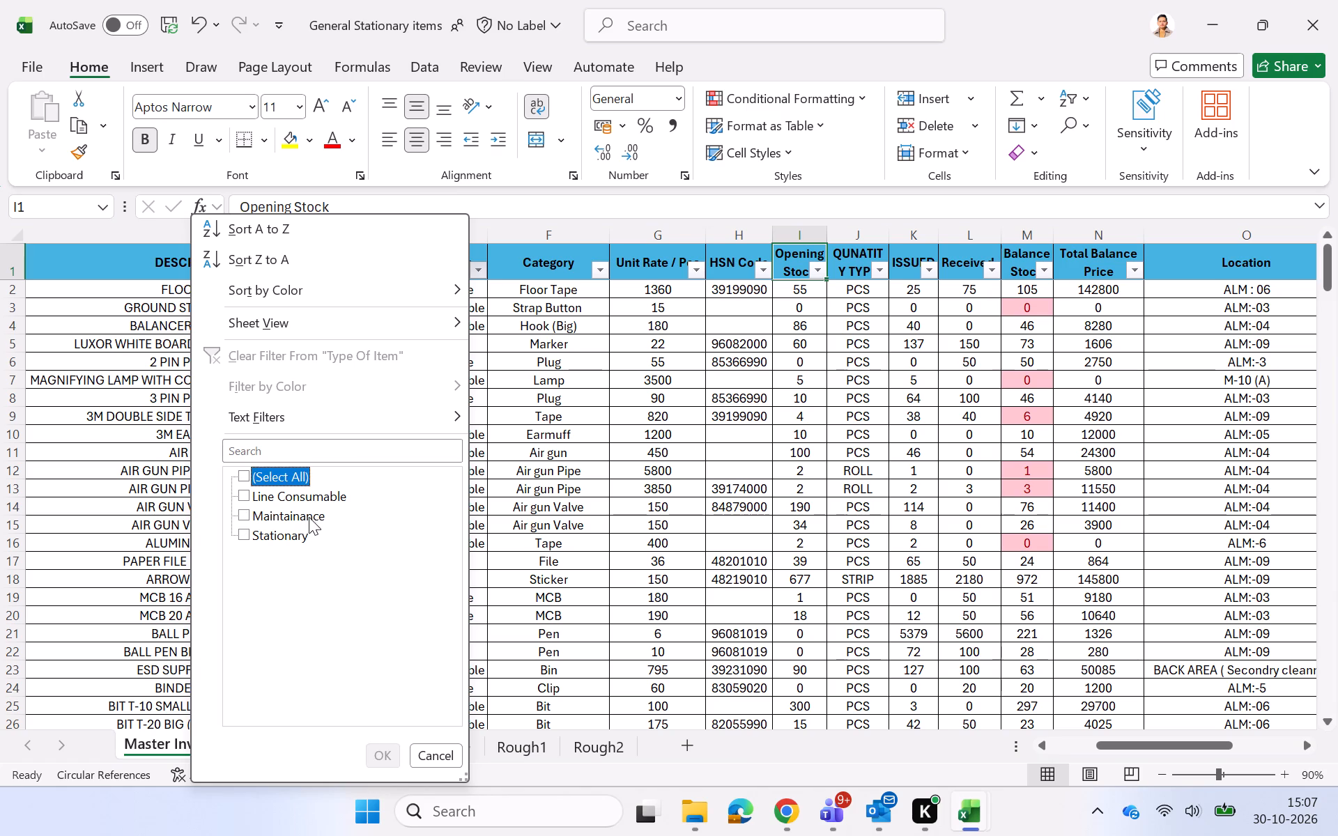
pyautogui.click(284, 527)
pyautogui.click(388, 751)
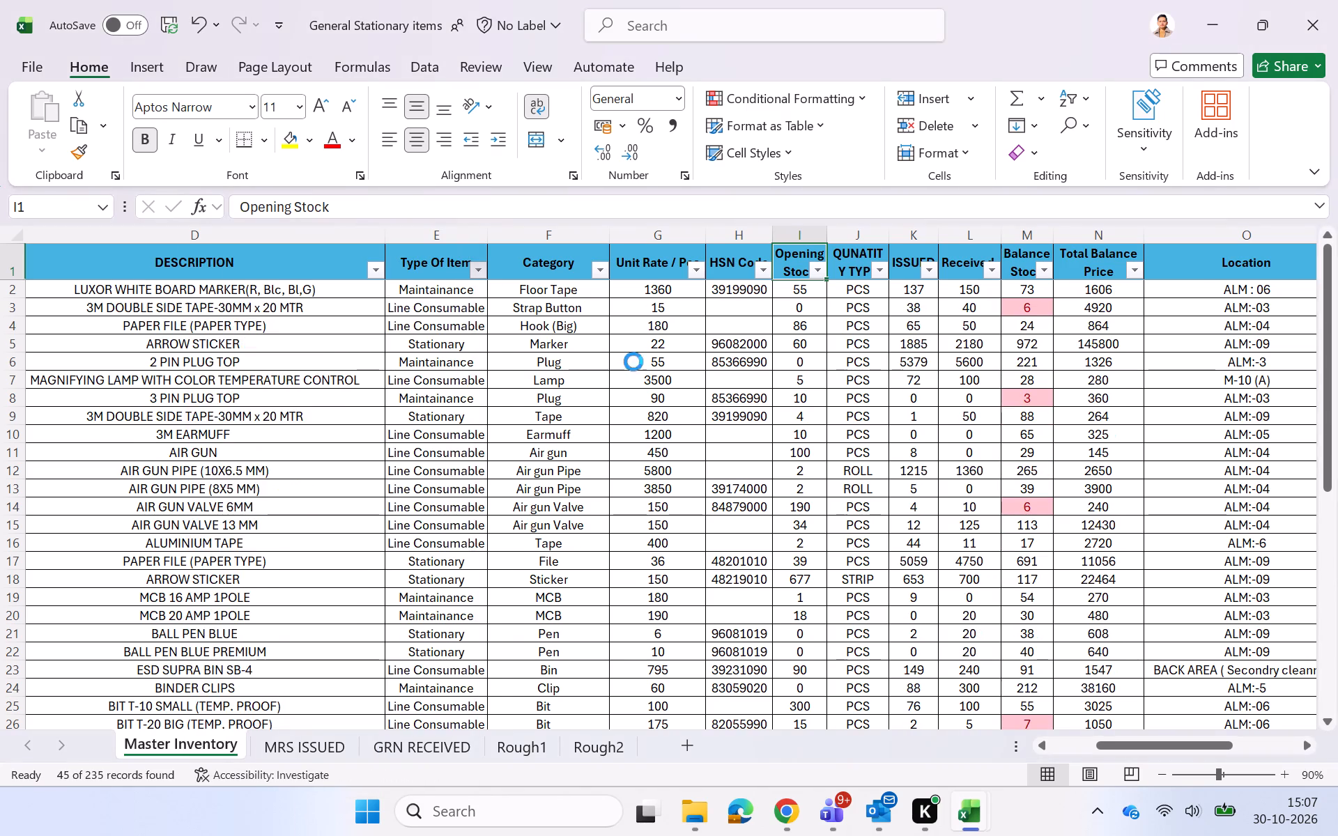
pyautogui.click(652, 359)
pyautogui.scroll(3, 652, 359)
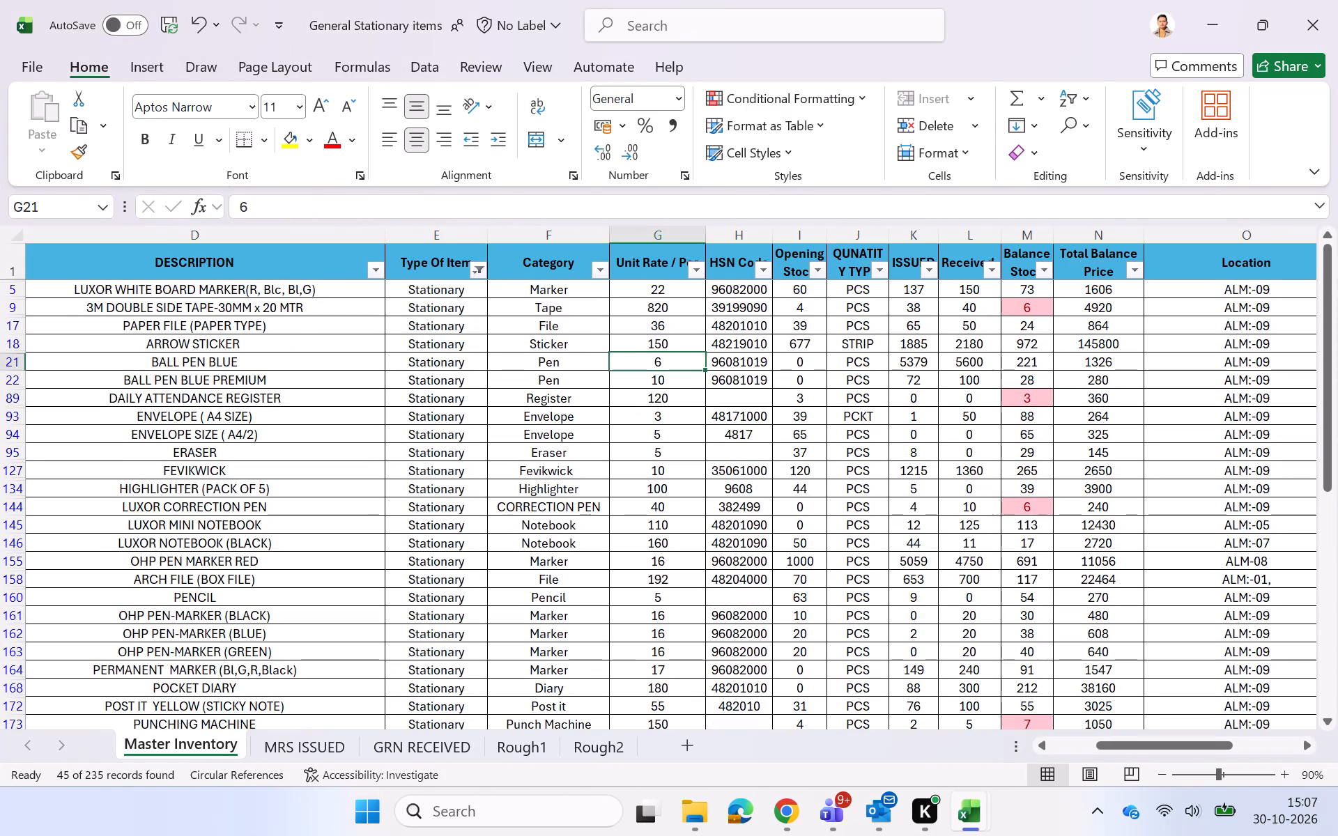
# Sum the filtered Total Balance Price column for Stationary and look through the listed items' balance values.
pyautogui.click(1211, 367)
pyautogui.hotkey('alt', 'Tab')
pyautogui.hotkey('alt', 'Tab')
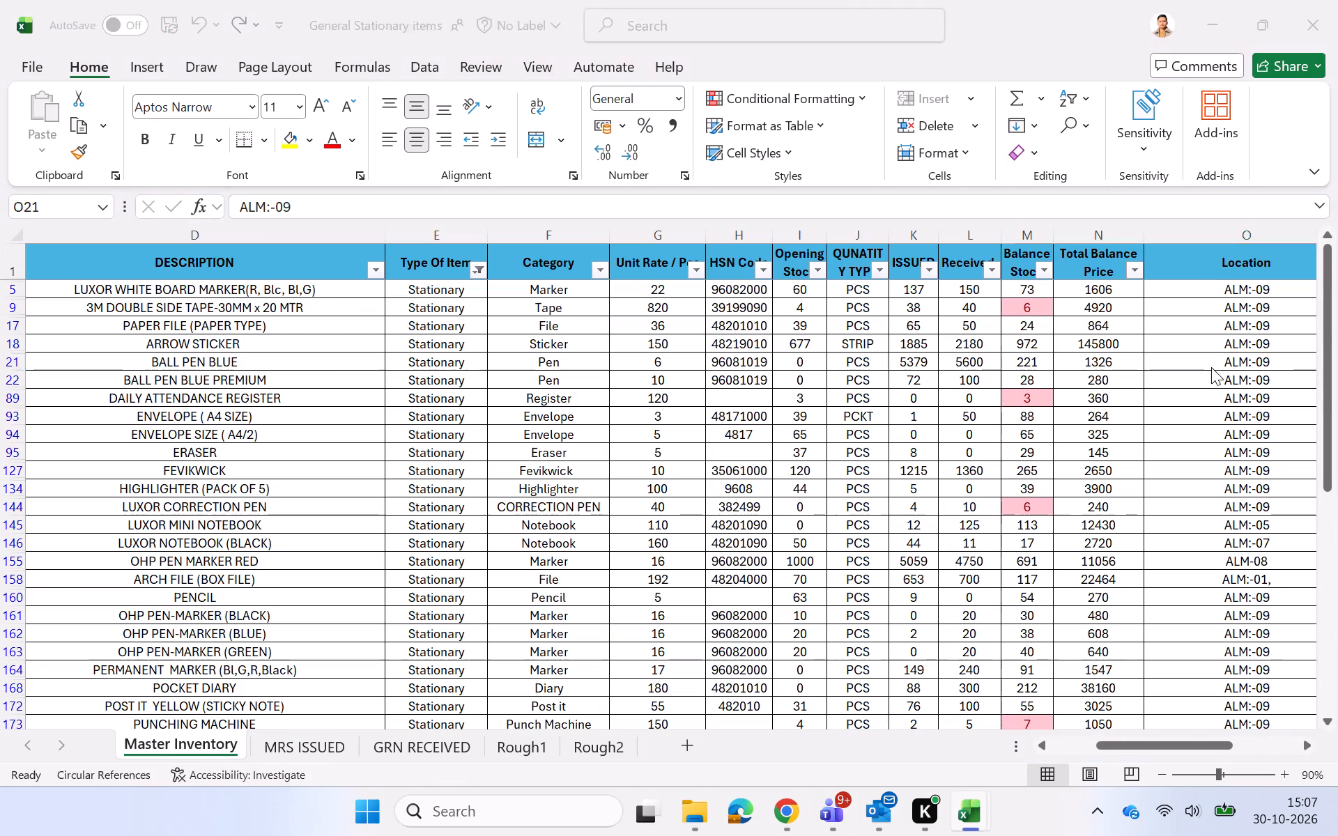
pyautogui.click(1105, 234)
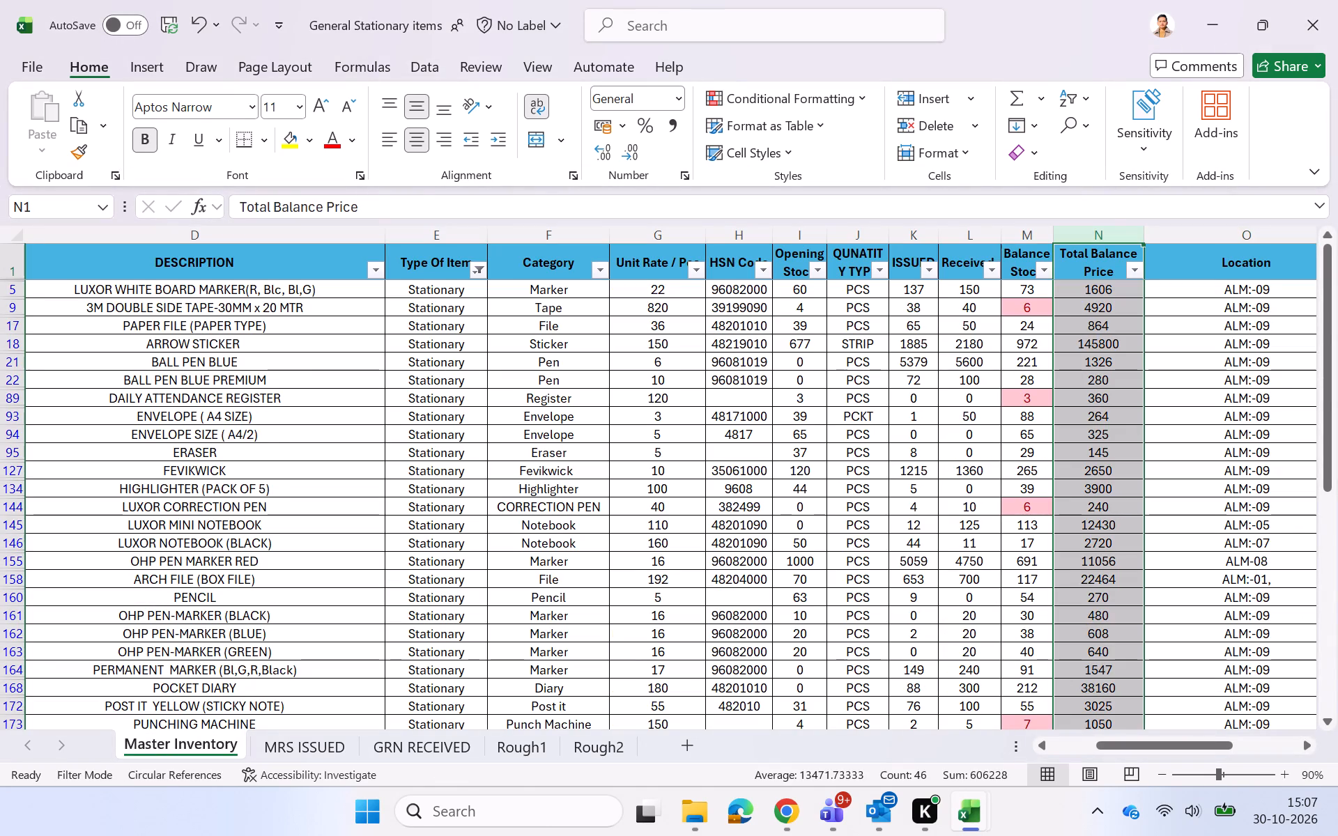
pyautogui.scroll(-5, 1185, 376)
pyautogui.scroll(9, 1185, 376)
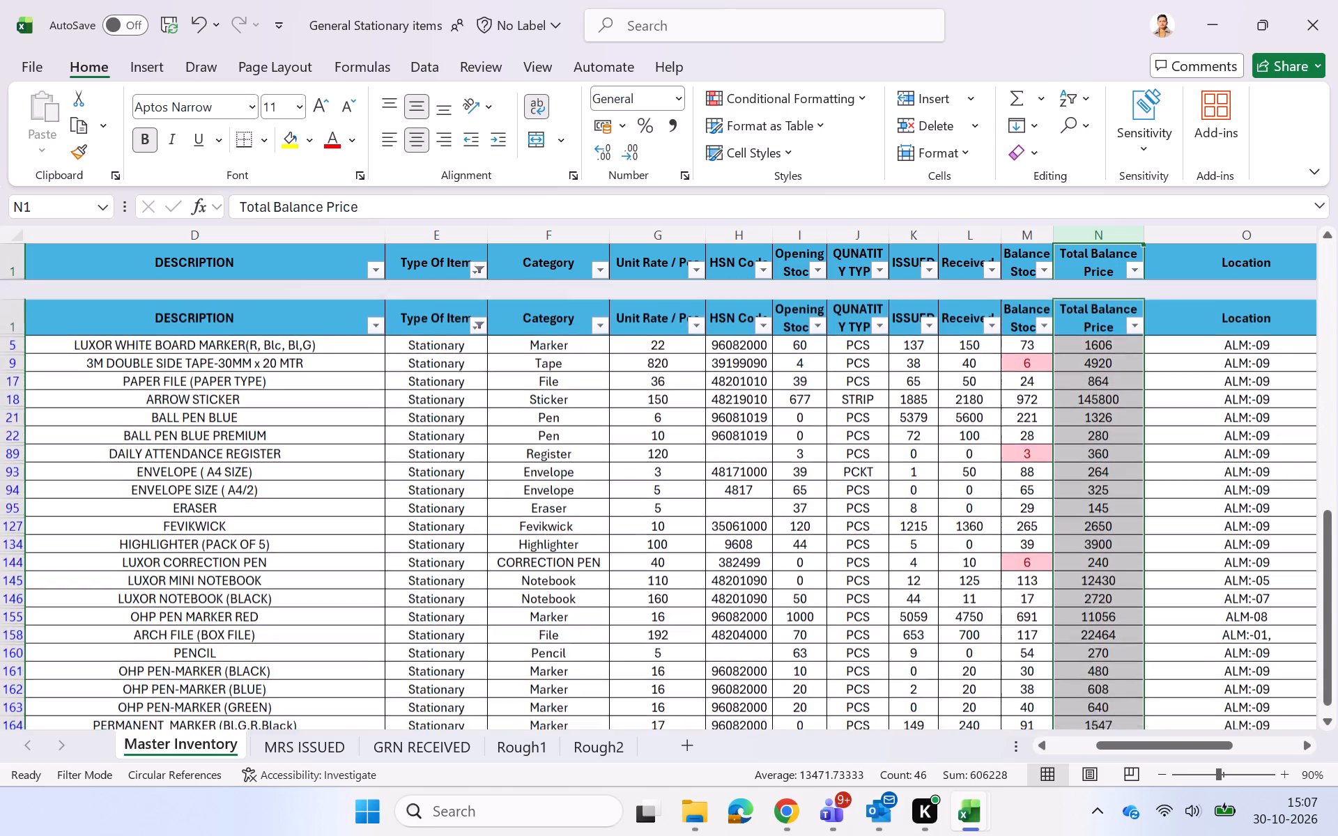
pyautogui.scroll(-2, 1185, 376)
pyautogui.hscroll(1, 1185, 376)
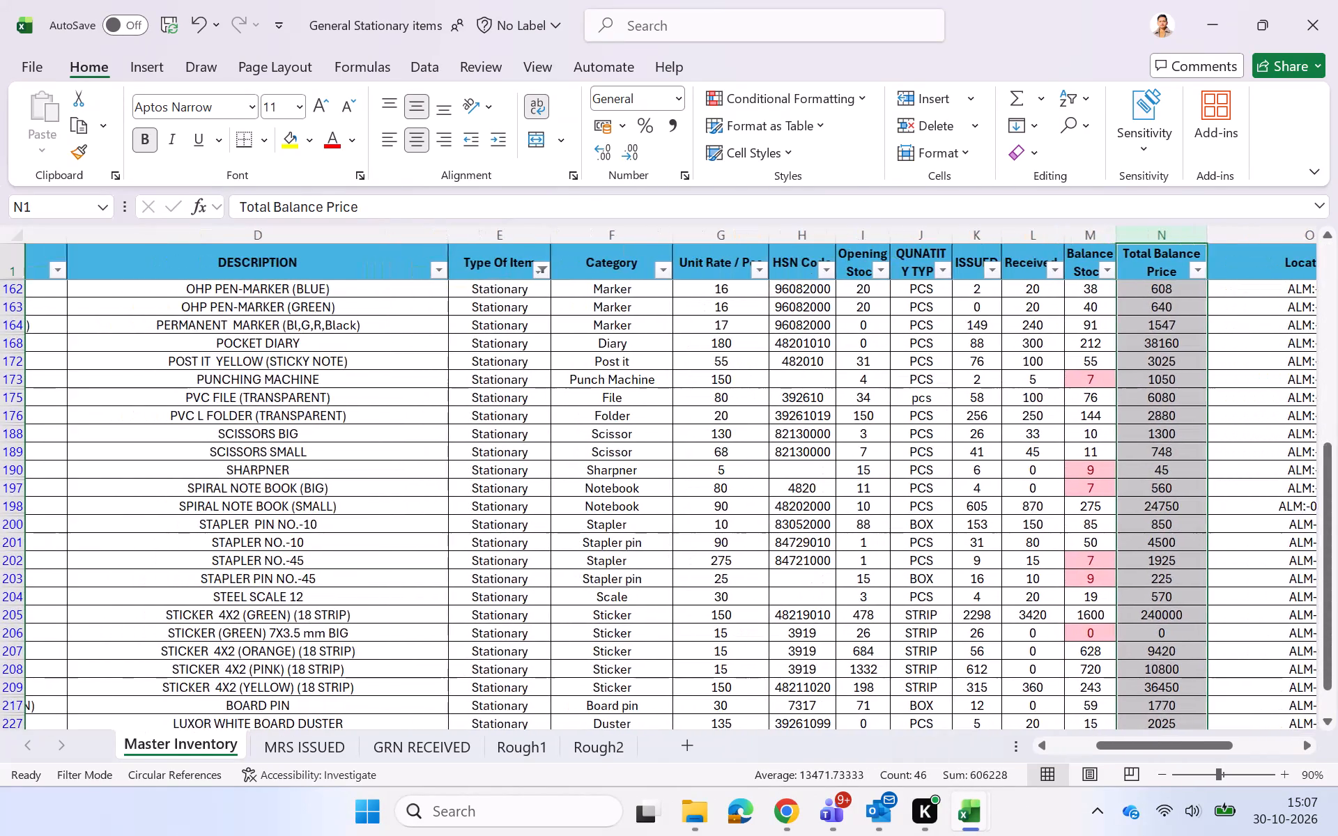
pyautogui.hscroll(2, 1185, 376)
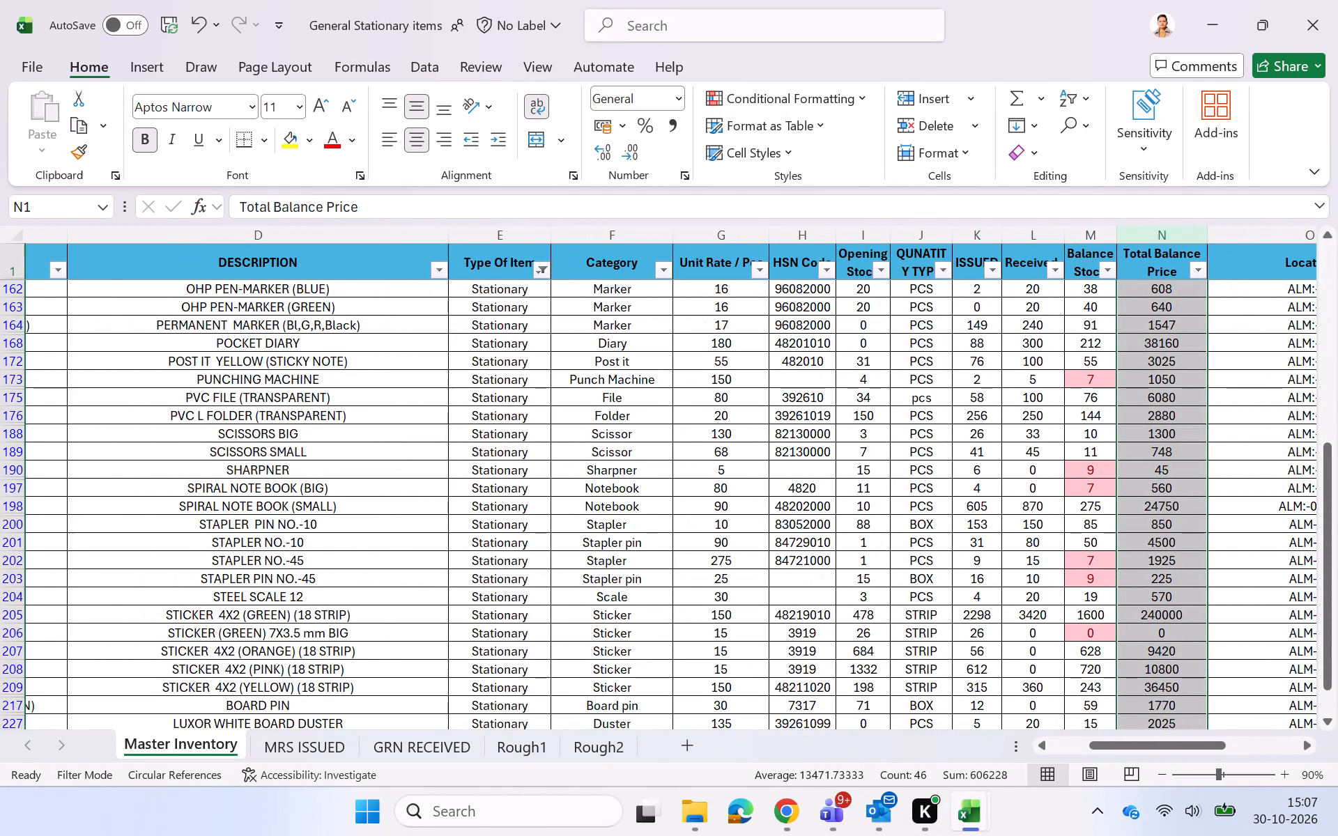
# Examine the balance price formula, unit rate, opening stock and issued quantity of STICKER 4X2 (GREEN) (18 STRIP).
pyautogui.click(1152, 620)
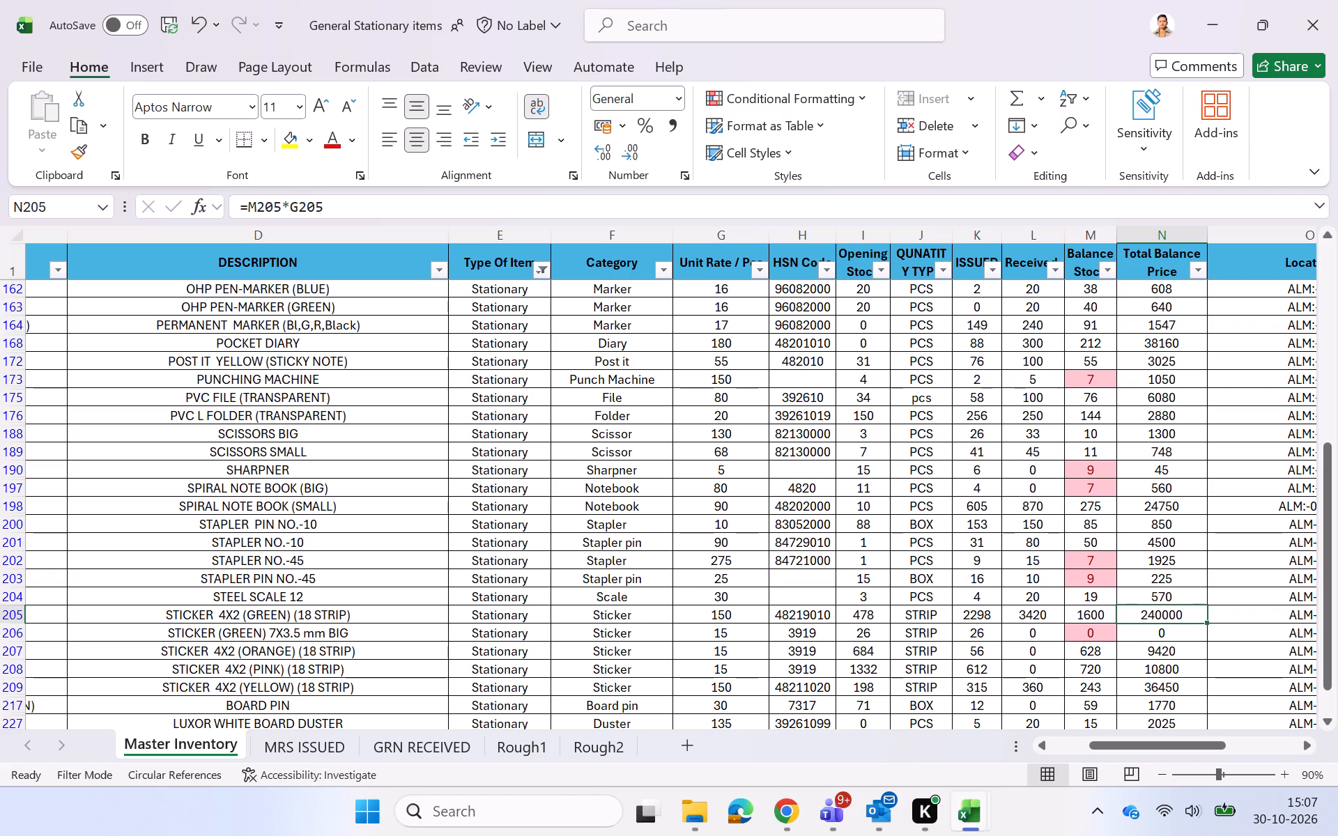
pyautogui.press('Left')
pyautogui.press('Left')
pyautogui.press('Left')
pyautogui.press('Left')
pyautogui.press('Left')
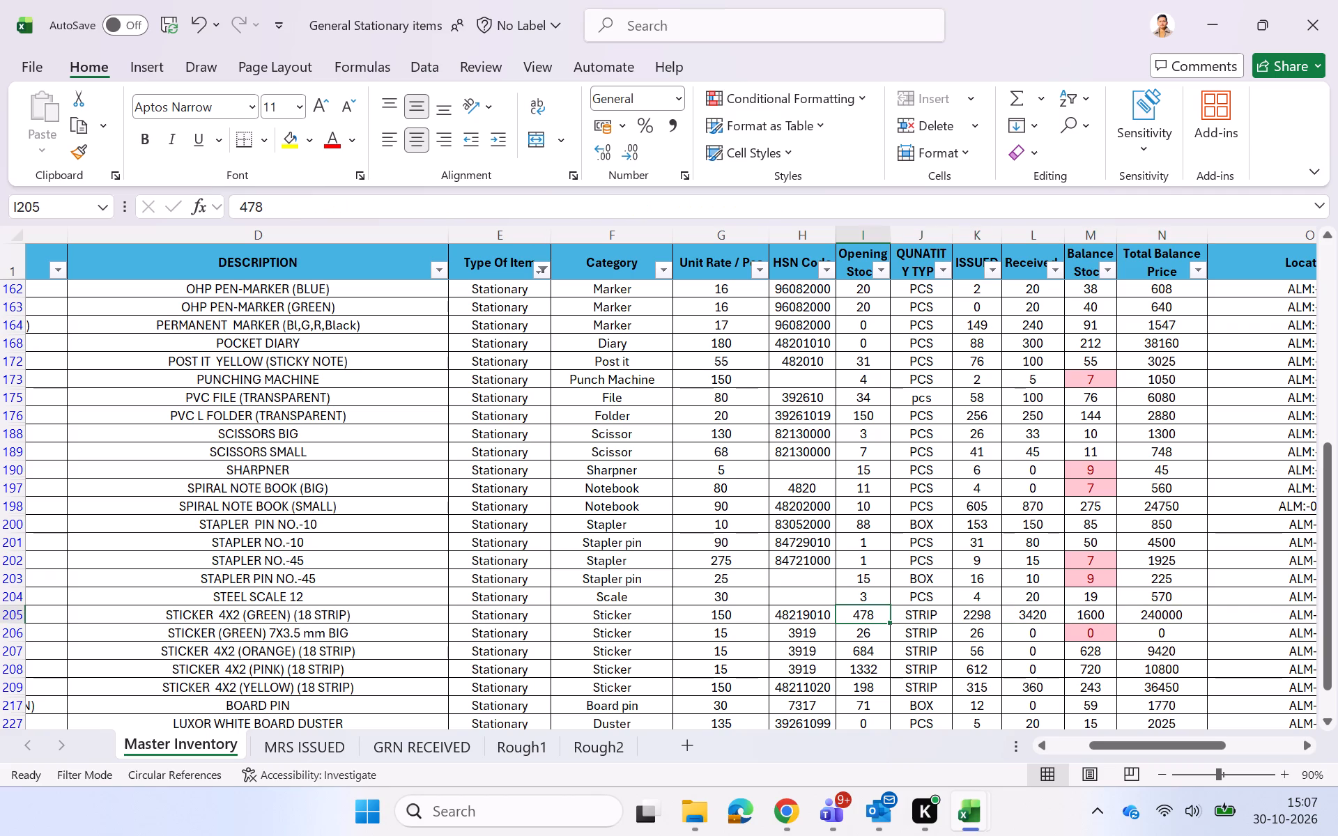
pyautogui.press('Left')
pyautogui.press('Left')
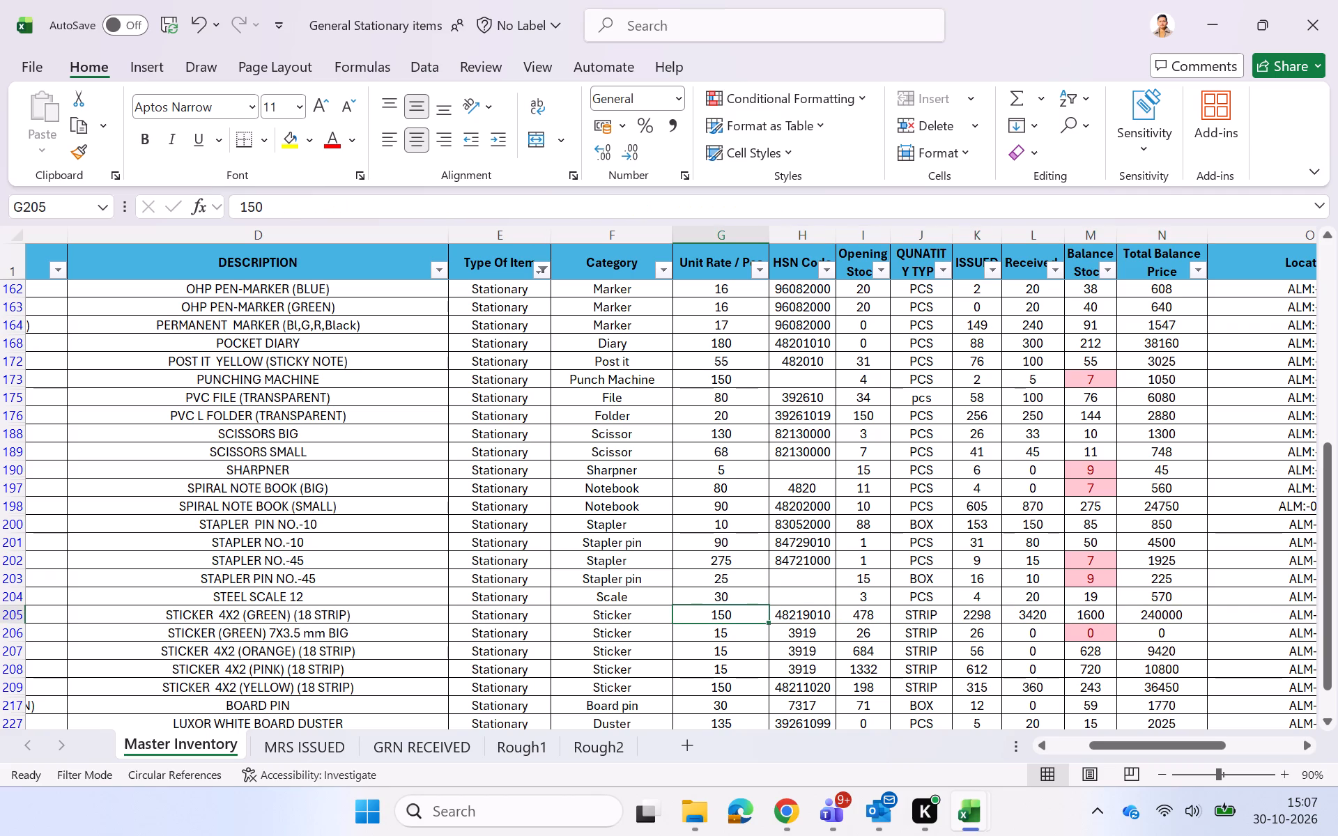
pyautogui.press('Right')
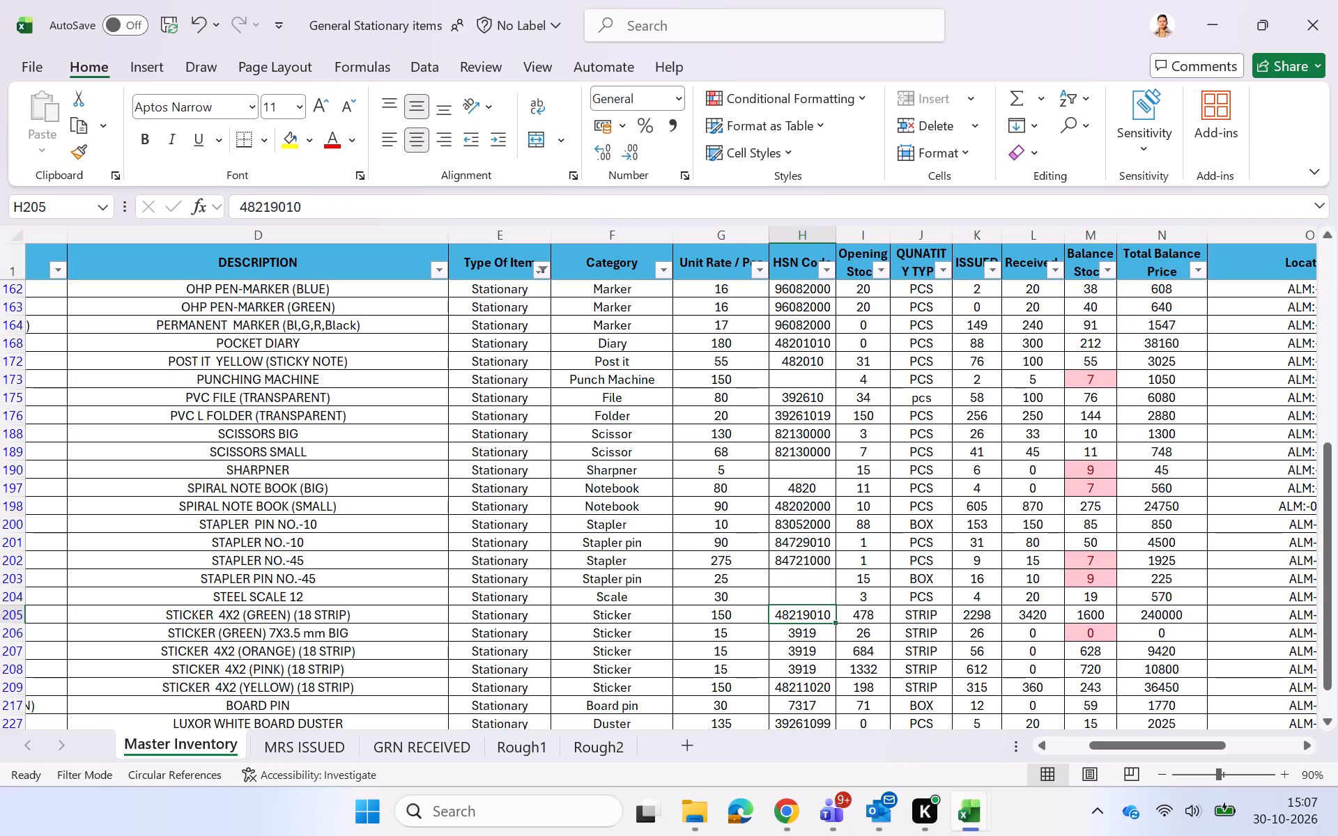
pyautogui.press('Right')
pyautogui.press('Right')
pyautogui.press('Right')
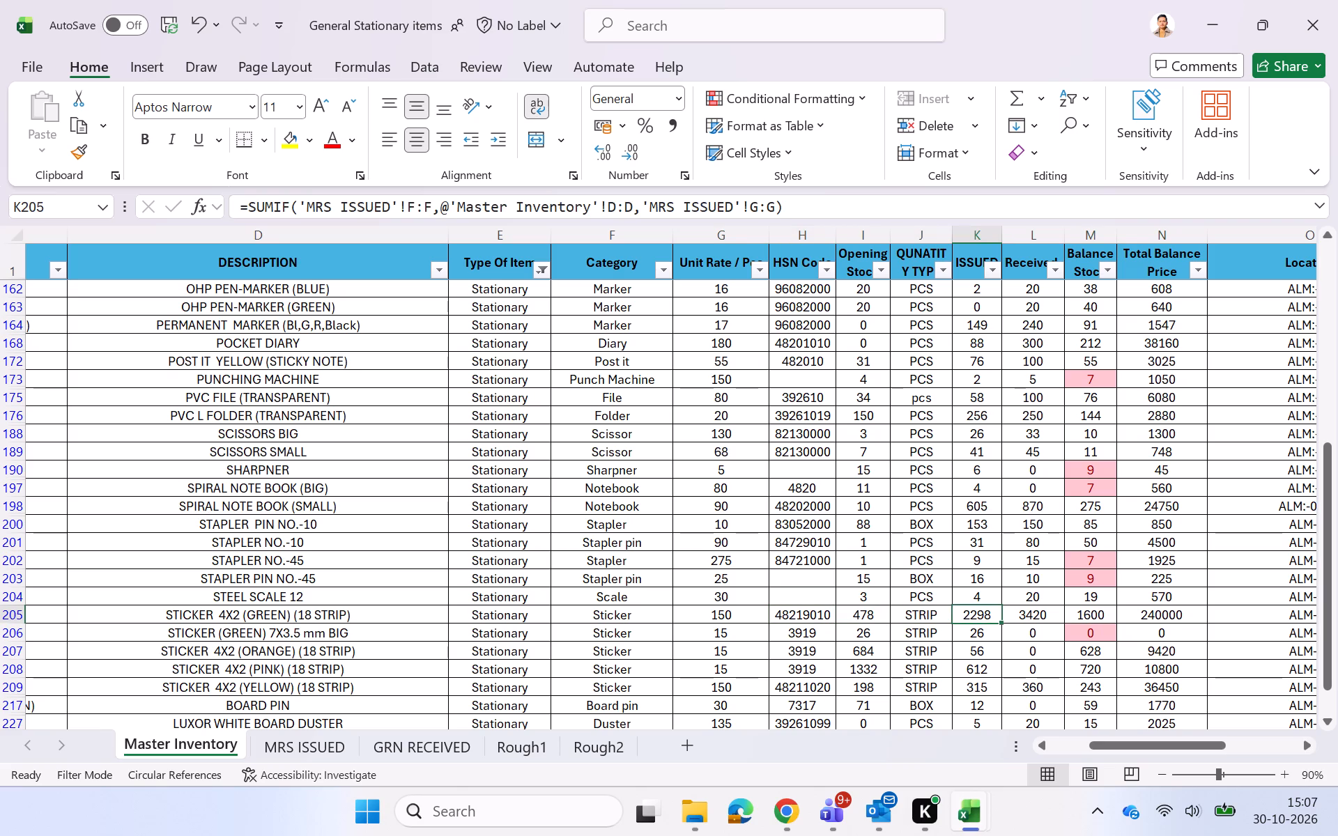
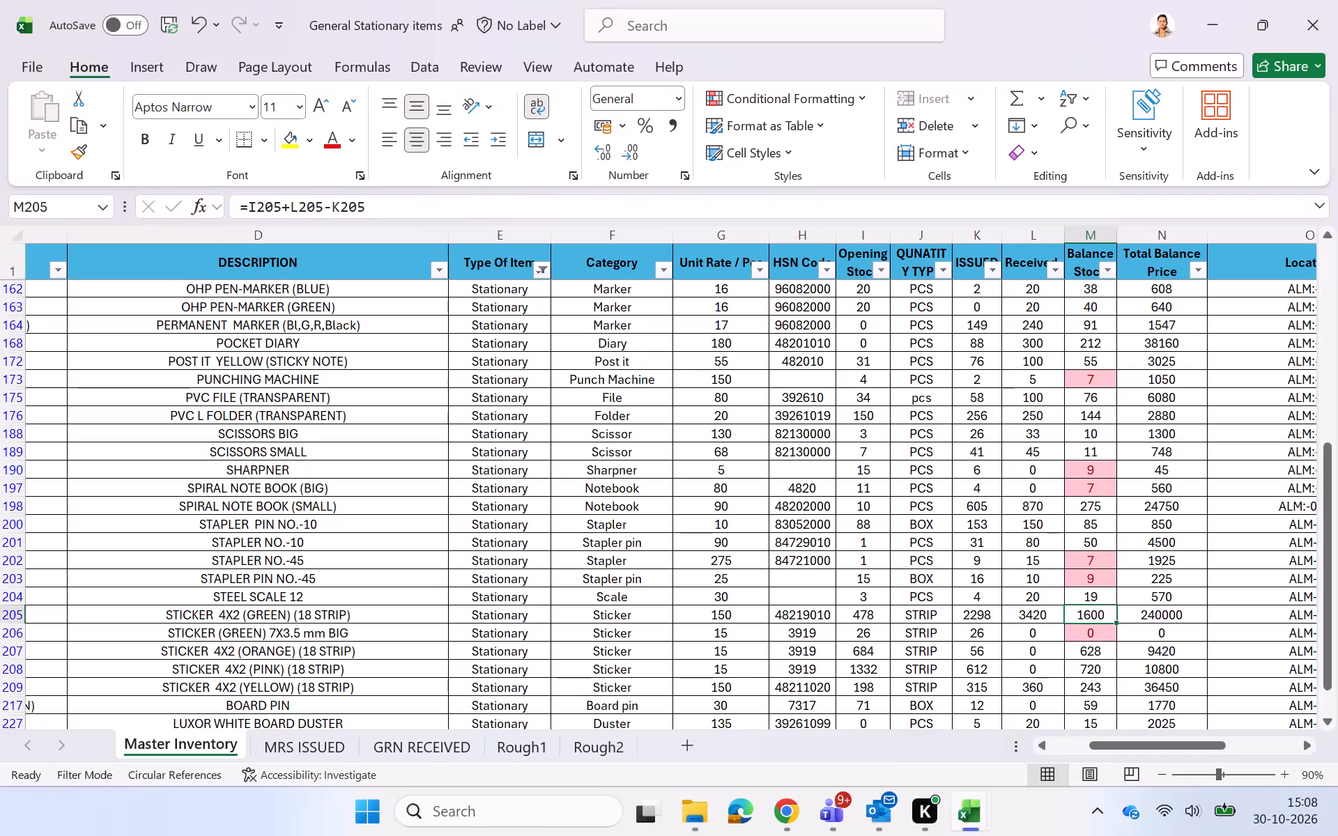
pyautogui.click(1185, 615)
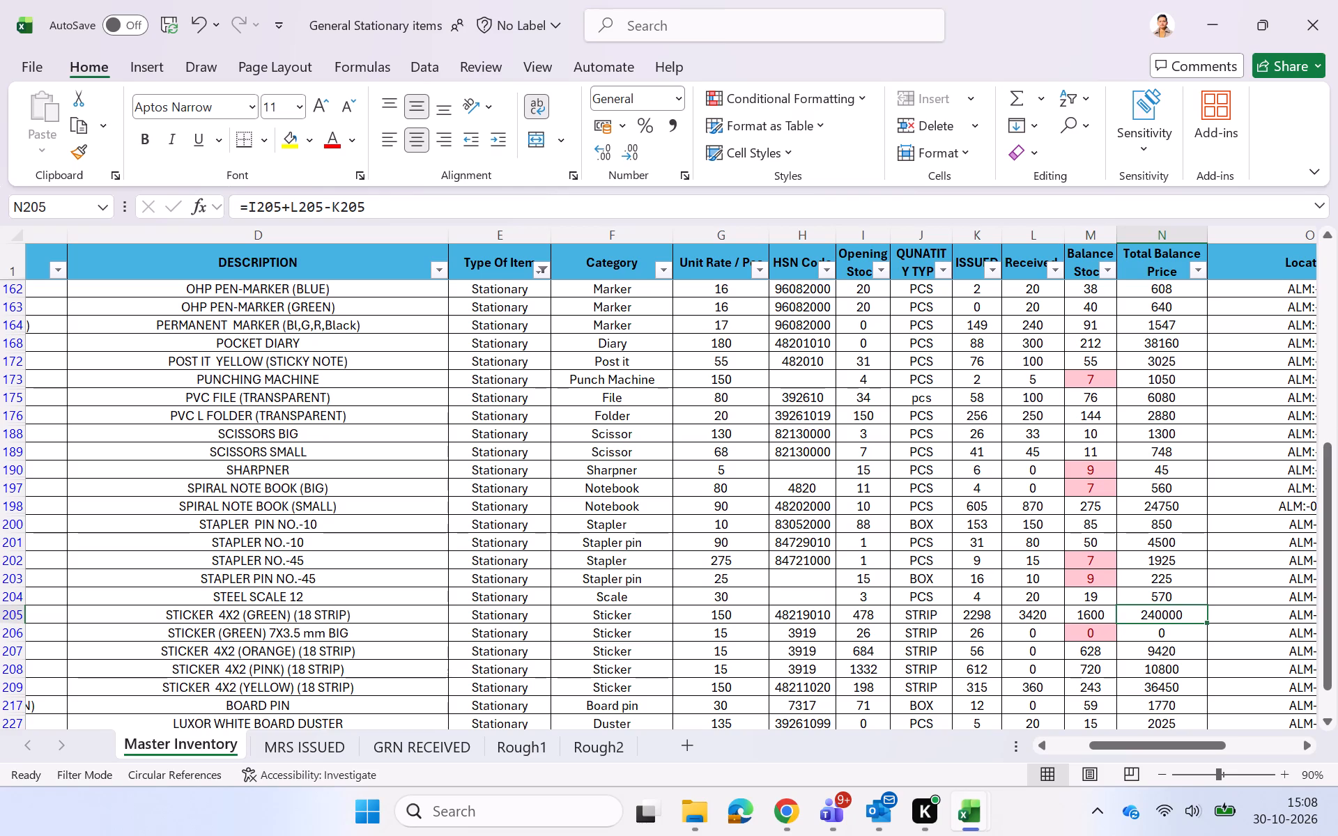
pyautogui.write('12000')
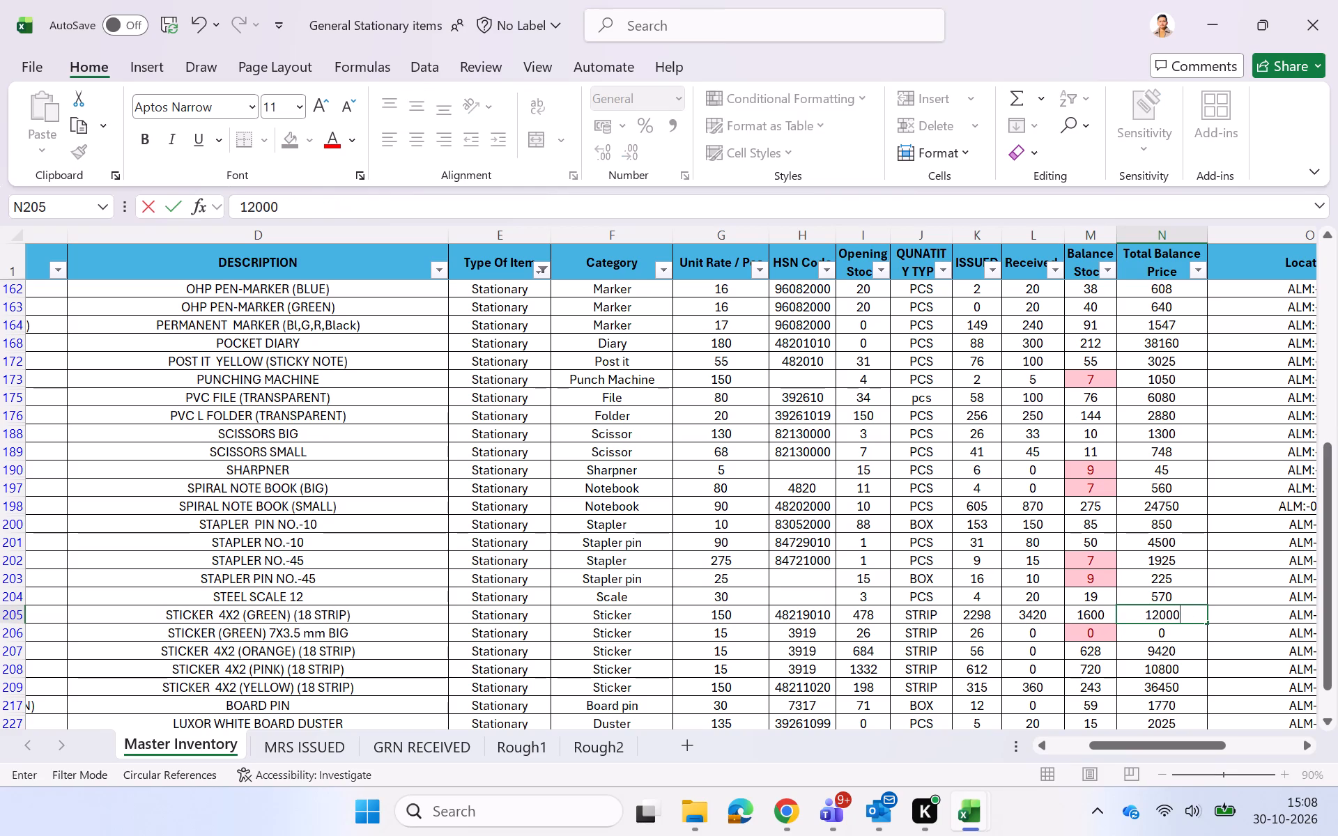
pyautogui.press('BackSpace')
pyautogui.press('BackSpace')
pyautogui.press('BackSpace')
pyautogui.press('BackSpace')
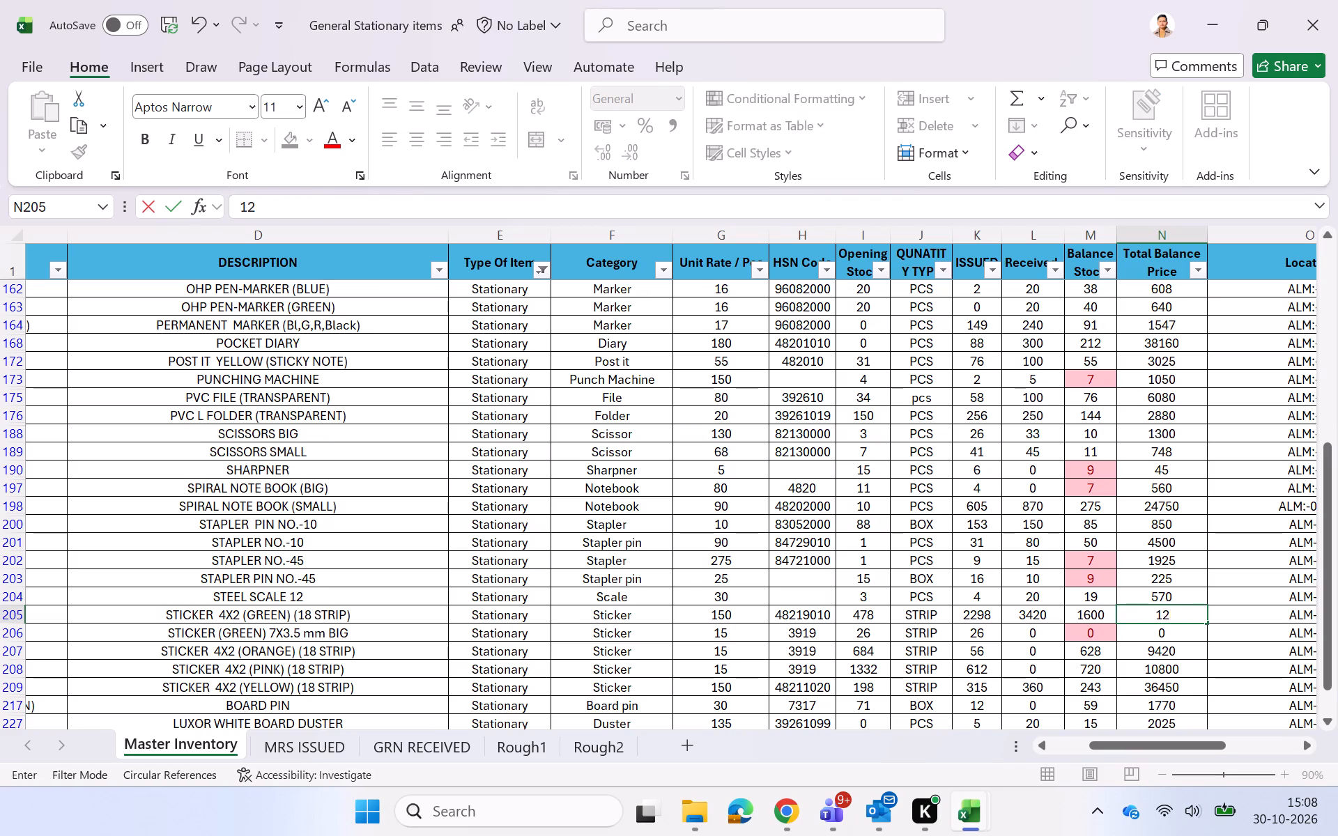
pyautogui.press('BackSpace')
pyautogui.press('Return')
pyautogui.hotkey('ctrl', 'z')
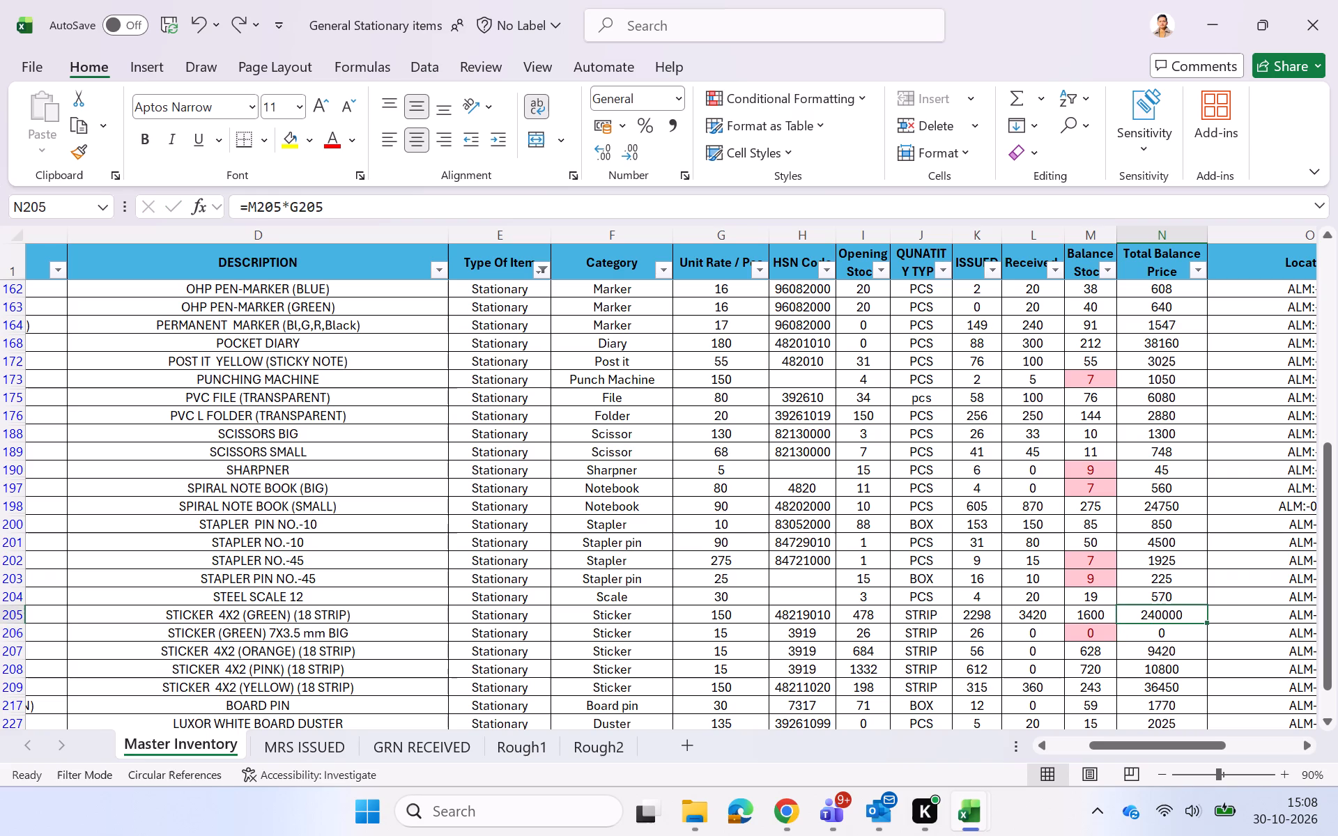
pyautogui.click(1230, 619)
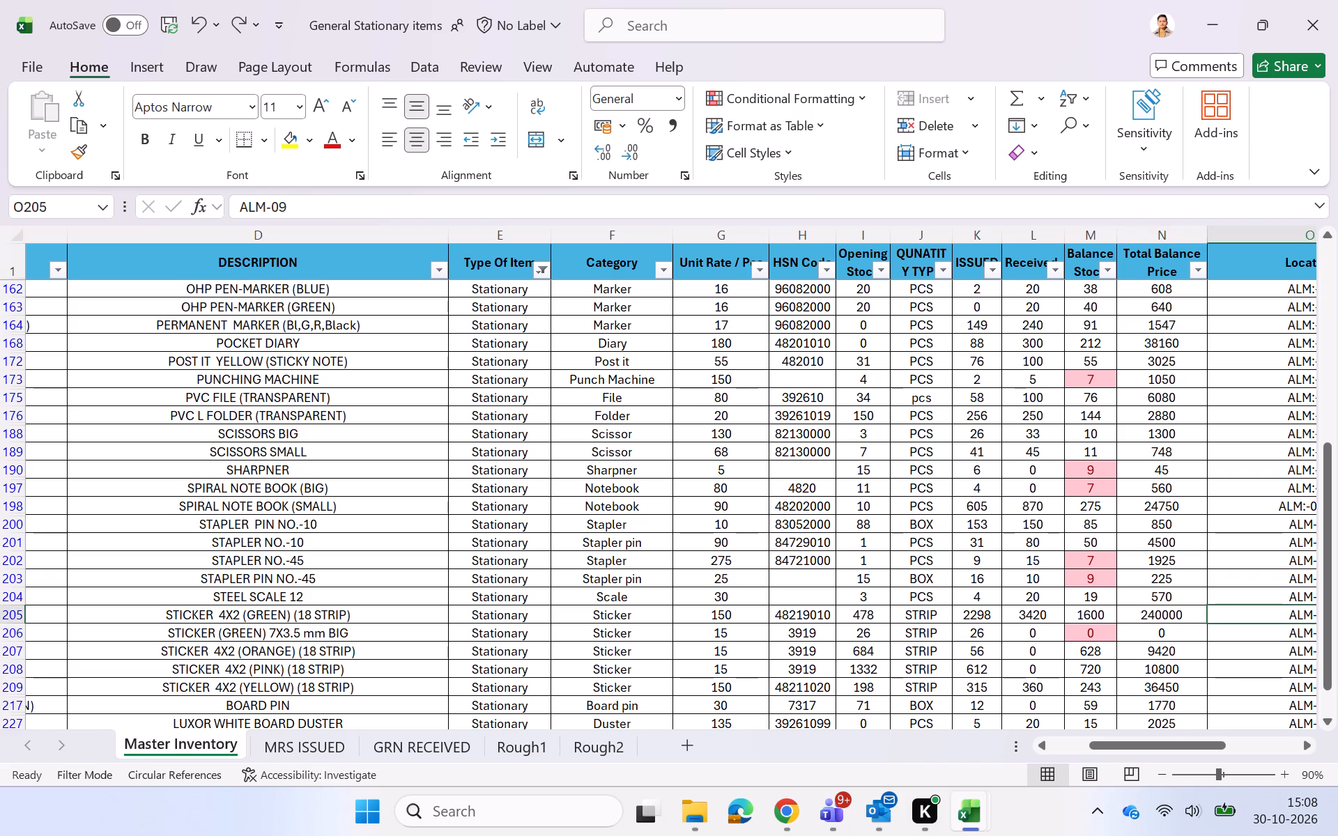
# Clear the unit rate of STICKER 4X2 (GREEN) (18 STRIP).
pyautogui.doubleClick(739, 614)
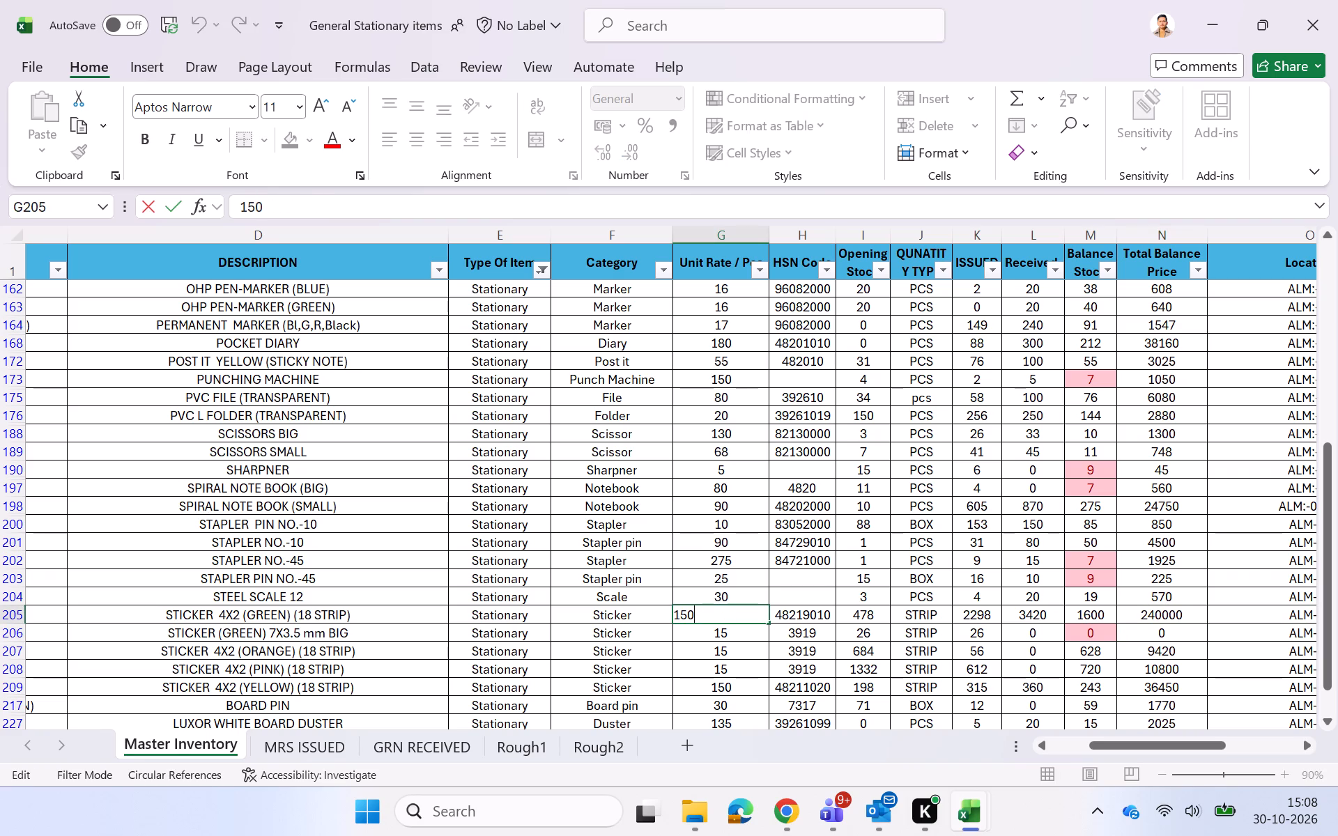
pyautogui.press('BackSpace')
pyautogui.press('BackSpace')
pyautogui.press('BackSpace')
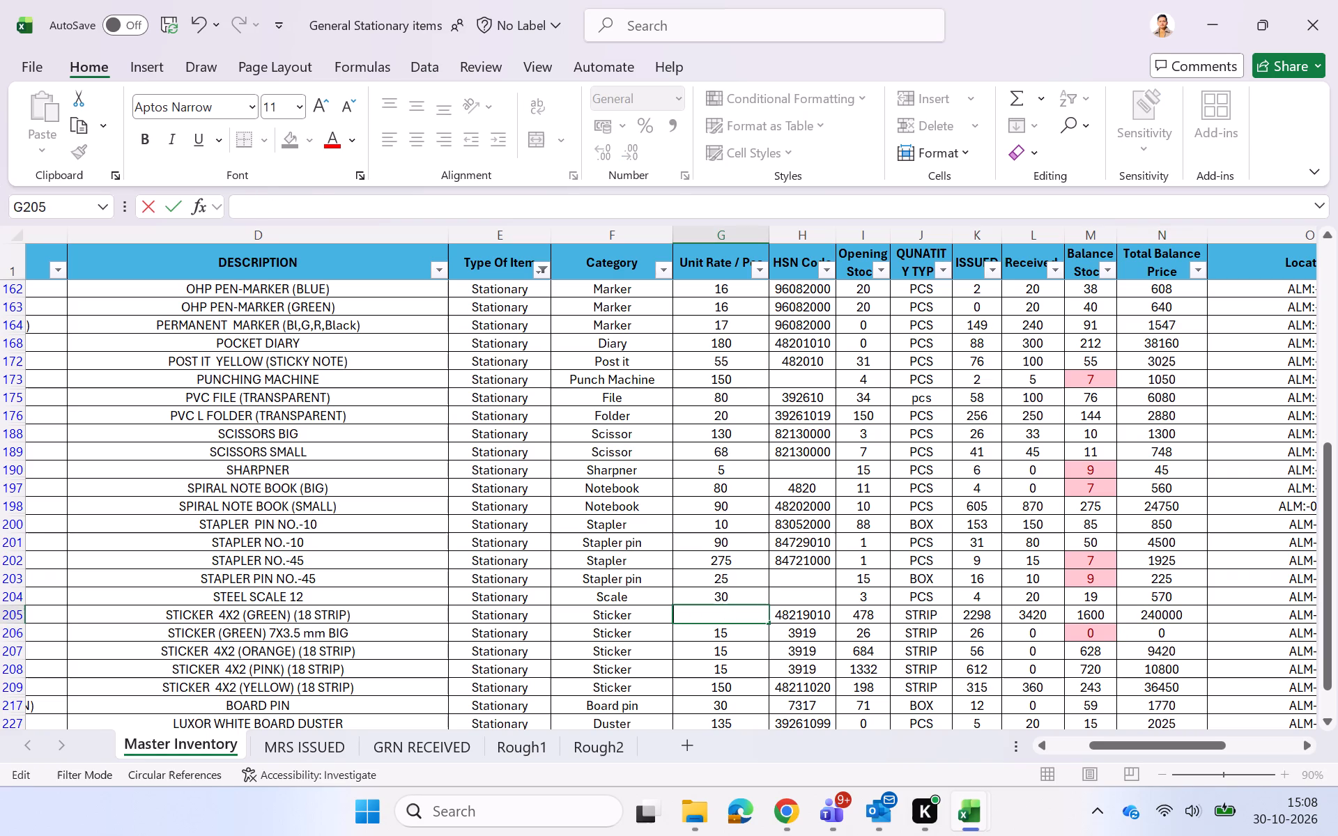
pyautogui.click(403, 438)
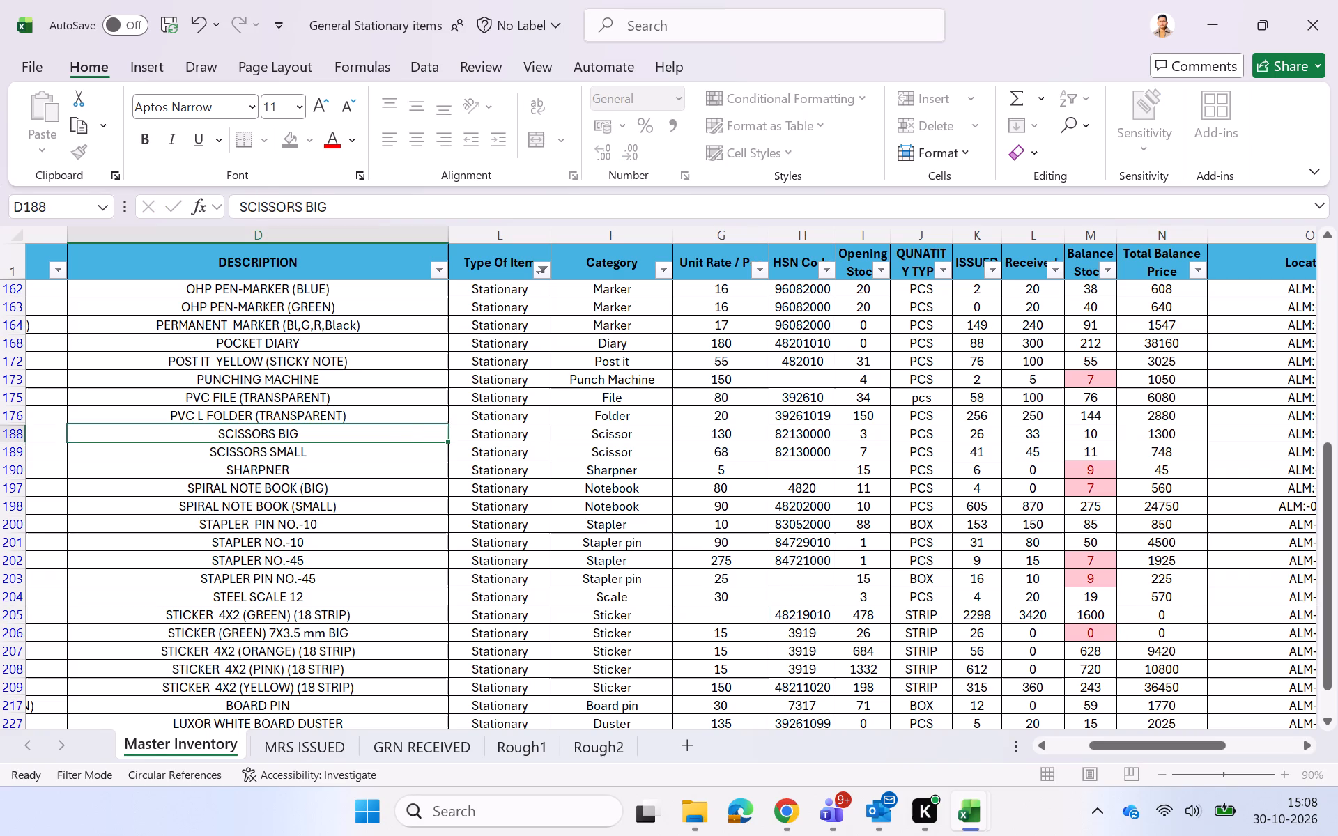
# Reset the Master Inventory header filters and filter the PARTCODE column for entries containing STIC.
pyautogui.hotkey('ctrl', 'shift', 'l')
pyautogui.click(394, 271)
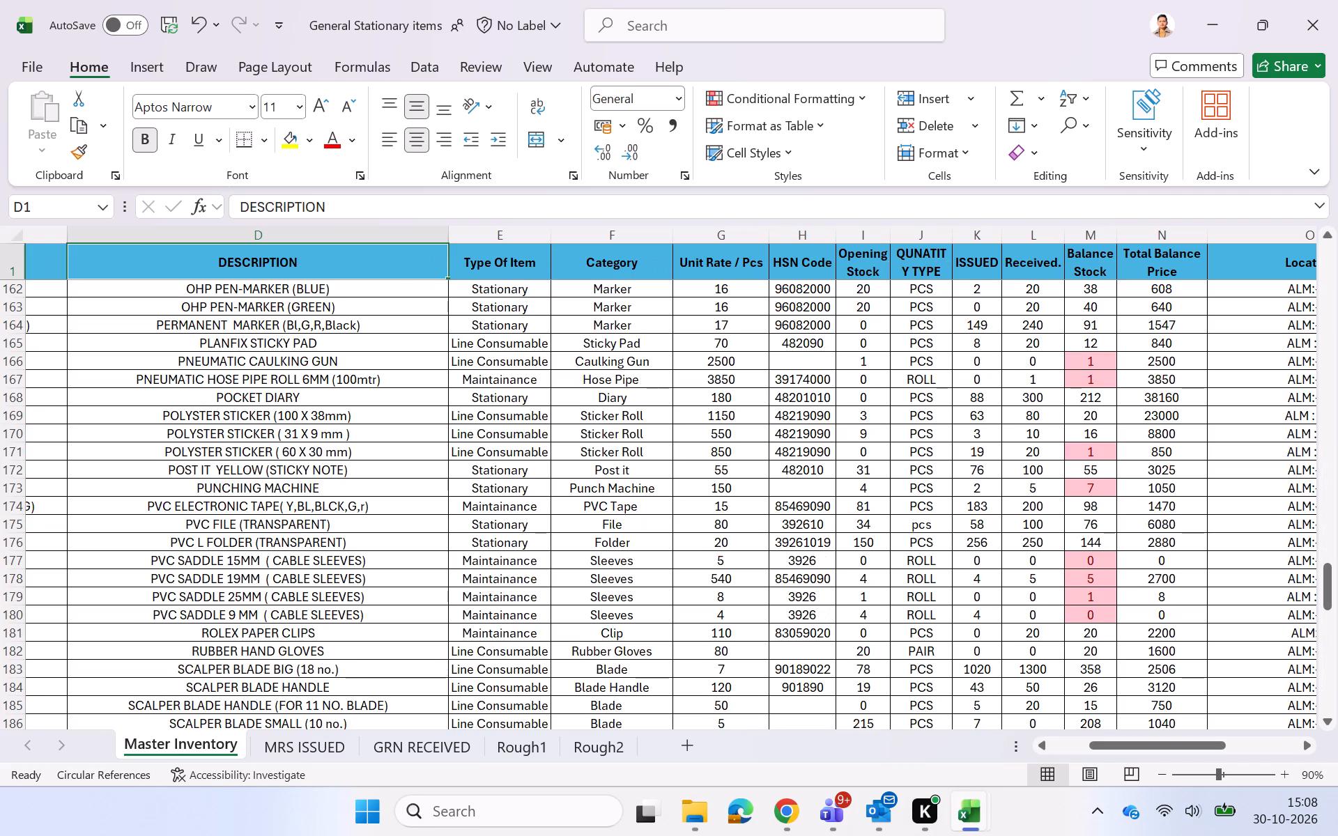
pyautogui.hotkey('ctrl', 'shift', 'l')
pyautogui.doubleClick(443, 270)
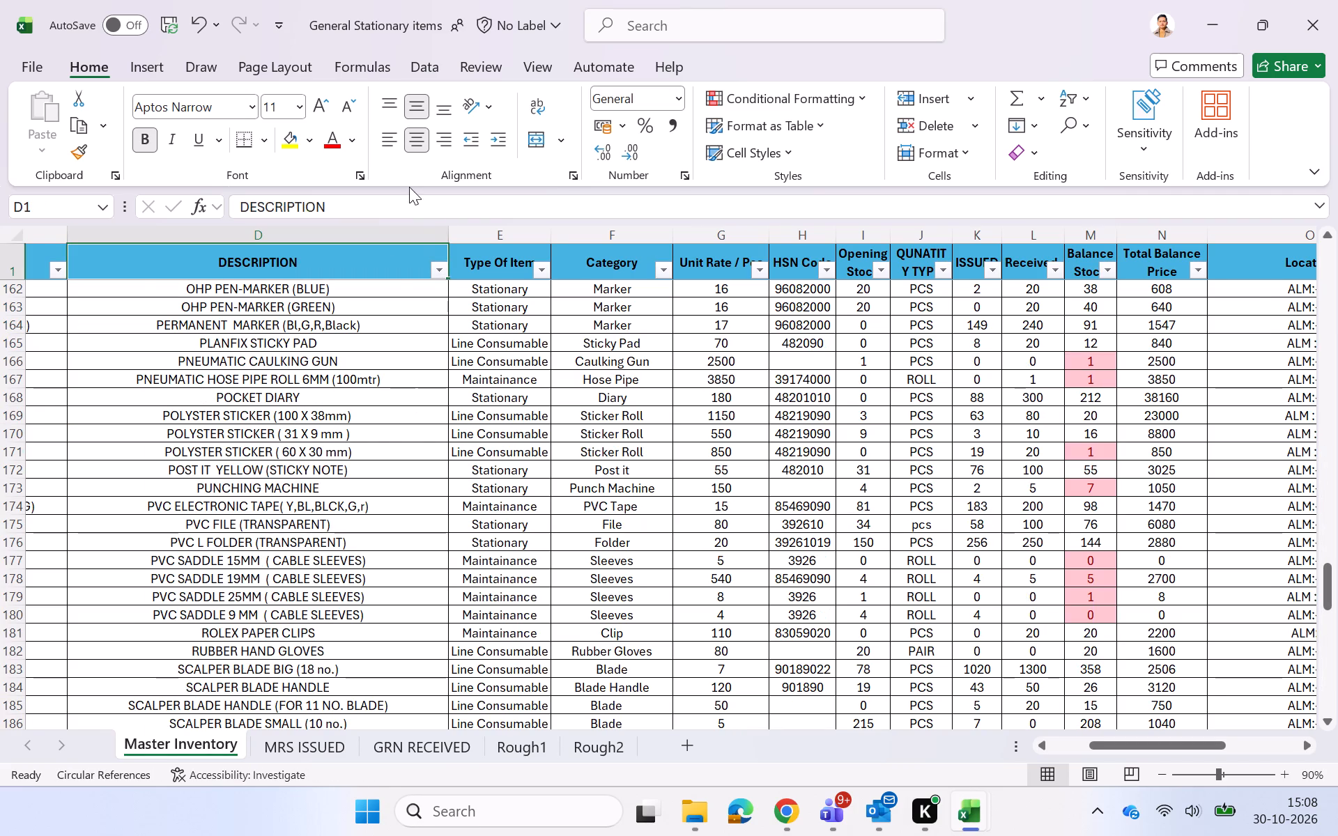
pyautogui.hscroll(6, 426, 365)
pyautogui.click(398, 267)
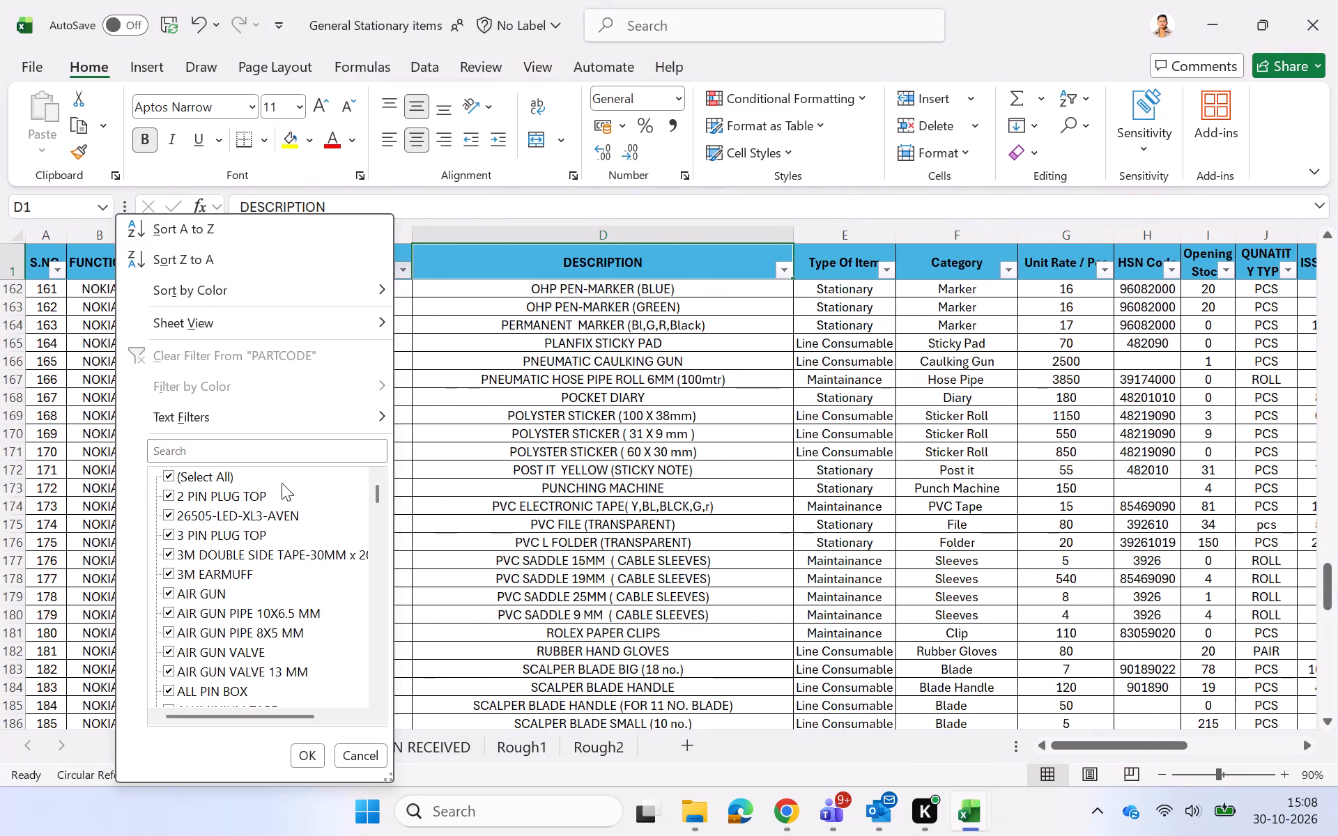
pyautogui.click(272, 452)
pyautogui.write('STIC')
pyautogui.press('Return')
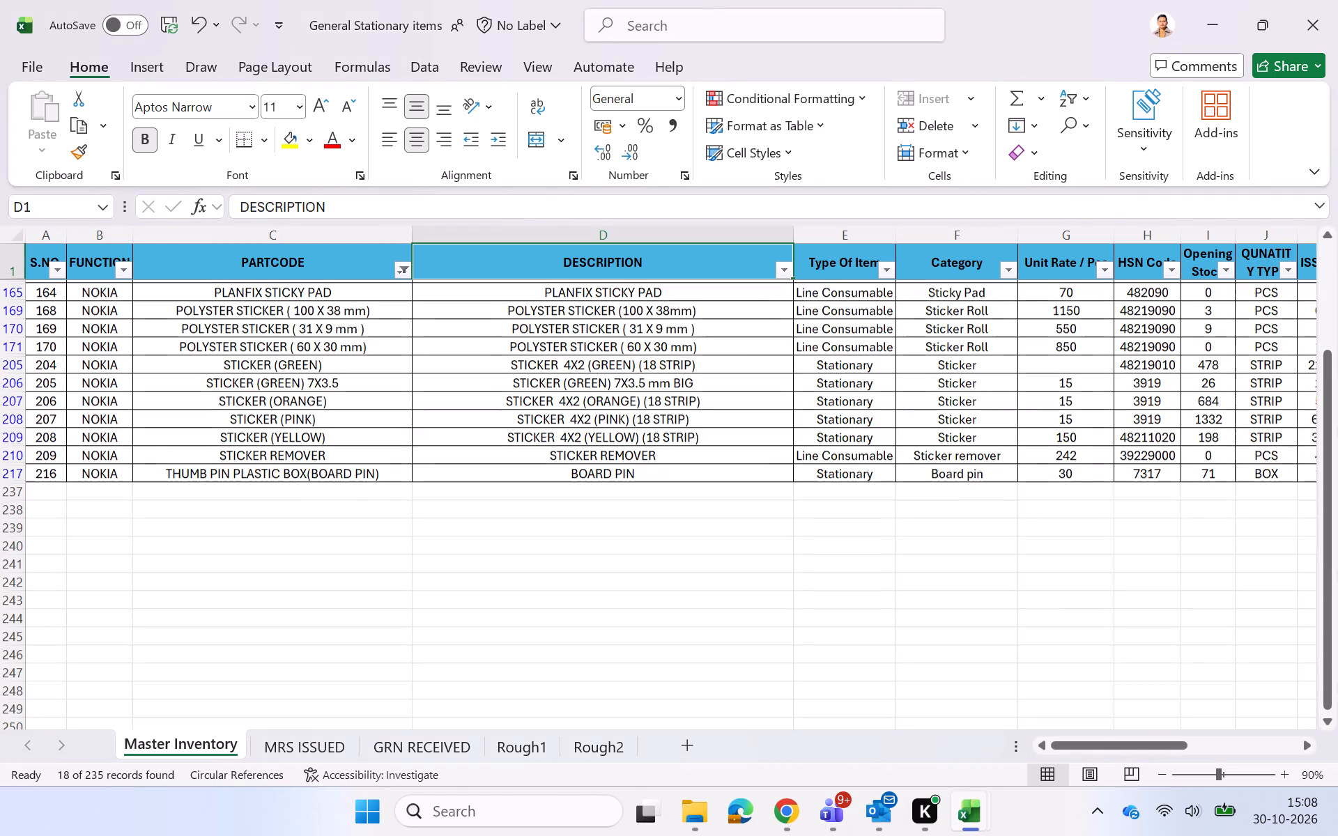
pyautogui.scroll(3, 811, 571)
pyautogui.hscroll(-1, 1012, 502)
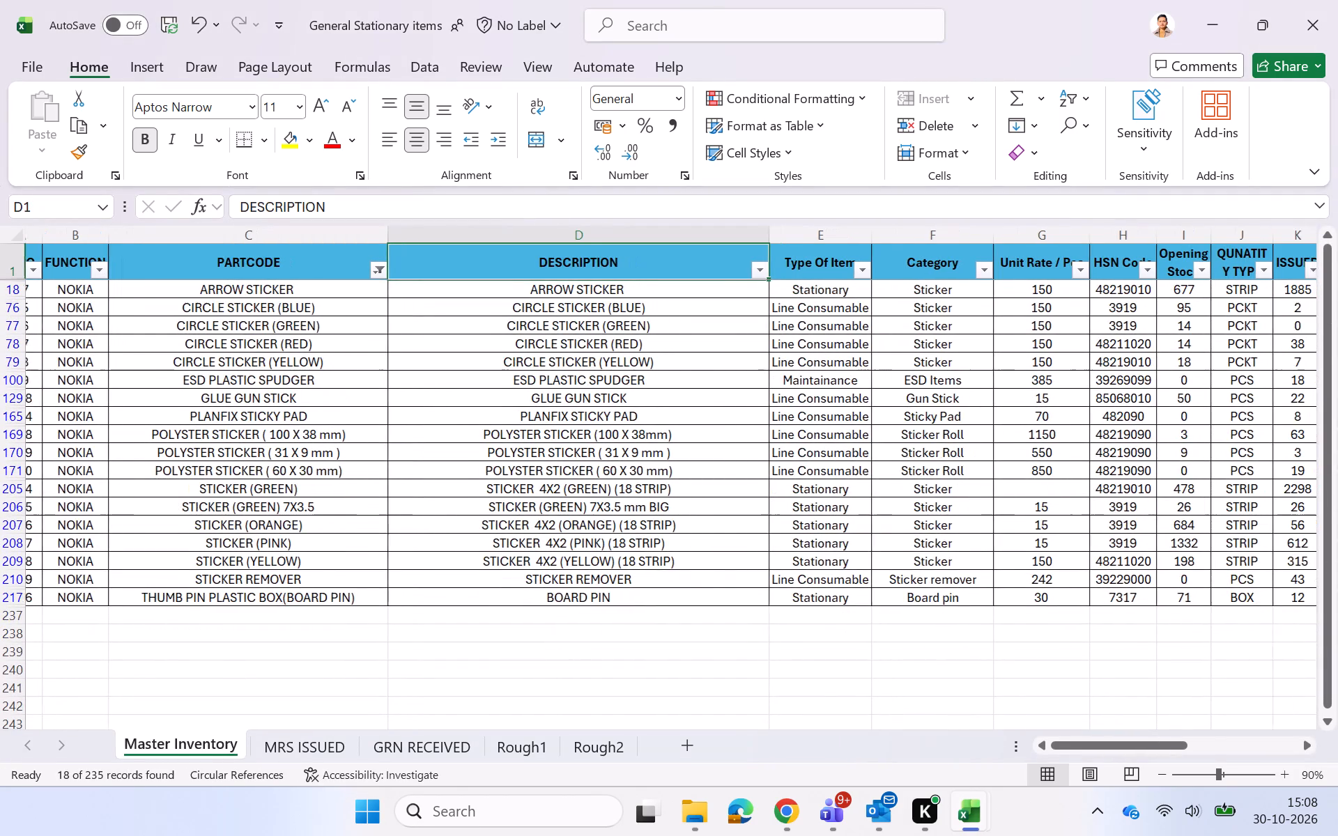
pyautogui.hscroll(-1, 1012, 502)
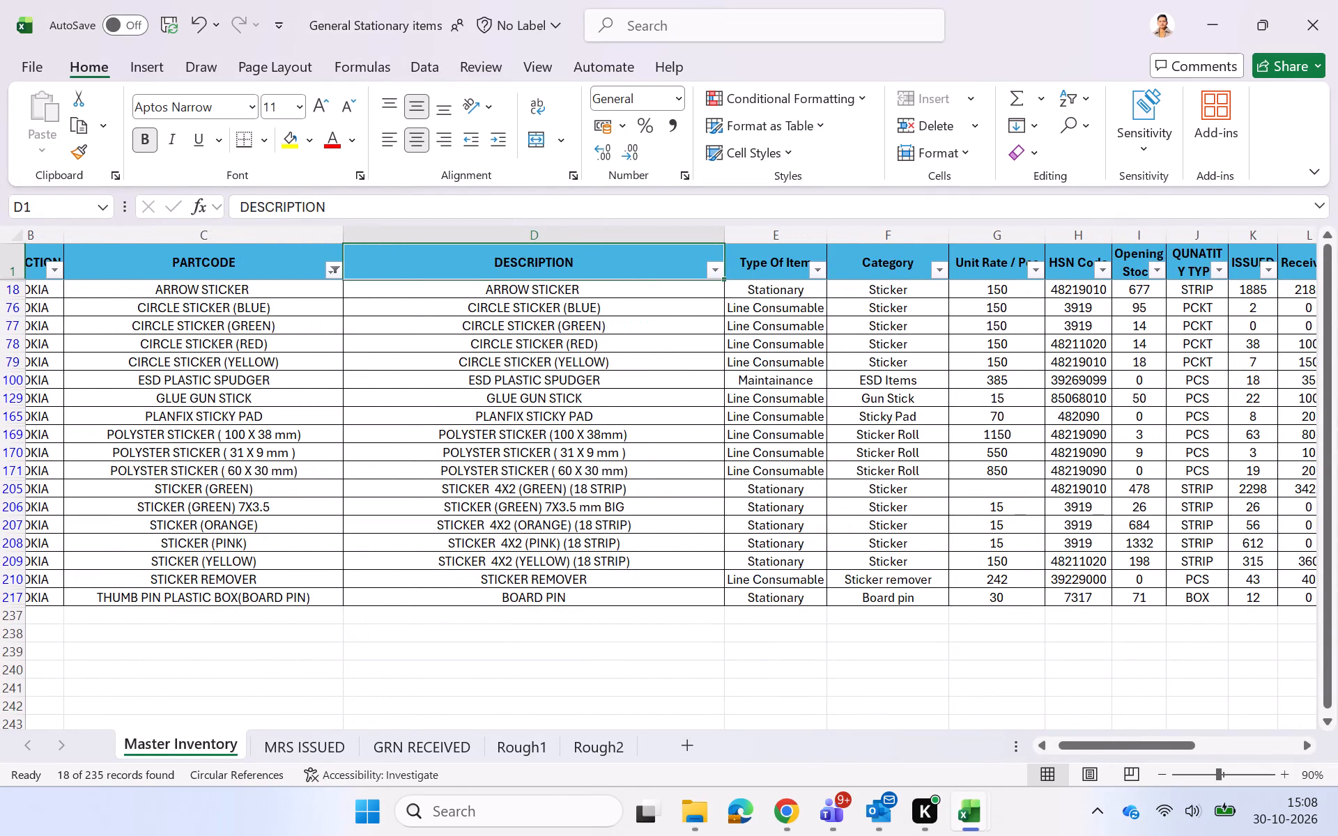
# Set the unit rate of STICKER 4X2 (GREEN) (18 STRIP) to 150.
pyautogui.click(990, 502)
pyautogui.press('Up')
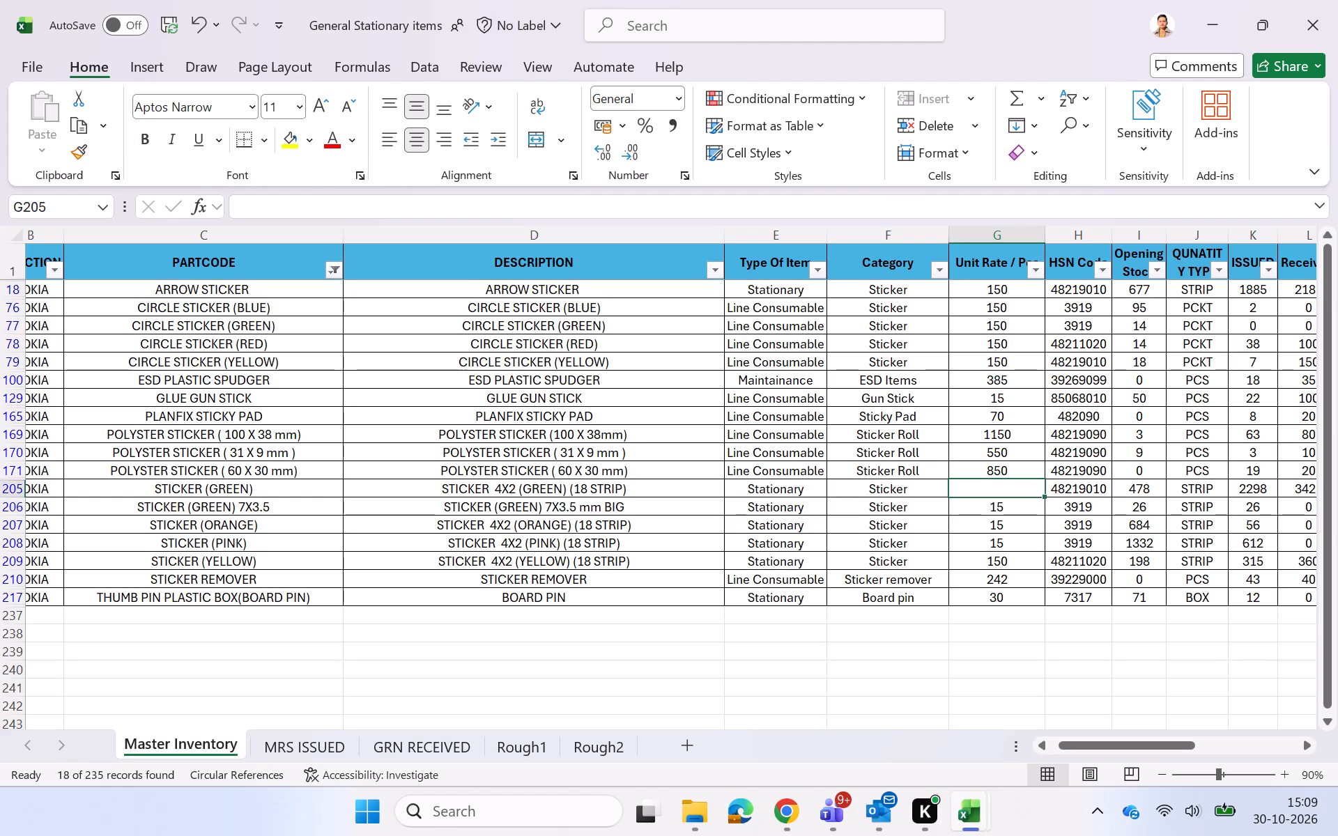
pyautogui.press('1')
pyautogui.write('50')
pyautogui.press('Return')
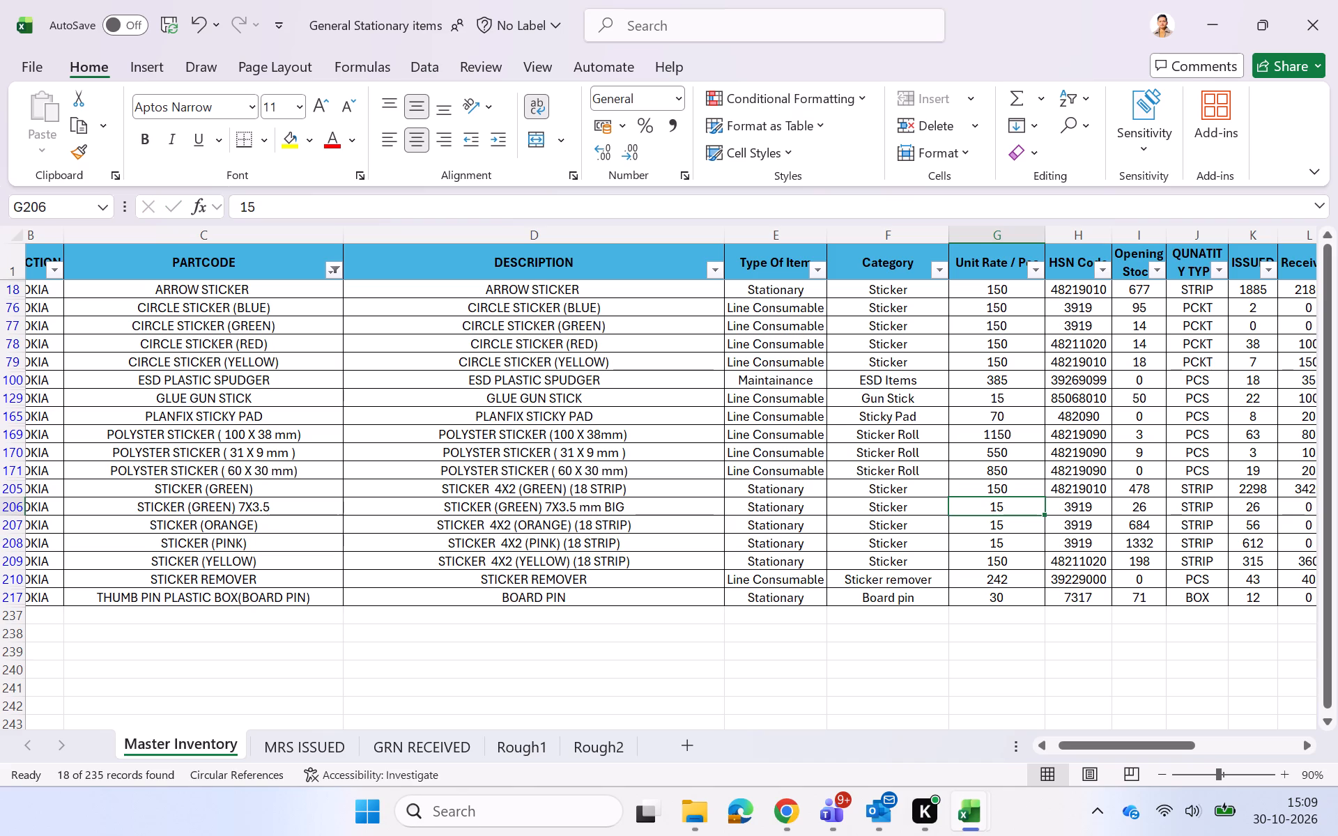
# Narrow the PARTCODE filter to entries matching STICKER followed by a space.
pyautogui.click(334, 274)
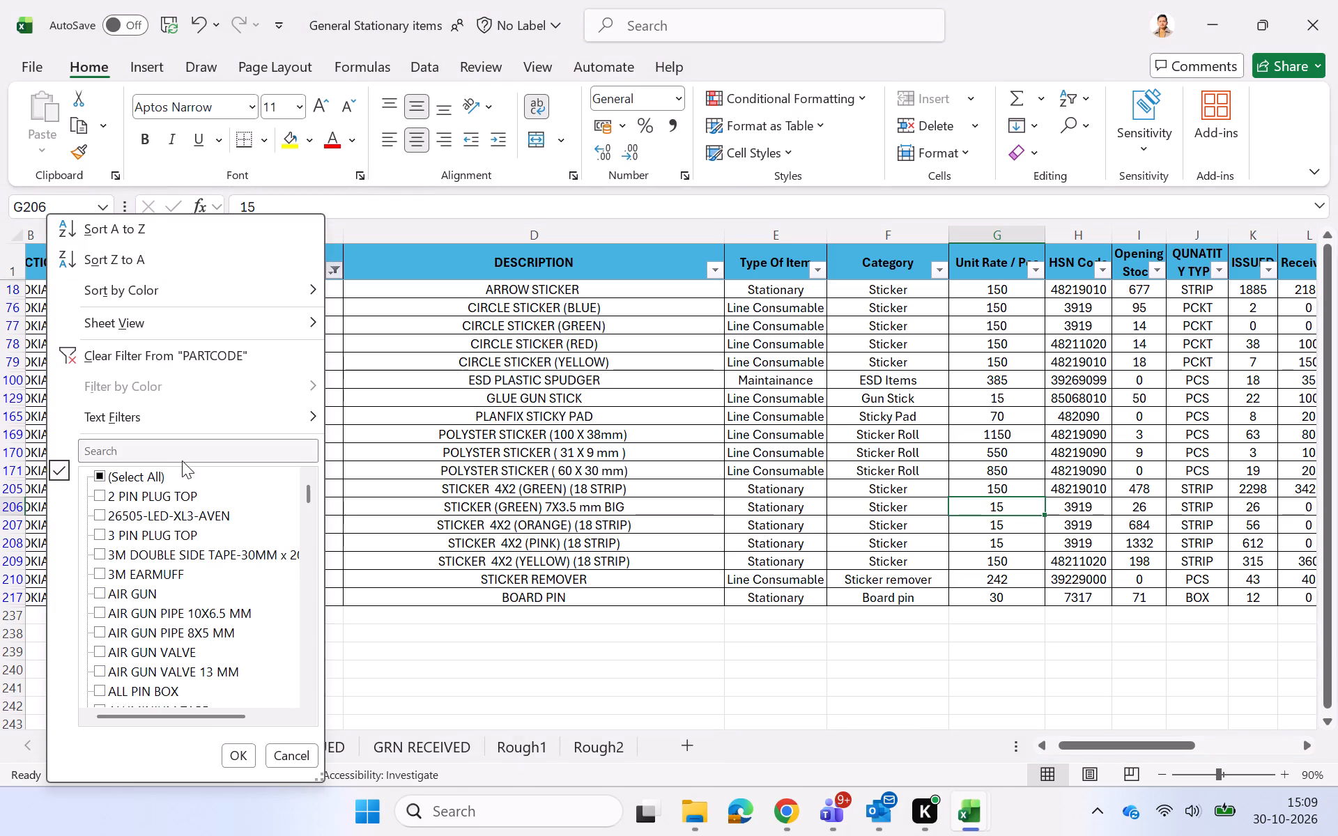
pyautogui.click(188, 453)
pyautogui.write('STICK')
pyautogui.write('ER')
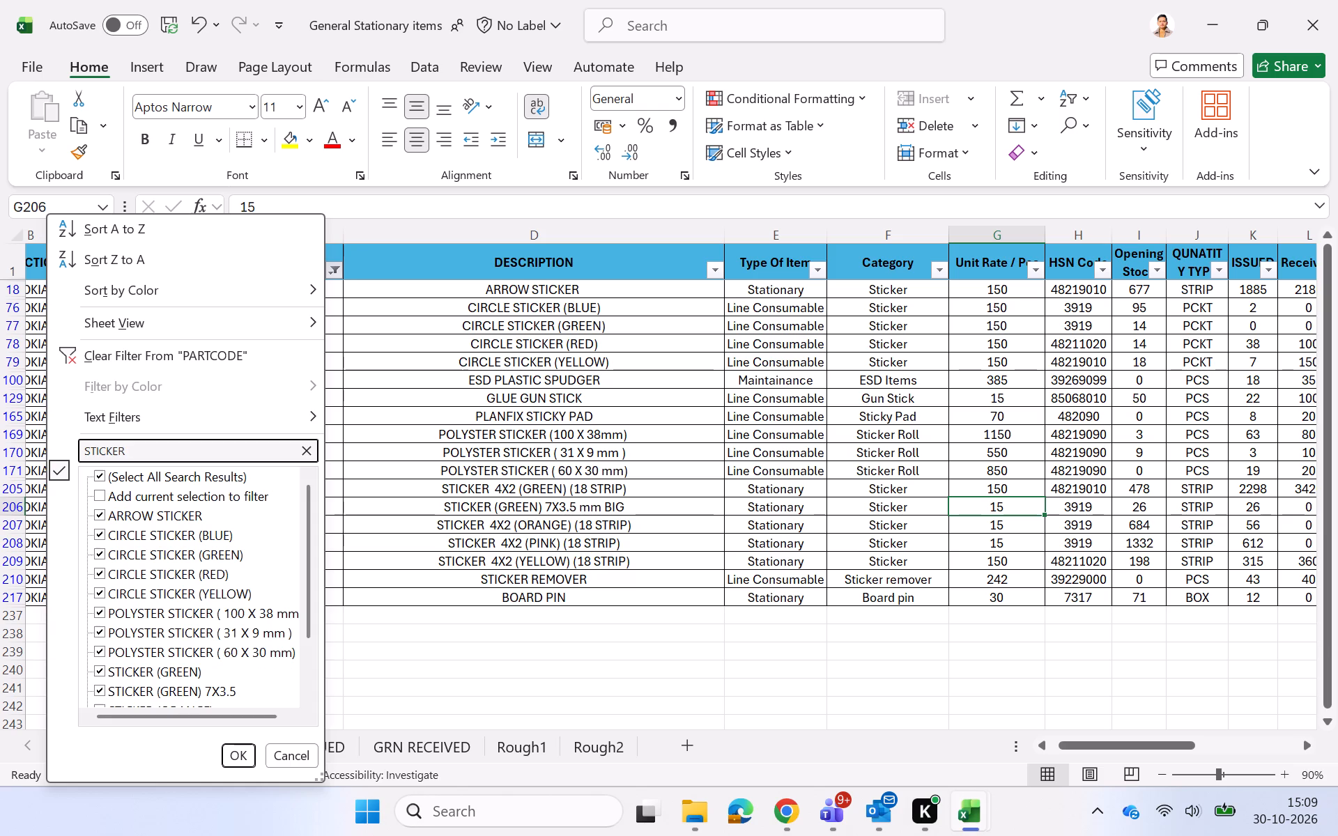
pyautogui.press('space')
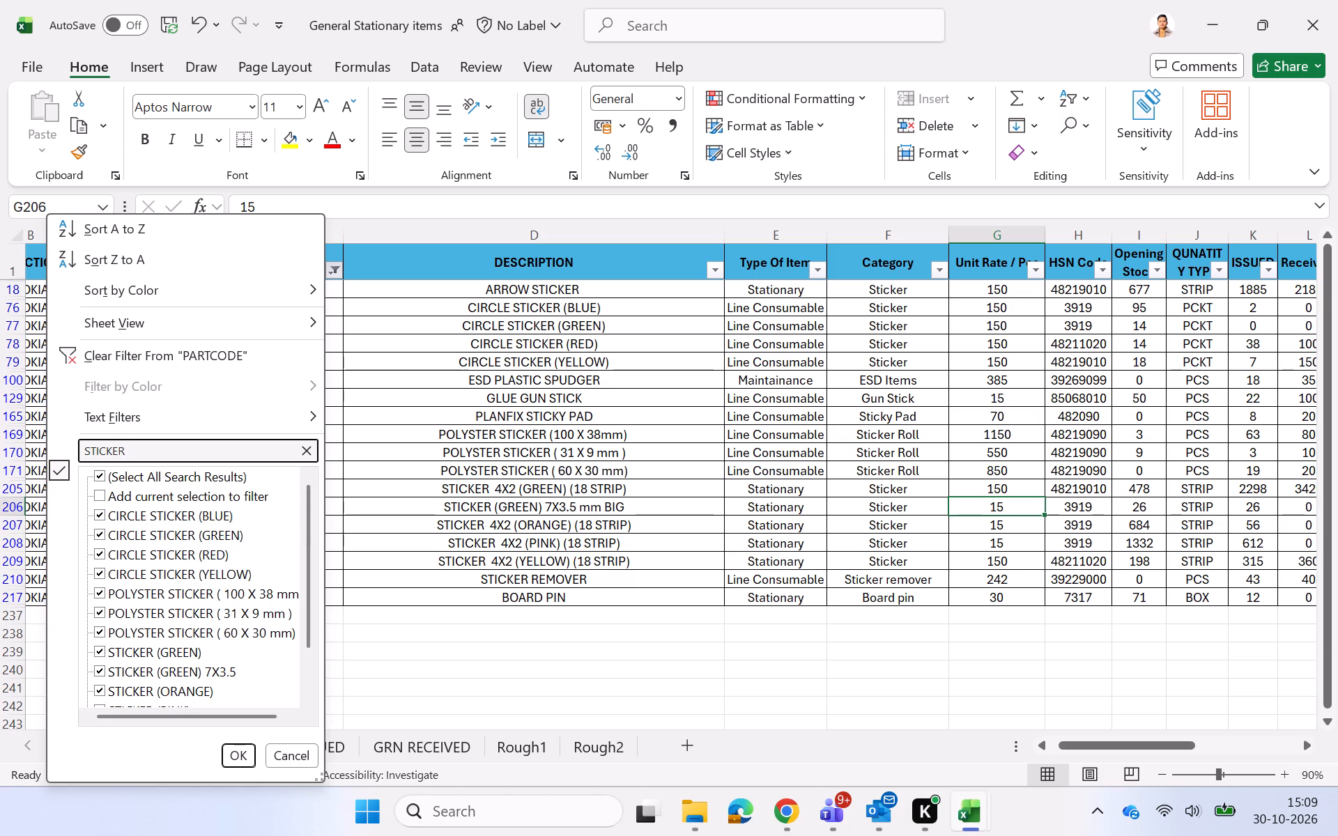
pyautogui.press('Return')
pyautogui.click(730, 613)
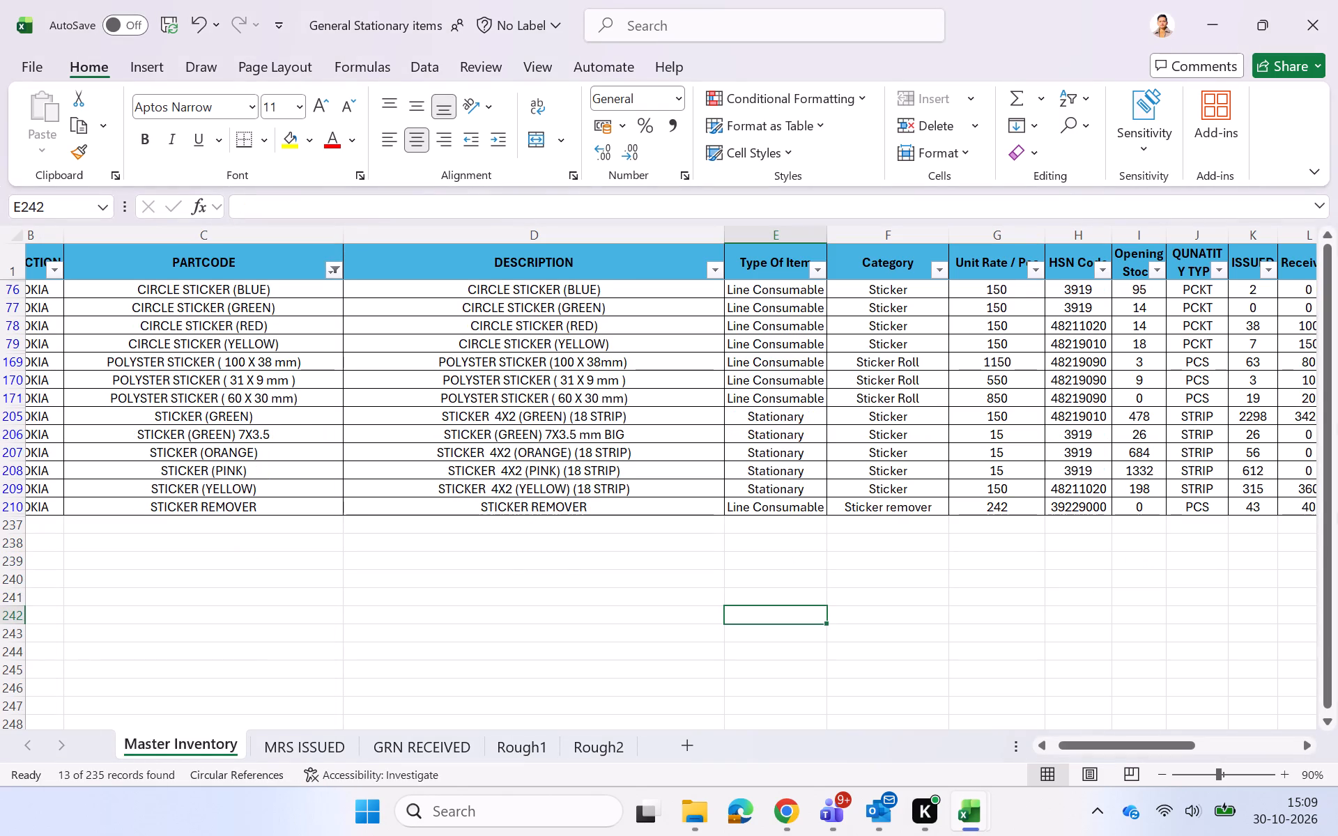
# Examine the unit rates of the filtered sticker items, from the circle stickers down to the 4X2 strip stickers.
pyautogui.click(1027, 337)
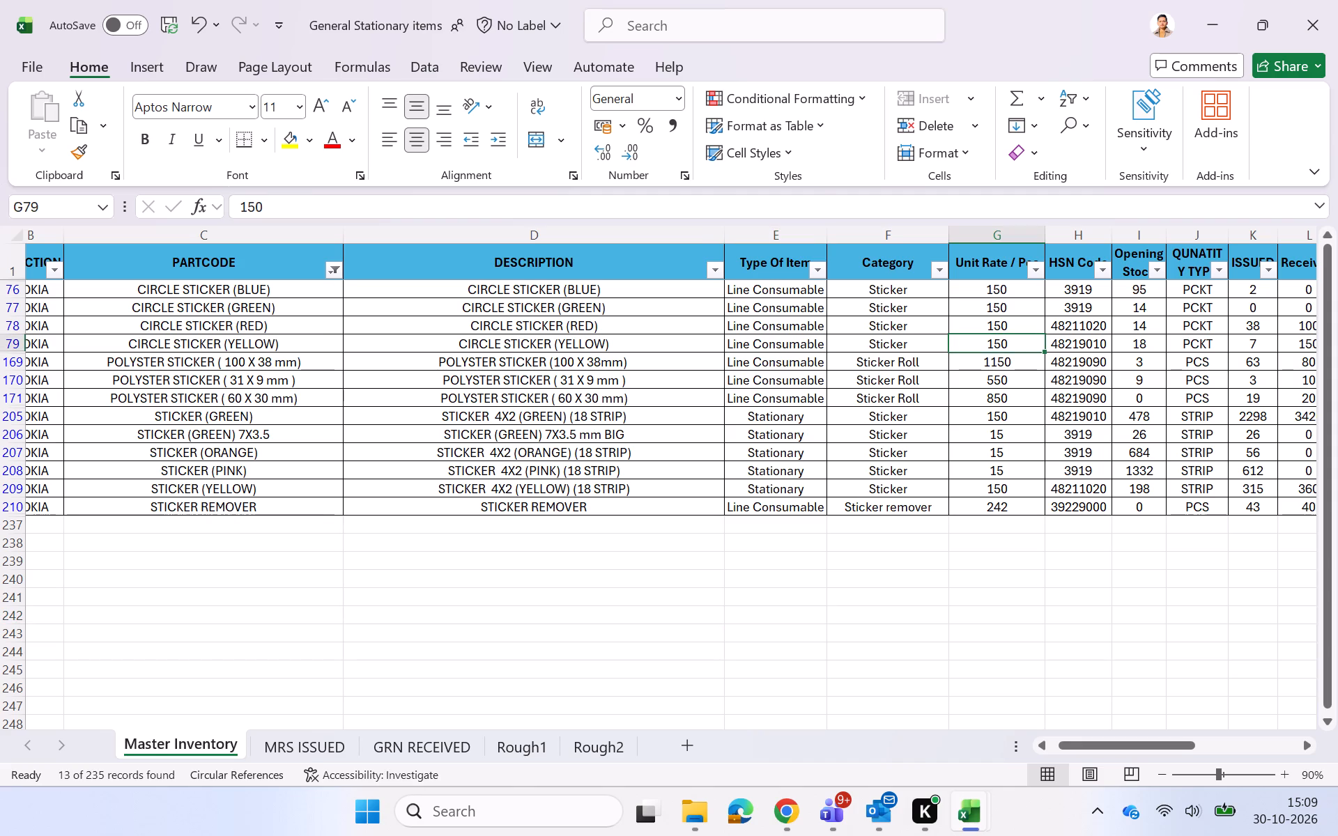
pyautogui.press('Up')
pyautogui.press('Up')
pyautogui.press('Up')
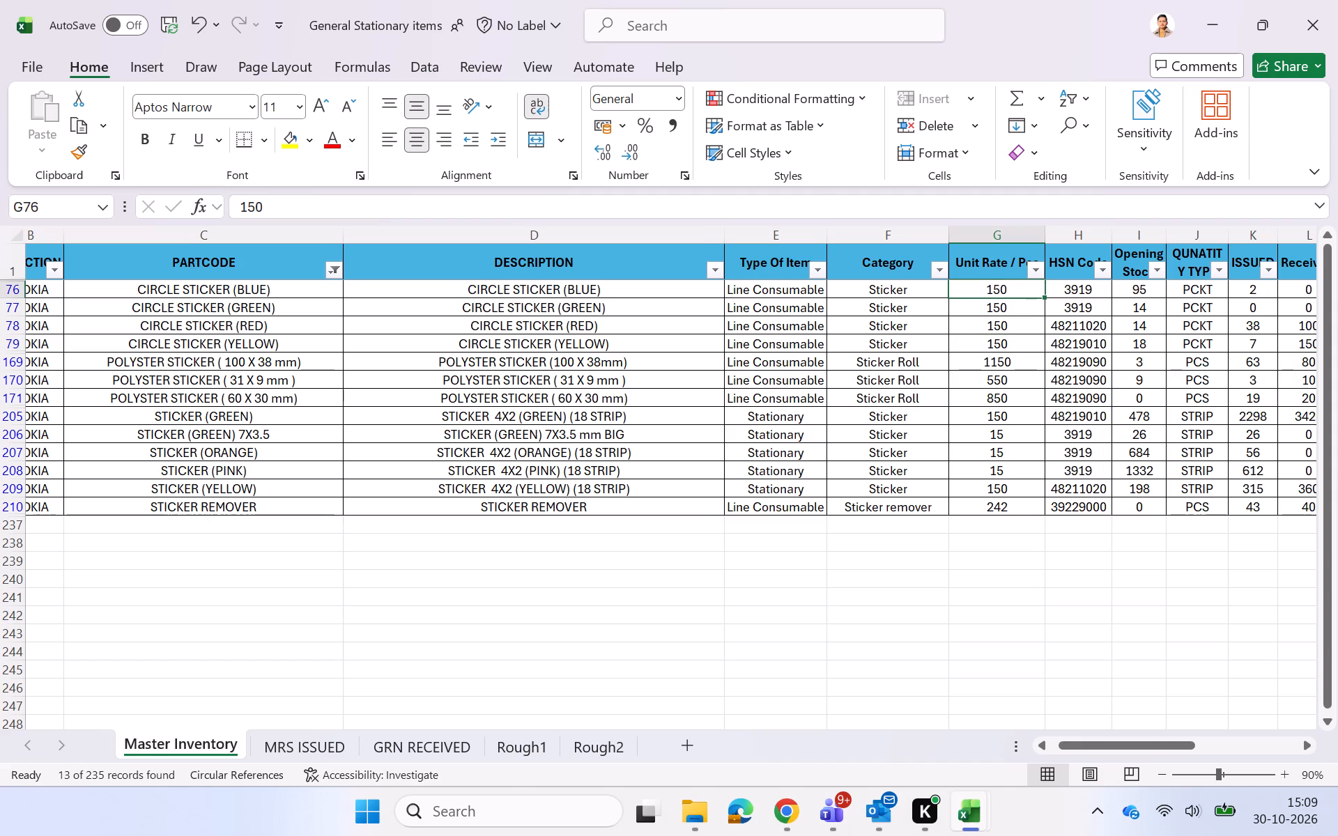
pyautogui.press('Down')
pyautogui.press('Down')
pyautogui.press('Down')
pyautogui.press('Down')
pyautogui.press('Down')
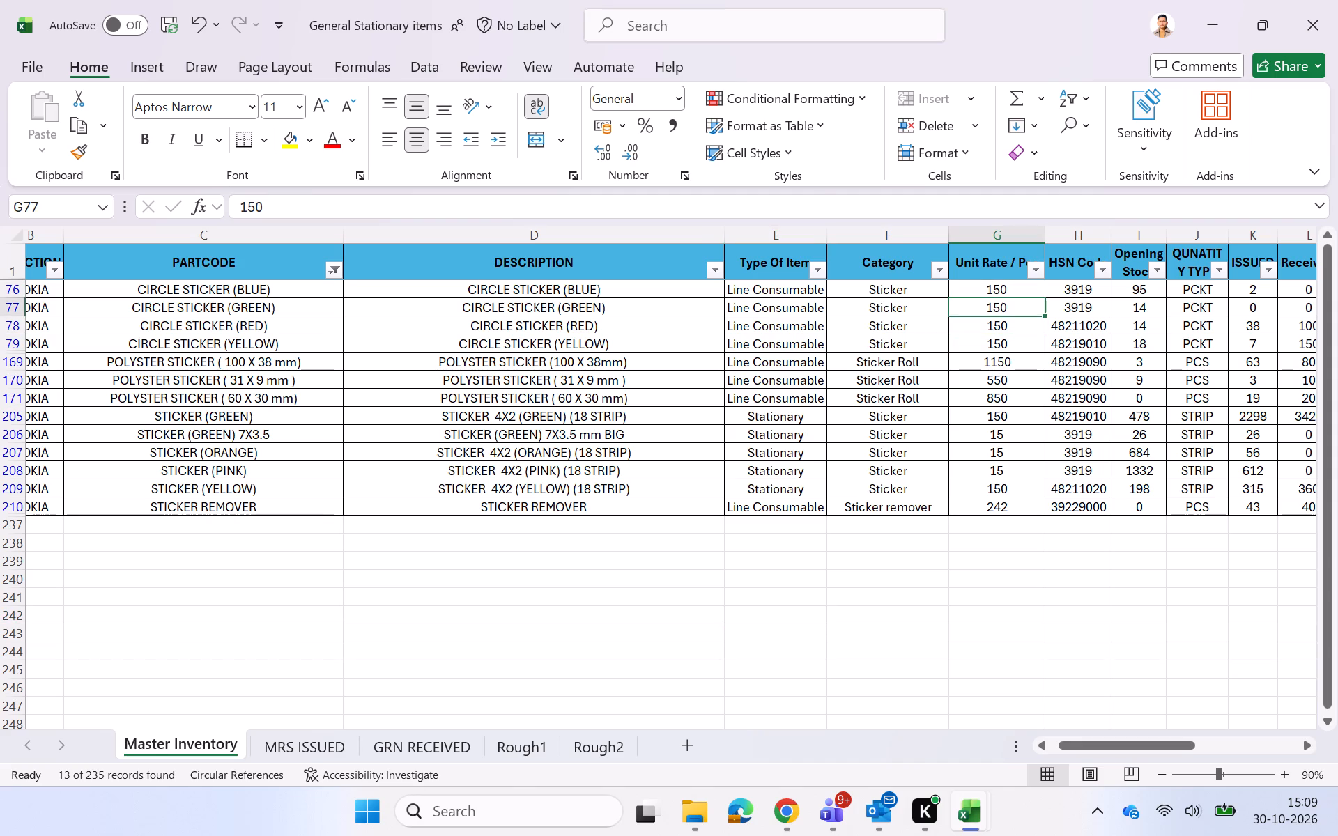
pyautogui.press('Down')
pyautogui.press('Down')
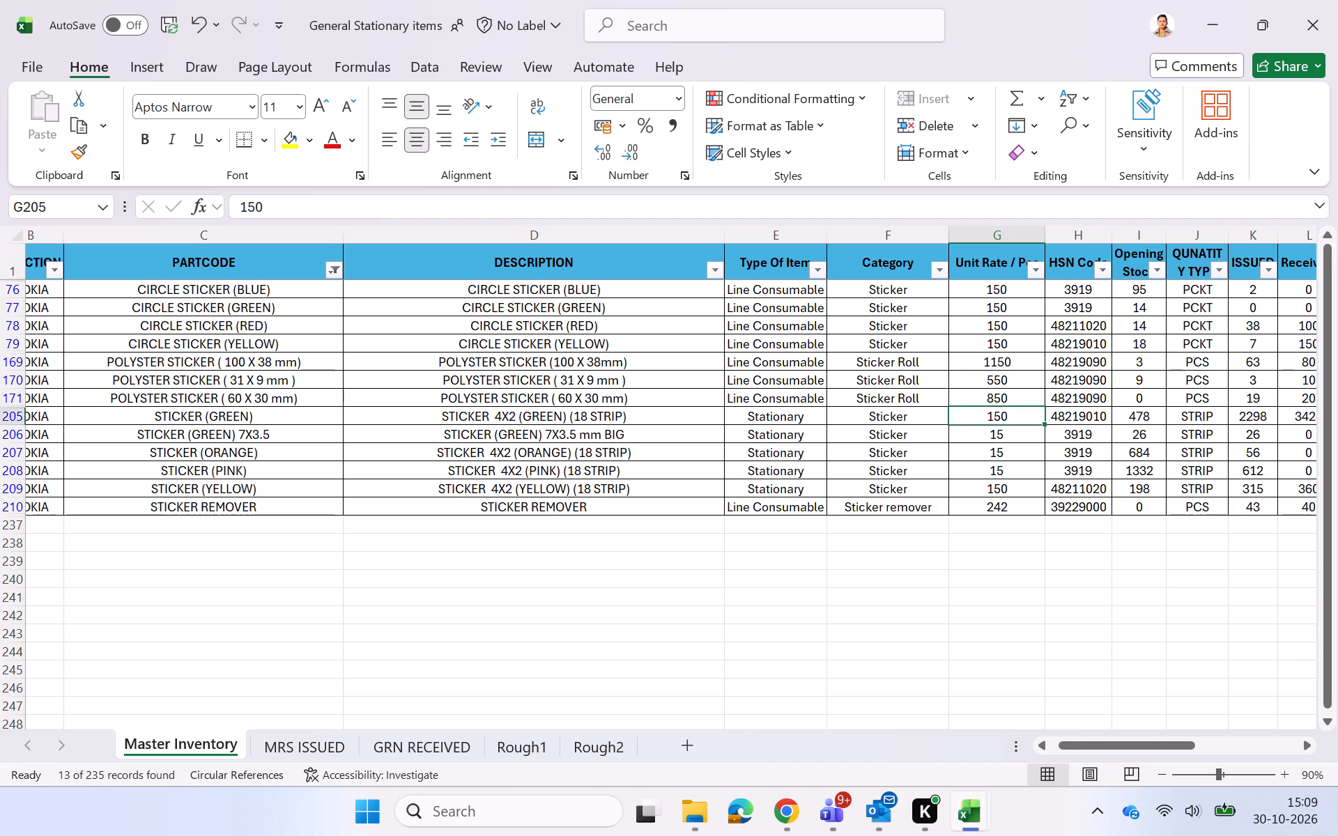
pyautogui.press('Down')
pyautogui.press('Down')
pyautogui.press('Down')
# Set the unit rate to 7.5 for the blue, green, red and yellow circle stickers by filling down from CIRCLE STICKER (BLUE).
pyautogui.press('Up')
pyautogui.press('Up')
pyautogui.press('Up')
pyautogui.press('Up')
pyautogui.press('Up')
pyautogui.press('Up')
pyautogui.press('Up')
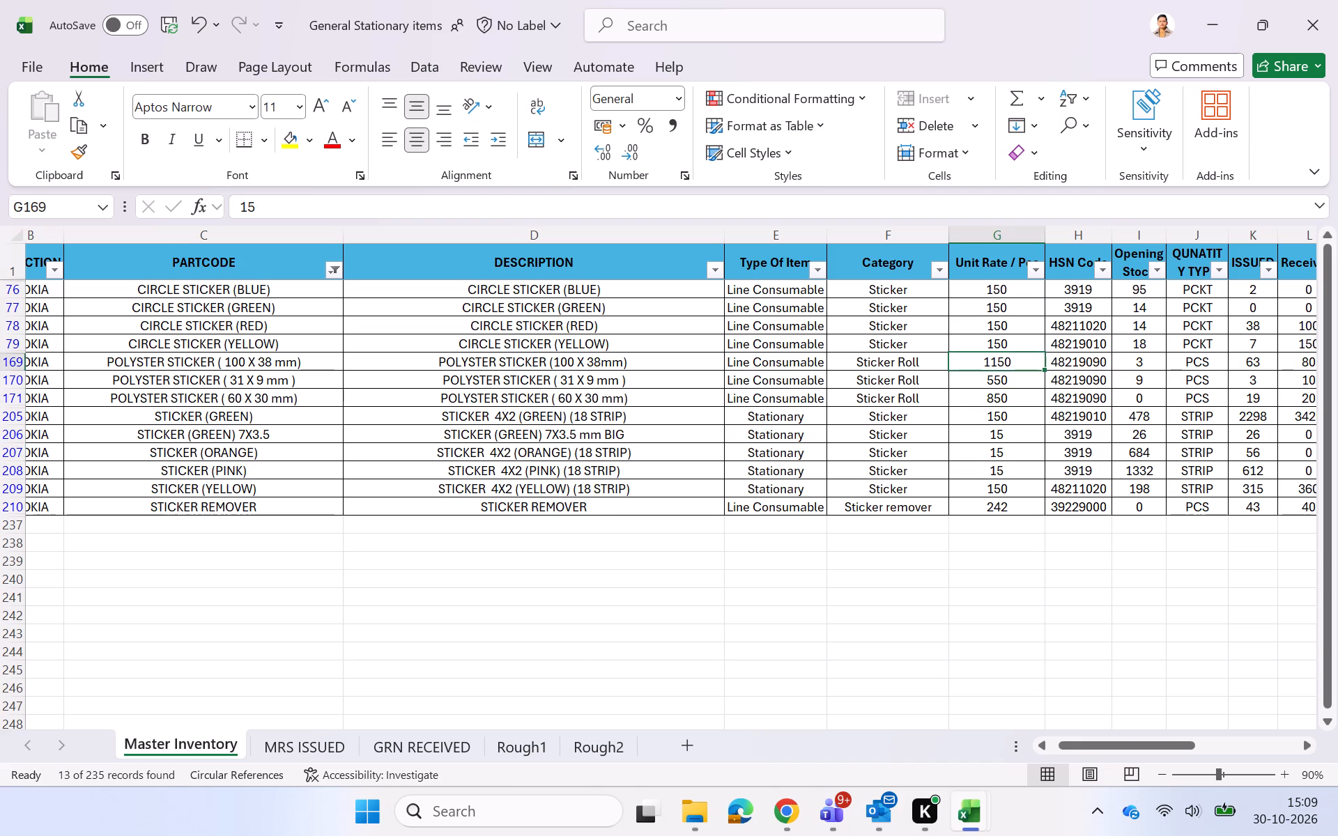
pyautogui.press('Up')
pyautogui.press('Up')
pyautogui.press('Up')
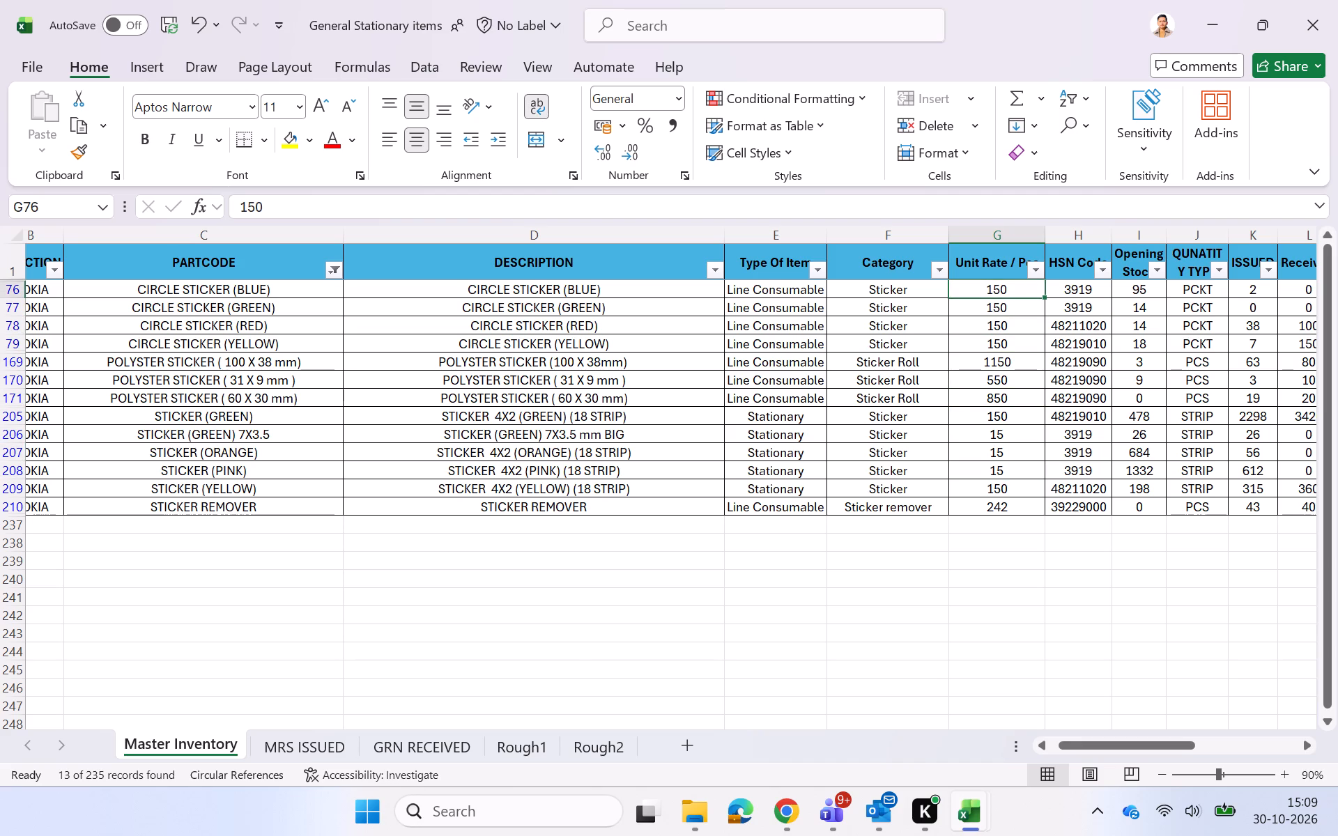
pyautogui.press('7')
pyautogui.press('.')
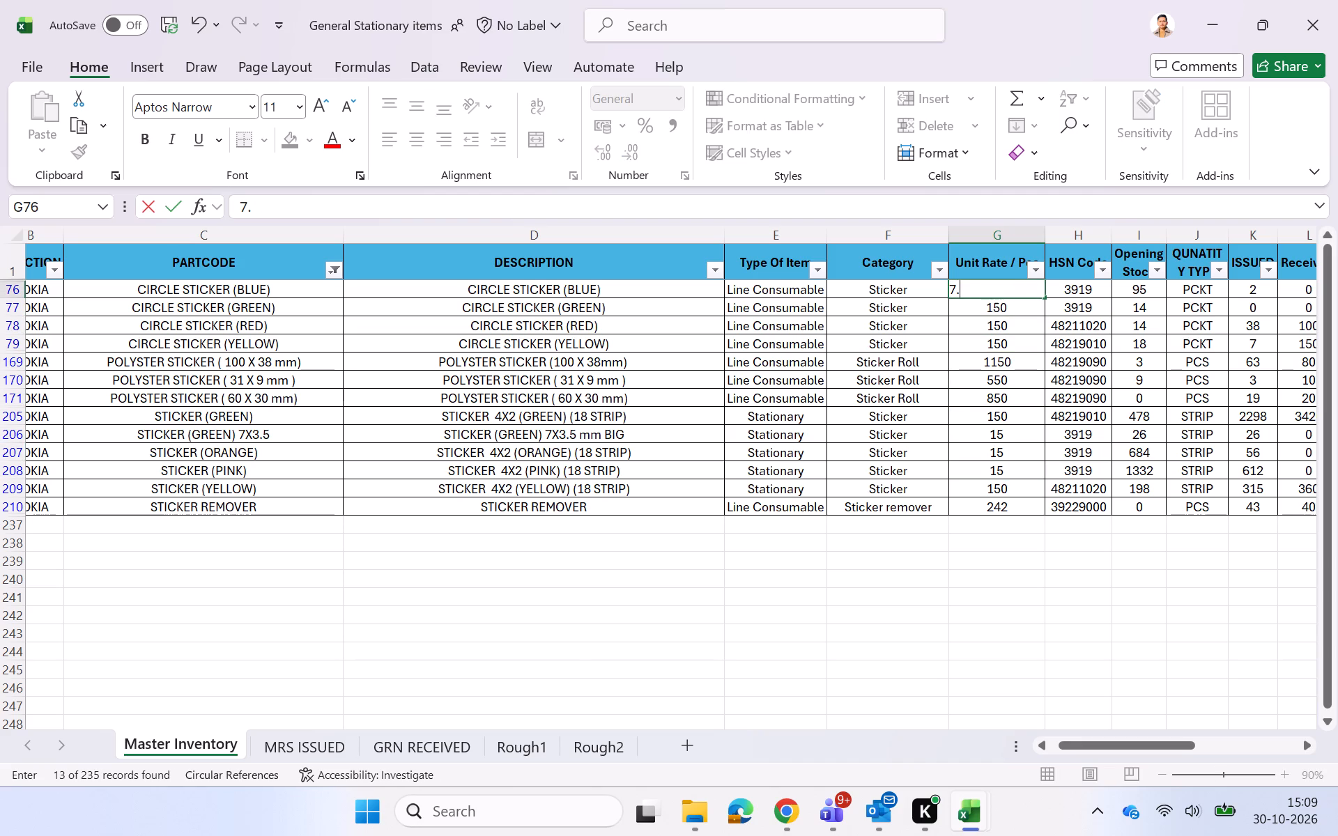
pyautogui.press('5')
pyautogui.press('Return')
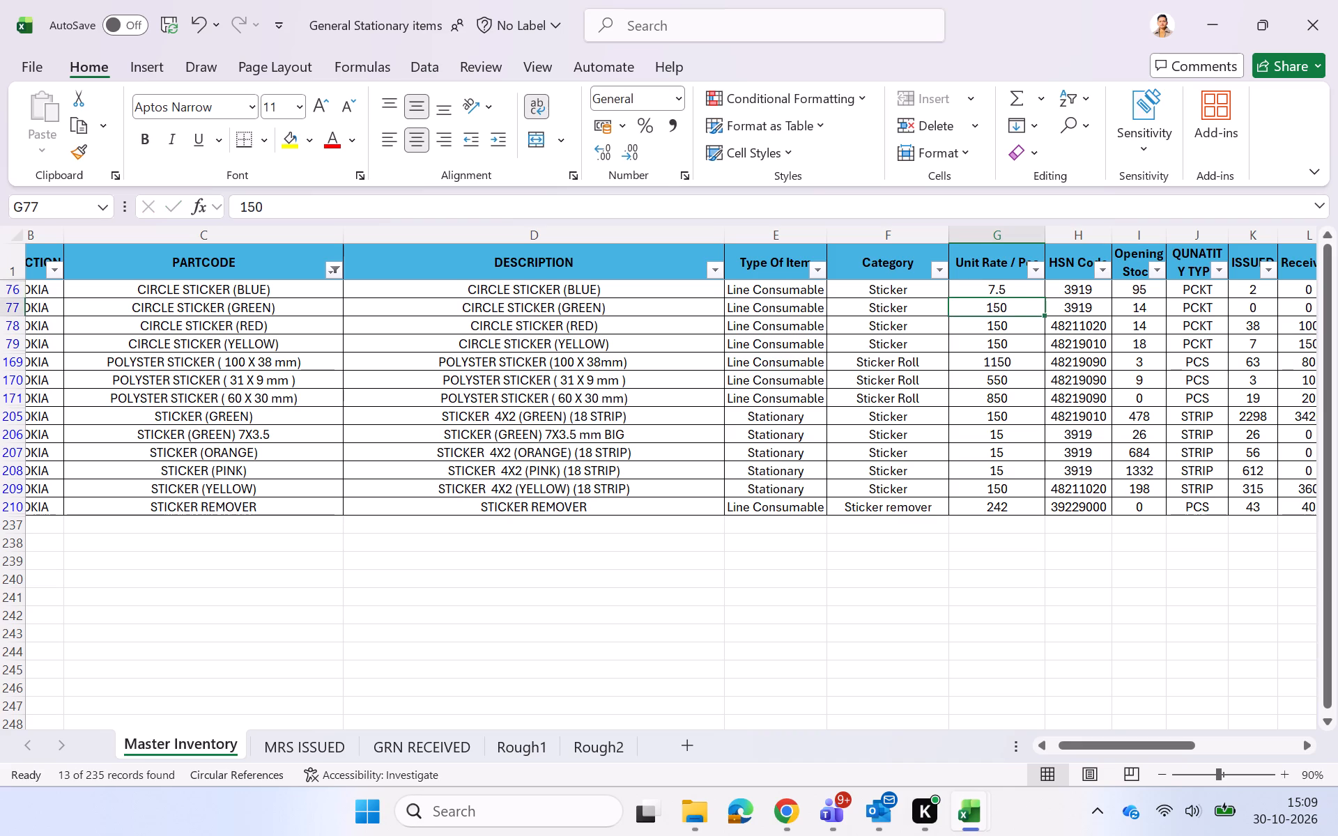
pyautogui.press('Up')
pyautogui.hotkey('shift', 'Down')
pyautogui.hotkey('shift', 'Down')
pyautogui.hotkey('shift', 'Down')
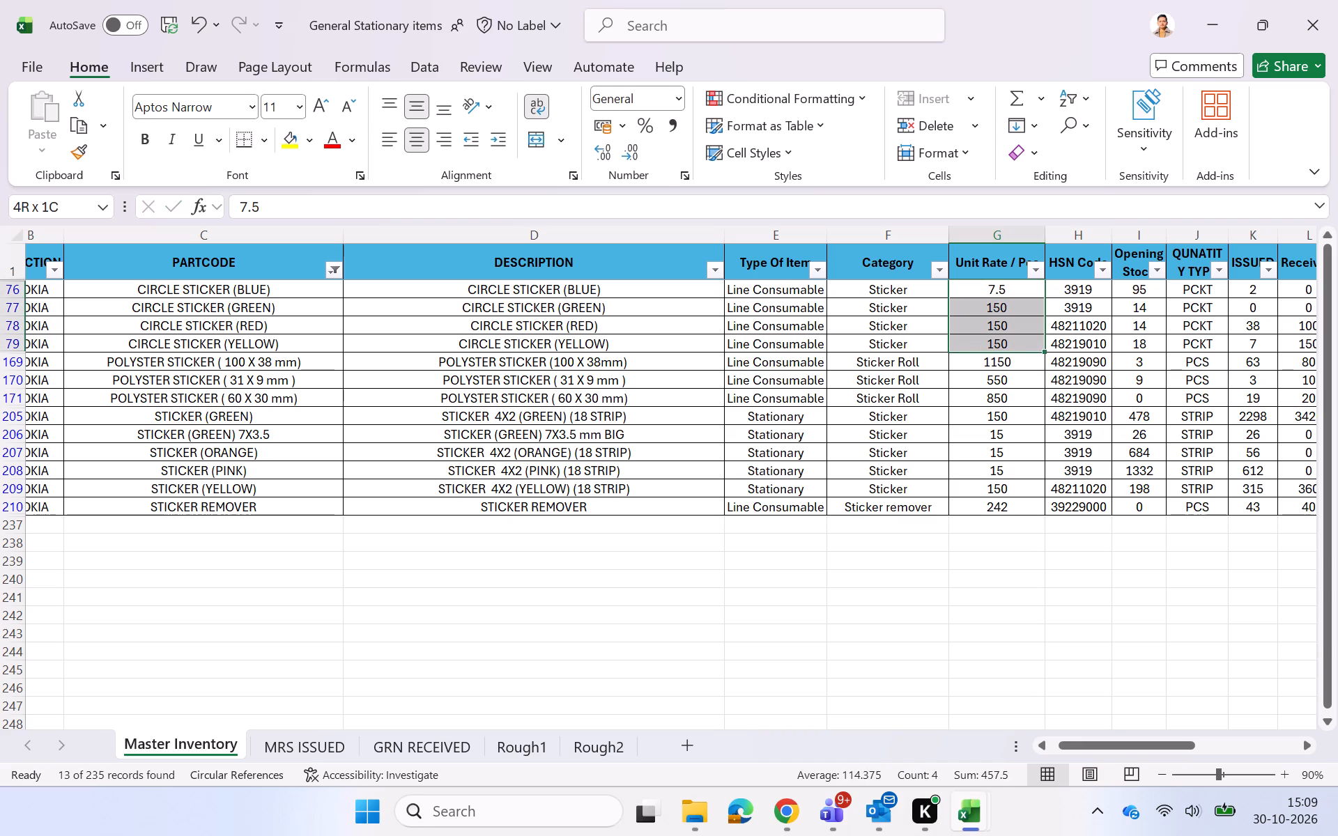
pyautogui.hotkey('ctrl', 'd')
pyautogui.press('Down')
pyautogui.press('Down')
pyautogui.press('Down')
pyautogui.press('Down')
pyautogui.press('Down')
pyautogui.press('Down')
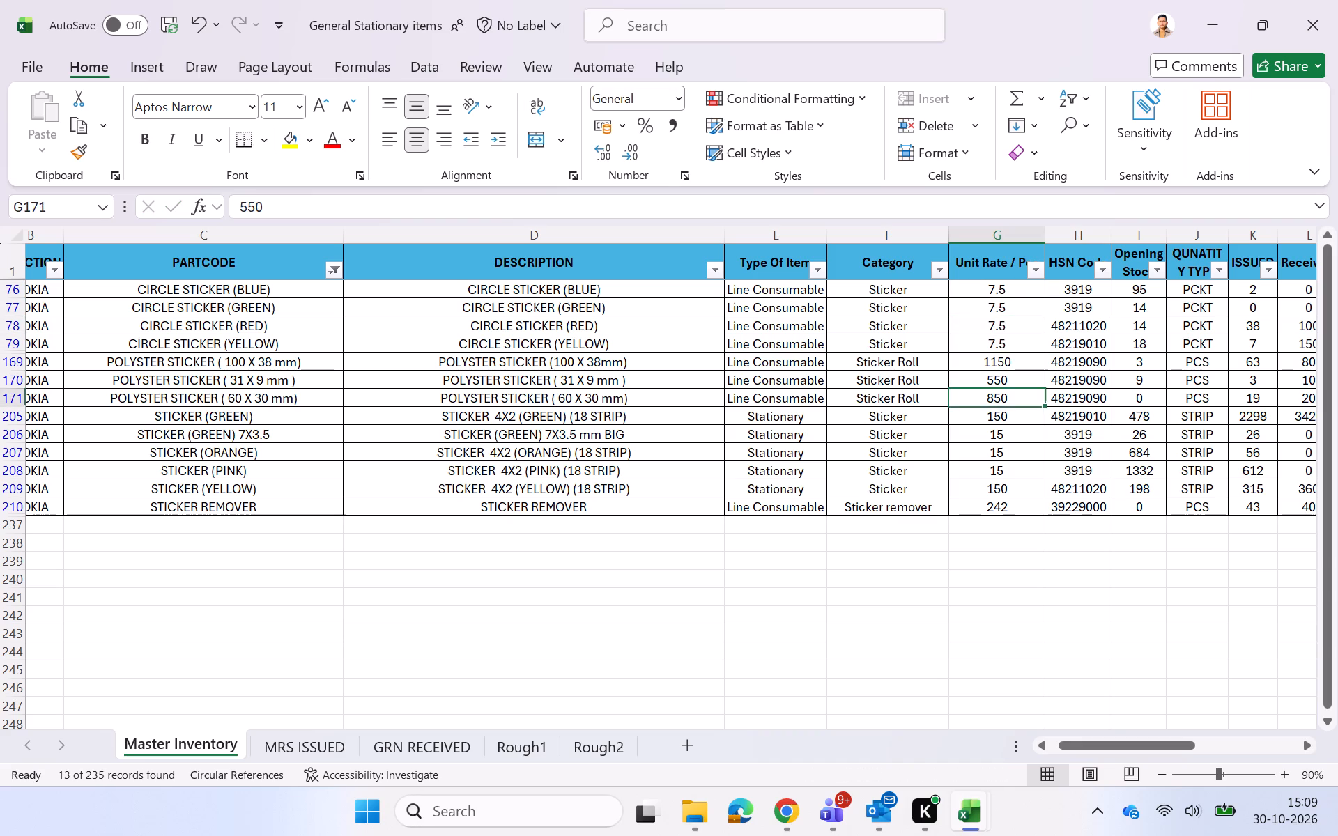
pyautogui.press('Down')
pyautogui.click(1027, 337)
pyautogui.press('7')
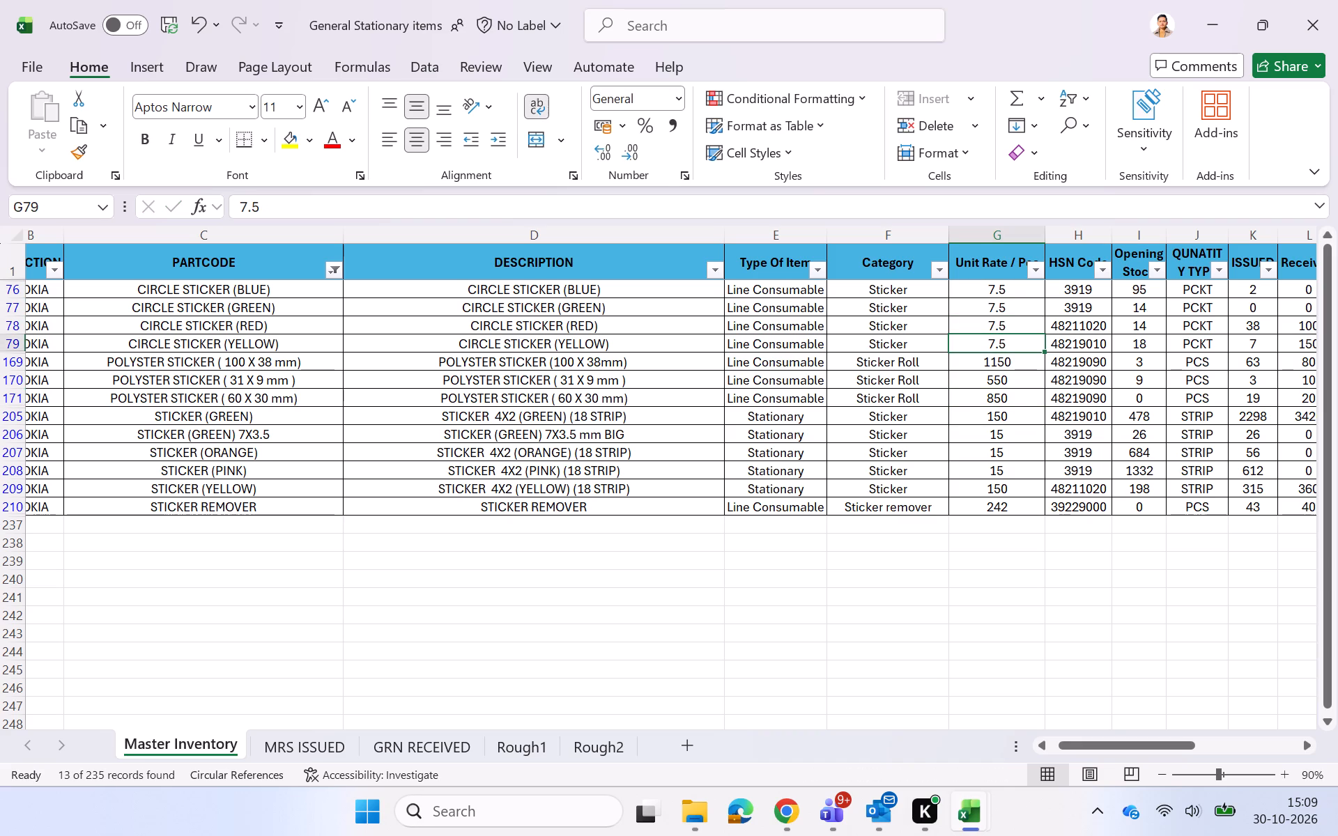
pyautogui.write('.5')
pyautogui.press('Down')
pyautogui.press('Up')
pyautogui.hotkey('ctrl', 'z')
# Set the unit rate of STICKER 4X2 (GREEN) (18 STRIP) to 7.5.
pyautogui.press('Down')
pyautogui.press('Down')
pyautogui.press('Down')
pyautogui.press('Down')
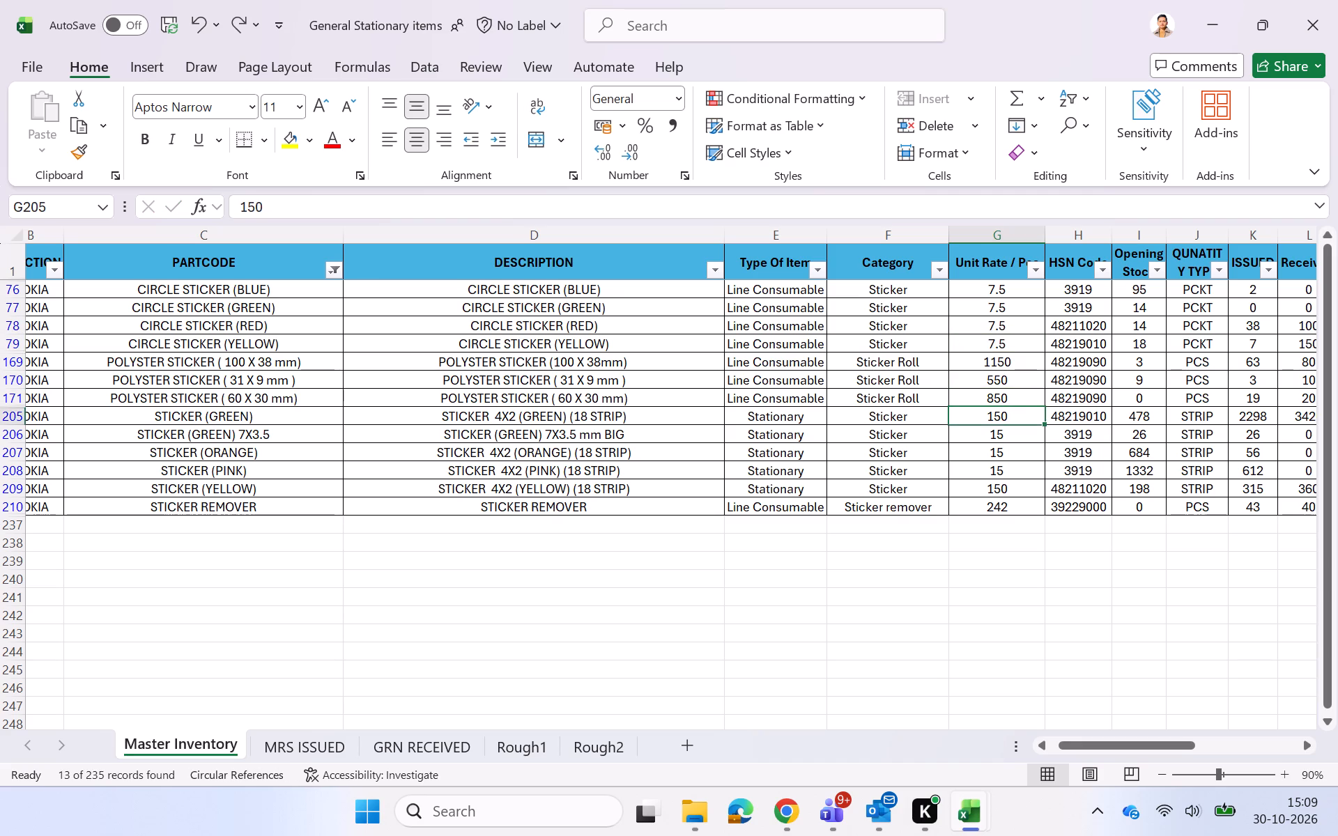
pyautogui.write('7.5')
pyautogui.press('Down')
pyautogui.press('Up')
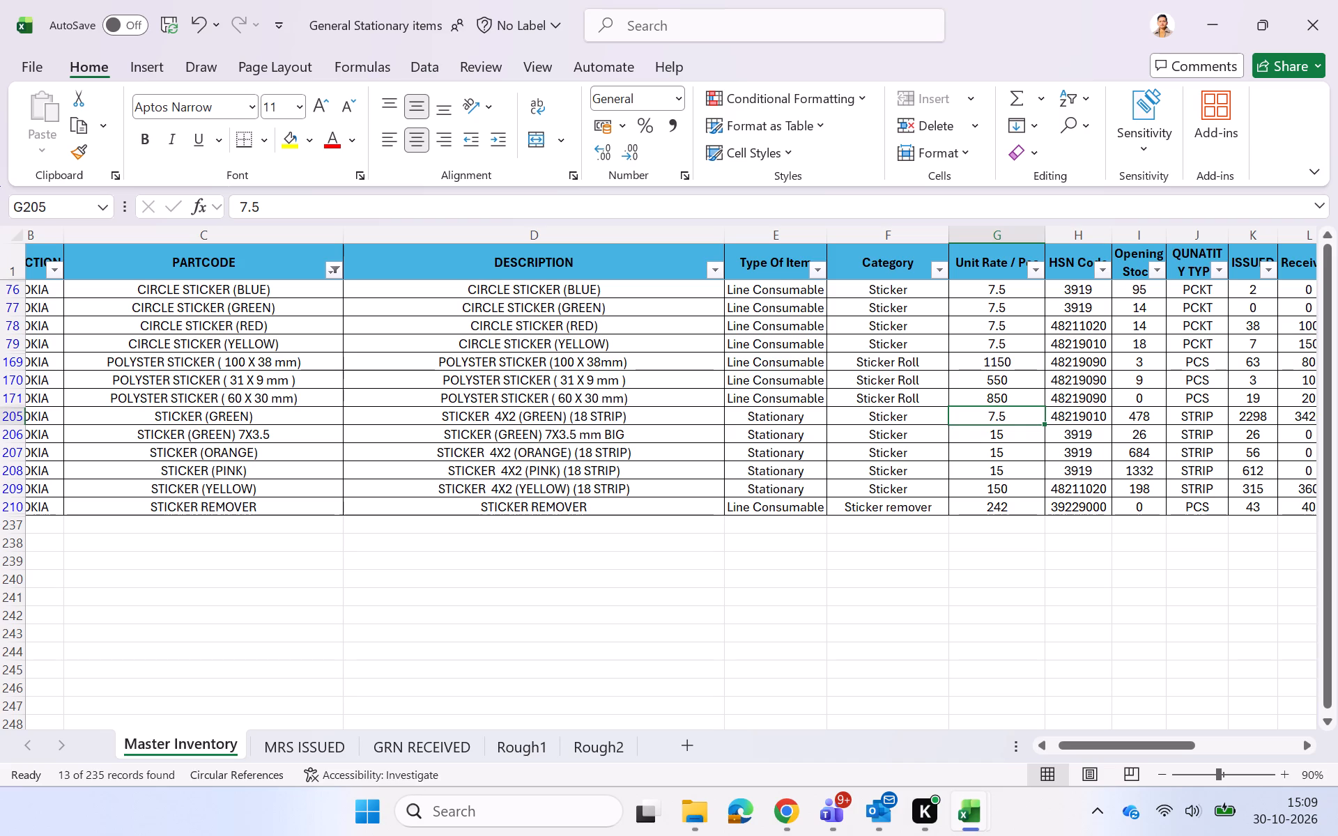
# Undo the last rate entry and set the unit rate of STICKER 4X2 (GREEN) (18 STRIP) to 7.5 again.
pyautogui.hotkey('ctrl', 'z')
pyautogui.press('Down')
pyautogui.press('Down')
pyautogui.press('Up')
pyautogui.press('Up')
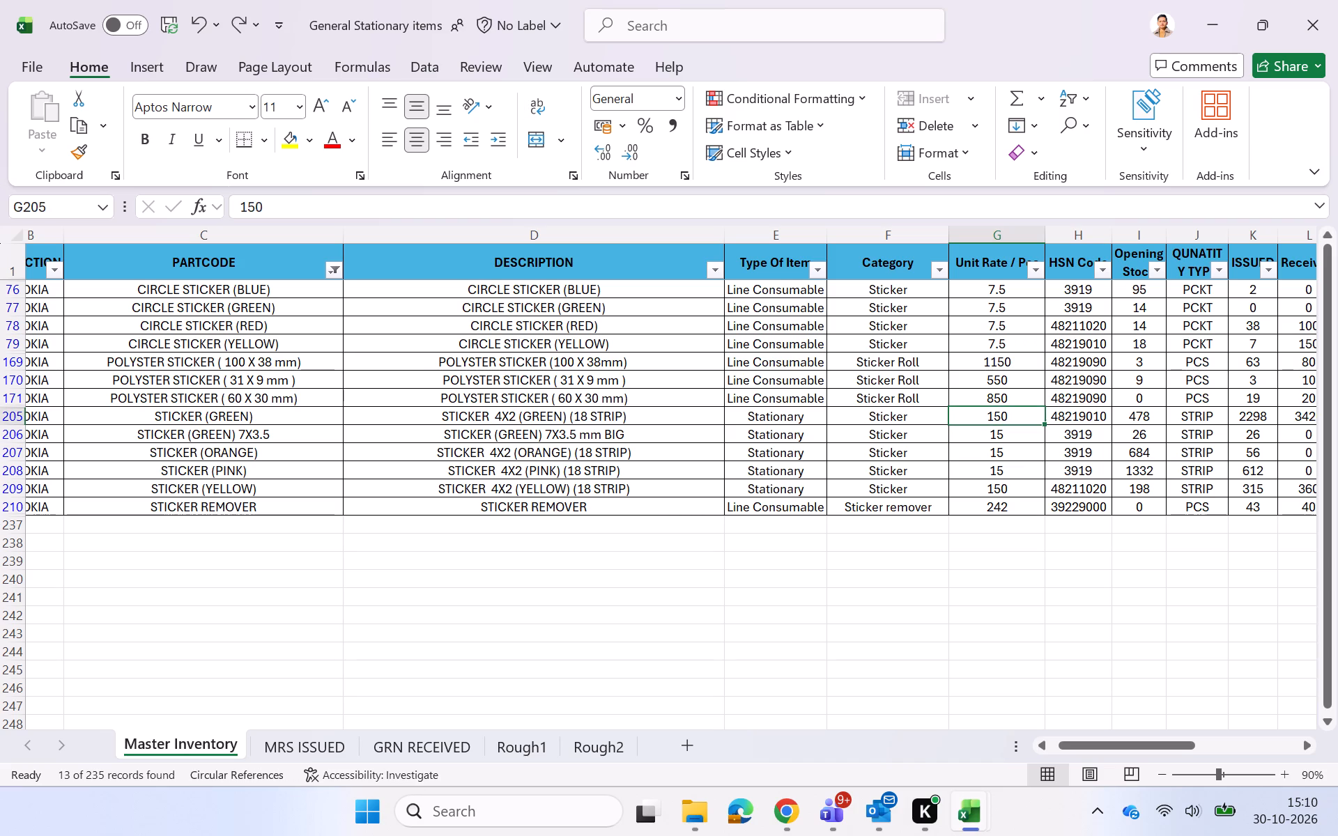
pyautogui.press('Down')
pyautogui.press('Up')
pyautogui.write('7.5')
pyautogui.press('Down')
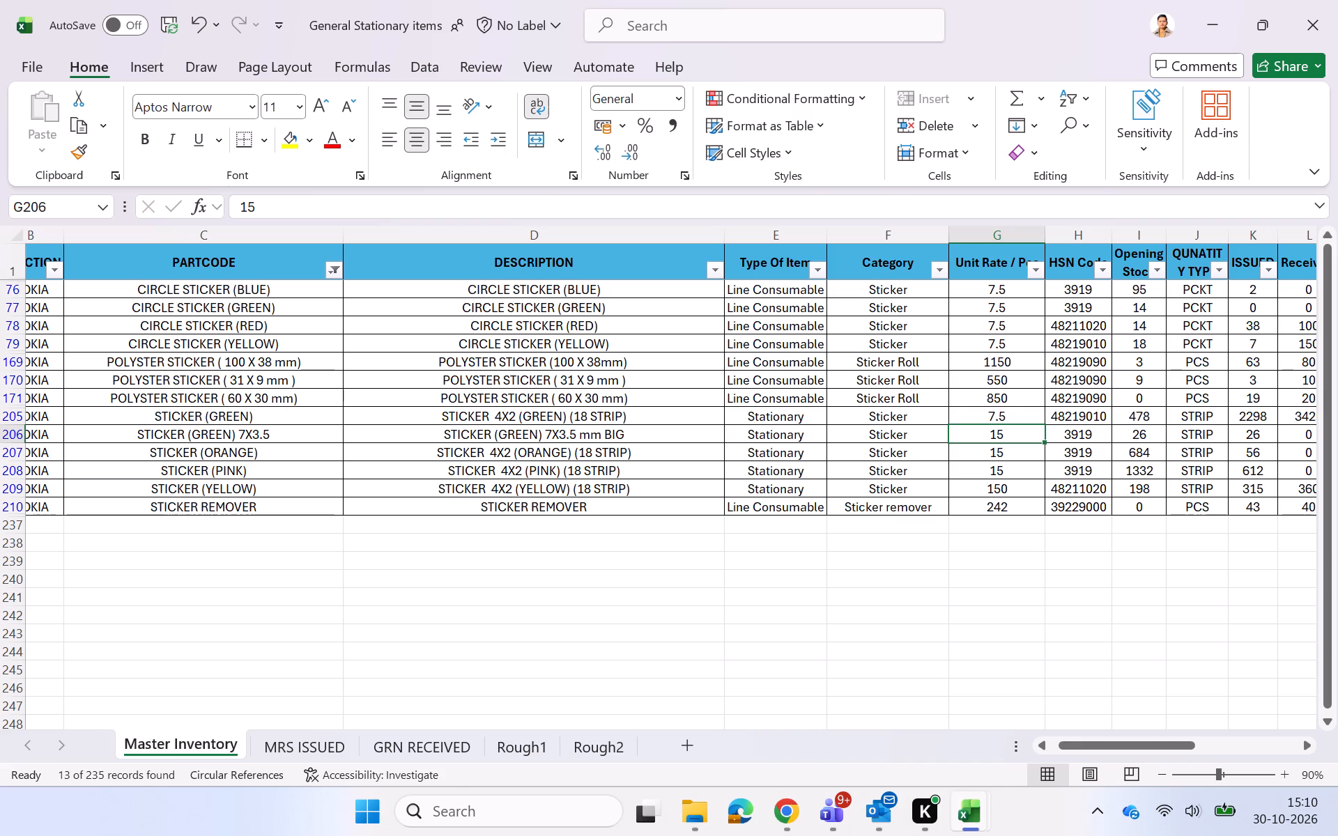
# Set the unit rate of STICKER 4X2 (YELLOW) (18 STRIP) to 7.5 and save the workbook.
pyautogui.press('Down')
pyautogui.press('Down')
pyautogui.press('Down')
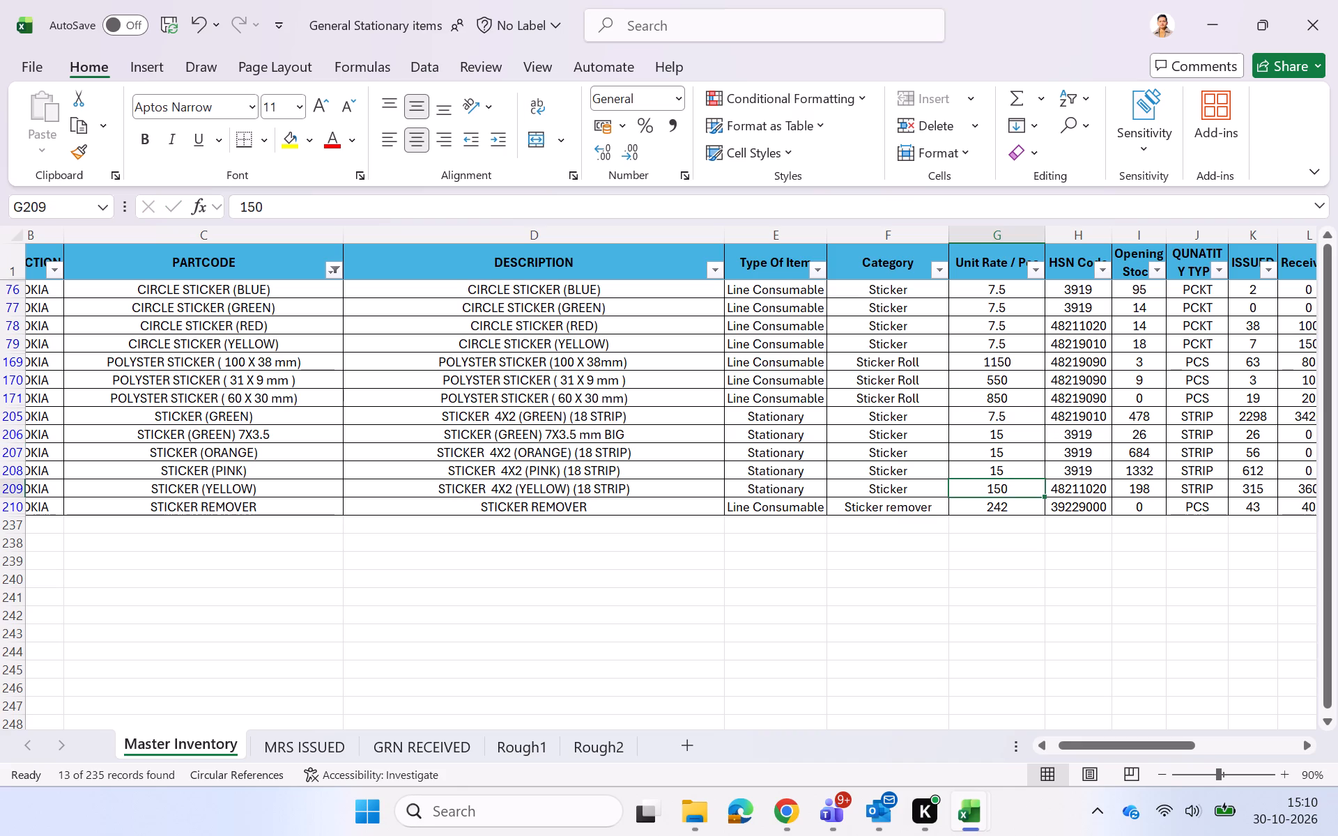
pyautogui.write('7.5')
pyautogui.press('Return')
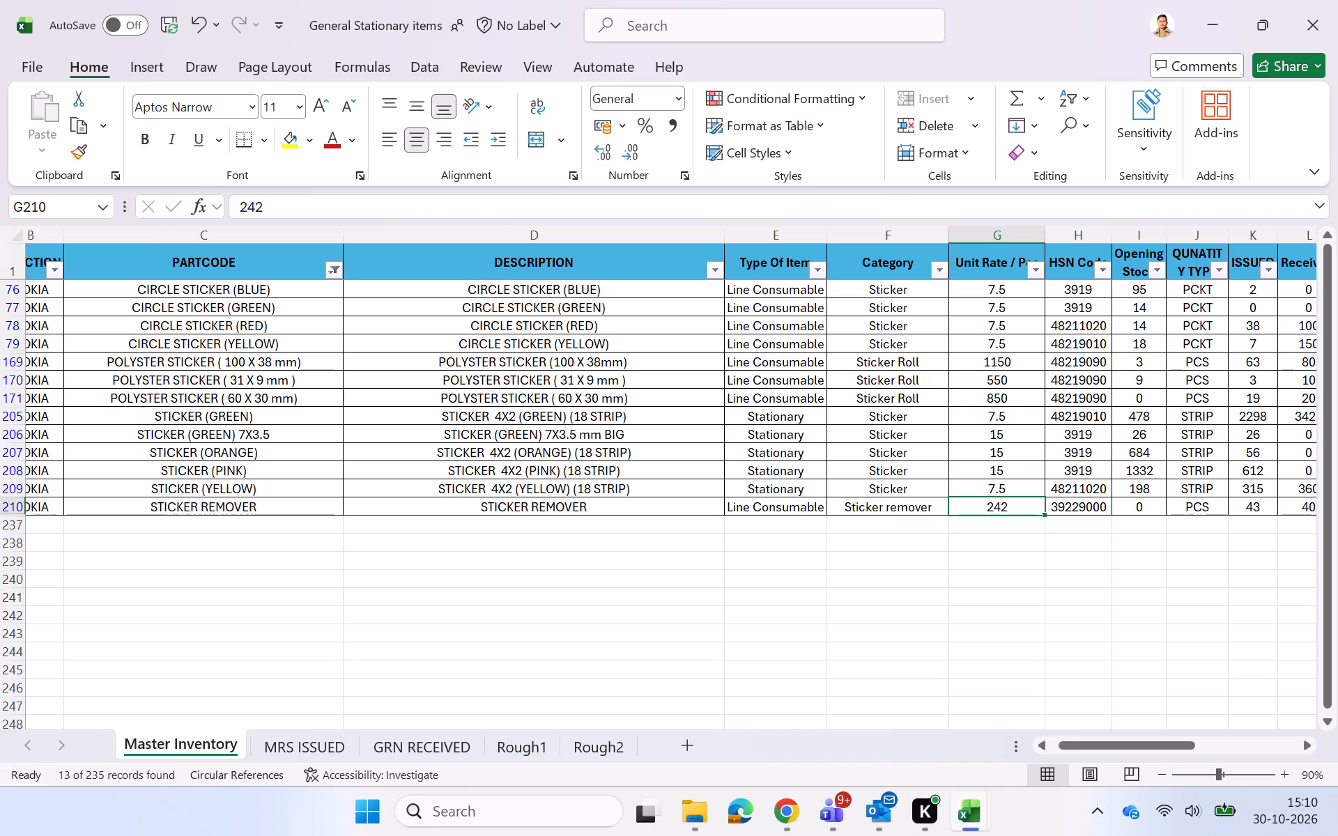
pyautogui.press('Return')
pyautogui.press('Return')
pyautogui.press('Return')
pyautogui.press('Return')
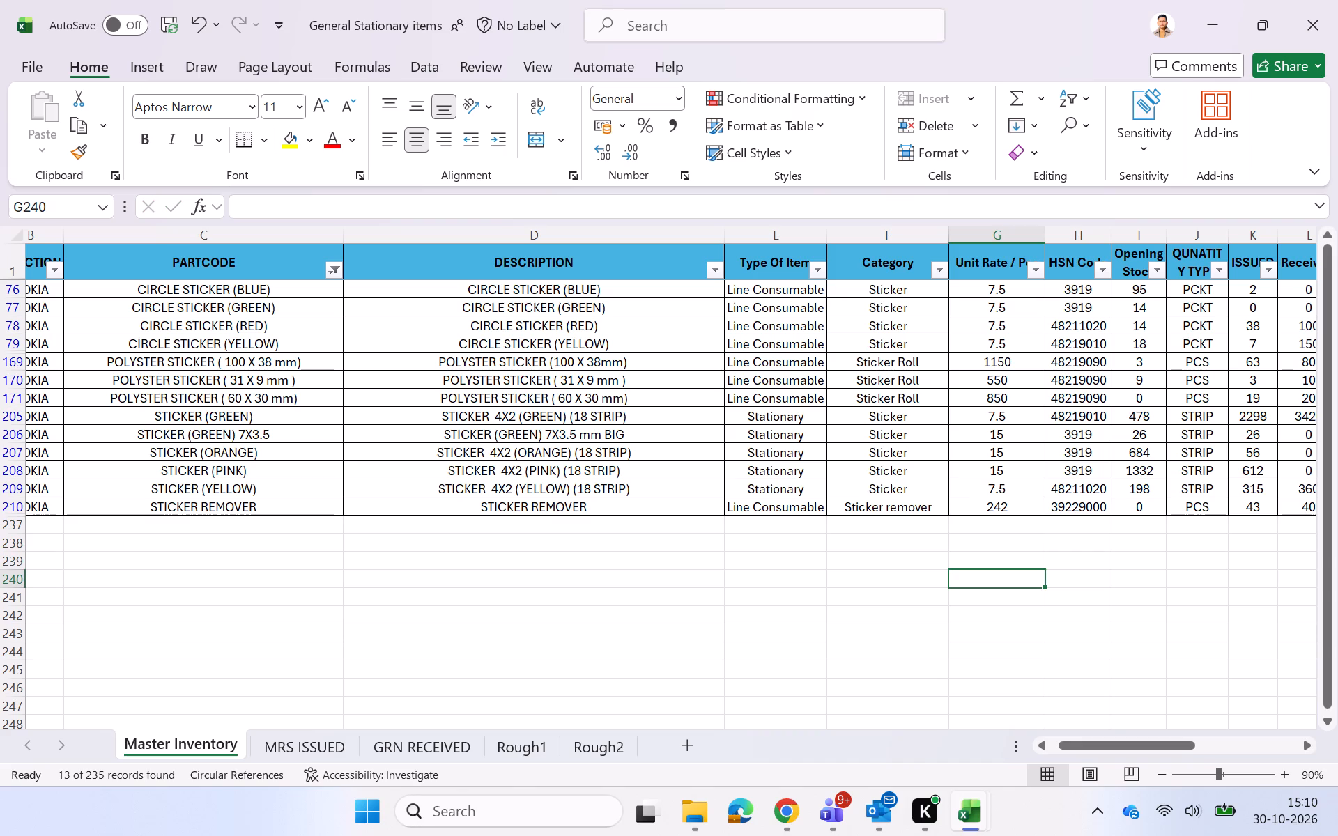
pyautogui.click(889, 541)
pyautogui.hotkey('ctrl', 's')
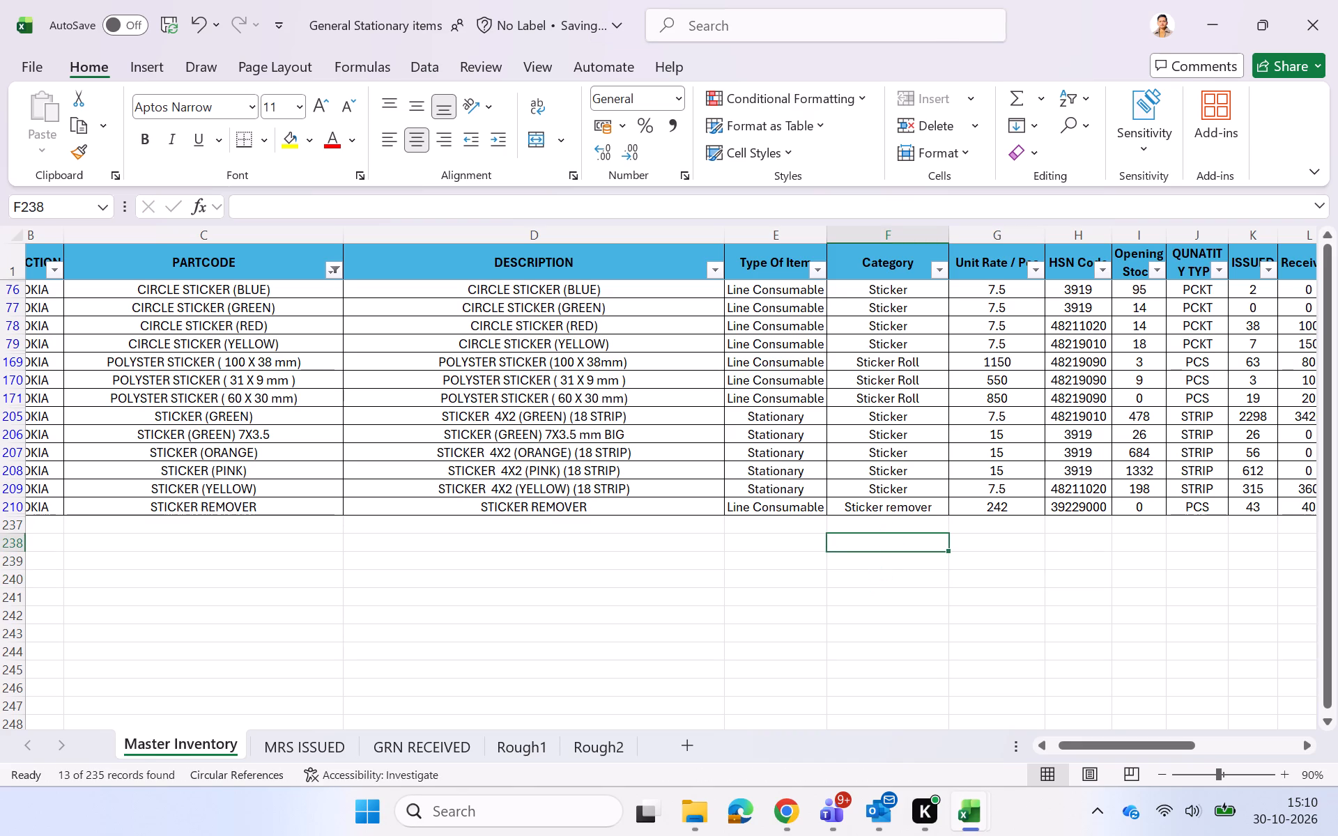
# Clear the PARTCODE filter by removing the filters from the Master Inventory header row and reapplying them.
pyautogui.click(881, 594)
pyautogui.hscroll(-2, 881, 594)
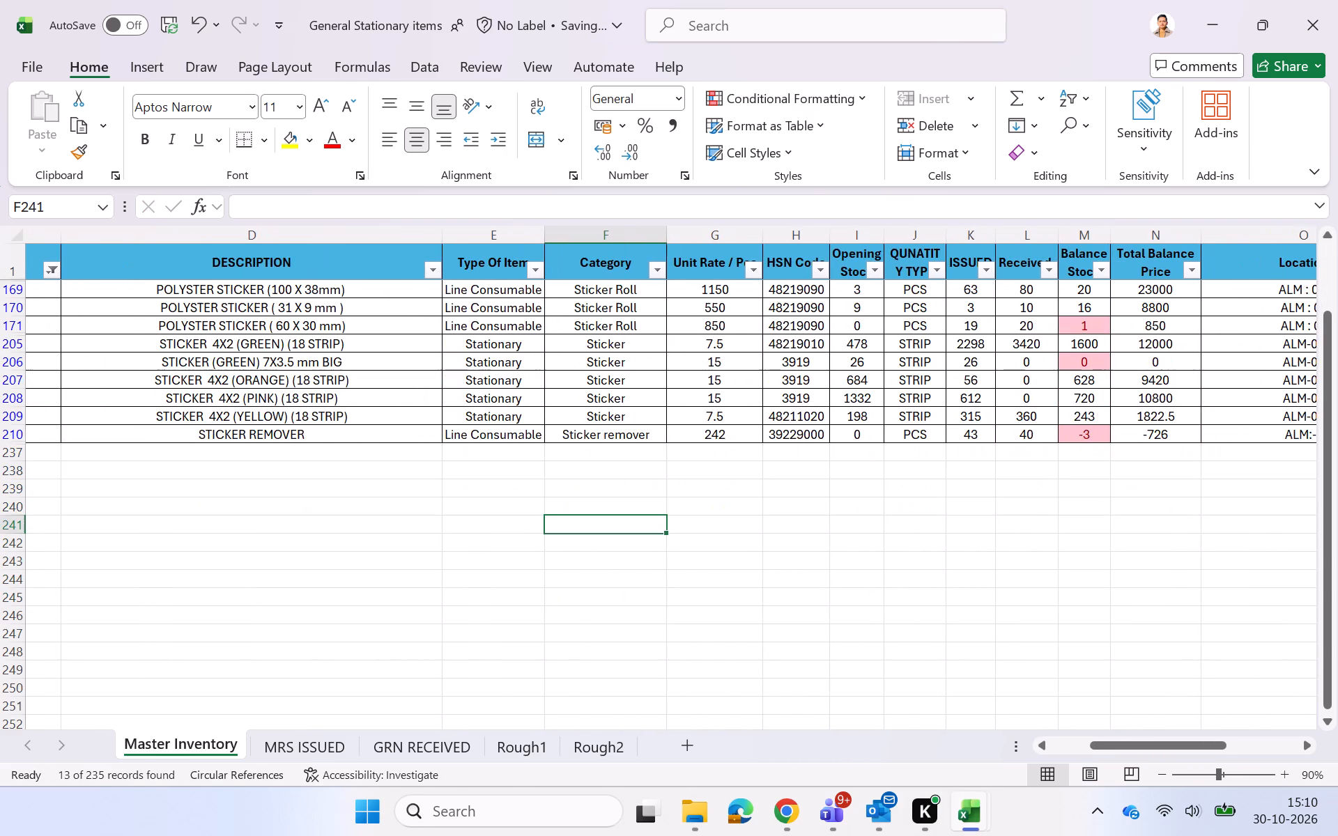
pyautogui.scroll(3, 881, 594)
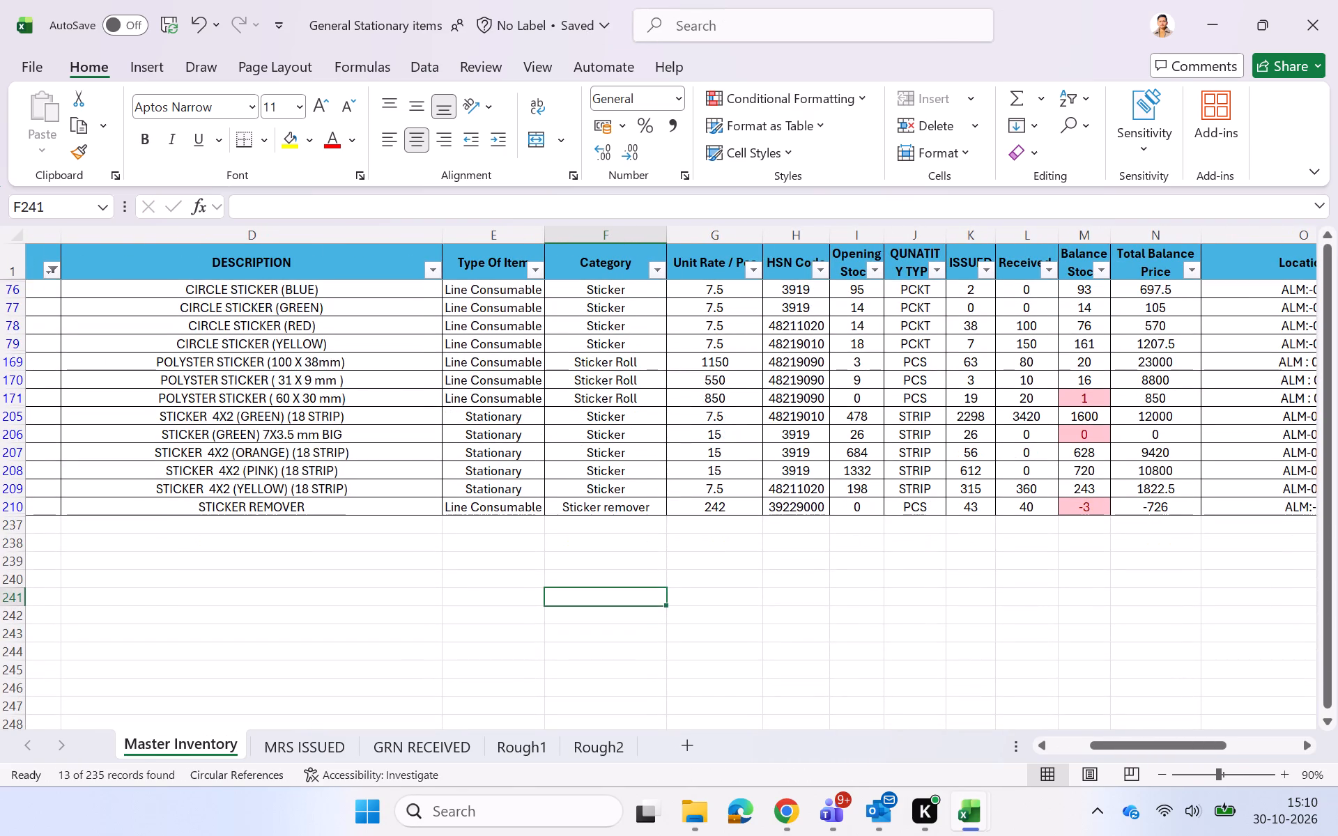
pyautogui.click(912, 557)
pyautogui.hotkey('ctrl', 'shift', 'l')
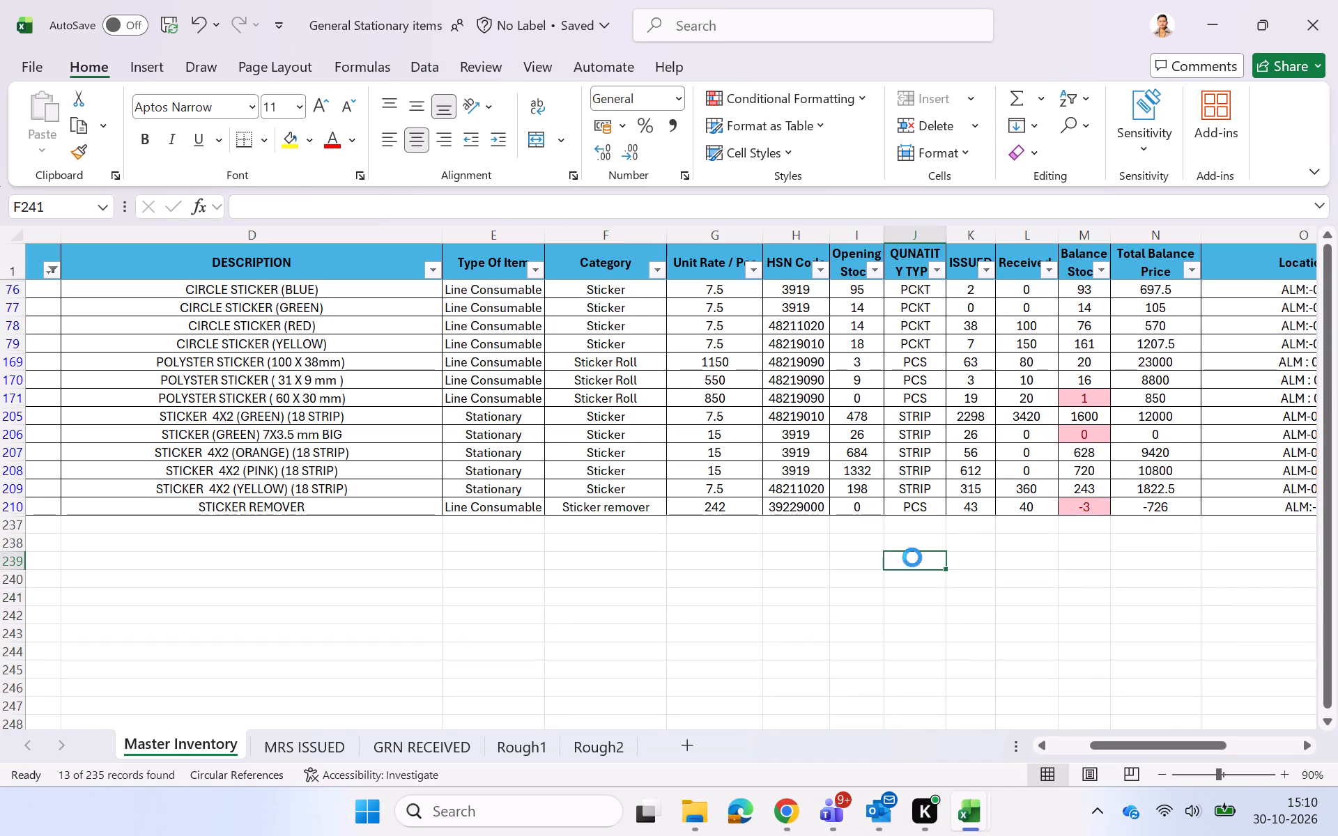
pyautogui.click(905, 268)
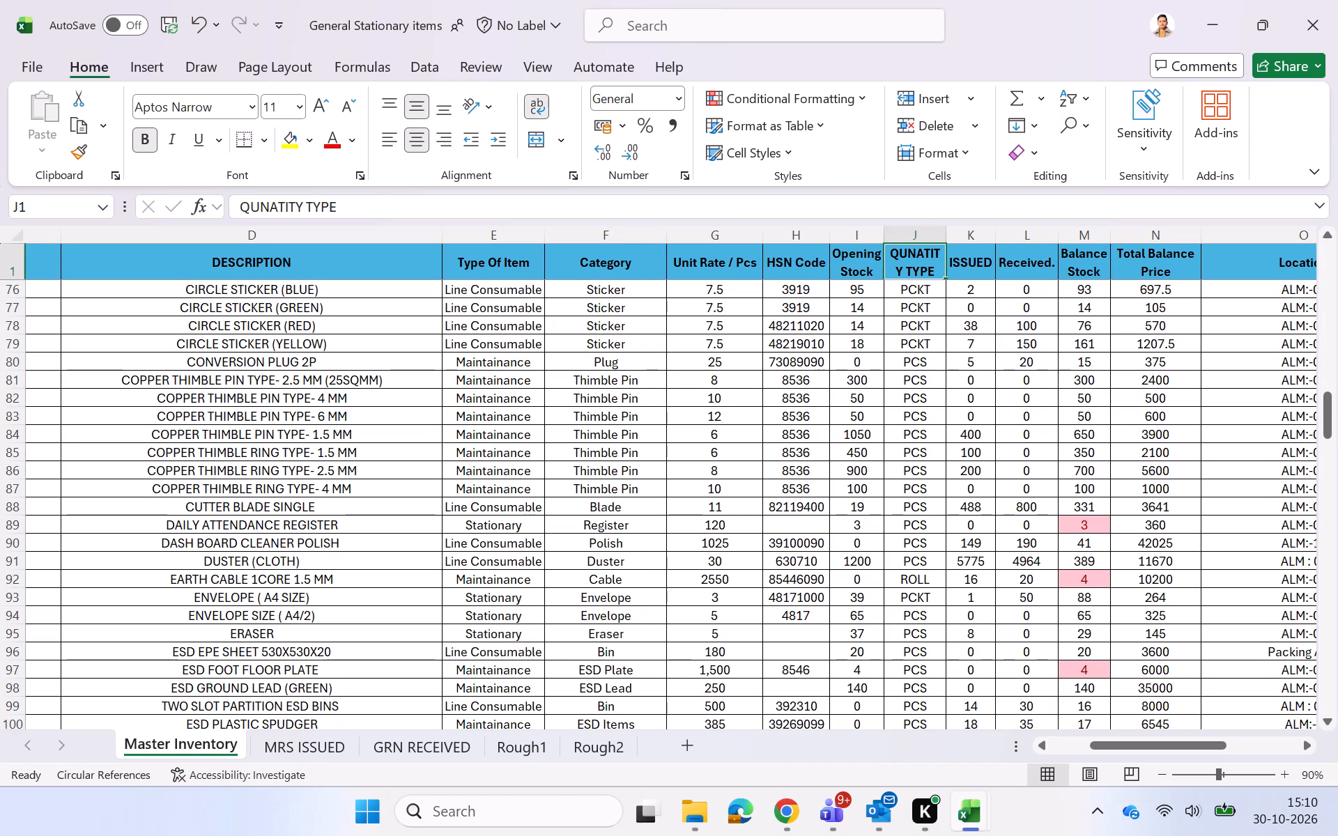
pyautogui.hotkey('ctrl', 'shift', 'l')
# Filter Type Of Item to Stationary only and select the Total Balance Price column to get its sum.
pyautogui.scroll(1, 934, 313)
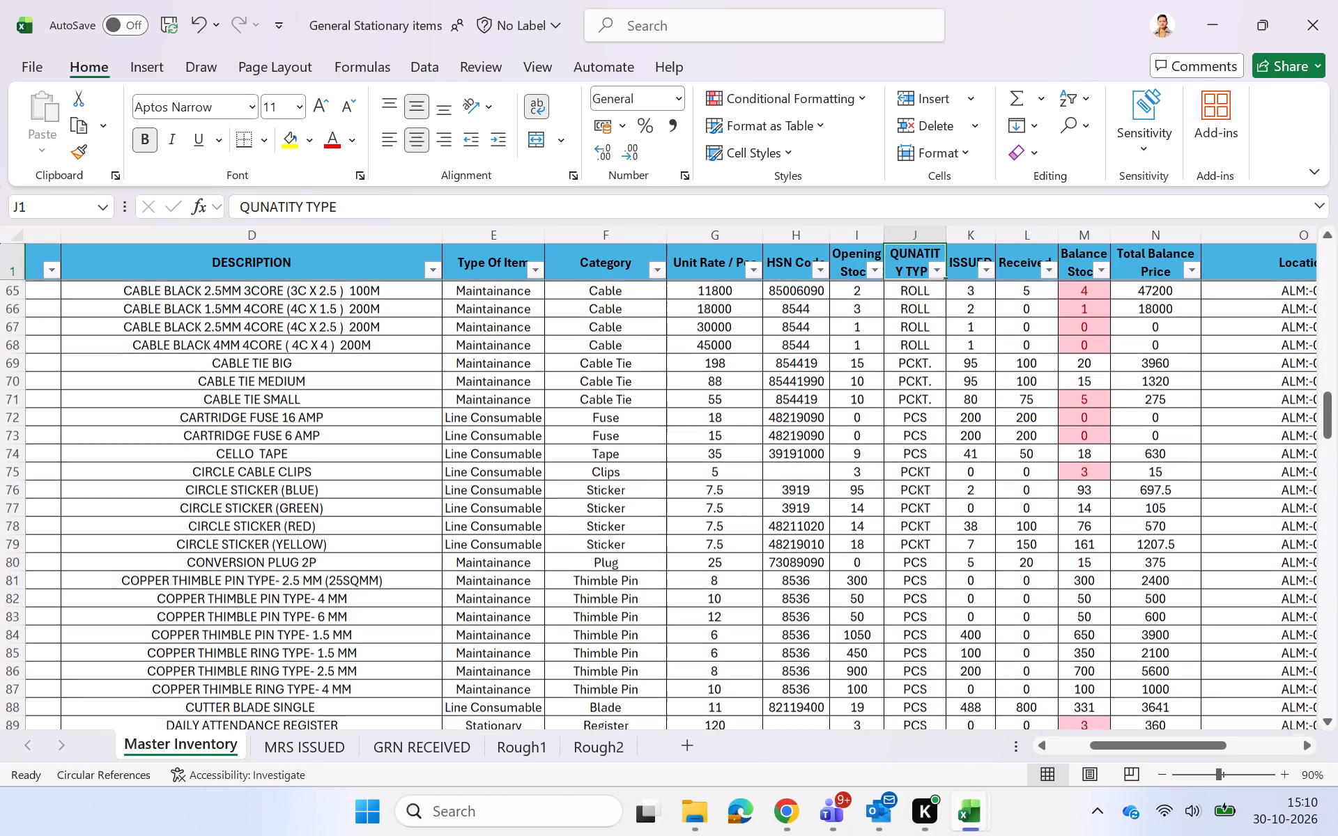
pyautogui.scroll(15, 934, 313)
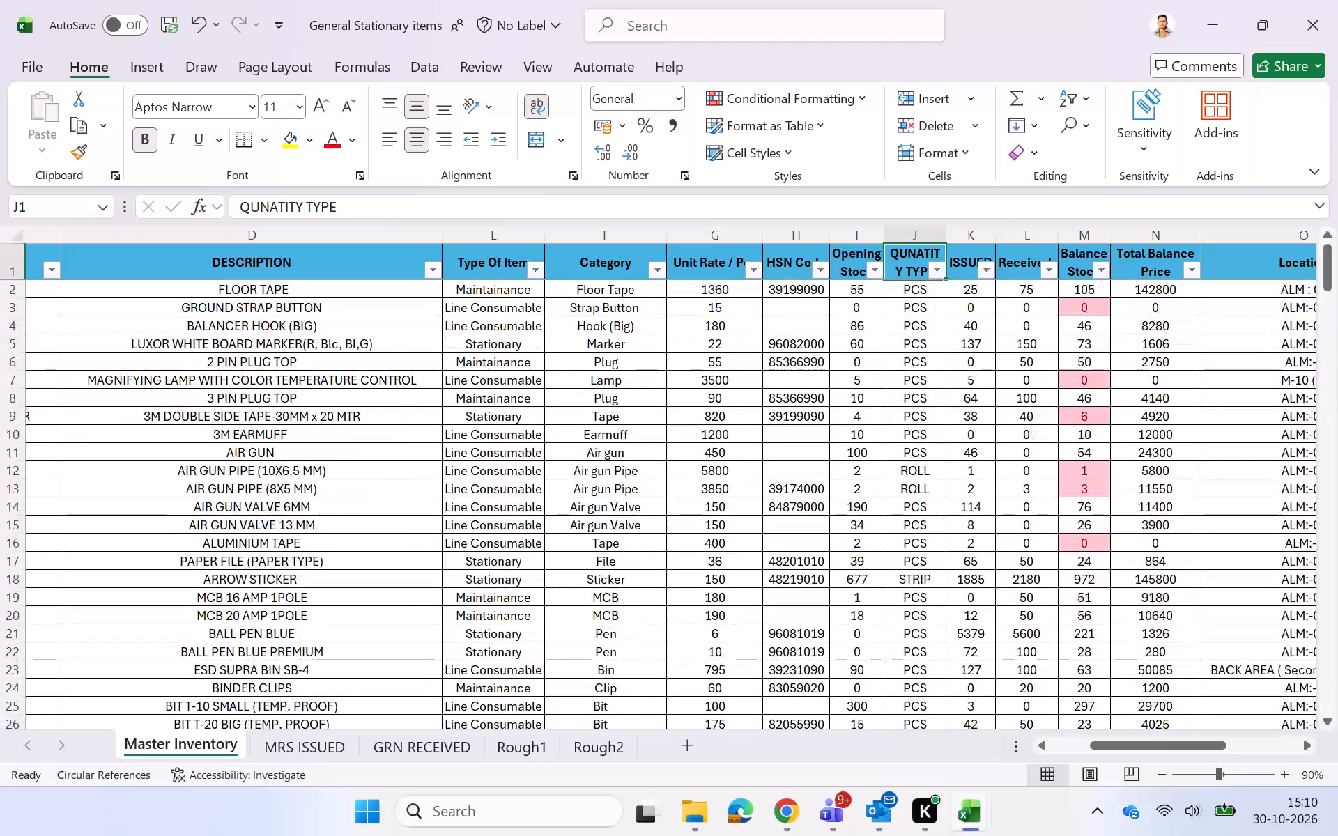
pyautogui.hscroll(-1, 1119, 442)
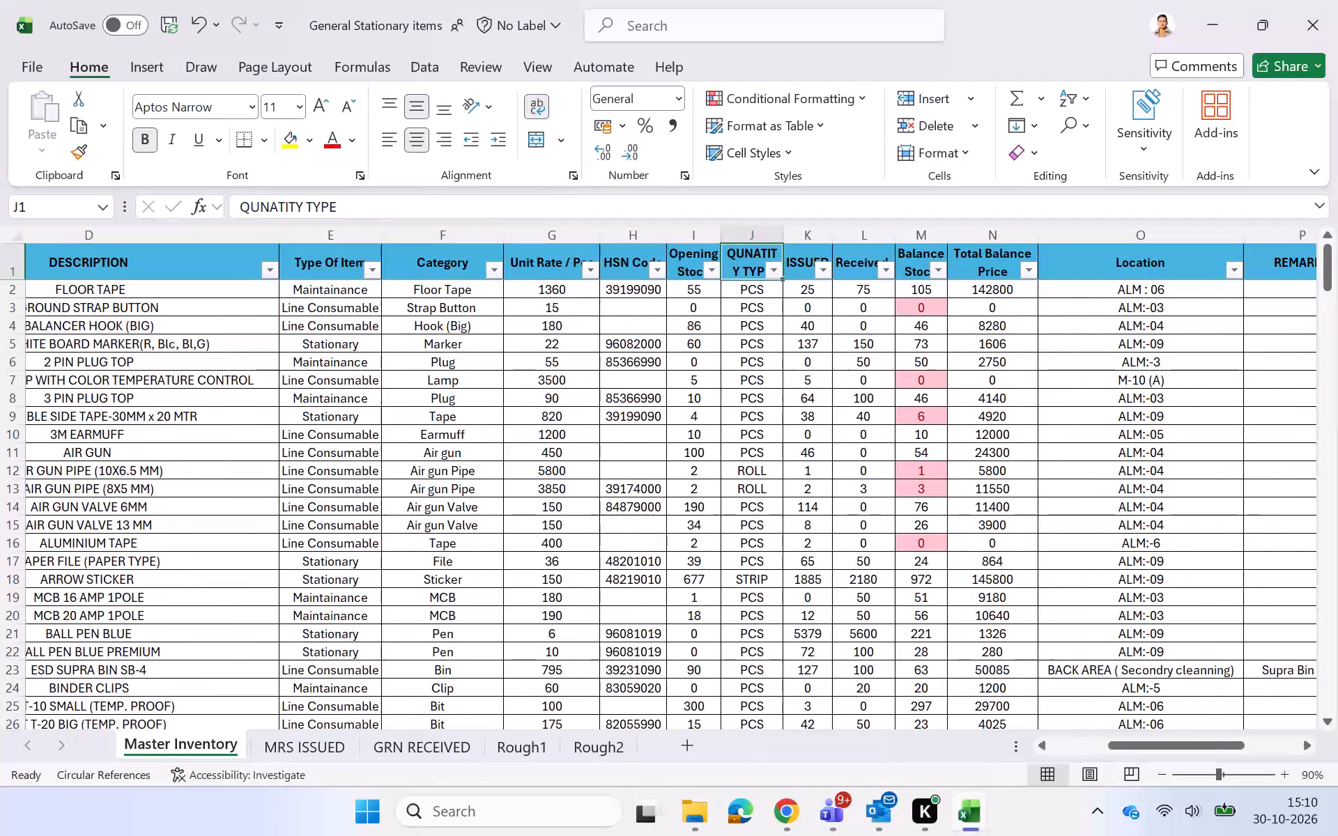
pyautogui.hscroll(1, 832, 315)
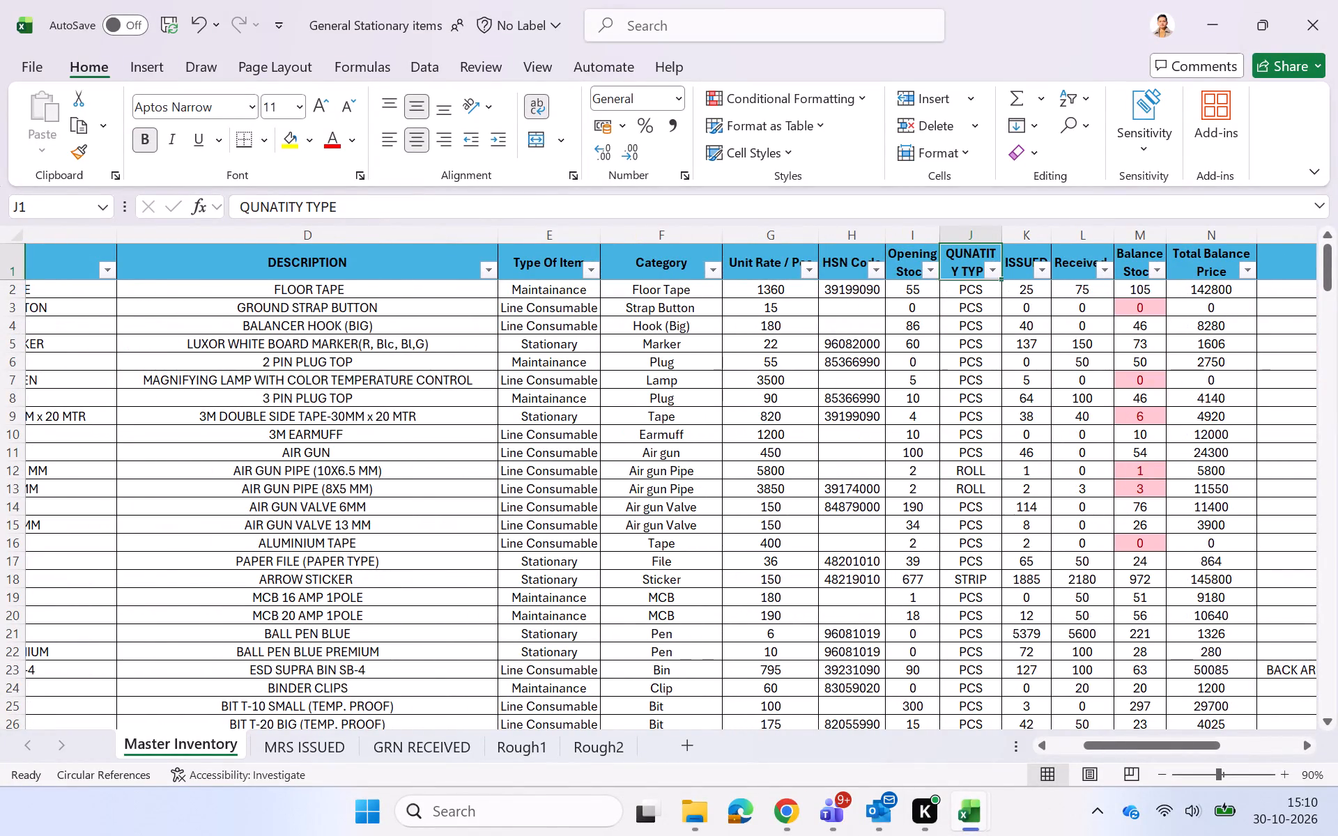
pyautogui.click(592, 266)
pyautogui.click(413, 473)
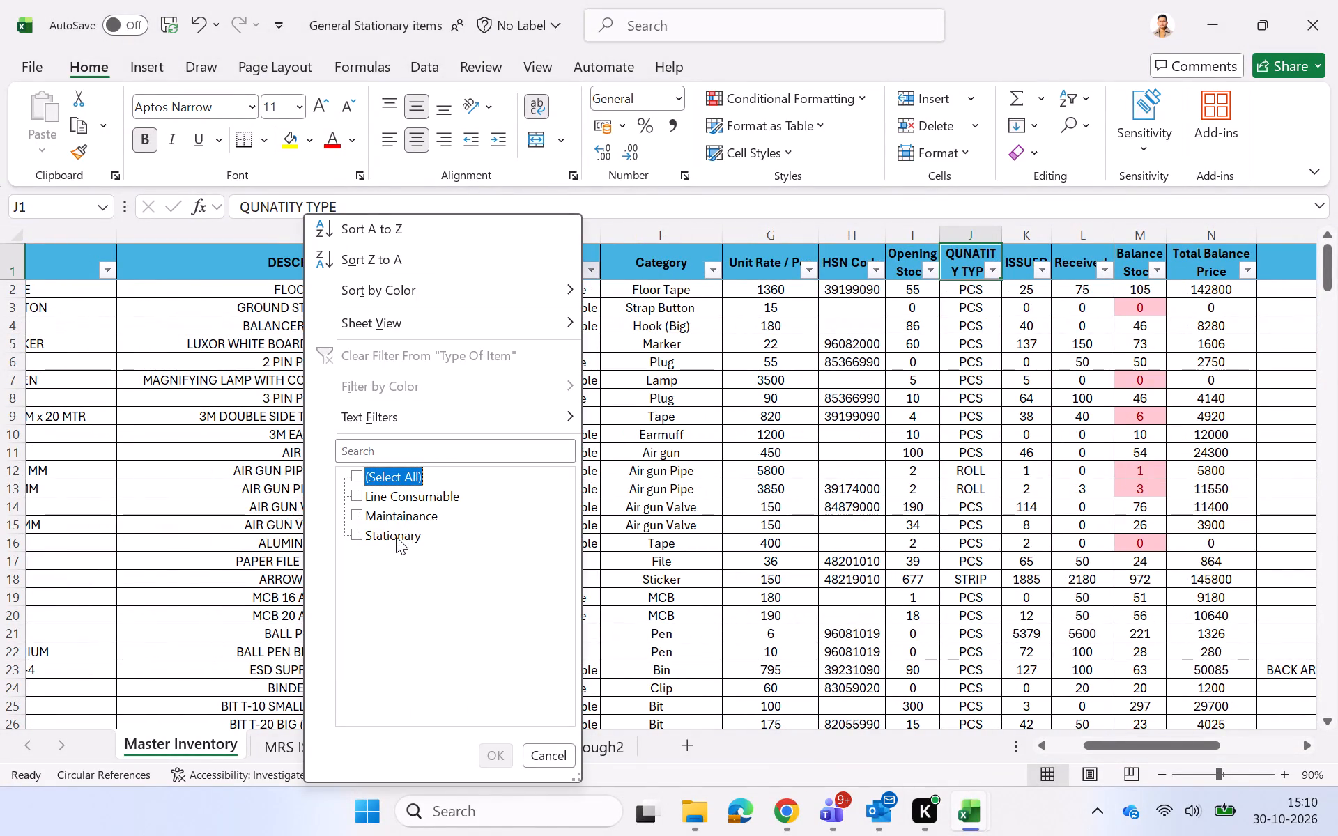
pyautogui.click(396, 536)
pyautogui.click(498, 760)
pyautogui.hscroll(-1, 924, 583)
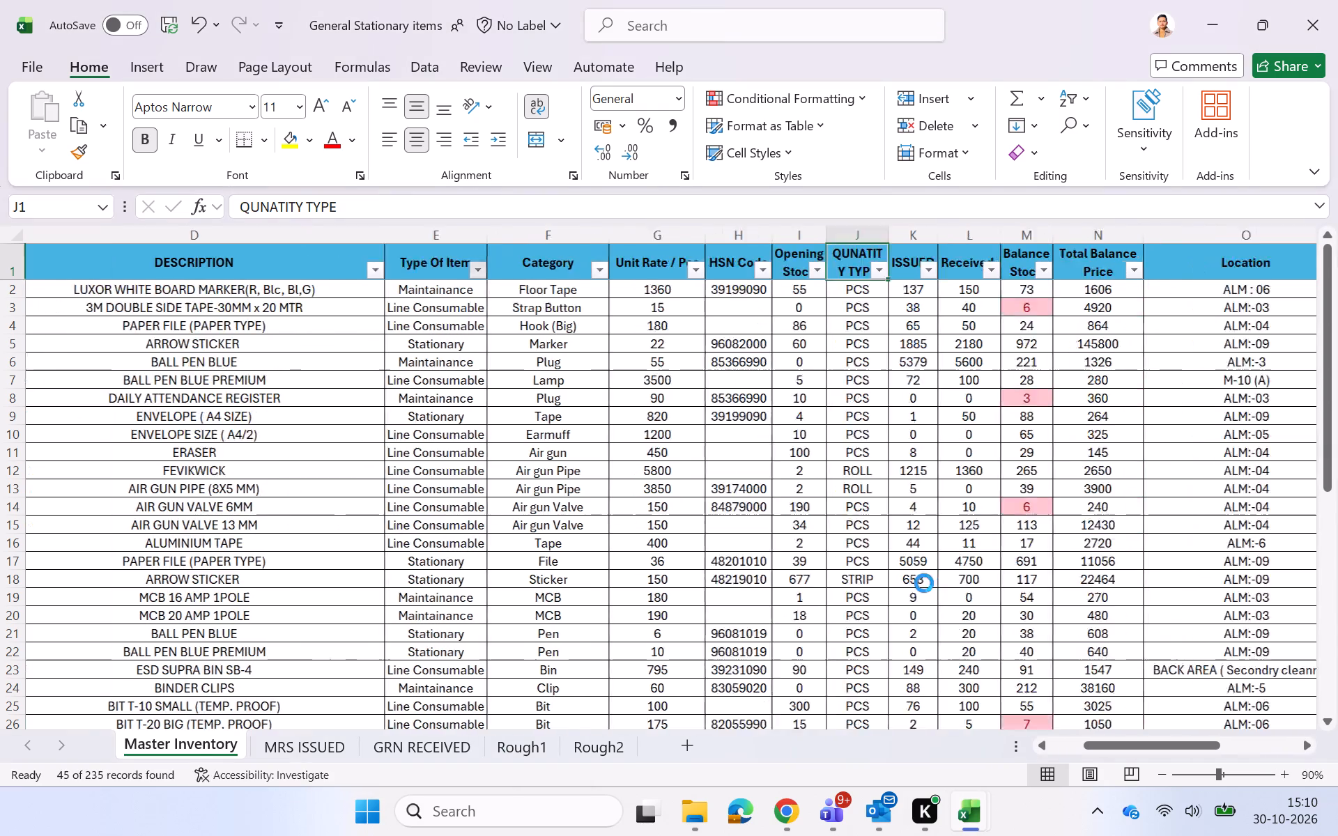
pyautogui.hscroll(-1, 924, 583)
pyautogui.click(994, 417)
pyautogui.scroll(5, 994, 417)
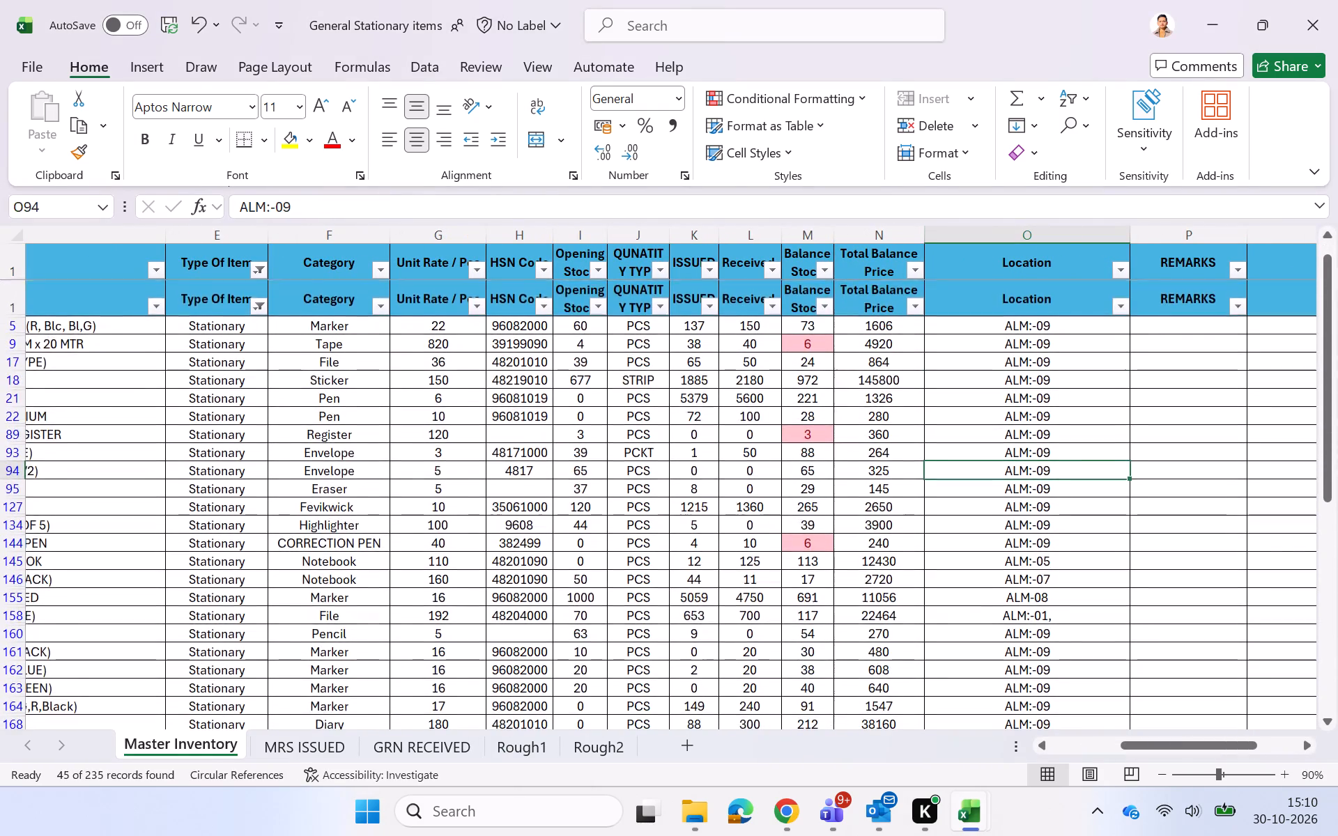
pyautogui.doubleClick(886, 233)
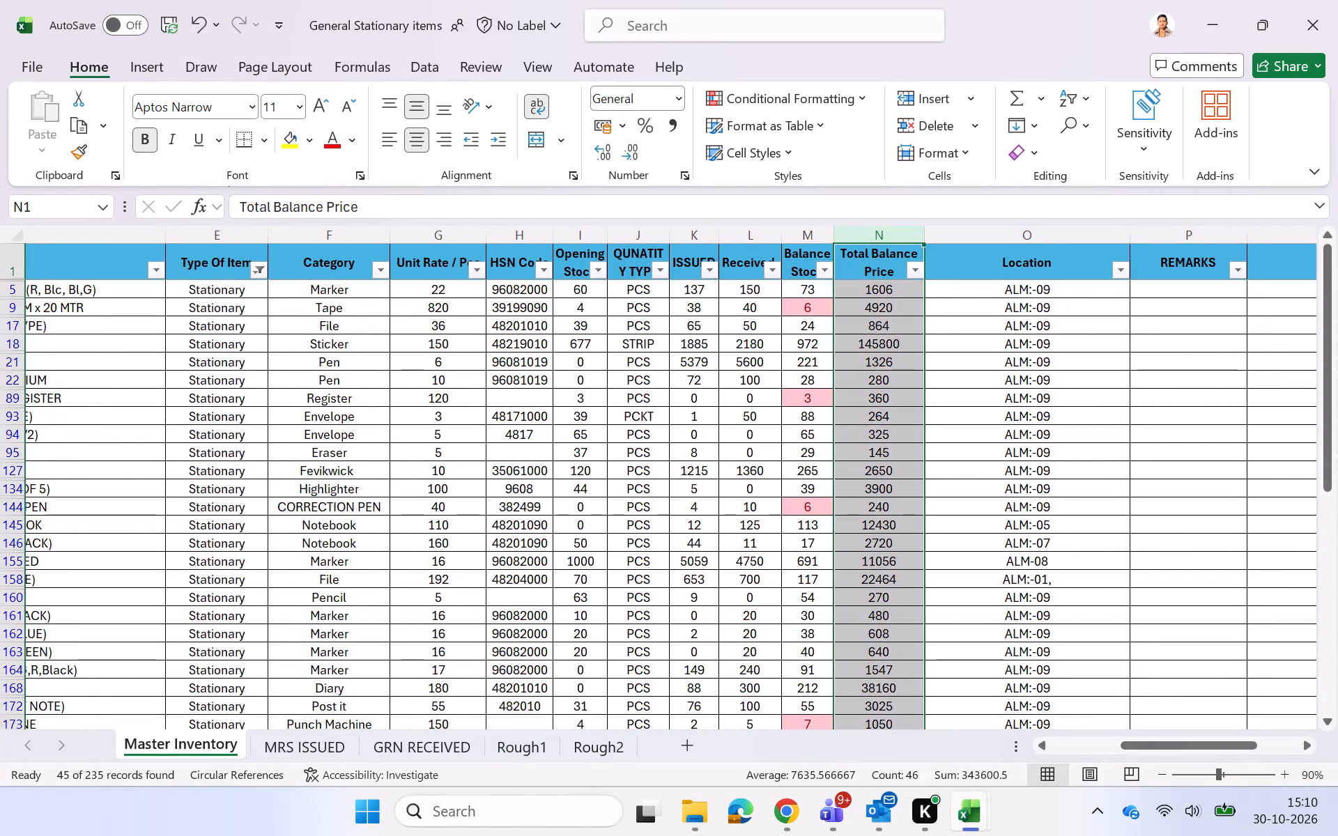
# Switch to the SUMMARY OCT 26 workbook and enter 343600 as the Stationary balance stock value.
pyautogui.hotkey('alt', 'Tab')
pyautogui.hotkey('alt', 'Tab')
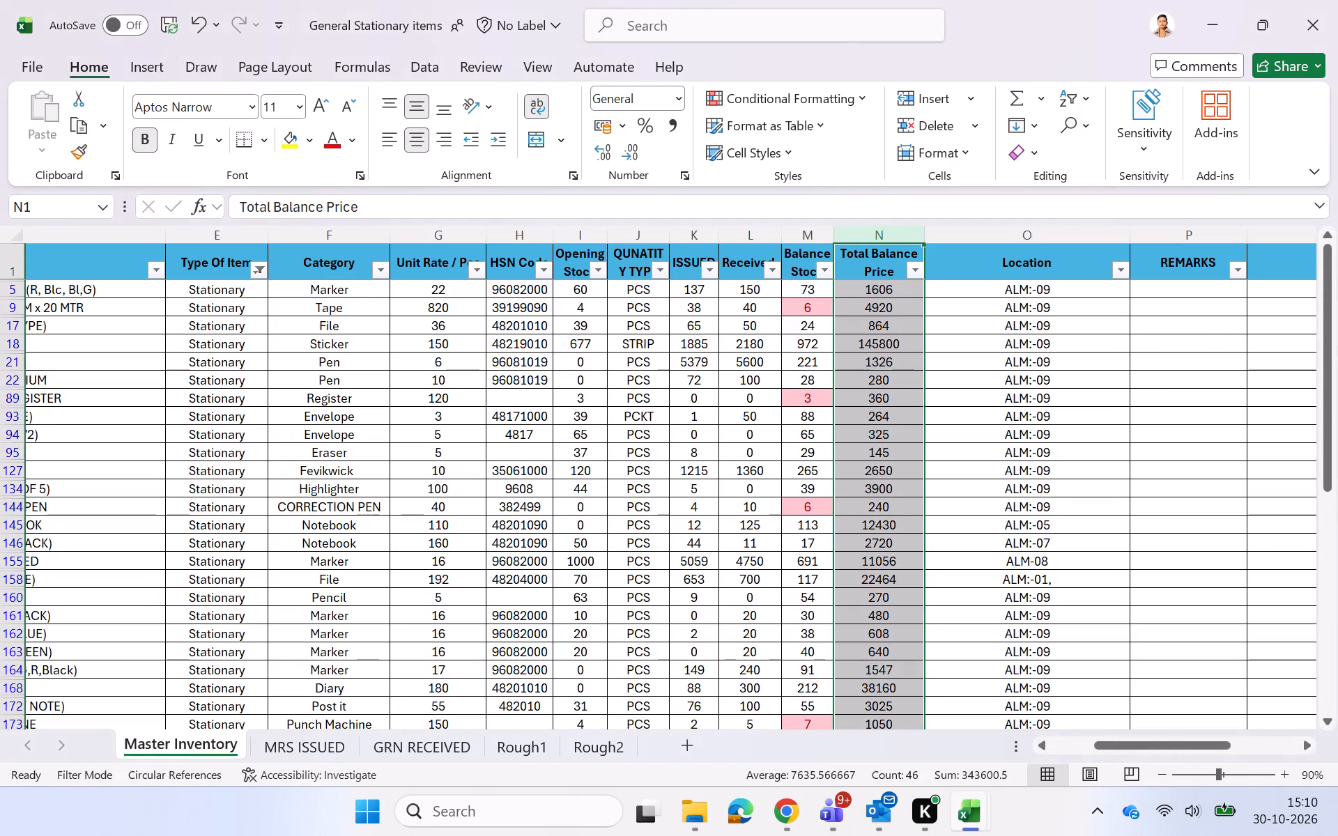
pyautogui.hotkey('alt', 'Tab')
pyautogui.hotkey('alt', 'Tab')
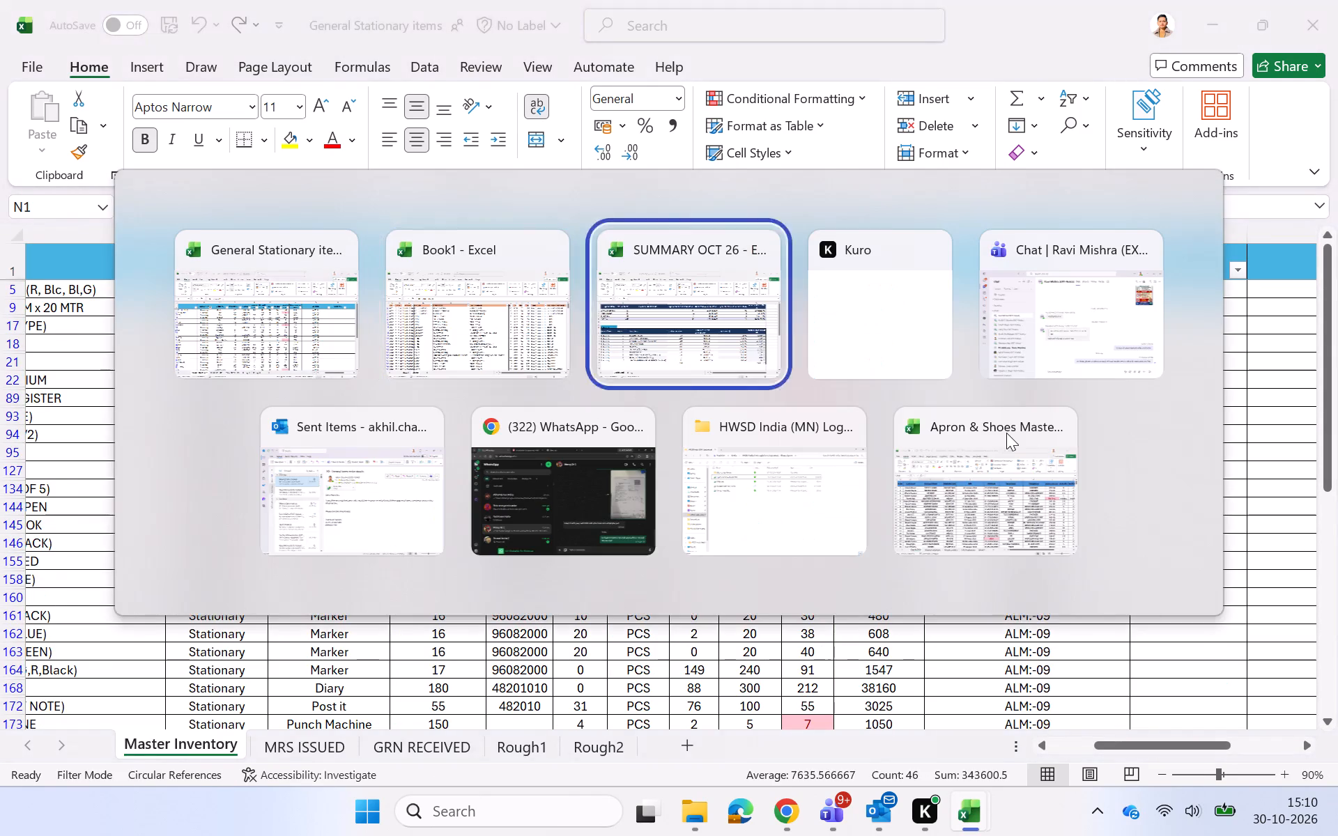
pyautogui.press('Up')
pyautogui.press('Up')
pyautogui.press('Up')
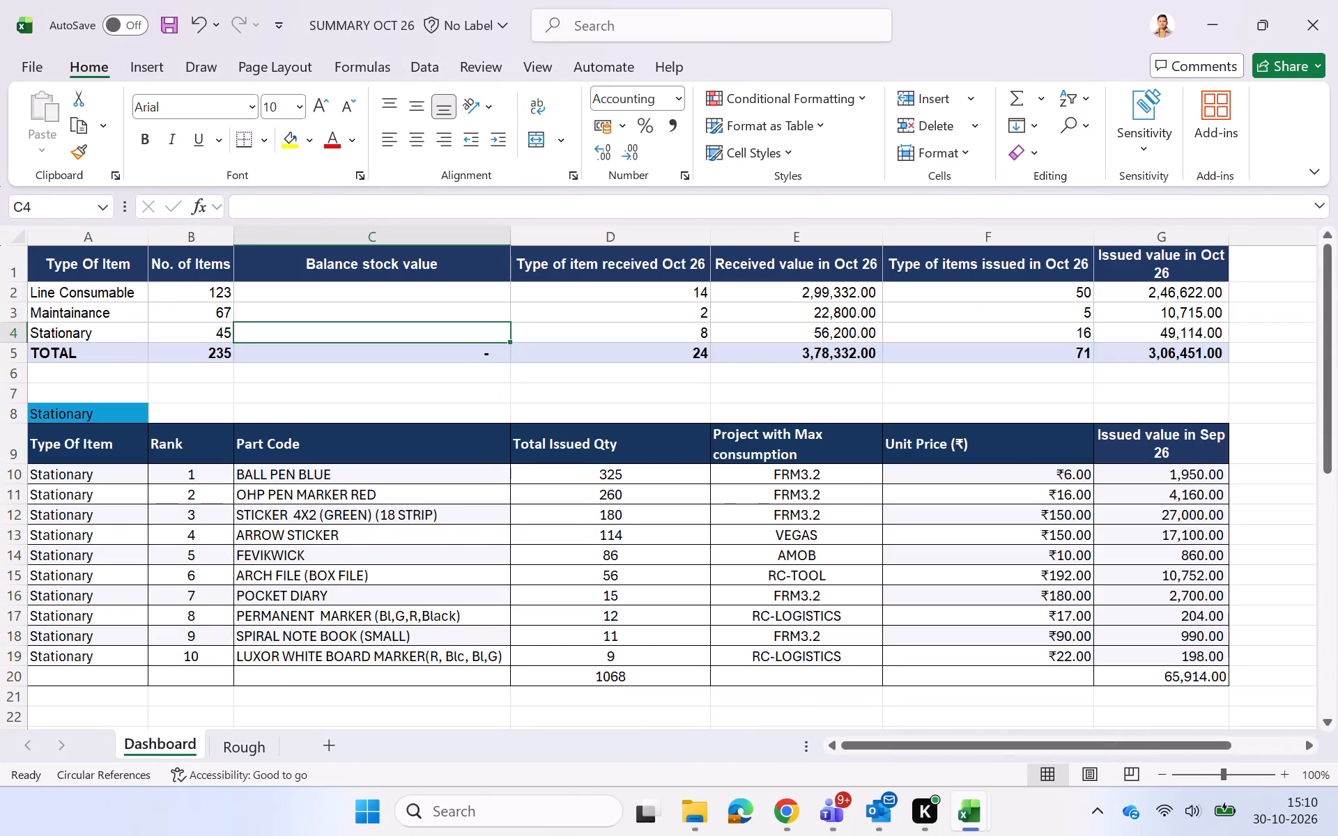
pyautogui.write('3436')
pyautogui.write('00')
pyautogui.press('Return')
# Return to the General Stationary items workbook and filter Type Of Item to Maintainance only.
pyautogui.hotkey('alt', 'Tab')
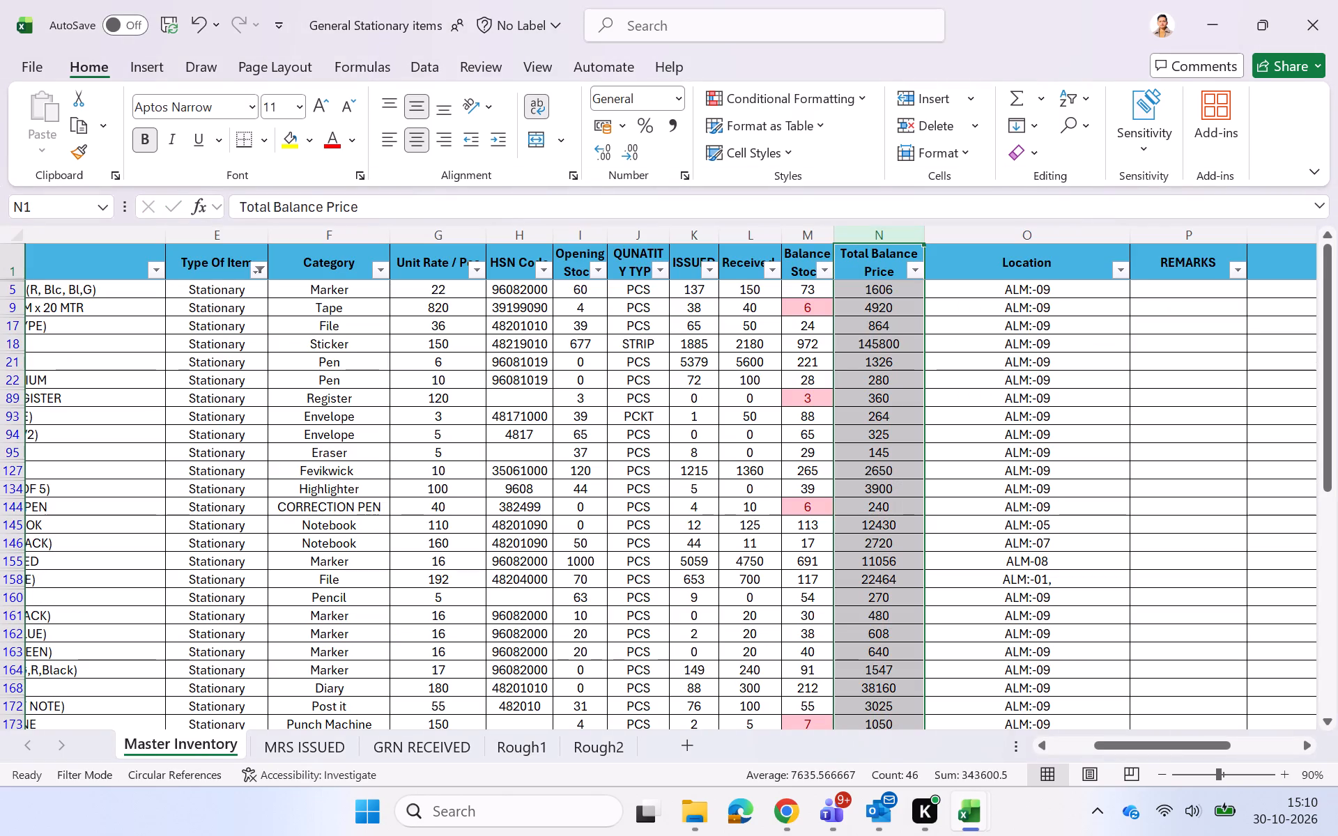
pyautogui.click(266, 274)
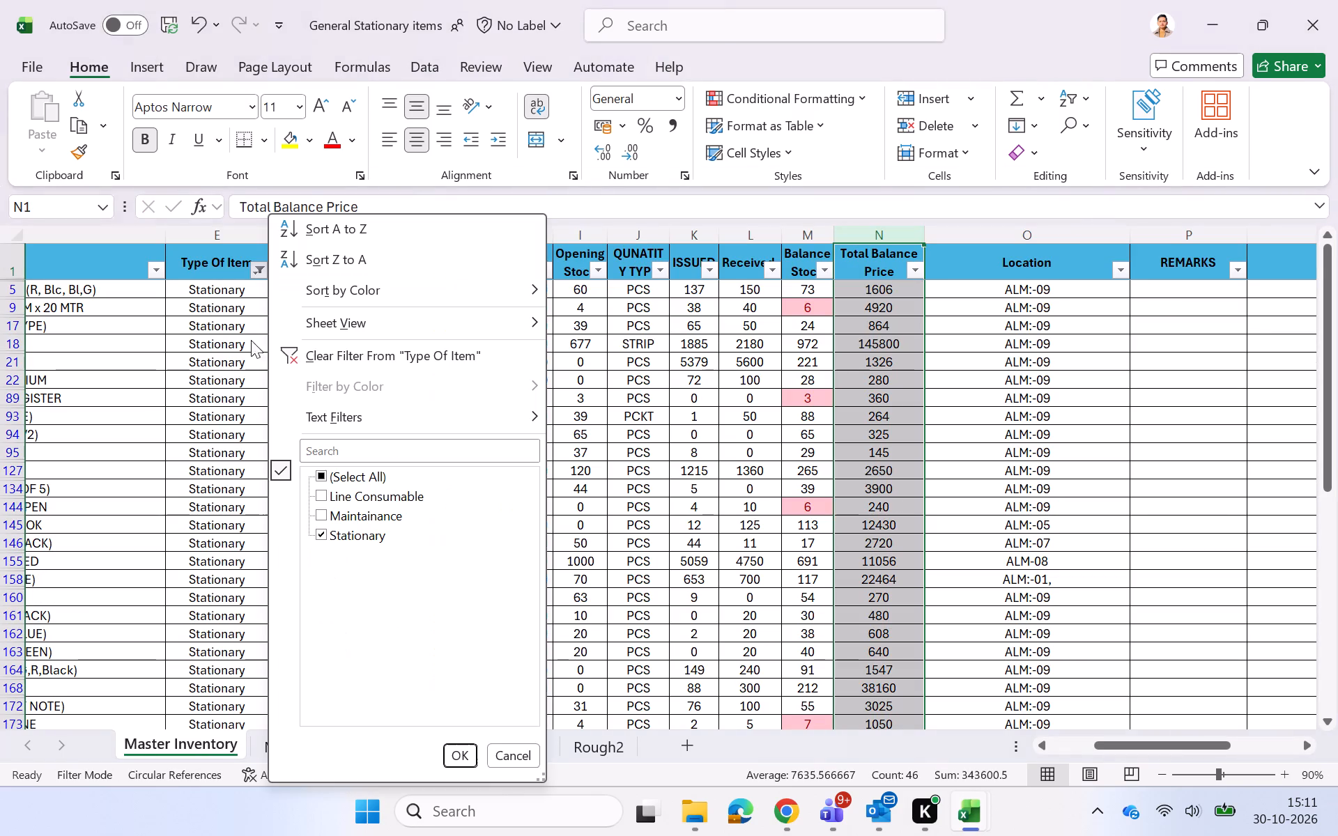
pyautogui.click(329, 530)
pyautogui.click(345, 512)
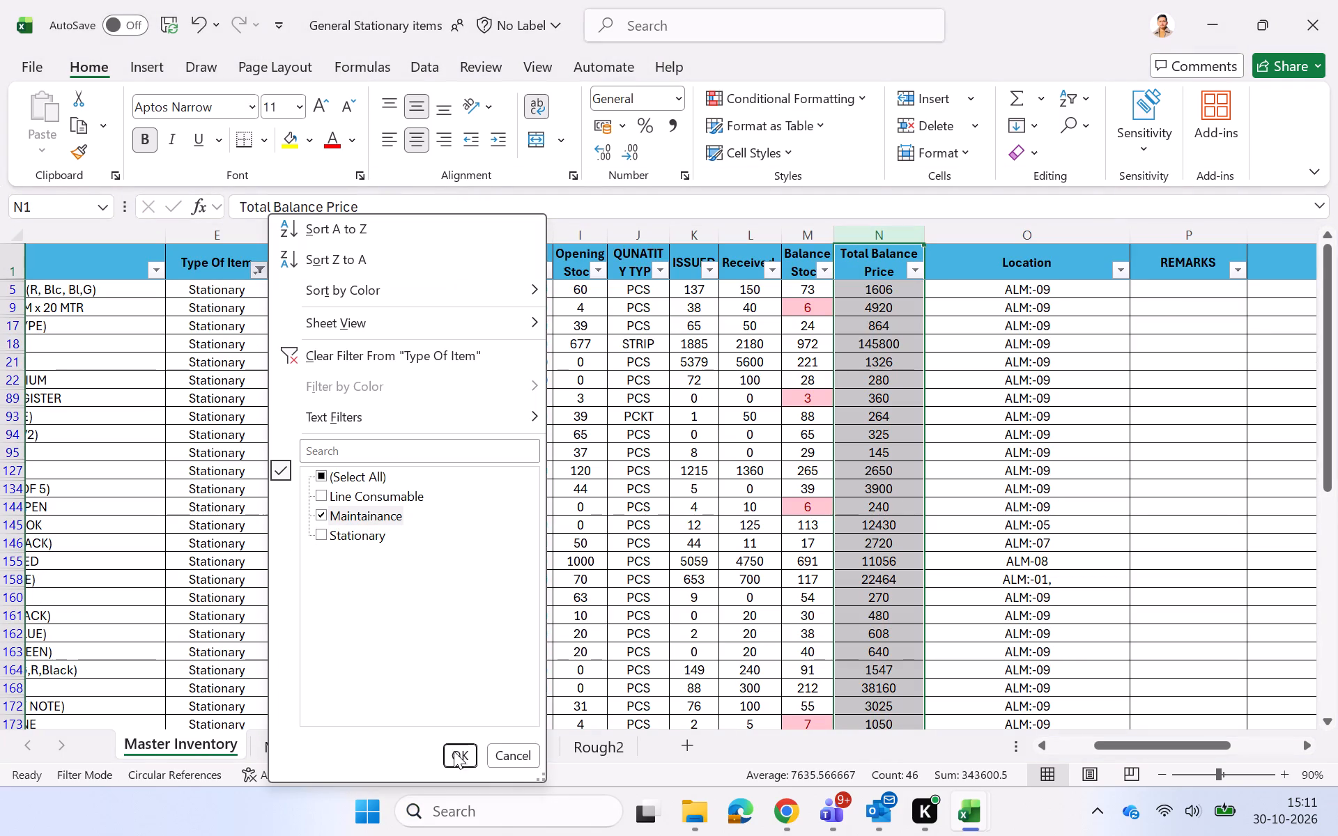
pyautogui.click(452, 745)
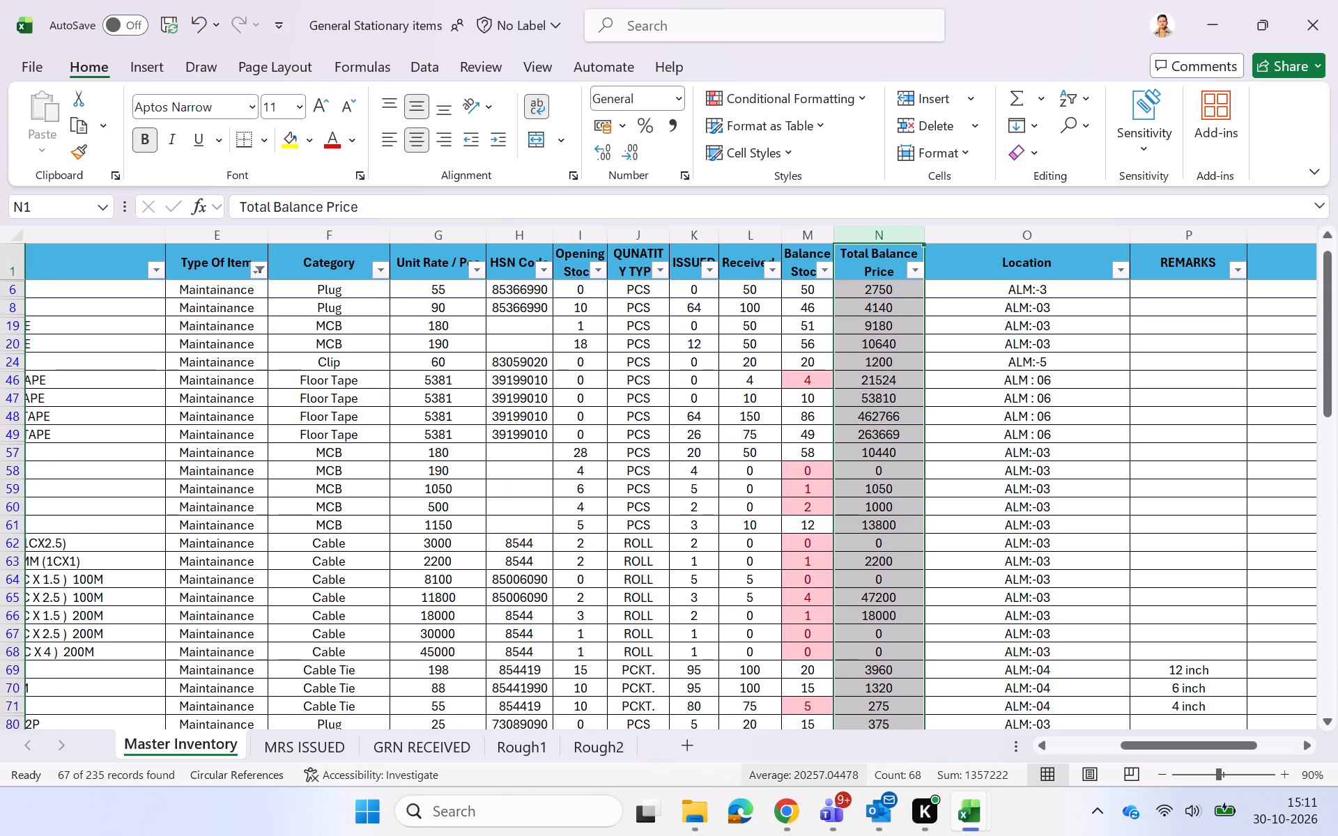
# Switch to SUMMARY OCT 26 and enter 1357222 as the Maintainance balance stock value.
pyautogui.hotkey('alt', 'Tab')
pyautogui.press('Up')
pyautogui.press('Up')
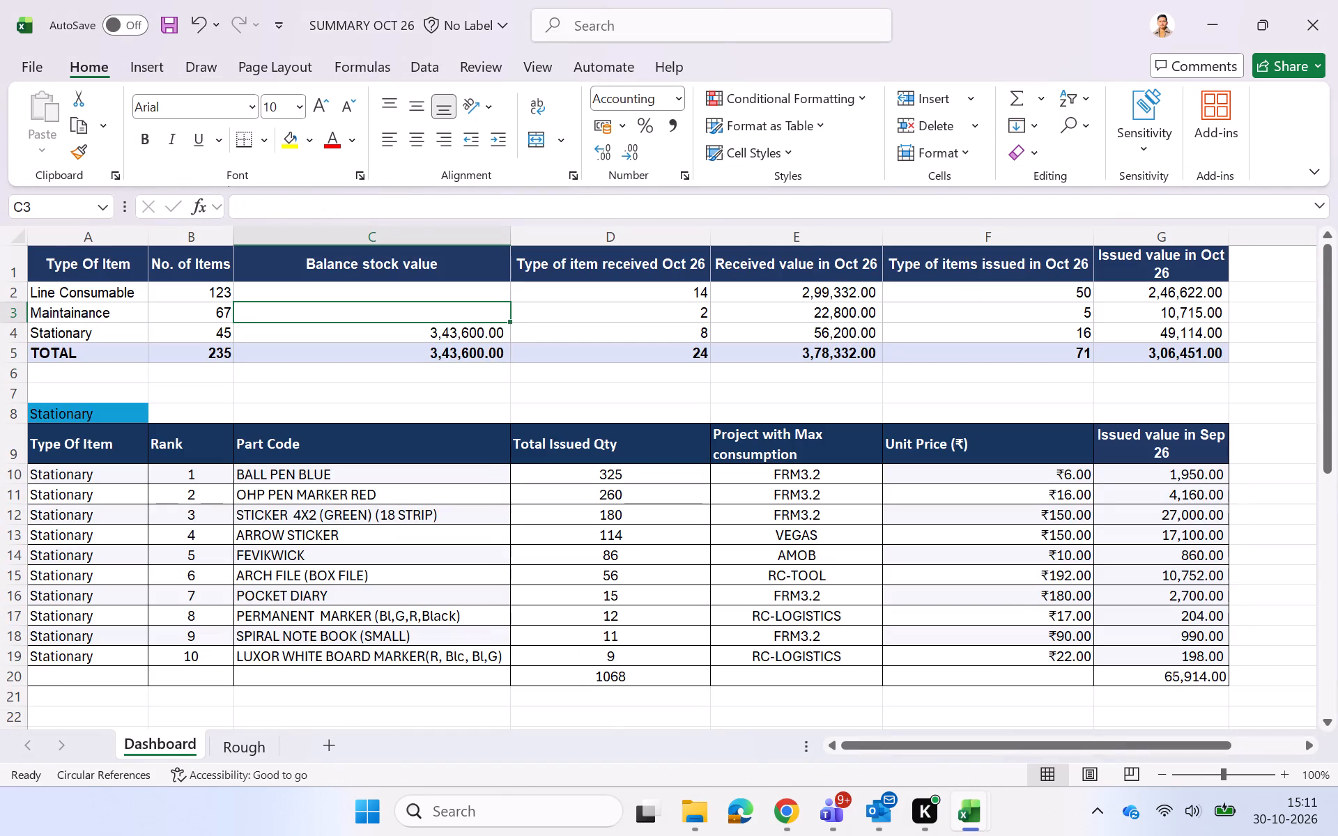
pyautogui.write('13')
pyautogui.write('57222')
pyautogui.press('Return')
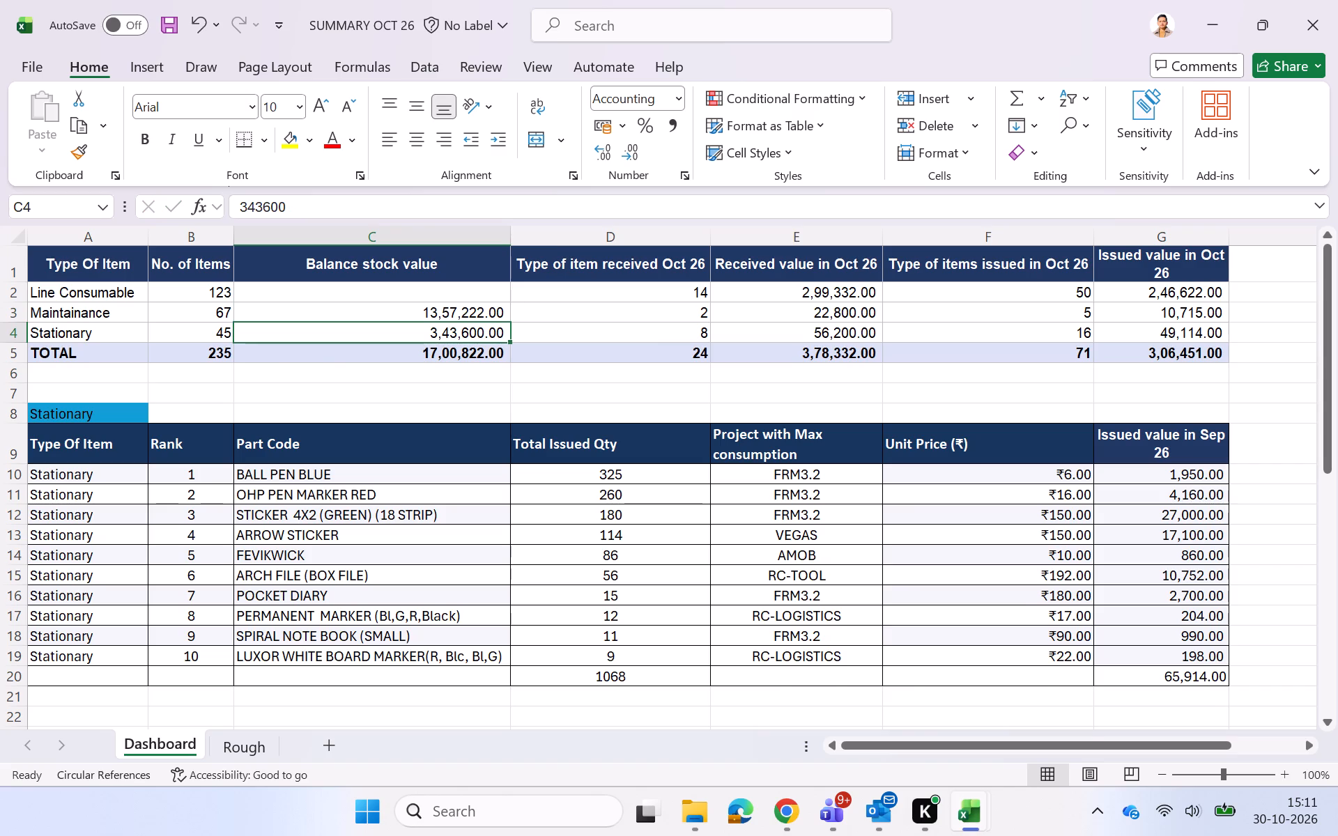
# Return to the General Stationary items workbook and filter Type Of Item to Line Consumable only.
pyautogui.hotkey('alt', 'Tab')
pyautogui.click(263, 272)
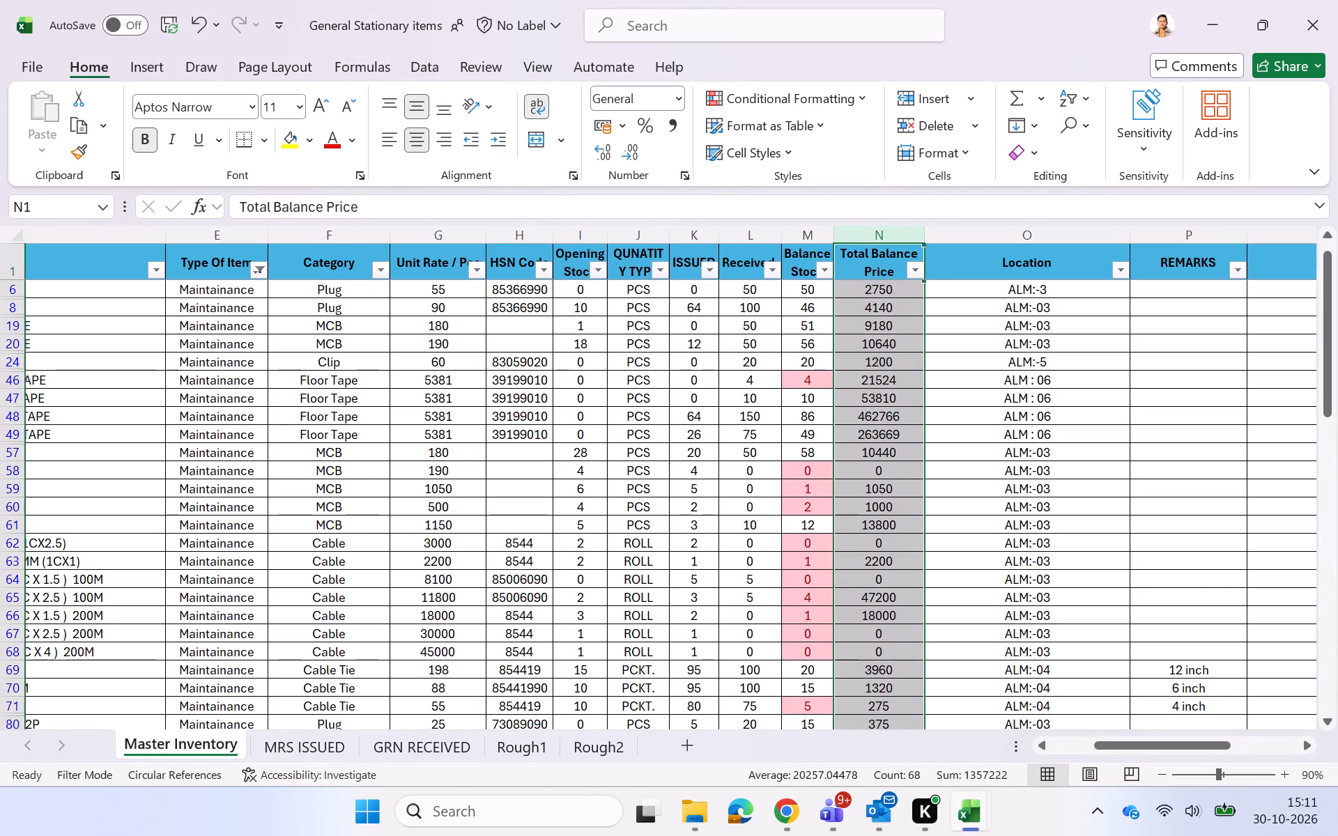
pyautogui.click(333, 506)
pyautogui.click(355, 493)
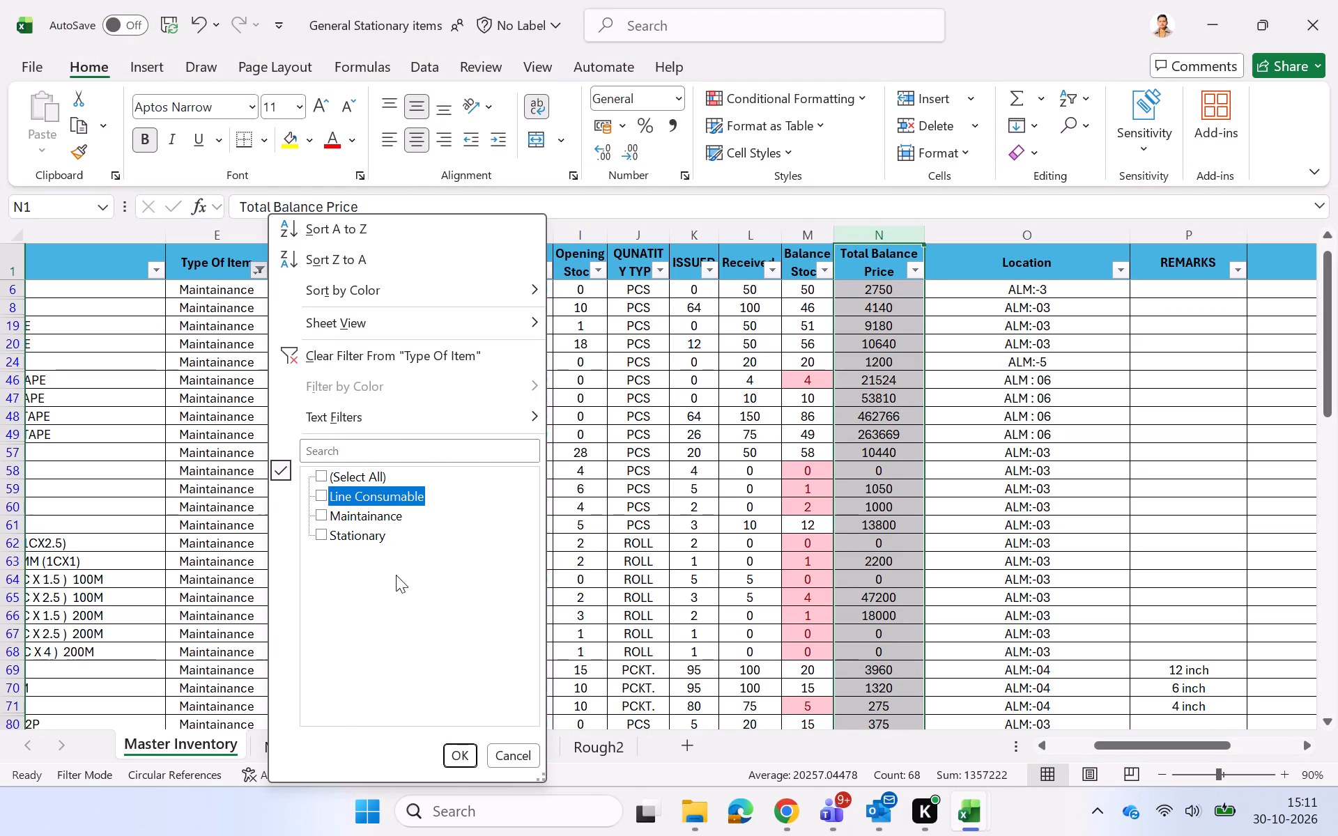
pyautogui.click(463, 766)
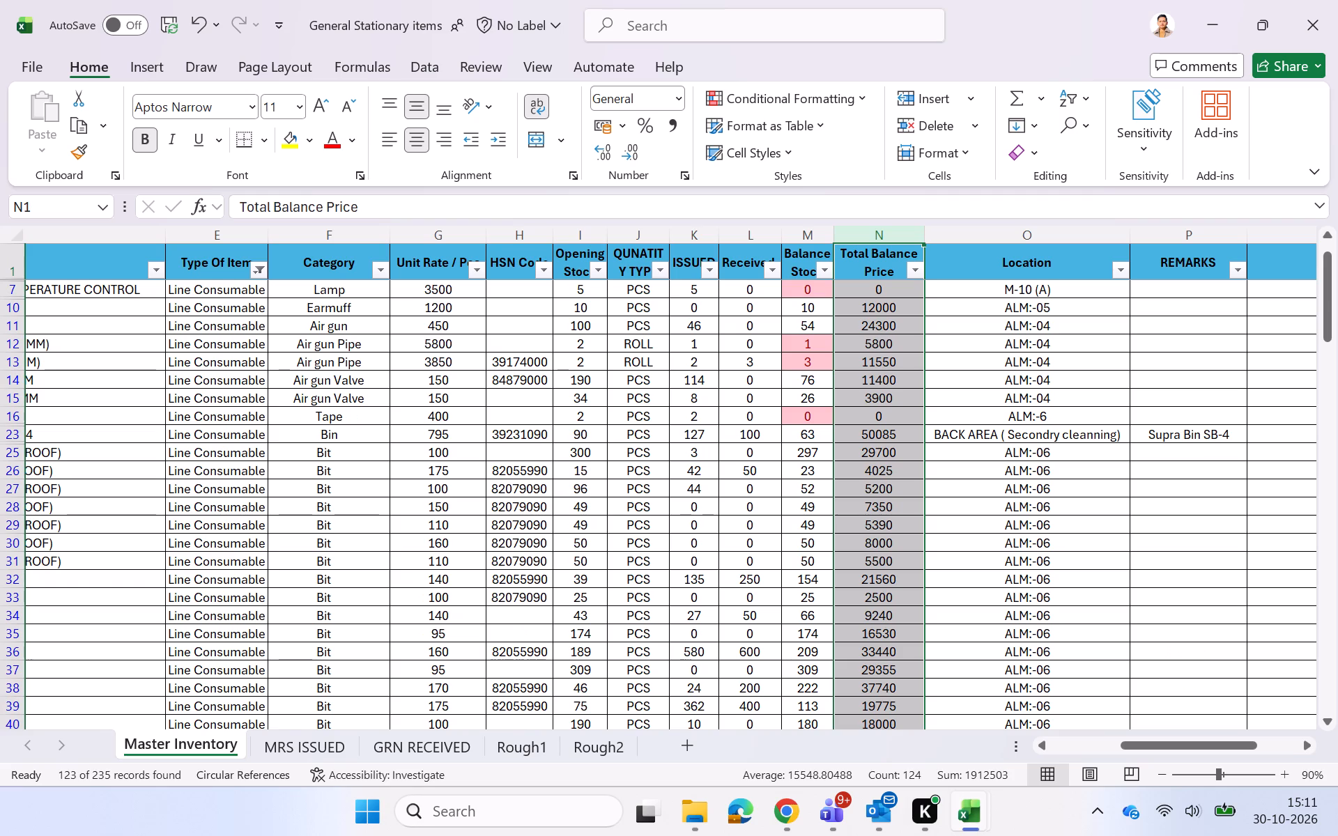
# Switch to the SUMMARY OCT 26 workbook and enter 1912503 as the Line Consumable balance stock value.
pyautogui.hotkey('alt', 'Tab')
pyautogui.press('Up')
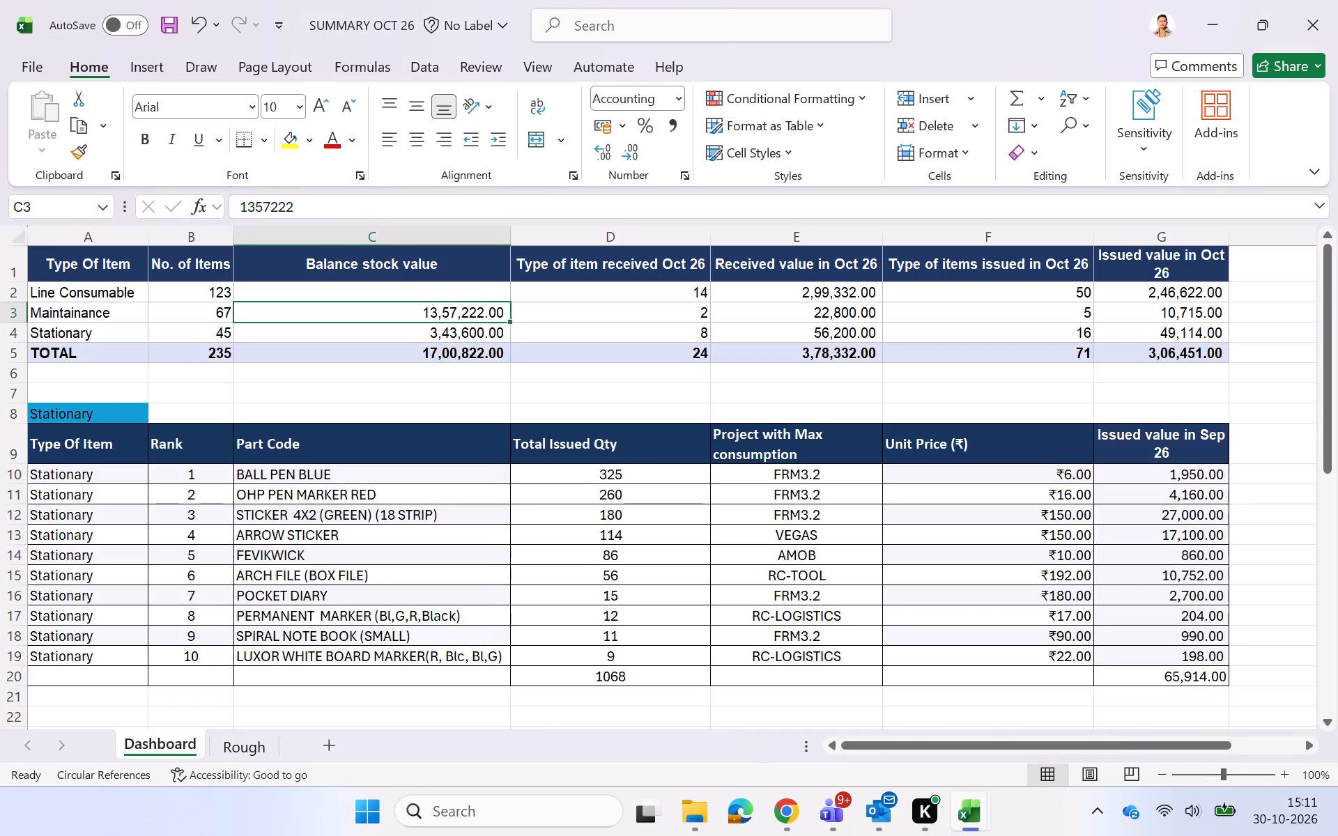
pyautogui.press('Up')
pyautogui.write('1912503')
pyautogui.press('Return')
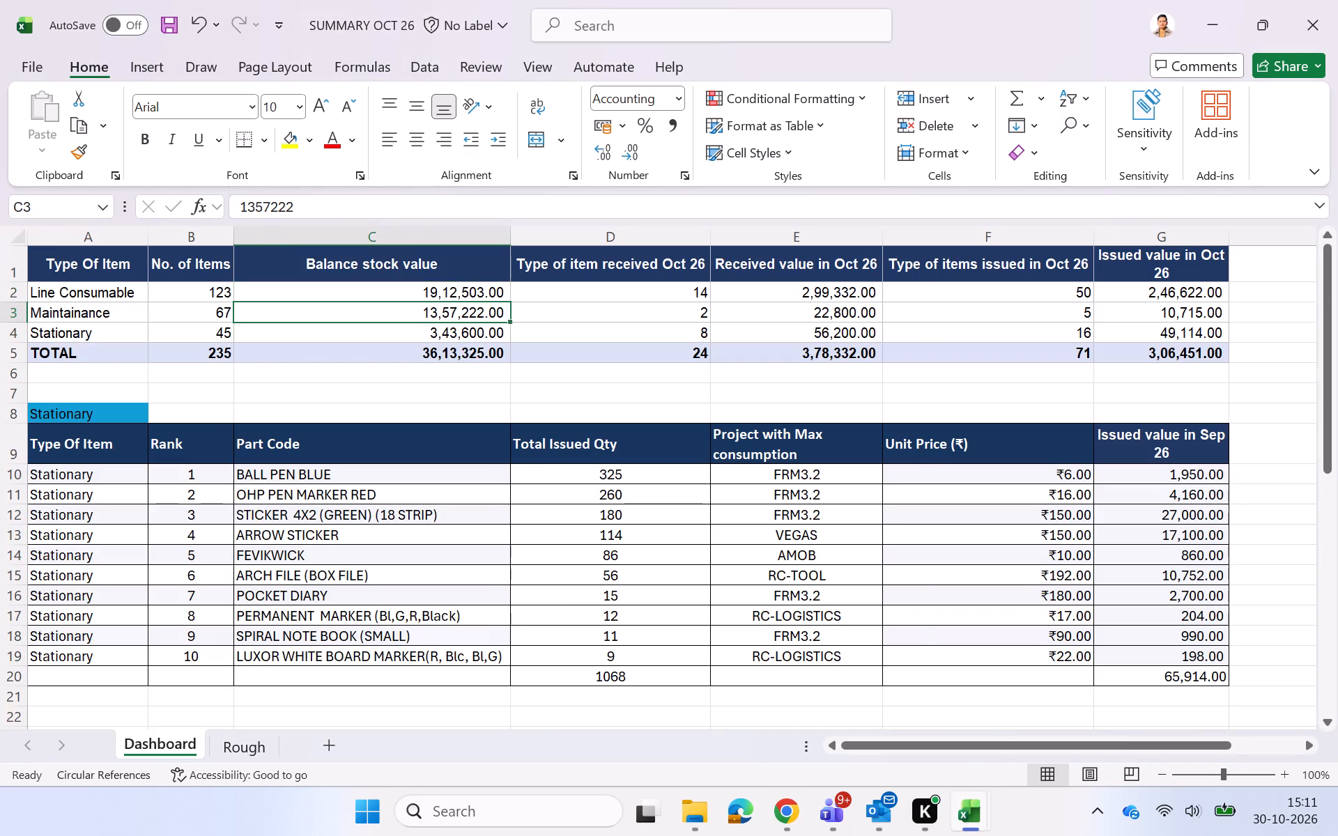
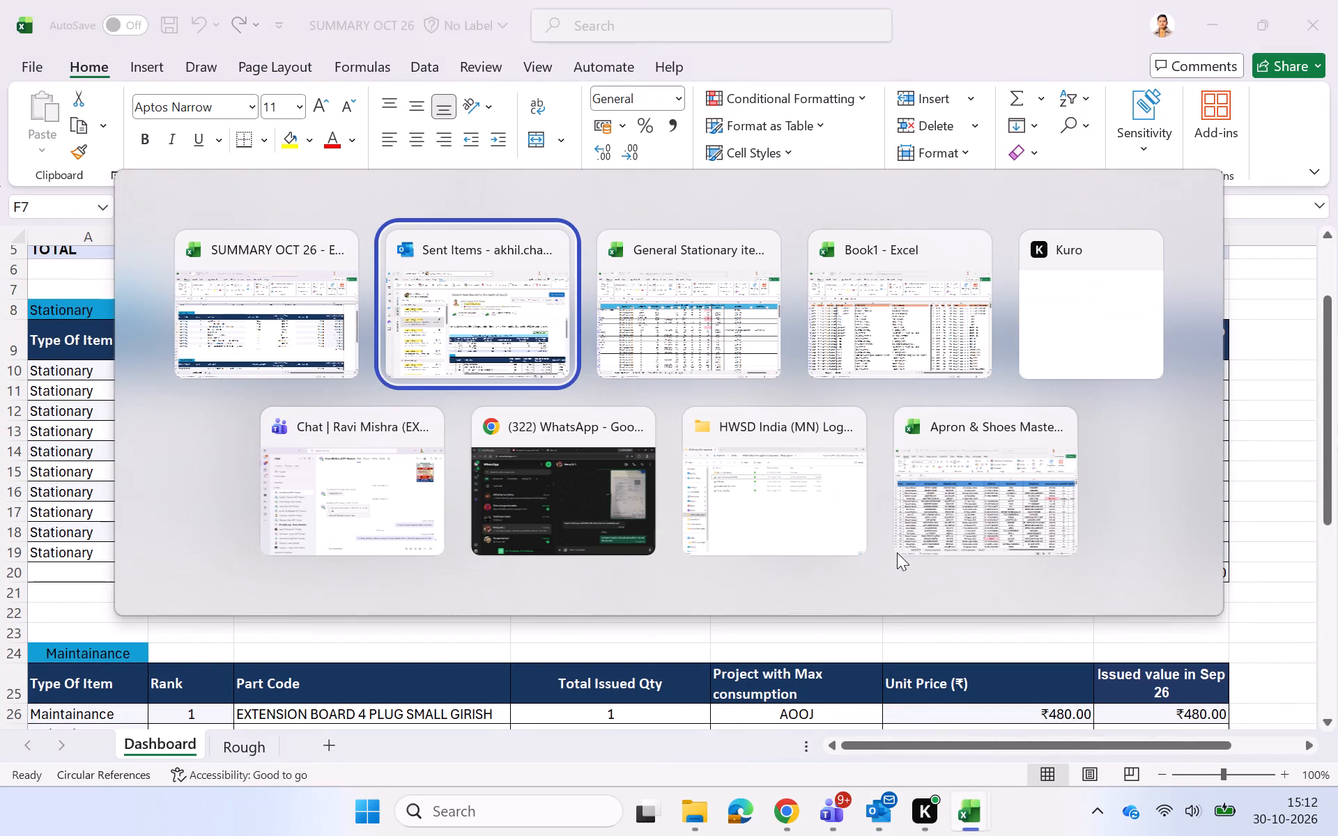
# Switch to the General Stationary items workbook, remove the filters from the Master Inventory sheet, and return to SUMMARY OCT 26.
pyautogui.hotkey('alt', 'Tab')
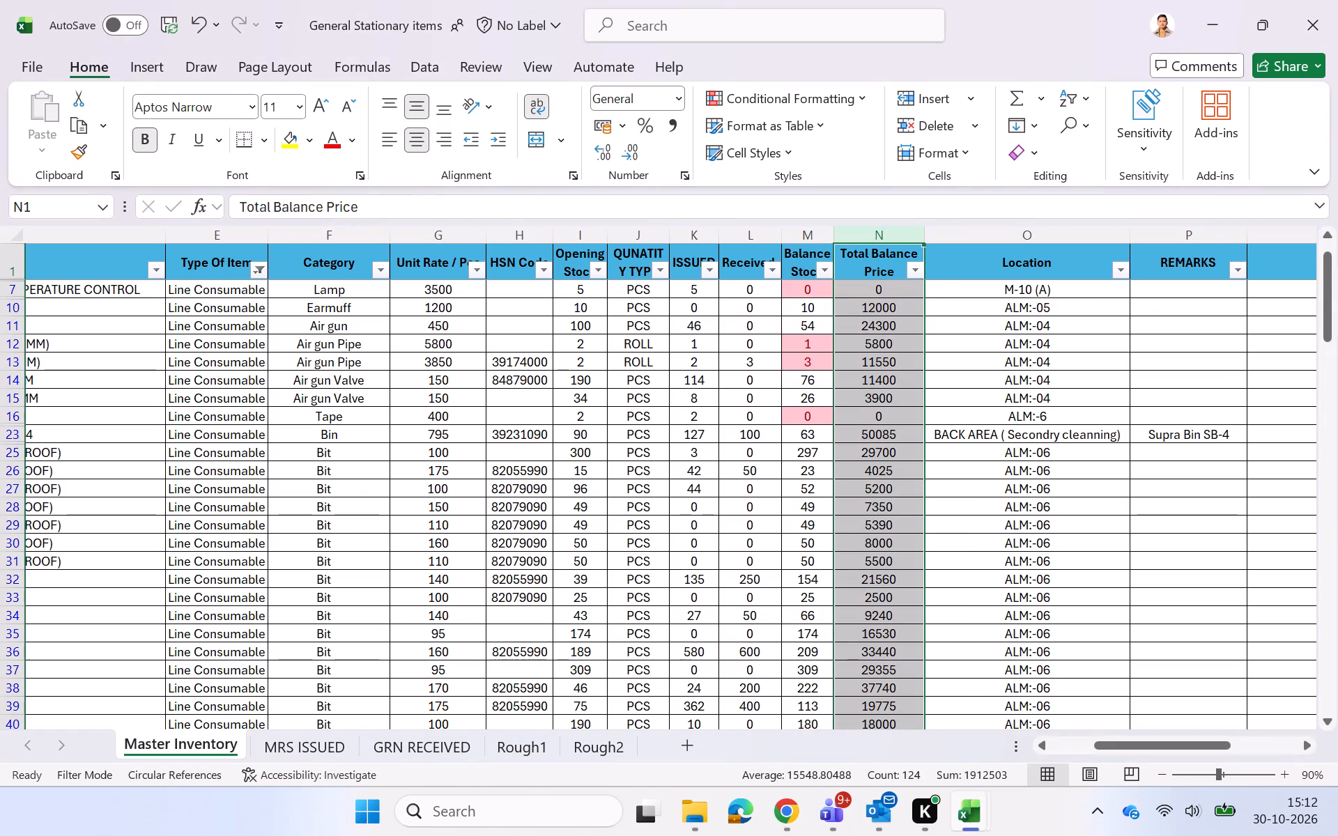
pyautogui.click(343, 580)
pyautogui.hotkey('ctrl', 'shift', 'l')
pyautogui.hscroll(7, 343, 580)
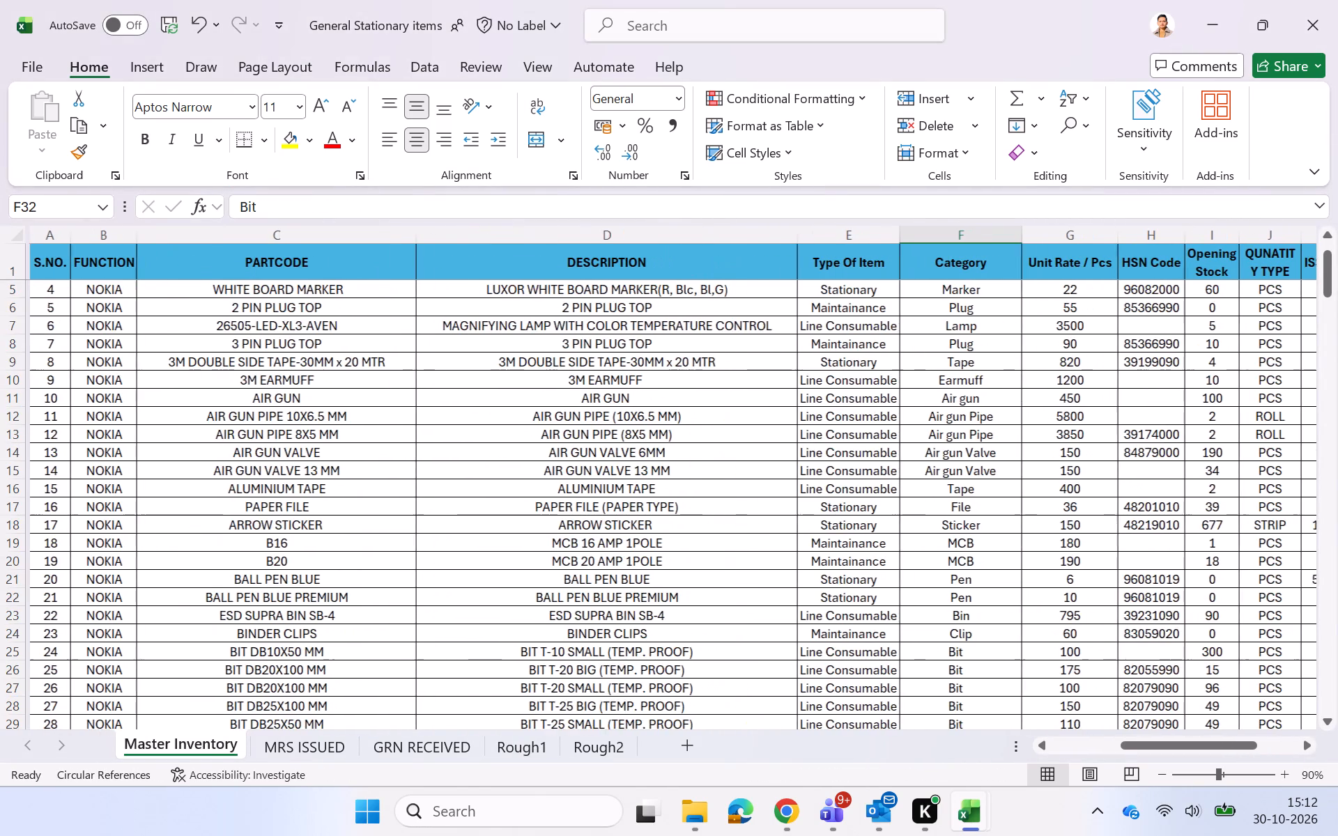
pyautogui.scroll(7, 343, 580)
pyautogui.hotkey('alt', 'Tab')
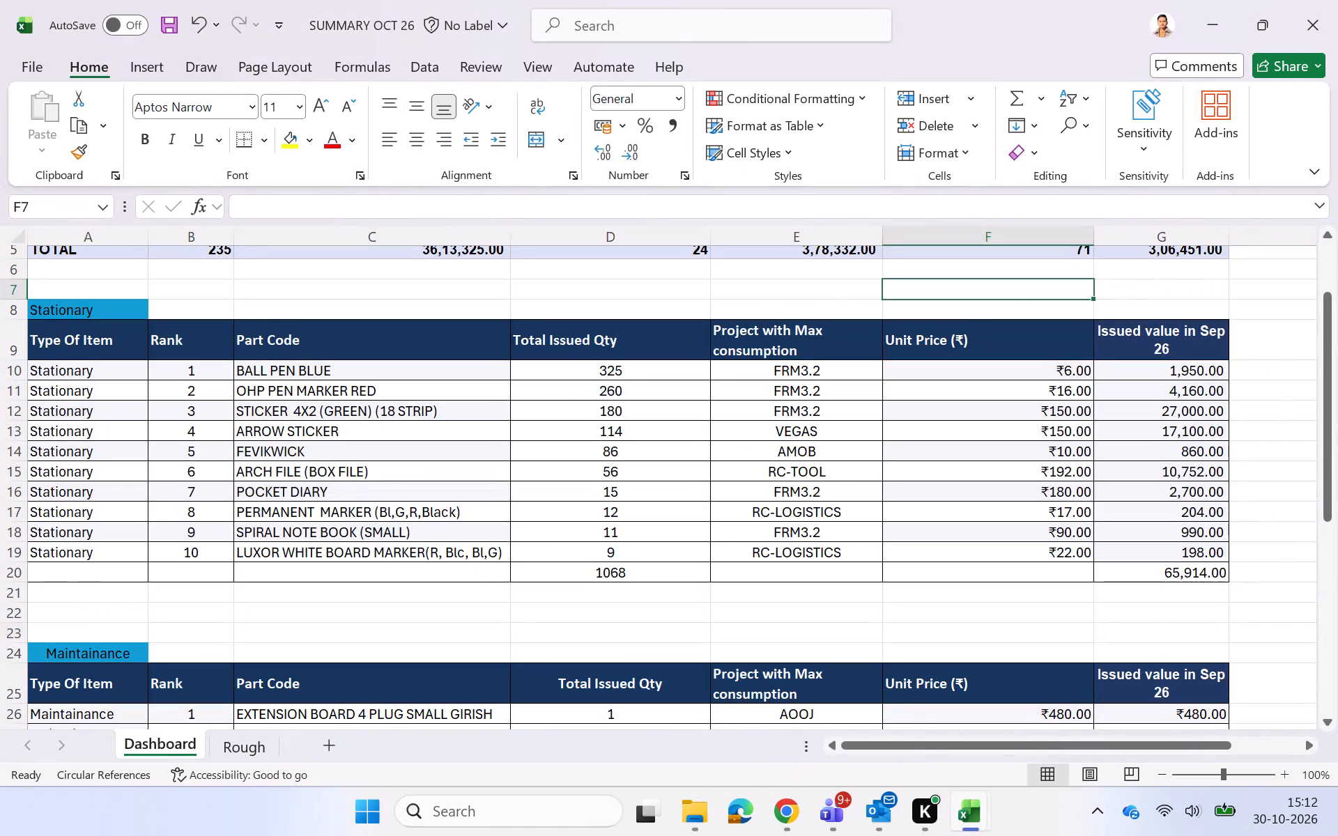
# Clear the Stationary table's old entries from Part Code through Issued value, including the totals row (C10:G20).
pyautogui.click(429, 628)
pyautogui.scroll(2, 429, 628)
pyautogui.scroll(-1, 438, 474)
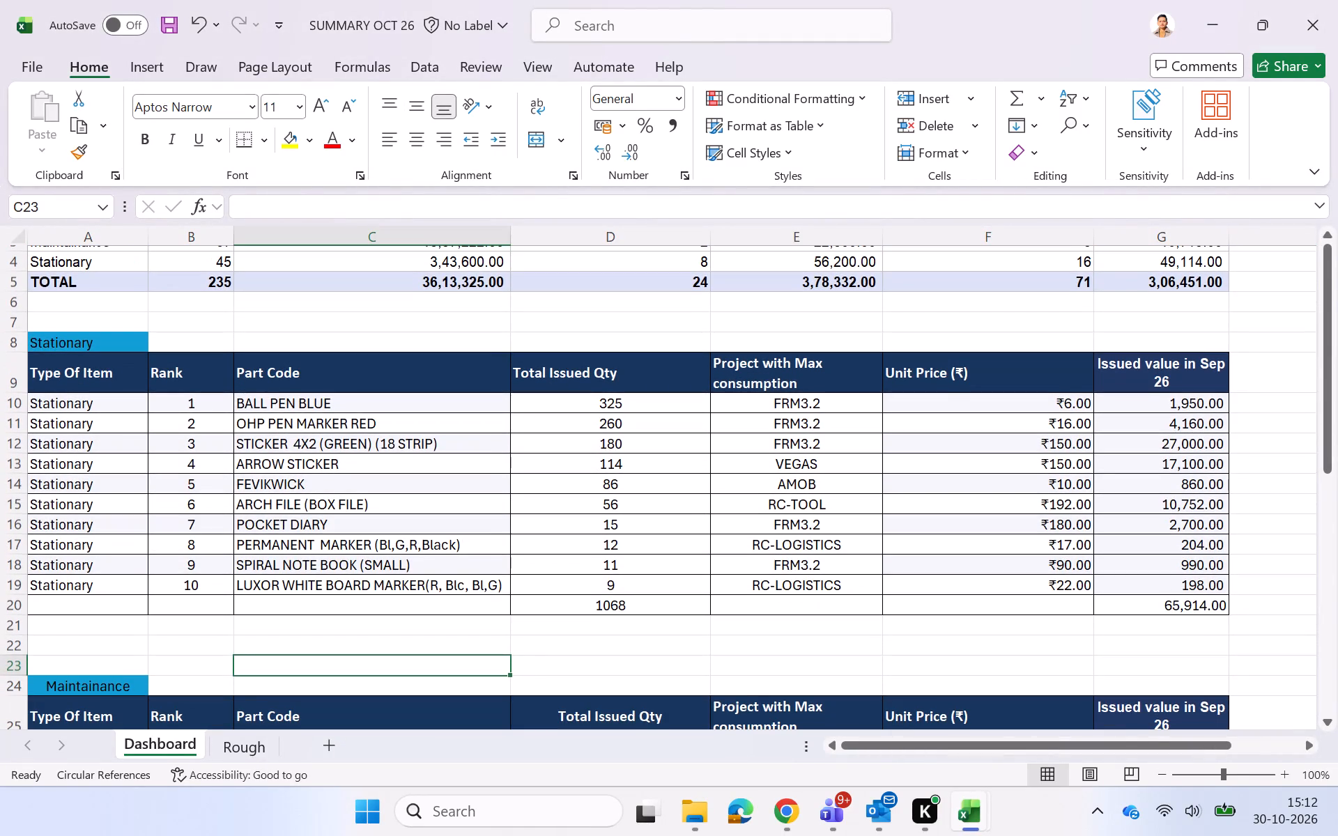
pyautogui.scroll(-1, 438, 474)
pyautogui.doubleClick(376, 413)
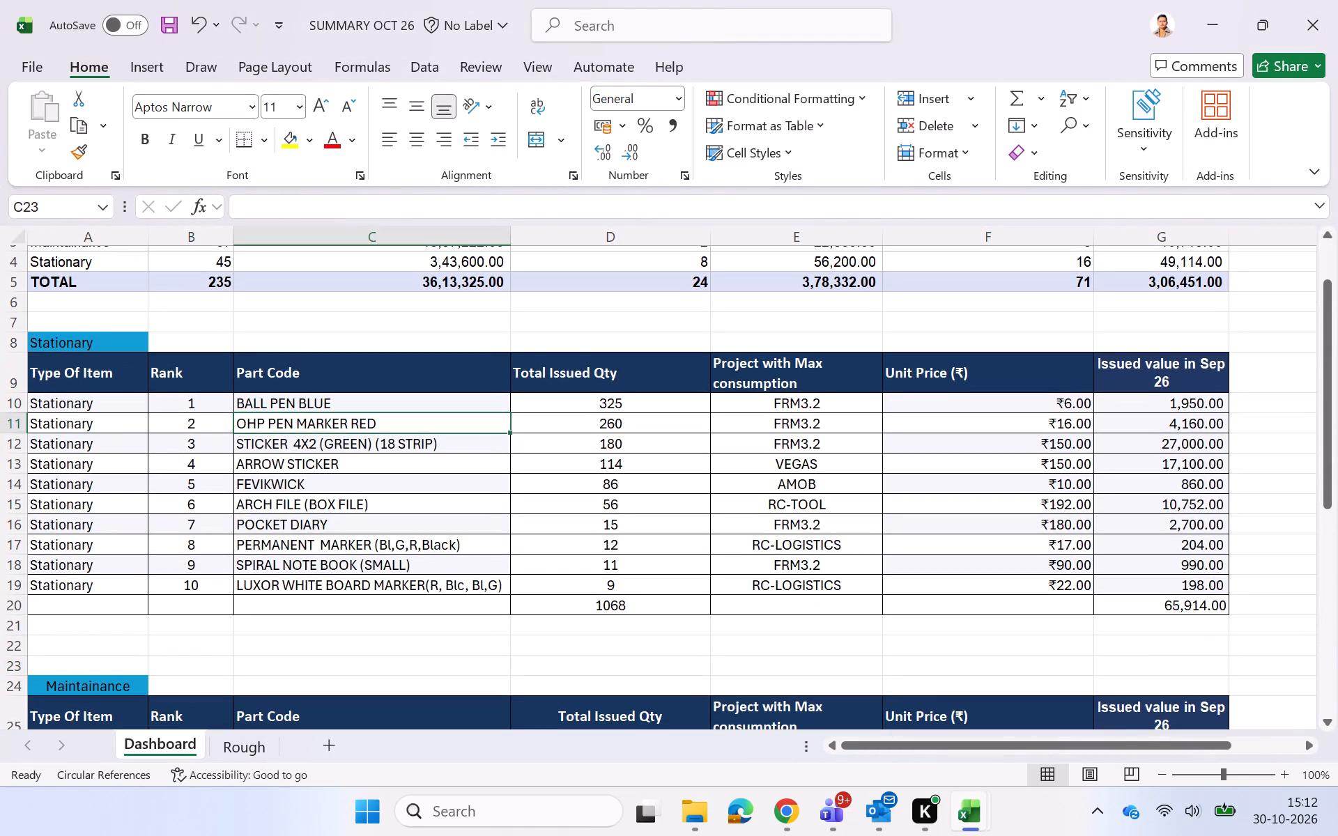
pyautogui.click(401, 405)
pyautogui.hotkey('shift', 'Right')
pyautogui.hotkey('shift', 'Right')
pyautogui.hotkey('shift', 'Right')
pyautogui.hotkey('shift', 'Right')
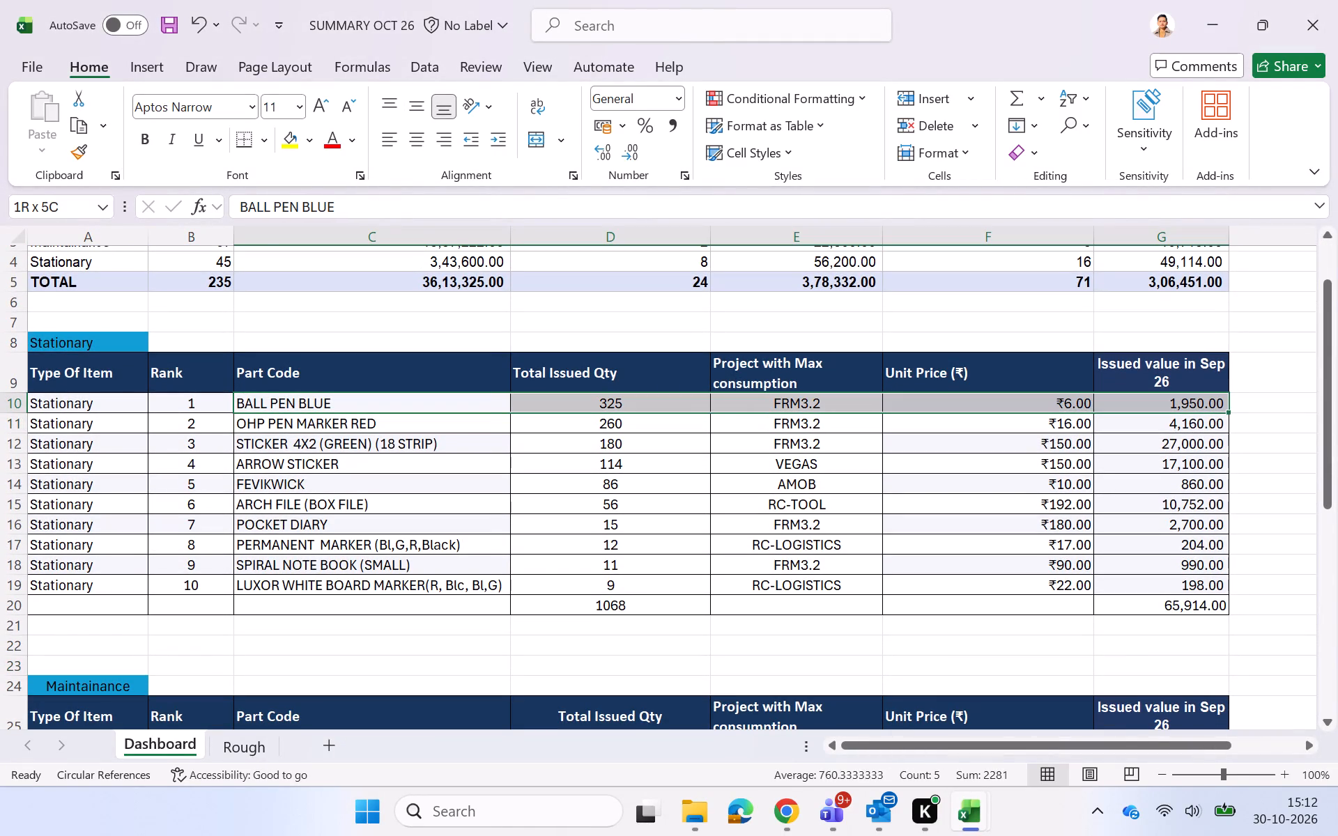
pyautogui.hotkey('shift', 'Down')
pyautogui.hotkey('shift', 'Down')
pyautogui.hotkey('shift', 'Down')
pyautogui.hotkey('shift', 'Down')
pyautogui.hotkey('shift', 'Down')
pyautogui.hotkey('shift', 'Down')
pyautogui.hotkey('shift', 'Down')
pyautogui.hotkey('shift', 'Down')
pyautogui.hotkey('shift', 'Down')
pyautogui.hotkey('shift', 'Down')
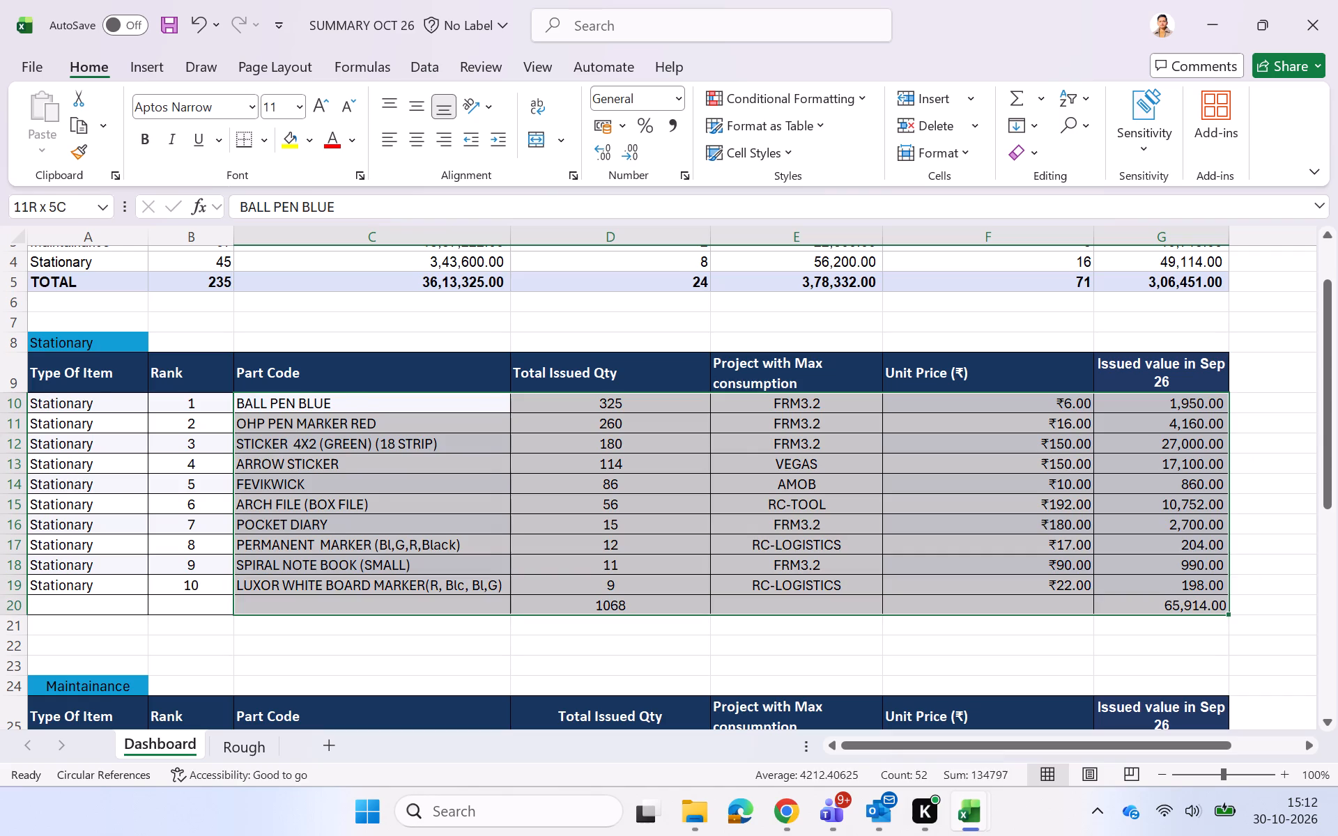
pyautogui.press('Delete')
# Clear the Maintainance table's old entries from Part Code through Issued value, including the totals row (C26:G28).
pyautogui.scroll(-2, 401, 405)
pyautogui.click(376, 444)
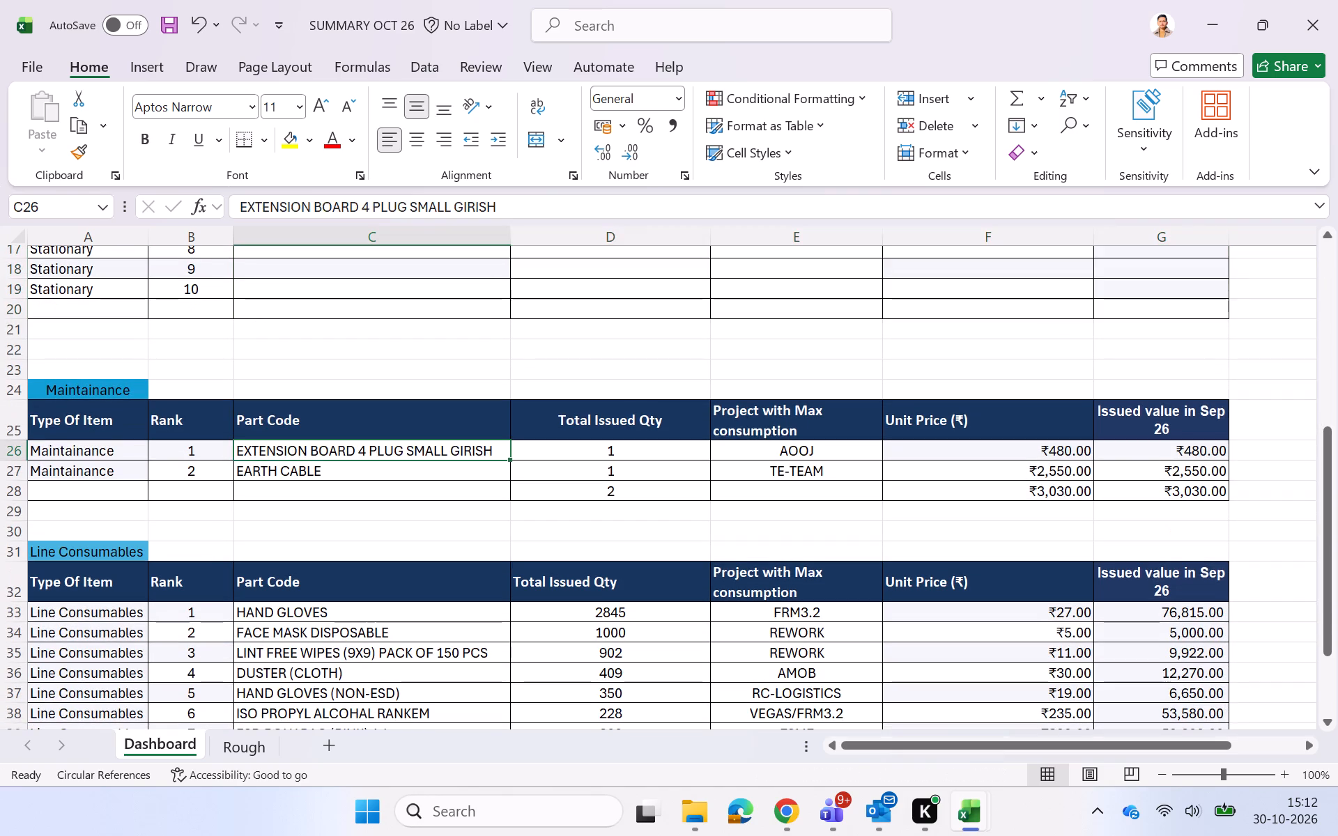
pyautogui.hotkey('shift', 'Right')
pyautogui.hotkey('shift', 'Right')
pyautogui.hotkey('shift', 'Right')
pyautogui.hotkey('shift', 'Right')
pyautogui.hotkey('shift', 'Down')
pyautogui.hotkey('shift', 'Down')
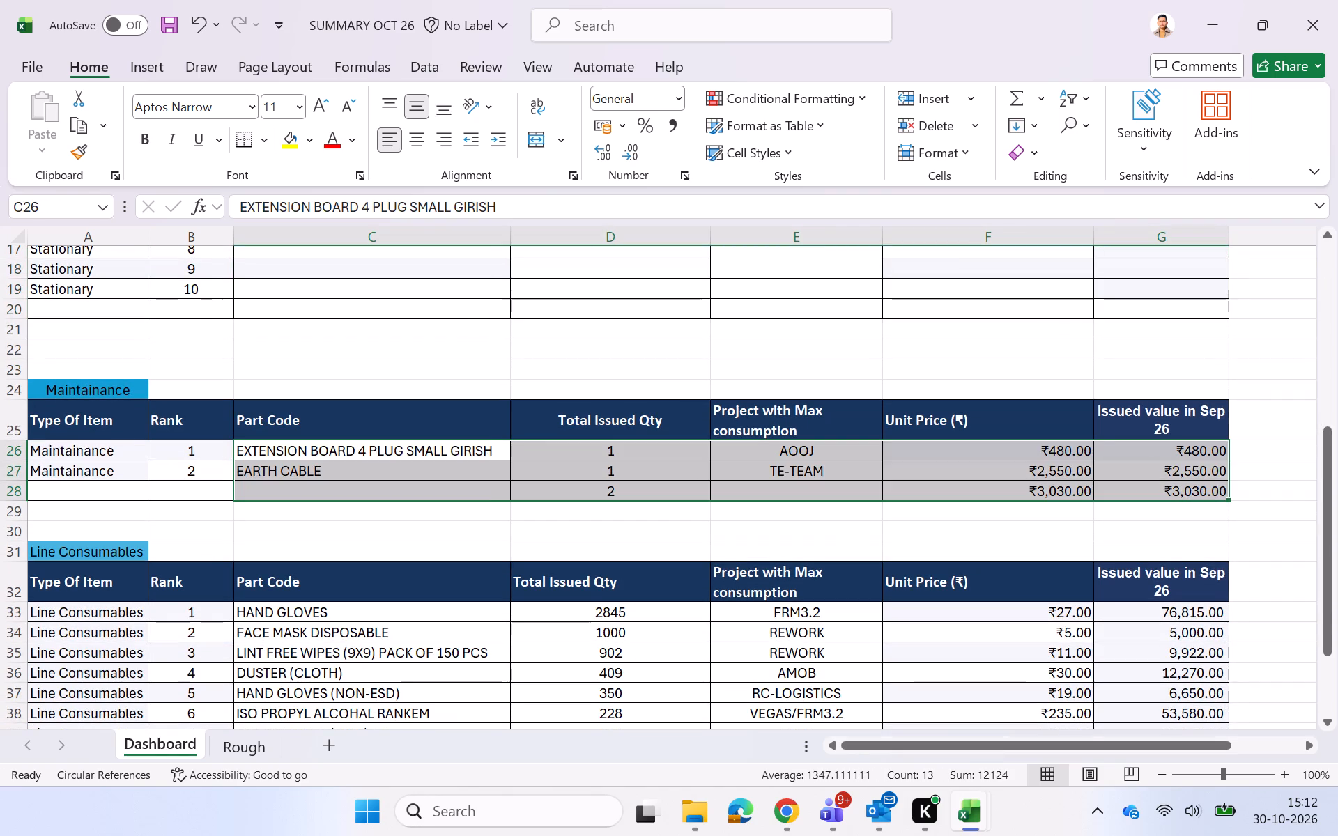
pyautogui.press('Delete')
# Clear the Line Consumables table's old entries from Part Code through Issued value, including the totals row (C33:G43).
pyautogui.scroll(-2, 376, 444)
pyautogui.doubleClick(348, 407)
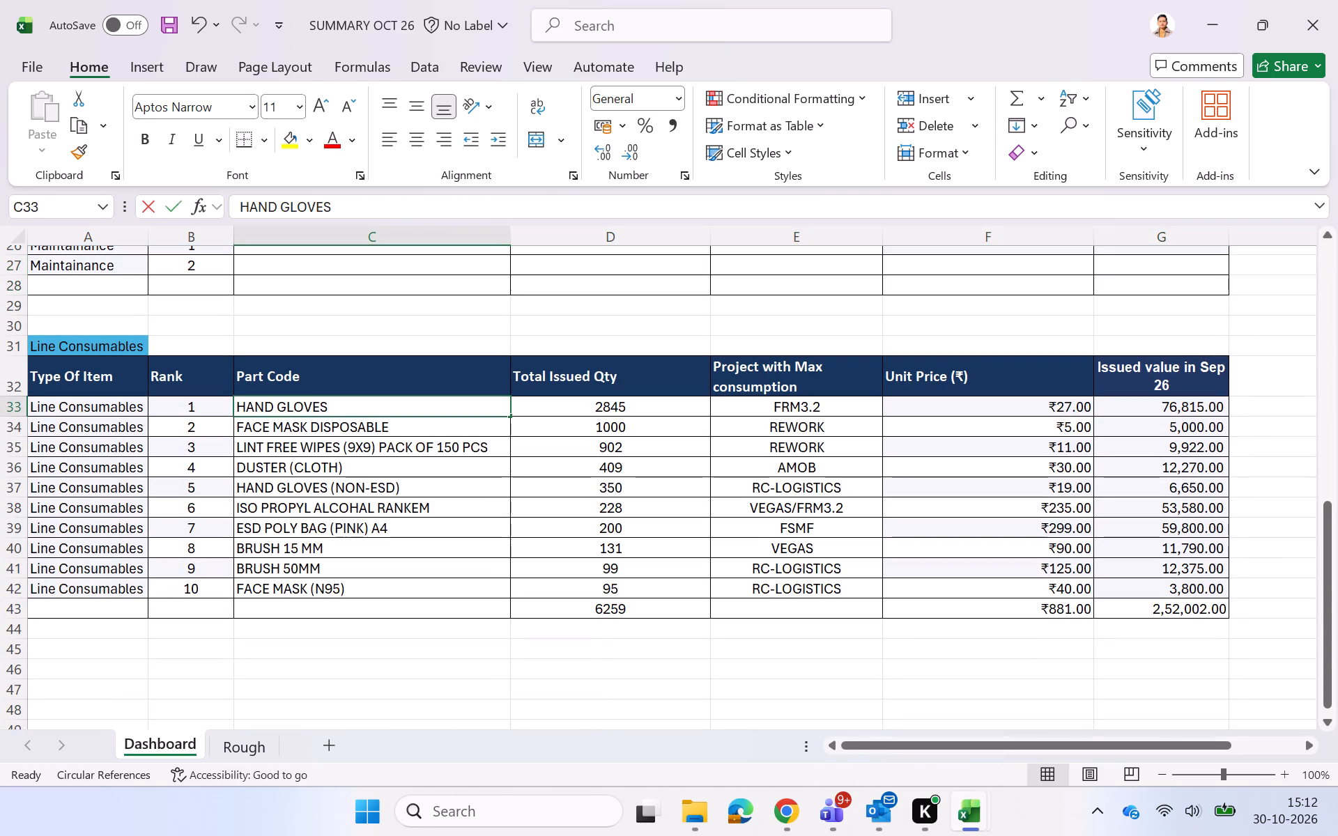
pyautogui.hotkey('shift', 'Right')
pyautogui.press('Return')
pyautogui.press('Up')
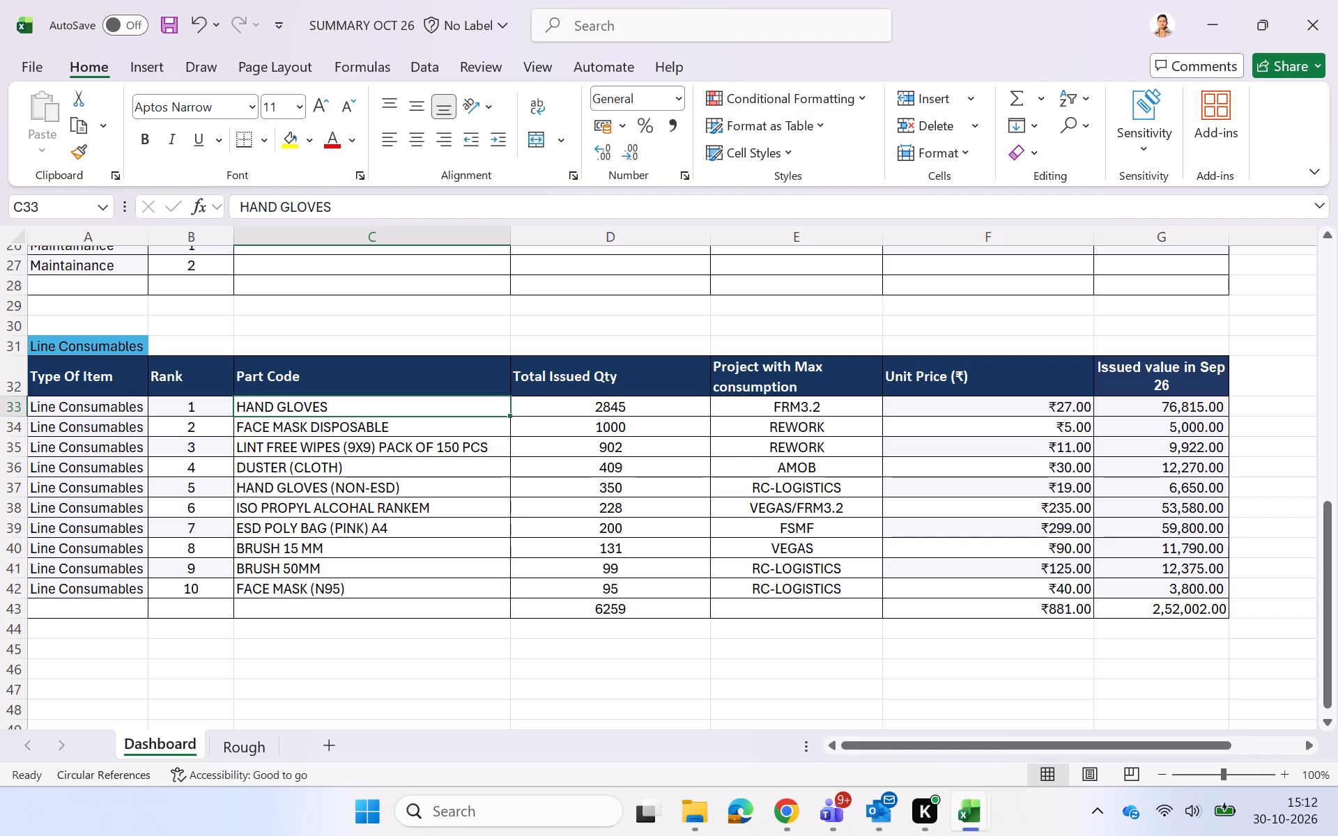
pyautogui.hotkey('shift', 'Right')
pyautogui.hotkey('shift', 'Right')
pyautogui.hotkey('shift', 'Right')
pyautogui.hotkey('shift', 'Right')
pyautogui.hotkey('shift', 'Down')
pyautogui.hotkey('shift', 'Down')
pyautogui.hotkey('shift', 'Down')
pyautogui.hotkey('shift', 'Down')
pyautogui.hotkey('shift', 'Down')
pyautogui.hotkey('shift', 'Down')
pyautogui.hotkey('shift', 'Down')
pyautogui.hotkey('shift', 'Down')
pyautogui.hotkey('shift', 'Down')
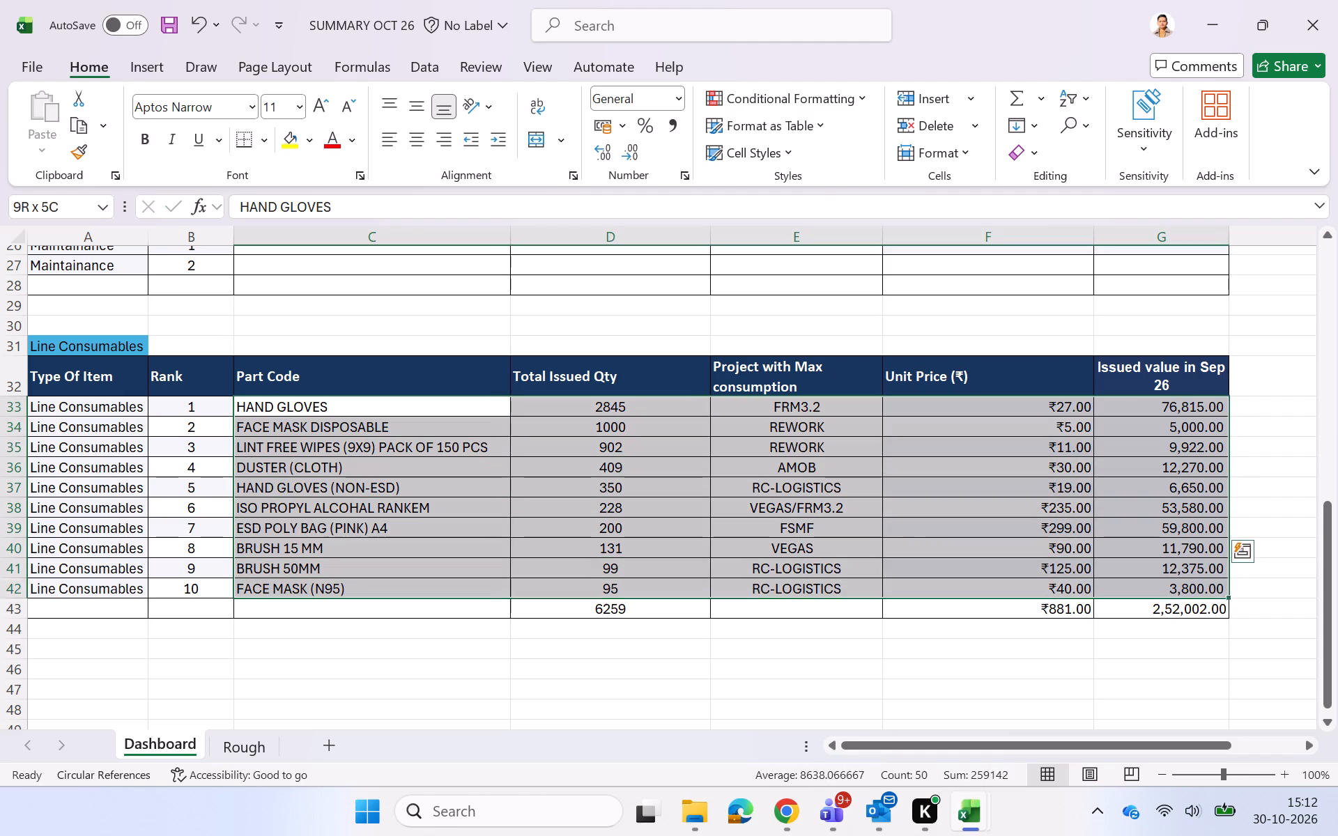
pyautogui.hotkey('shift', 'Down')
pyautogui.hotkey('shift', 'Down')
pyautogui.hotkey('shift', 'Up')
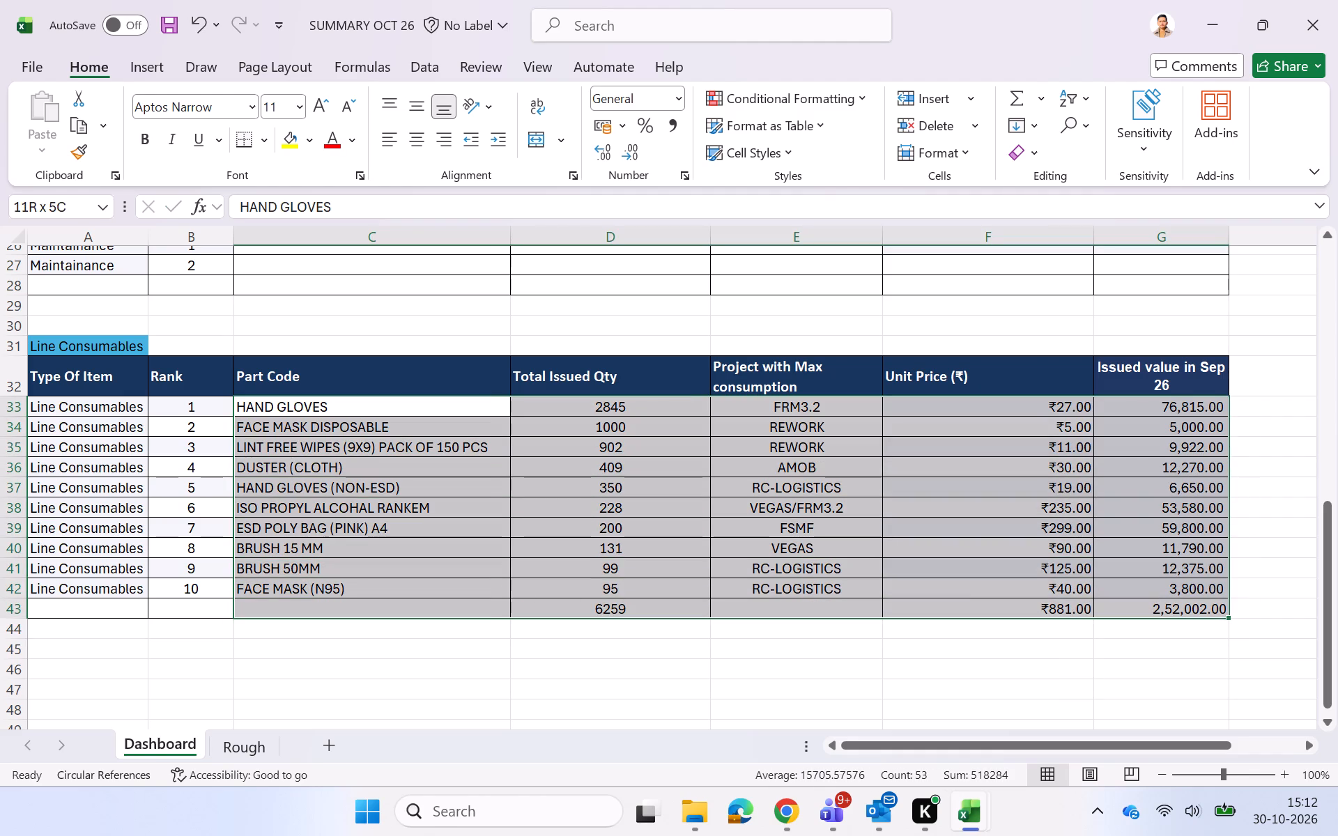
# Clear the Line Consumables table's old entries from Part Code through Issued value, including the totals row (C33:G43).
pyautogui.press('Delete')
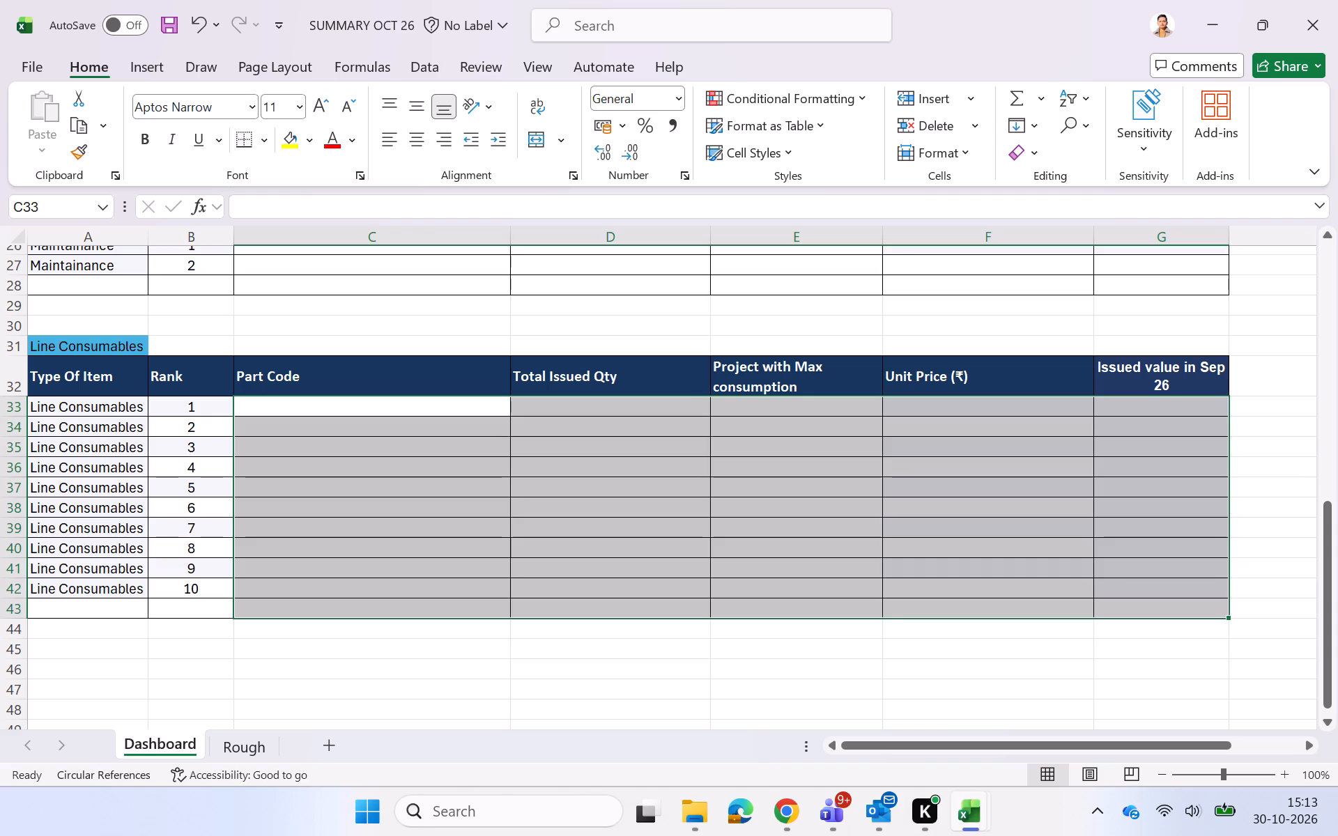
pyautogui.click(401, 688)
pyautogui.scroll(6, 401, 688)
pyautogui.click(1263, 516)
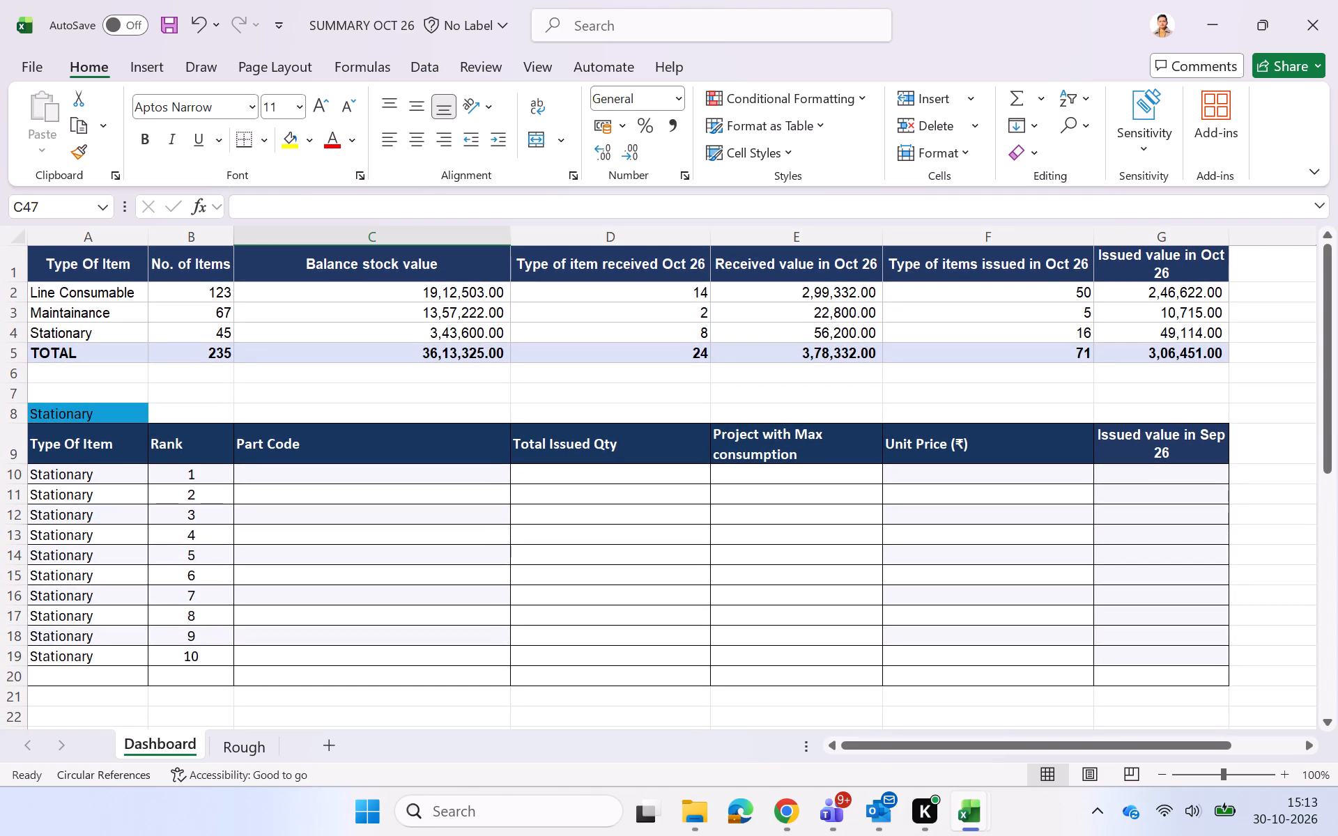
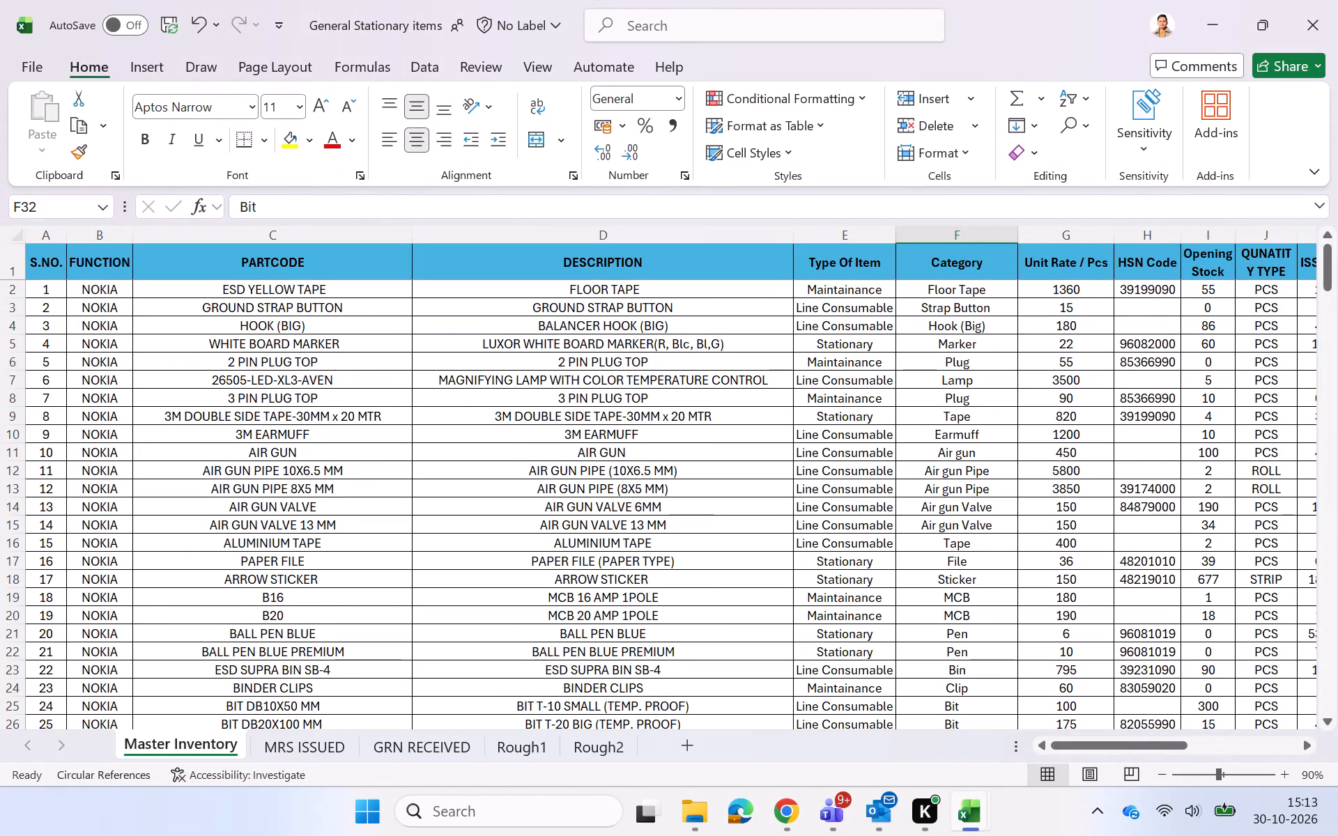
# Open the MRS ISSUED sheet, and switch to the Book1 workbook to turn off the header filters on Sheet1.
pyautogui.click(323, 731)
pyautogui.hotkey('alt', 'Tab')
pyautogui.hotkey('alt', 'Tab')
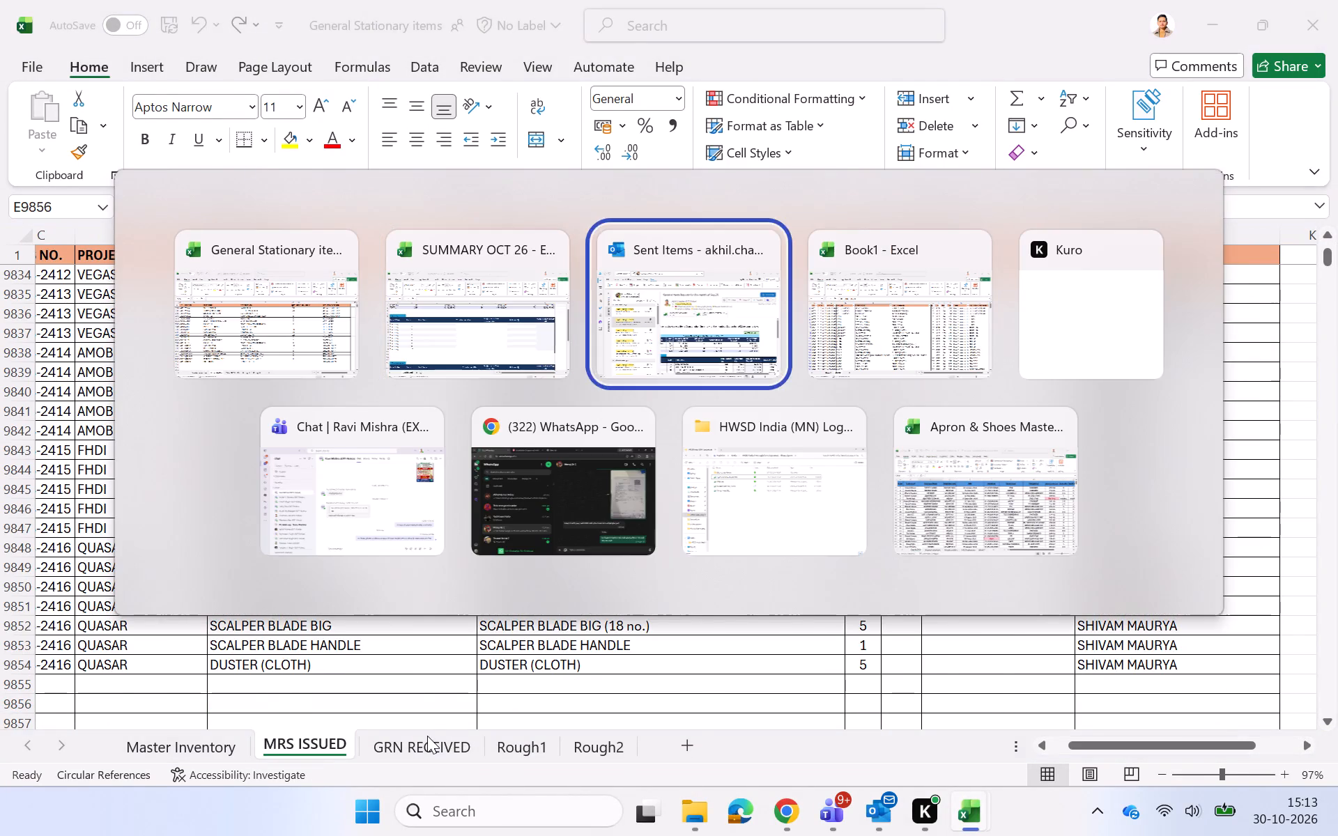
pyautogui.hotkey('alt', 'Tab')
pyautogui.click(475, 533)
pyautogui.hotkey('ctrl', 'shift', 'l')
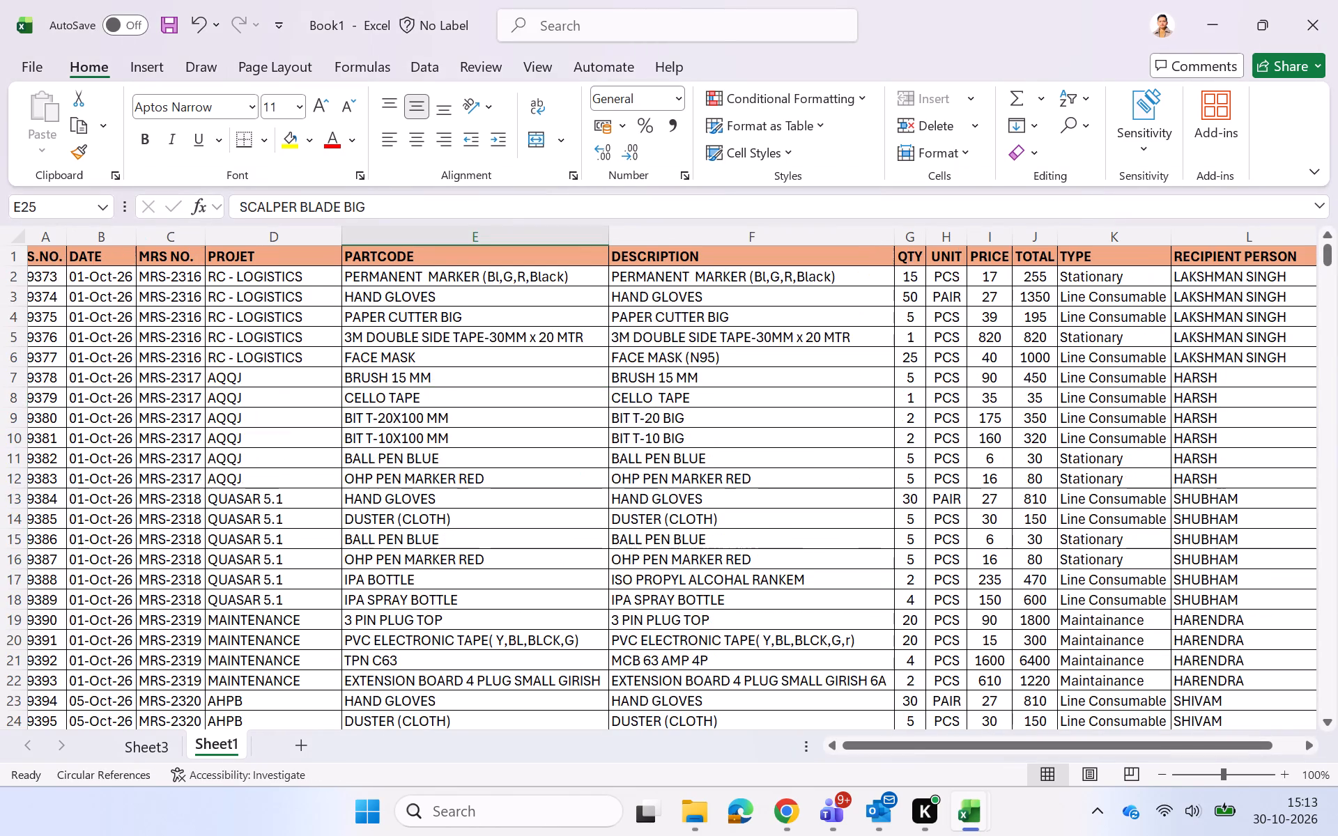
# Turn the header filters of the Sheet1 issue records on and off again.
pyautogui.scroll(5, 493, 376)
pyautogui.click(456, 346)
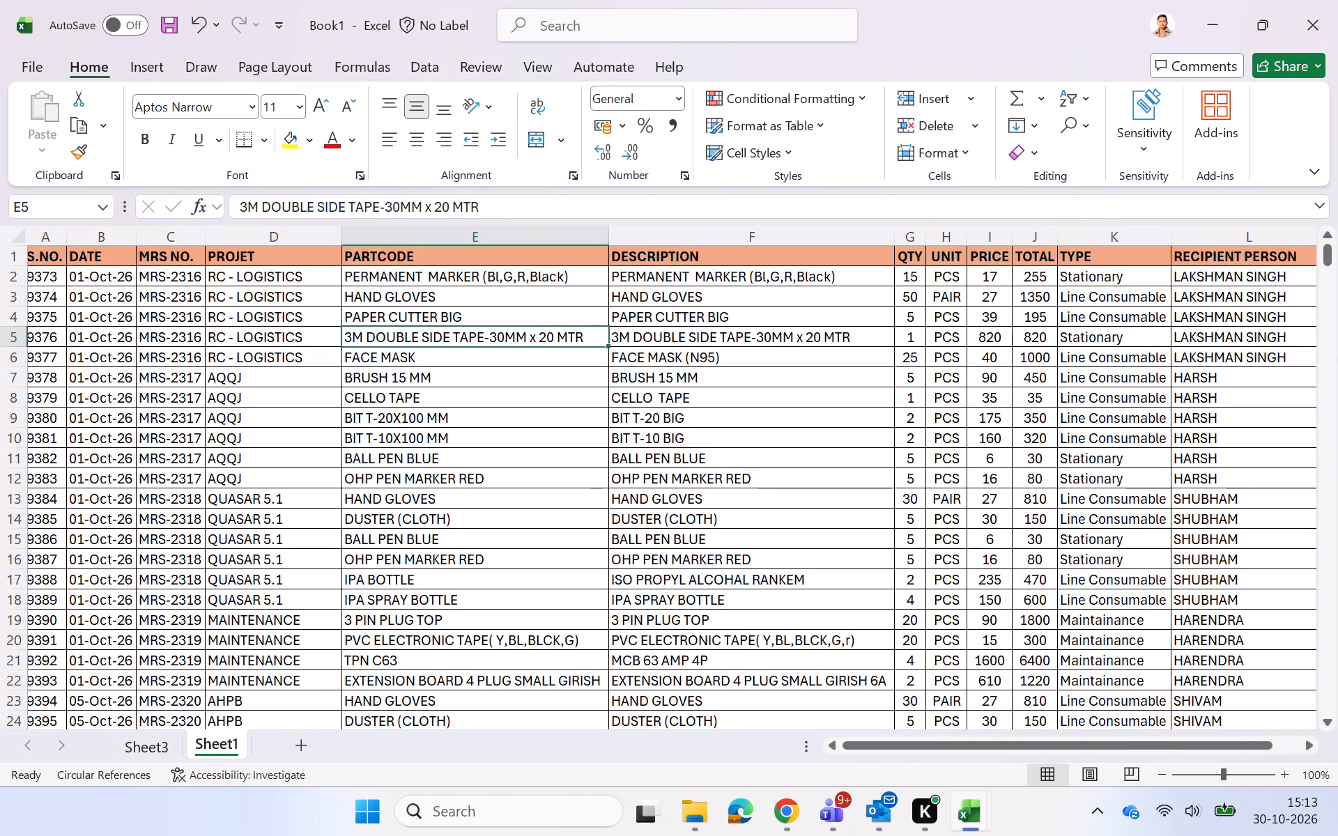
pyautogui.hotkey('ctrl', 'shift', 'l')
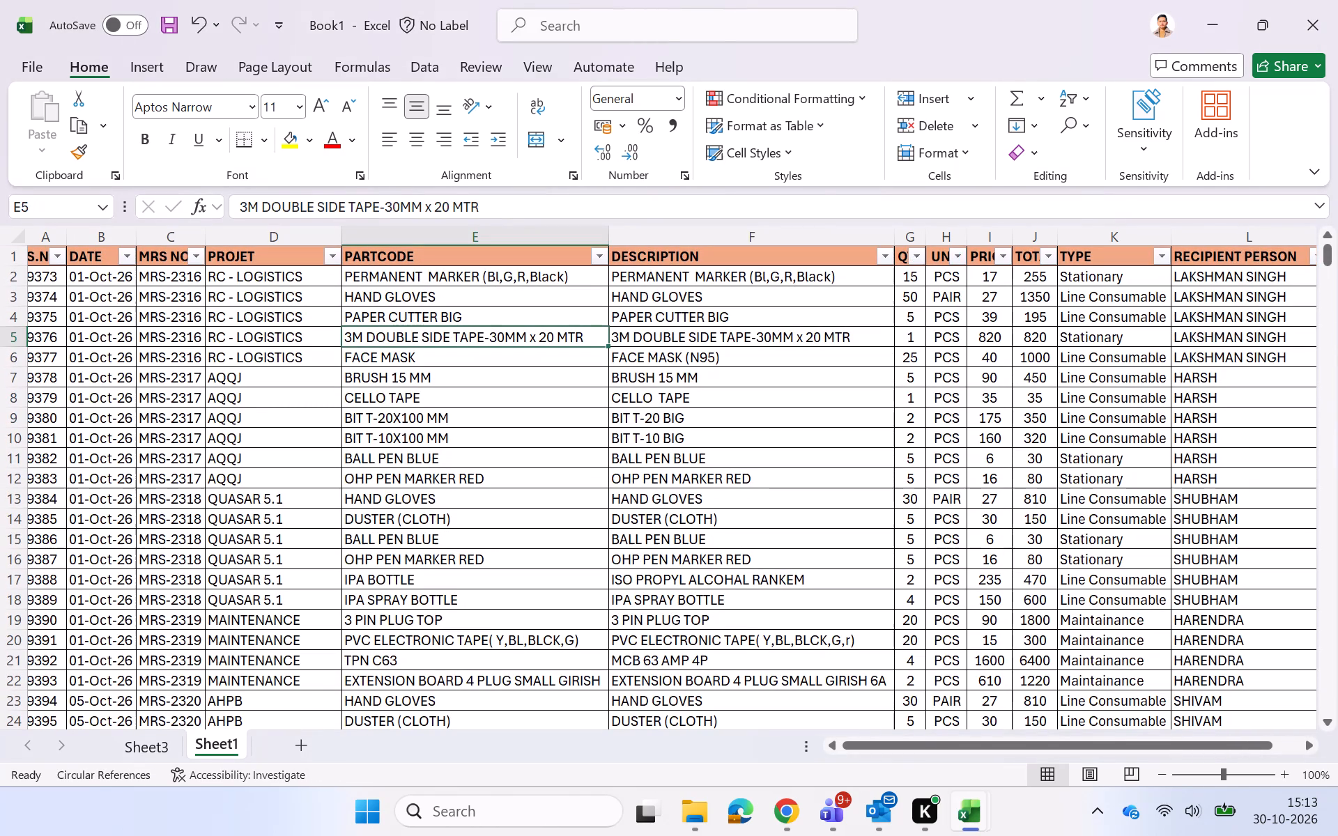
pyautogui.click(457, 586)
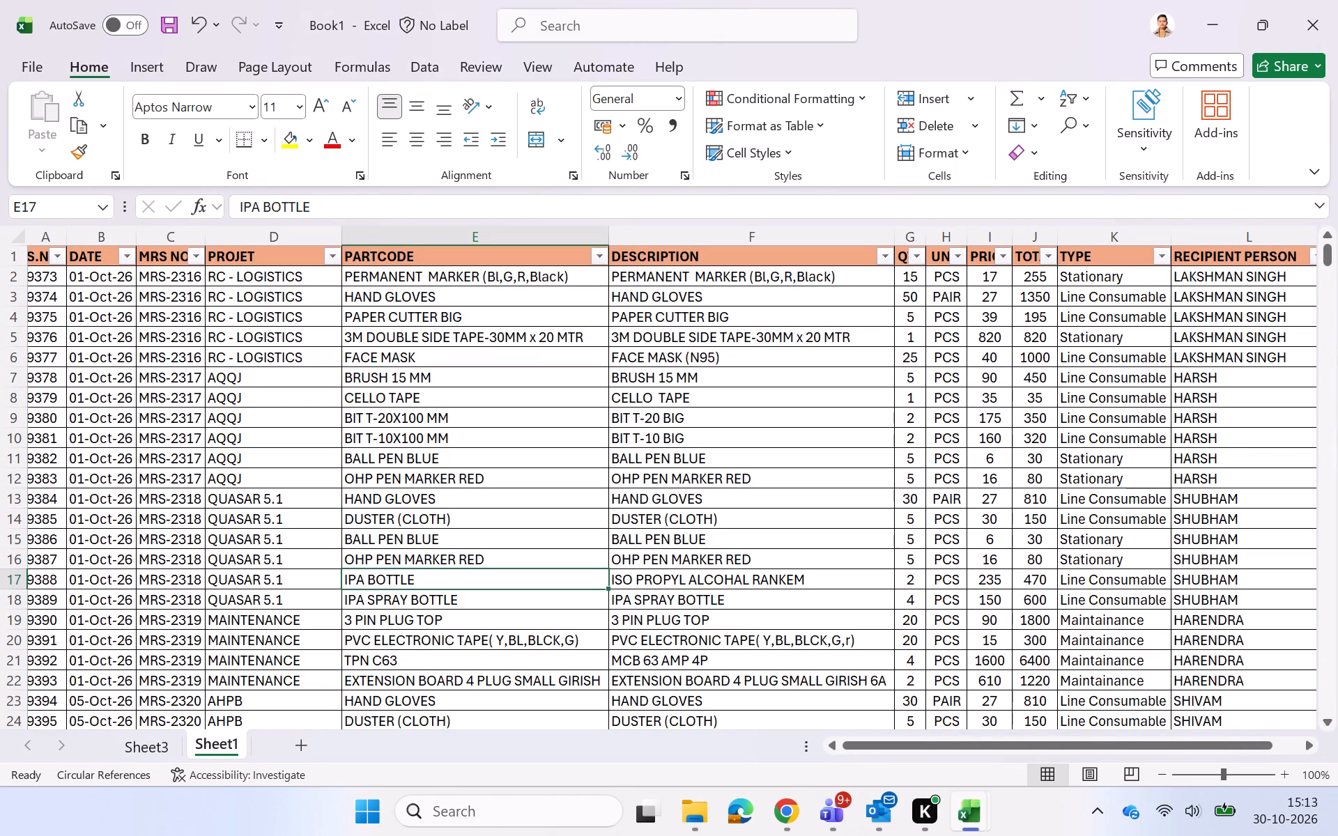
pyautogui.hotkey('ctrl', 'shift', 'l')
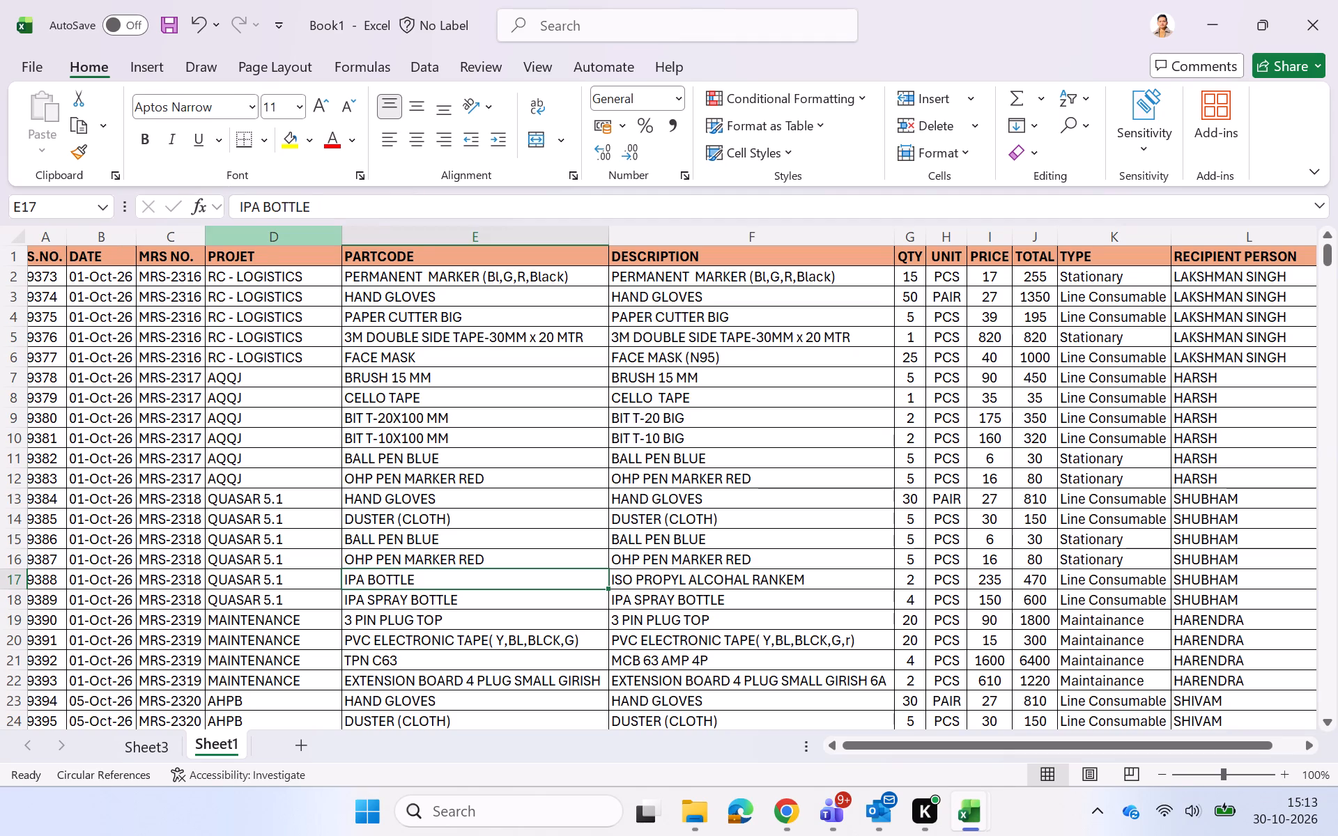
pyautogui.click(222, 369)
# Delete Sheet3, which holds the old pivot table, from Book1.
pyautogui.click(160, 734)
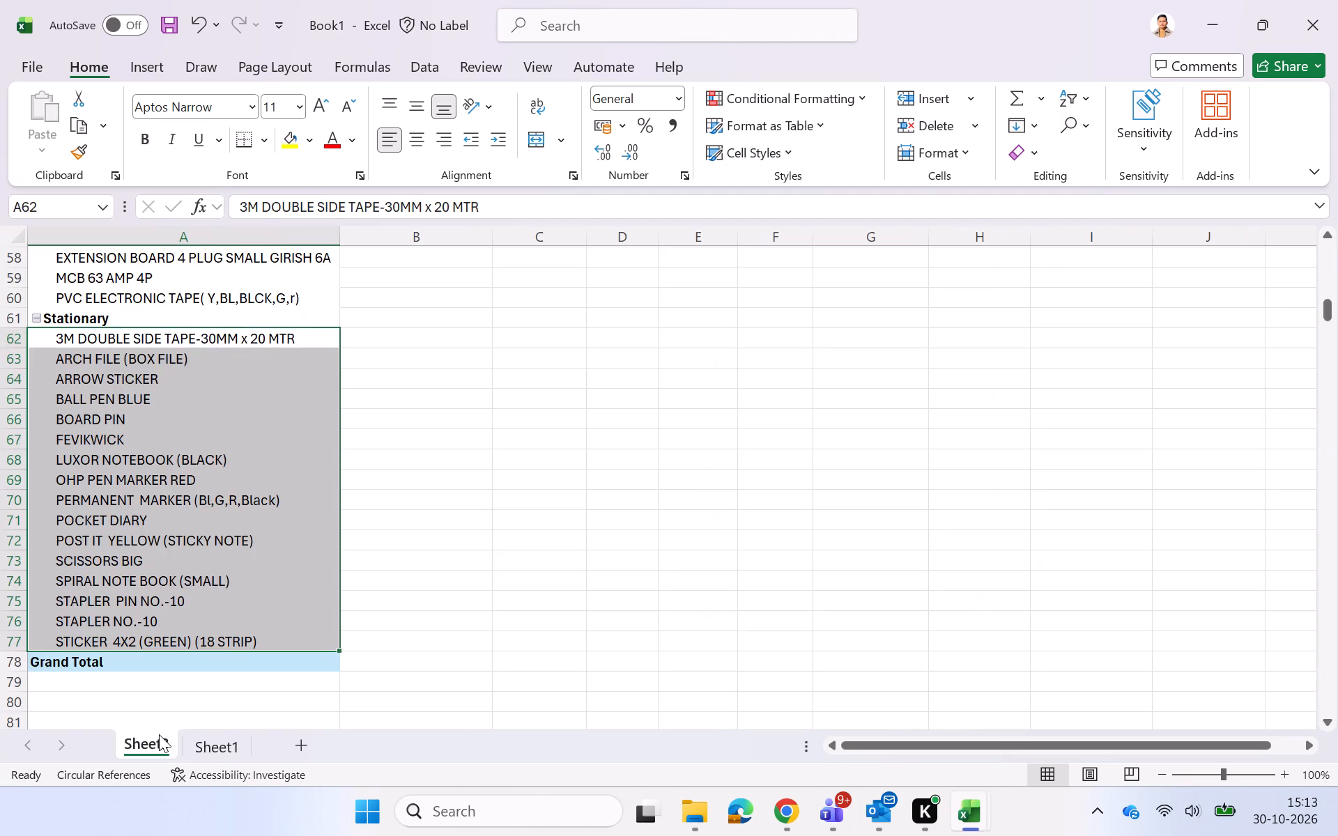
pyautogui.rightClick(159, 734)
pyautogui.click(233, 443)
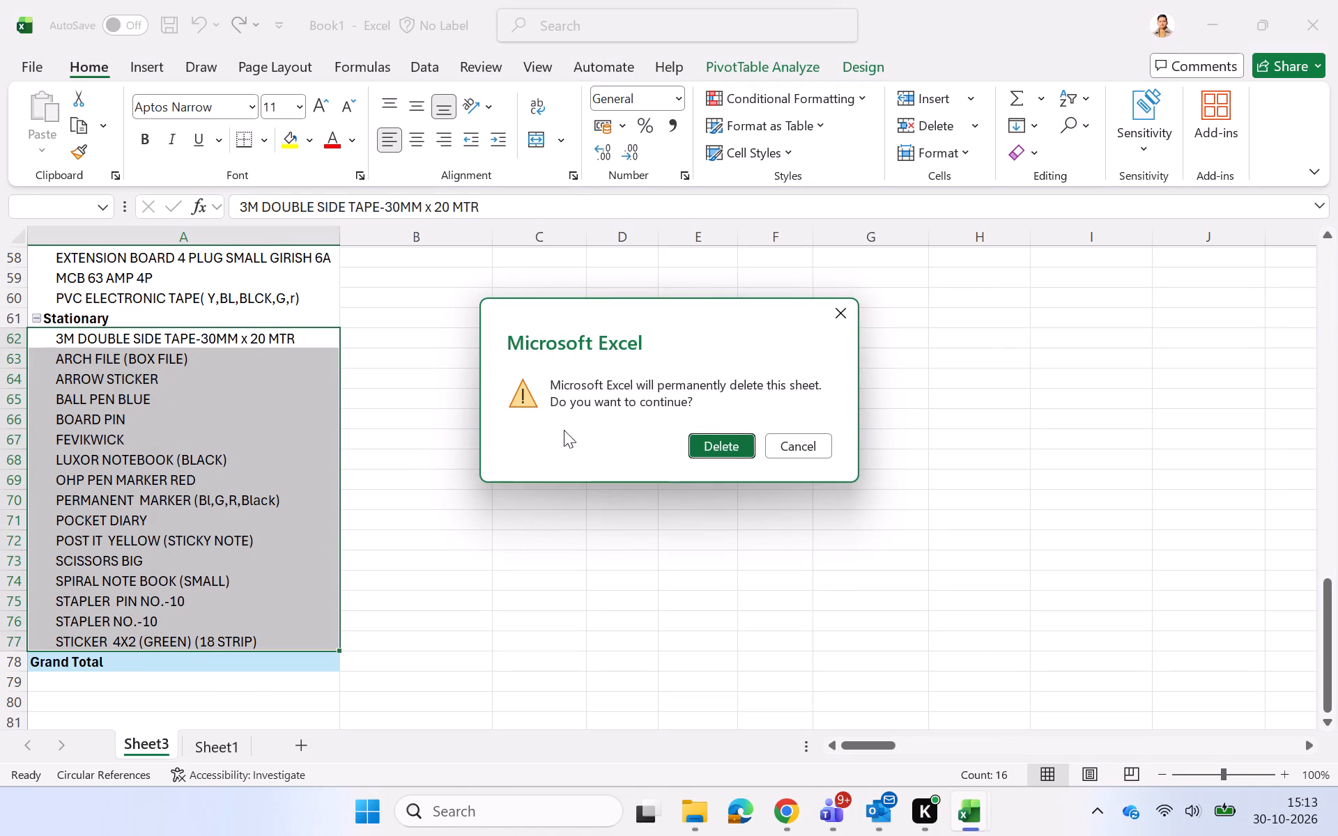
# Permanently delete the old pivot worksheet Sheet3.
pyautogui.click(730, 442)
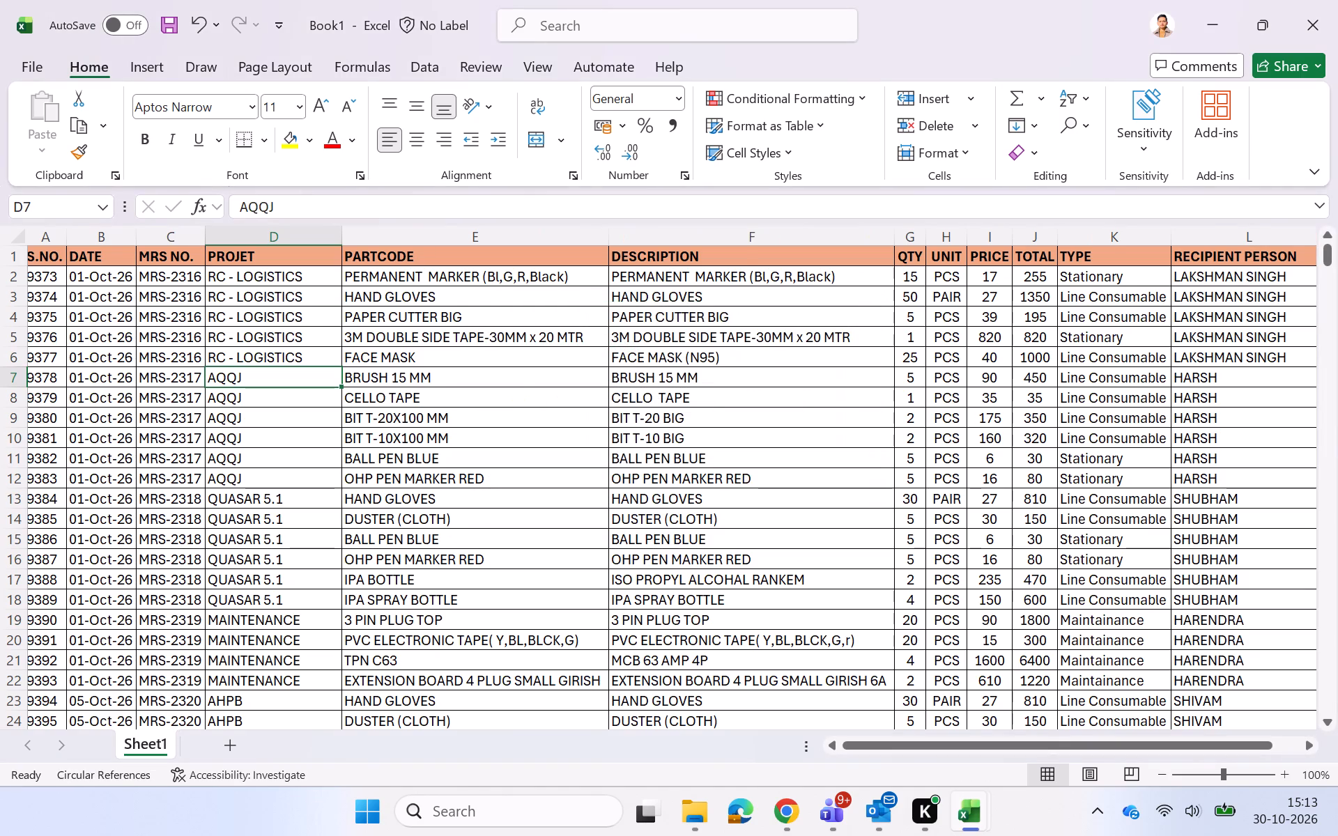
# Create a PivotTable on a new worksheet from the whole Sheet1 data range A1:L479.
pyautogui.hotkey('ctrl', 'a')
pyautogui.click(142, 71)
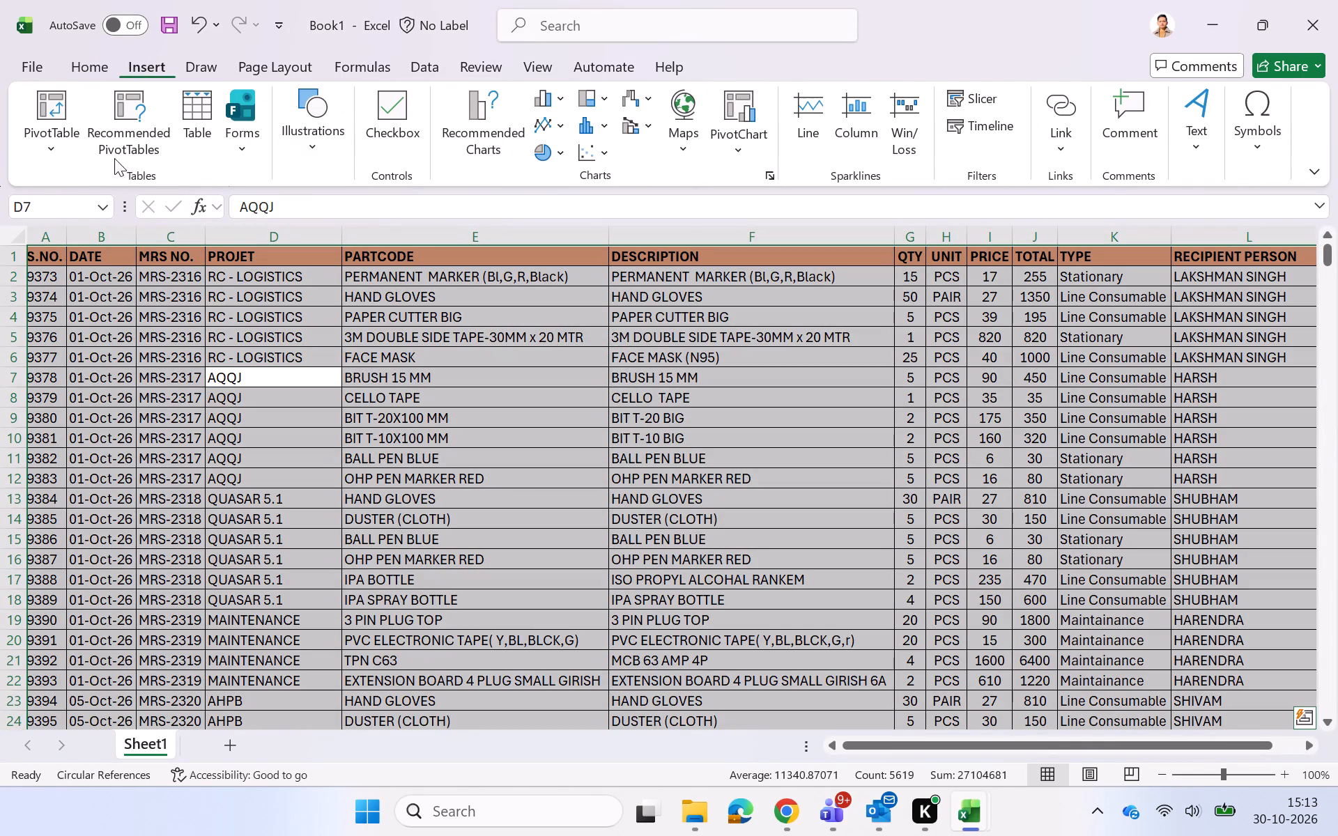
pyautogui.click(68, 150)
pyautogui.click(104, 186)
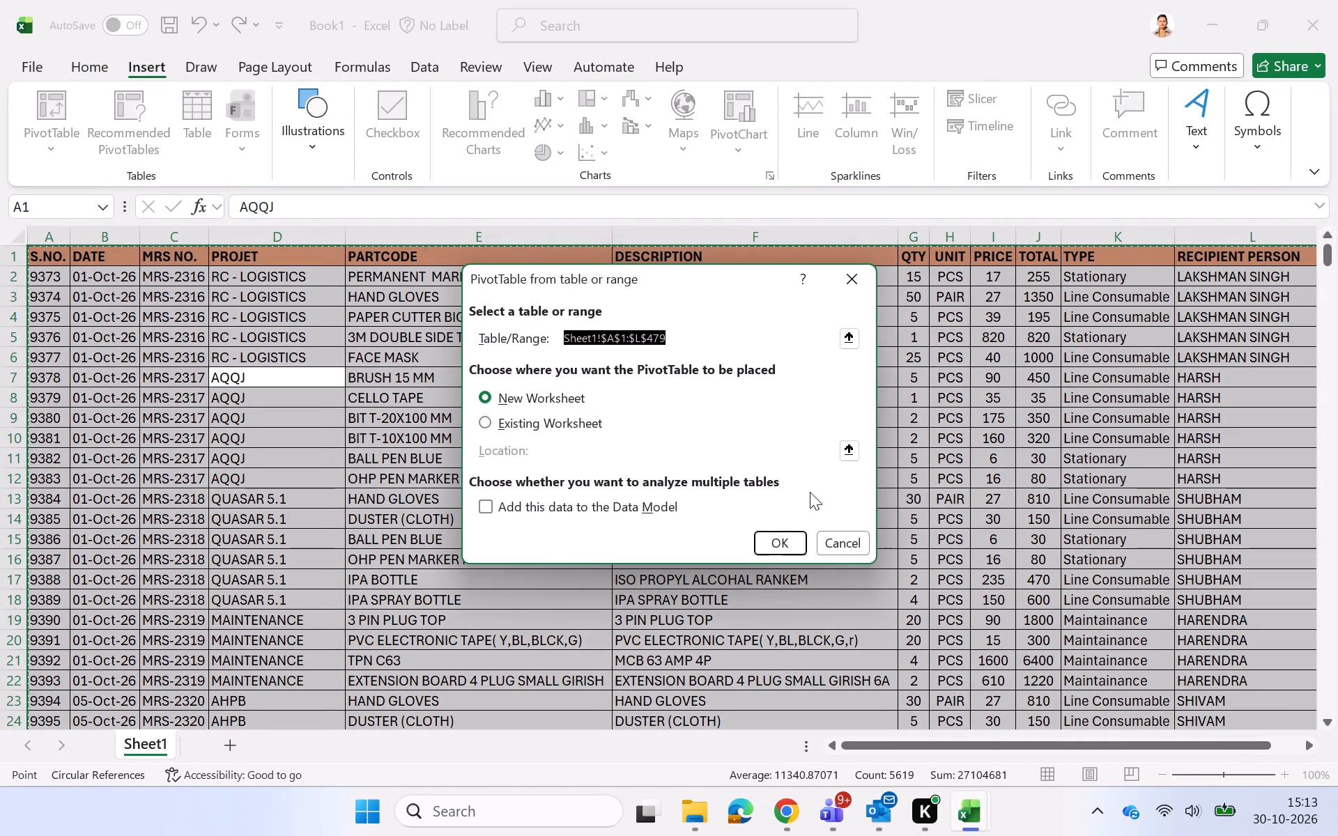
pyautogui.click(762, 545)
# Add PARTCODE as the pivot's row field and the sum of QTY as its value field.
pyautogui.scroll(-3, 1084, 439)
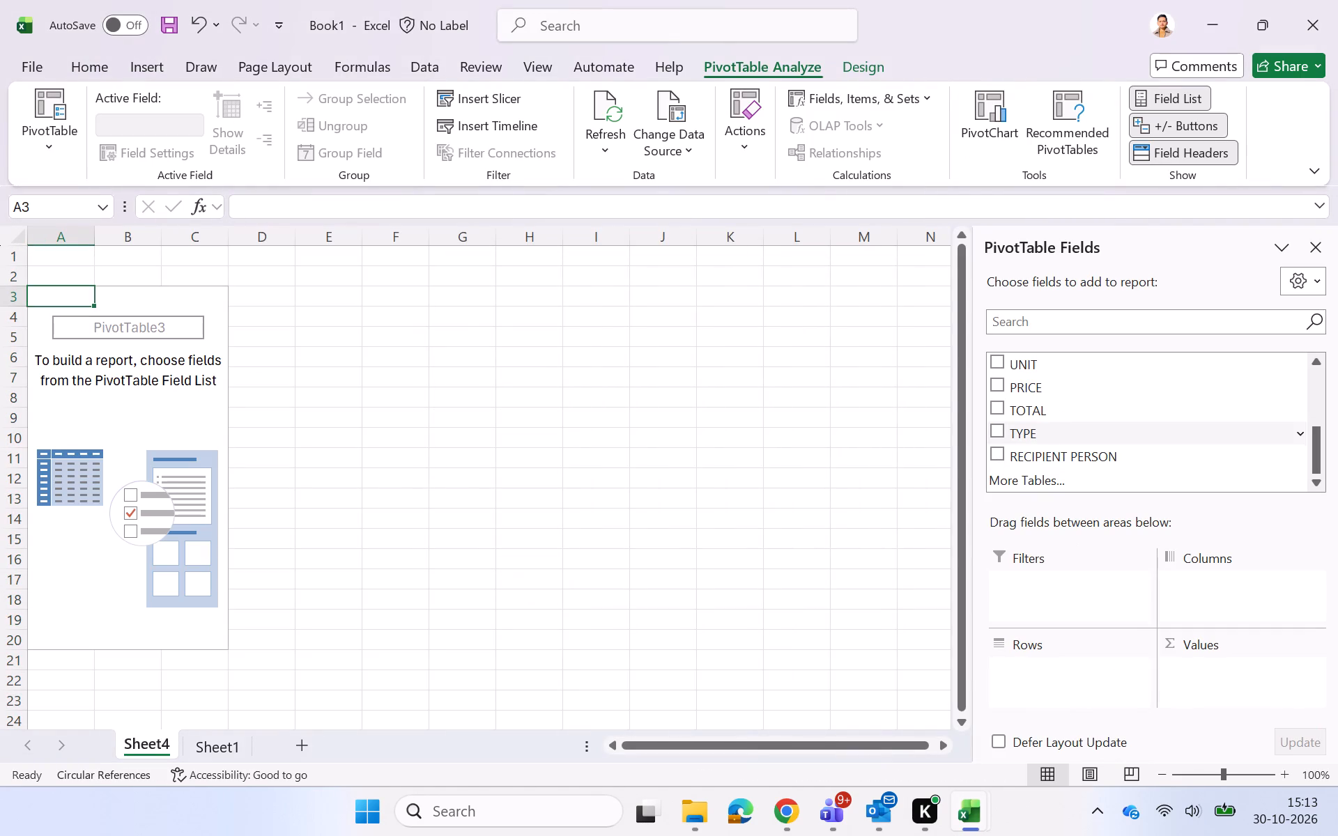
pyautogui.scroll(4, 1072, 434)
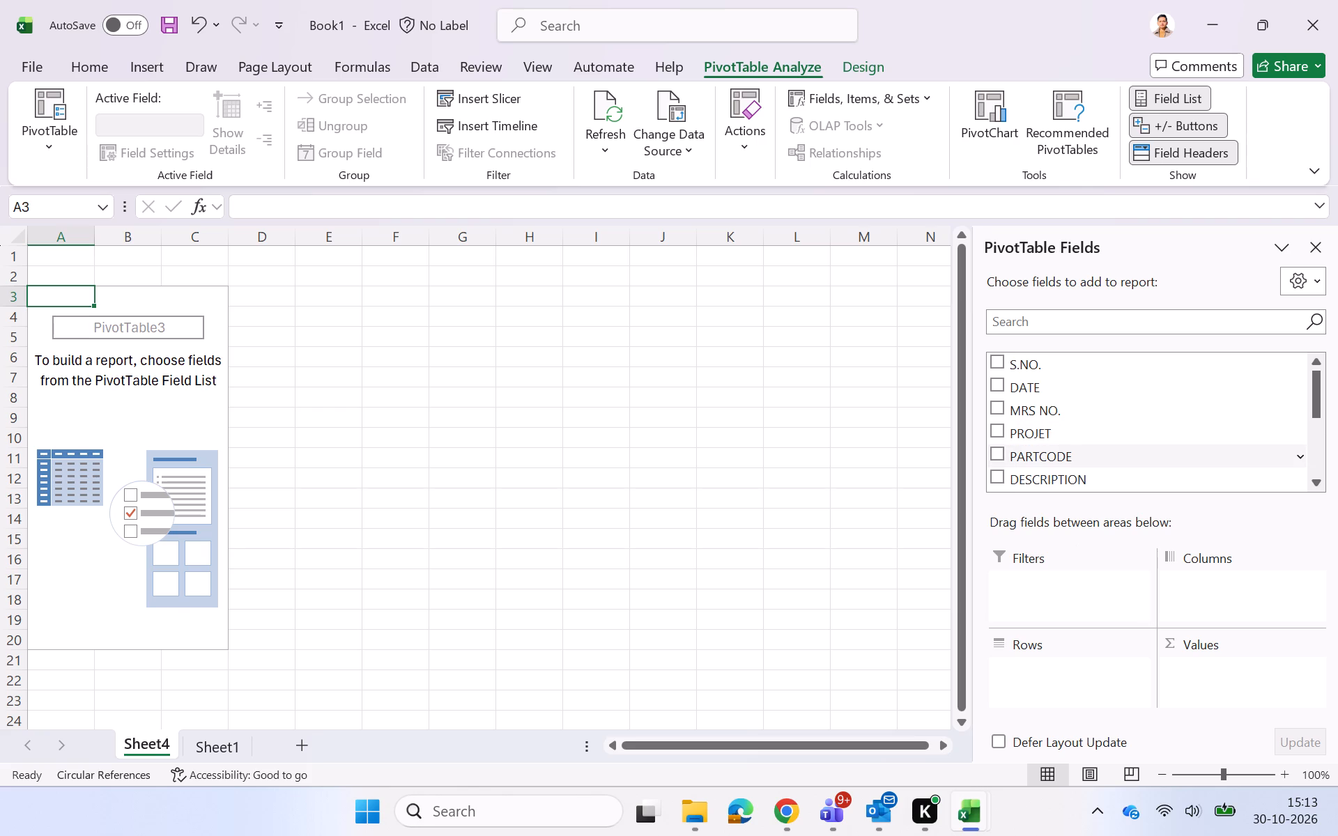
pyautogui.moveTo(1068, 451); pyautogui.dragTo(1068, 690)
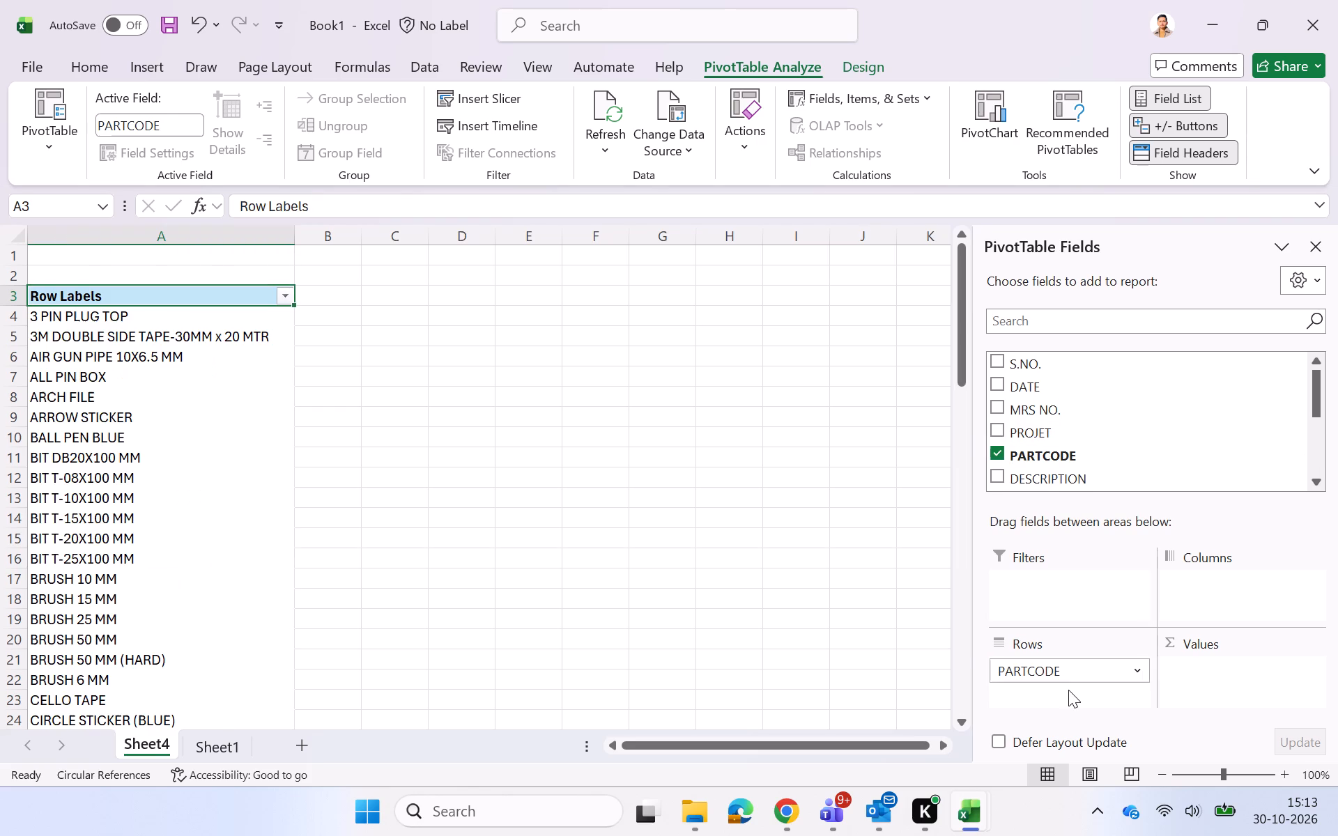
pyautogui.scroll(-2, 1092, 417)
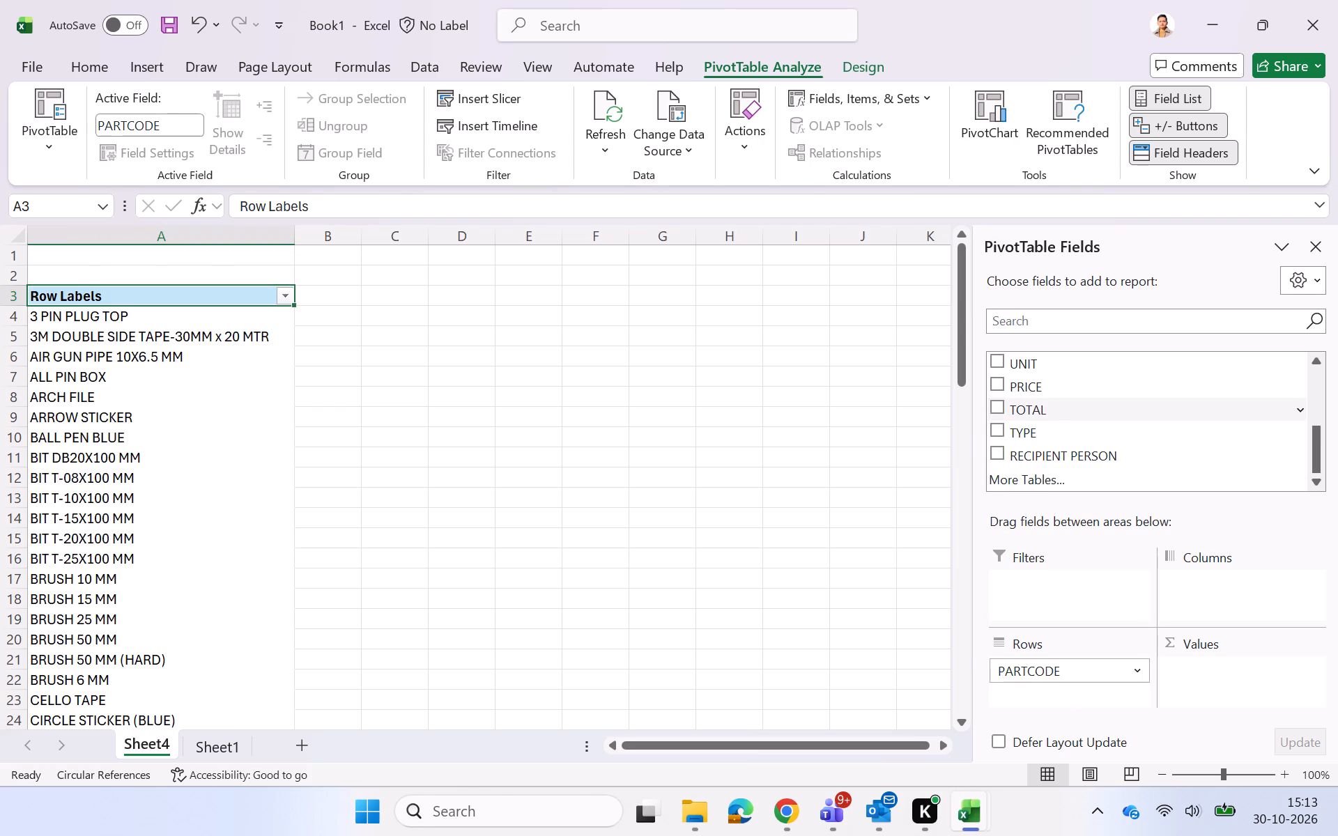
pyautogui.scroll(1, 1072, 394)
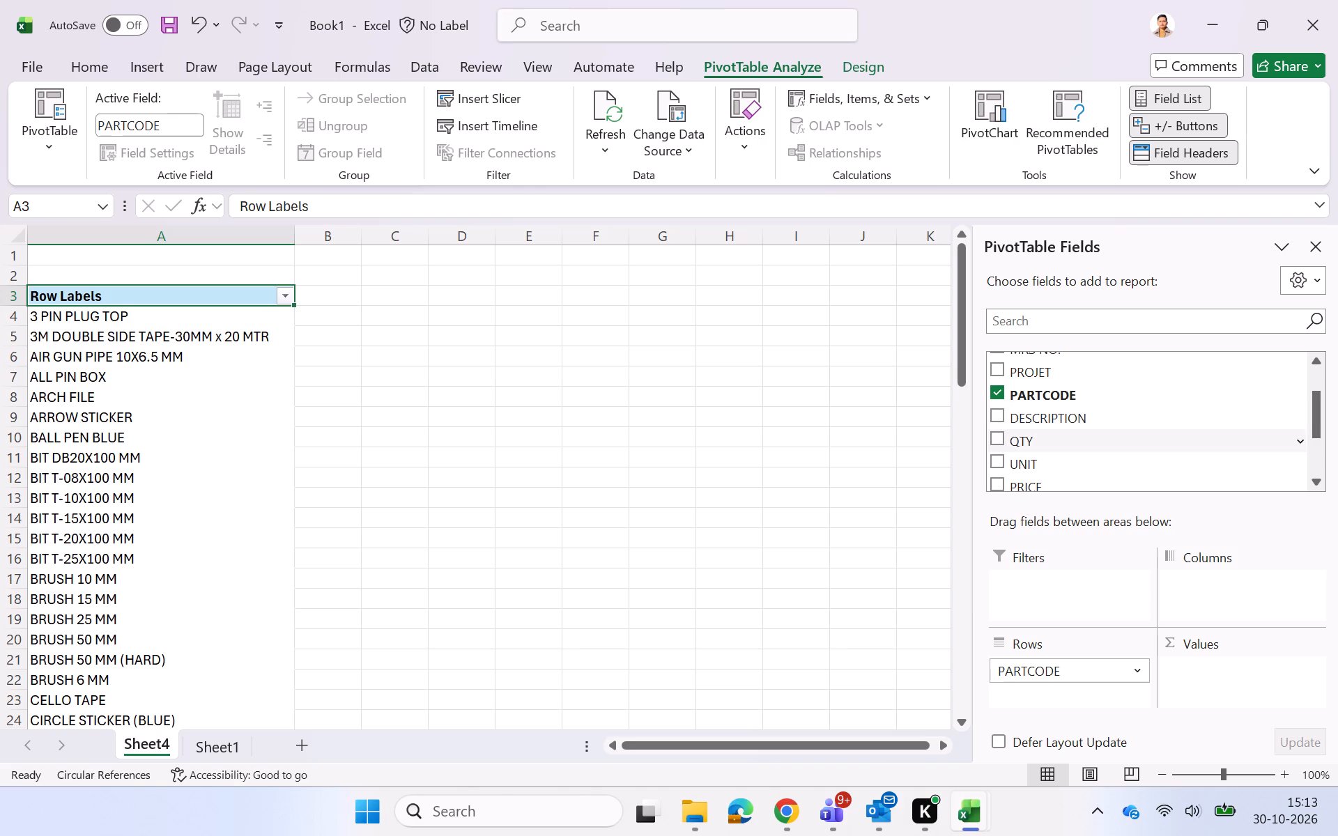
pyautogui.moveTo(1061, 440); pyautogui.dragTo(1211, 663)
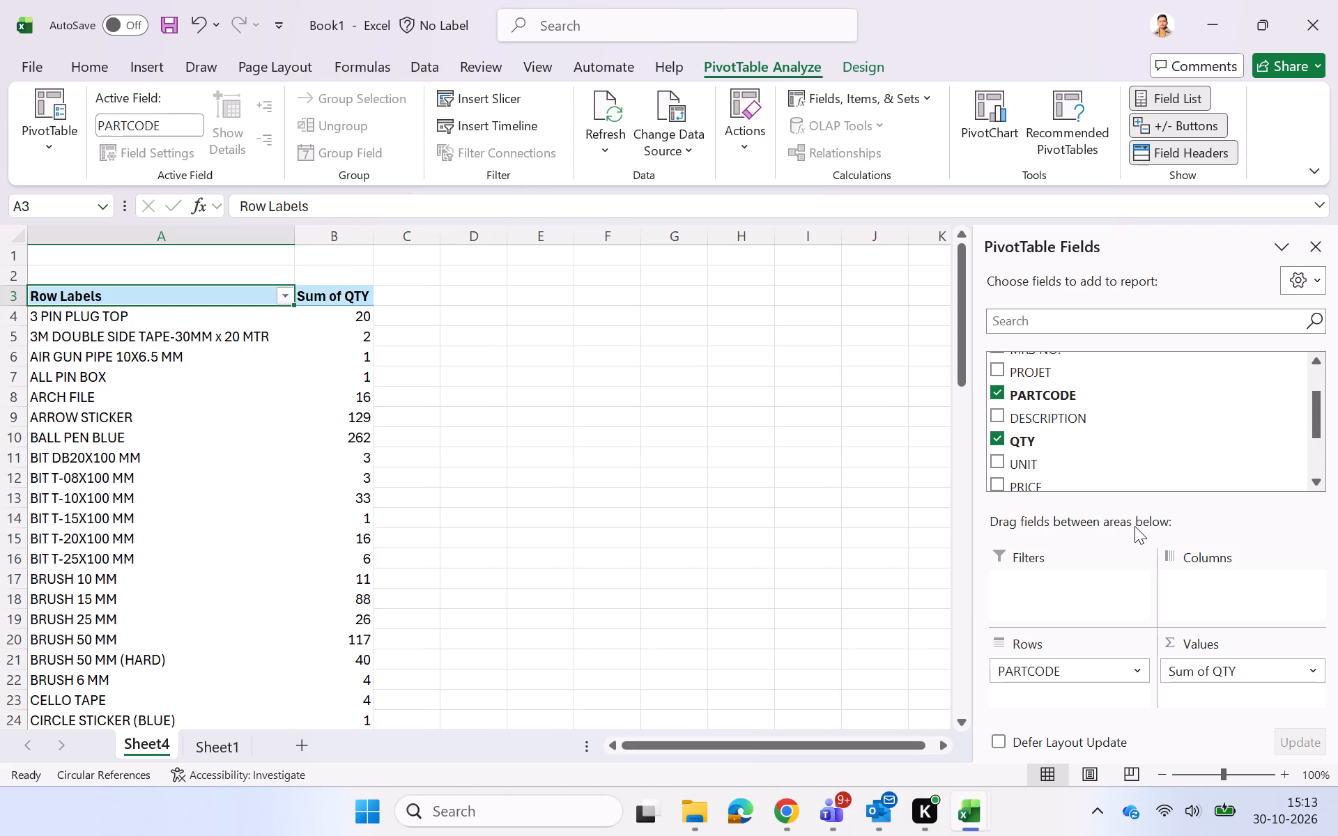
# Add TYPE to the pivot as a report filter and close the field list.
pyautogui.scroll(-1, 1058, 447)
pyautogui.scroll(1, 1036, 426)
pyautogui.scroll(-1, 1036, 426)
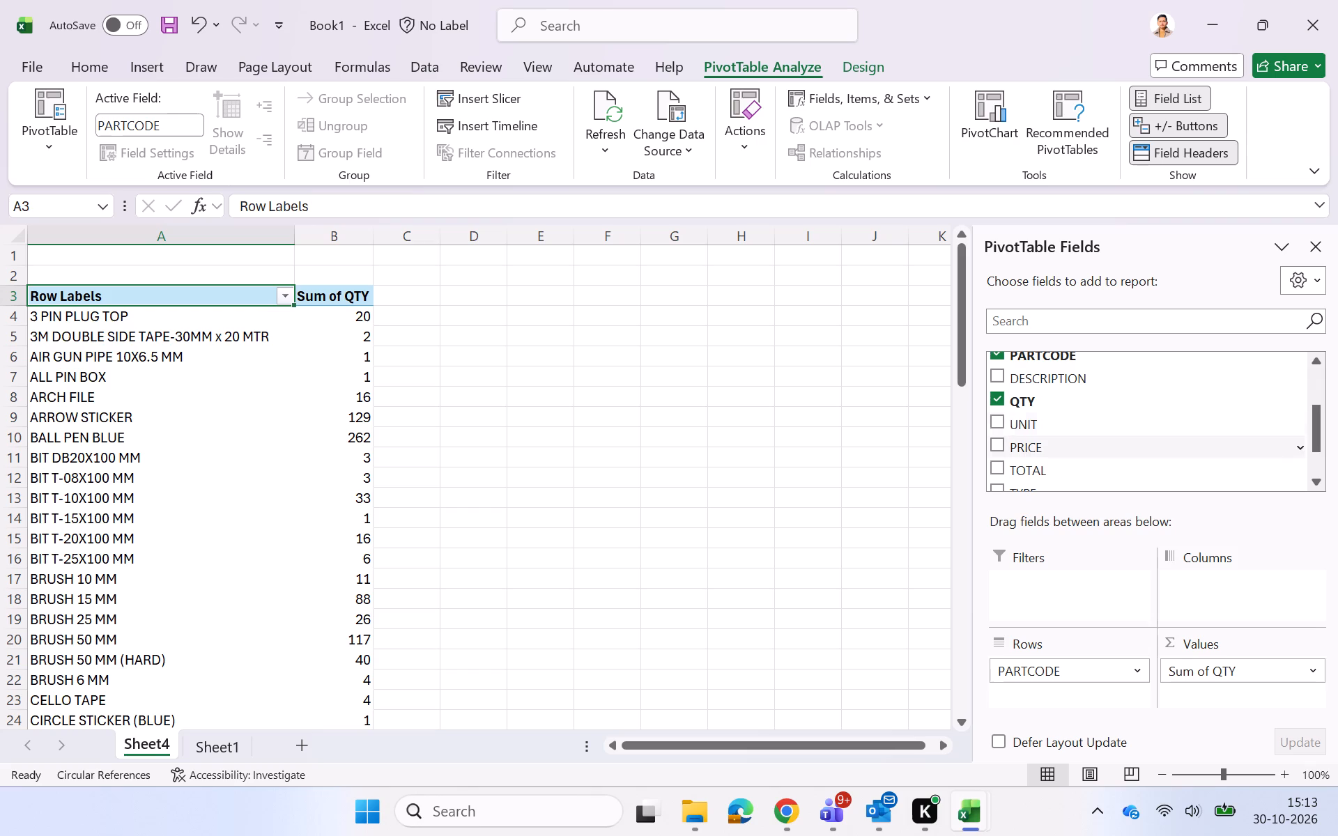
pyautogui.scroll(-1, 1045, 436)
pyautogui.moveTo(1040, 428); pyautogui.dragTo(1040, 429)
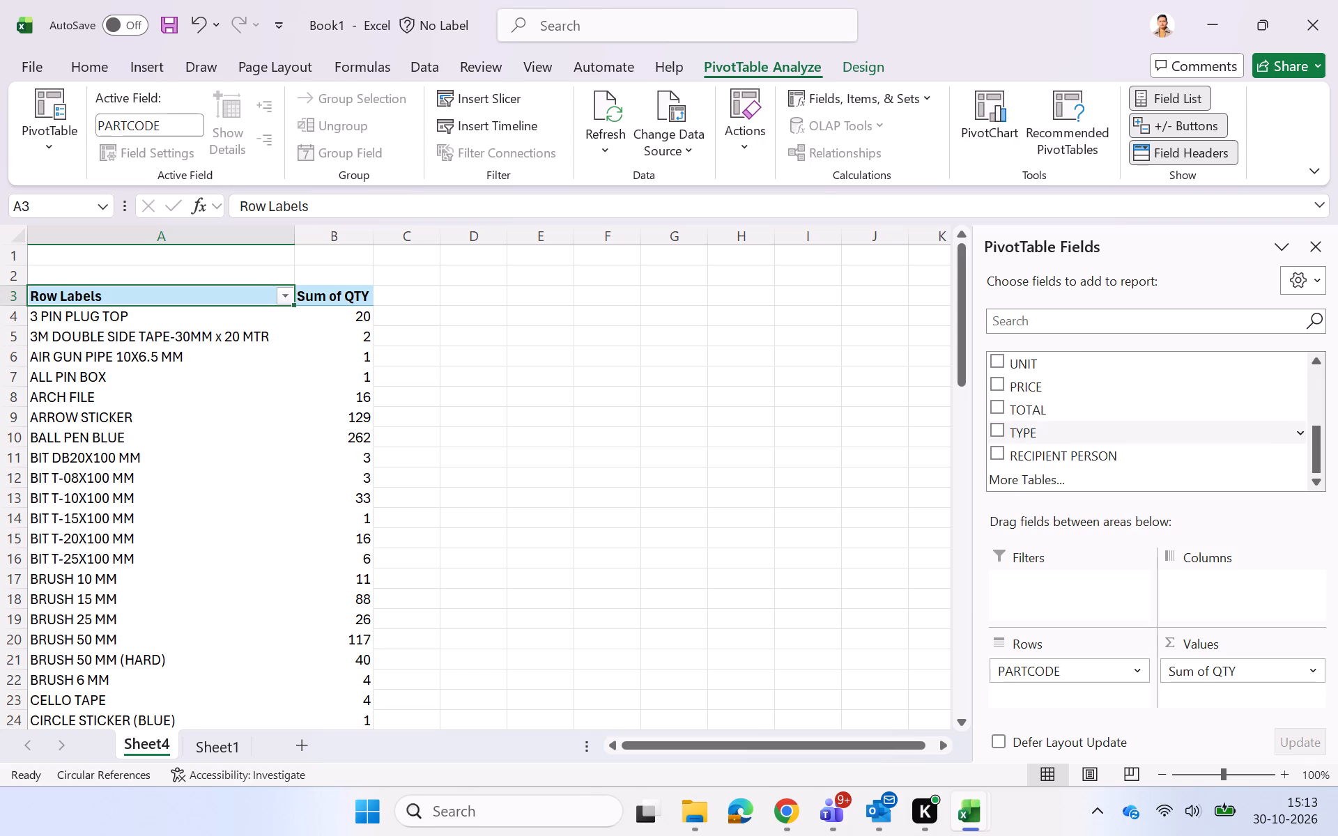
pyautogui.moveTo(1040, 429); pyautogui.dragTo(1203, 586)
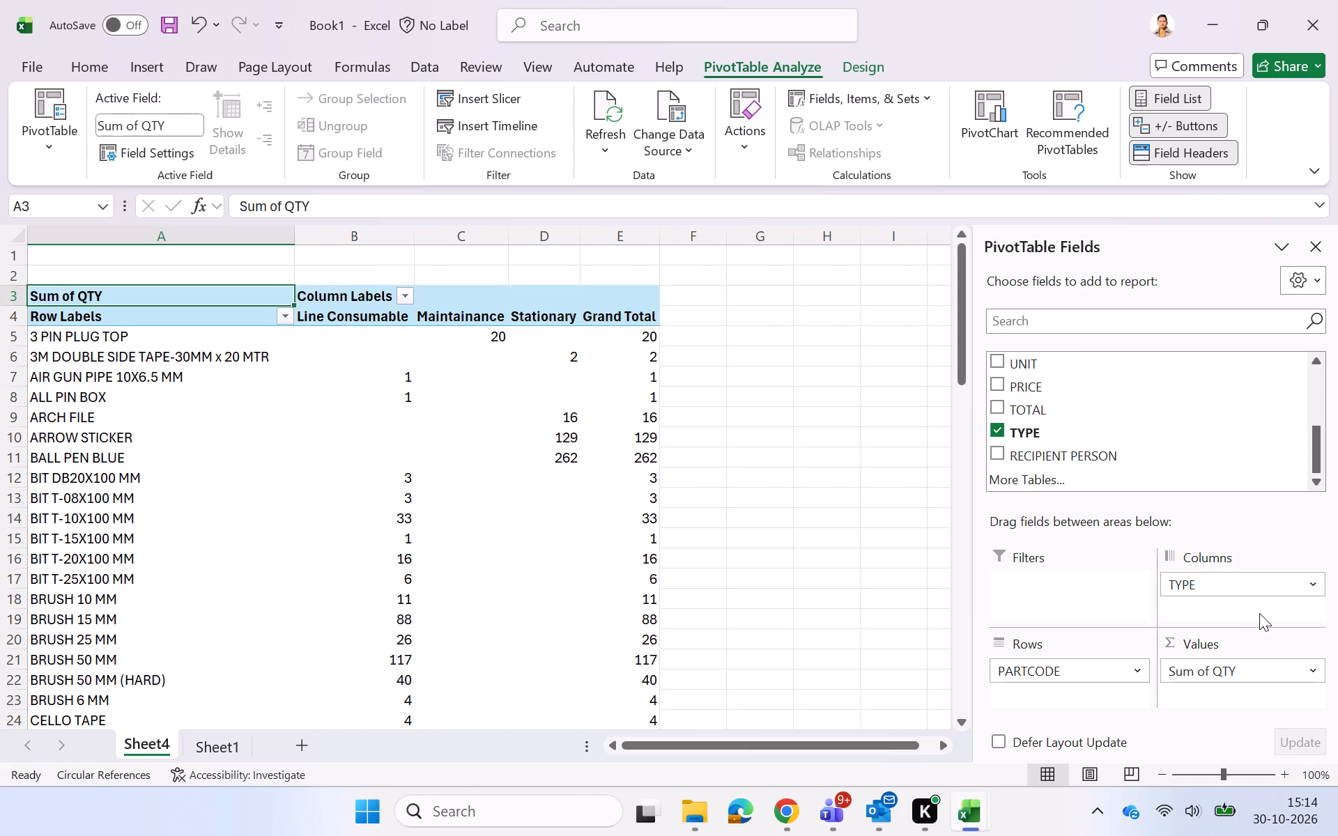
pyautogui.moveTo(1241, 585); pyautogui.dragTo(1063, 603)
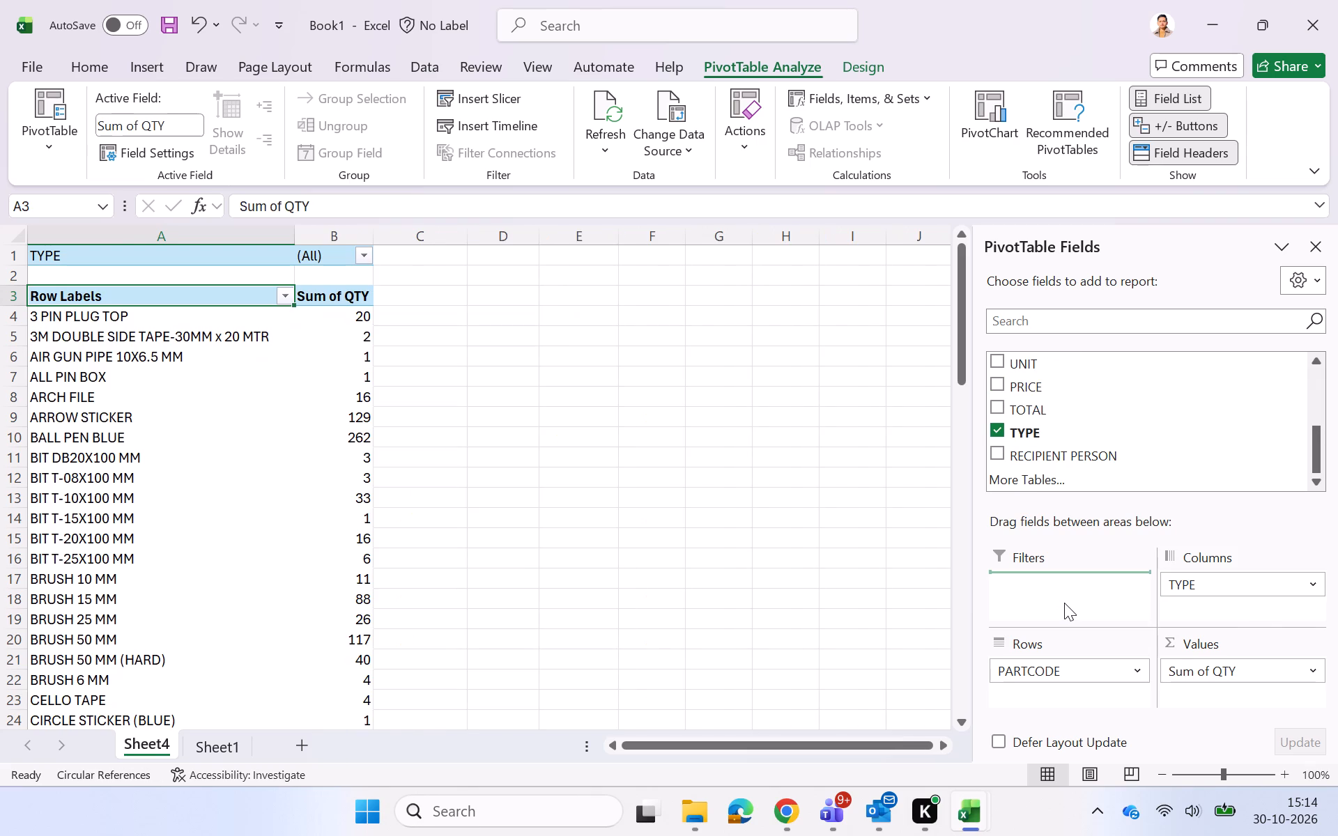
pyautogui.click(1301, 249)
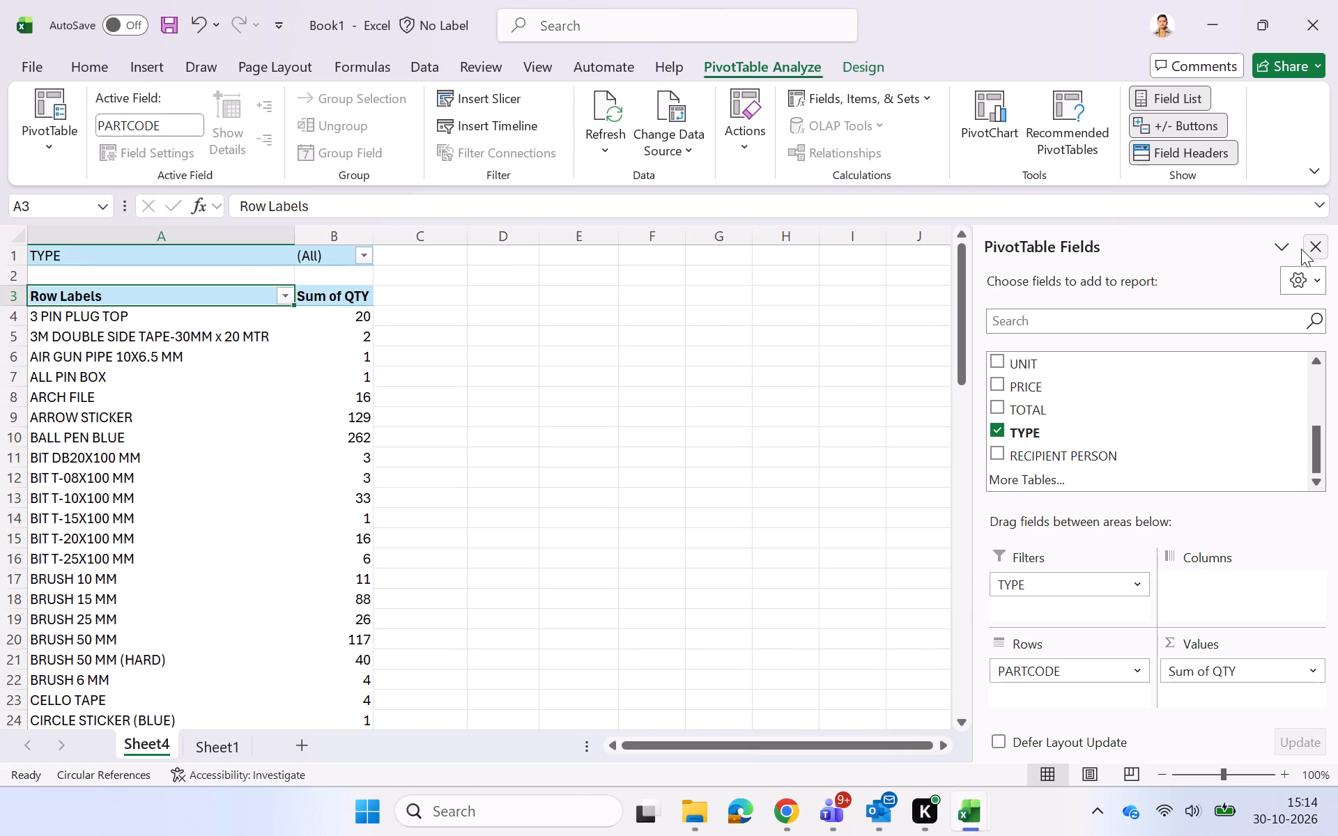
pyautogui.click(1322, 246)
pyautogui.click(760, 313)
# Filter the pivot by TYPE so that only Line Consumable is selected.
pyautogui.scroll(1, 760, 313)
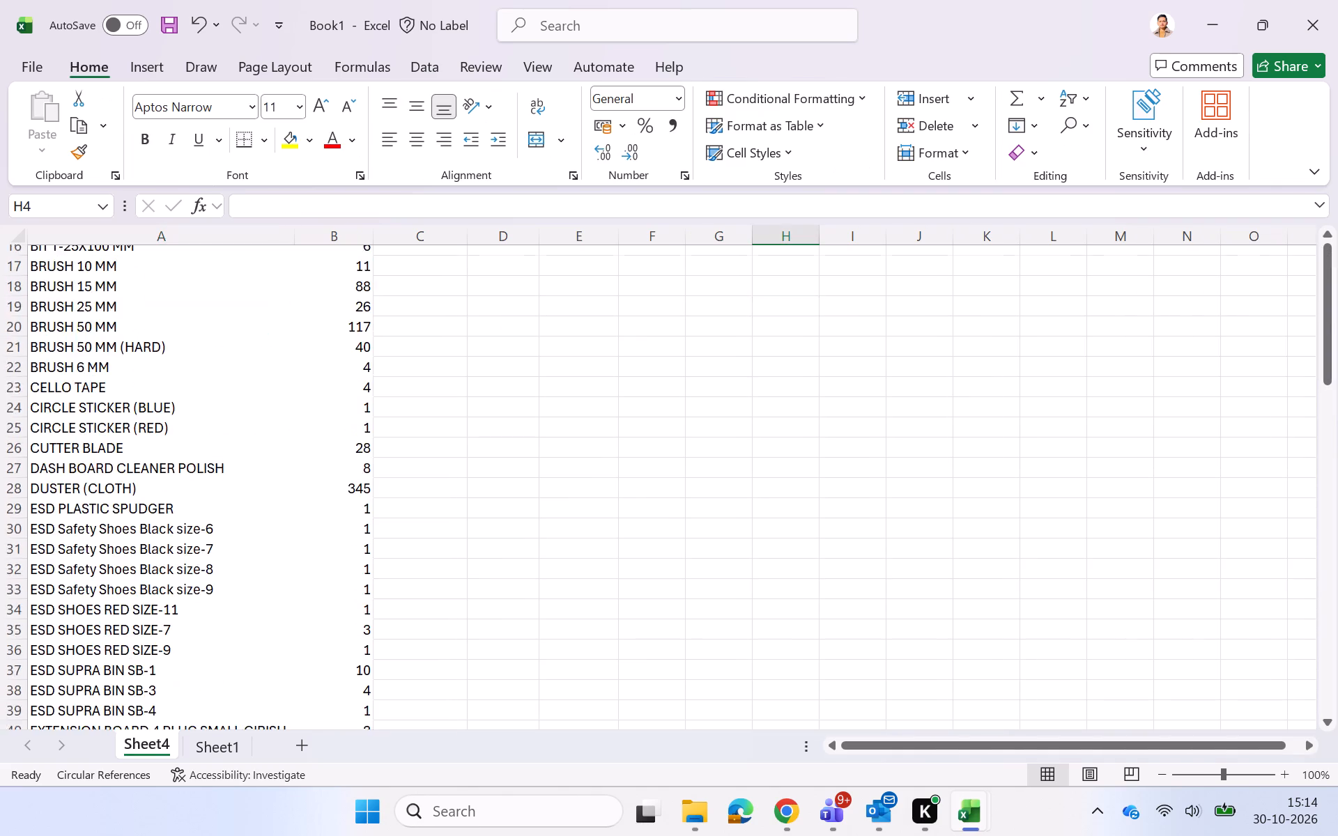
pyautogui.scroll(1, 760, 313)
pyautogui.click(365, 252)
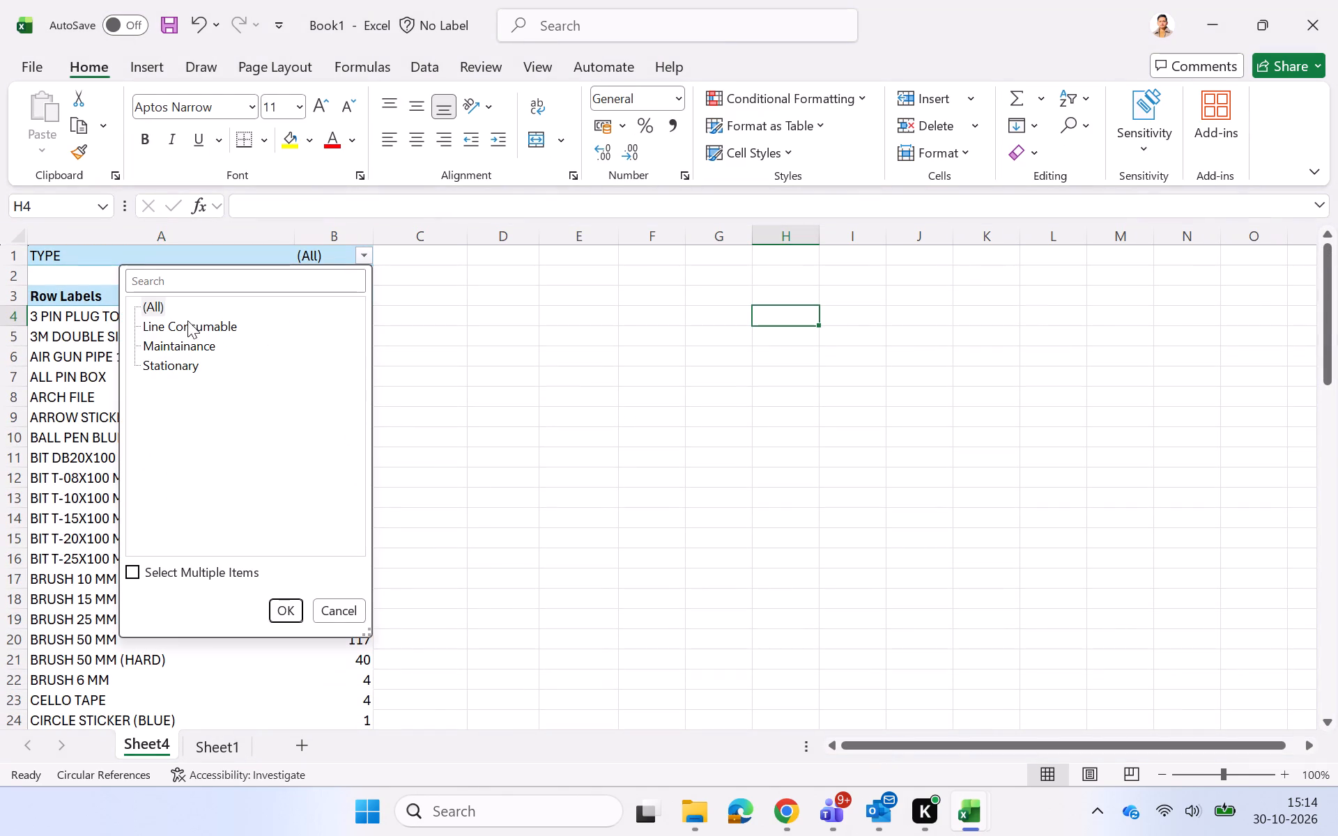
pyautogui.click(155, 310)
pyautogui.click(136, 571)
pyautogui.click(159, 298)
pyautogui.click(171, 313)
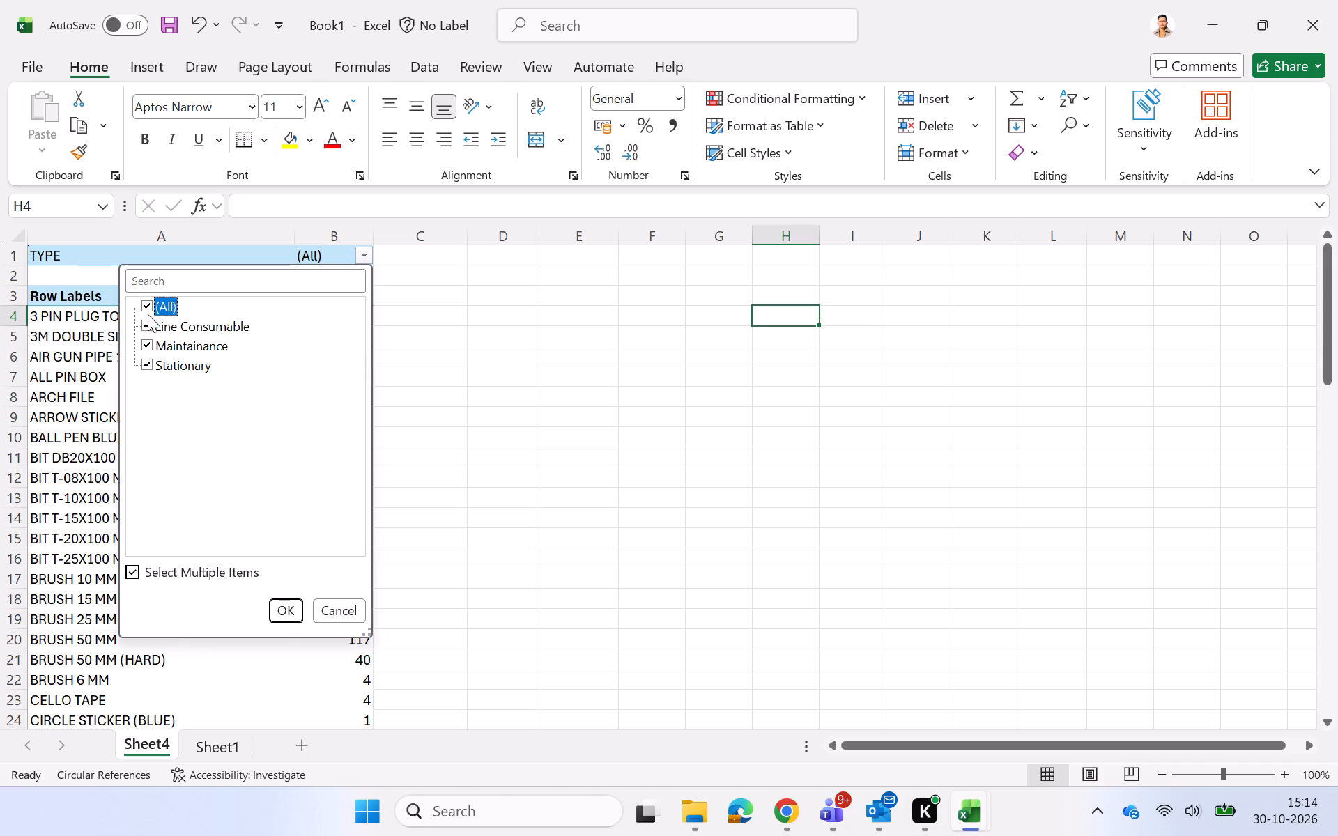
pyautogui.click(143, 307)
pyautogui.click(146, 323)
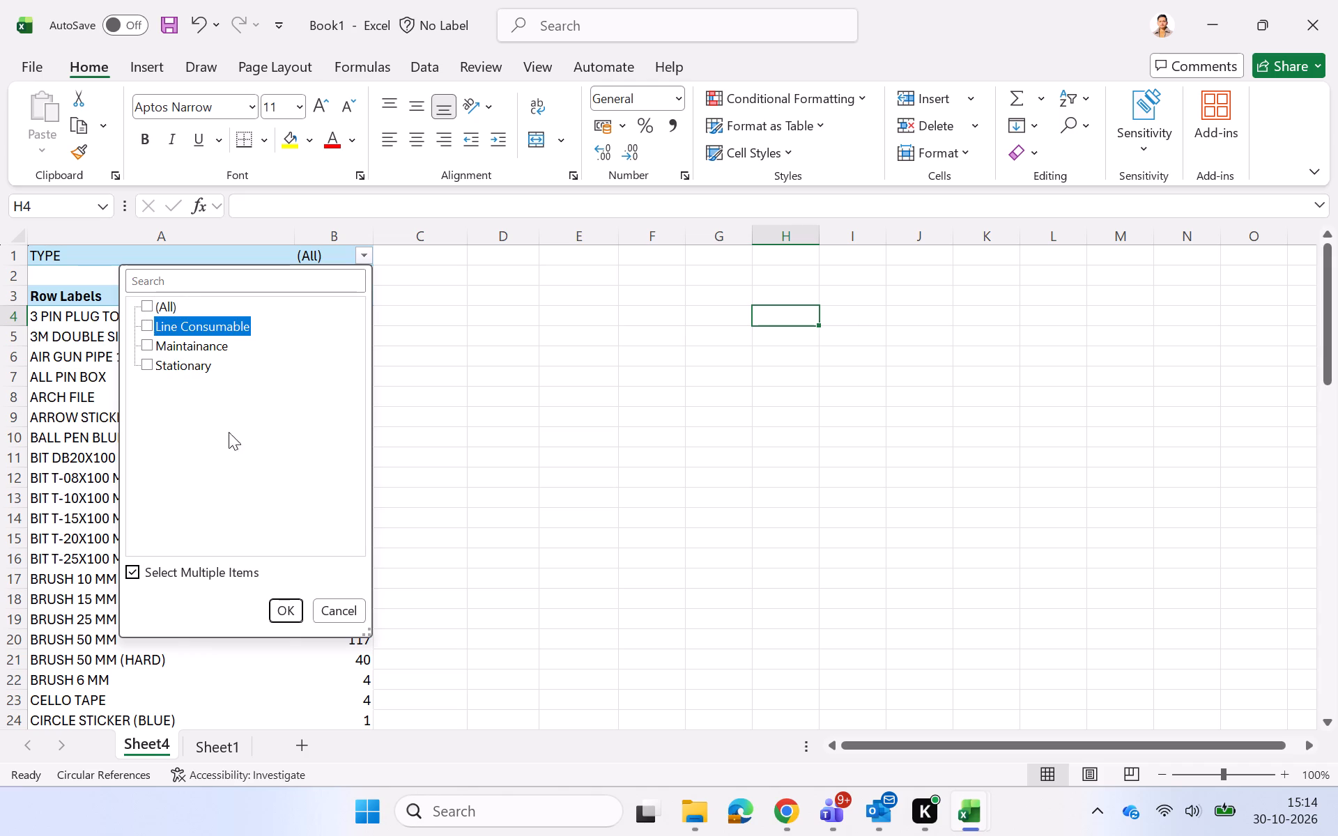
pyautogui.click(293, 616)
pyautogui.doubleClick(491, 423)
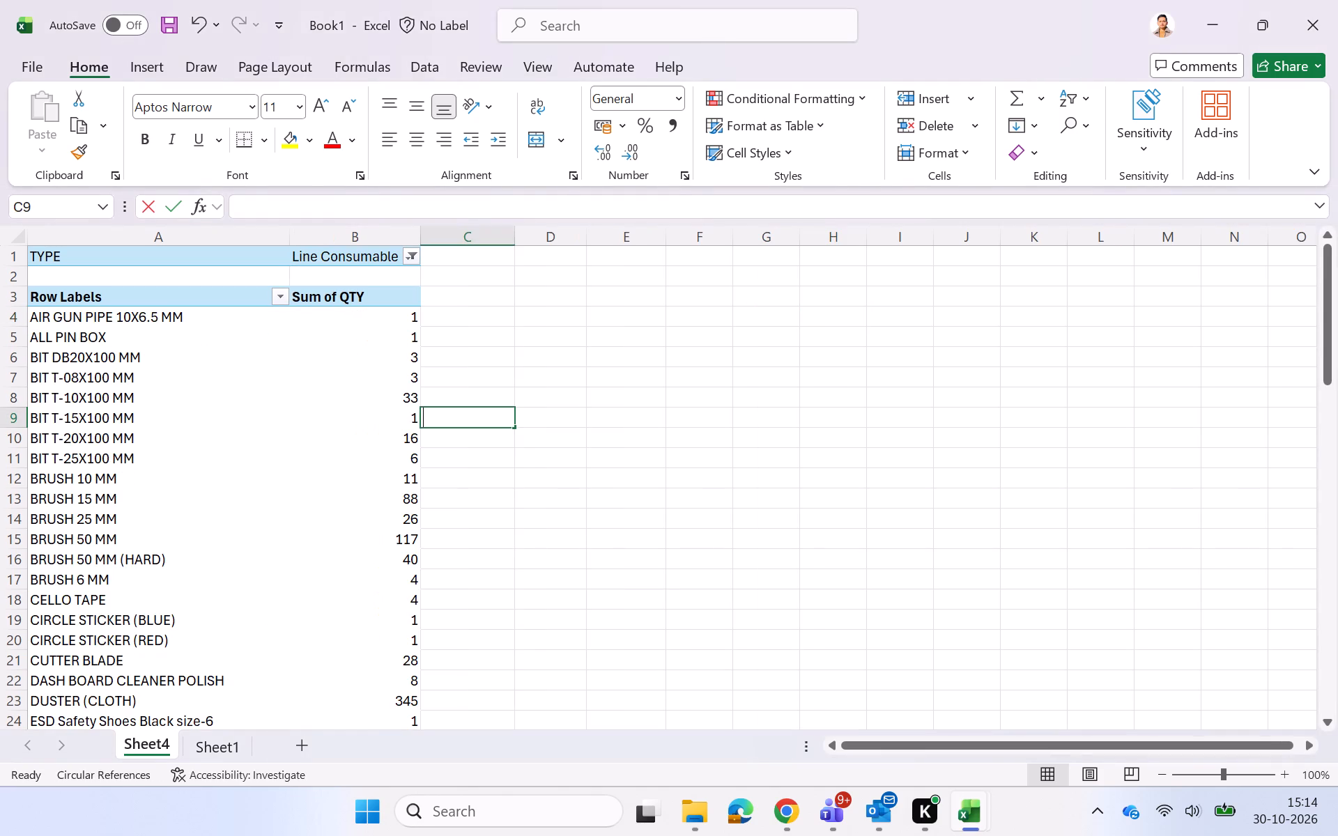
pyautogui.click(560, 428)
# Copy the Line Consumable pivot rows with headers, excluding the Grand Total (A3:B53), into cell A1 of a new worksheet.
pyautogui.scroll(-3, 560, 428)
pyautogui.scroll(2, 560, 428)
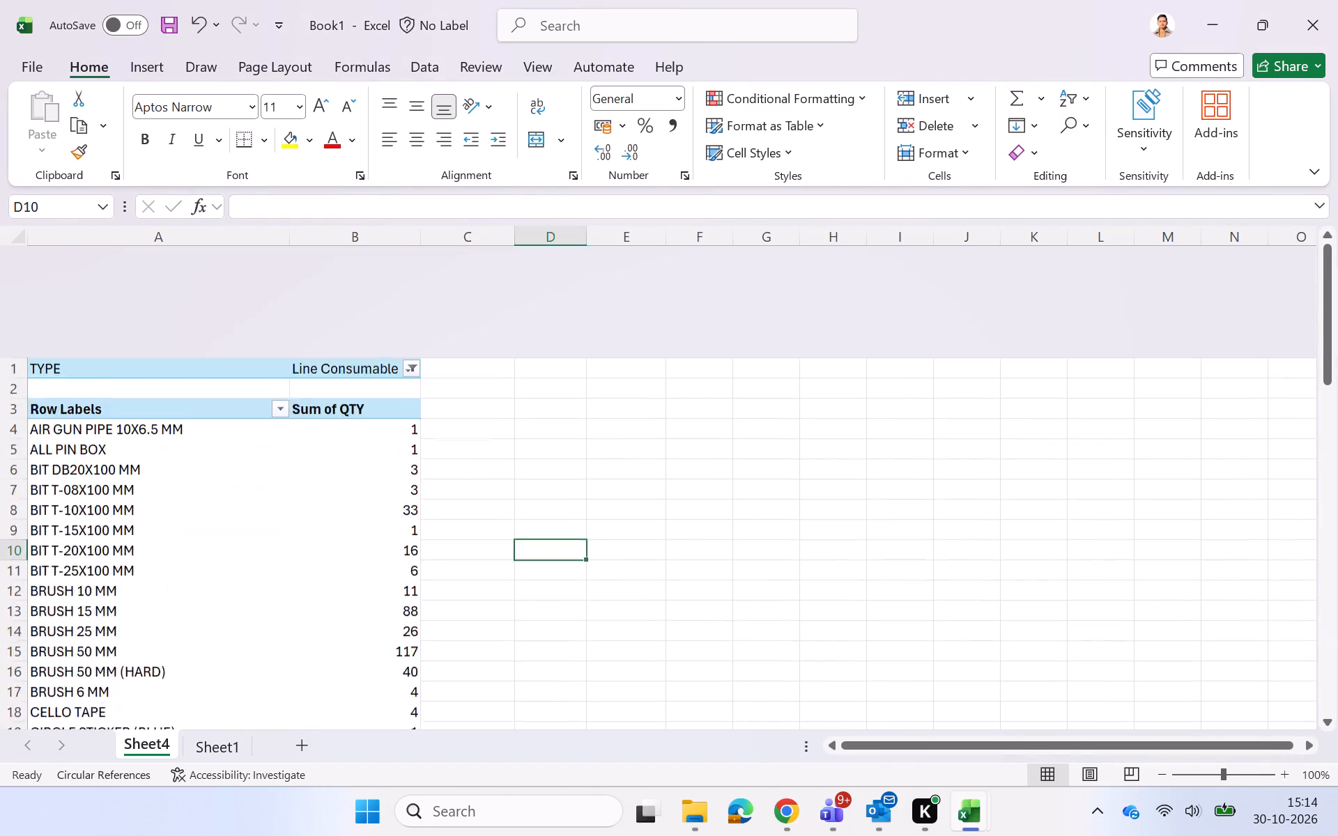
pyautogui.click(214, 297)
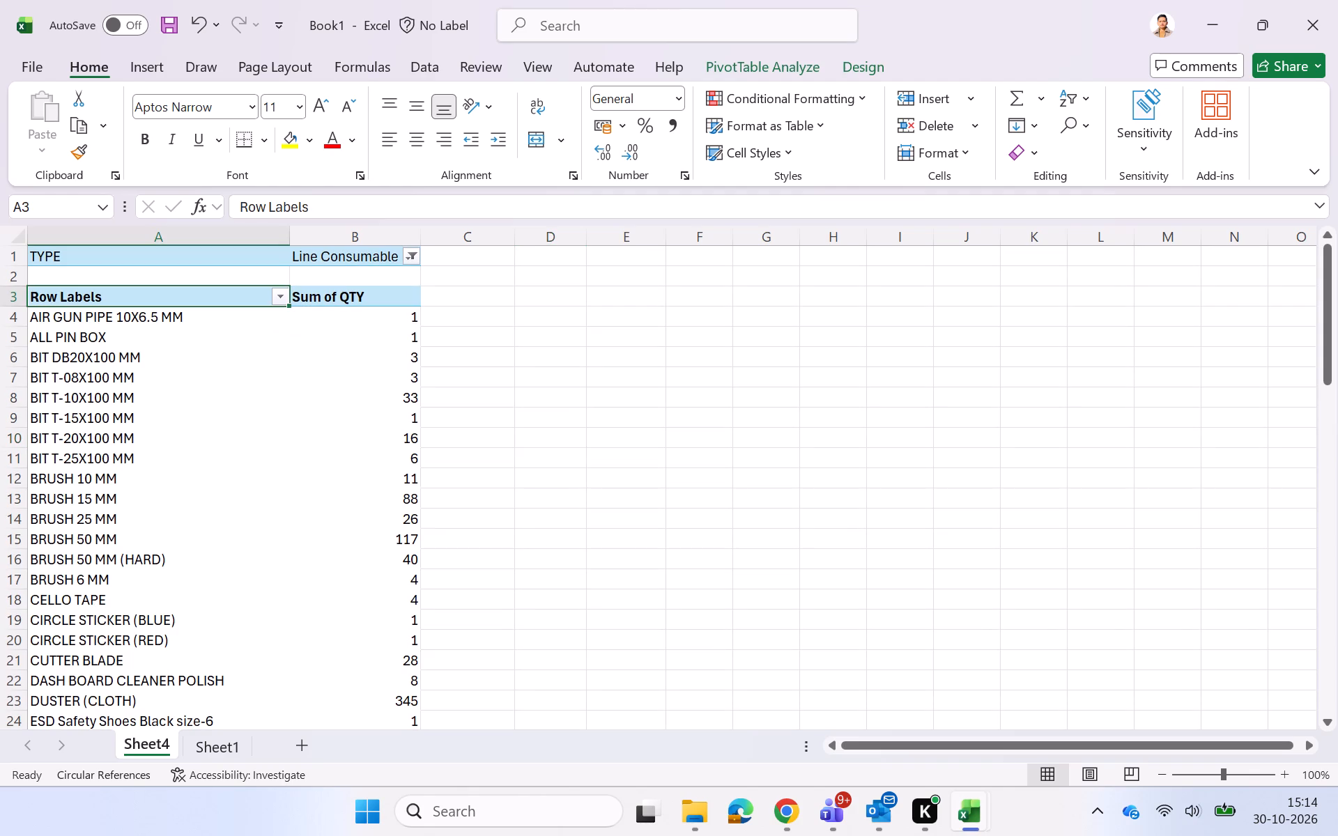
pyautogui.hotkey('shift', 'Right')
pyautogui.hotkey('shift', 'Down')
pyautogui.hotkey('ctrl', 'shift', 'Down')
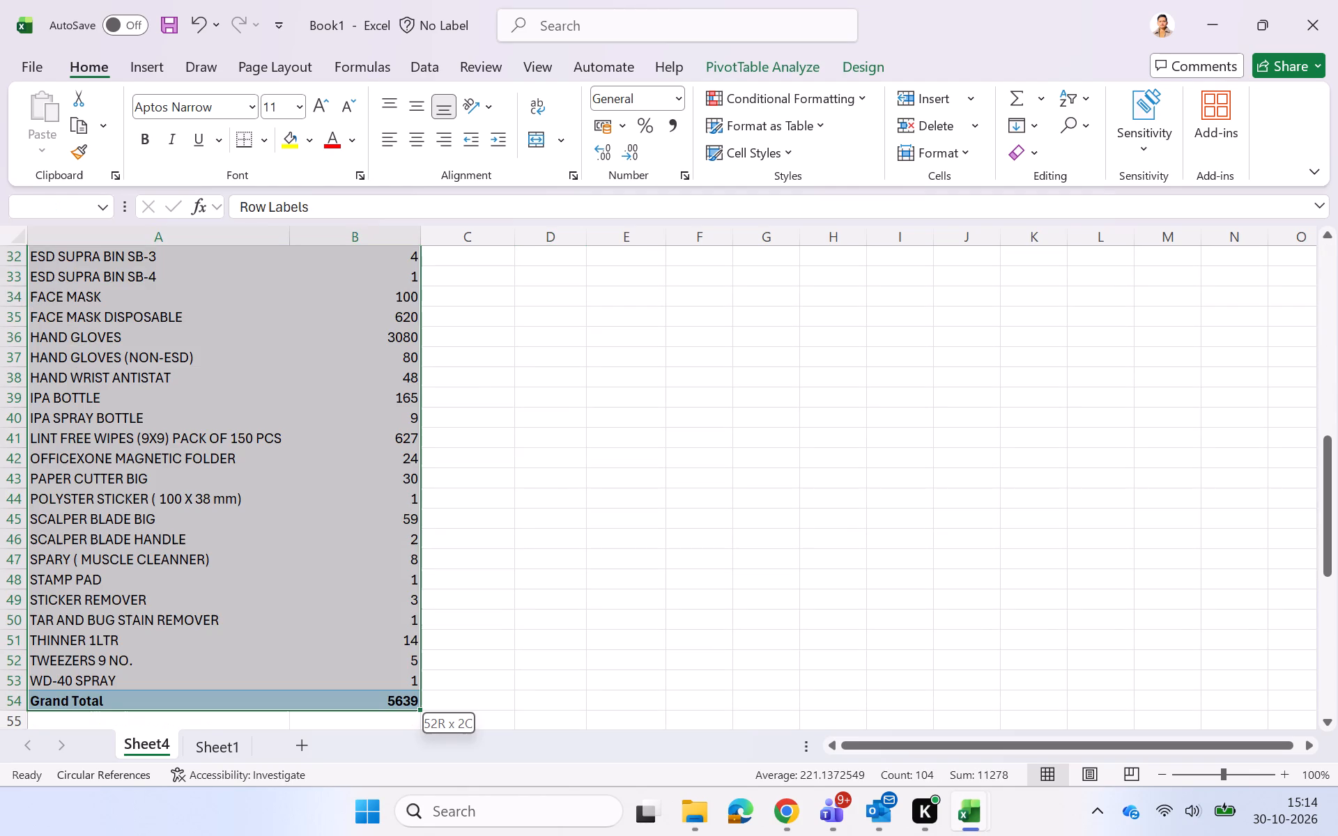
pyautogui.hotkey('ctrl', 'shift', 'Up')
pyautogui.hotkey('ctrl', 'shift', 'Down')
pyautogui.hotkey('shift', 'Up')
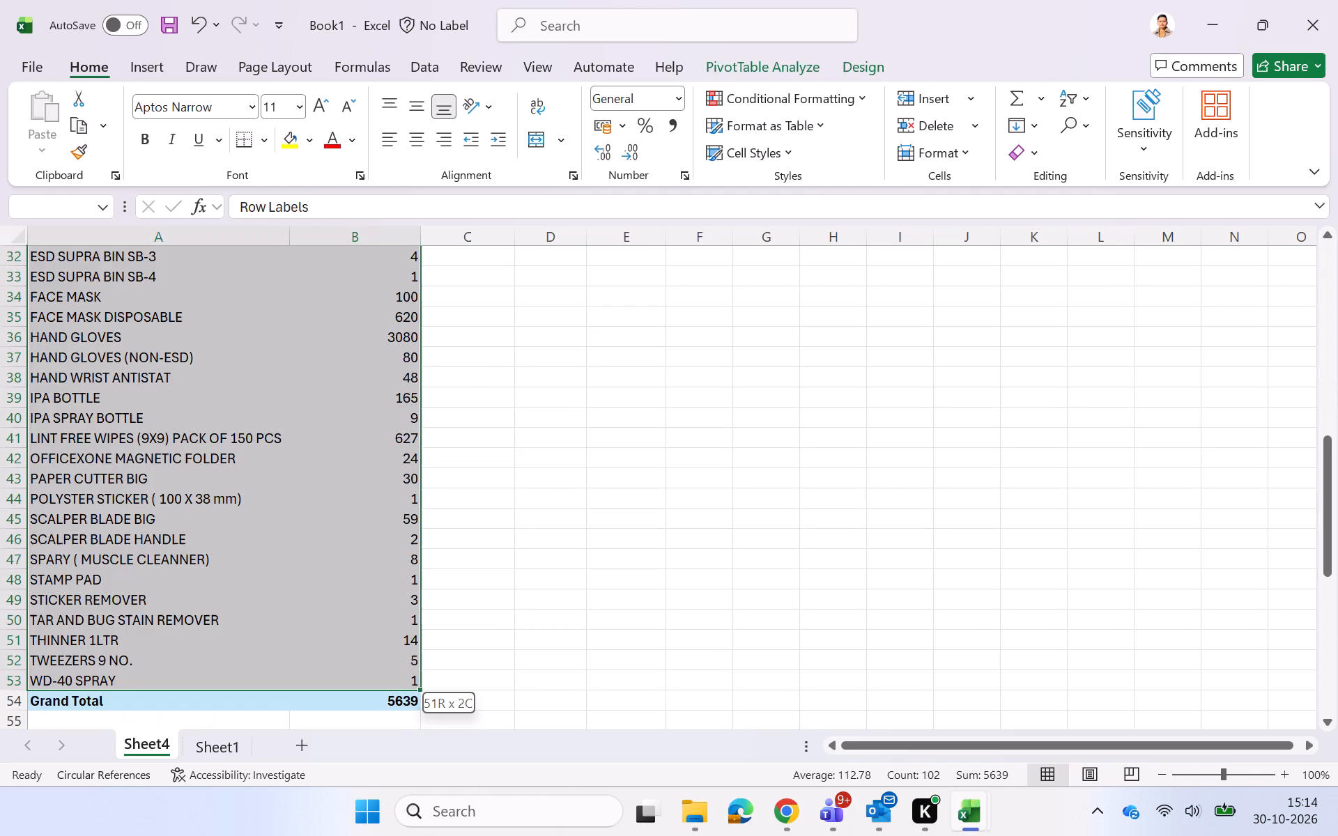
pyautogui.hotkey('ctrl', 'c')
pyautogui.click(297, 754)
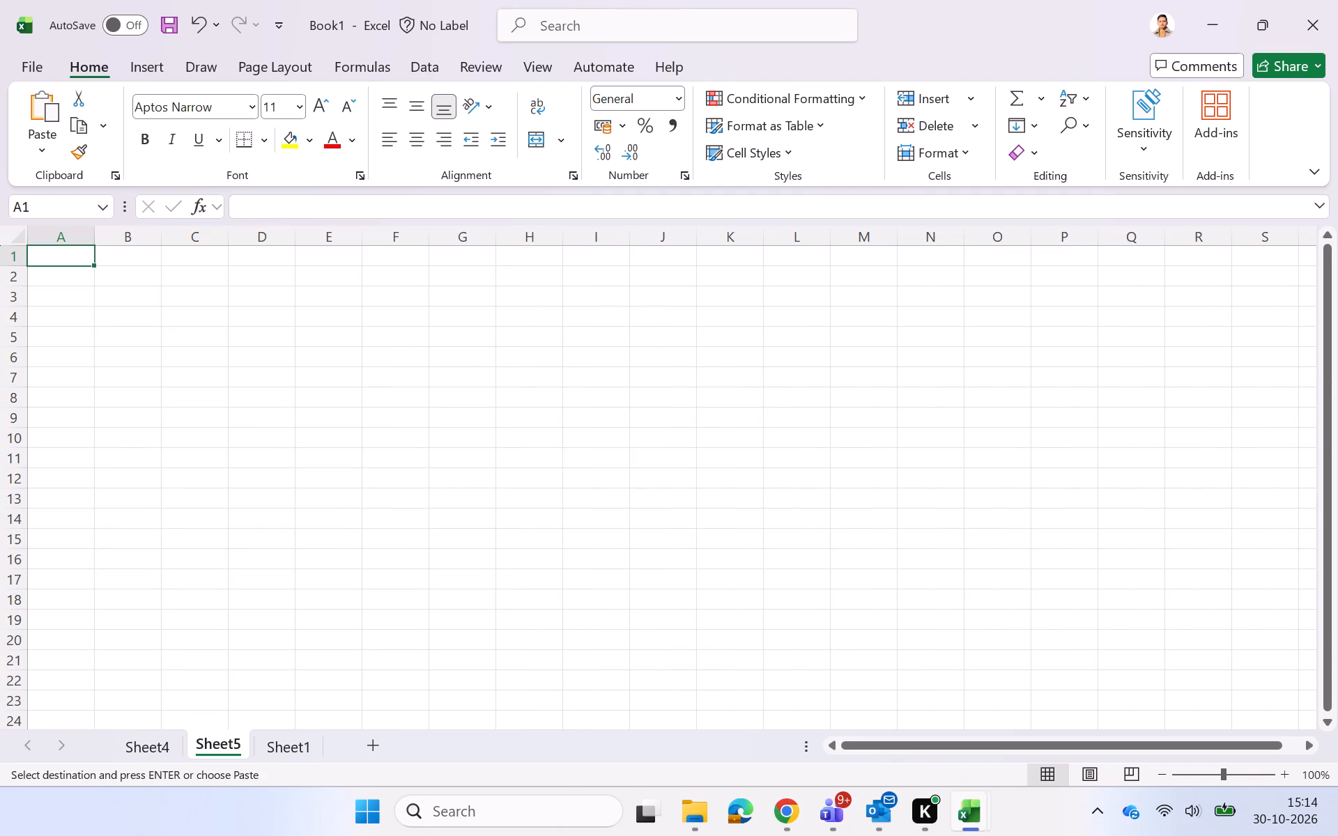
pyautogui.hotkey('ctrl', 'v')
# Autofit the column widths of the whole new worksheet to the pasted part codes and quantities.
pyautogui.click(15, 234)
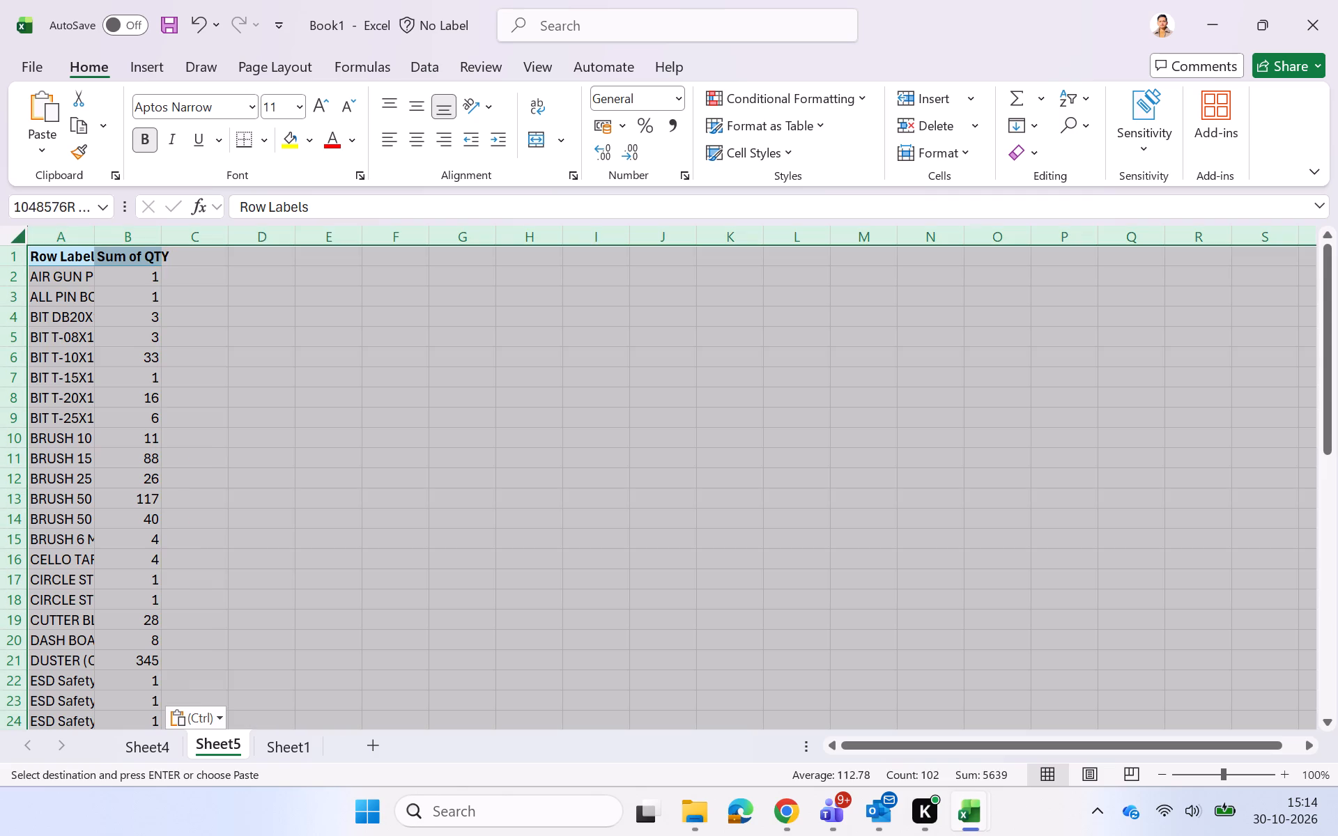
pyautogui.doubleClick(93, 233)
pyautogui.click(459, 428)
pyautogui.scroll(-4, 459, 428)
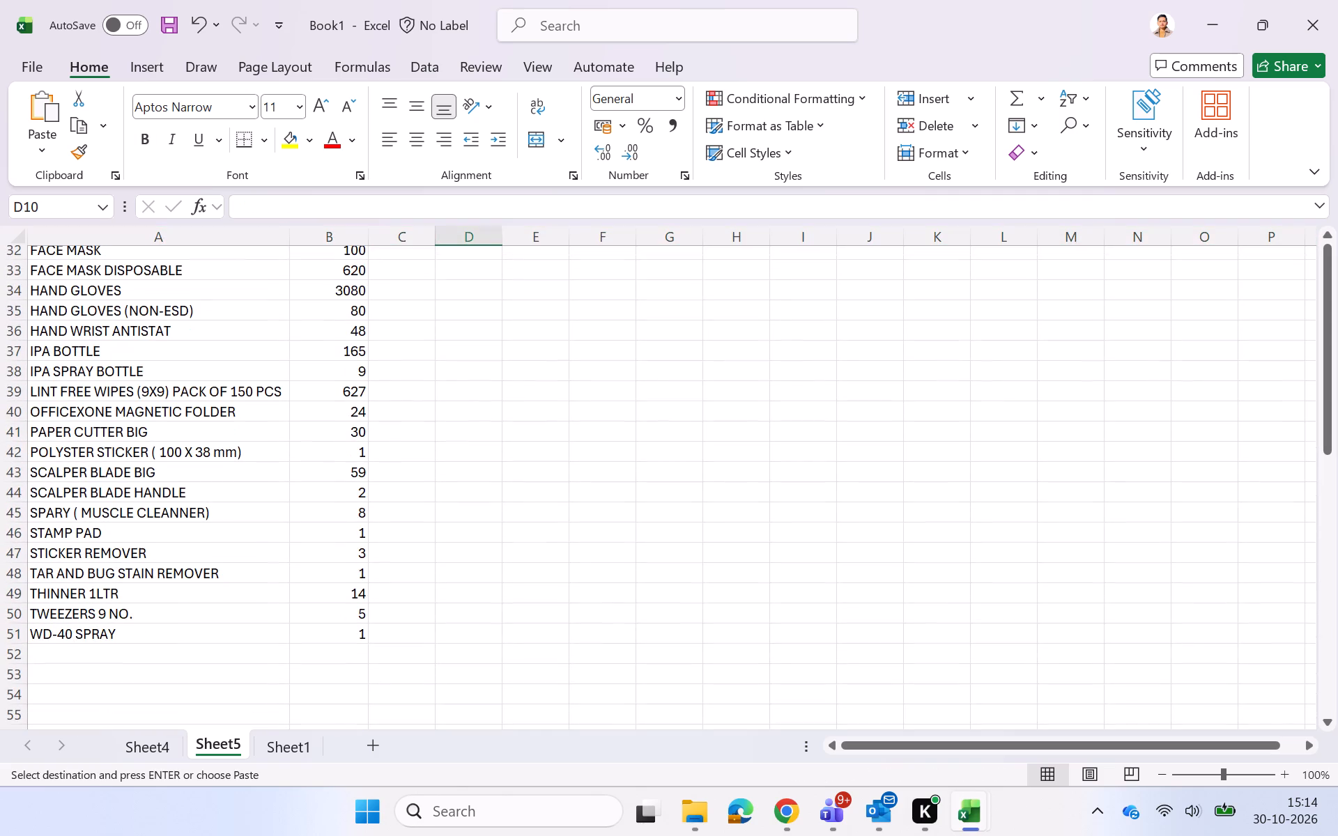
pyautogui.scroll(6, 459, 428)
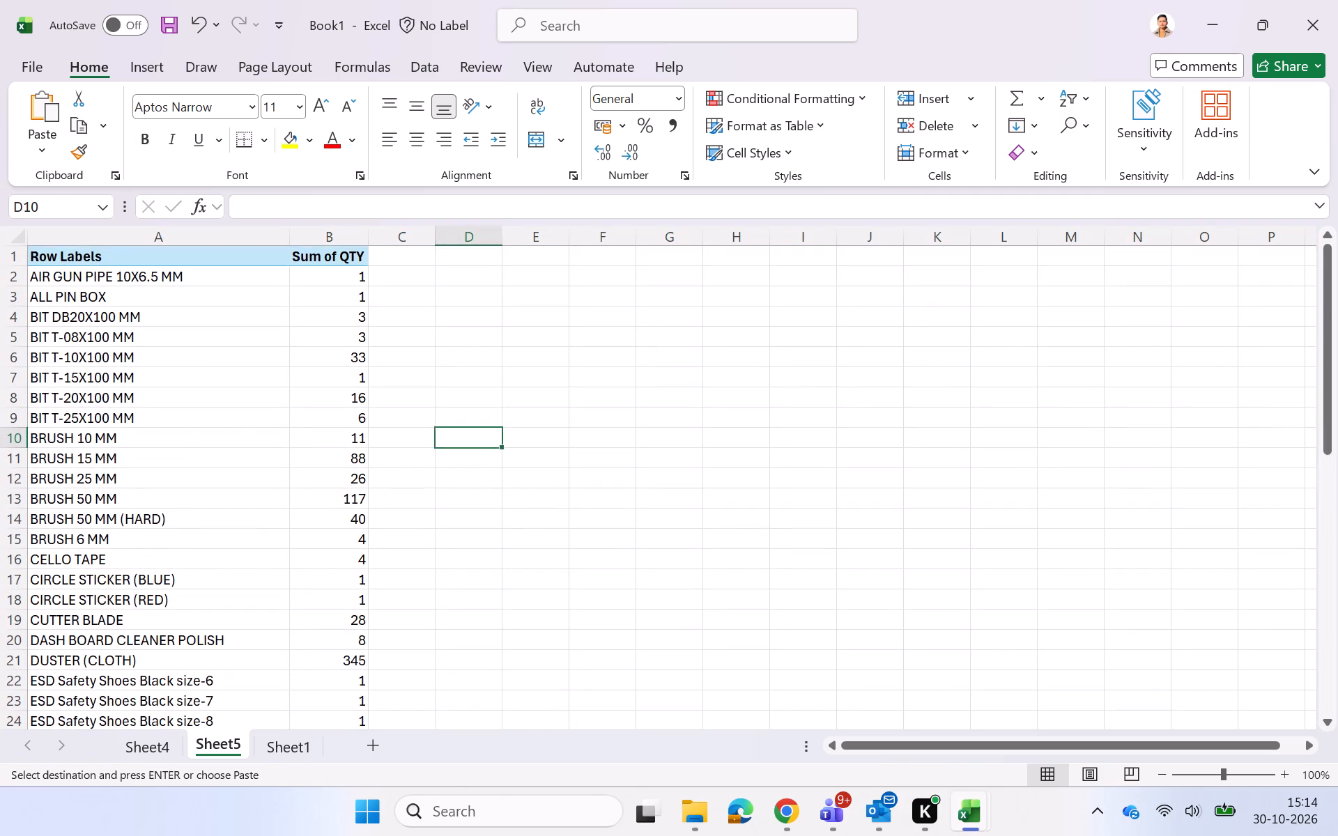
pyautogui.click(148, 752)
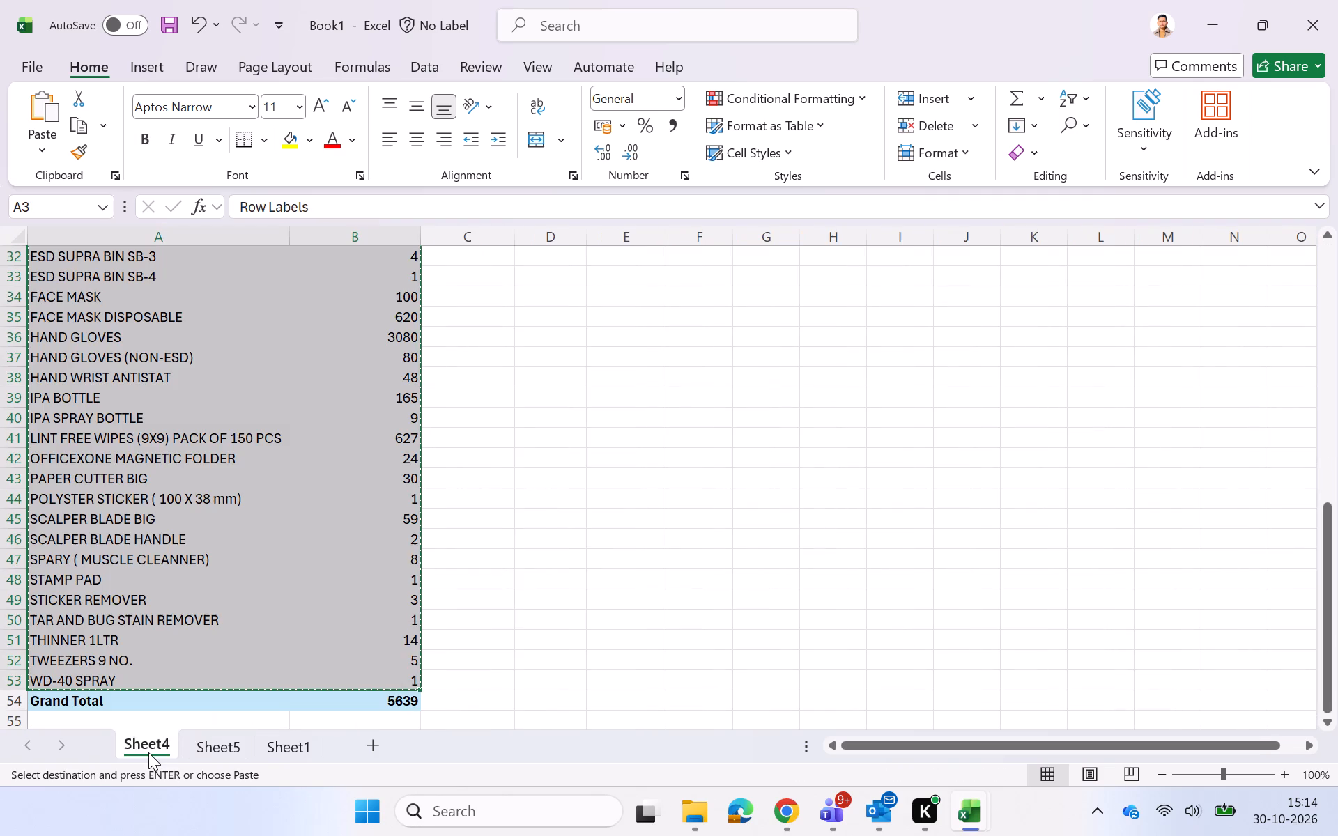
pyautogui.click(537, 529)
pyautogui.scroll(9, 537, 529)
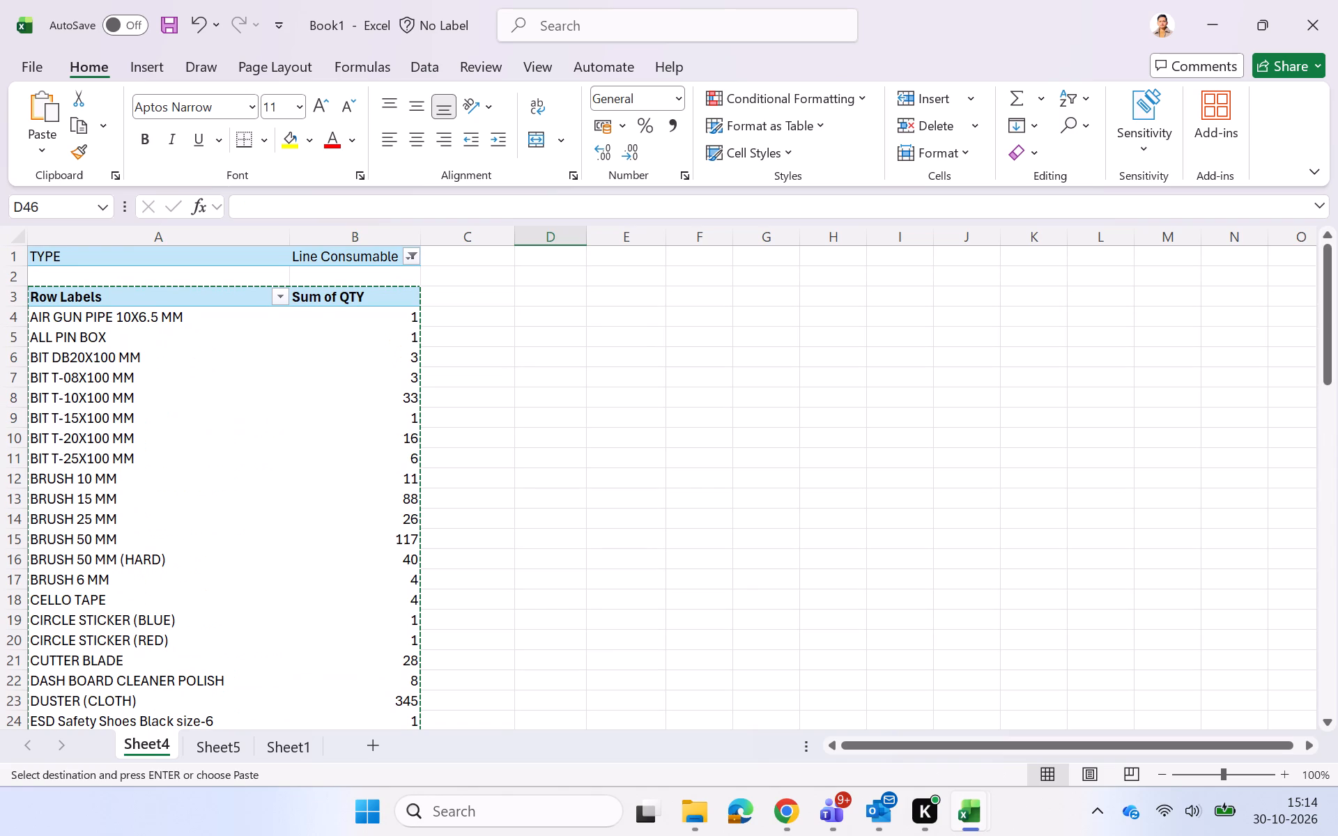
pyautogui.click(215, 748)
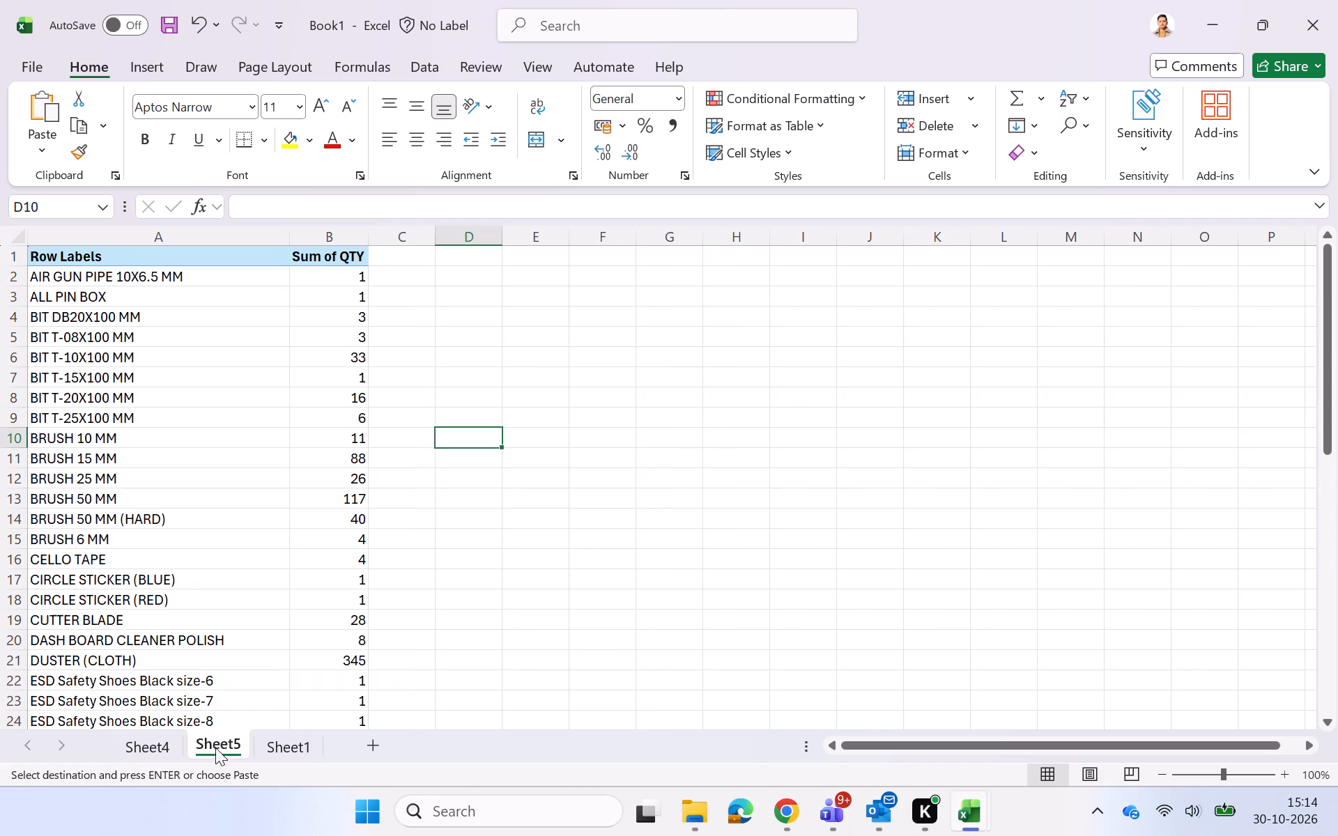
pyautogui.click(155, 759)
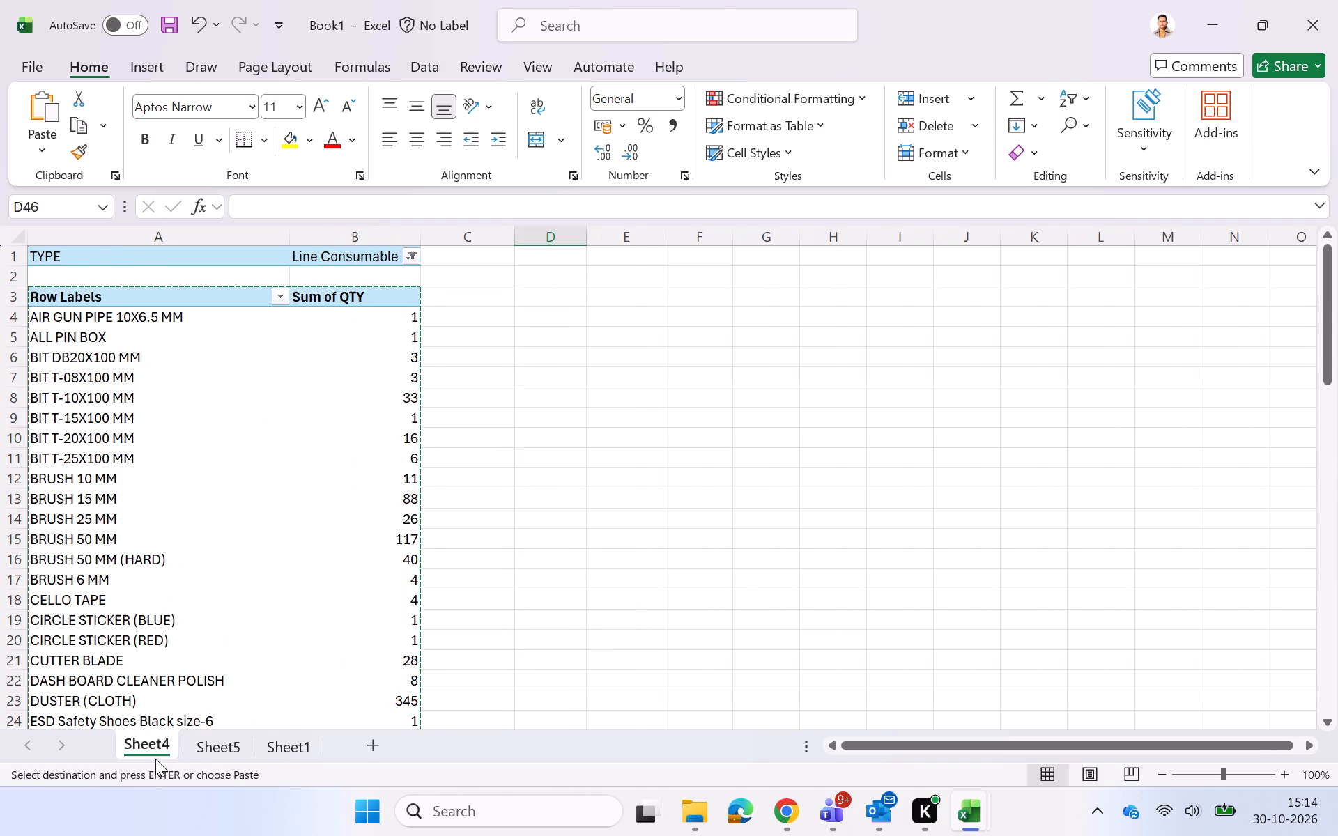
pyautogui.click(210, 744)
# Turn on filtering for the Row Labels and Sum of QTY headers on Sheet5.
pyautogui.click(427, 289)
pyautogui.click(231, 263)
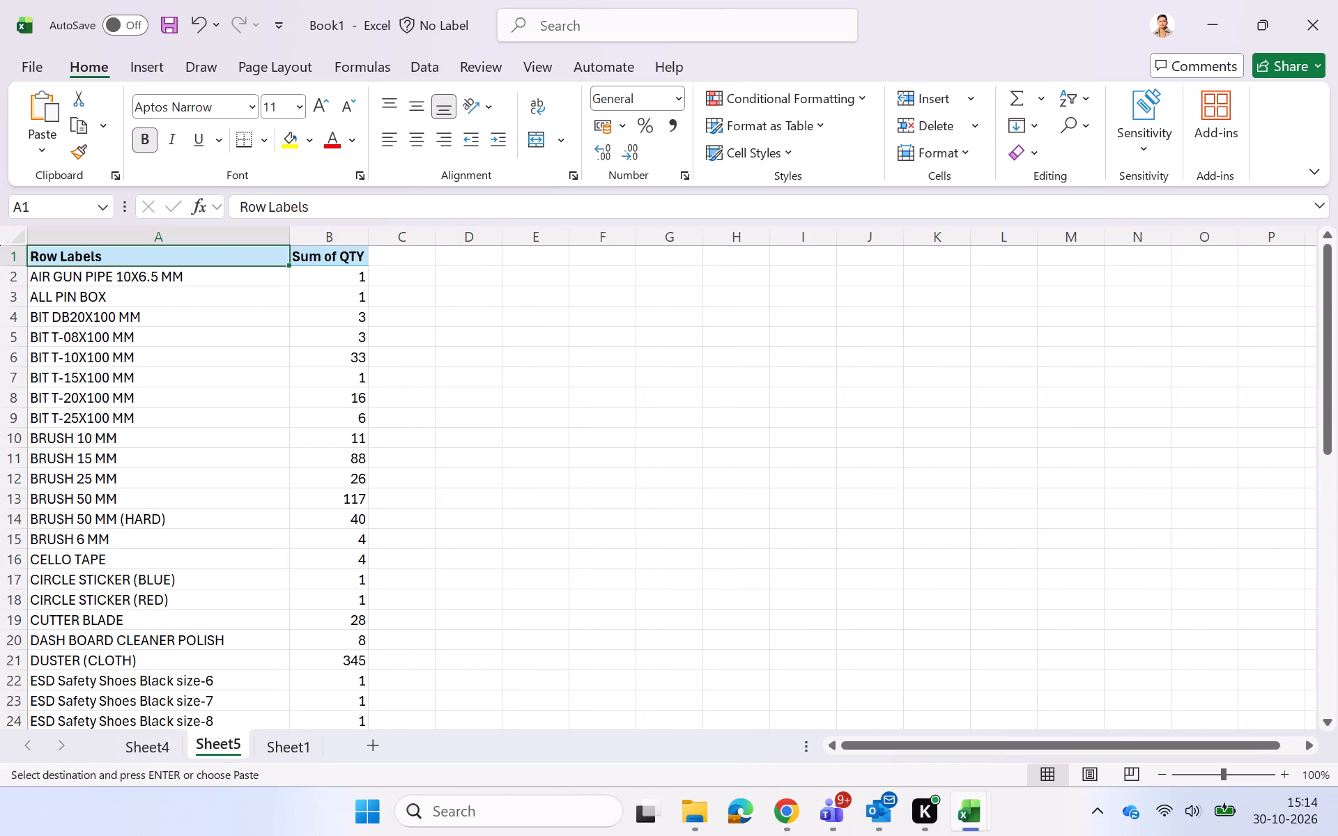
pyautogui.hotkey('ctrl', 'shift', 'l')
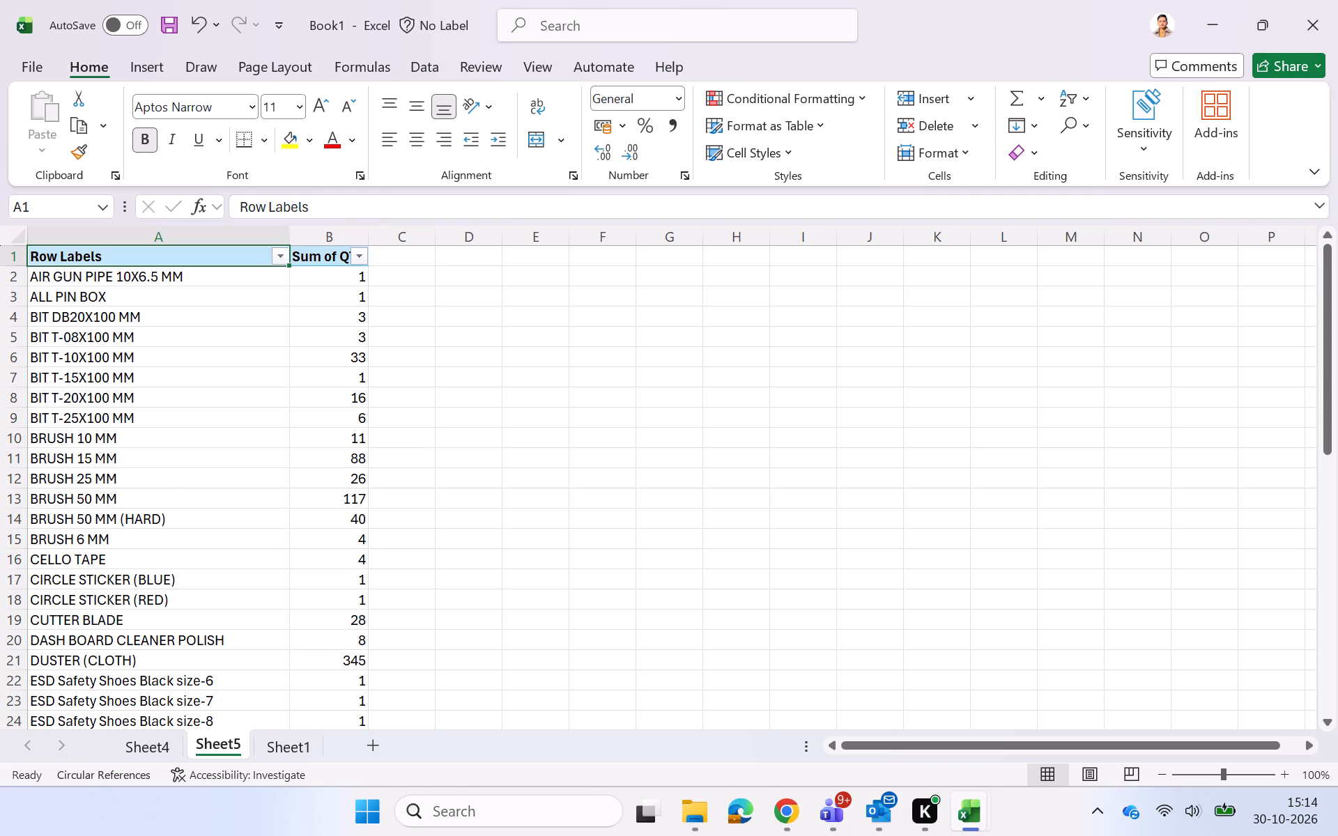
# Sort the Sheet5 list by Sum of QTY from largest to smallest.
pyautogui.click(362, 258)
pyautogui.click(238, 263)
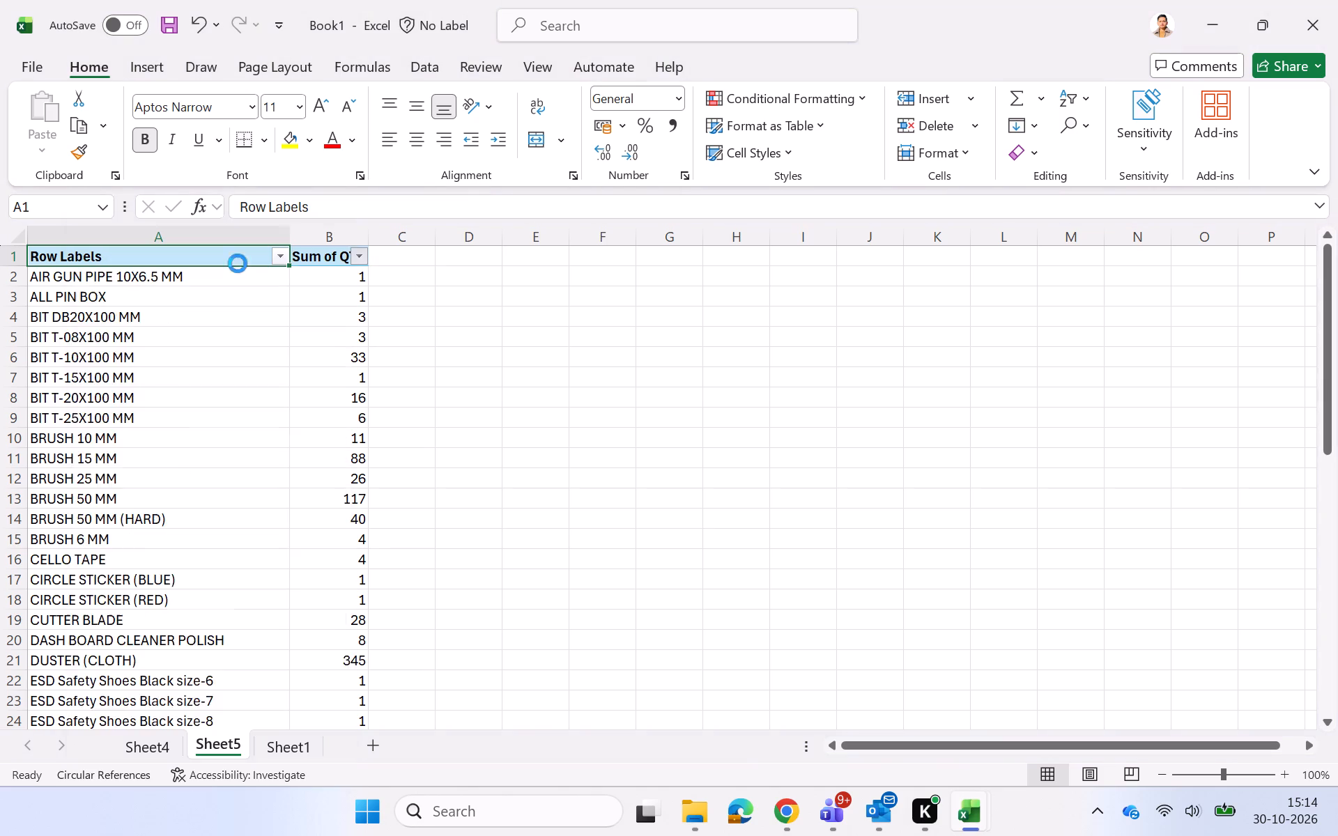
pyautogui.click(509, 341)
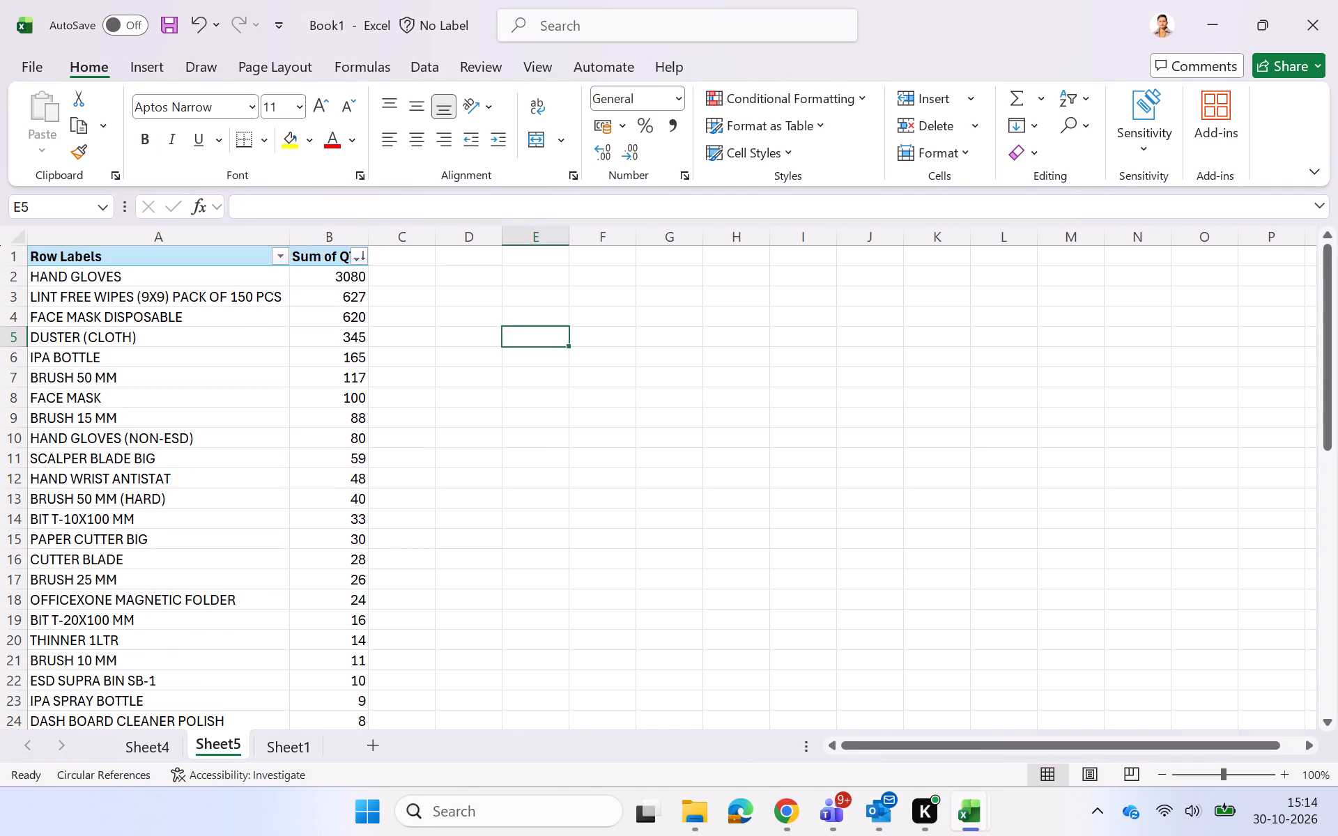
# Copy the ten highest-quantity rows without headers (A2:B11) into the Stationary table of the SUMMARY OCT 26 Dashboard, starting at C10.
pyautogui.click(239, 276)
pyautogui.hotkey('shift', 'Down')
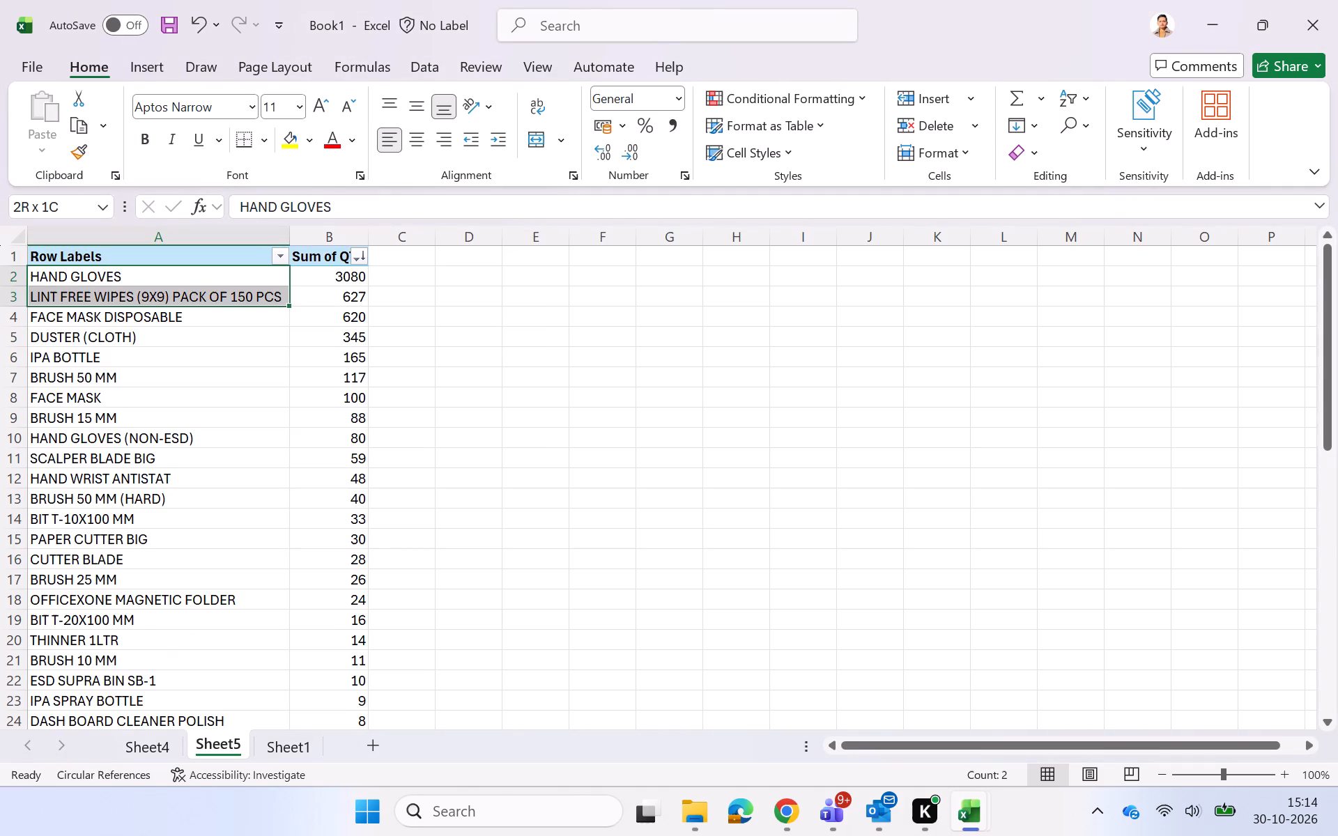
pyautogui.hotkey('shift', 'Right')
pyautogui.hotkey('shift', 'Down')
pyautogui.hotkey('shift', 'Down')
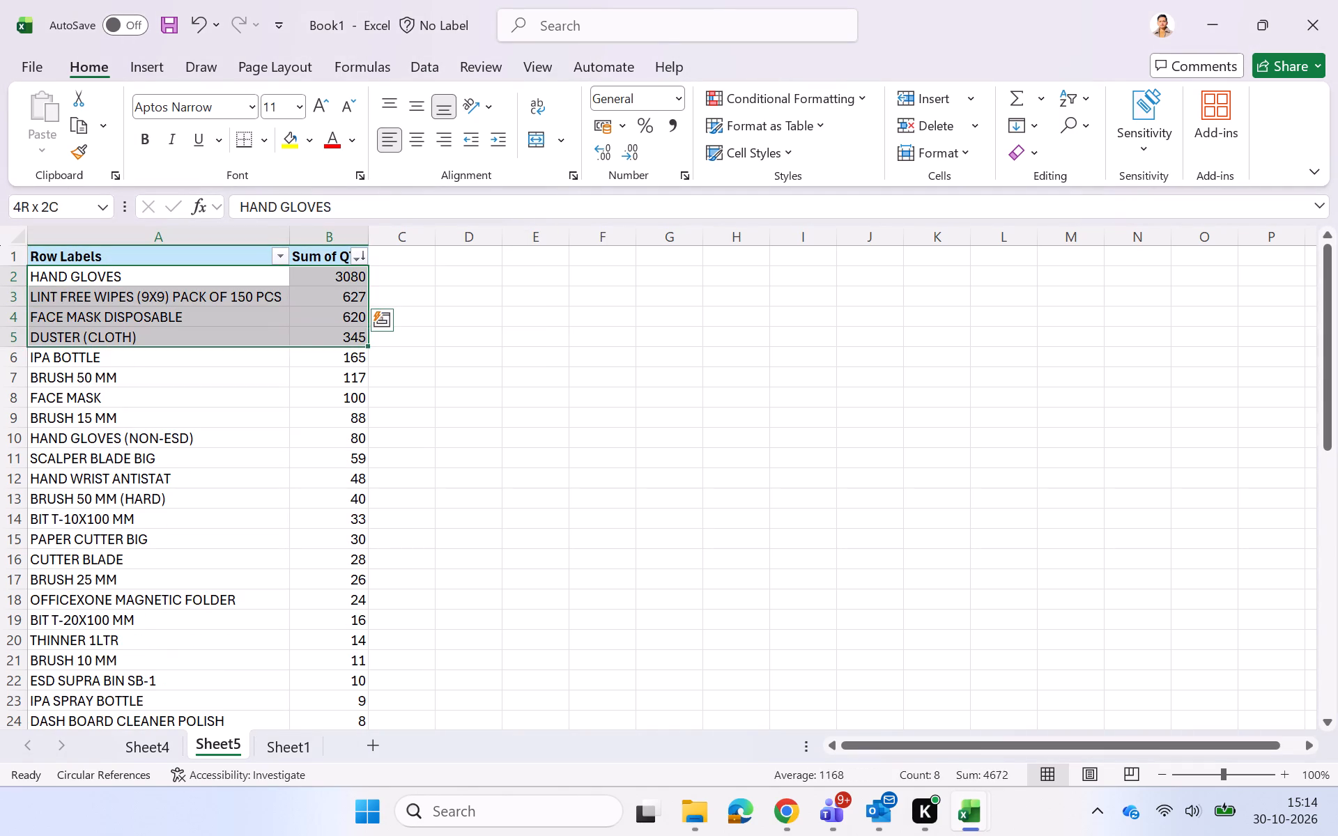
pyautogui.hotkey('shift', 'Down')
pyautogui.press('Down')
pyautogui.press('Up')
pyautogui.hotkey('shift', 'Right')
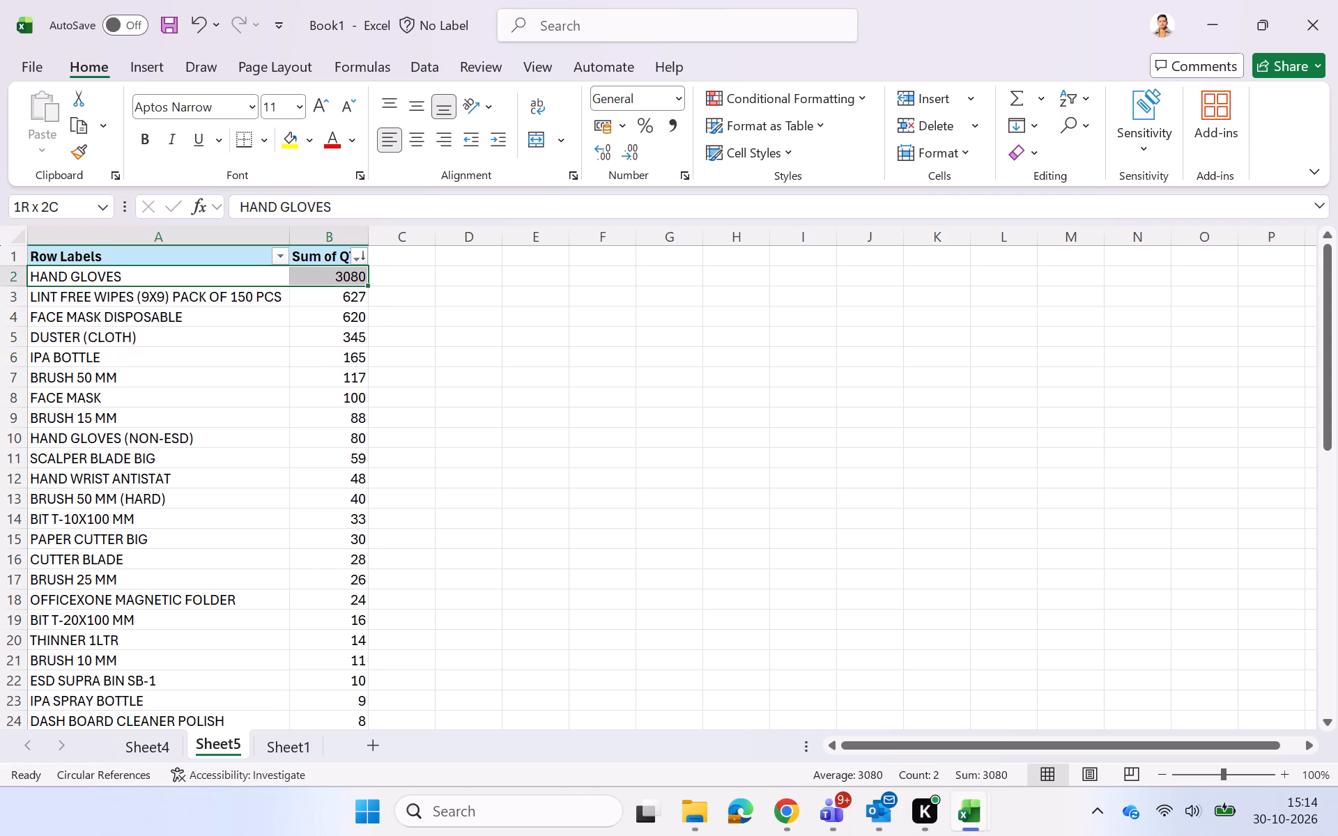
pyautogui.hotkey('shift', 'Down')
pyautogui.hotkey('shift', 'Down')
pyautogui.hotkey('shift', 'Down')
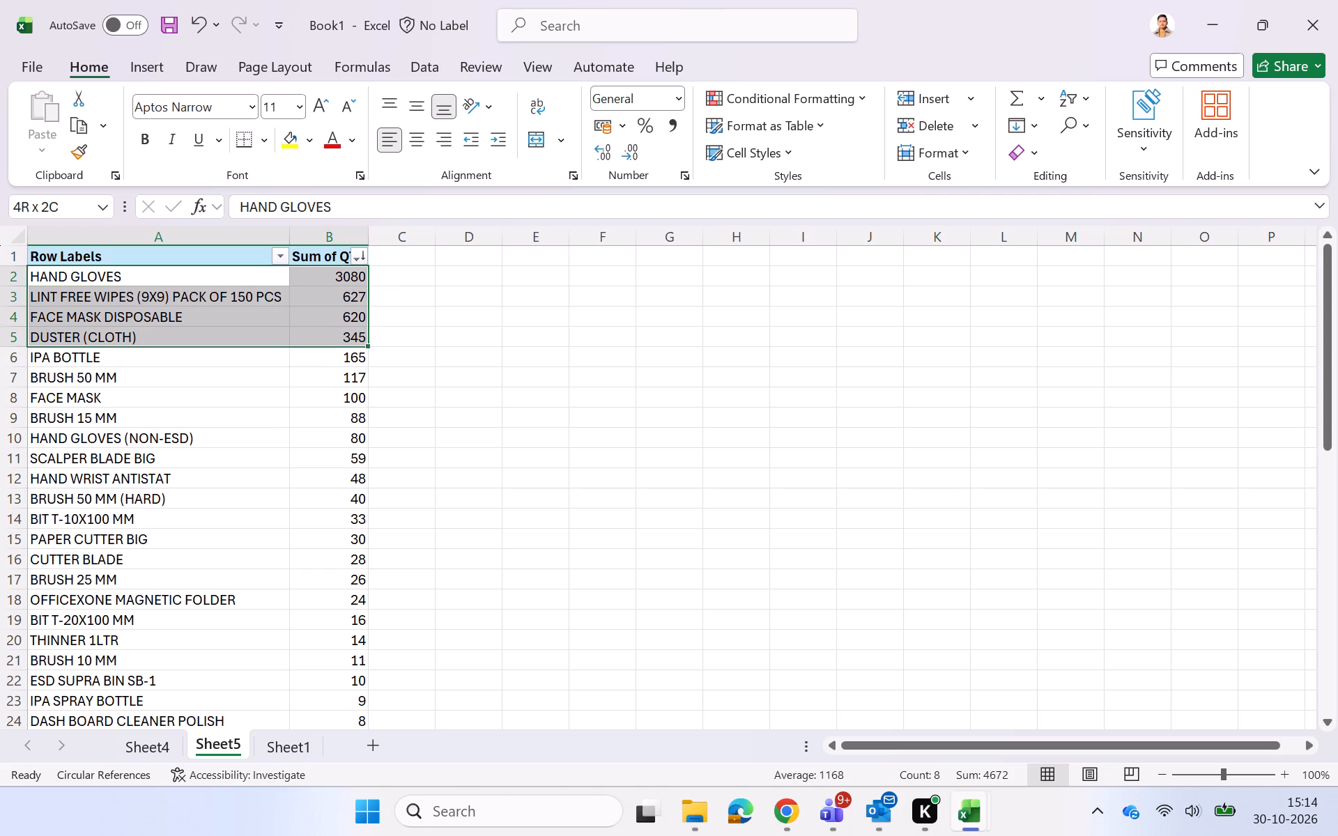
pyautogui.hotkey('shift', 'Down')
pyautogui.hotkey('shift', 'Down')
pyautogui.hotkey('shift', 'Down')
pyautogui.hotkey('shift', 'Down')
pyautogui.hotkey('shift', 'Down')
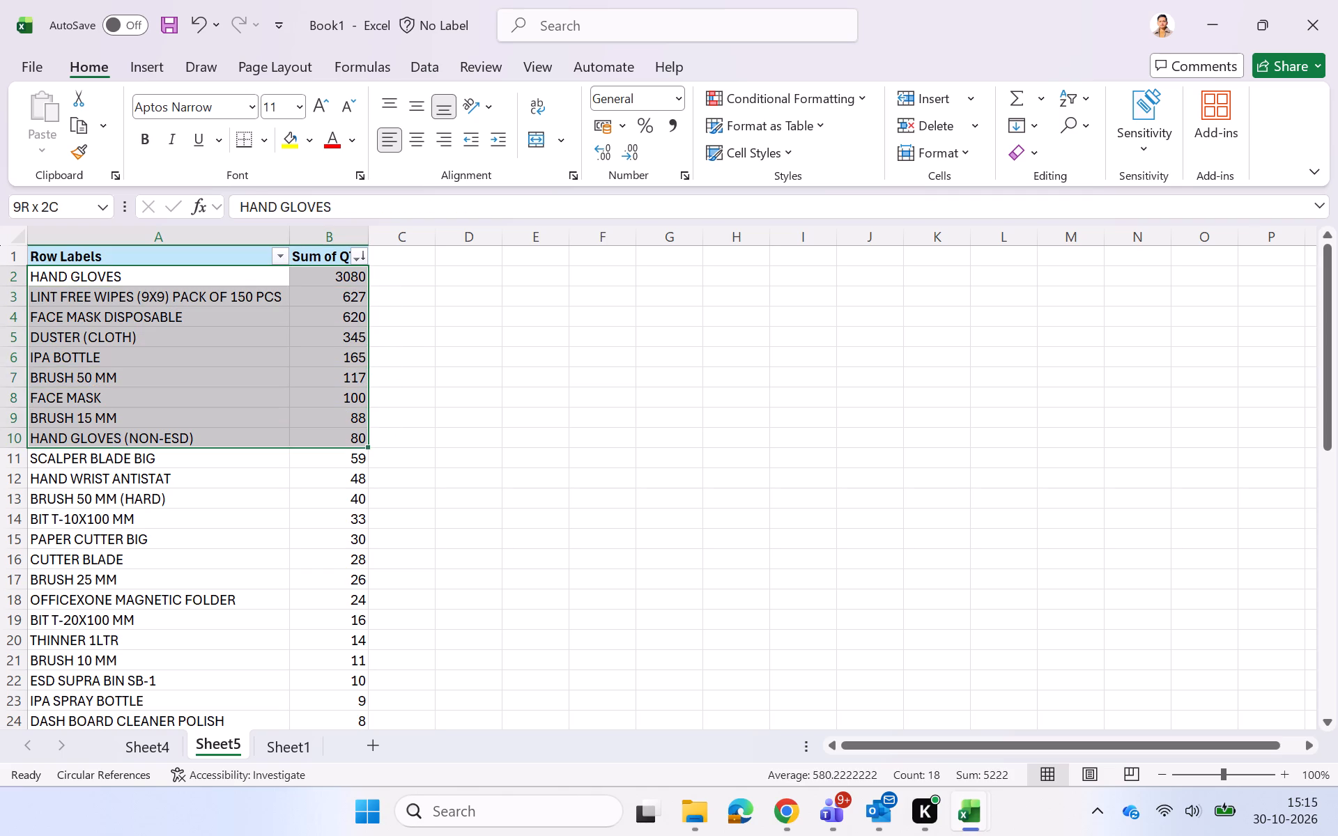
pyautogui.hotkey('shift', 'Down')
pyautogui.hotkey('ctrl', 'c')
pyautogui.hotkey('alt', 'Tab')
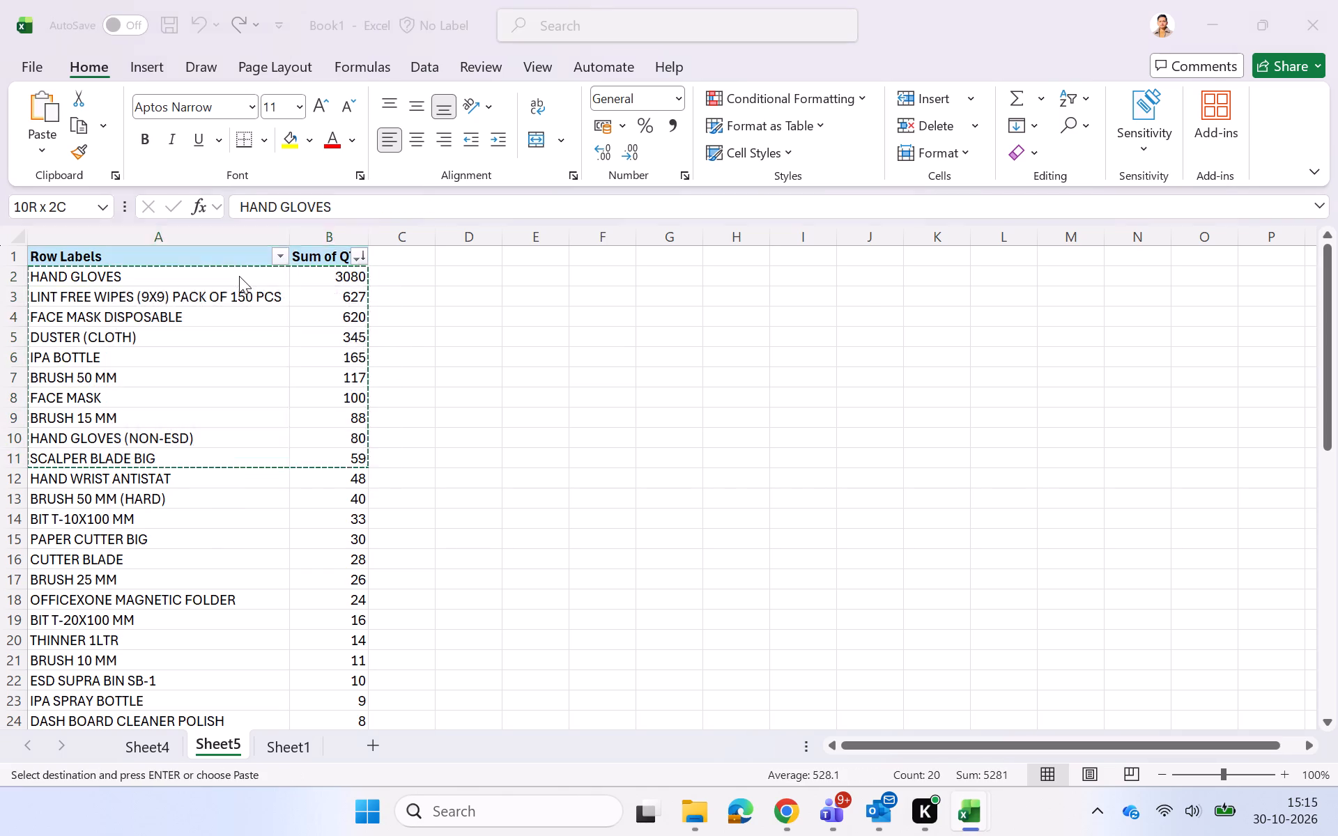
pyautogui.hotkey('alt', 'Tab')
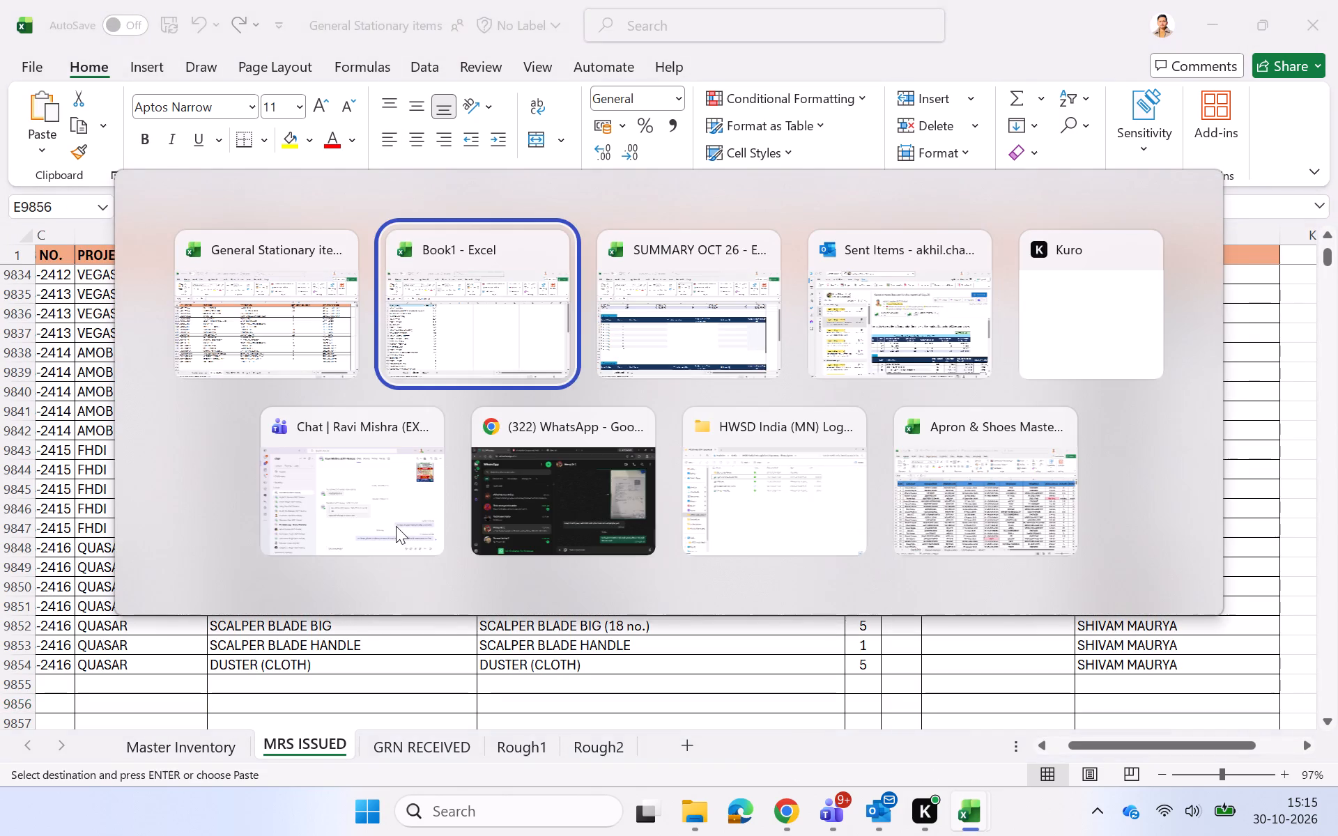
pyautogui.hotkey('alt', 'Tab')
pyautogui.click(306, 392)
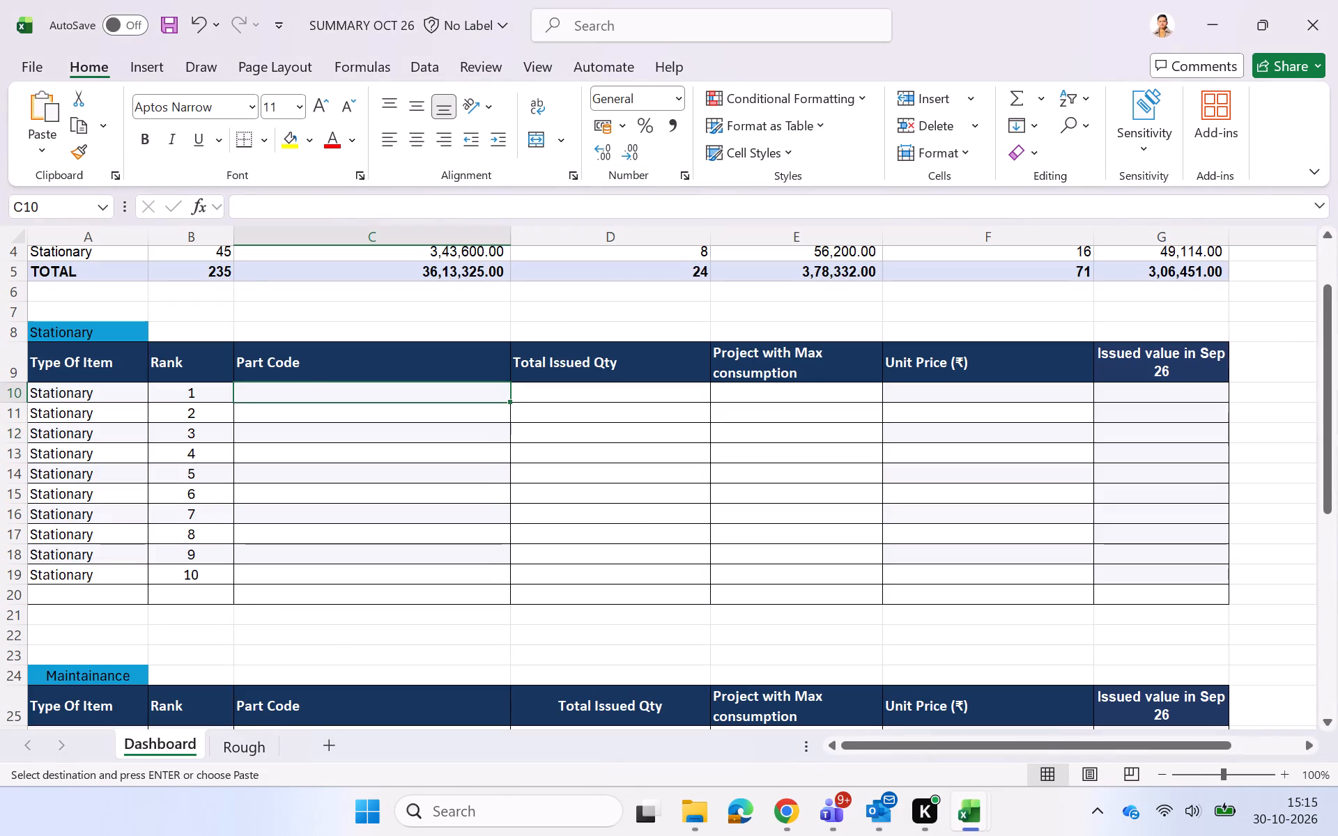
pyautogui.hotkey('ctrl', 'v')
pyautogui.click(495, 493)
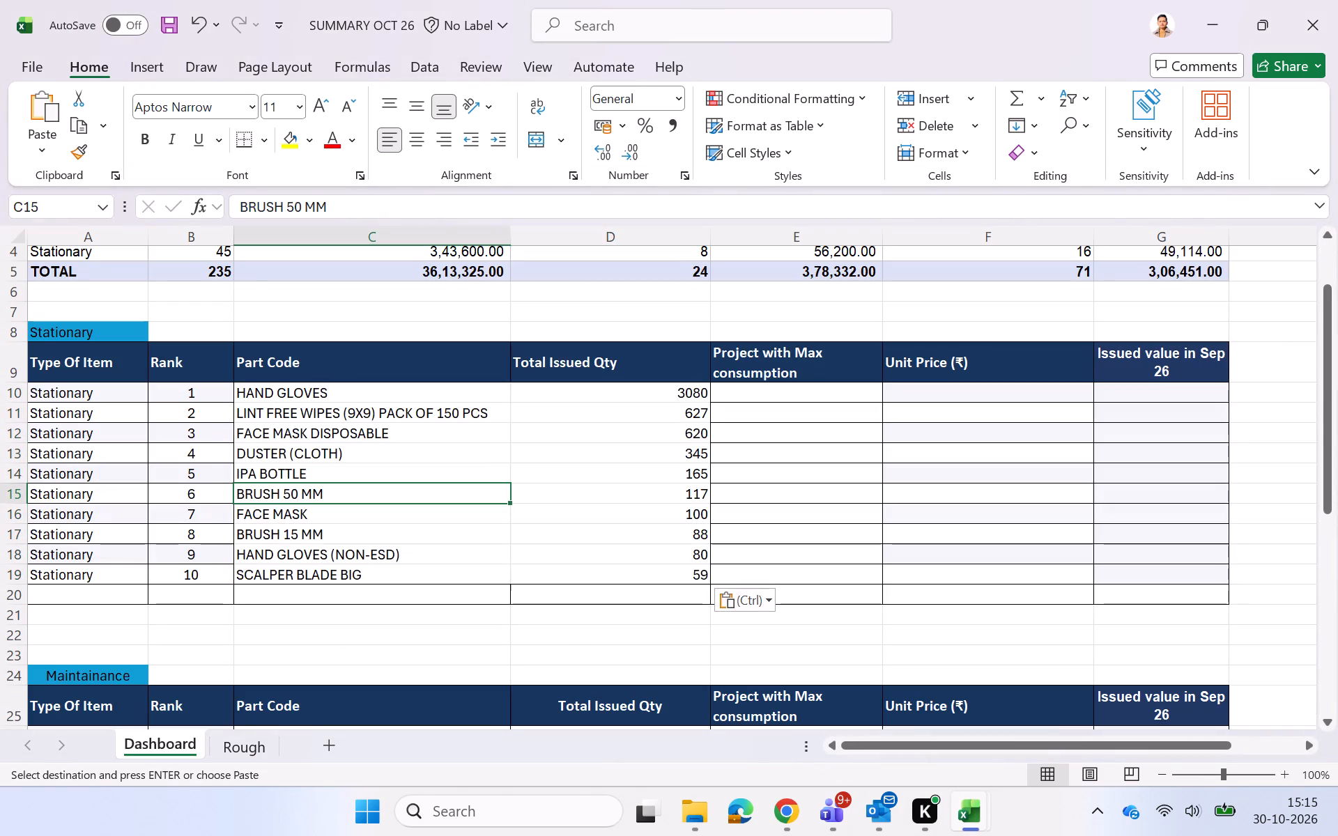
pyautogui.click(815, 545)
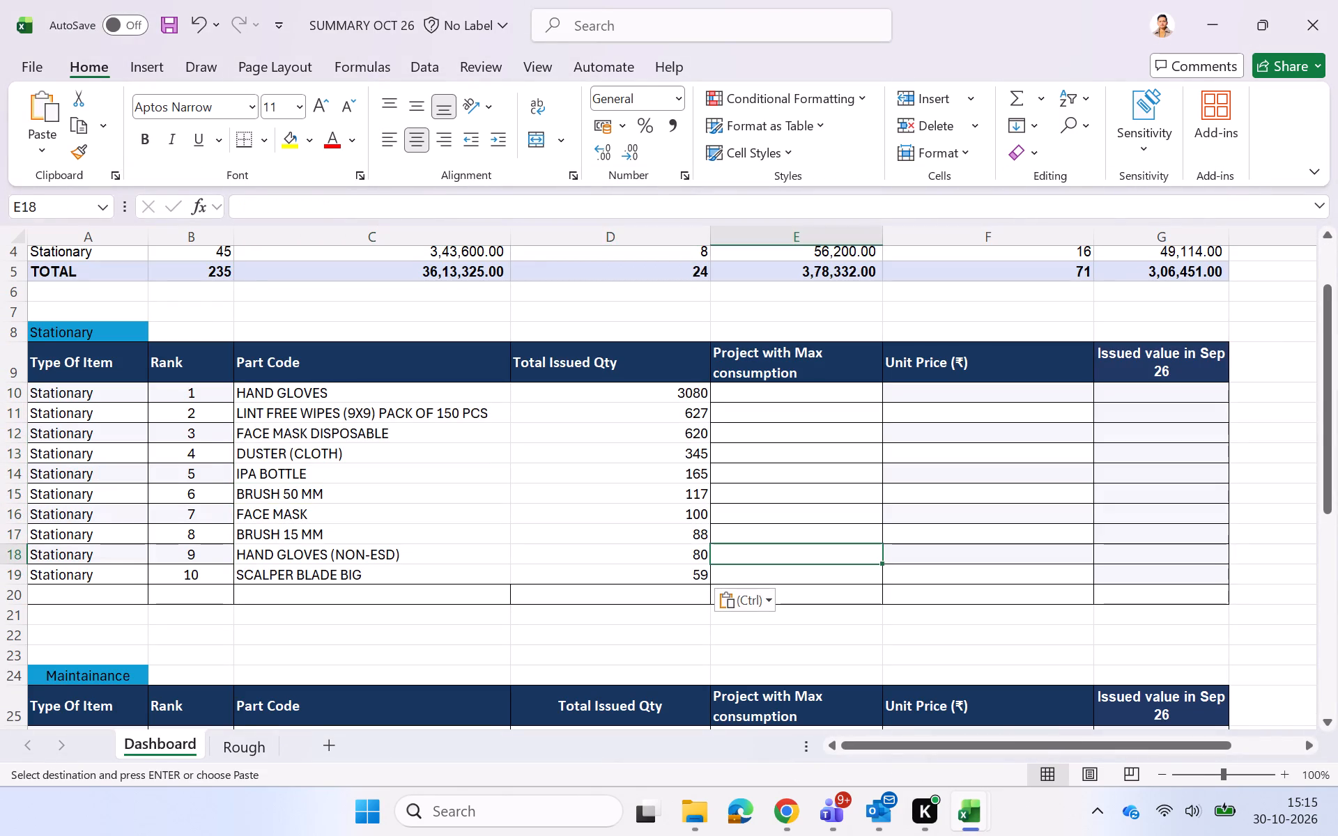
# Back in Book1, insert a PivotTable from the full Sheet1 issue data (A1:L479) on a new worksheet.
pyautogui.hotkey('alt', 'Tab')
pyautogui.hotkey('alt', 'Tab')
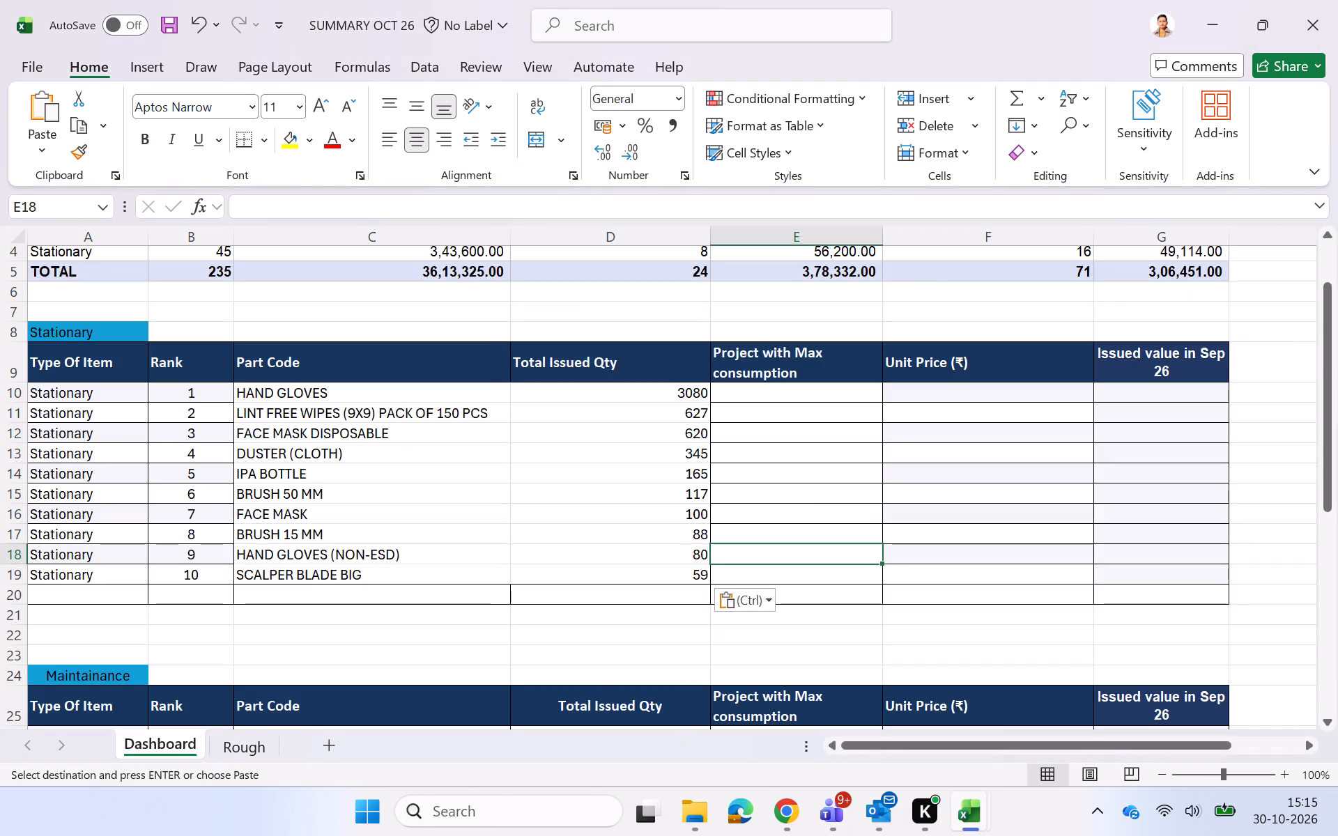
pyautogui.hotkey('alt', 'Tab')
pyautogui.click(269, 717)
pyautogui.hotkey('alt', 'Tab')
pyautogui.keyDown('alt'); pyautogui.click(269, 717); pyautogui.keyUp('alt')
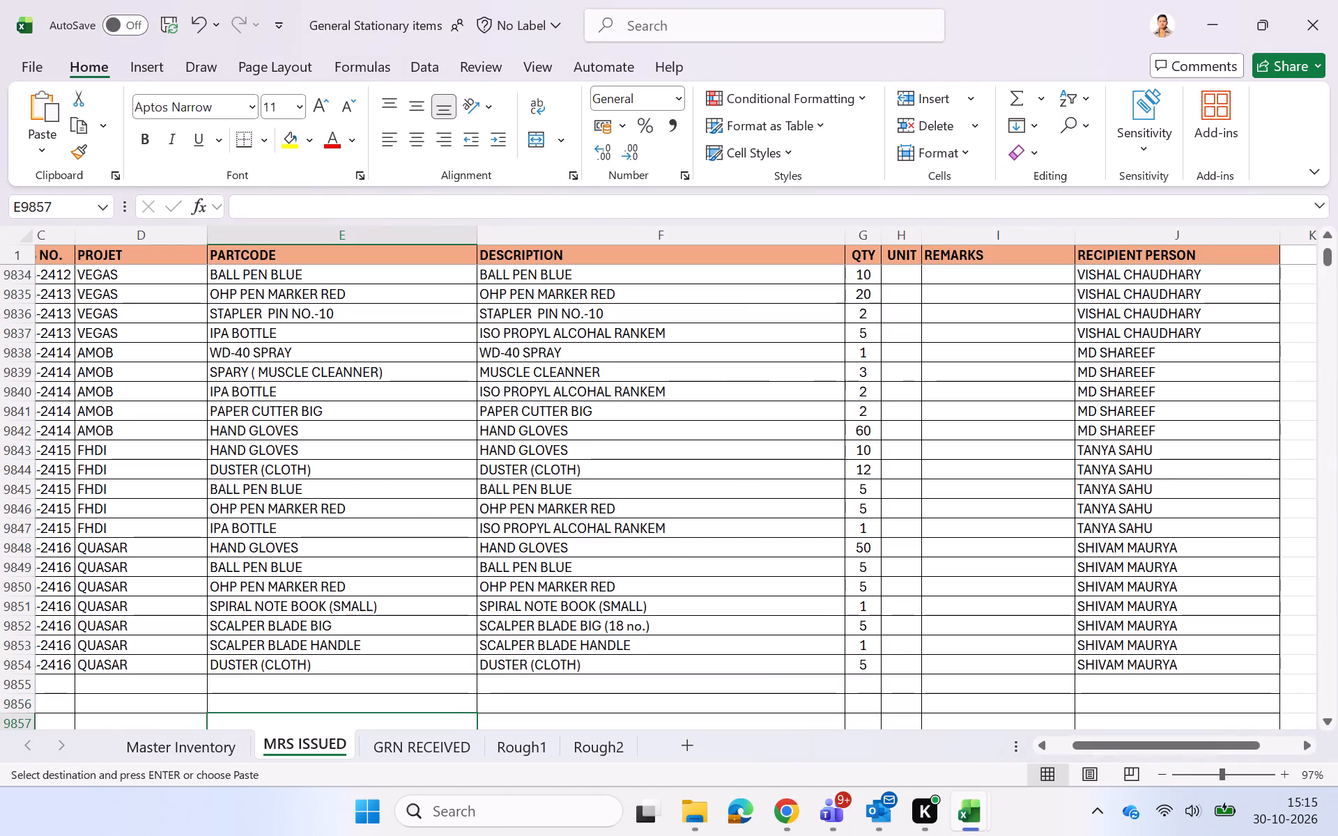
pyautogui.hotkey('alt', 'Tab')
pyautogui.hotkey('alt', 'Tab')
pyautogui.hotkey('alt', 'Tab')
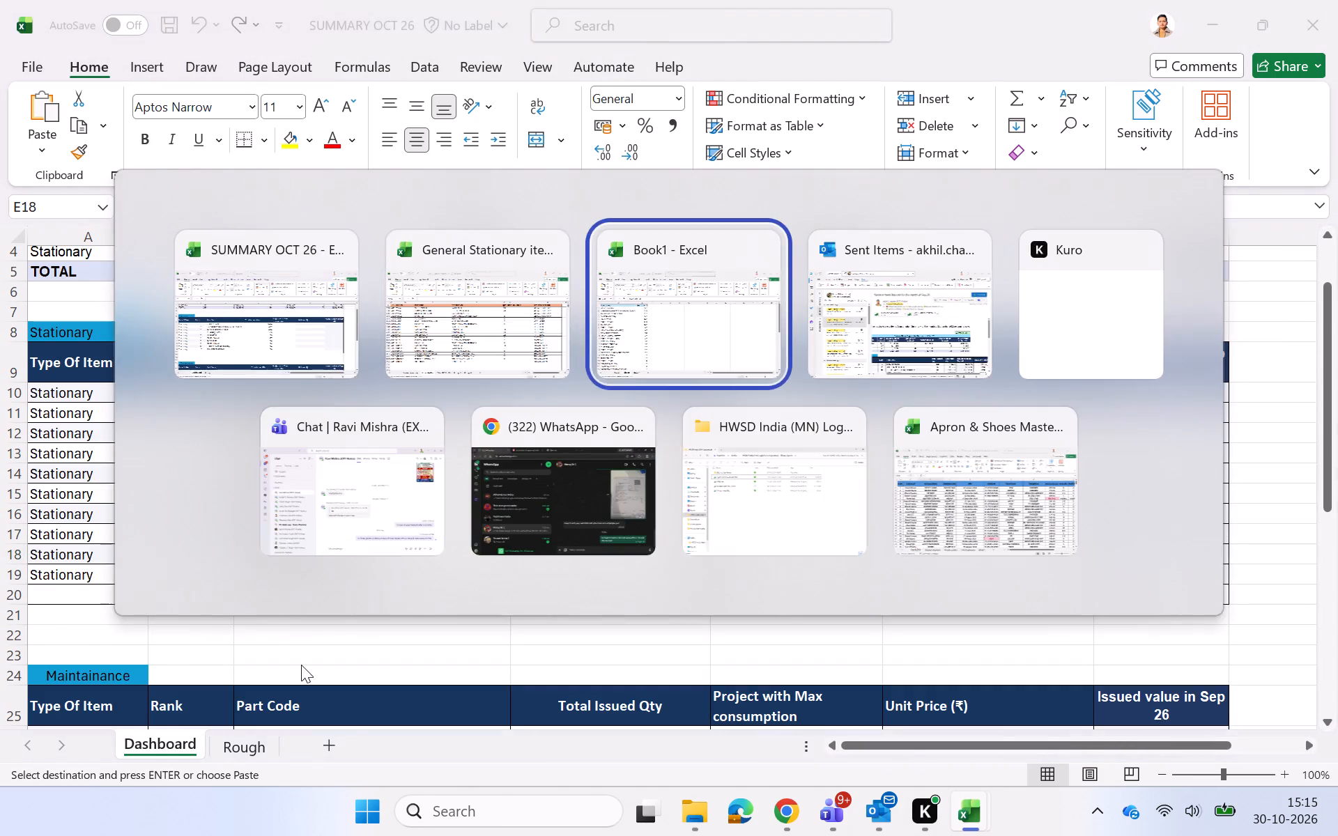
pyautogui.click(516, 515)
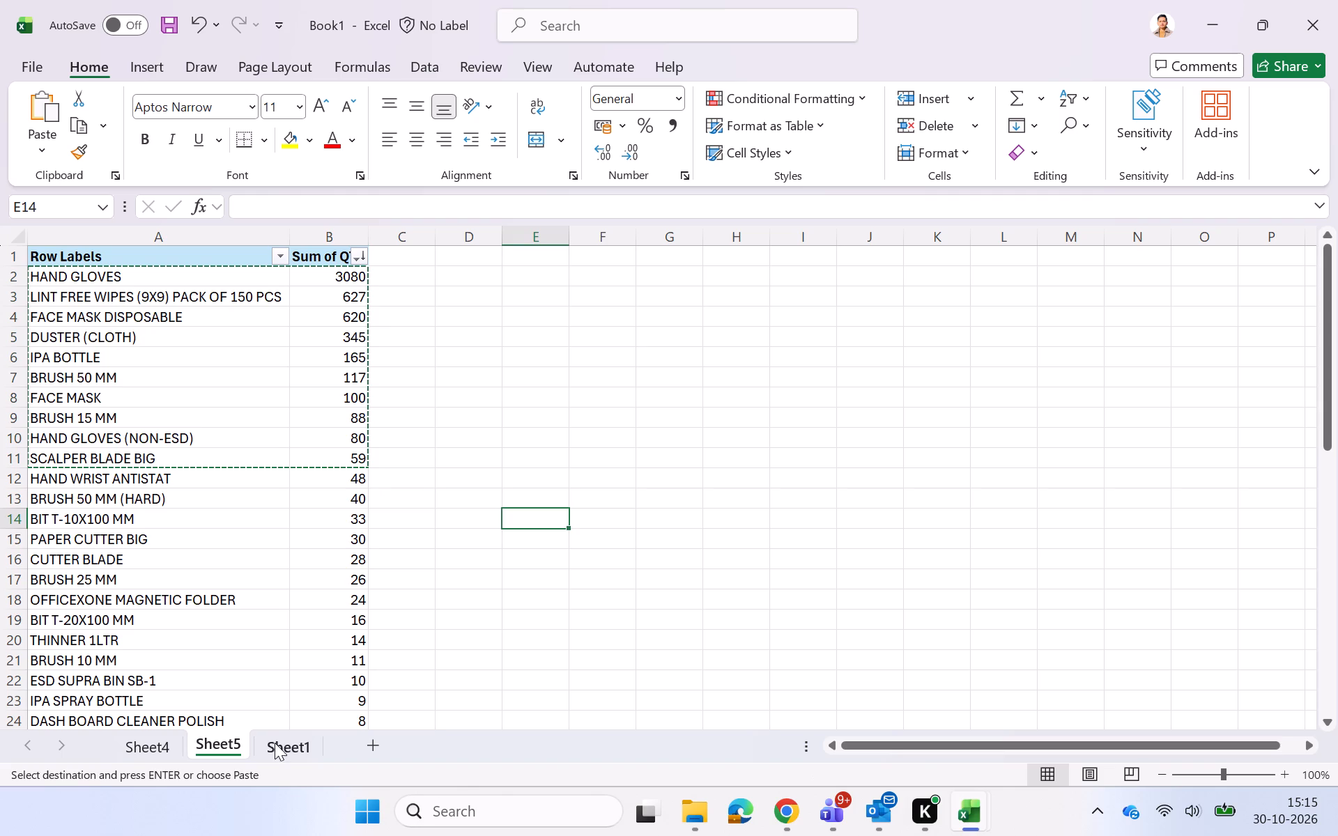
pyautogui.click(176, 744)
pyautogui.doubleClick(216, 738)
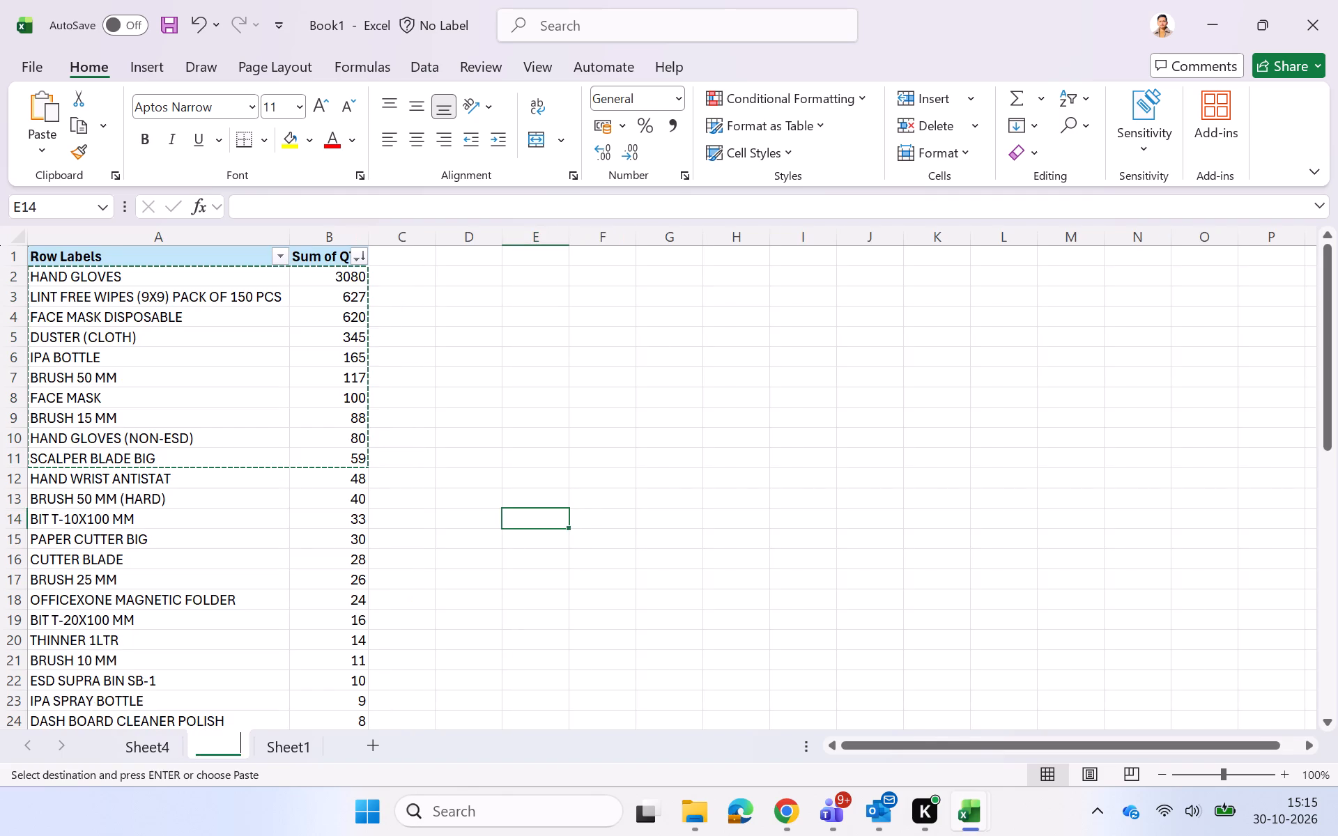
pyautogui.click(288, 750)
pyautogui.click(434, 589)
pyautogui.hotkey('ctrl', 'a')
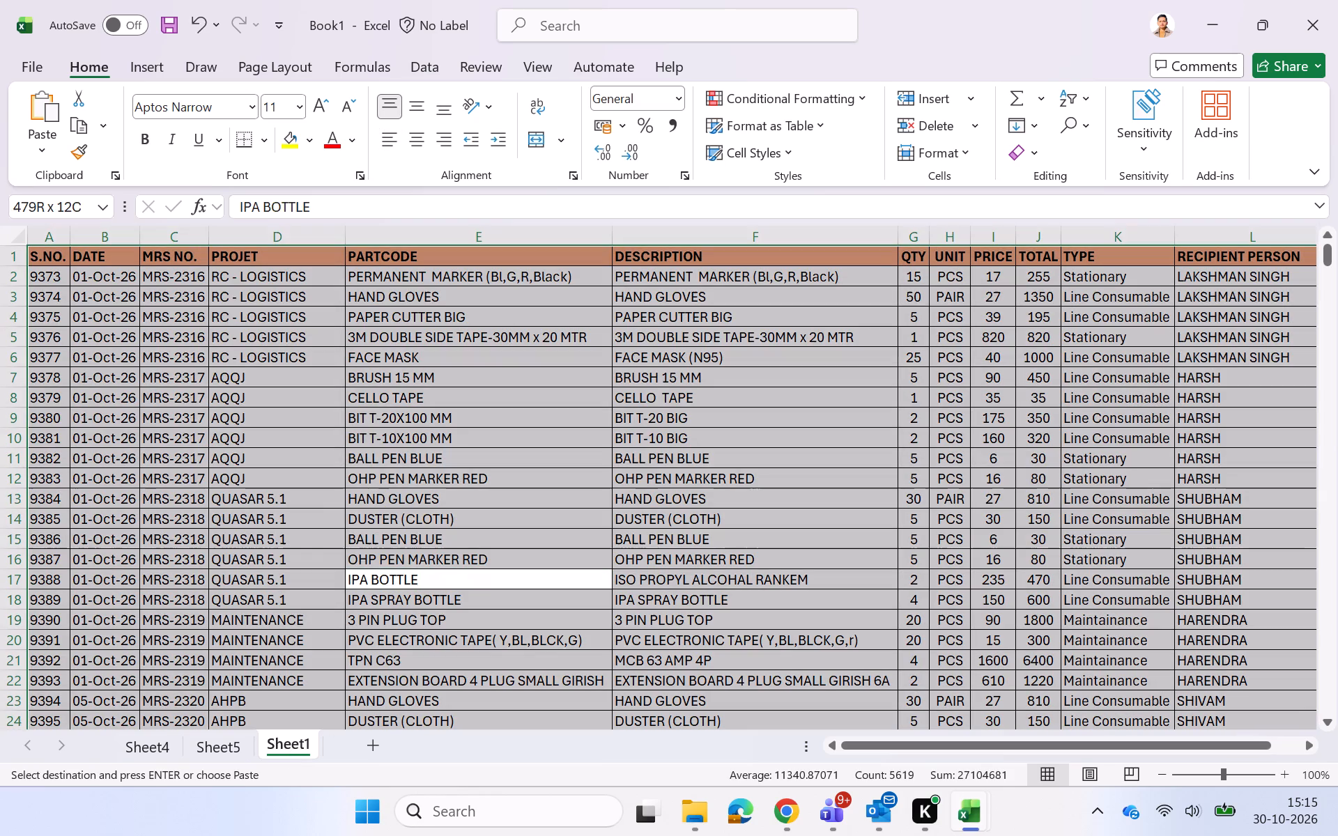
pyautogui.click(154, 63)
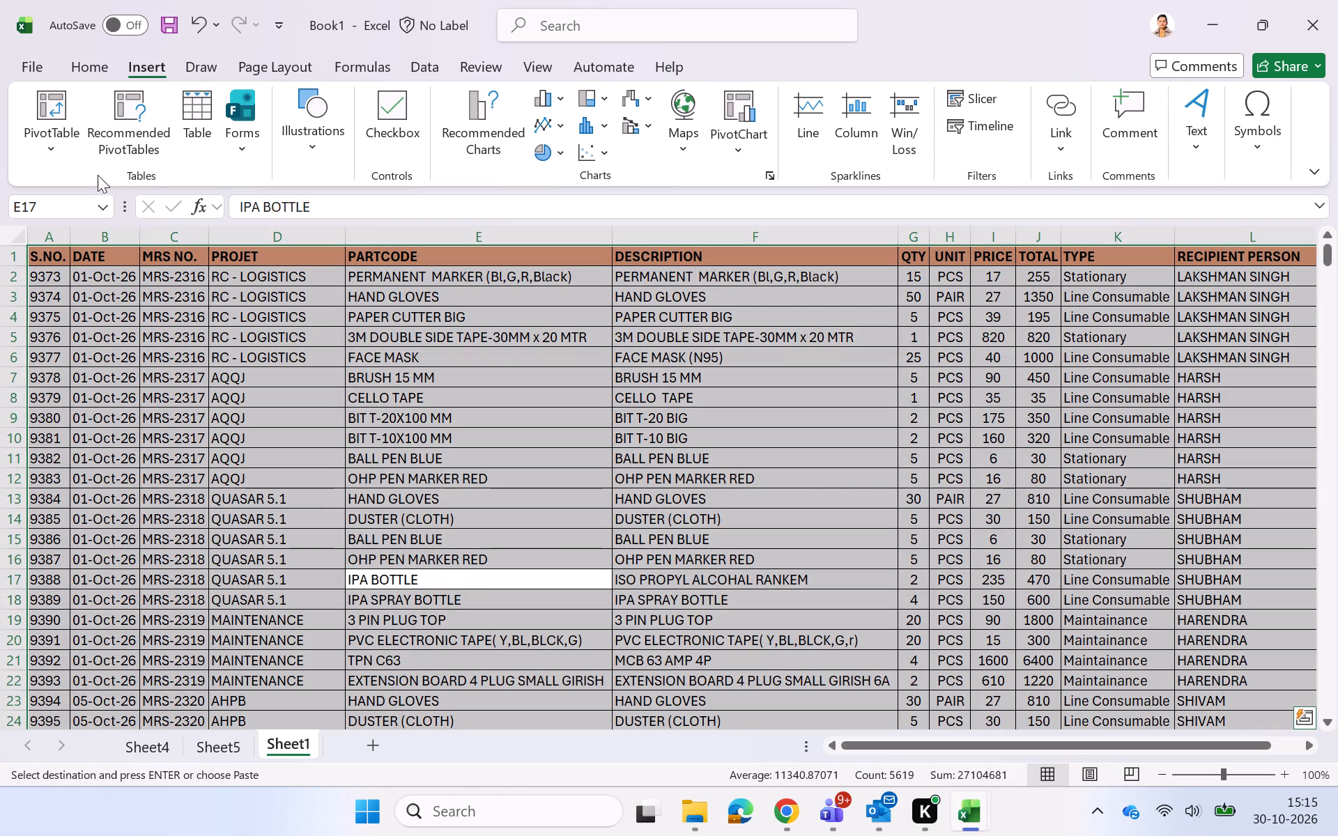
pyautogui.click(72, 152)
pyautogui.click(147, 184)
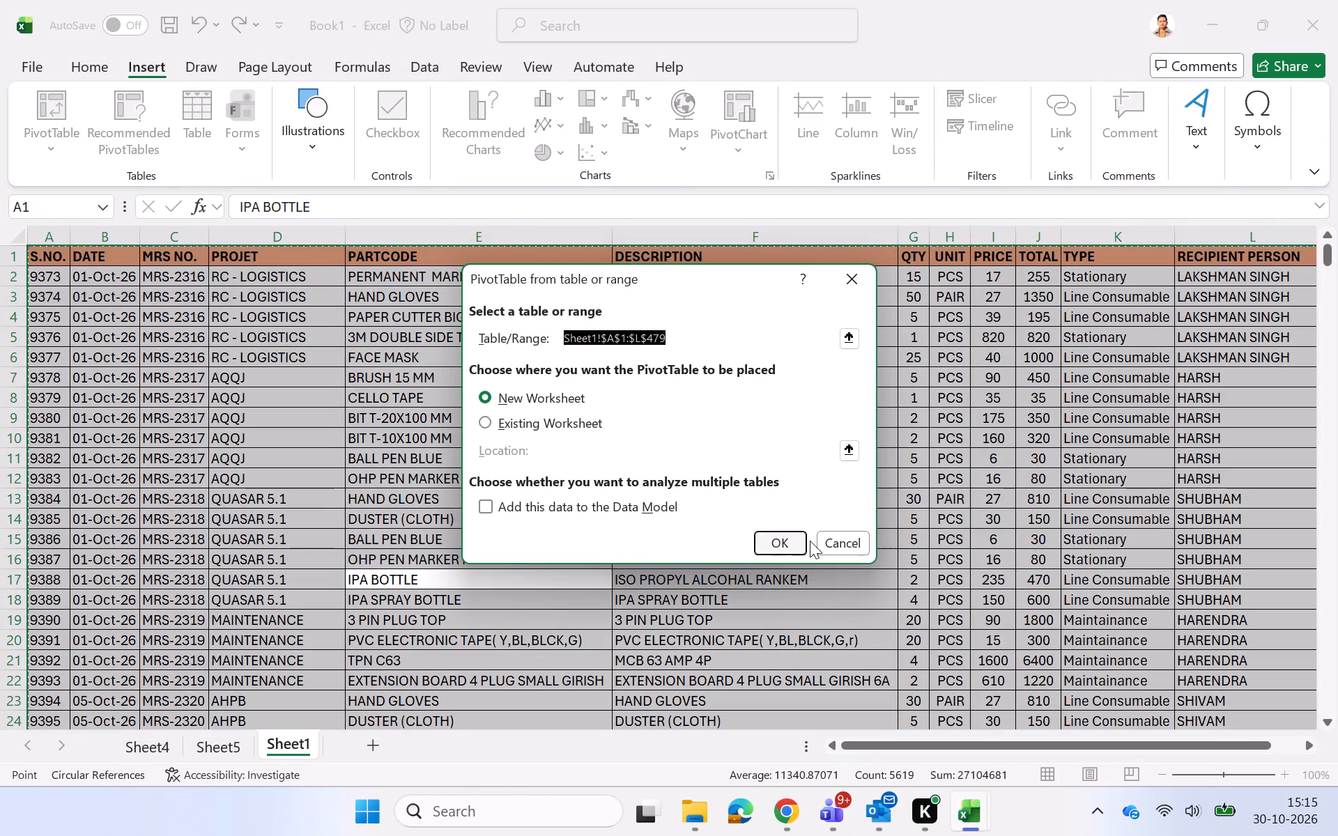
pyautogui.click(792, 539)
# Lay out the new pivot with PARTCODE as rows, sum of QTY as values and TYPE as the report filter.
pyautogui.scroll(-4, 1068, 398)
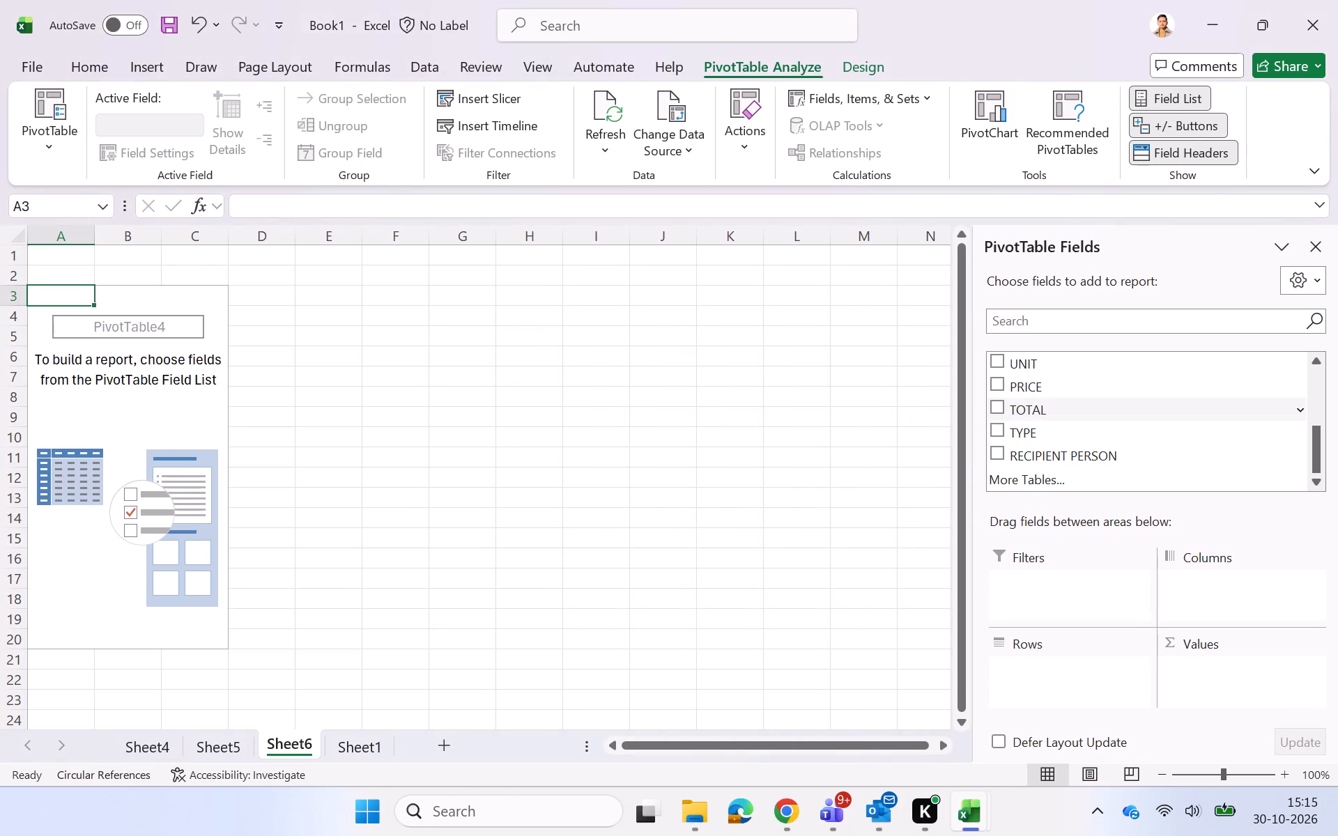
pyautogui.scroll(1, 1055, 434)
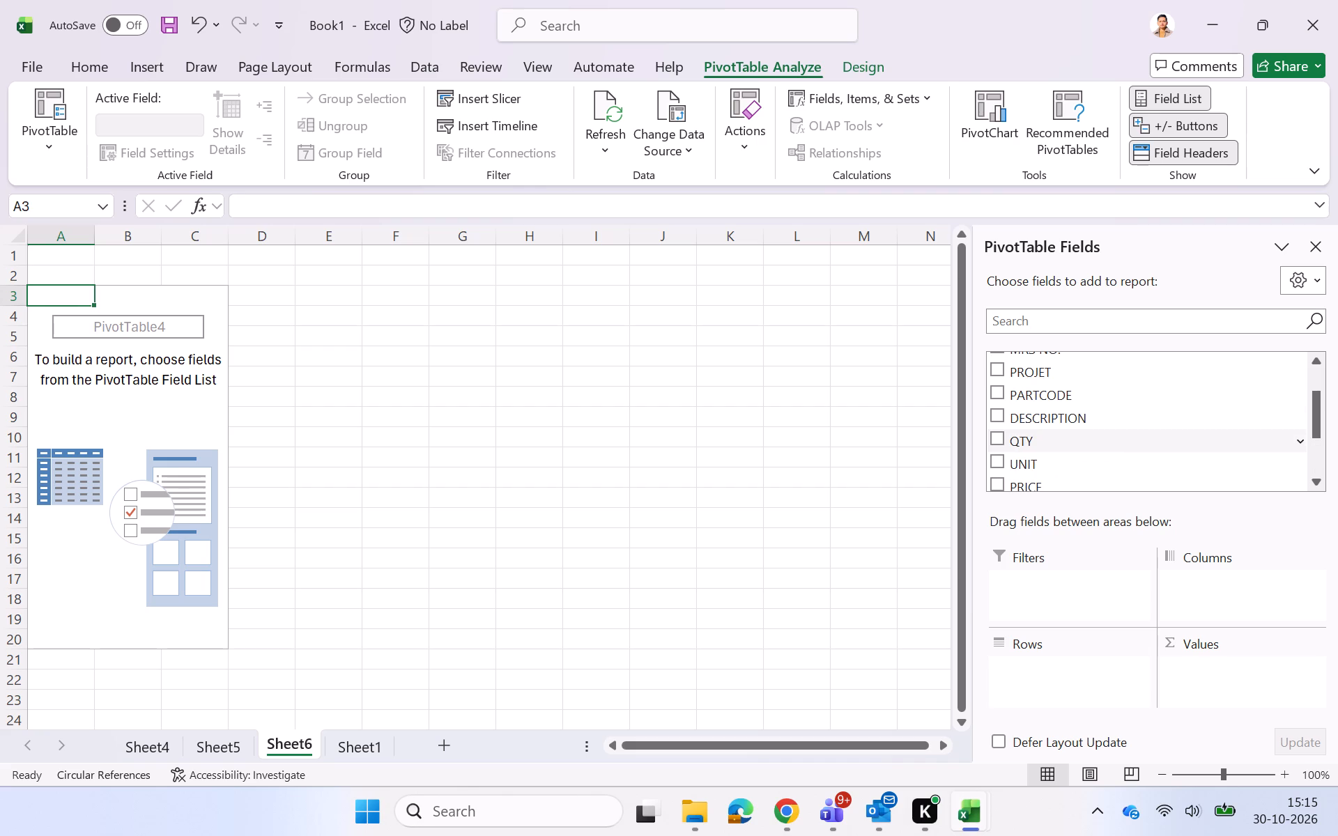
pyautogui.moveTo(1049, 402); pyautogui.dragTo(1057, 667)
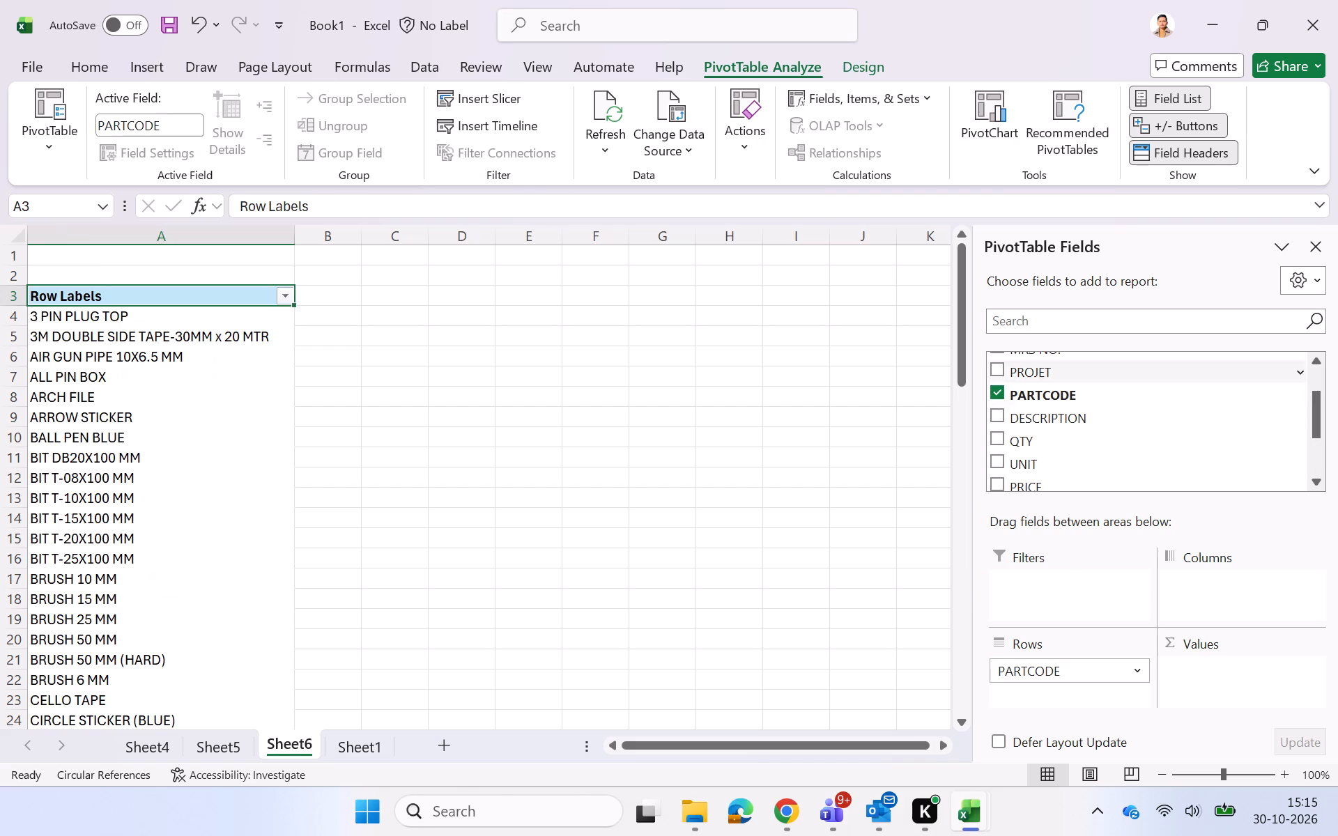
pyautogui.moveTo(1045, 444); pyautogui.dragTo(1205, 676)
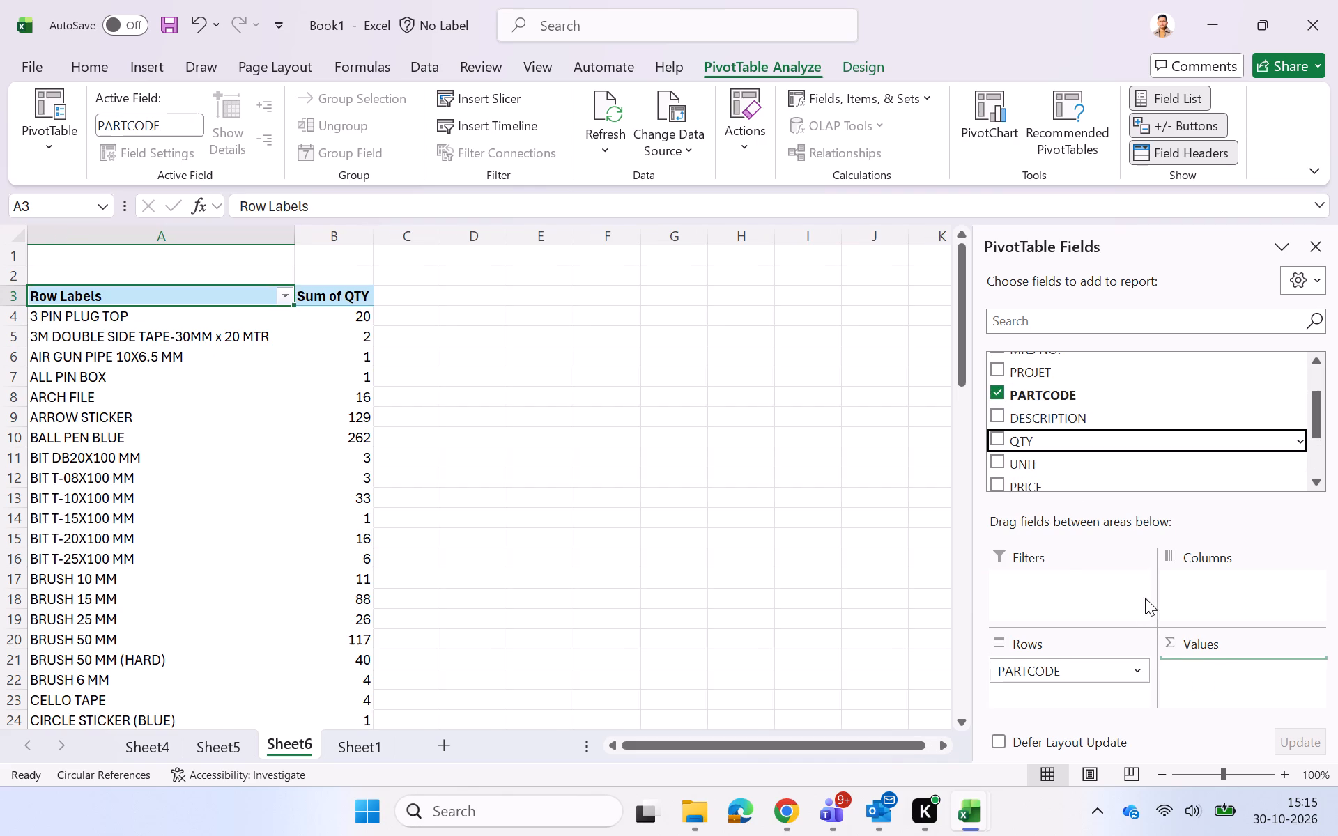
pyautogui.moveTo(1078, 465); pyautogui.dragTo(1060, 403)
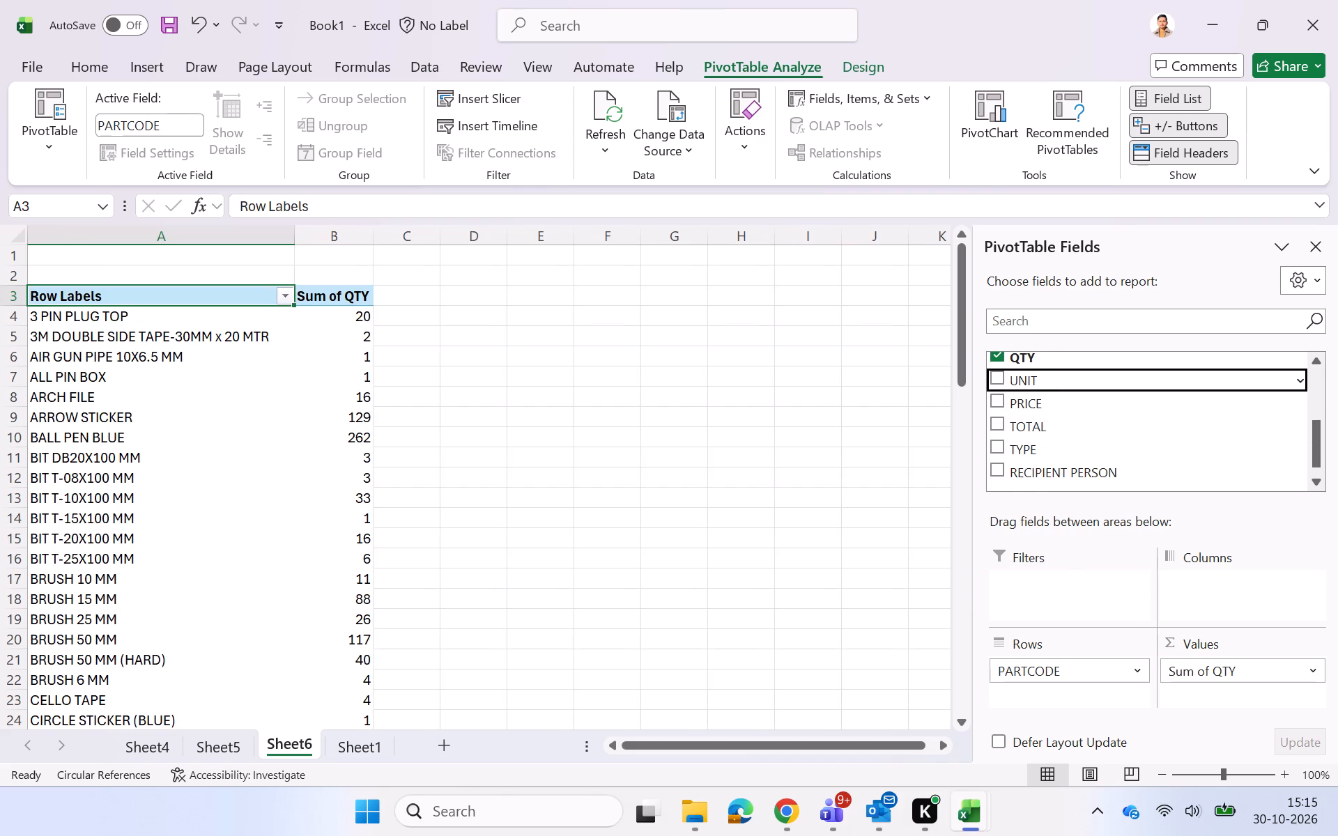
pyautogui.moveTo(1060, 403); pyautogui.dragTo(1060, 398)
pyautogui.moveTo(1029, 444); pyautogui.dragTo(1054, 449)
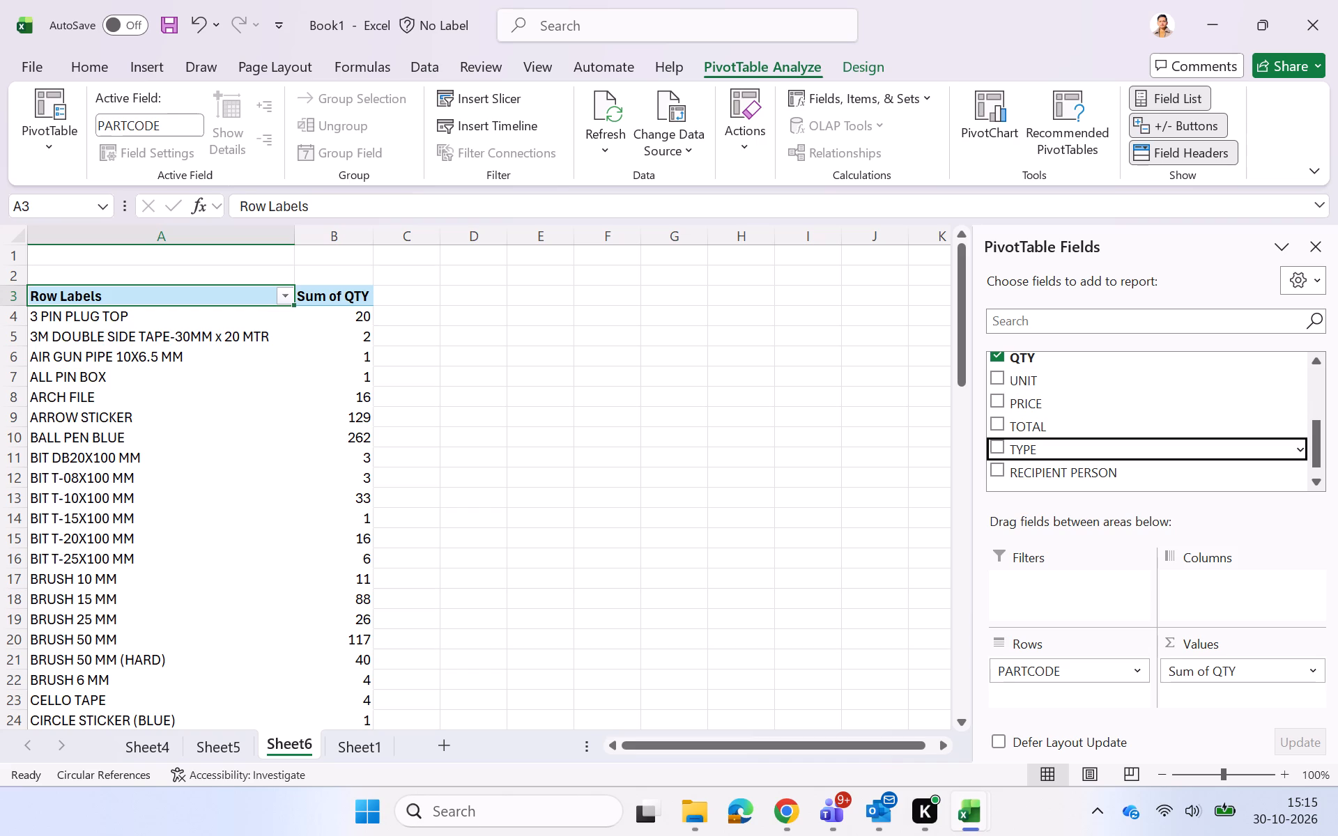
pyautogui.moveTo(1054, 449); pyautogui.dragTo(1206, 593)
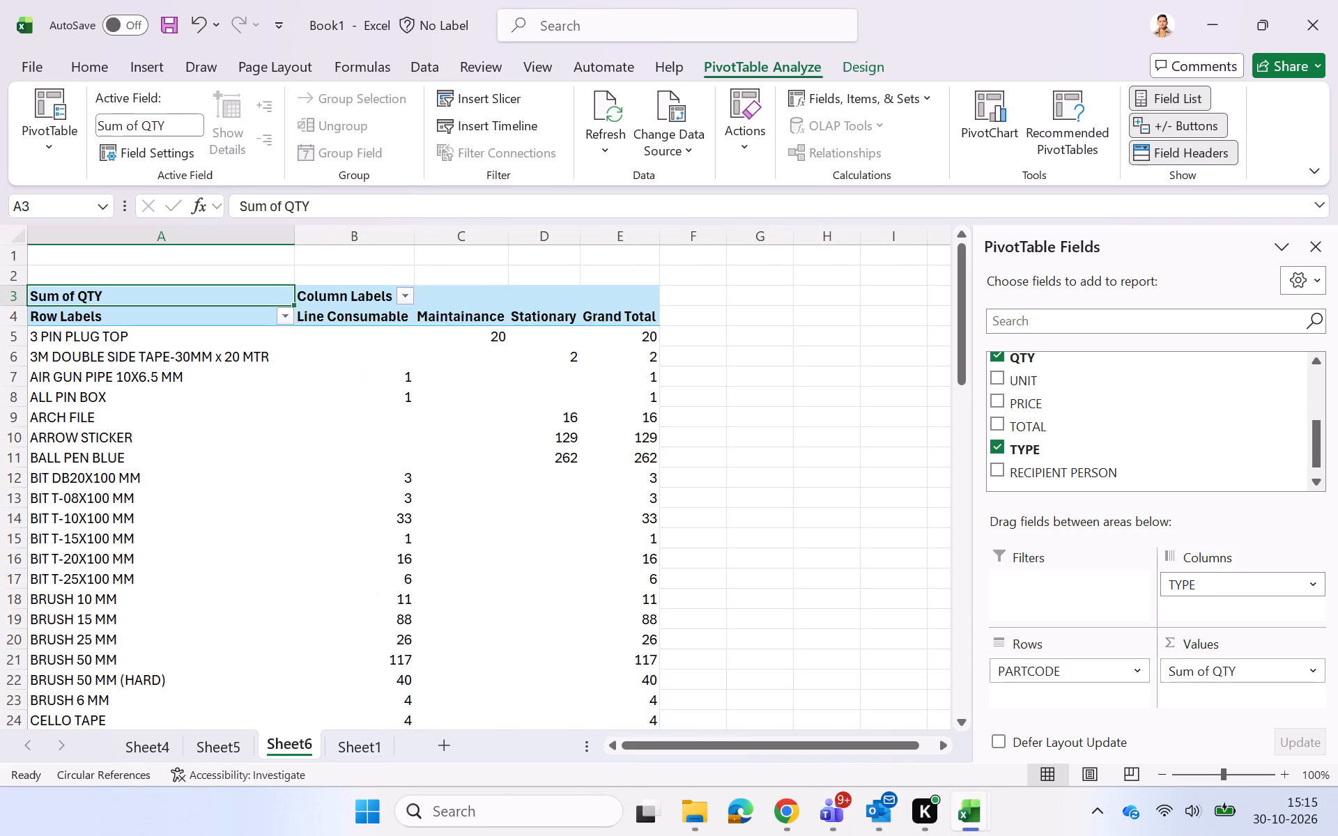
pyautogui.moveTo(1206, 584); pyautogui.dragTo(1204, 584)
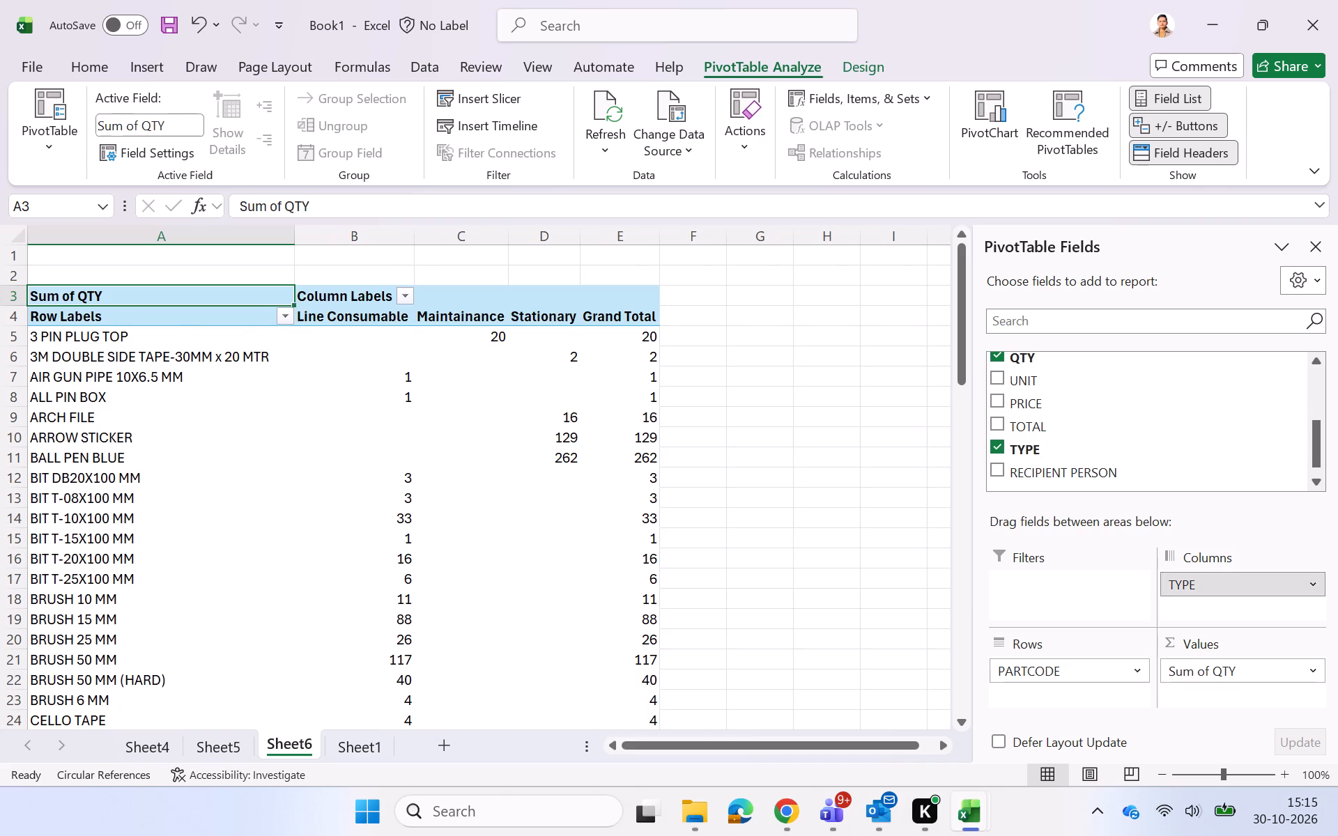
pyautogui.moveTo(1204, 584); pyautogui.dragTo(1121, 599)
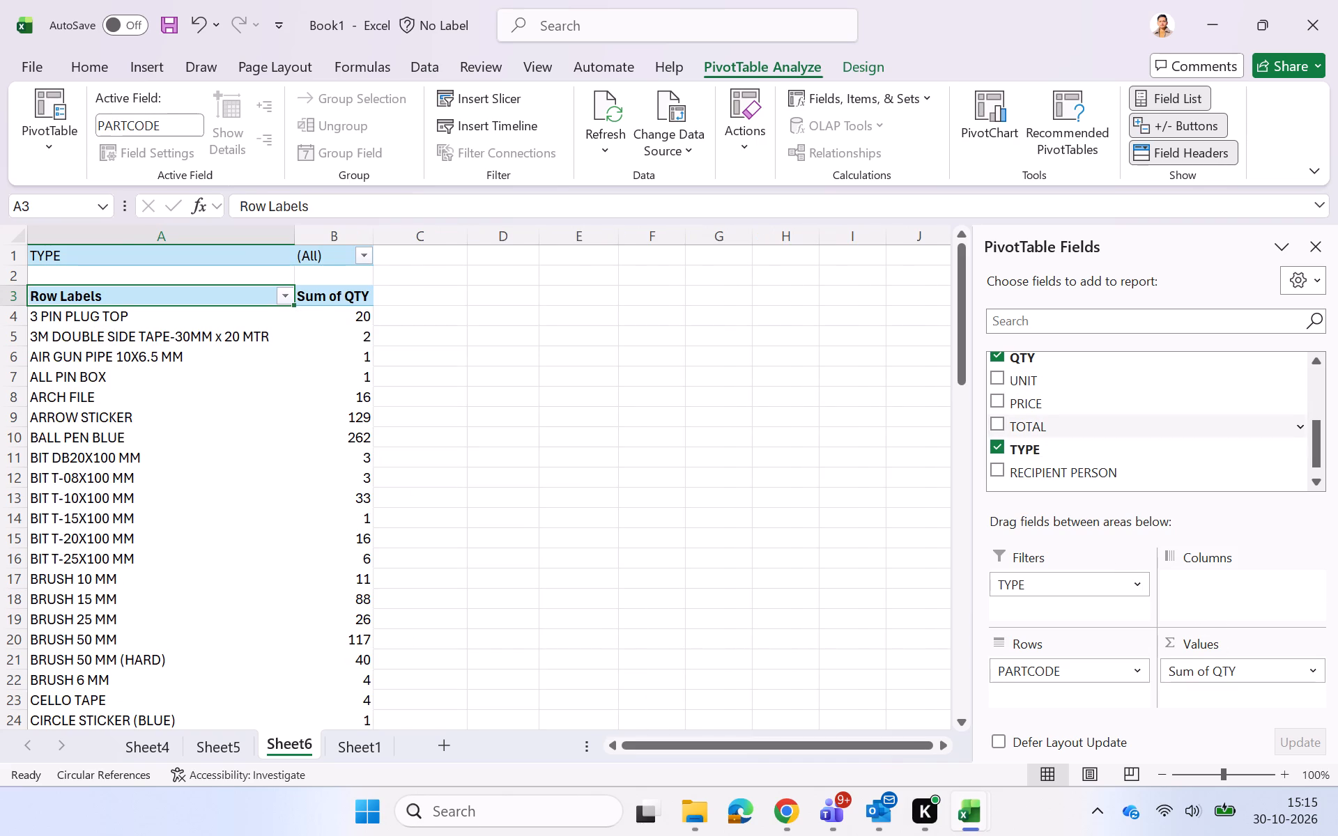
# Add PROJET to the pivot as columns, and move it into the values as a count.
pyautogui.scroll(1, 1088, 430)
pyautogui.moveTo(1068, 431); pyautogui.dragTo(1194, 576)
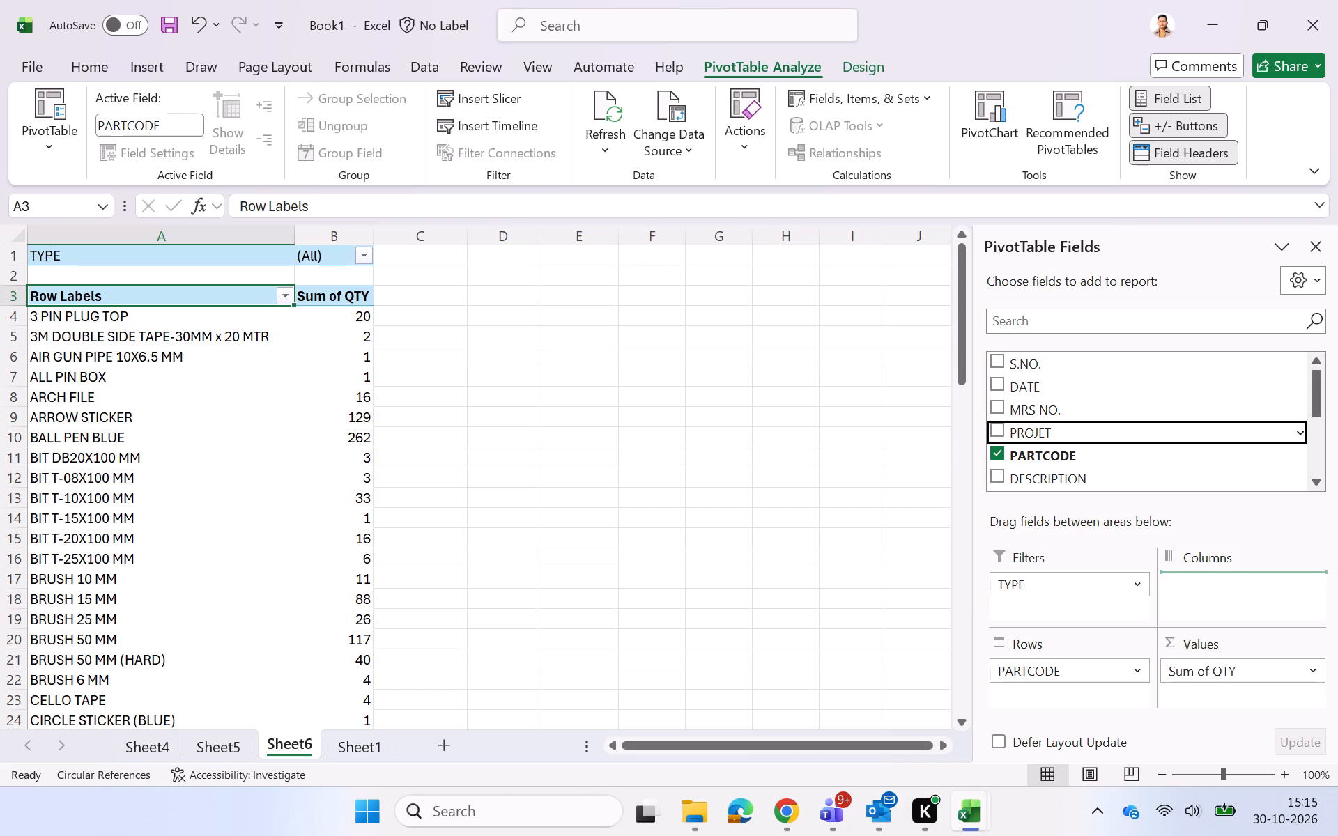
pyautogui.moveTo(1194, 576); pyautogui.dragTo(1195, 581)
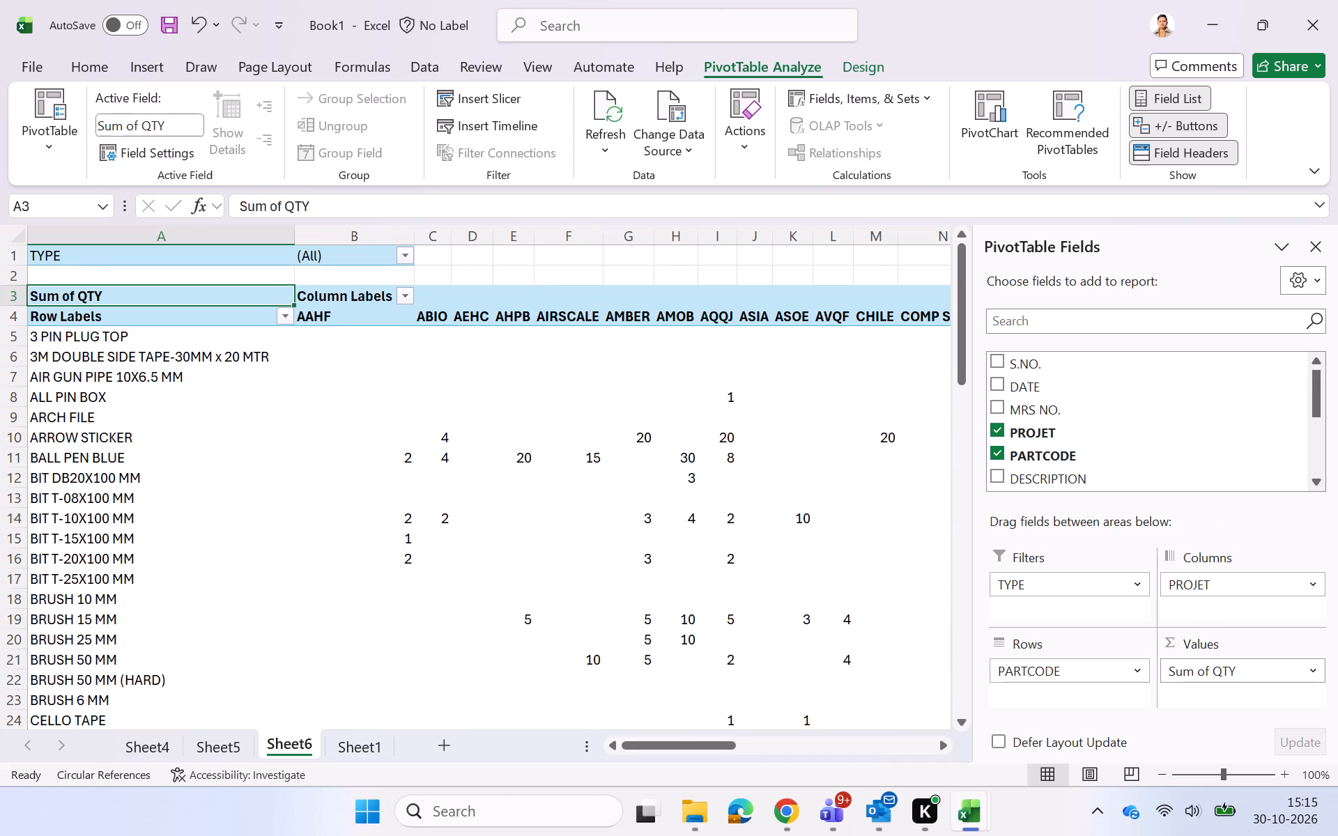
pyautogui.moveTo(1202, 589); pyautogui.dragTo(1213, 702)
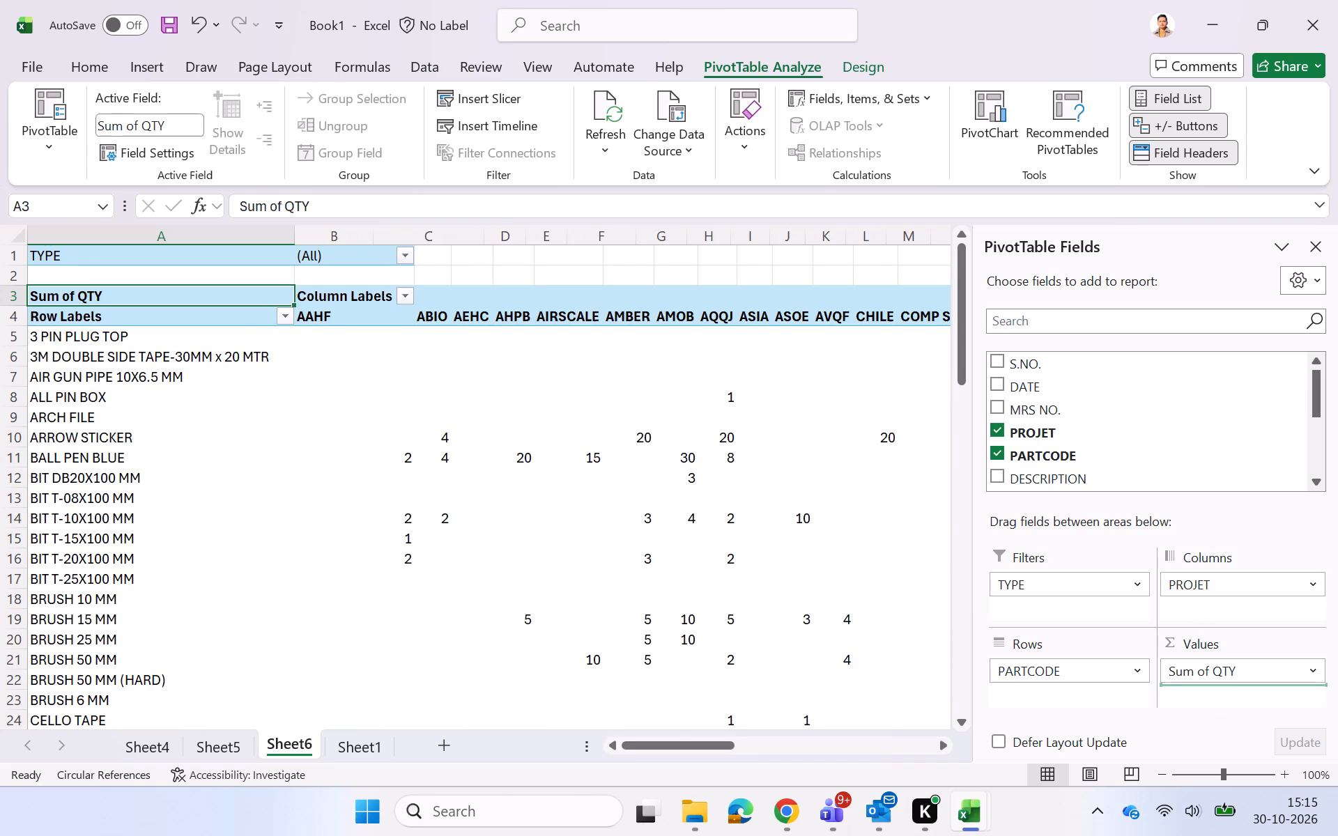
# Move Count of PROJET from the pivot values to the report filters, beneath TYPE.
pyautogui.scroll(-1, 1220, 561)
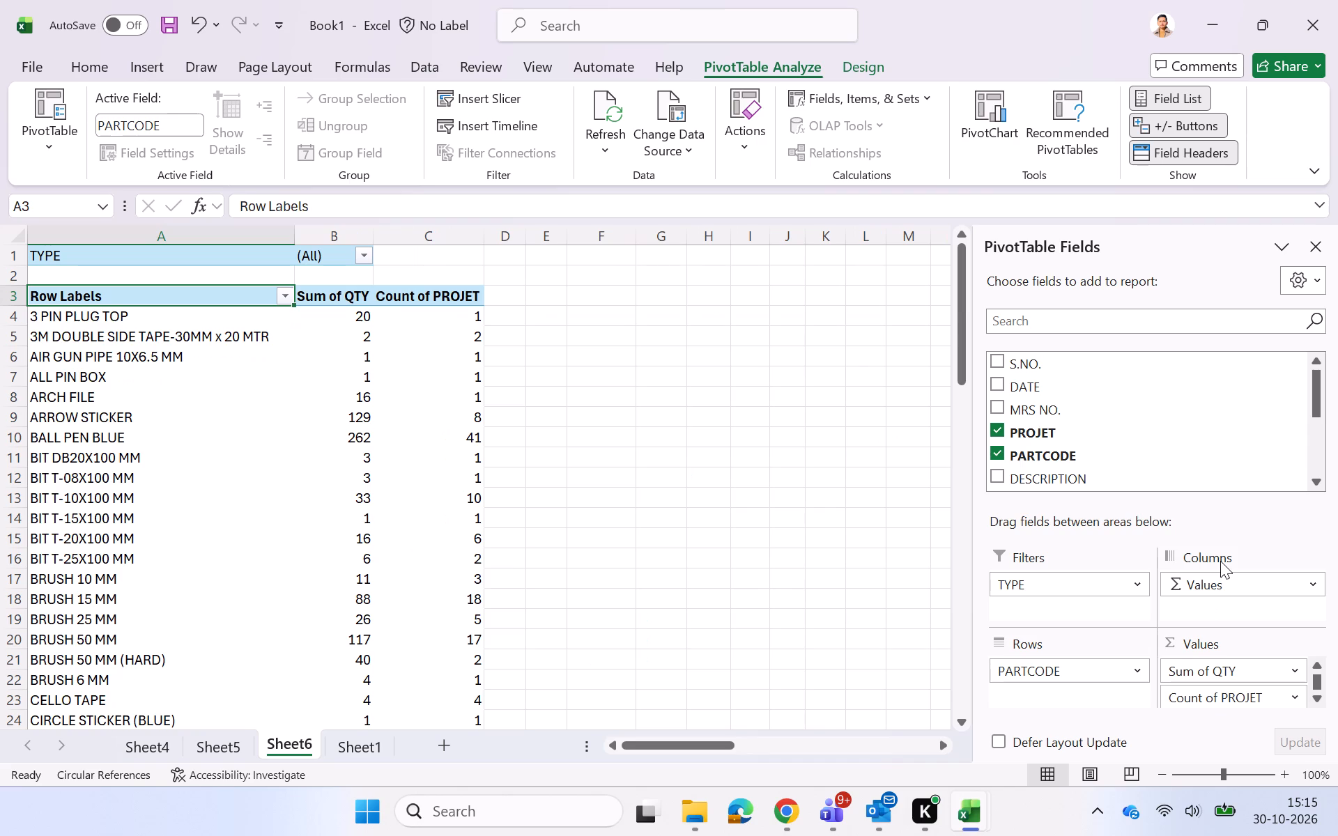
pyautogui.scroll(-1, 1220, 561)
pyautogui.scroll(-1, 1220, 644)
pyautogui.moveTo(1199, 695); pyautogui.dragTo(1102, 614)
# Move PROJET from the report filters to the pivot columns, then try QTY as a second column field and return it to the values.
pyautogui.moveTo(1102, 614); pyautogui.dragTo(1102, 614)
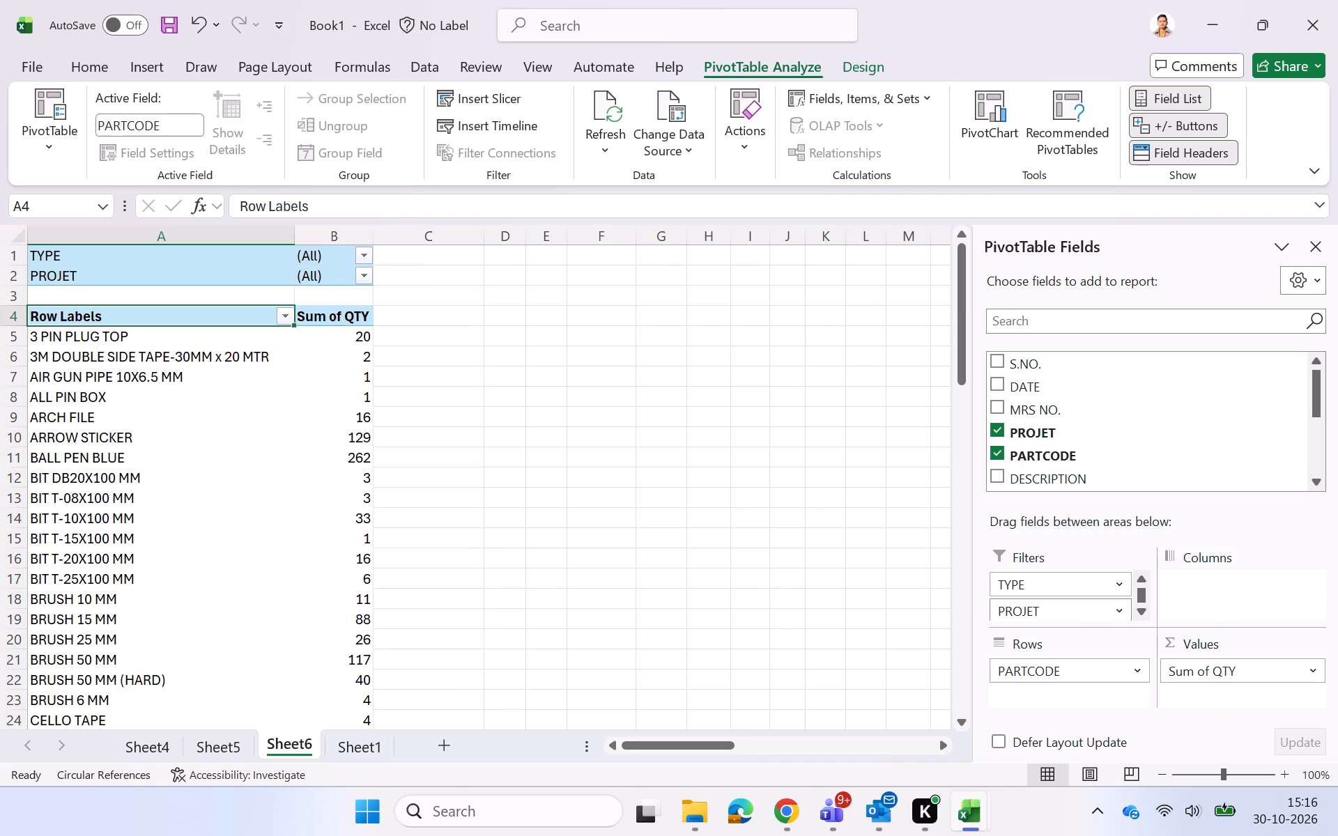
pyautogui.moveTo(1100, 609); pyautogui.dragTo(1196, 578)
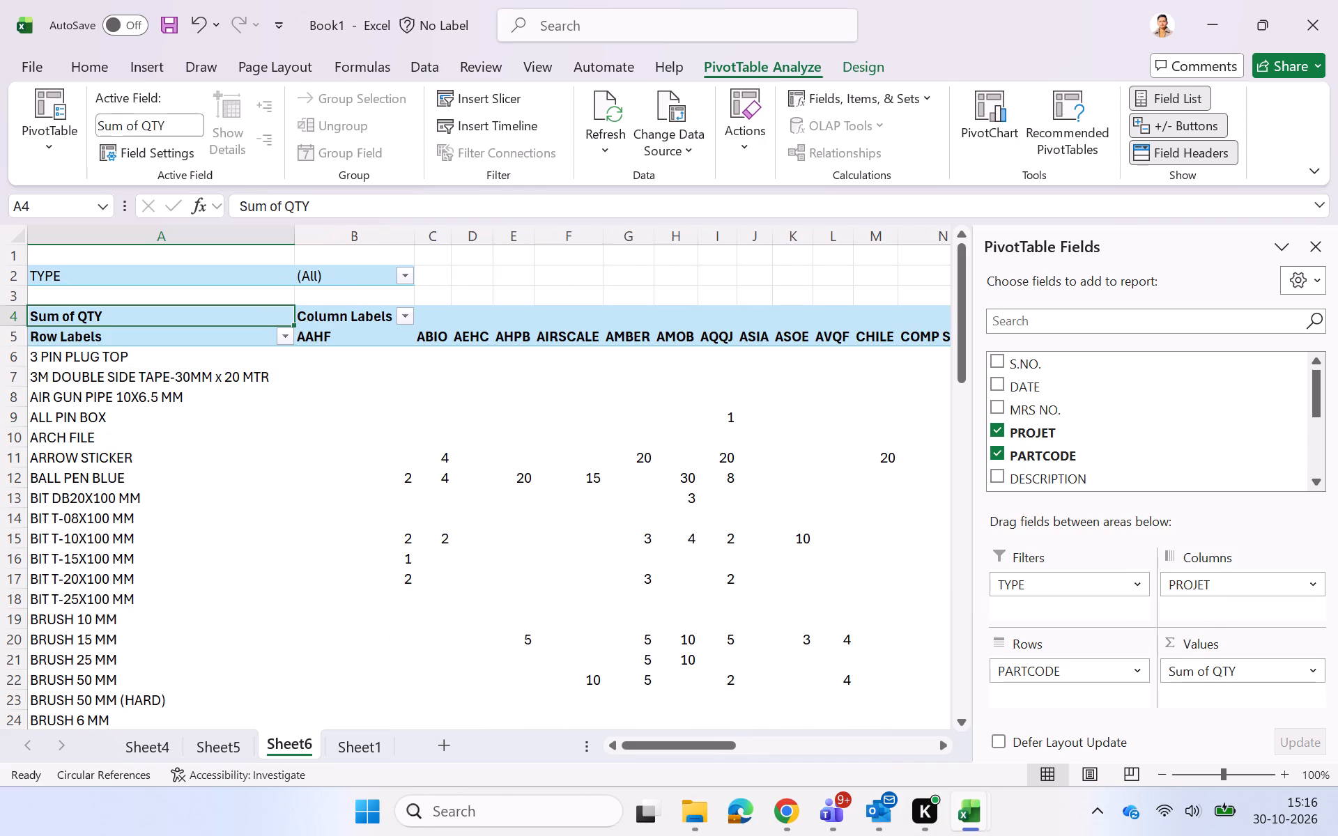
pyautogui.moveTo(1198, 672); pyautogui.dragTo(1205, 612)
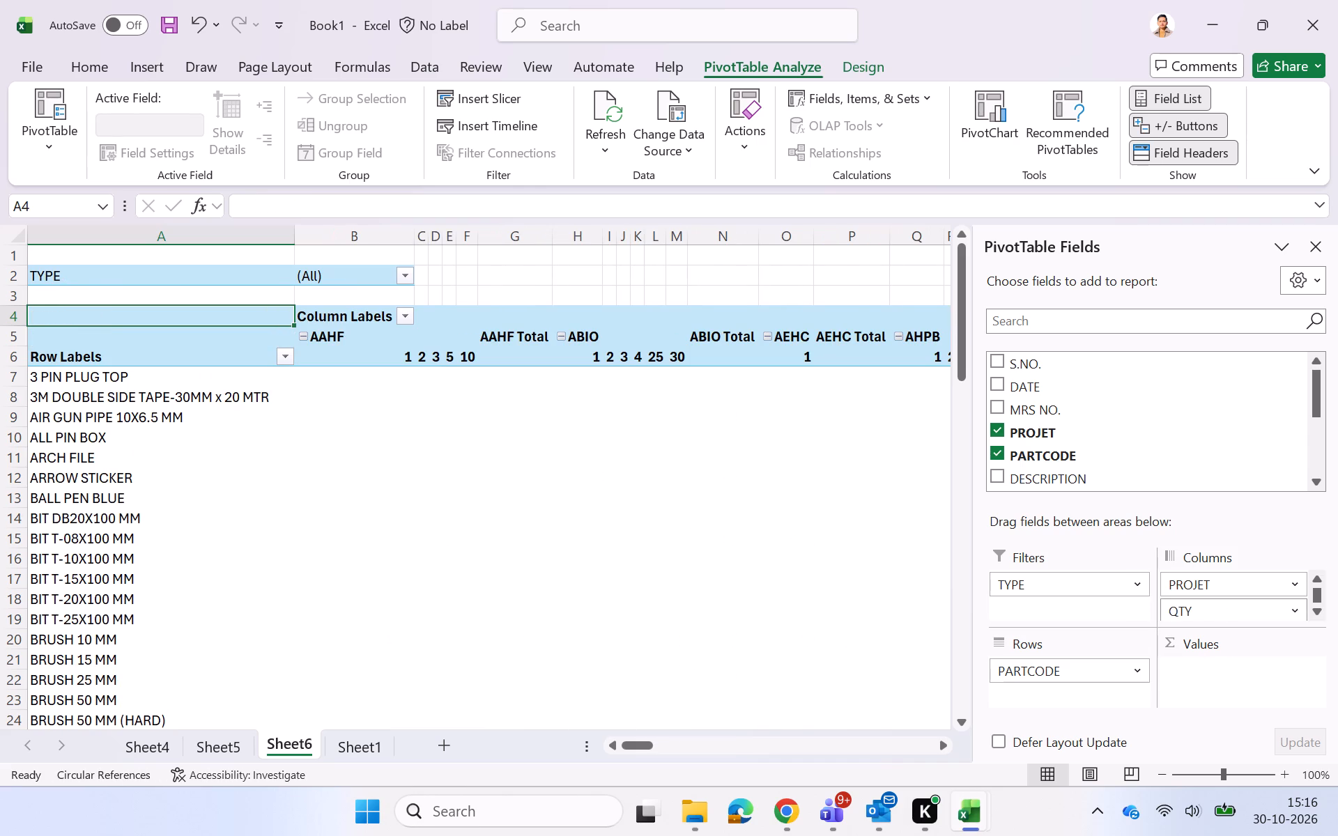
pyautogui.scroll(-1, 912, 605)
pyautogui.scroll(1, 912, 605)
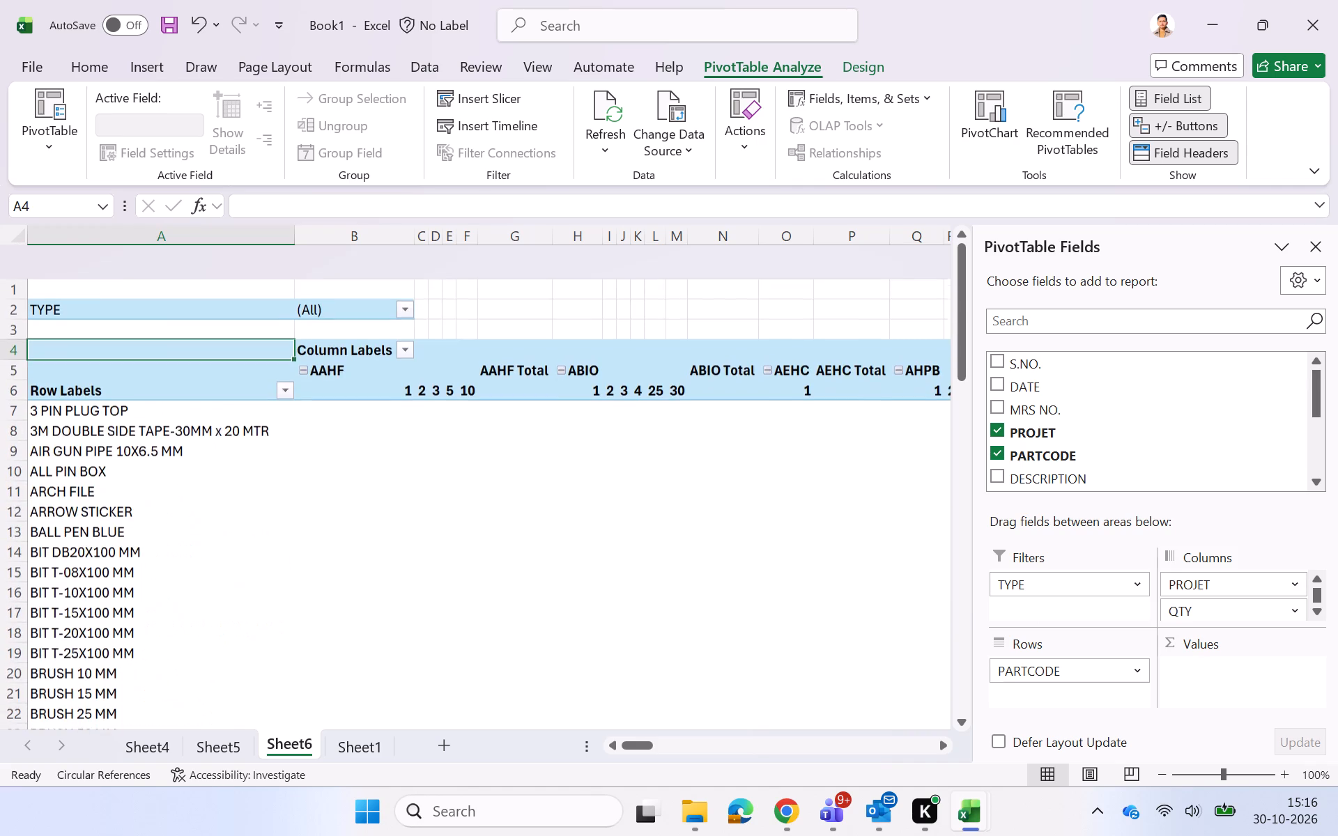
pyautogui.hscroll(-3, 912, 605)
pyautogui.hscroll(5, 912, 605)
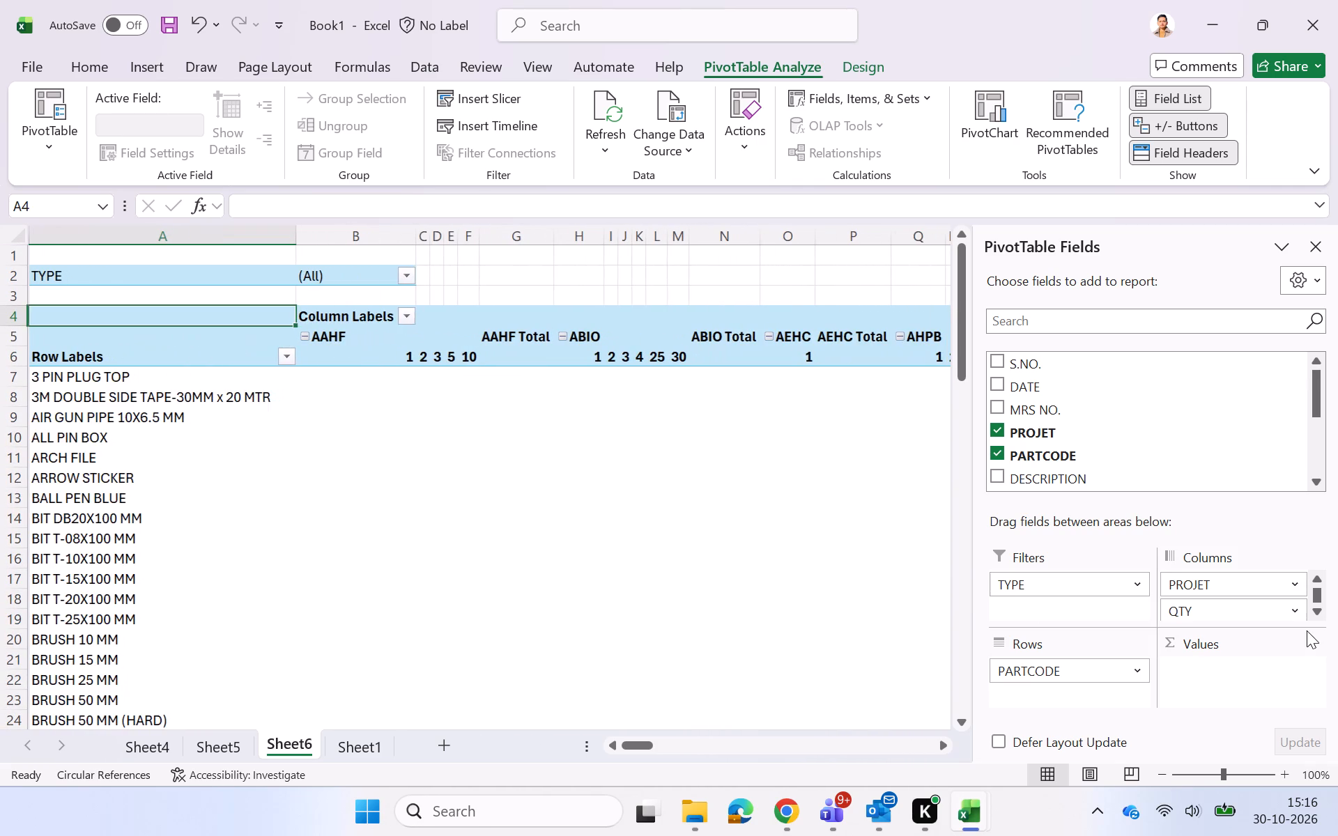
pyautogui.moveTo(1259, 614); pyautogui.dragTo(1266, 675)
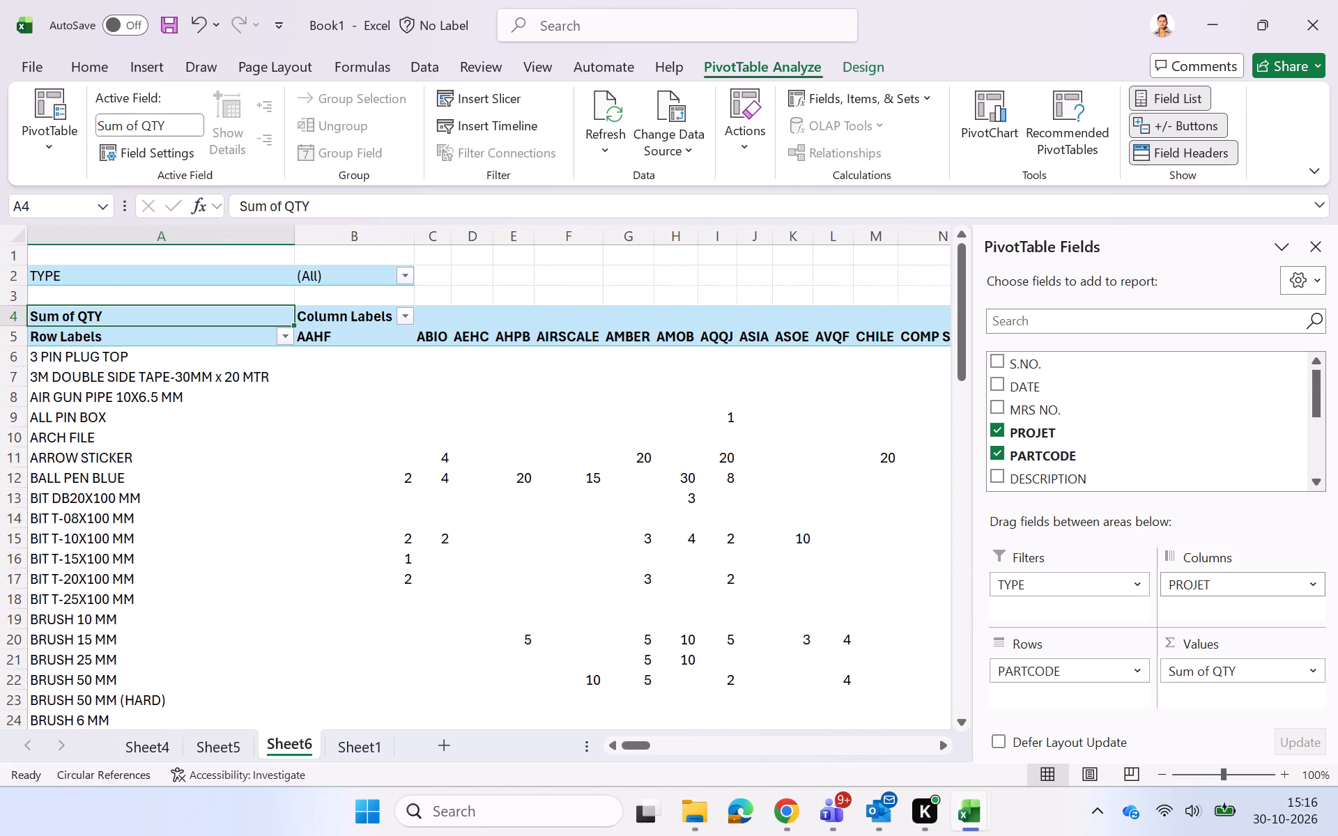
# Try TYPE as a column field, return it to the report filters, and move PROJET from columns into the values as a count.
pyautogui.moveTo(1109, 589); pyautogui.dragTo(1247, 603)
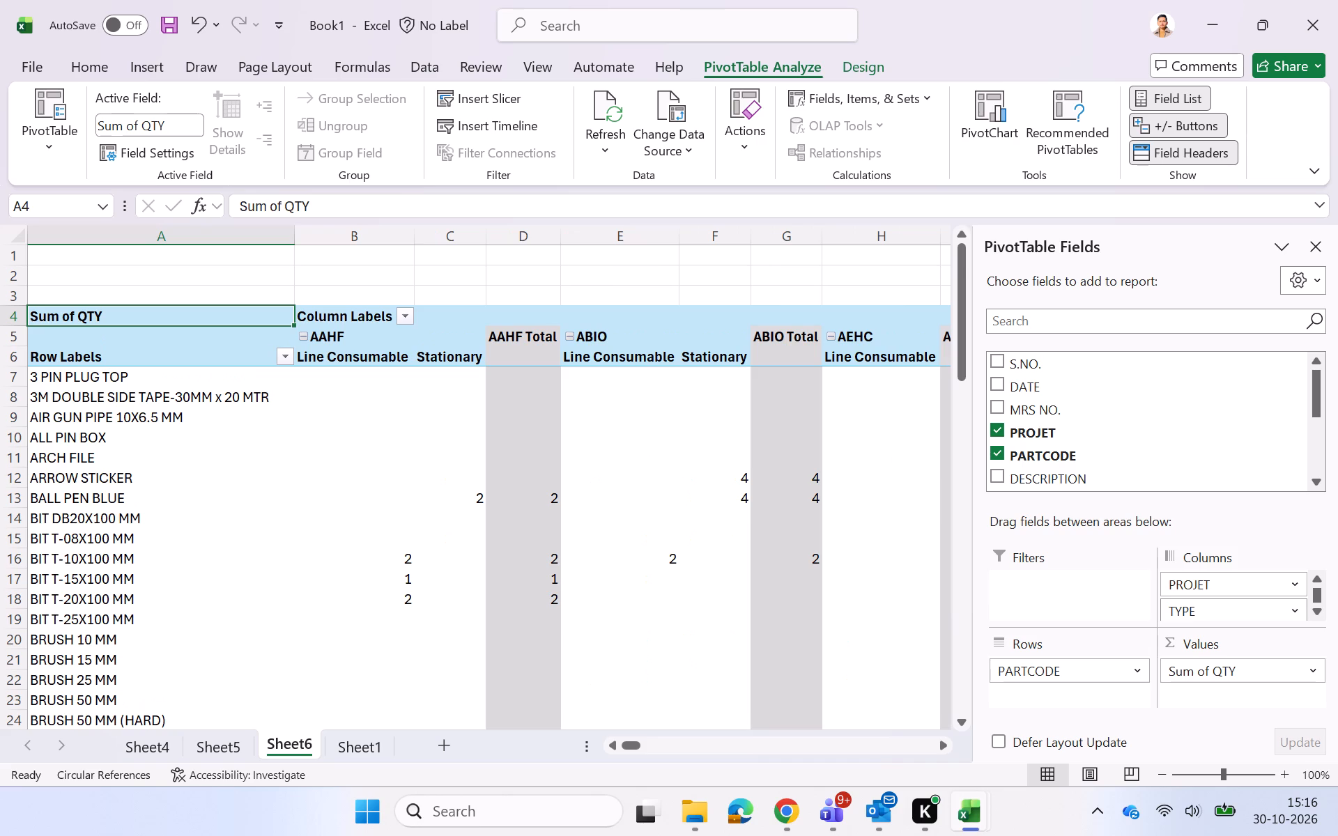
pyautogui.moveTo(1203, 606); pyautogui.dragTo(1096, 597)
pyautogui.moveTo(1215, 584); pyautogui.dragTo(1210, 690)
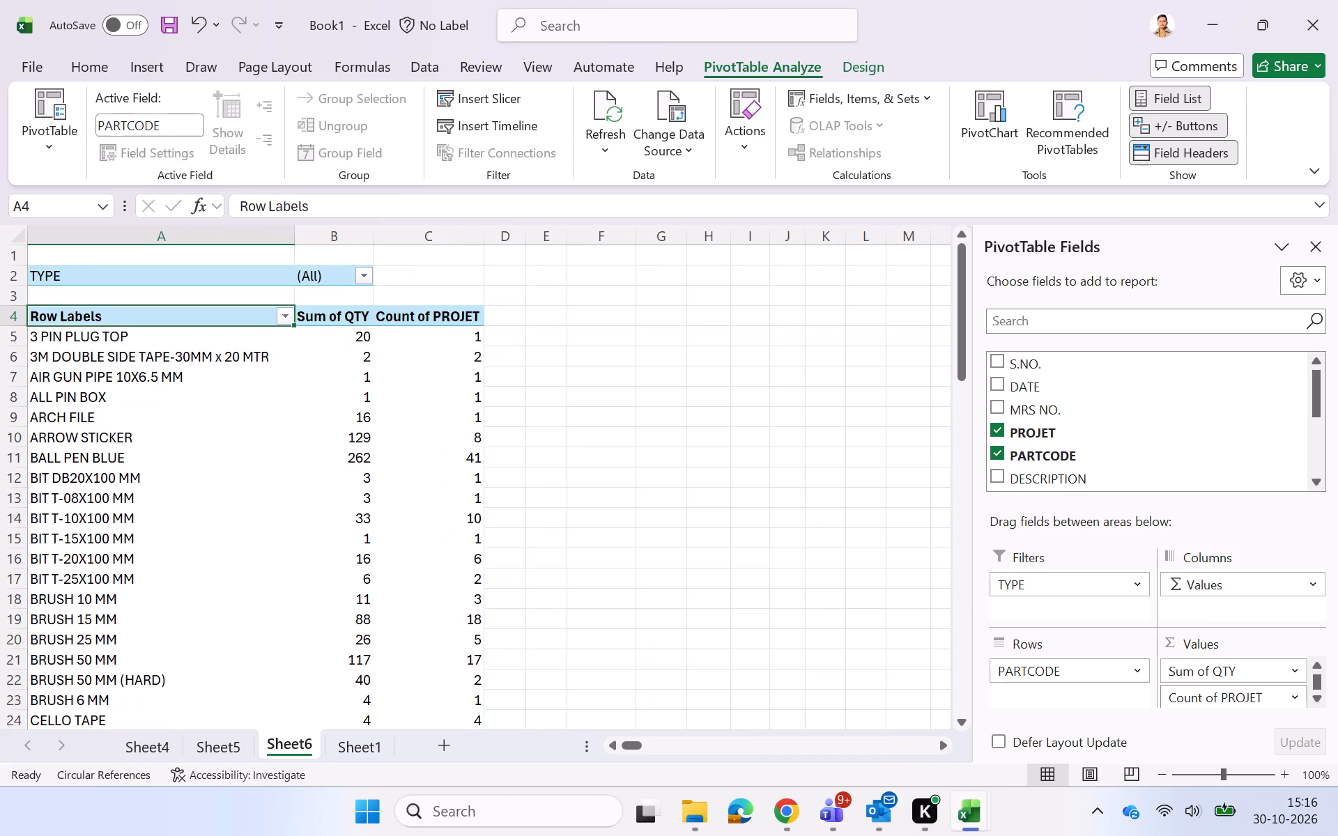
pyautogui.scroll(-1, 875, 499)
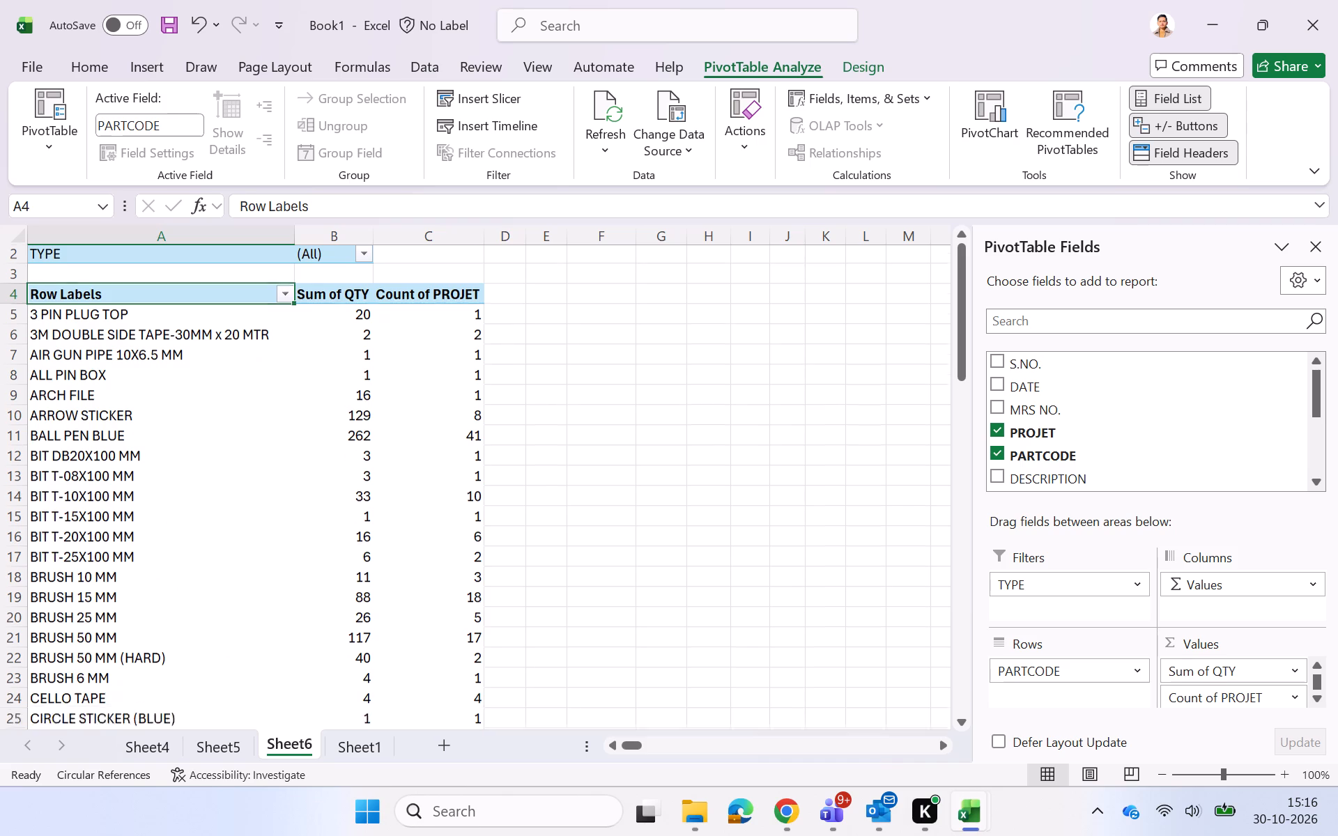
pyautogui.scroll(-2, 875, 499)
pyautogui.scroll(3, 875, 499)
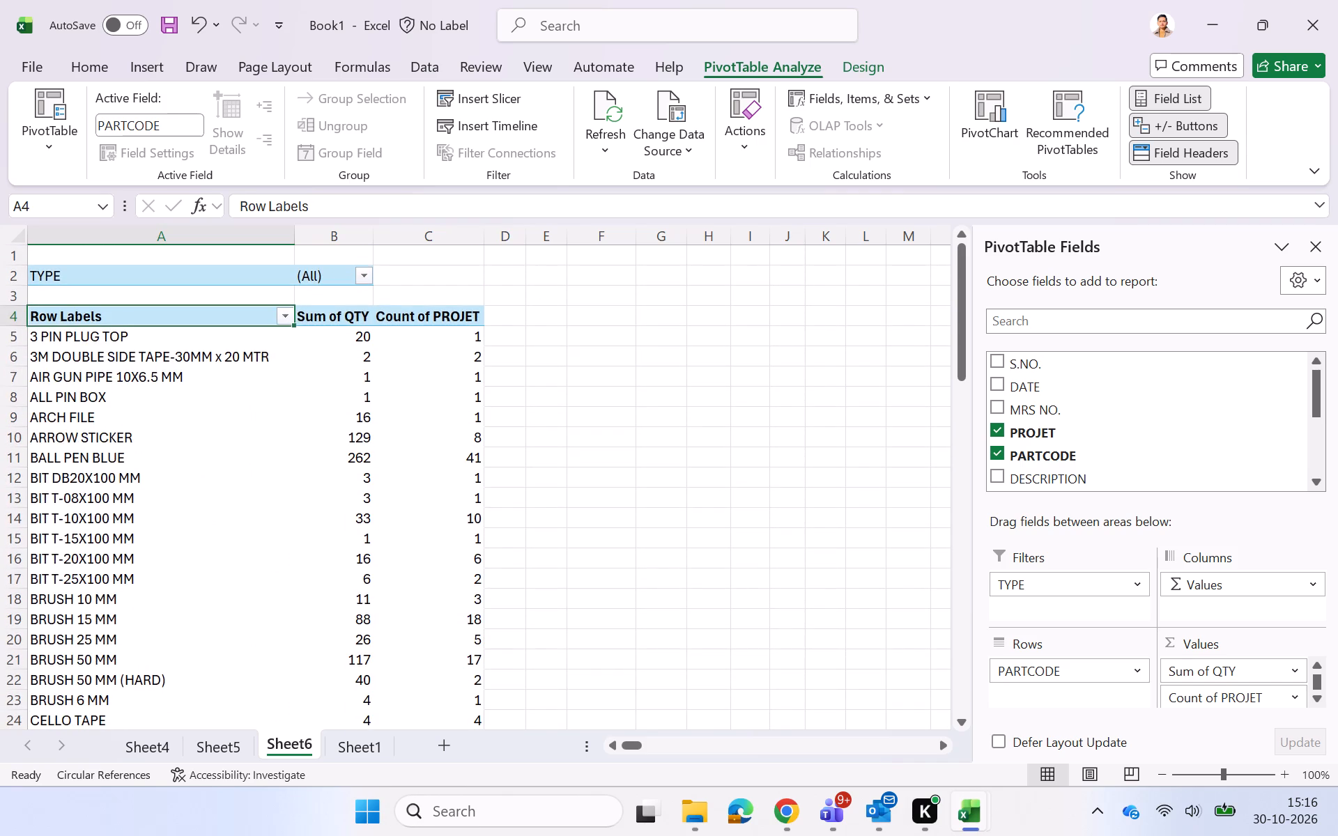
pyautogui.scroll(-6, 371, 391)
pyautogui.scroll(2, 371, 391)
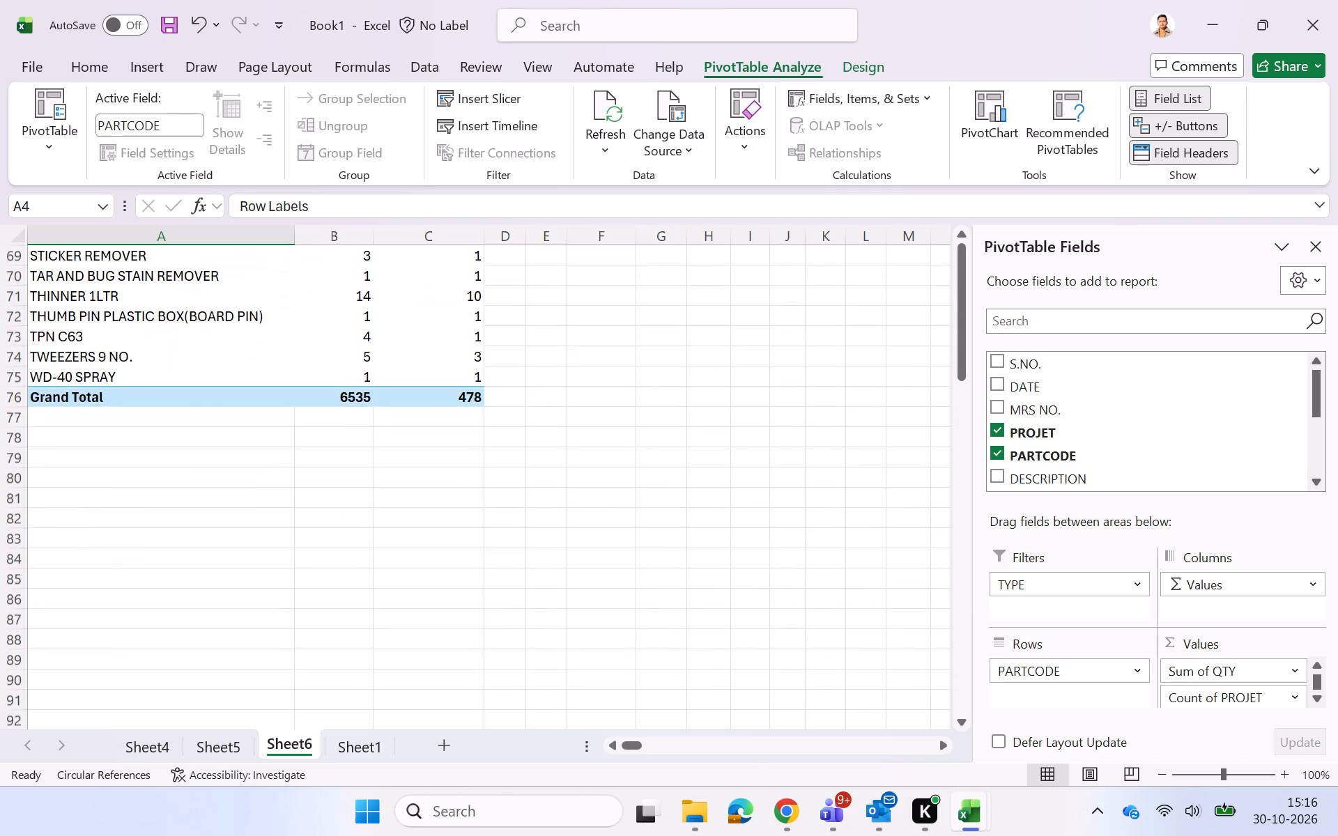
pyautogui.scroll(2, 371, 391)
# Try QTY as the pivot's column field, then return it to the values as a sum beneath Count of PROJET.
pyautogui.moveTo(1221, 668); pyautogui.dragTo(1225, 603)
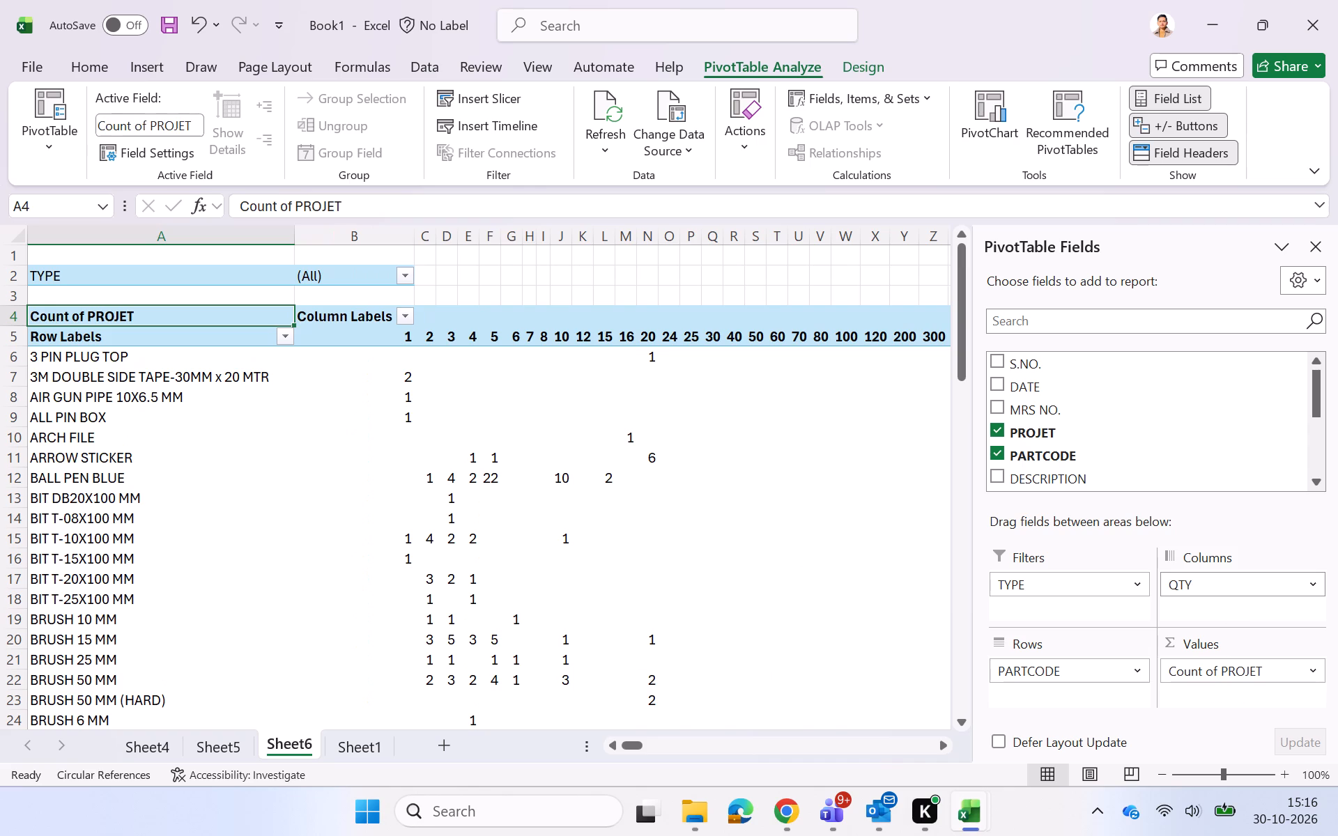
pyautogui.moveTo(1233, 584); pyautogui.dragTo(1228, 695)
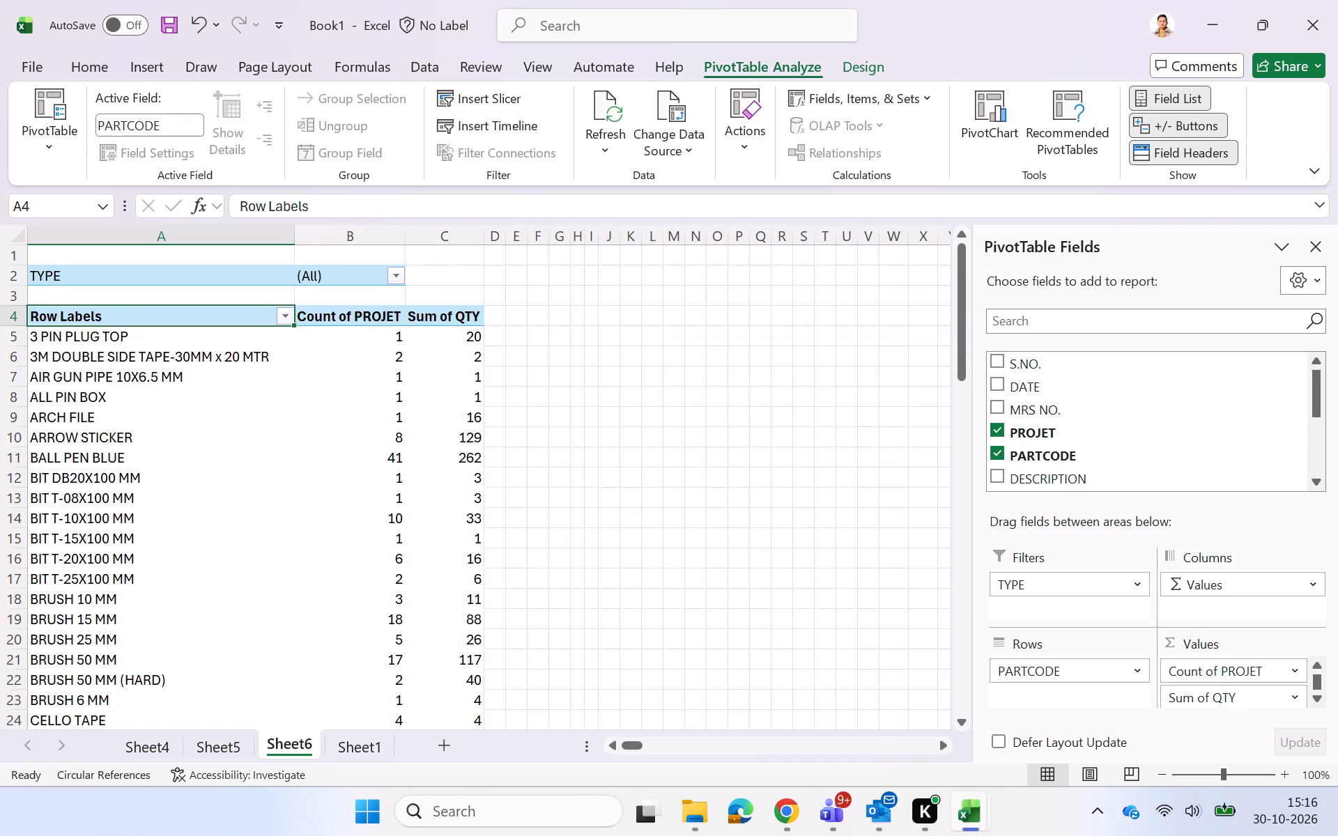
# Move PROJET from the pivot values to the rows, nested beneath PARTCODE, and close the field list.
pyautogui.scroll(-2, 1158, 465)
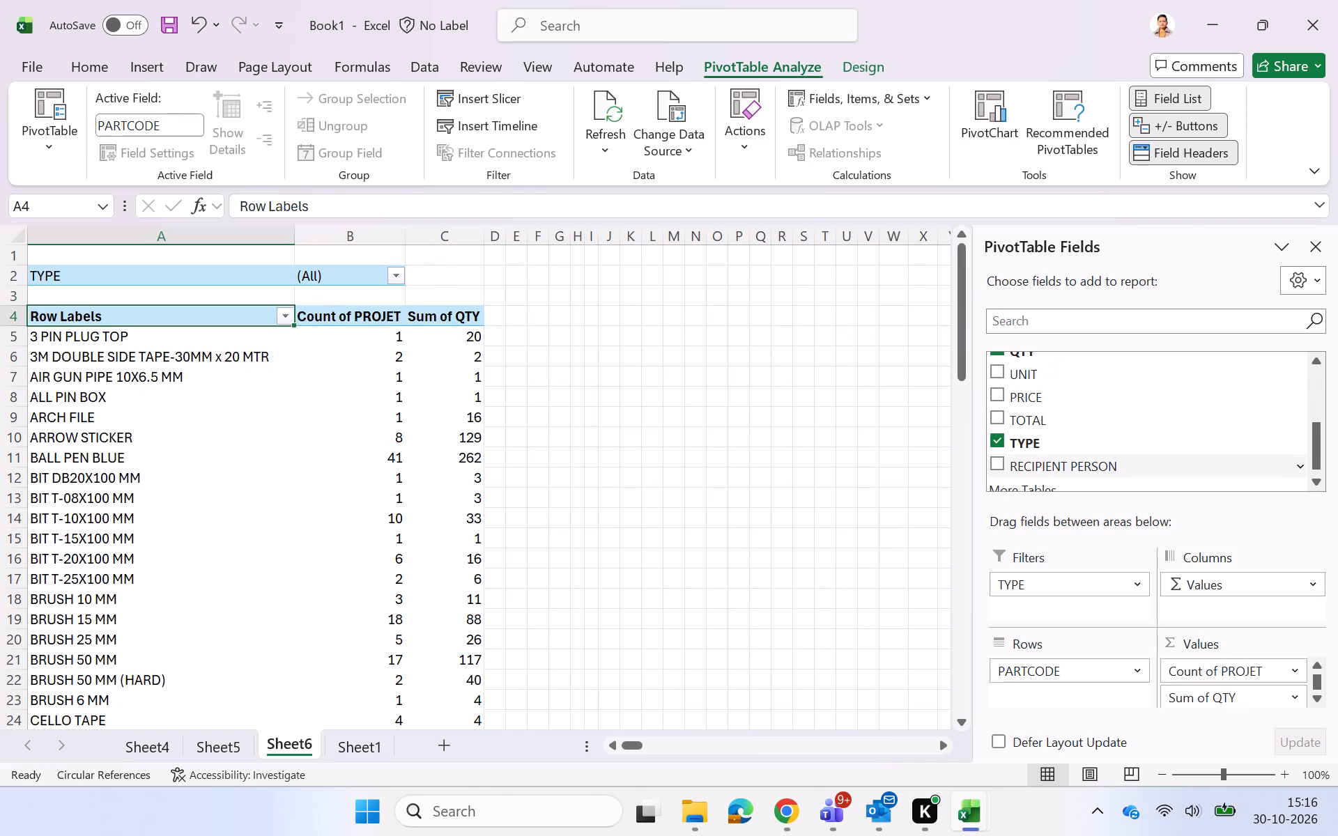
pyautogui.scroll(5, 1158, 465)
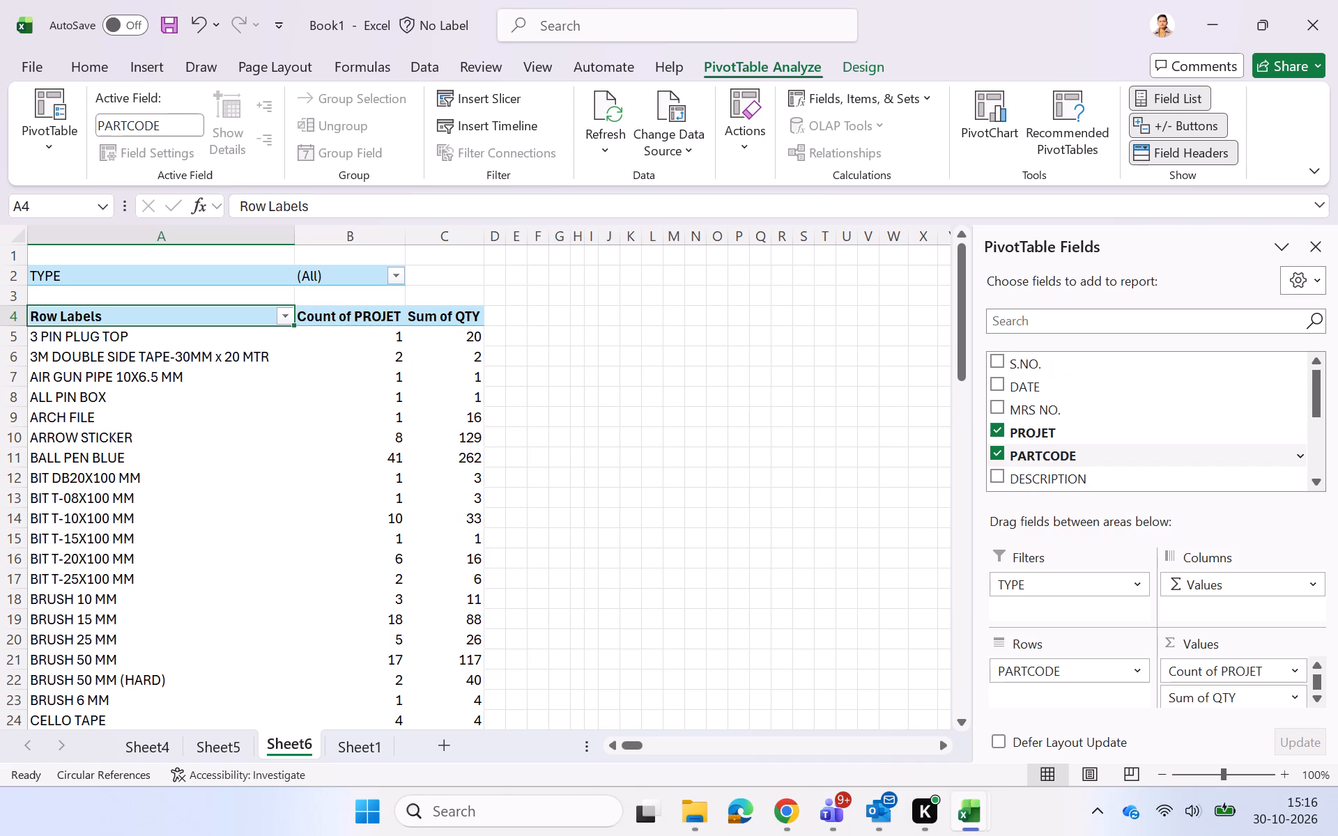
pyautogui.moveTo(1192, 673); pyautogui.dragTo(1095, 704)
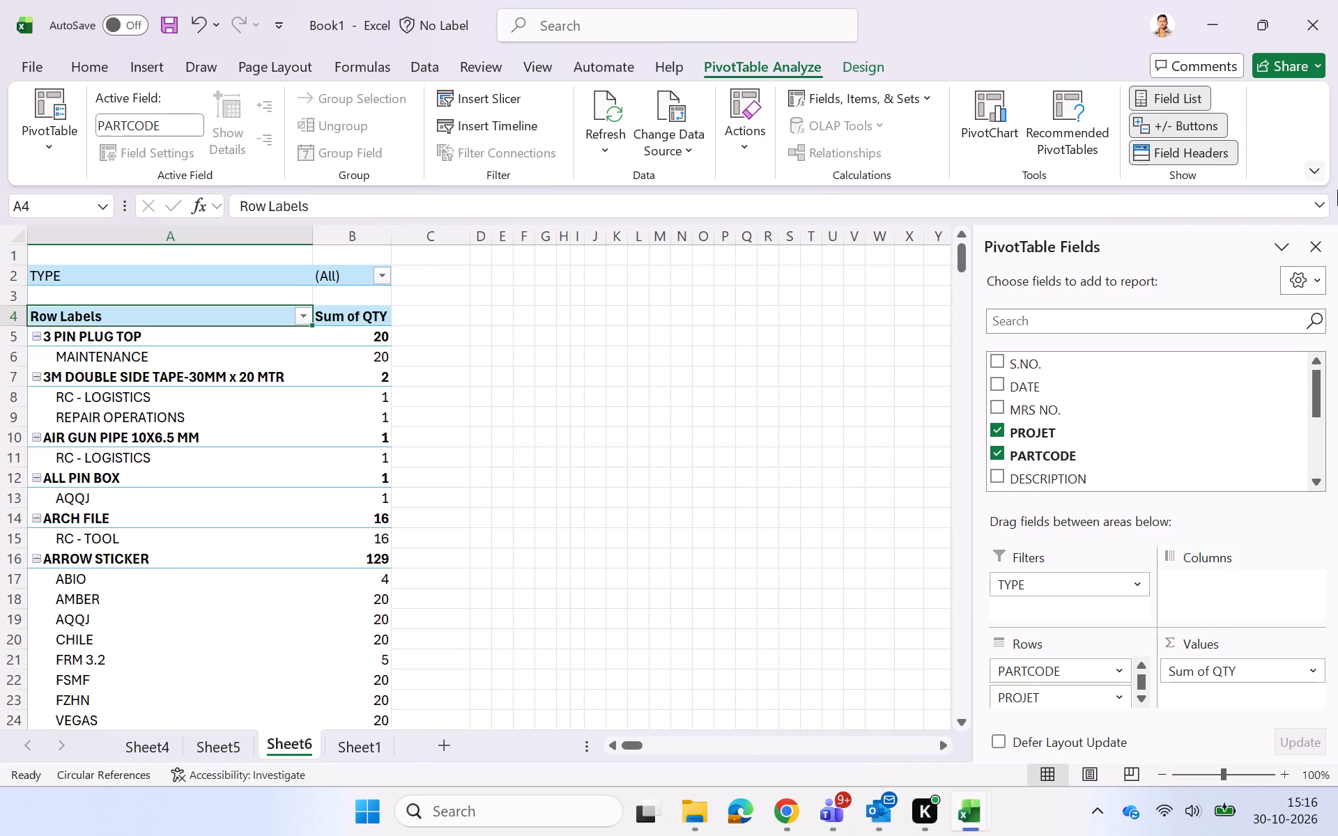
pyautogui.click(1315, 252)
pyautogui.click(1108, 320)
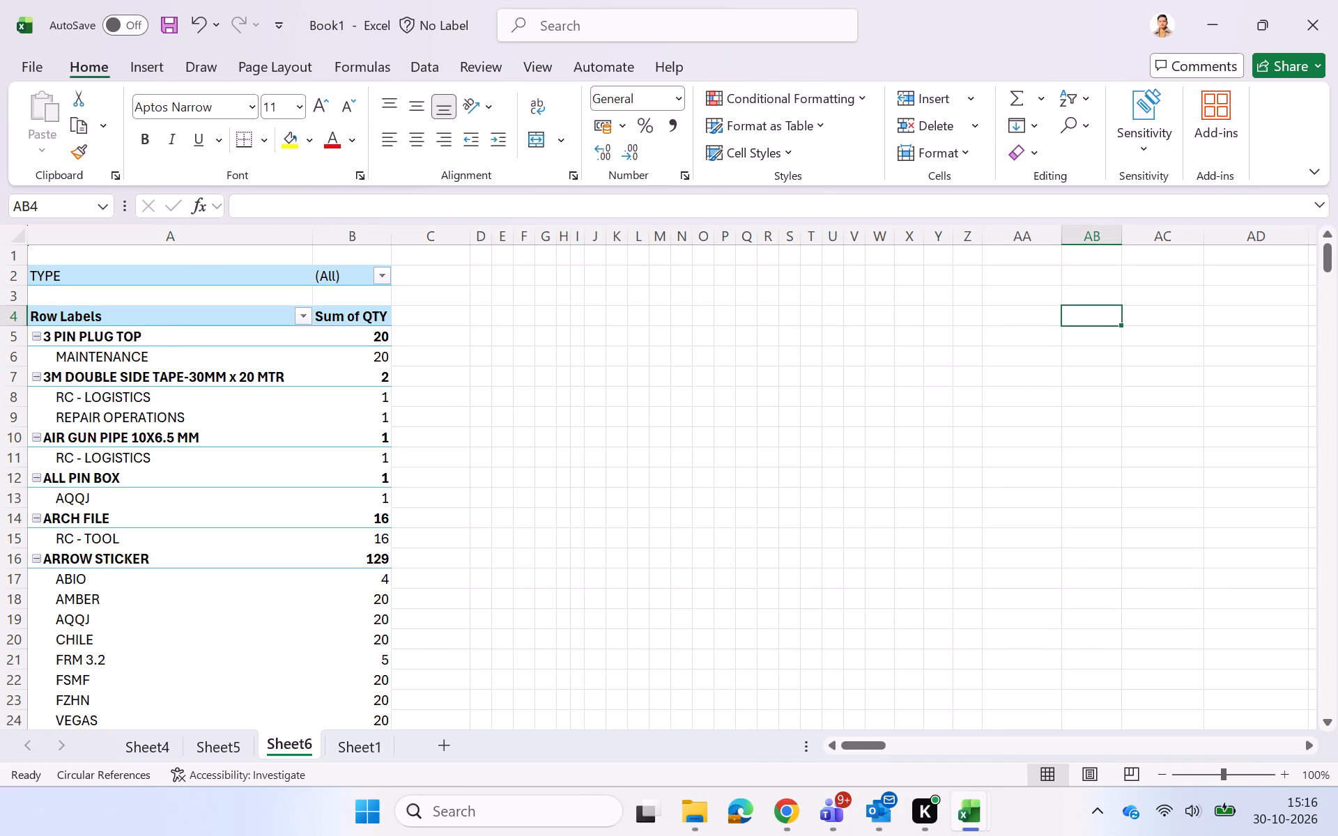
# Filter the Sheet6 pivot by TYPE to show only Stationary, with multiple item selection enabled.
pyautogui.hscroll(1, 1008, 382)
pyautogui.scroll(-2, 545, 389)
pyautogui.scroll(3, 545, 389)
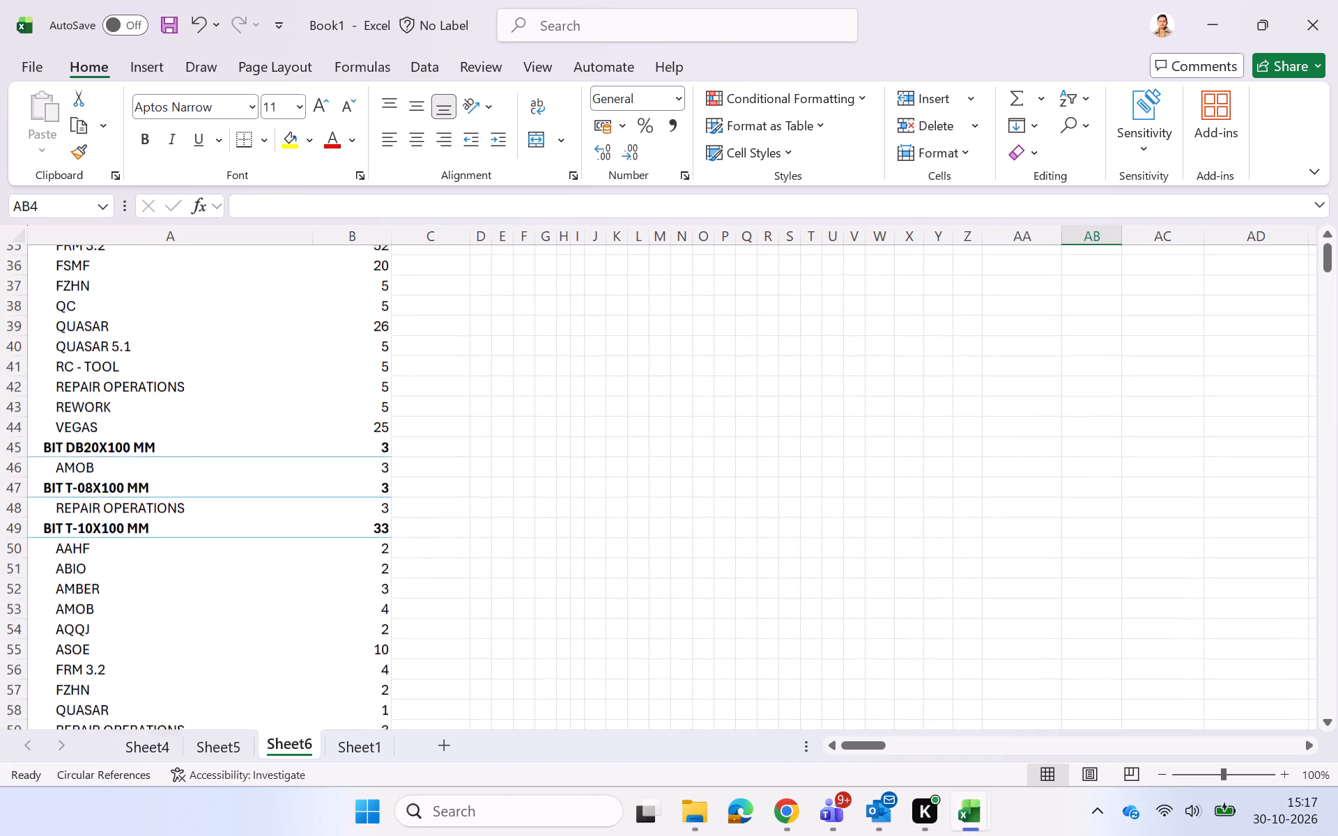
pyautogui.scroll(4, 545, 389)
pyautogui.click(382, 272)
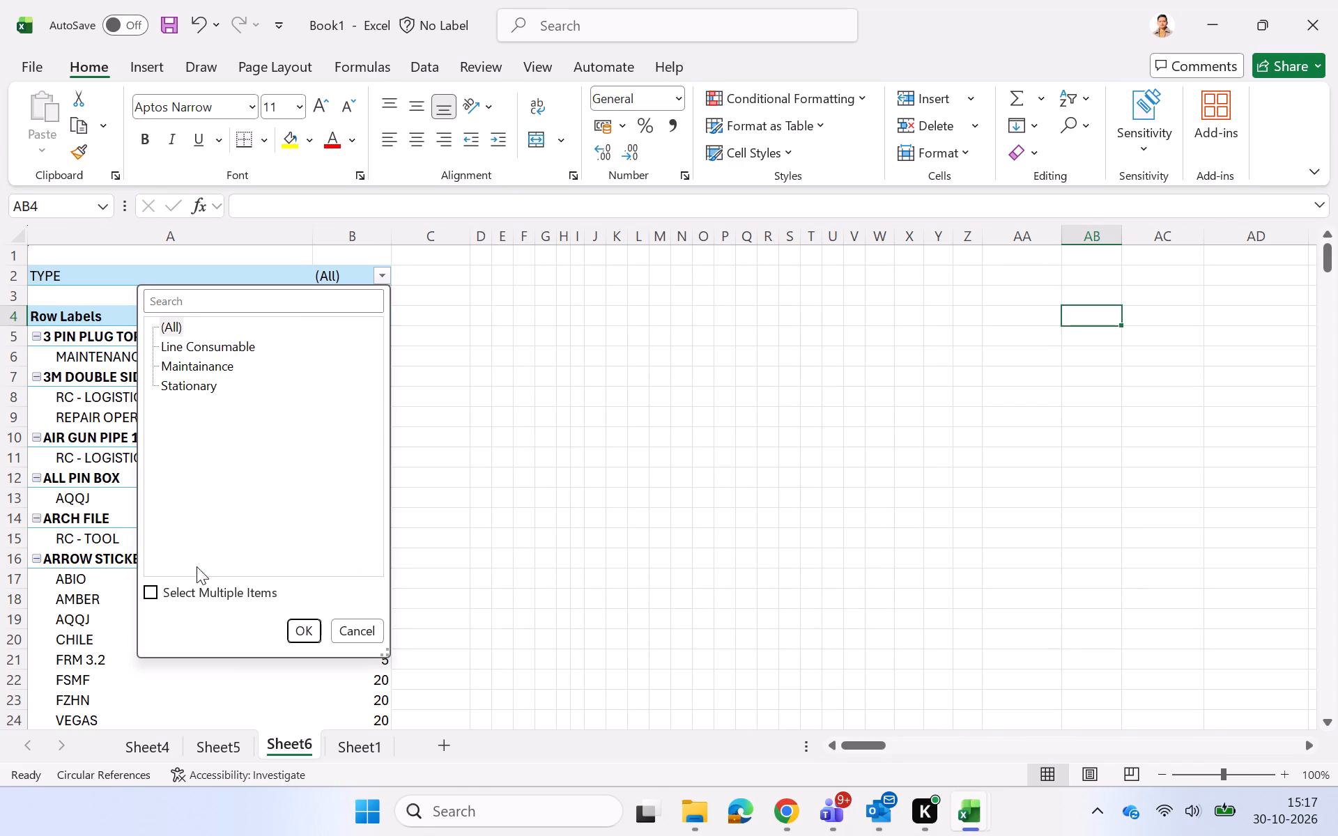
pyautogui.click(159, 593)
pyautogui.click(183, 325)
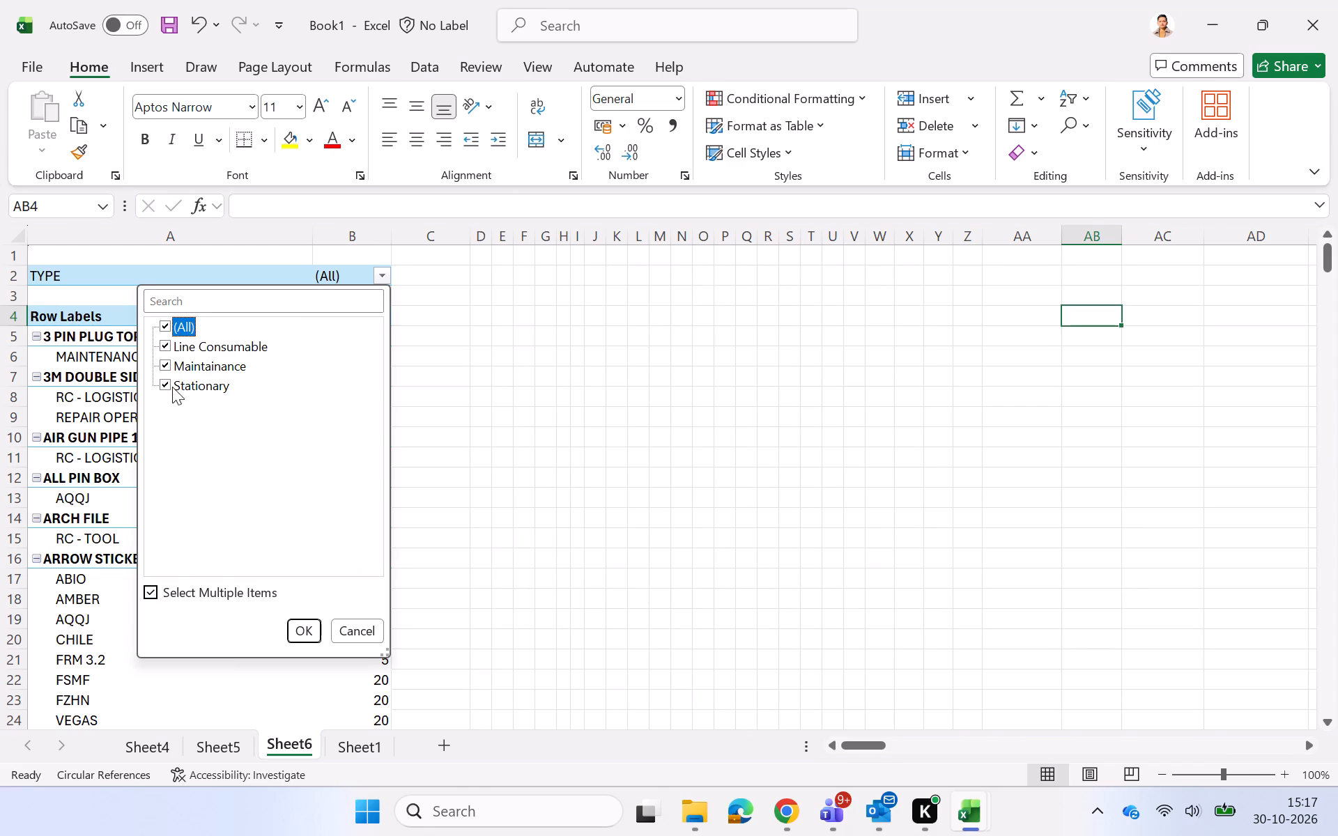
pyautogui.click(161, 327)
pyautogui.click(167, 382)
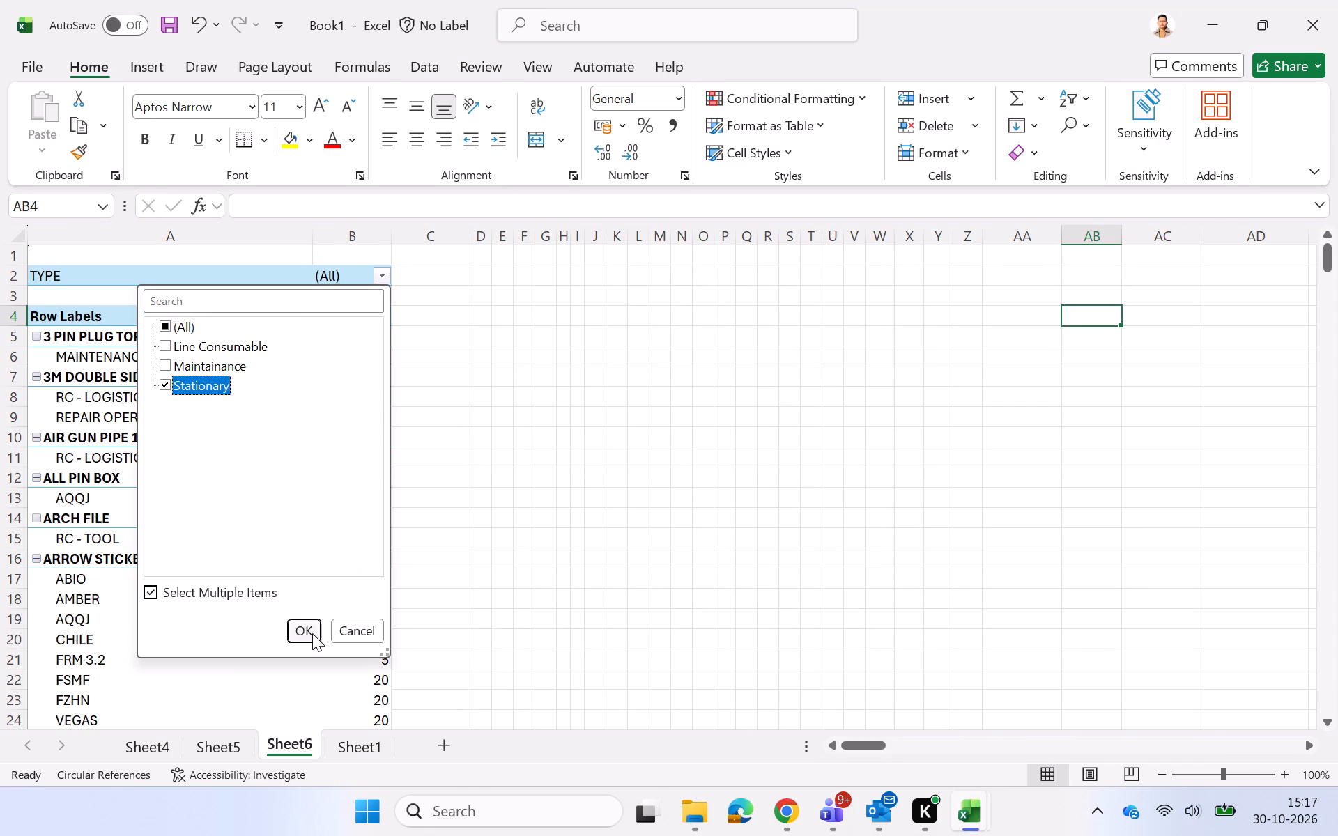
pyautogui.click(299, 633)
pyautogui.click(486, 465)
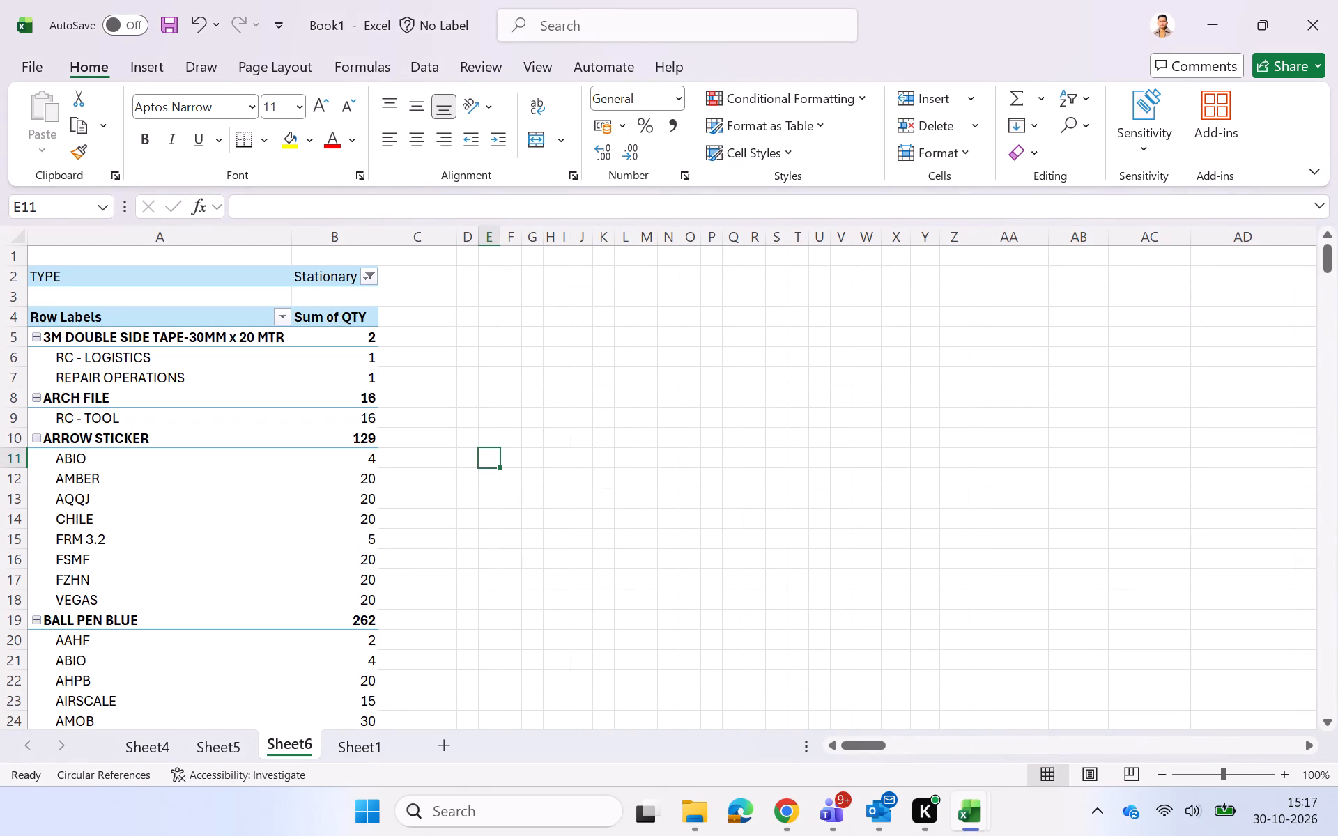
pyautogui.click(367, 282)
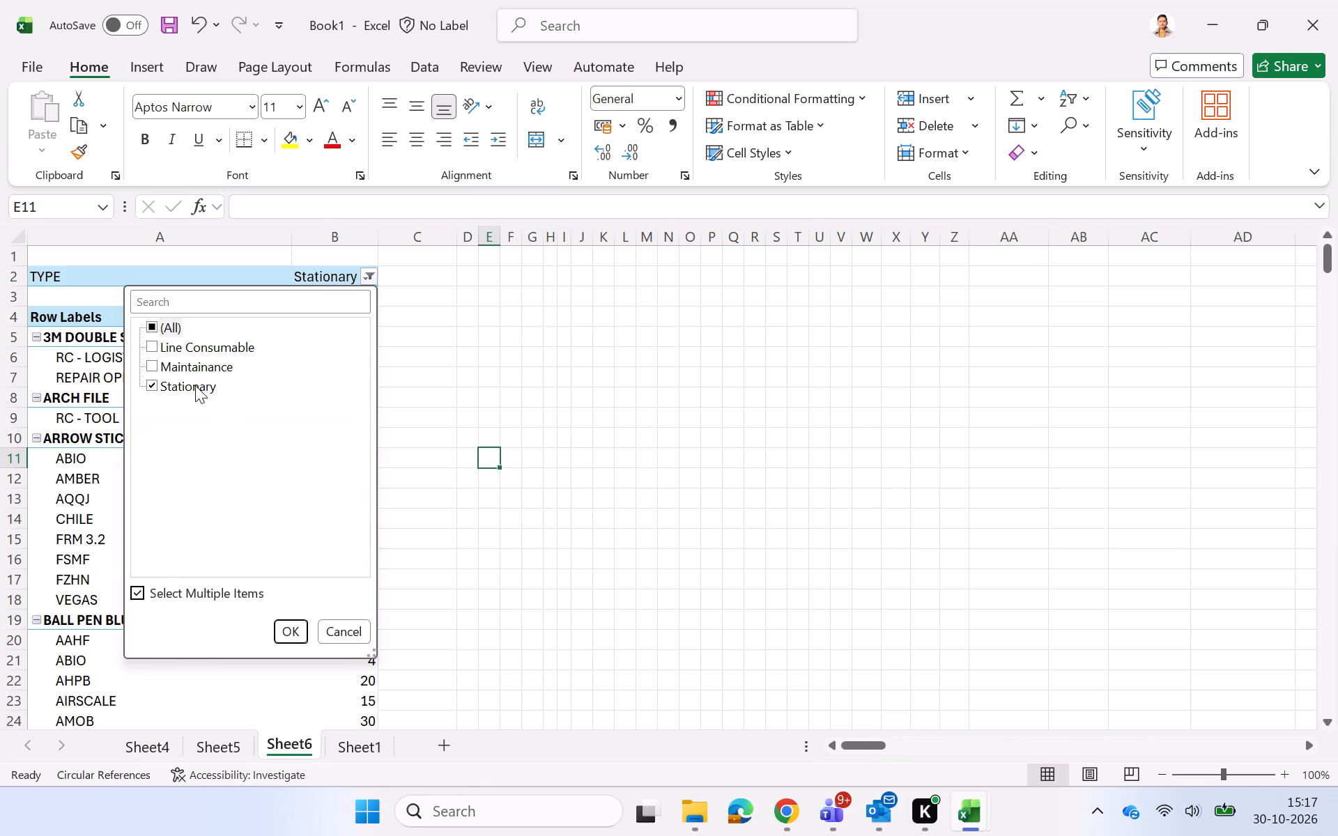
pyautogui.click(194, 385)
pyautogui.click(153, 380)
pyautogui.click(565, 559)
# On Sheet4, add Stationary to the Line Consumable selection in the pivot's TYPE filter.
pyautogui.click(161, 743)
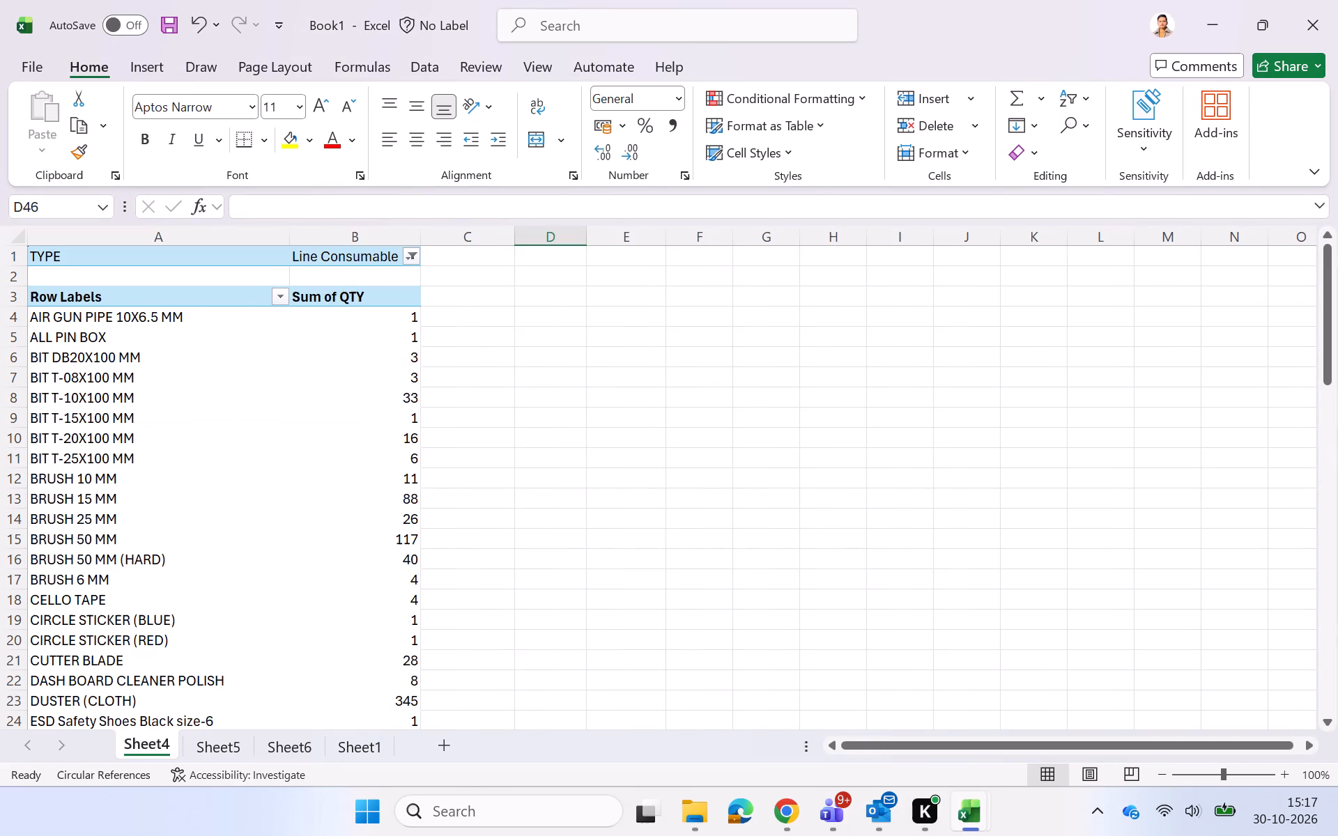
pyautogui.click(411, 255)
pyautogui.click(226, 332)
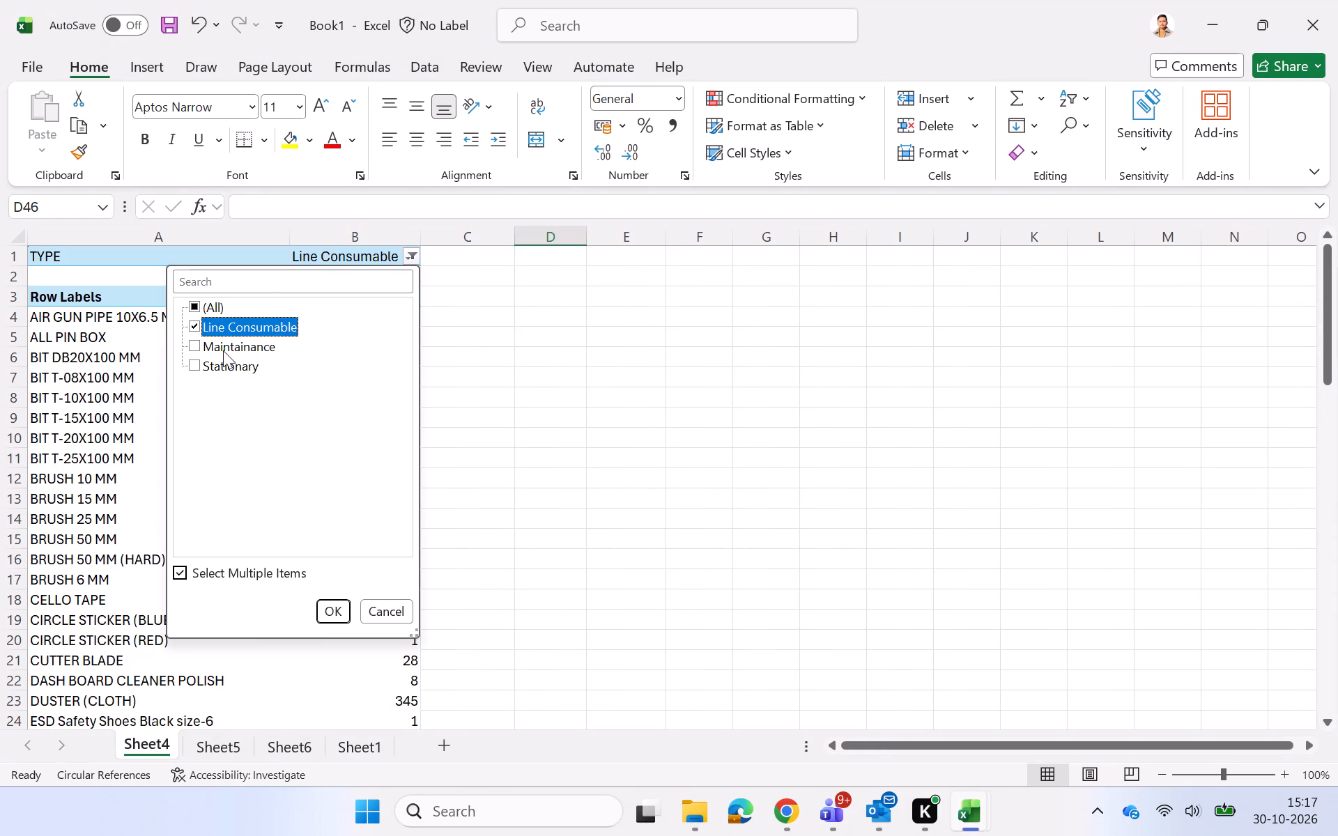
pyautogui.click(220, 363)
pyautogui.click(194, 359)
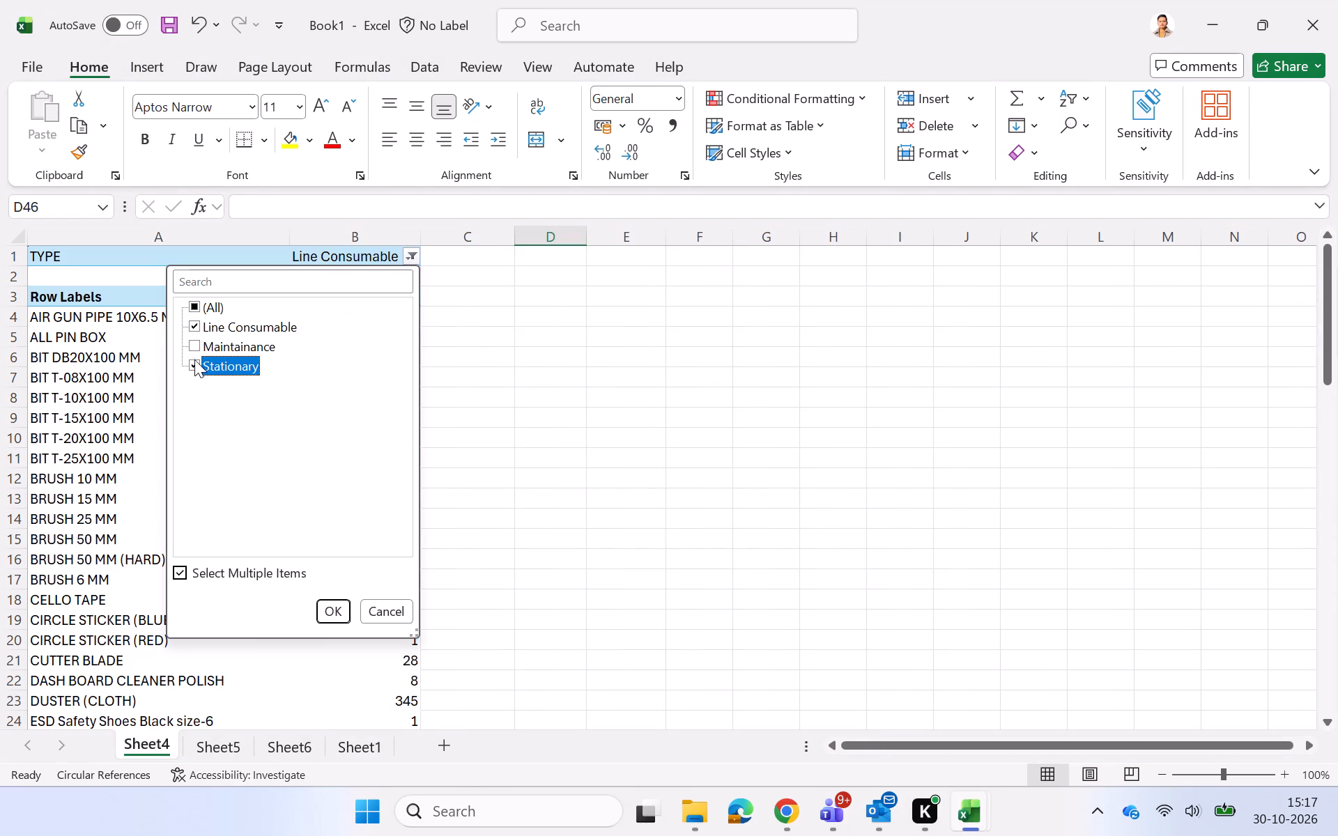
pyautogui.click(330, 604)
pyautogui.click(551, 301)
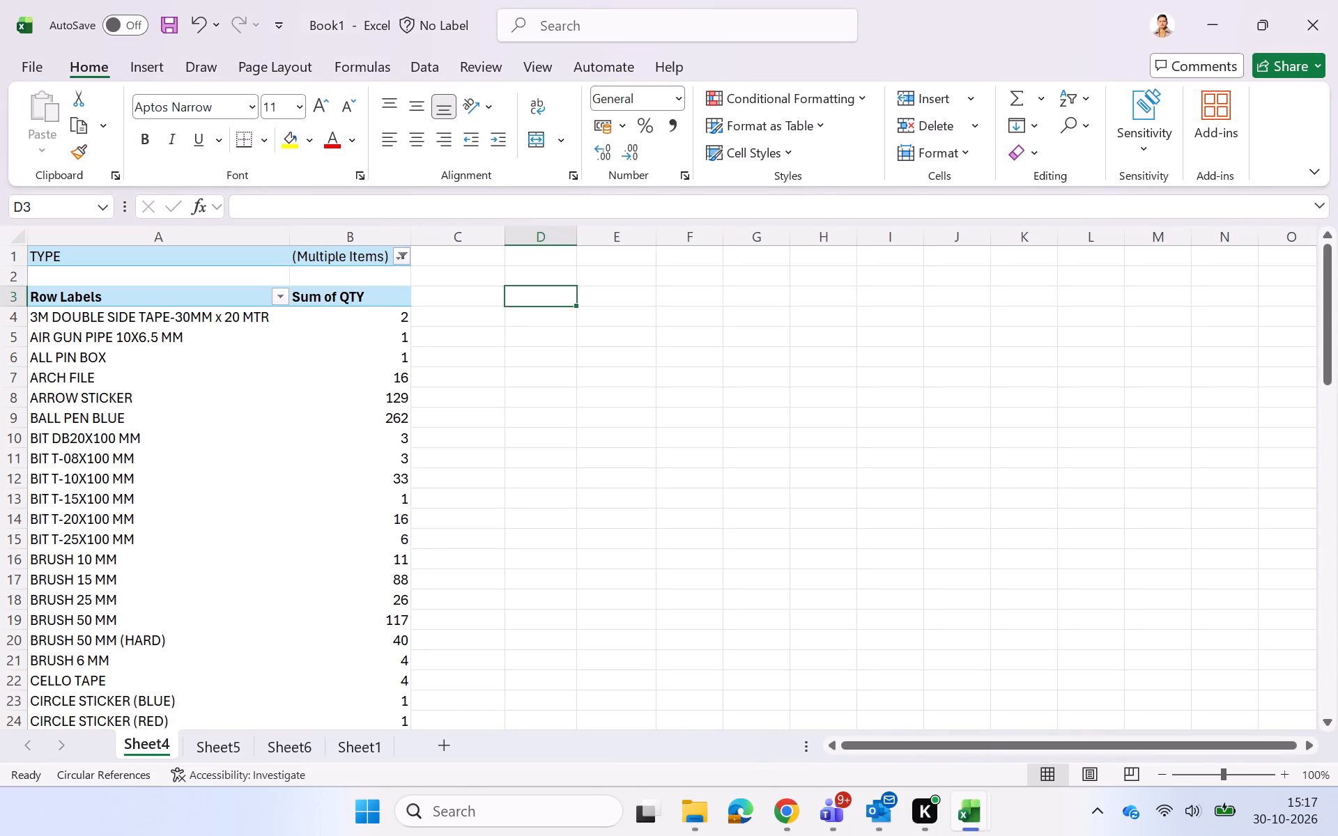
pyautogui.click(174, 317)
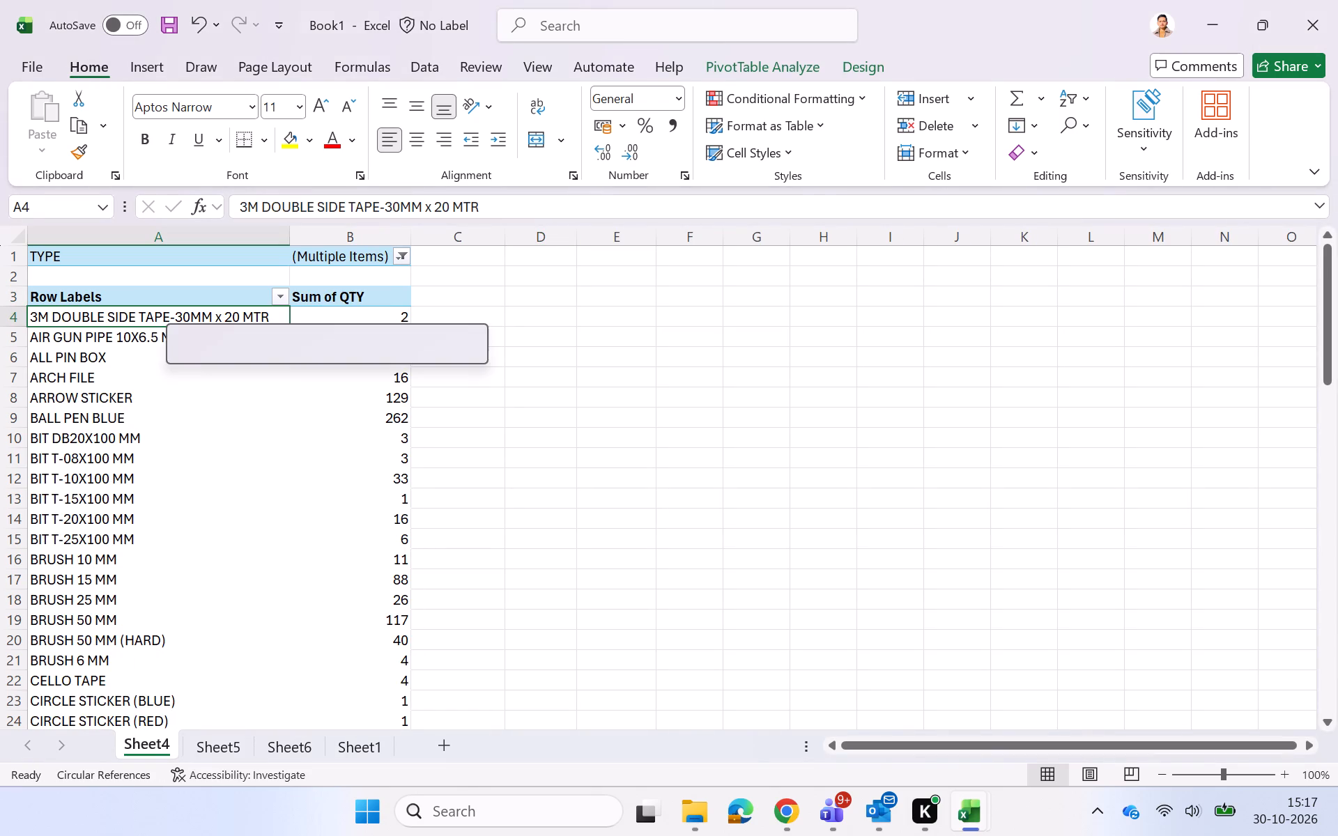
pyautogui.click(512, 364)
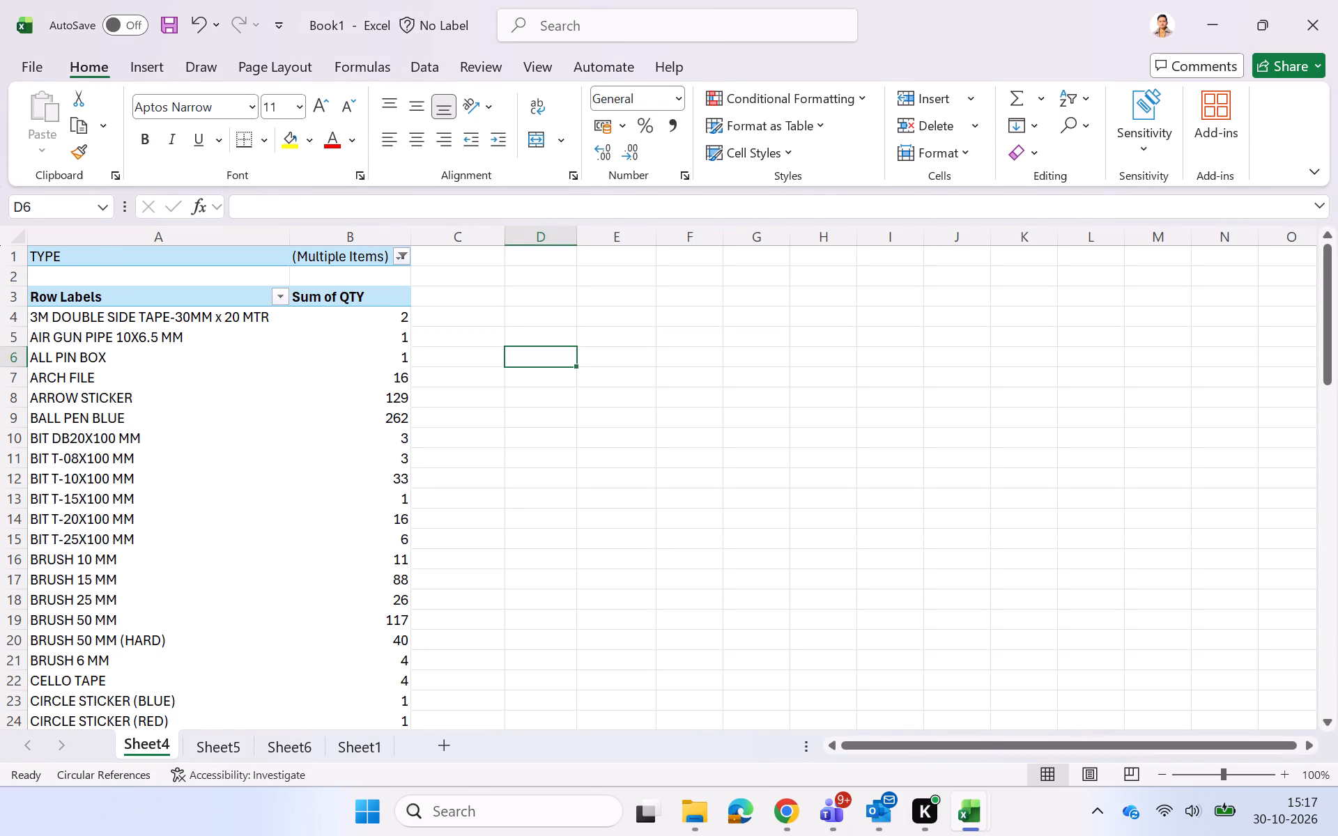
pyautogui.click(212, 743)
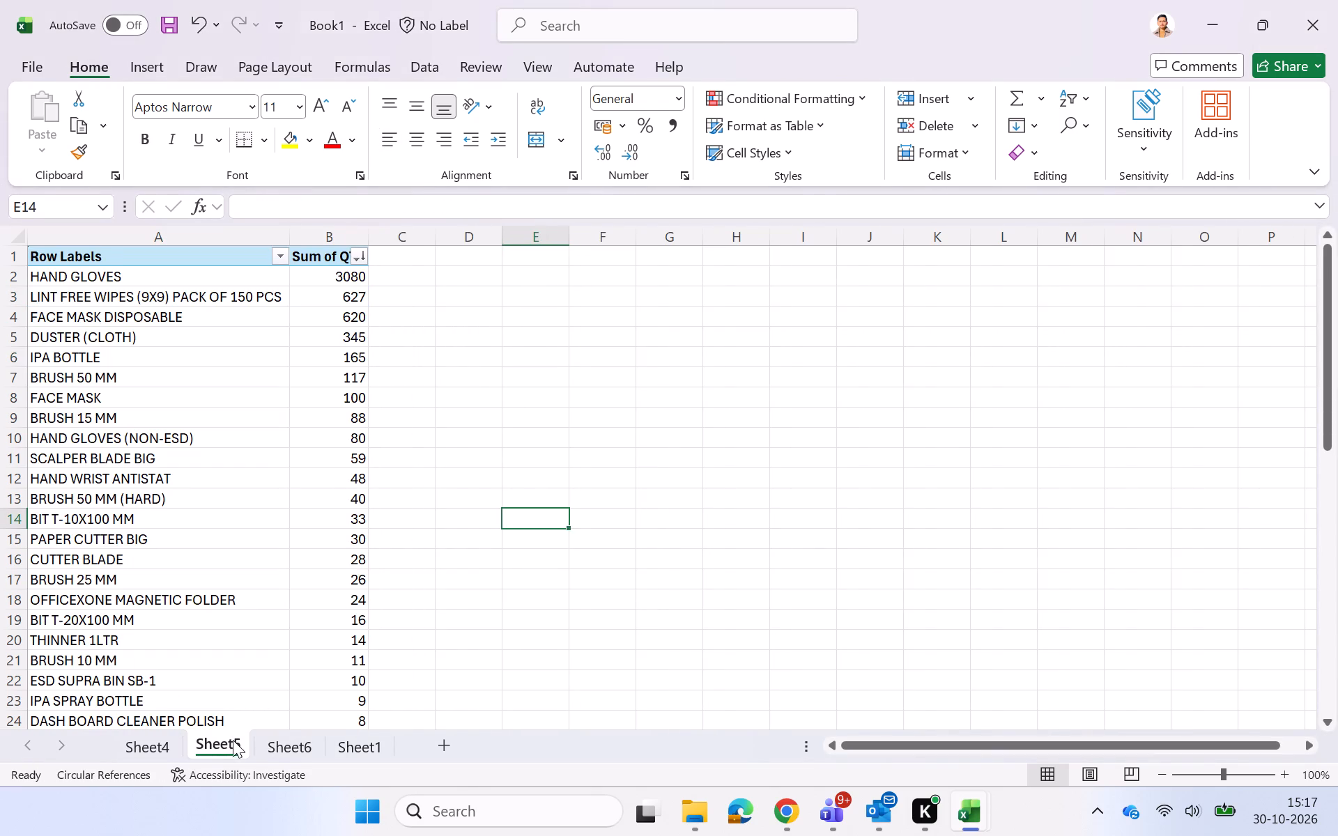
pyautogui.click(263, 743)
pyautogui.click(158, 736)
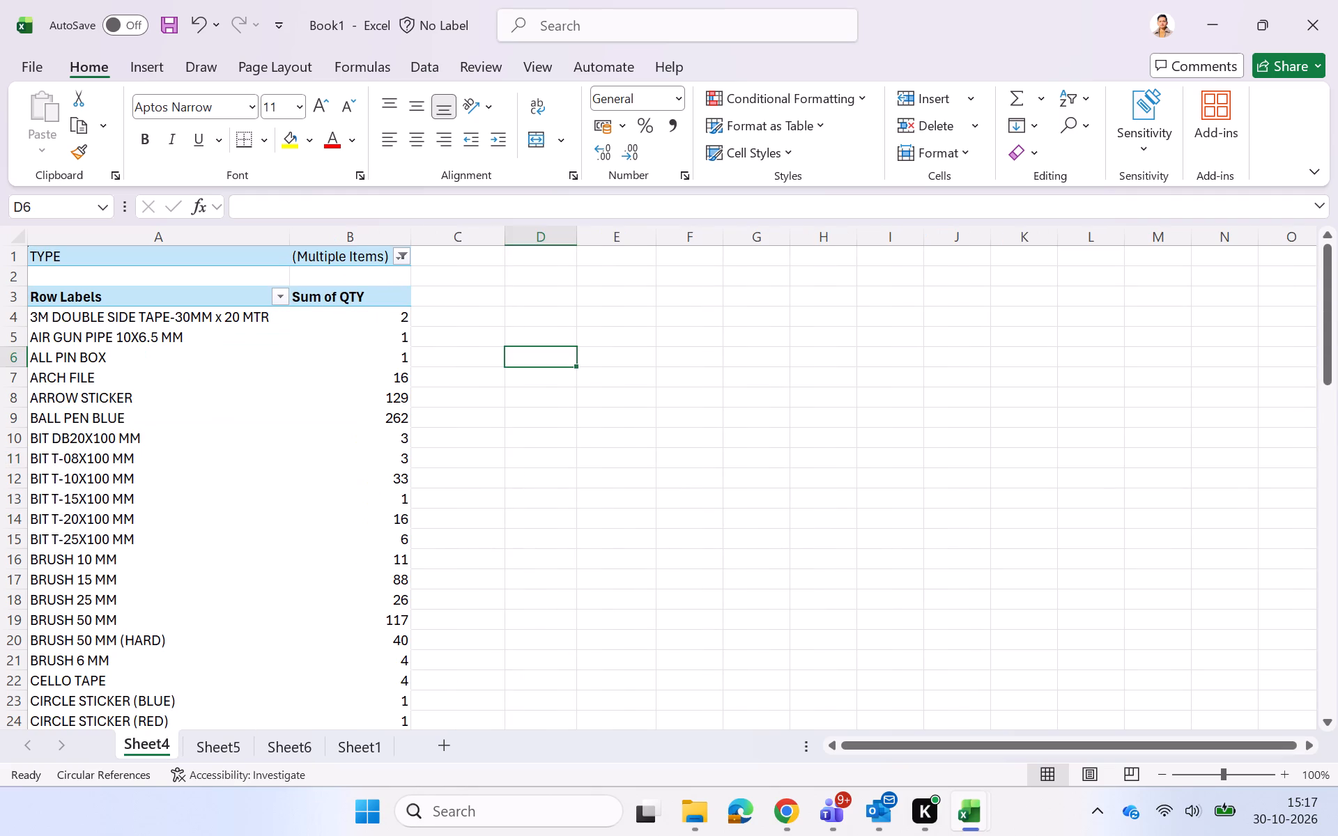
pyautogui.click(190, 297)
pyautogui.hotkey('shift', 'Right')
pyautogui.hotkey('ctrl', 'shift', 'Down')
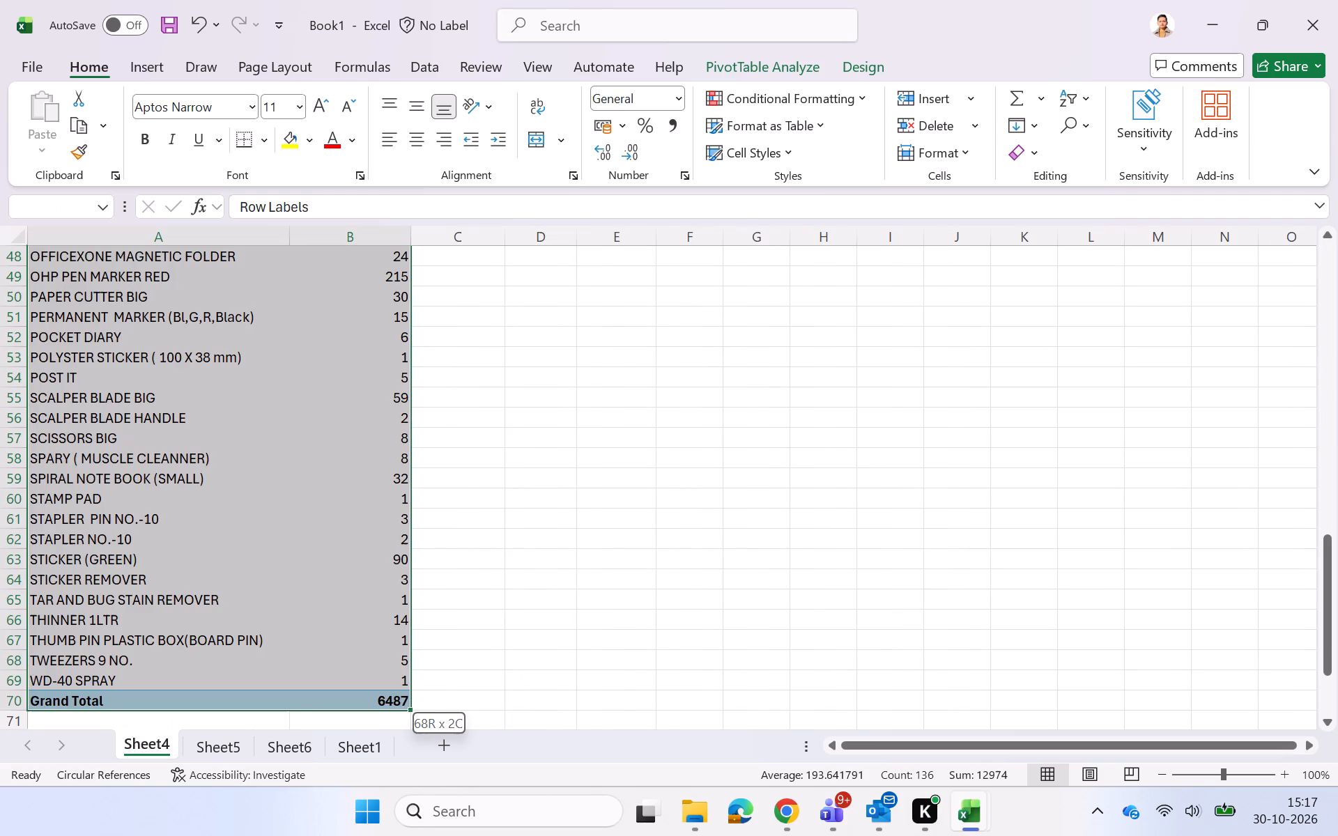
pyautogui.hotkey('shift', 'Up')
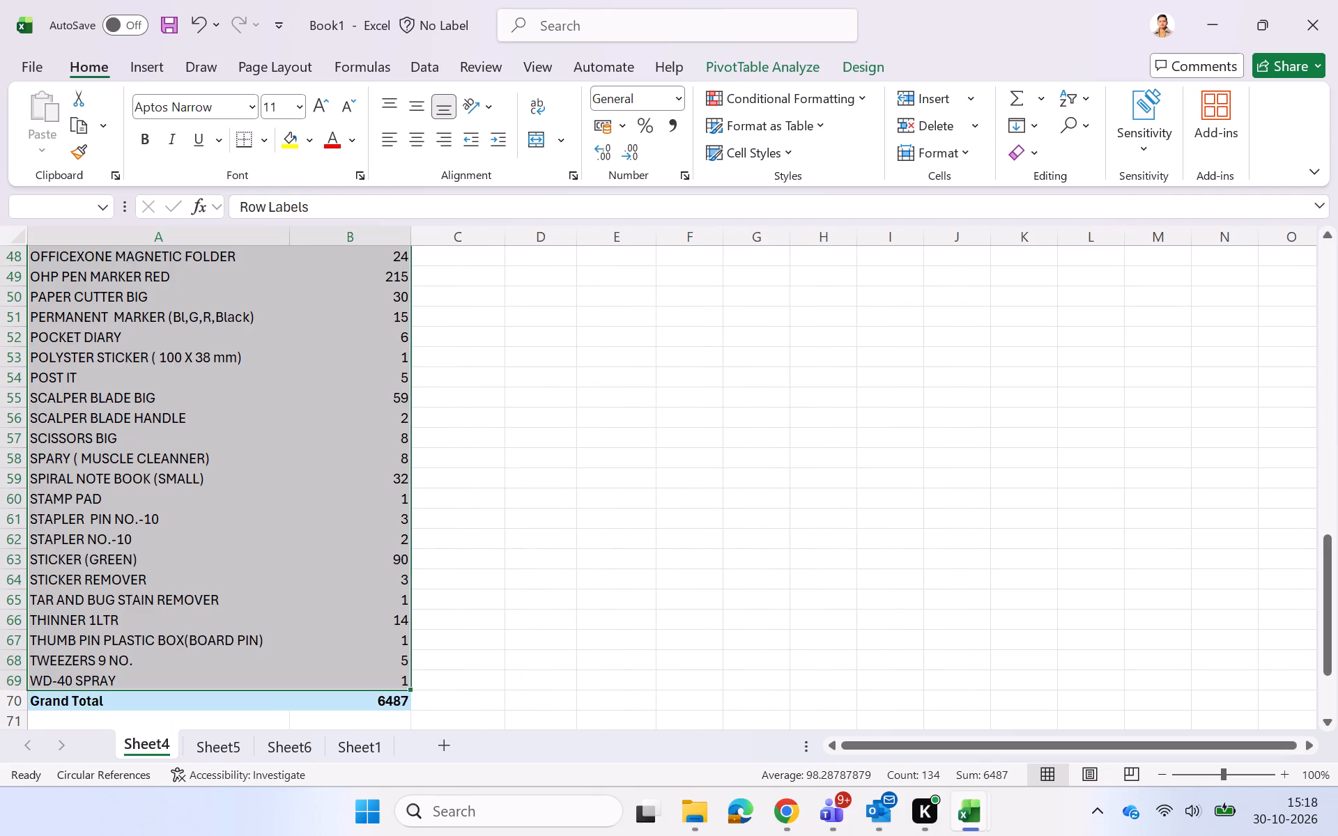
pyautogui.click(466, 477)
# Remove Line Consumable from the Sheet4 pivot's TYPE filter, leaving only Stationary selected.
pyautogui.scroll(9, 466, 477)
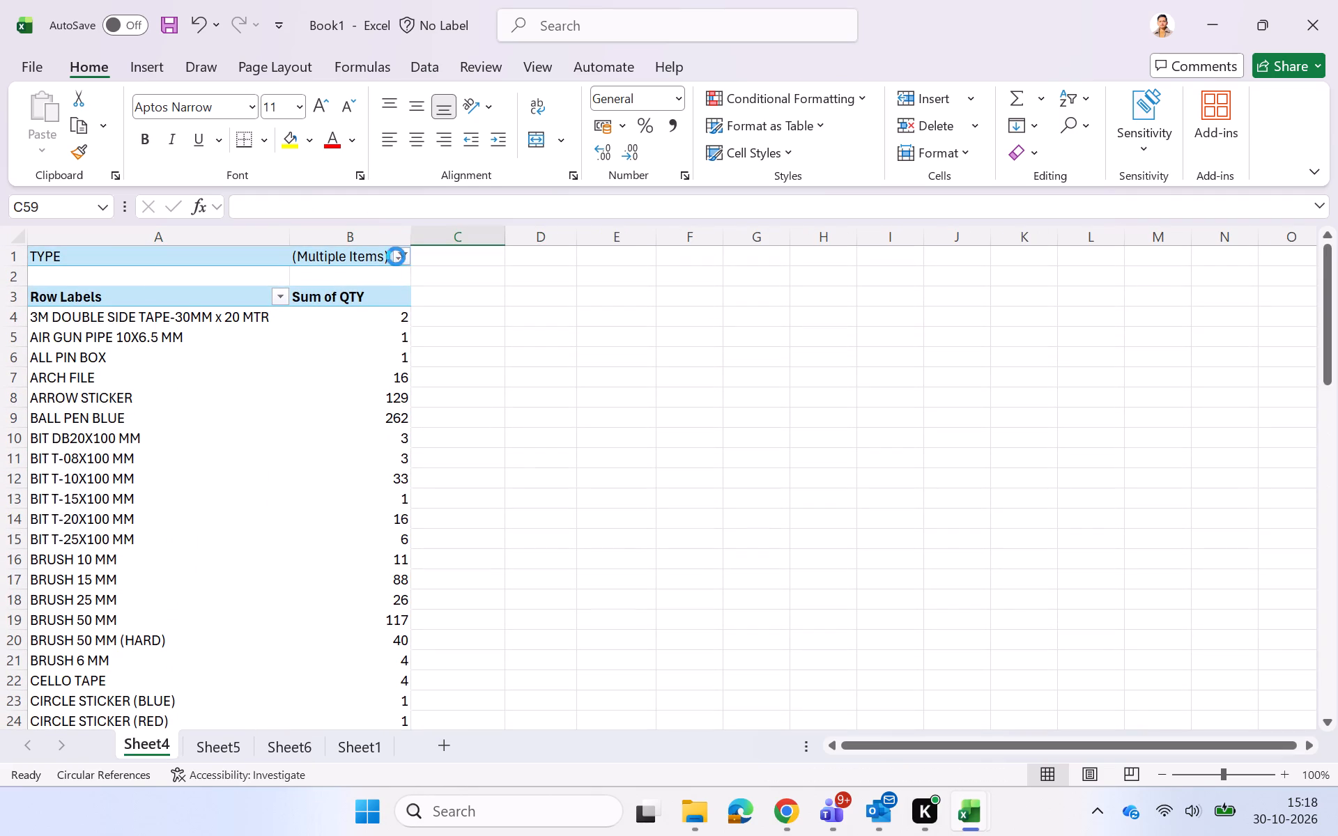
pyautogui.click(396, 256)
pyautogui.click(268, 325)
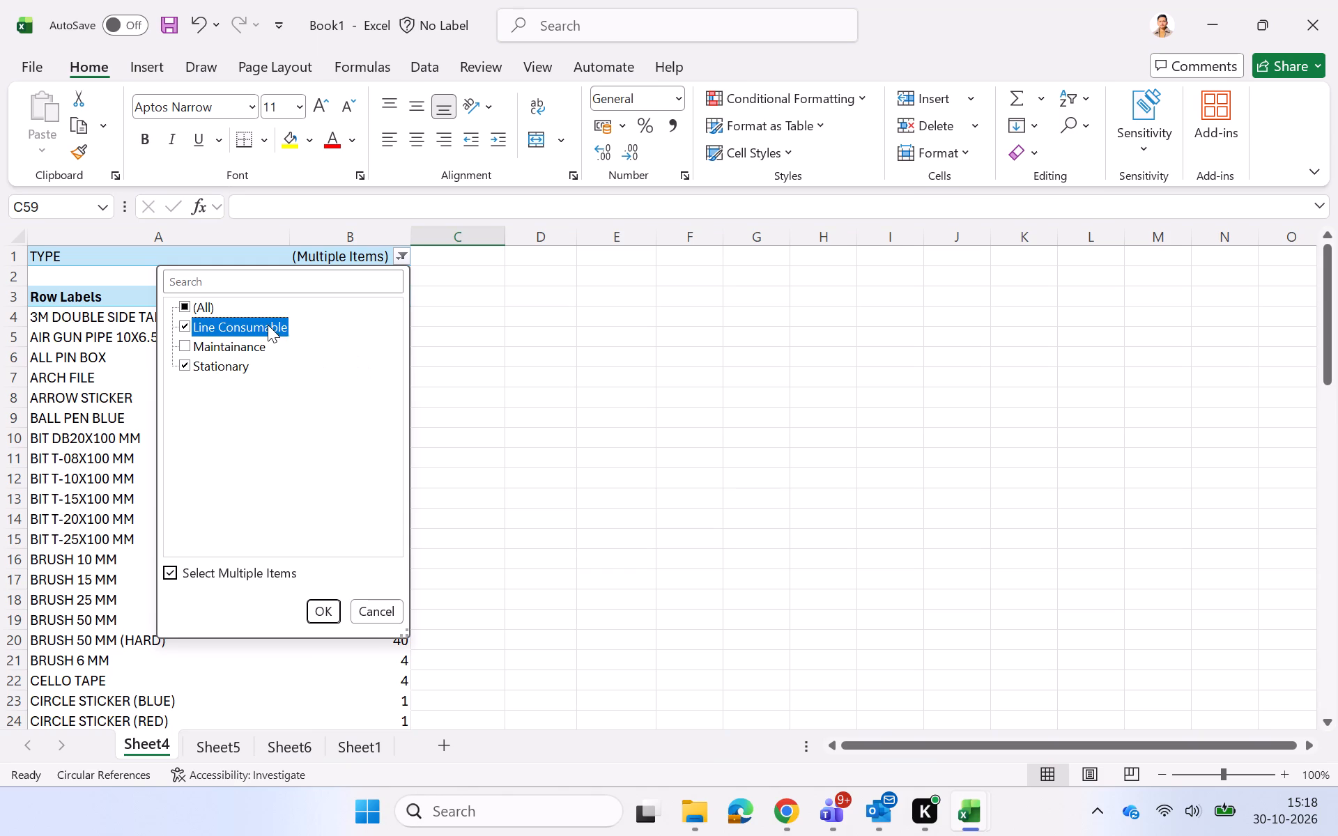
pyautogui.click(190, 323)
pyautogui.click(333, 611)
pyautogui.click(563, 293)
# Select the Sheet4 pivot's Row Labels and Sum of QTY columns from the header row downward.
pyautogui.click(218, 301)
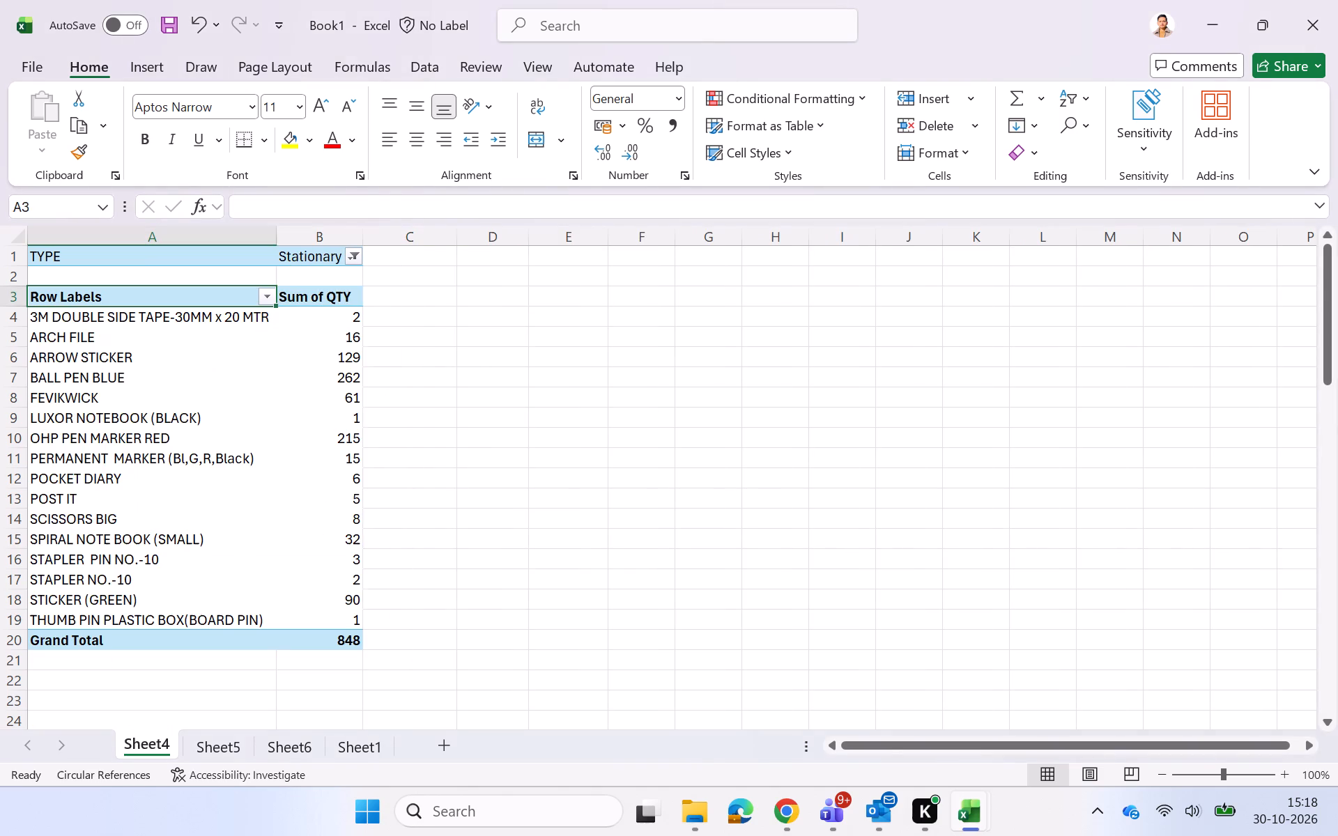
pyautogui.hotkey('shift', 'Right')
pyautogui.hotkey('shift', 'Down')
pyautogui.hotkey('ctrl', 'shift', 'Down')
pyautogui.hotkey('ctrl', 'shift', 'Down')
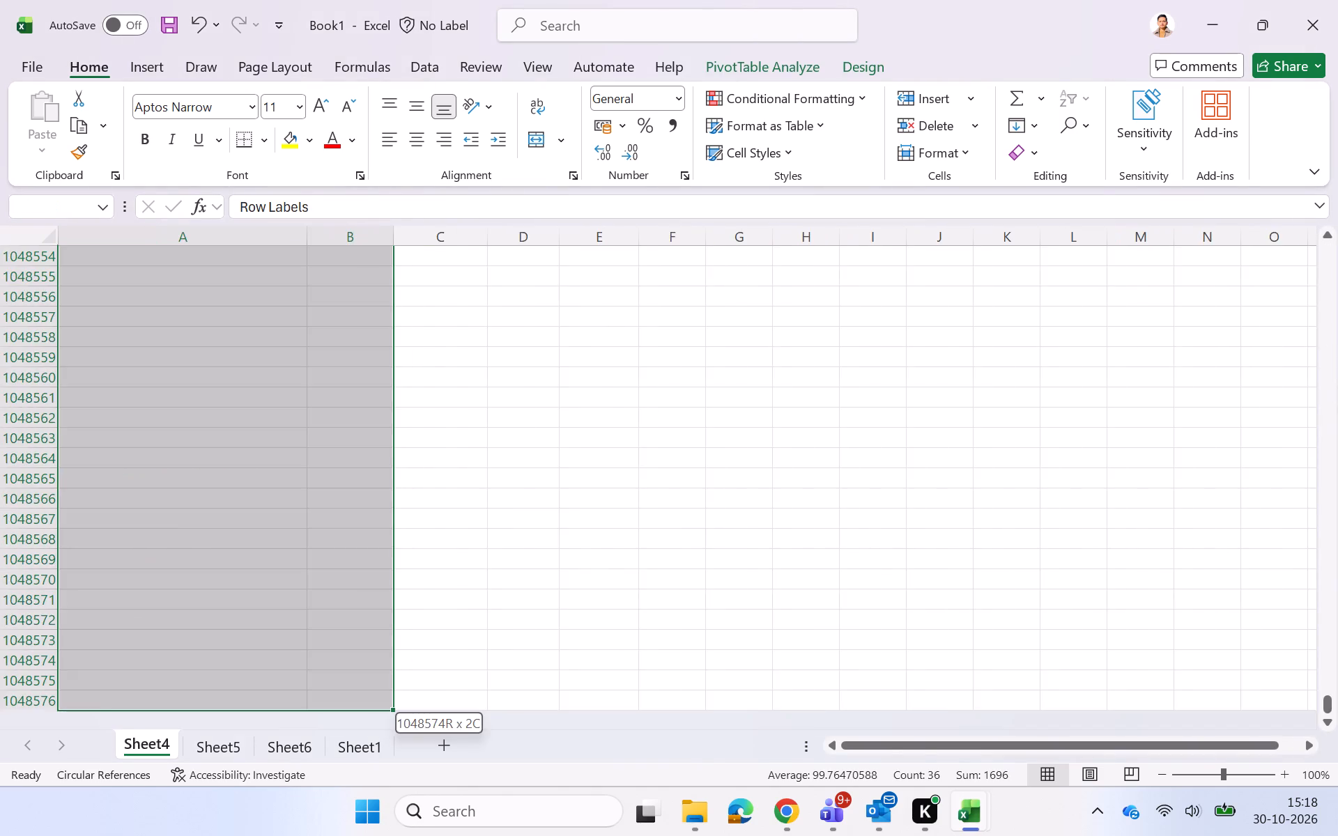
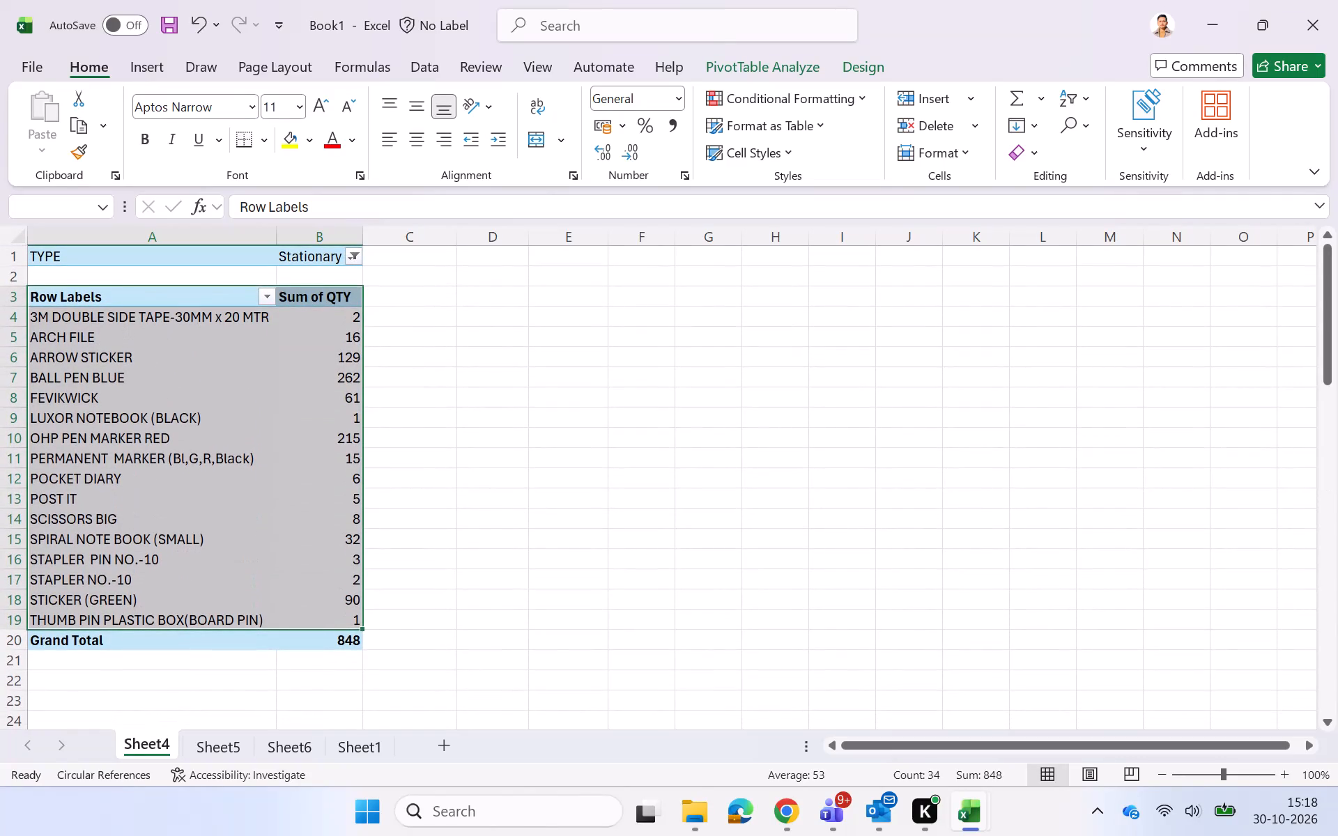
# Copy the selected Stationary pivot rows to cell D1 on Sheet5 and autofit columns D and E.
pyautogui.hotkey('ctrl', 'c')
pyautogui.click(236, 746)
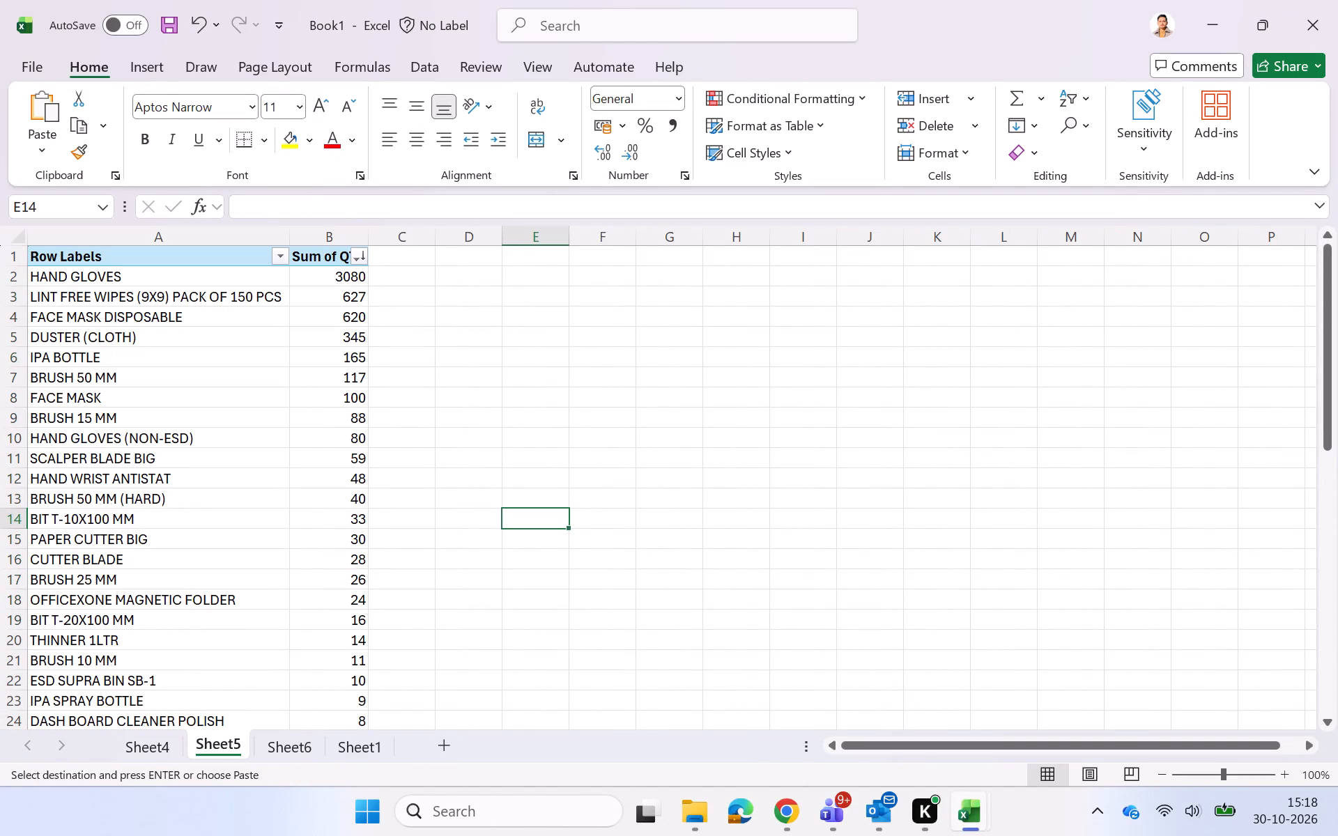
pyautogui.click(486, 257)
pyautogui.hotkey('ctrl', 'v')
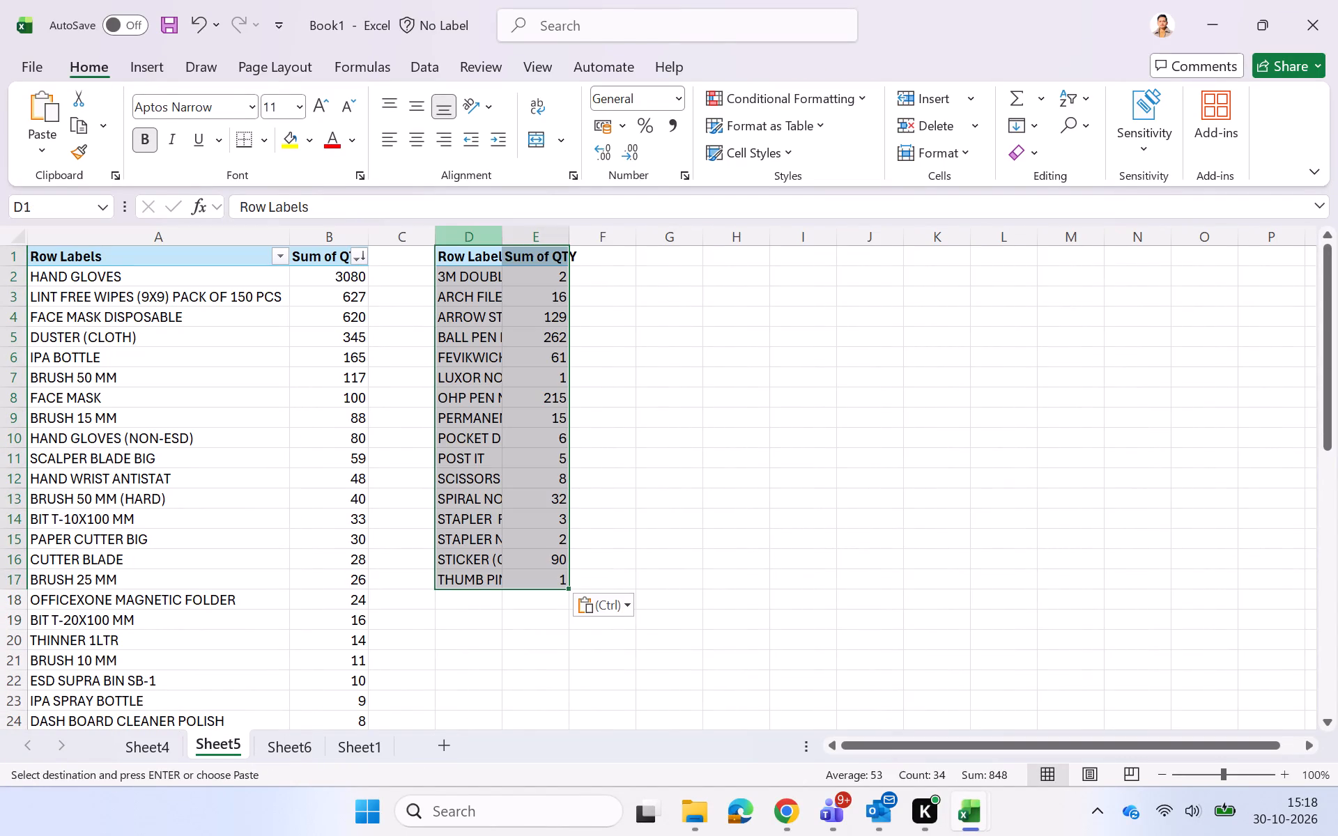
pyautogui.doubleClick(501, 233)
pyautogui.doubleClick(753, 241)
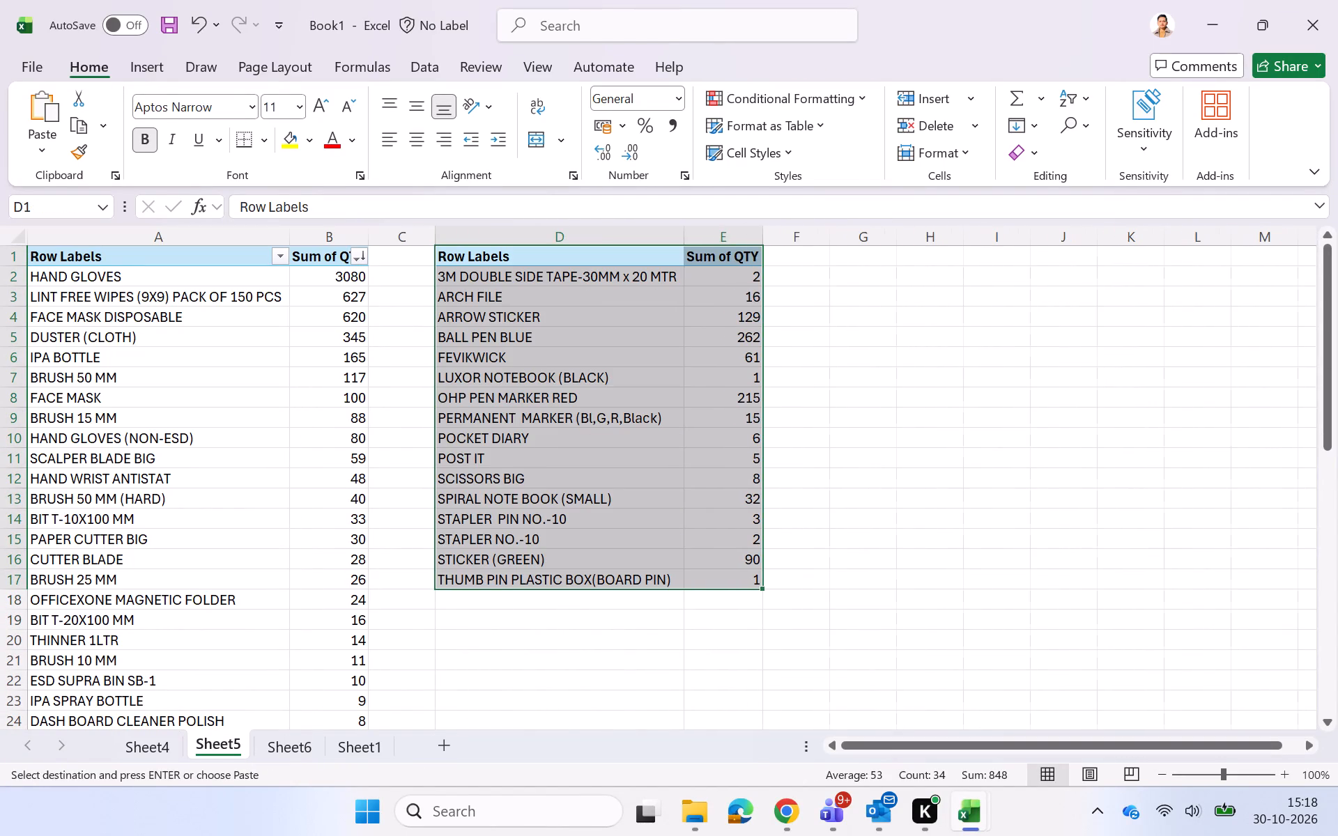
# Move the filter on Sheet5 to the pasted Stationary table and sort its Sum of QTY from largest to smallest.
pyautogui.click(656, 251)
pyautogui.hotkey('ctrl', 'shift', 'l')
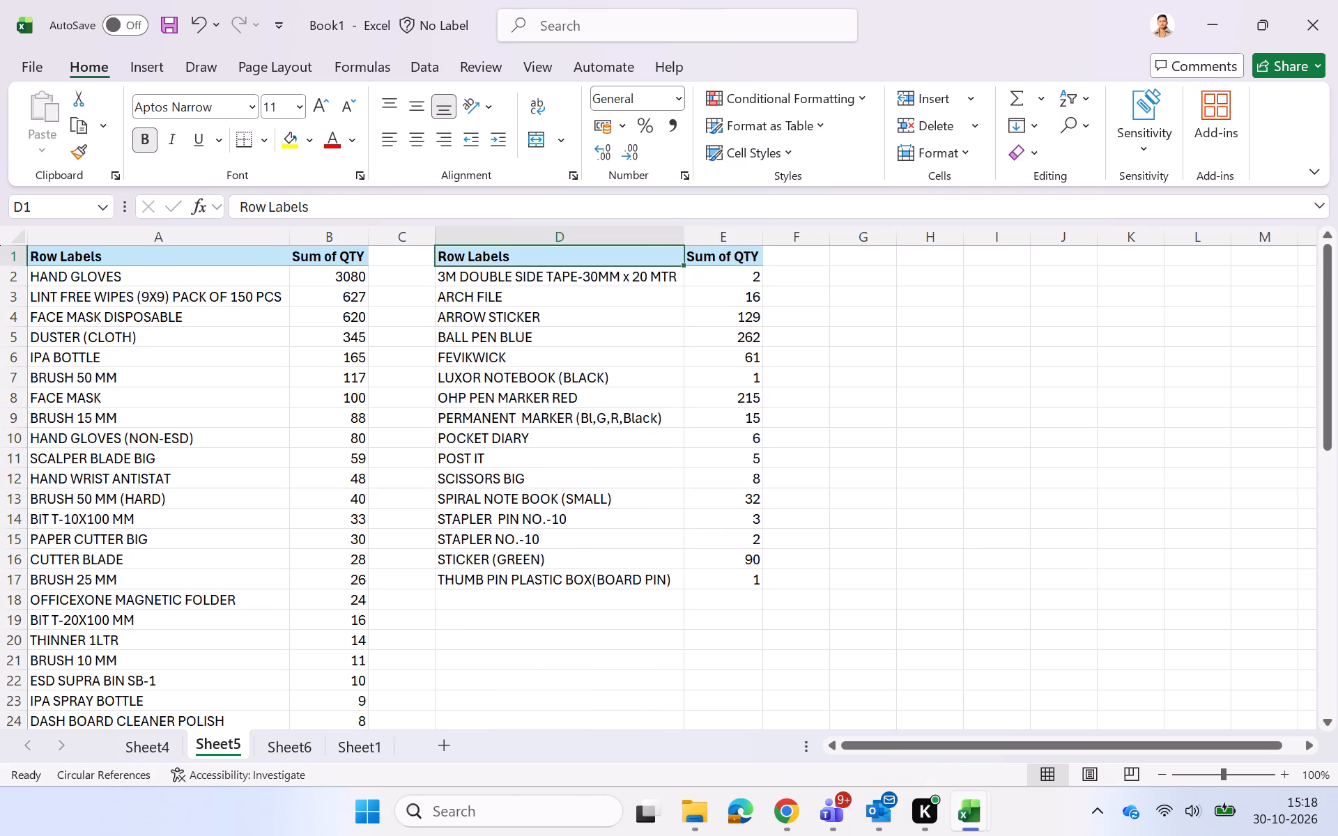
pyautogui.hotkey('ctrl', 'shift', 'l')
pyautogui.click(757, 254)
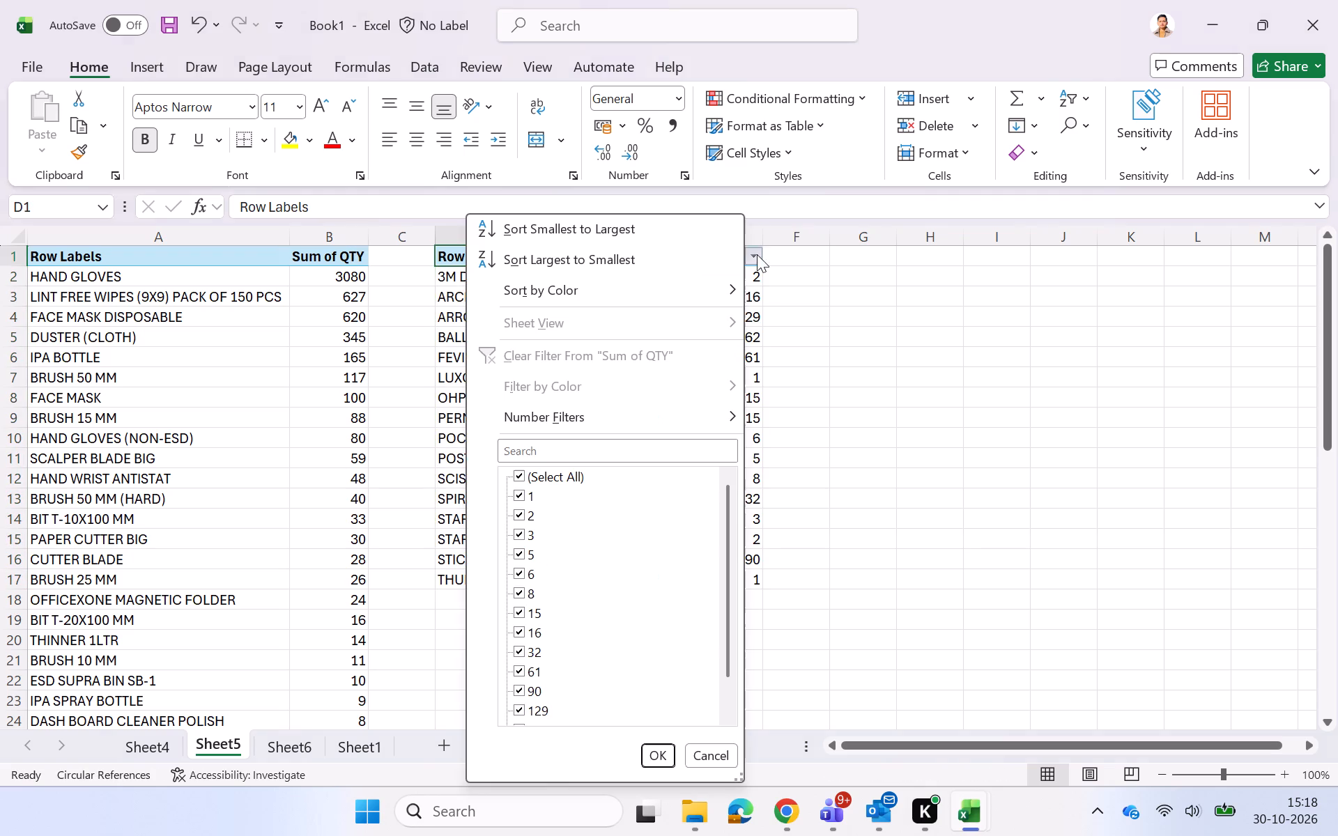
pyautogui.click(665, 255)
pyautogui.click(954, 401)
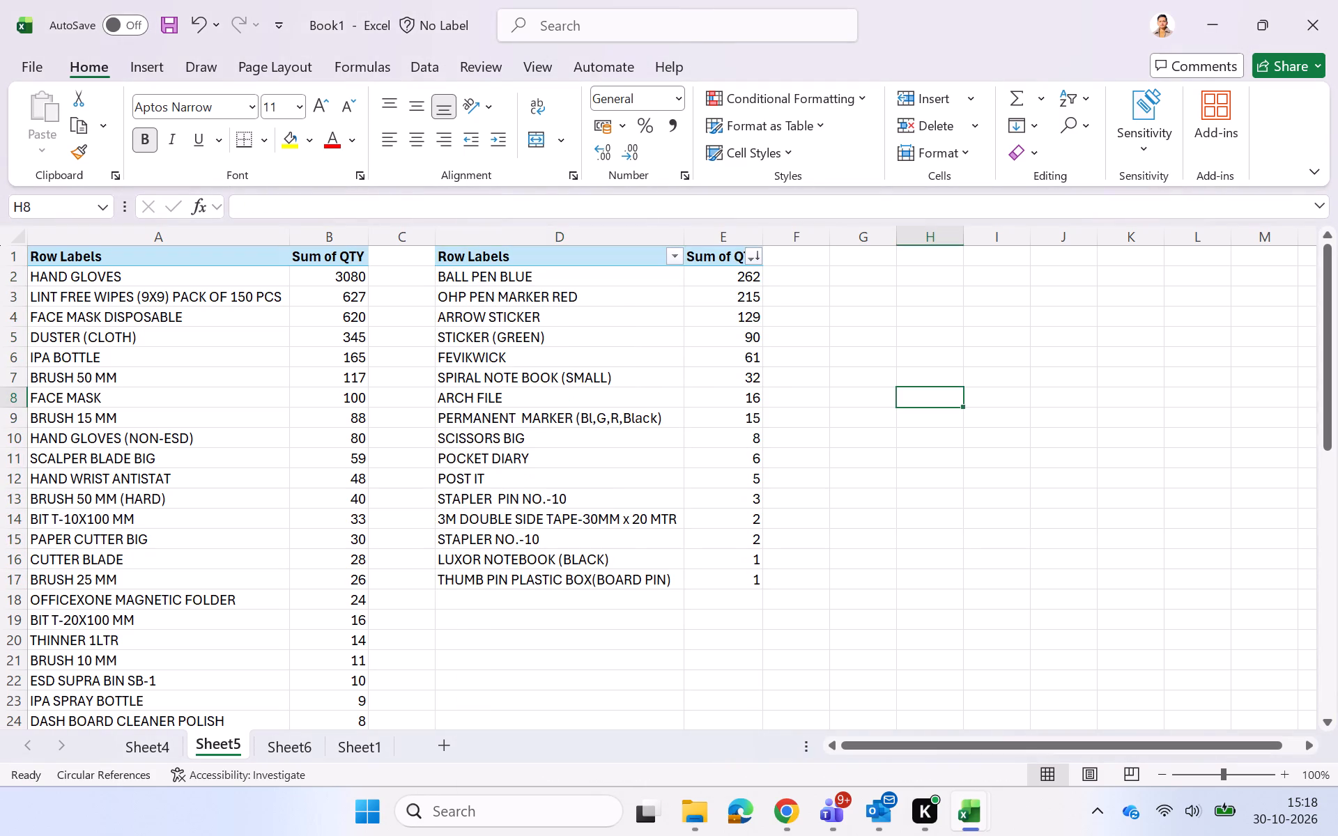
# Copy the top ten stationary parts with quantities, BALL PEN BLUE to POCKET DIARY, into the SUMMARY OCT 26 Line Consumables table from cell C33.
pyautogui.click(565, 281)
pyautogui.hotkey('shift', 'Right')
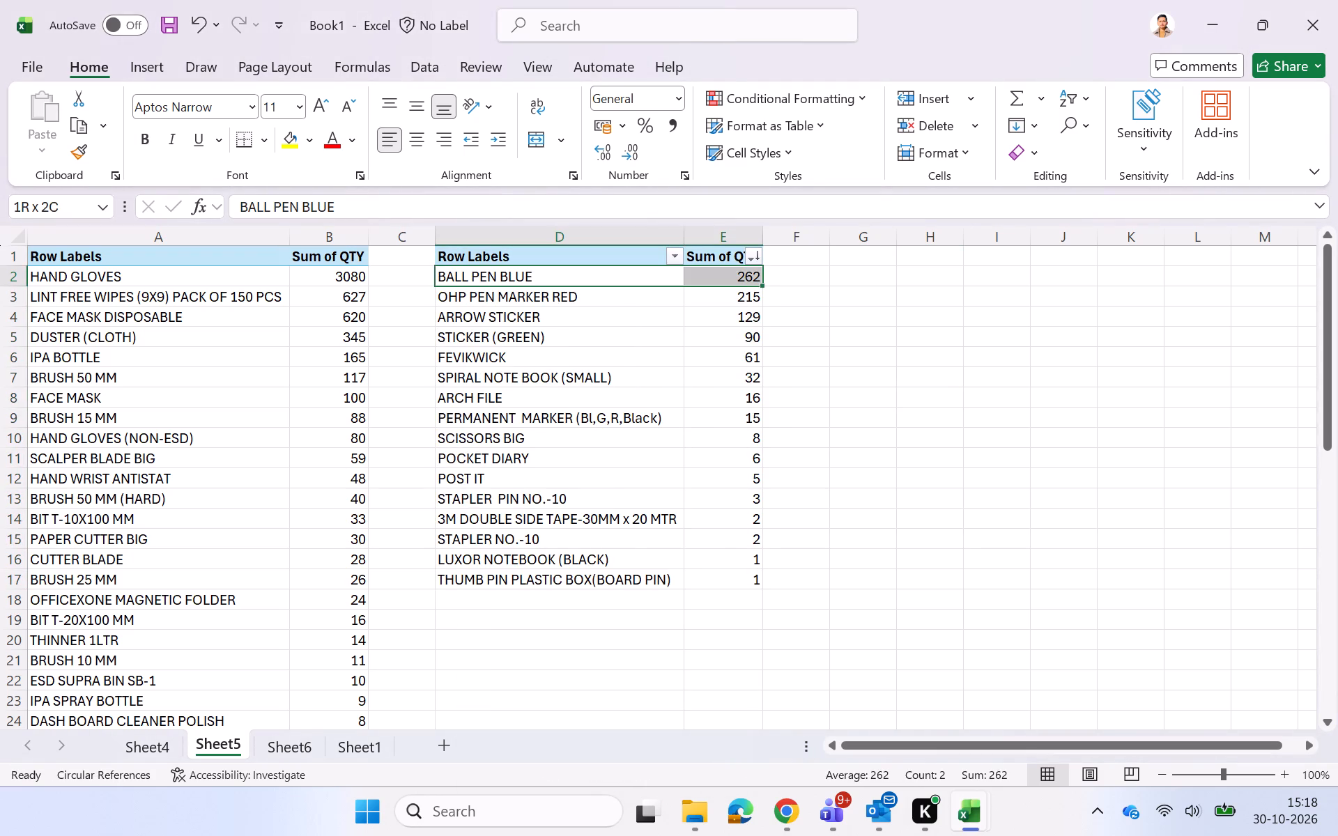
pyautogui.hotkey('shift', 'Down')
pyautogui.hotkey('shift', 'Down')
pyautogui.hotkey('shift', 'Down')
pyautogui.hotkey('shift', 'Down')
pyautogui.hotkey('shift', 'Down')
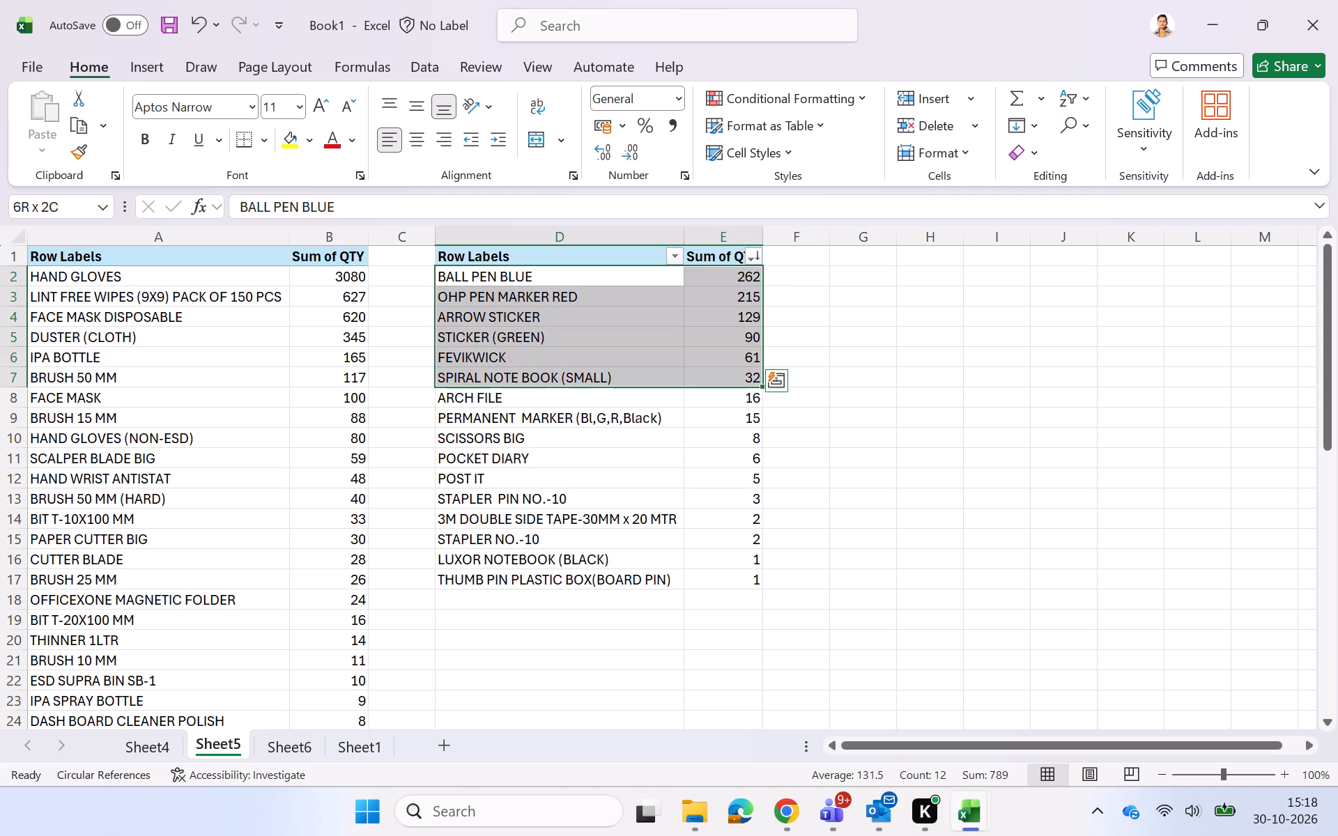
pyautogui.hotkey('shift', 'Down')
pyautogui.hotkey('shift', 'Down')
pyautogui.hotkey('shift', 'Down')
pyautogui.hotkey('shift', 'Down')
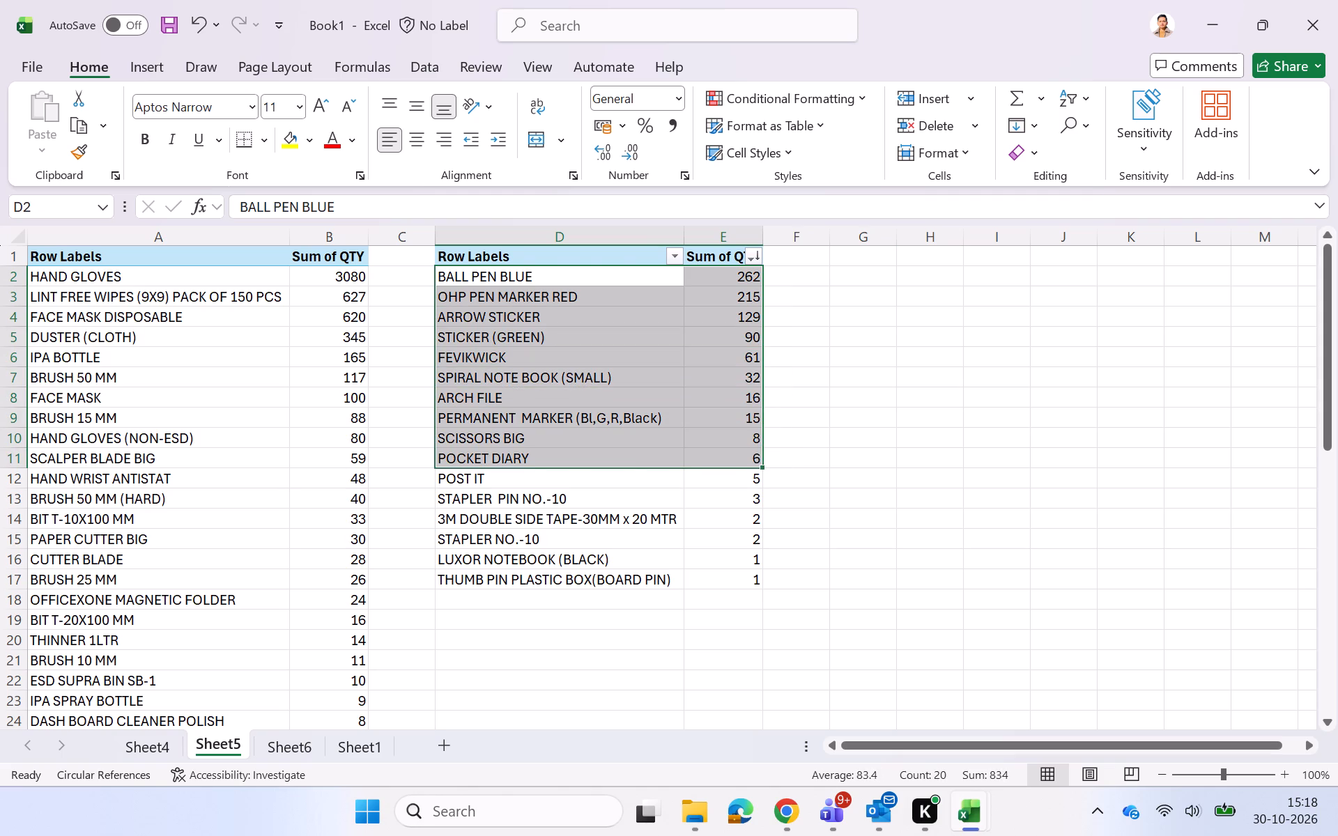
pyautogui.hotkey('ctrl', 'c')
pyautogui.hotkey('alt', 'Tab')
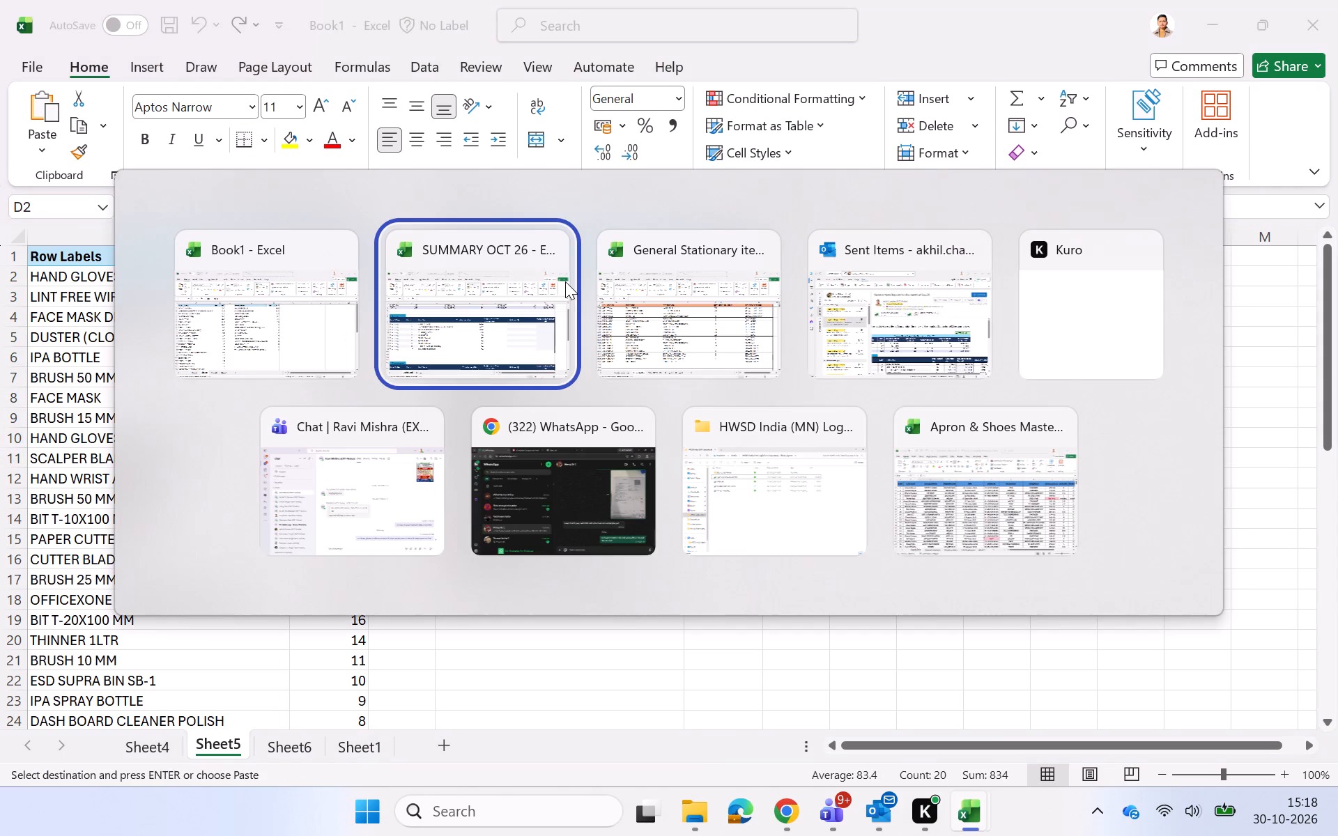
pyautogui.hotkey('alt', 'Tab')
pyautogui.hotkey('alt', 'Tab')
pyautogui.hotkey('alt', 'Tab')
pyautogui.hotkey('alt', 'Tab')
pyautogui.hotkey('alt', 'Tab')
pyautogui.hotkey('alt', 'Tab')
pyautogui.hotkey('alt', 'Tab')
pyautogui.hotkey('alt', 'Tab')
pyautogui.hotkey('alt', 'Tab')
pyautogui.scroll(-2, 565, 281)
pyautogui.scroll(-2, 369, 493)
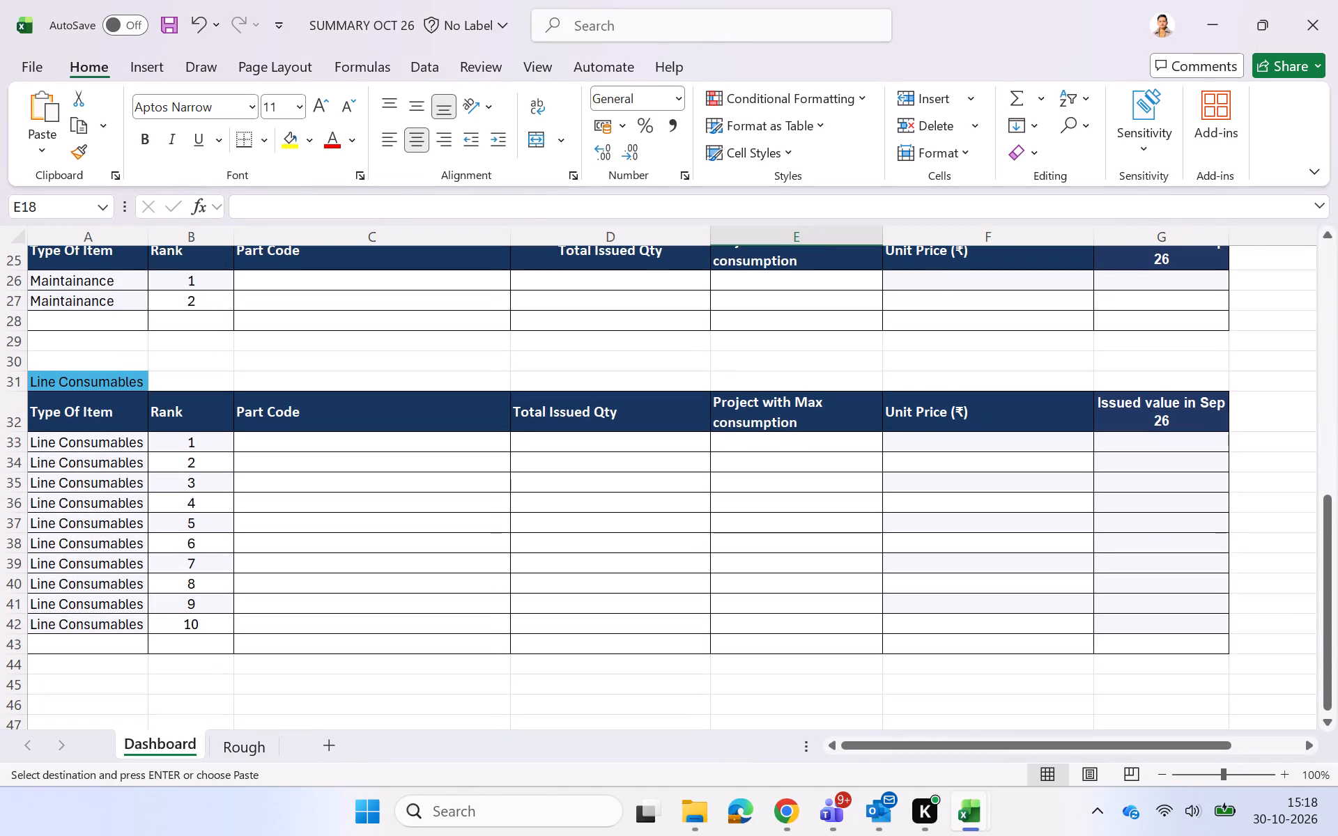
pyautogui.click(348, 446)
pyautogui.hotkey('ctrl', 'v')
pyautogui.doubleClick(553, 500)
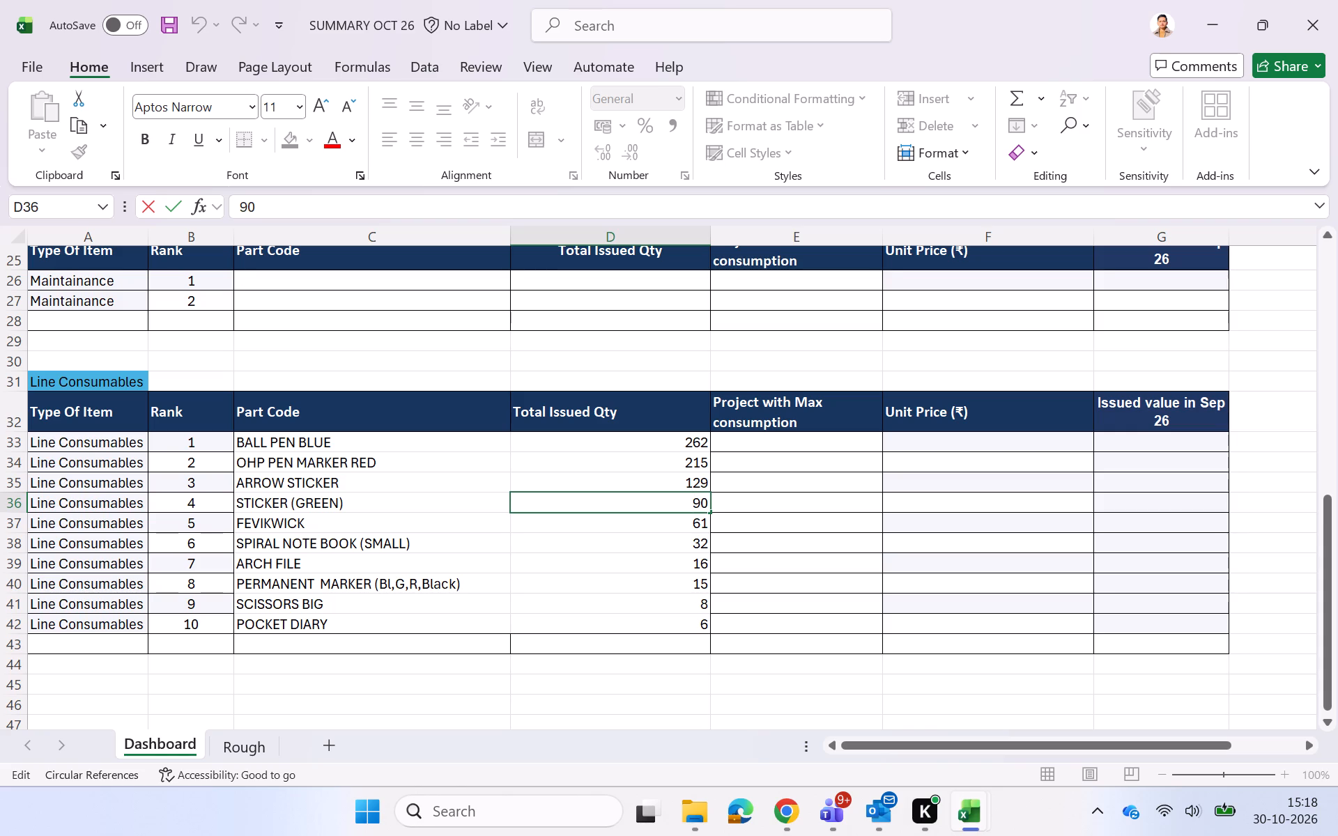
pyautogui.scroll(4, 586, 617)
pyautogui.scroll(-1, 586, 617)
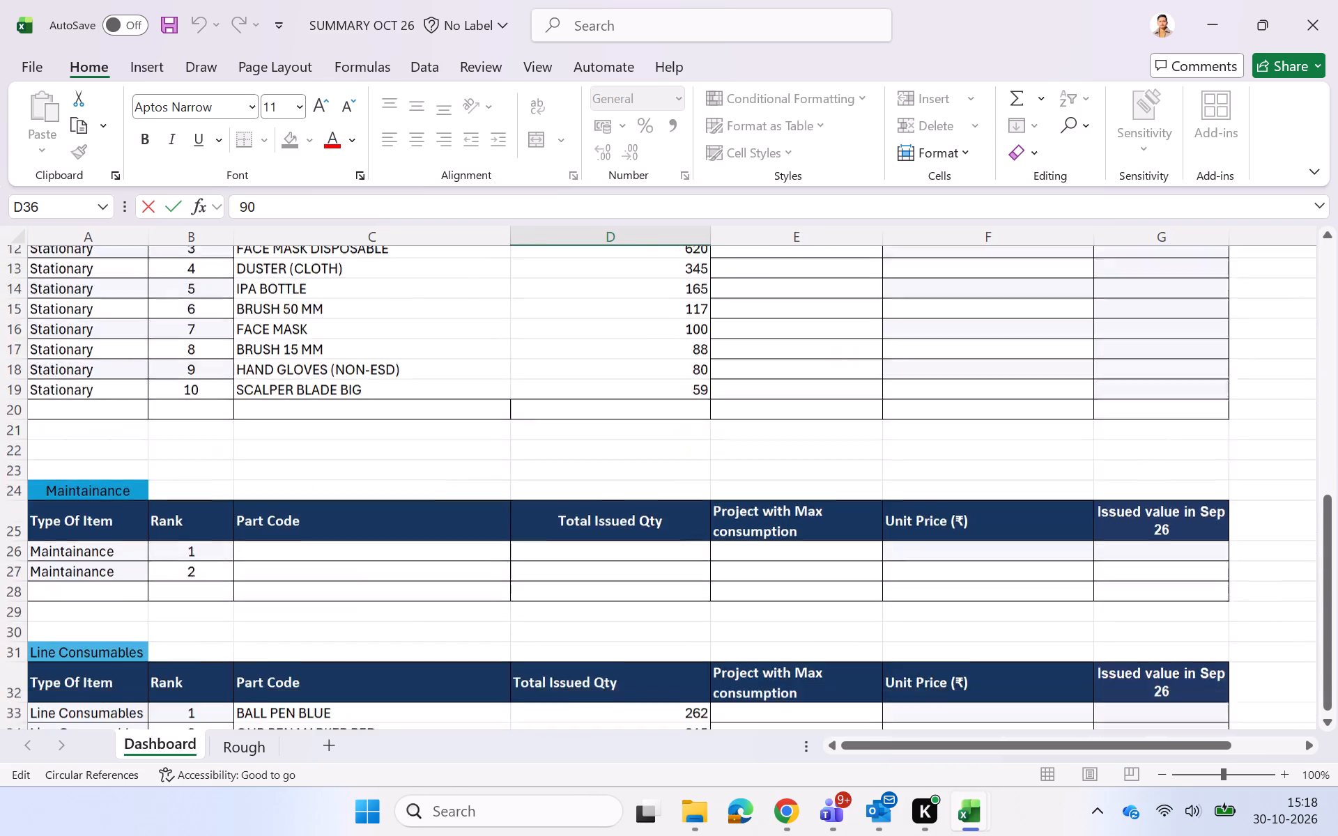
pyautogui.scroll(-2, 586, 617)
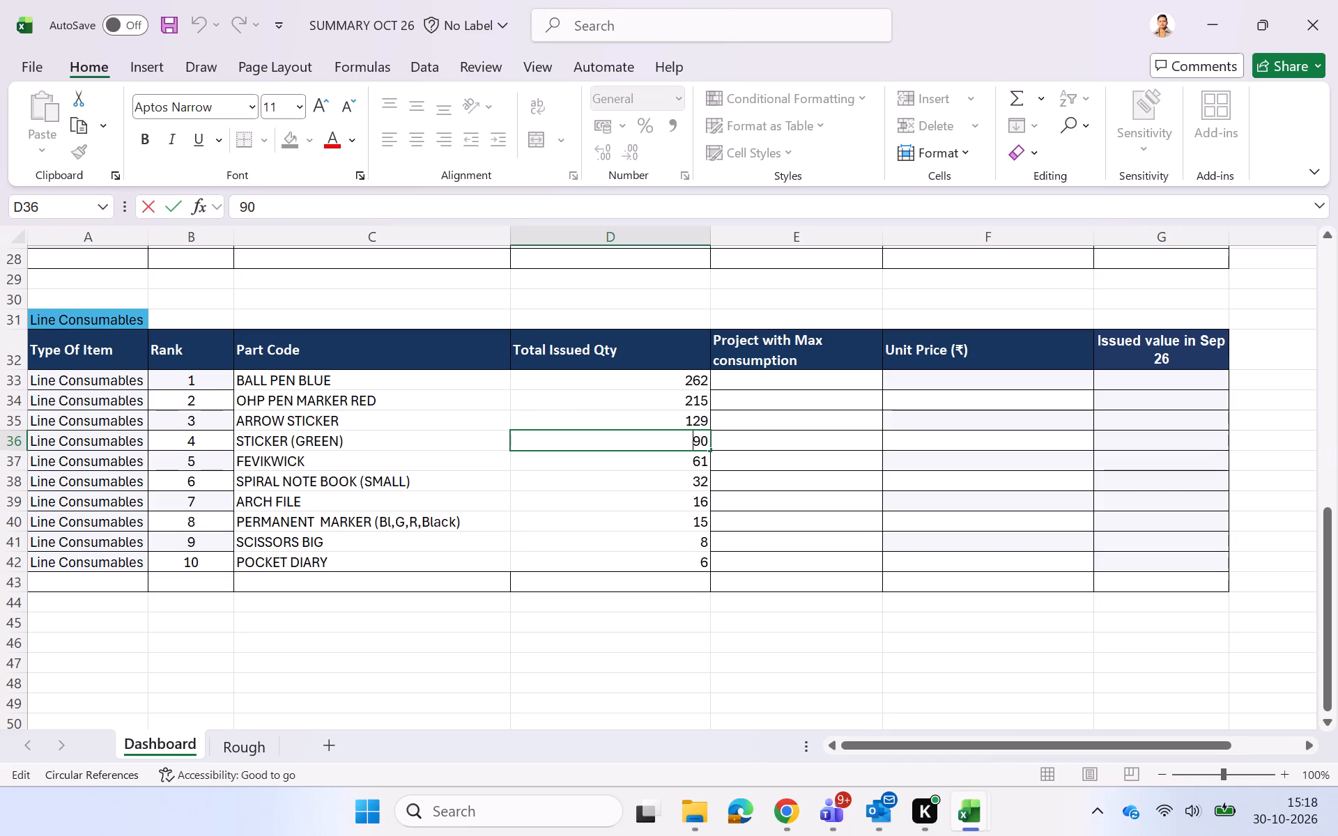
pyautogui.click(586, 617)
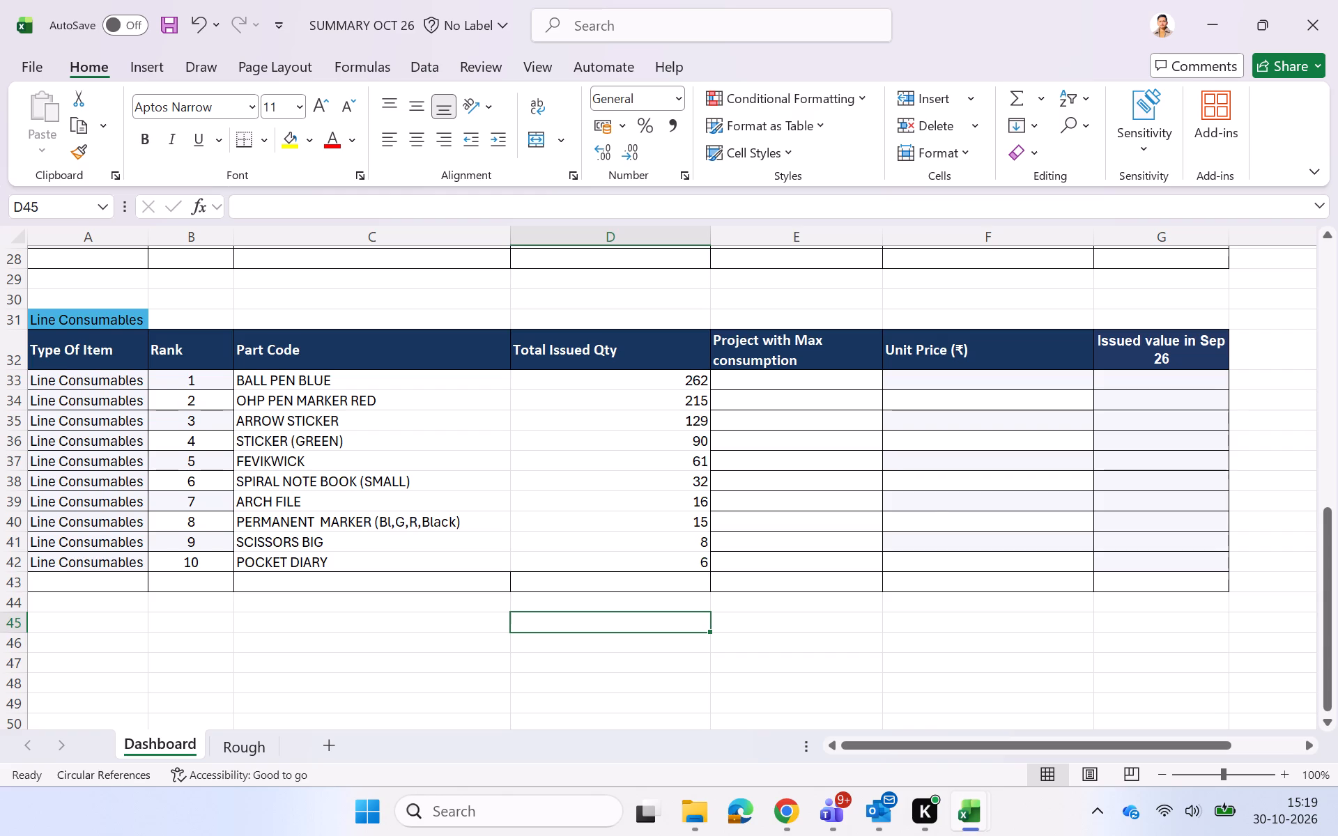
# In Book1's Sheet1, turn on header filters and filter the PARTCODE column by NOTE.
pyautogui.hotkey('alt', 'Tab')
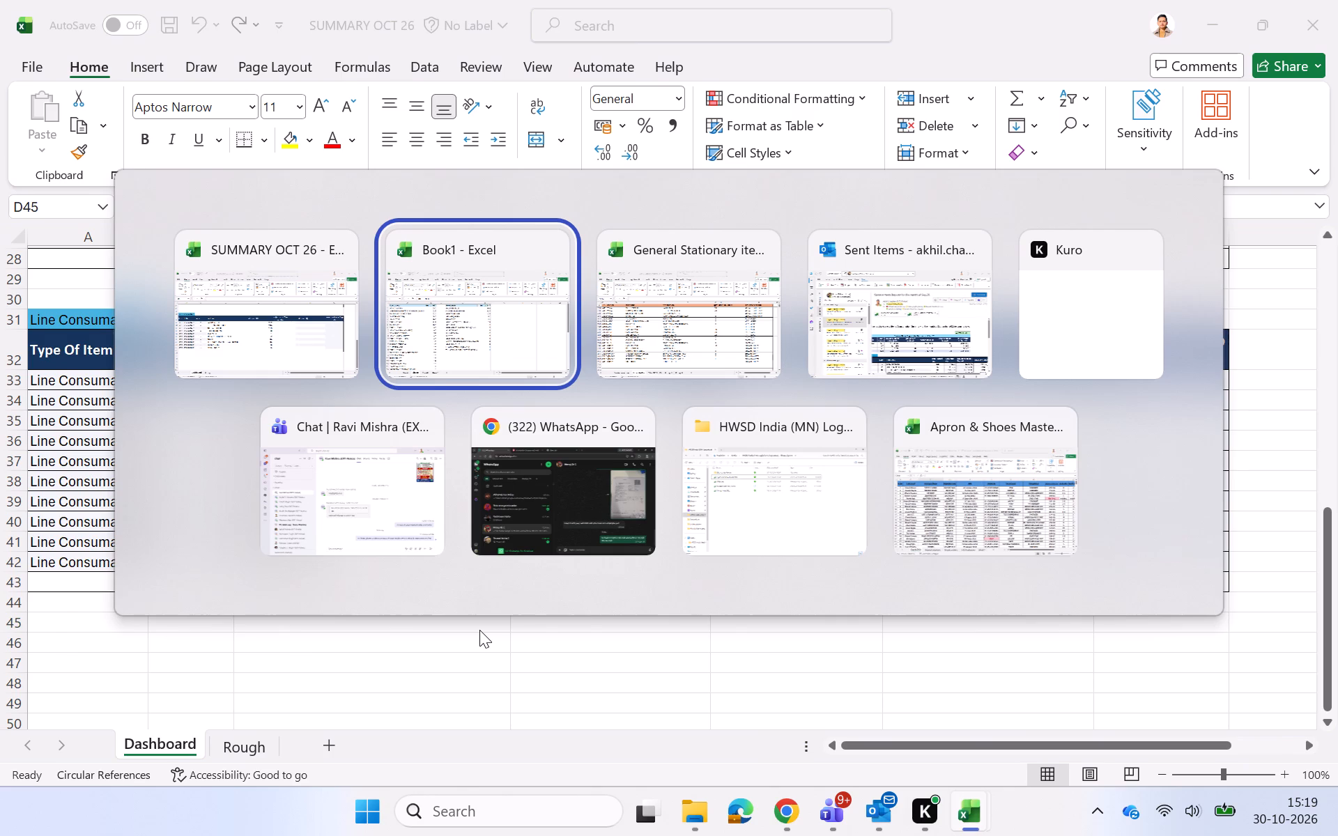
pyautogui.click(366, 742)
pyautogui.moveTo(585, 353); pyautogui.dragTo(585, 372)
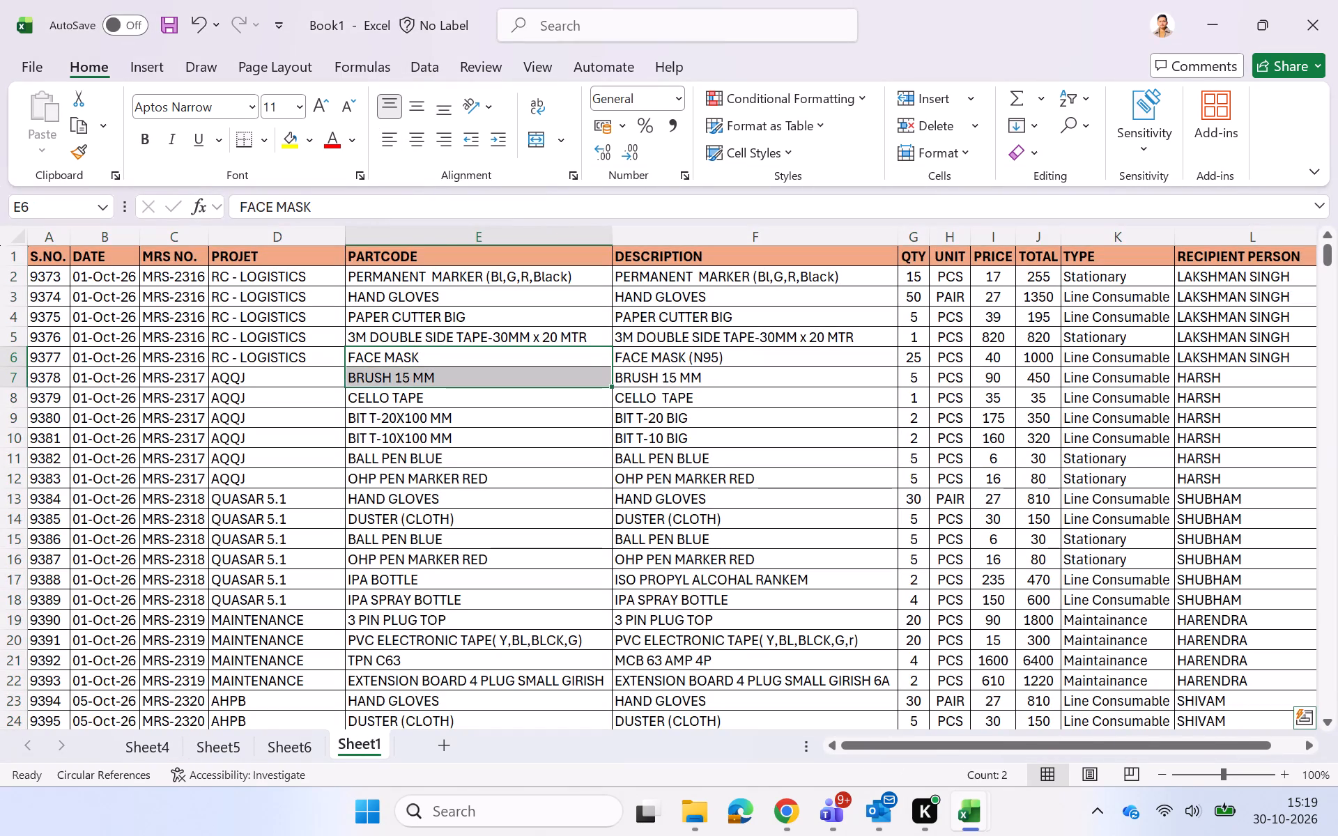
pyautogui.click(542, 265)
pyautogui.hotkey('ctrl', 'shift', 'l')
pyautogui.doubleClick(598, 255)
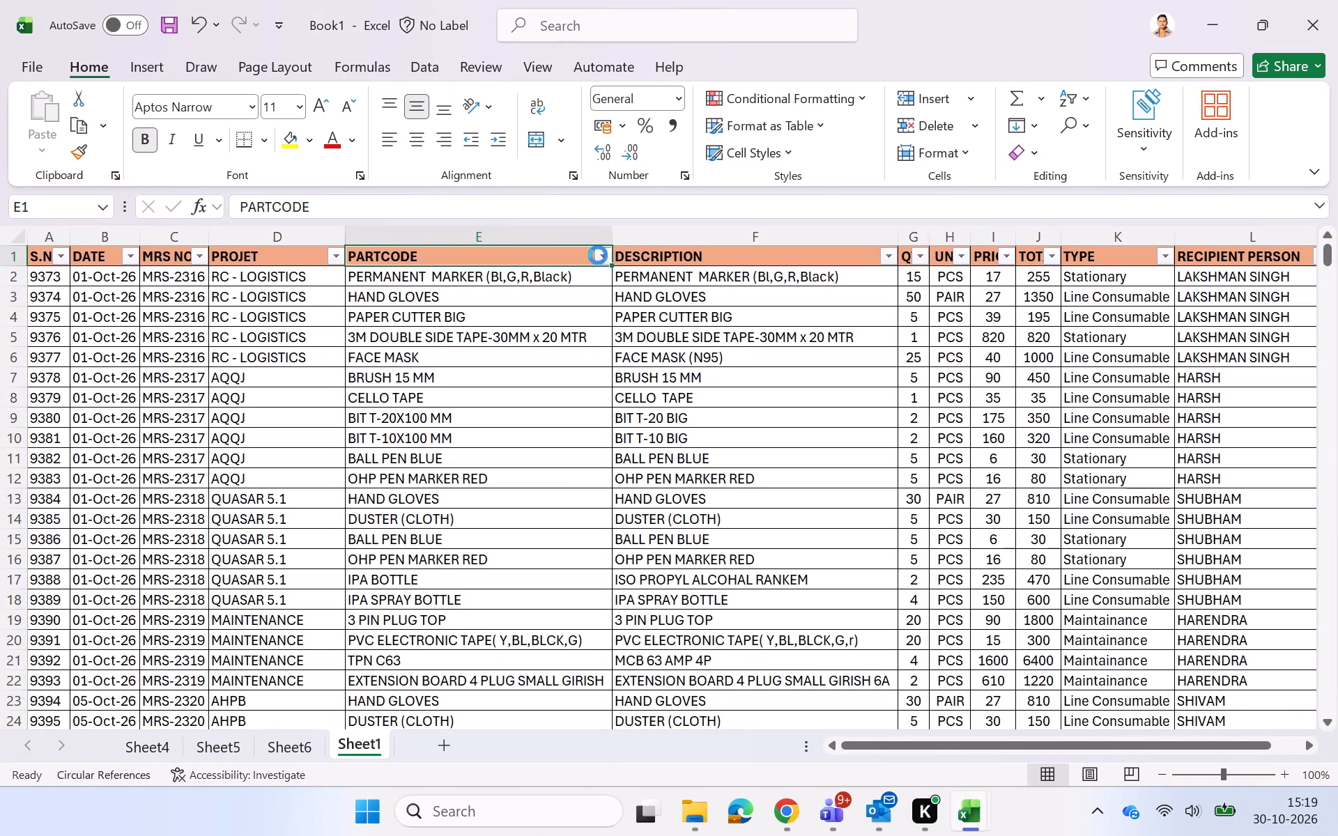
pyautogui.click(603, 260)
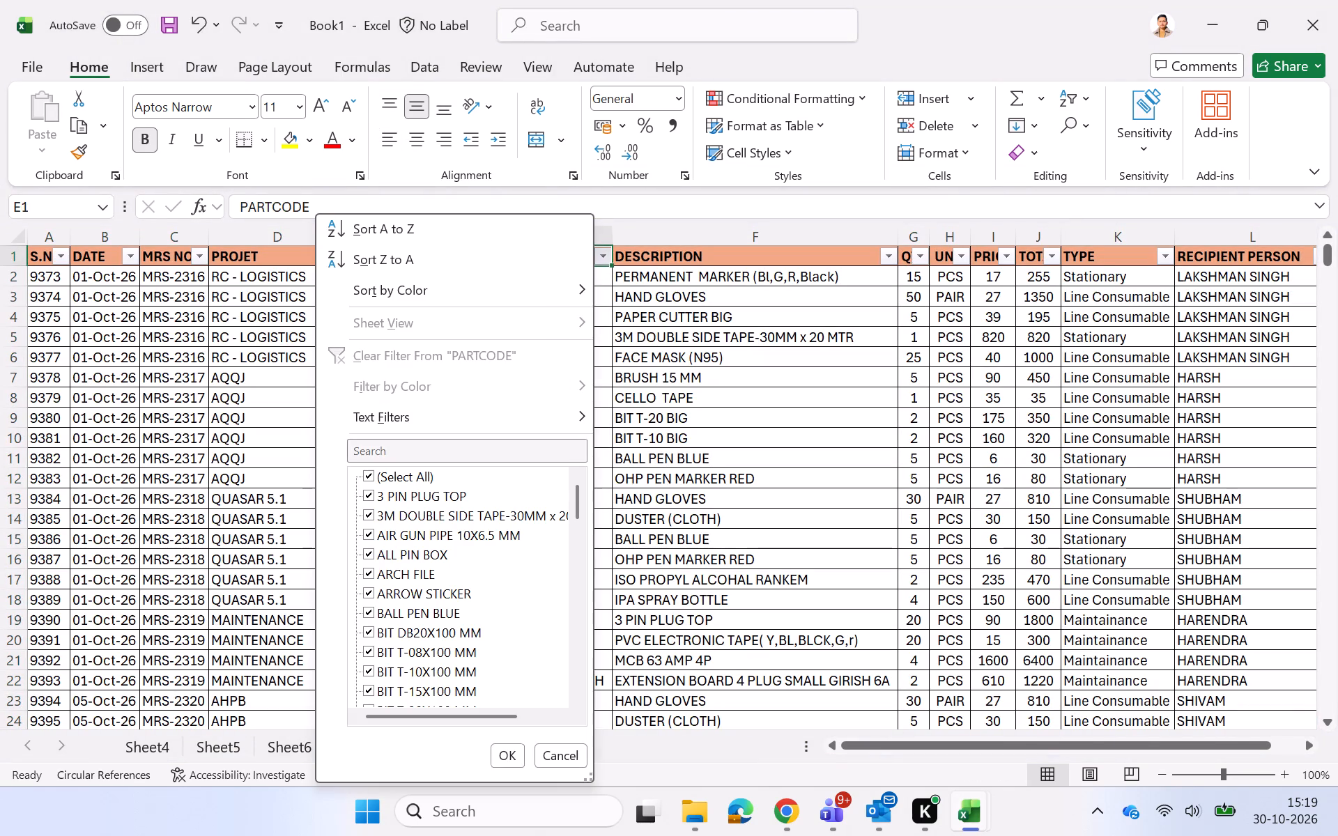
pyautogui.click(415, 448)
pyautogui.write('NOTE')
pyautogui.press('Return')
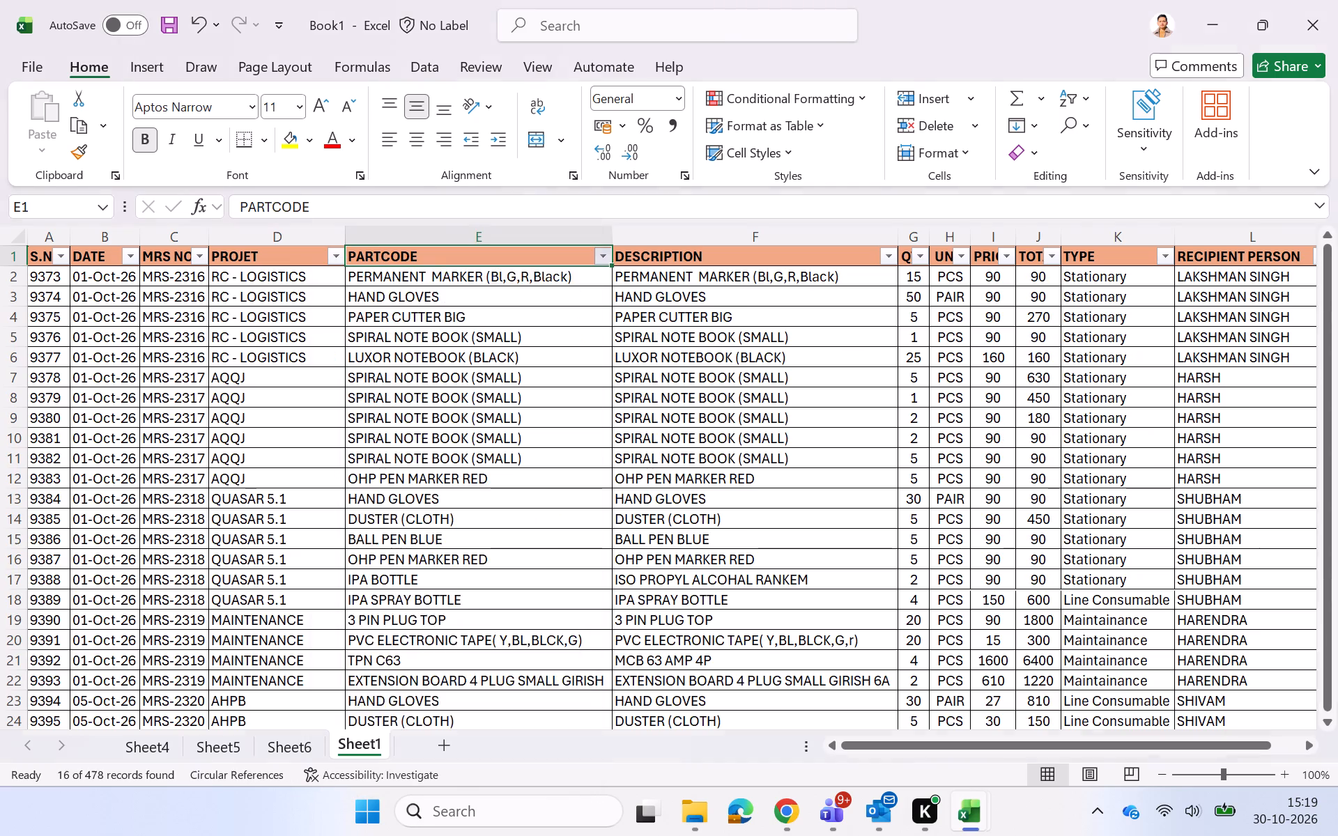
# Examine the quantities and projects of the filtered notebook issues and compare them with the dashboard's Line Consumables table.
pyautogui.click(612, 660)
pyautogui.scroll(2, 612, 660)
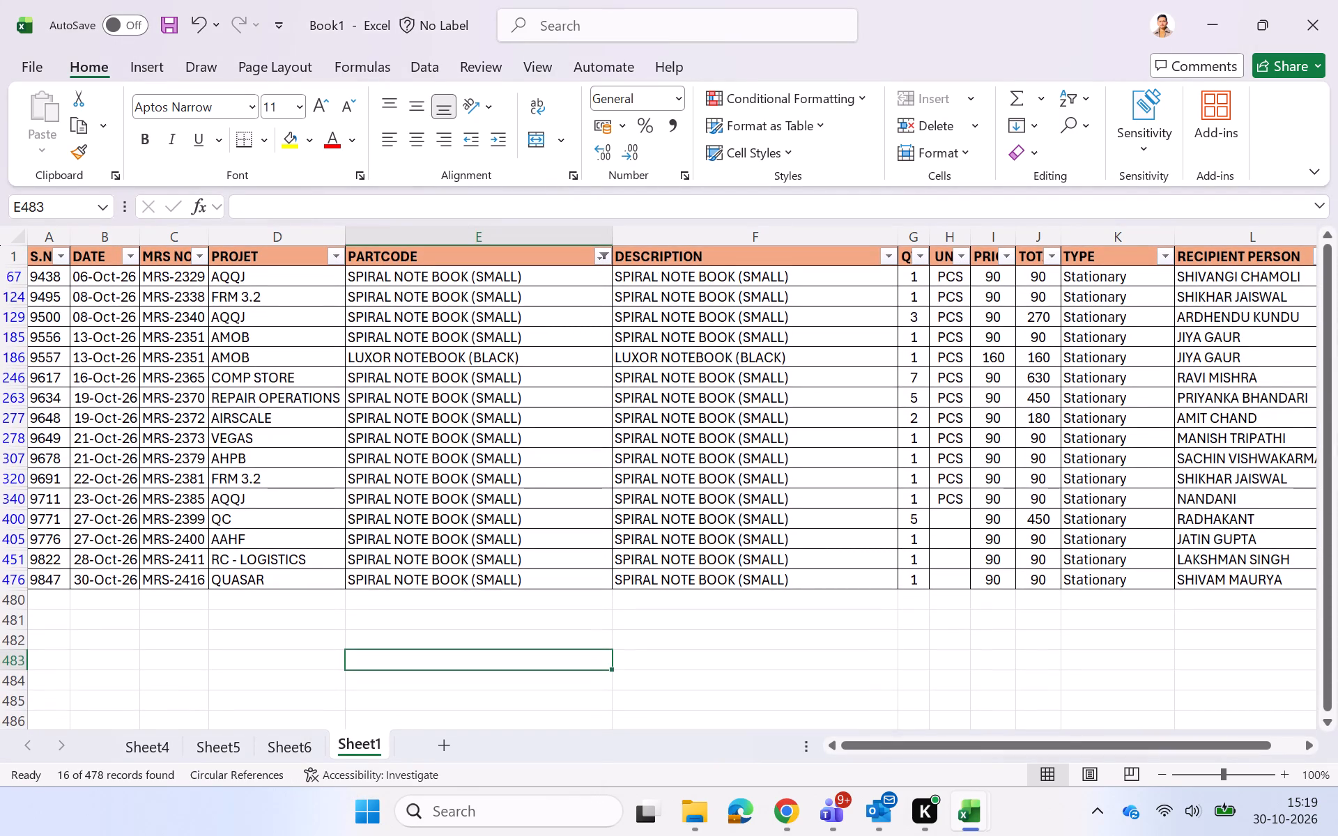
pyautogui.click(932, 284)
pyautogui.press('Left')
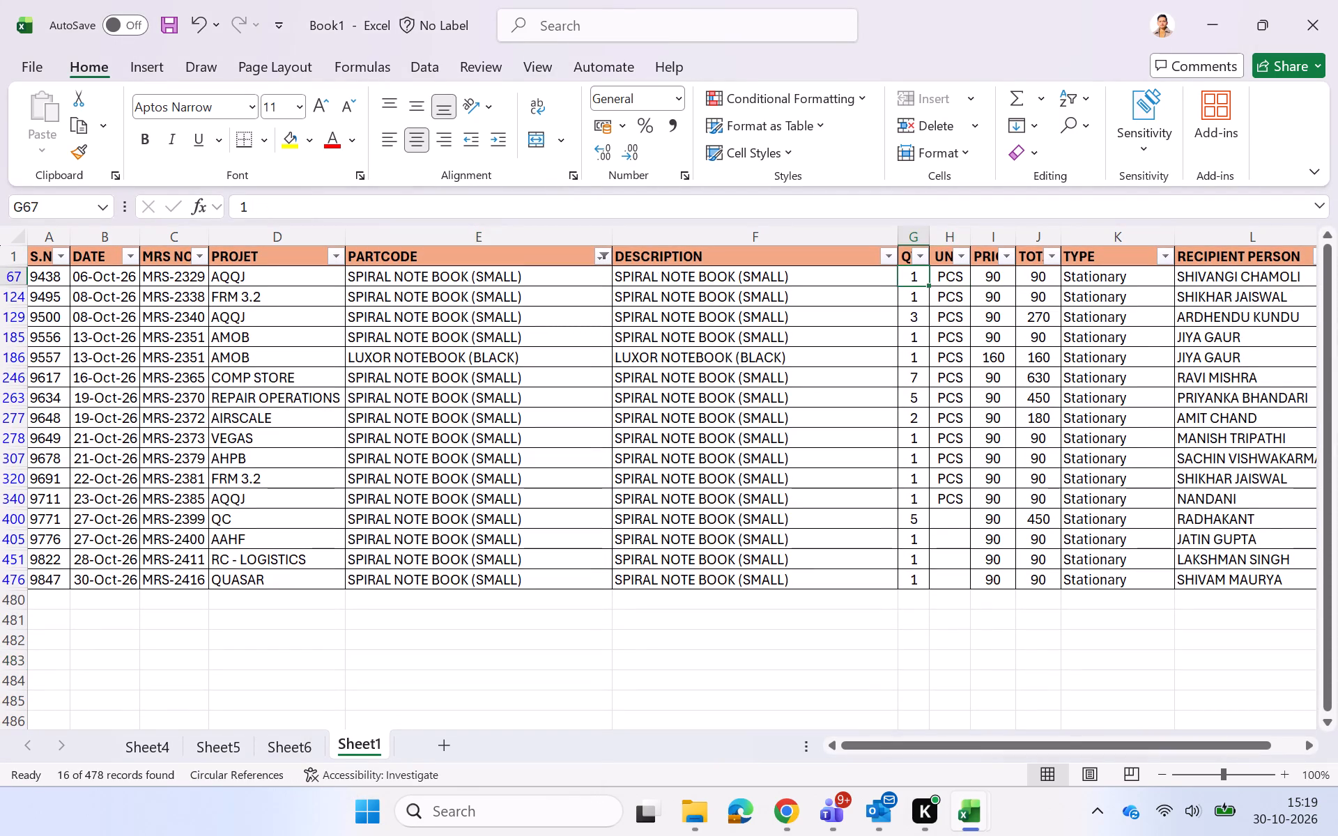
pyautogui.press('Down')
pyautogui.press('Down')
pyautogui.press('Down')
pyautogui.press('Down')
pyautogui.press('Down')
pyautogui.press('Down')
pyautogui.press('Down')
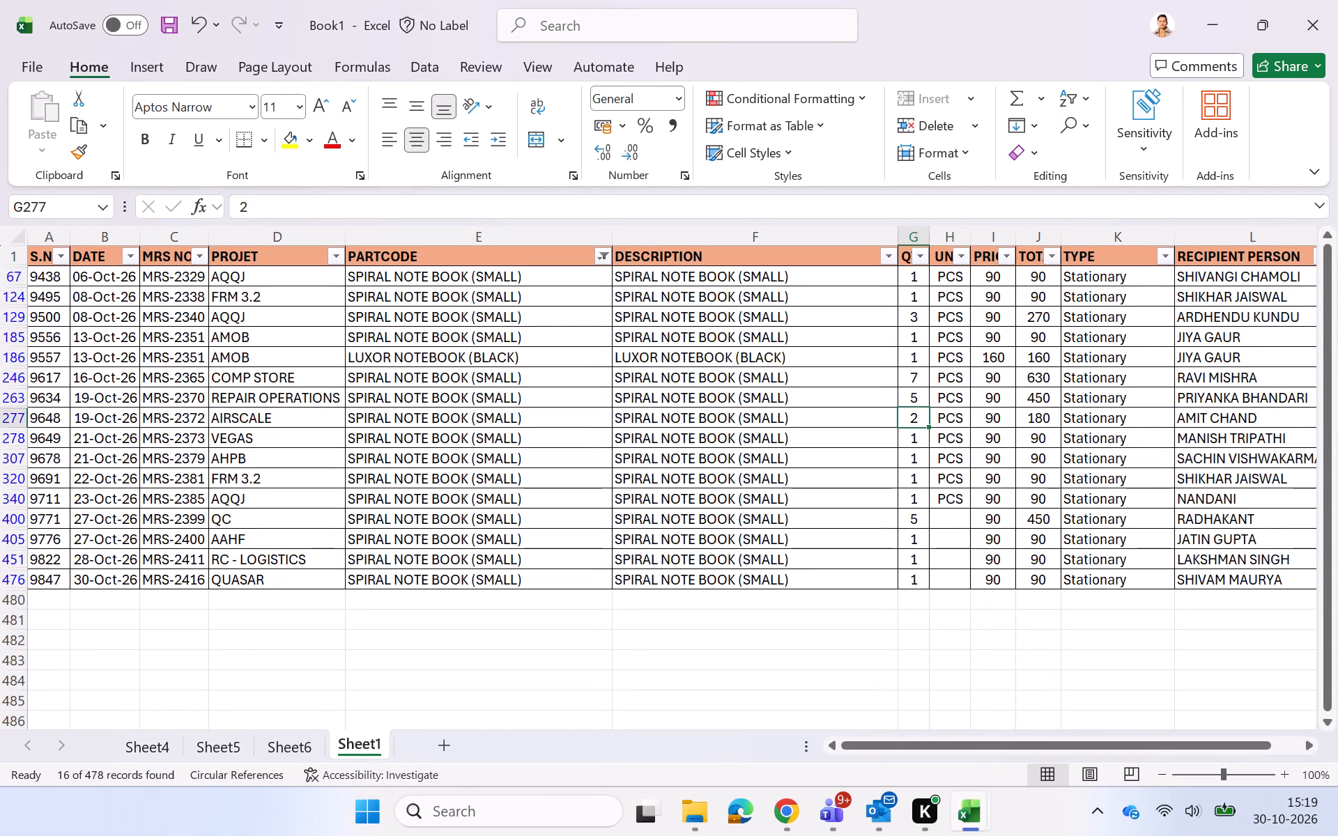
pyautogui.press('Up')
pyautogui.press('Down')
pyautogui.press('Down')
pyautogui.press('Down')
pyautogui.press('Down')
pyautogui.press('Down')
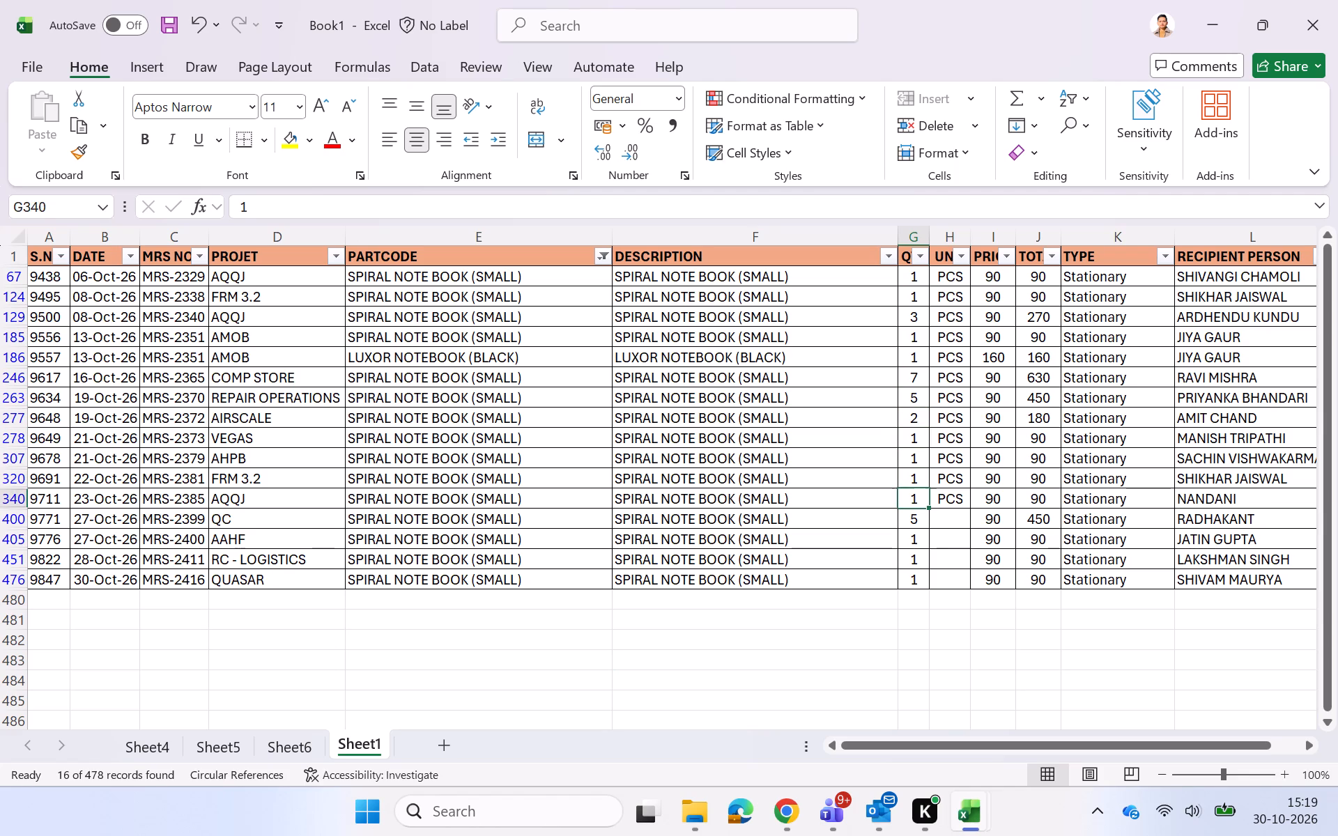
pyautogui.press('Down')
pyautogui.press('Down')
pyautogui.press('Down')
pyautogui.press('Down')
pyautogui.press('Down')
pyautogui.press('Down')
pyautogui.press('Down')
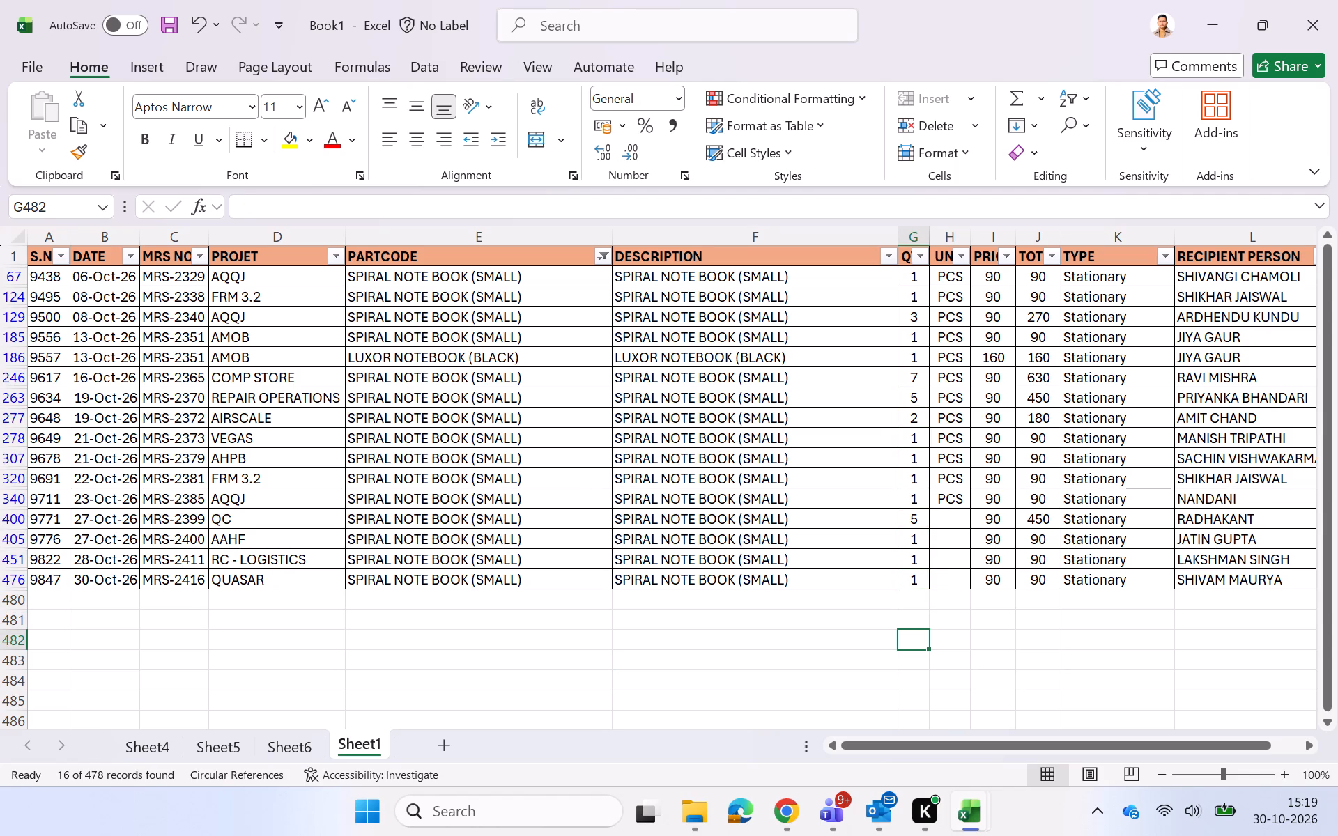
pyautogui.doubleClick(644, 656)
pyautogui.hotkey('alt', 'Tab')
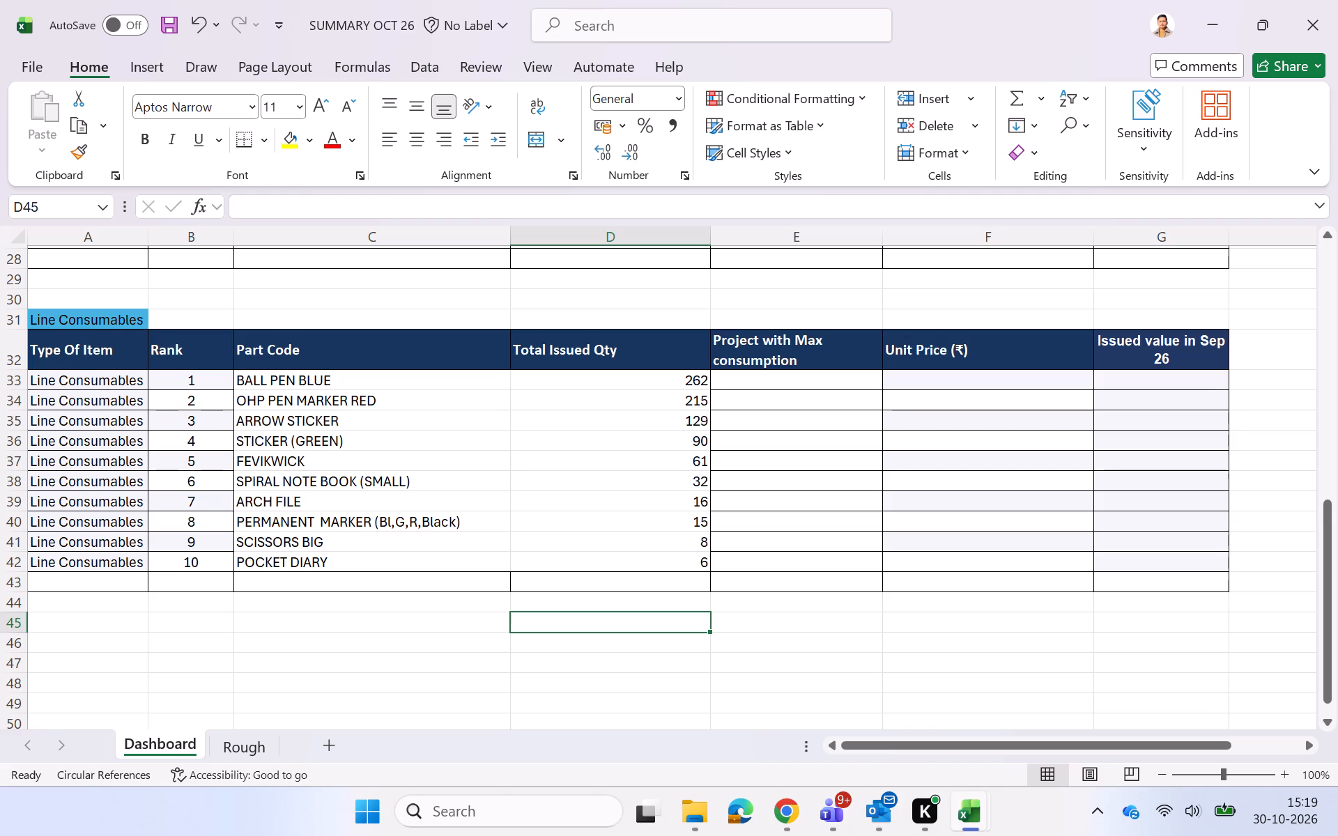
pyautogui.click(366, 636)
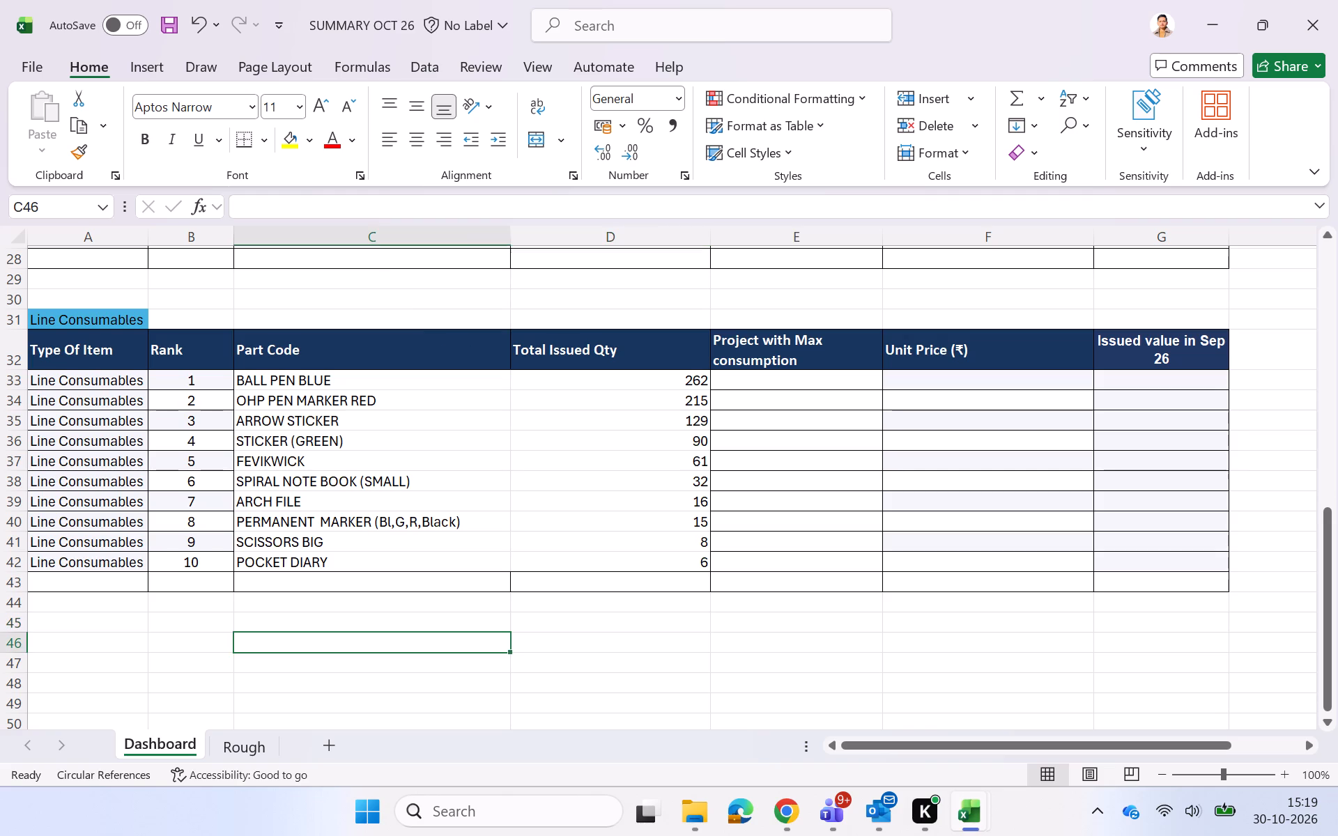
pyautogui.scroll(2, 366, 636)
pyautogui.hotkey('alt', 'Tab')
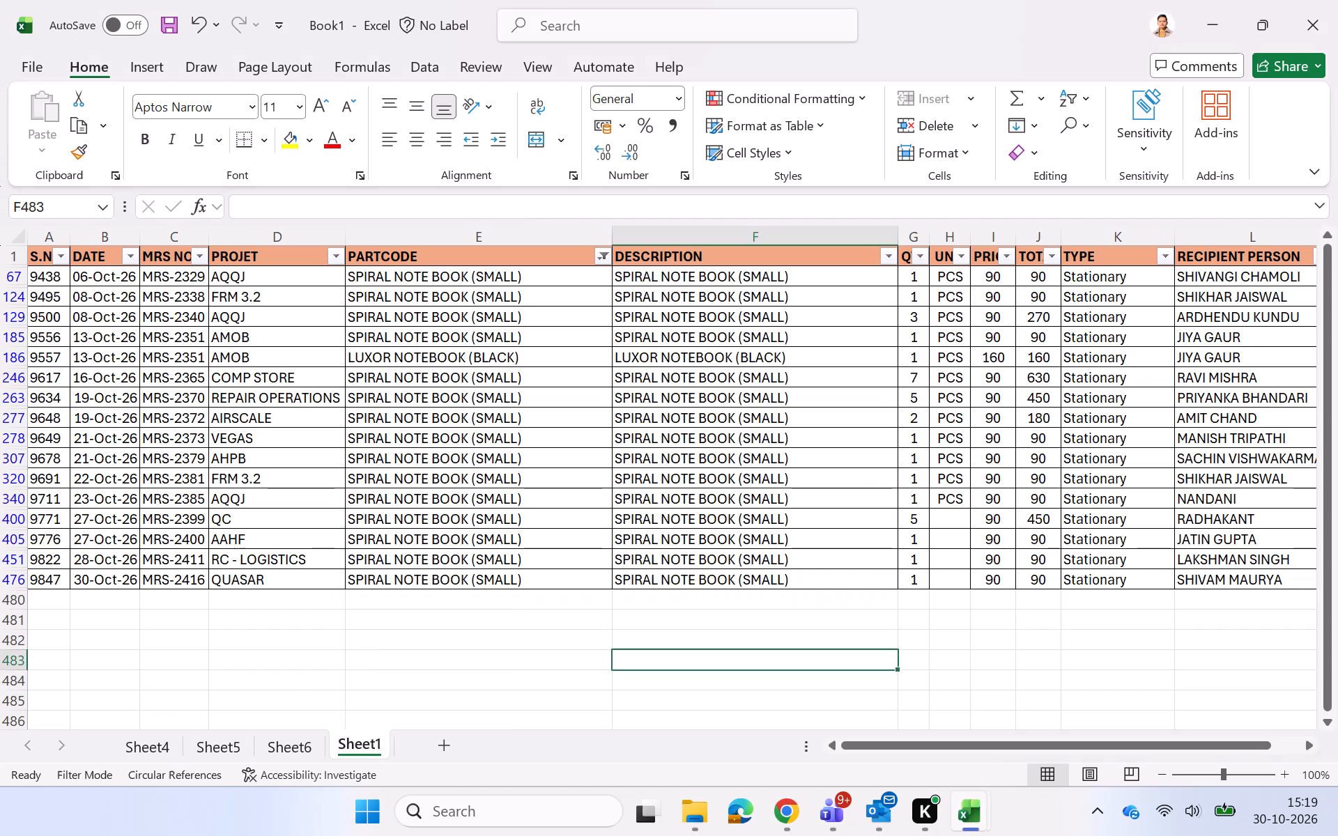
# Change the Sheet4 pivot's TYPE filter to show only Maintainance.
pyautogui.click(170, 754)
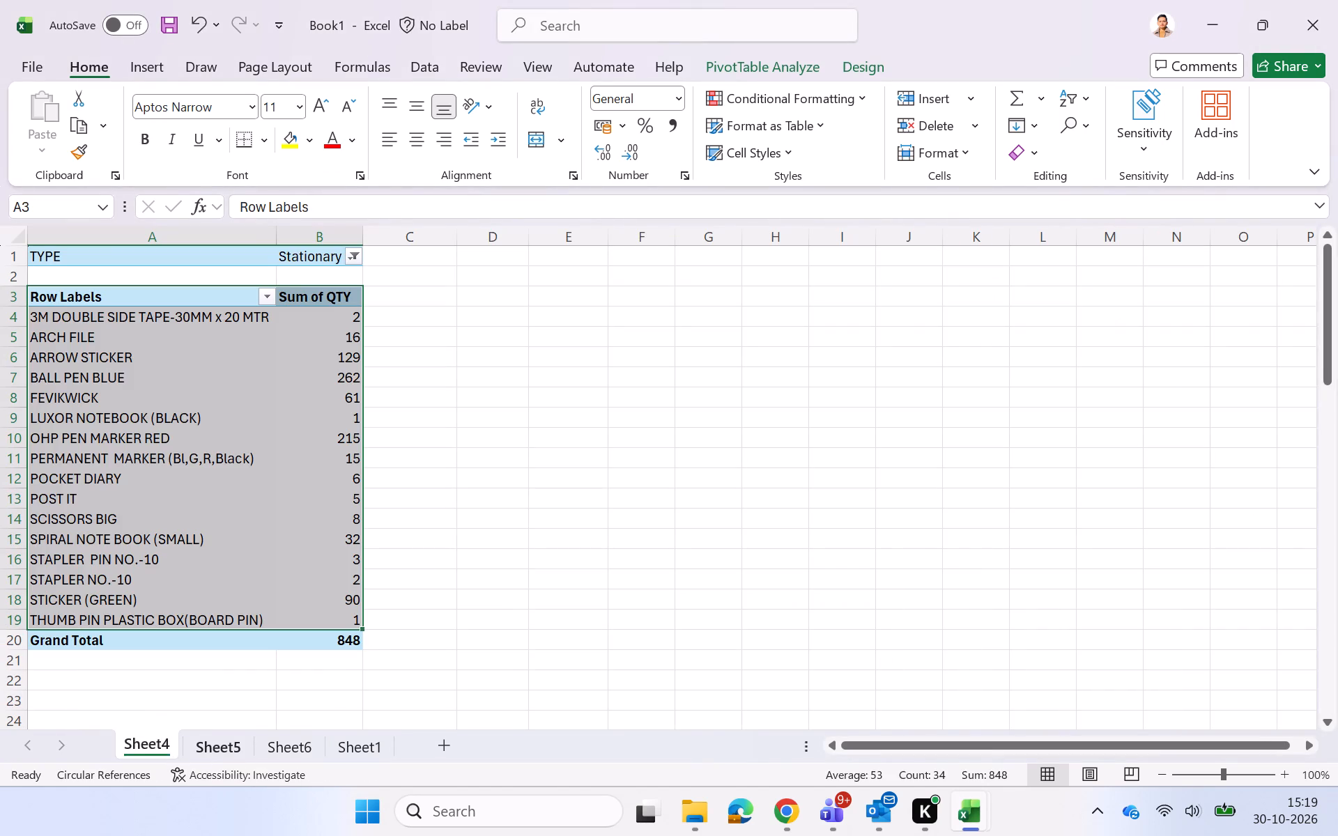
pyautogui.click(353, 251)
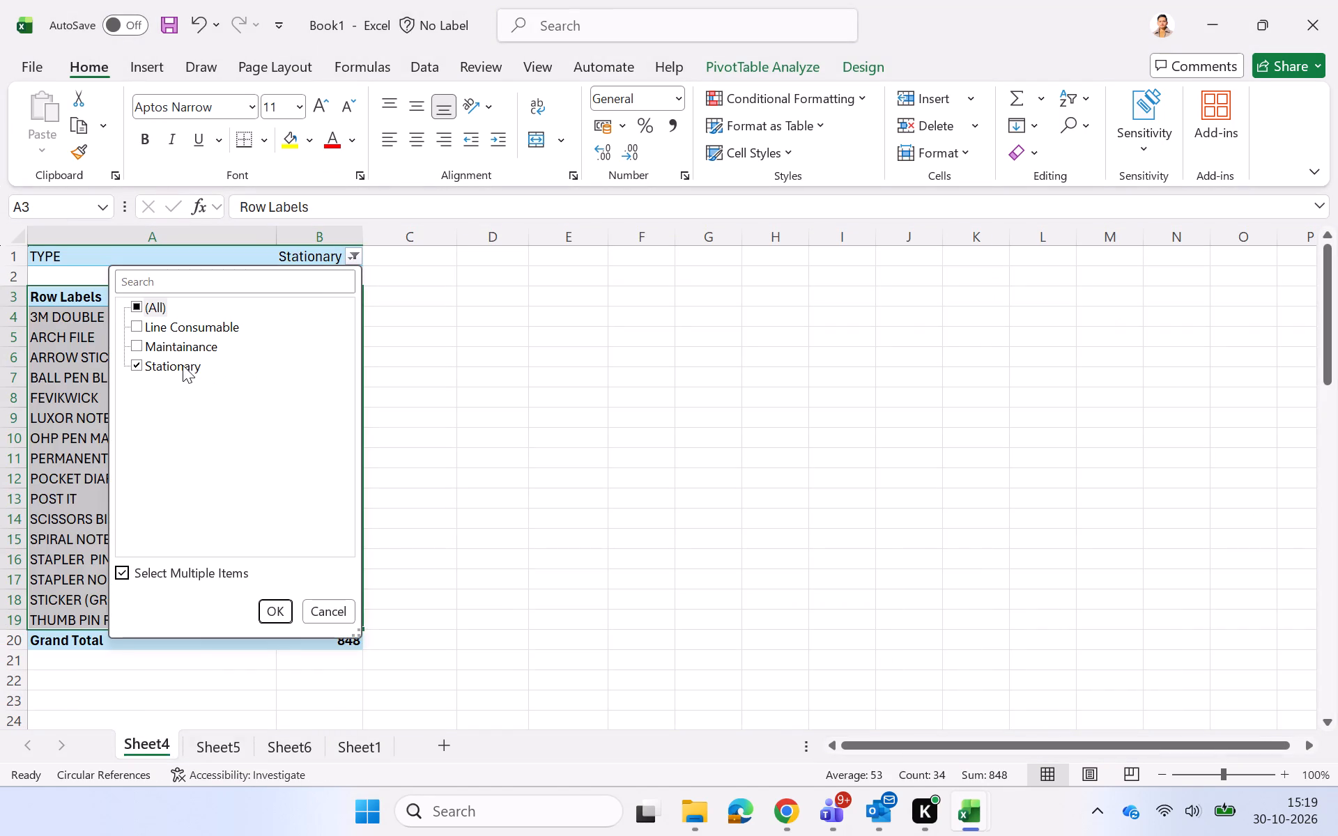
pyautogui.click(181, 366)
pyautogui.click(143, 342)
pyautogui.click(137, 359)
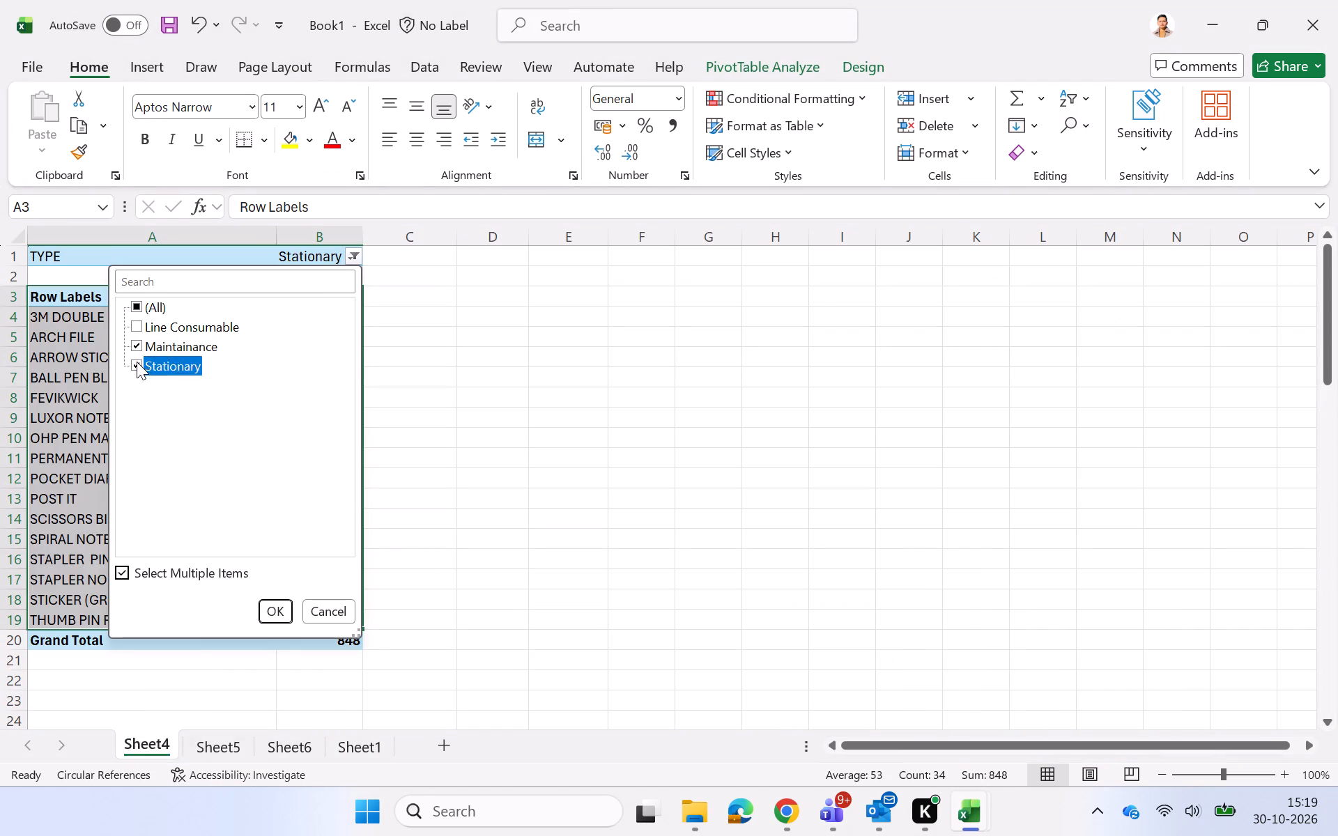
pyautogui.click(136, 363)
pyautogui.click(275, 600)
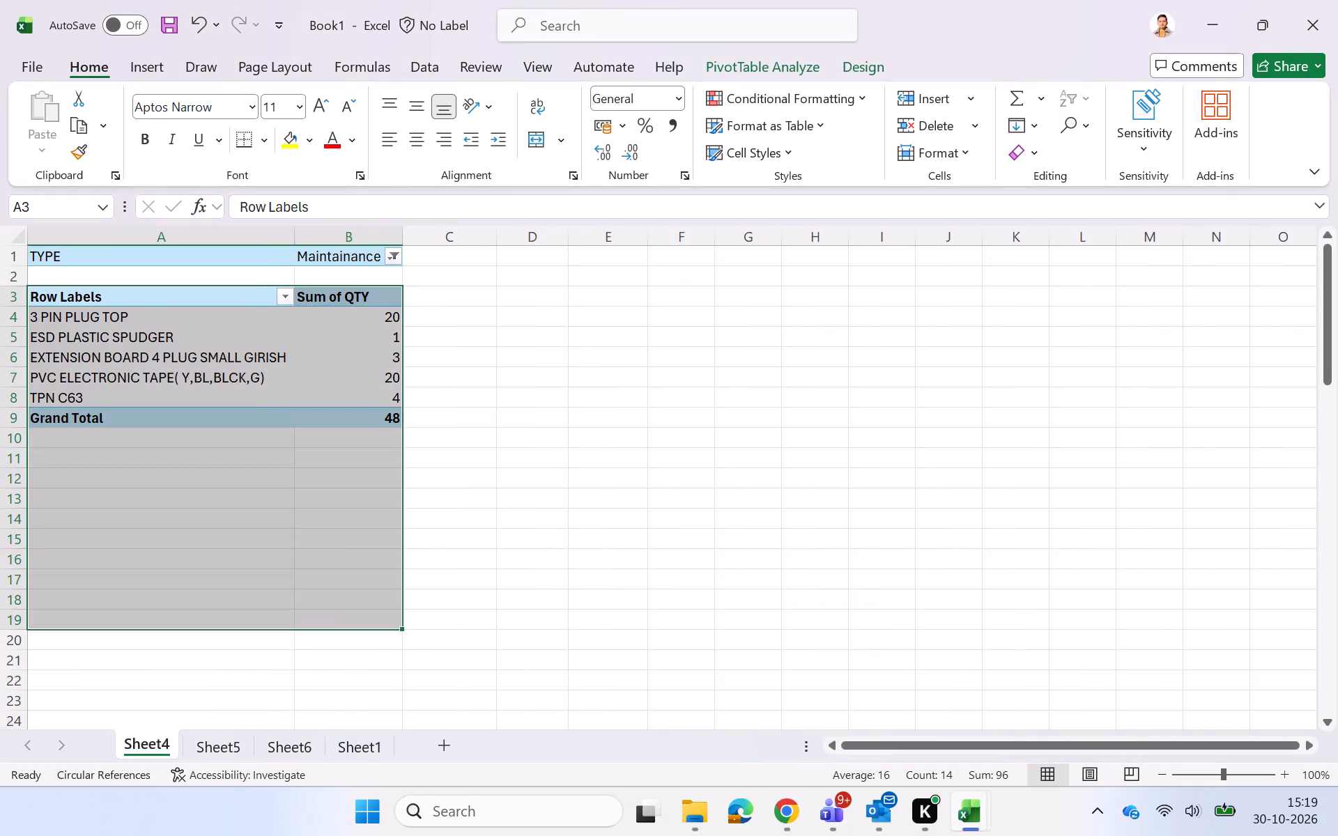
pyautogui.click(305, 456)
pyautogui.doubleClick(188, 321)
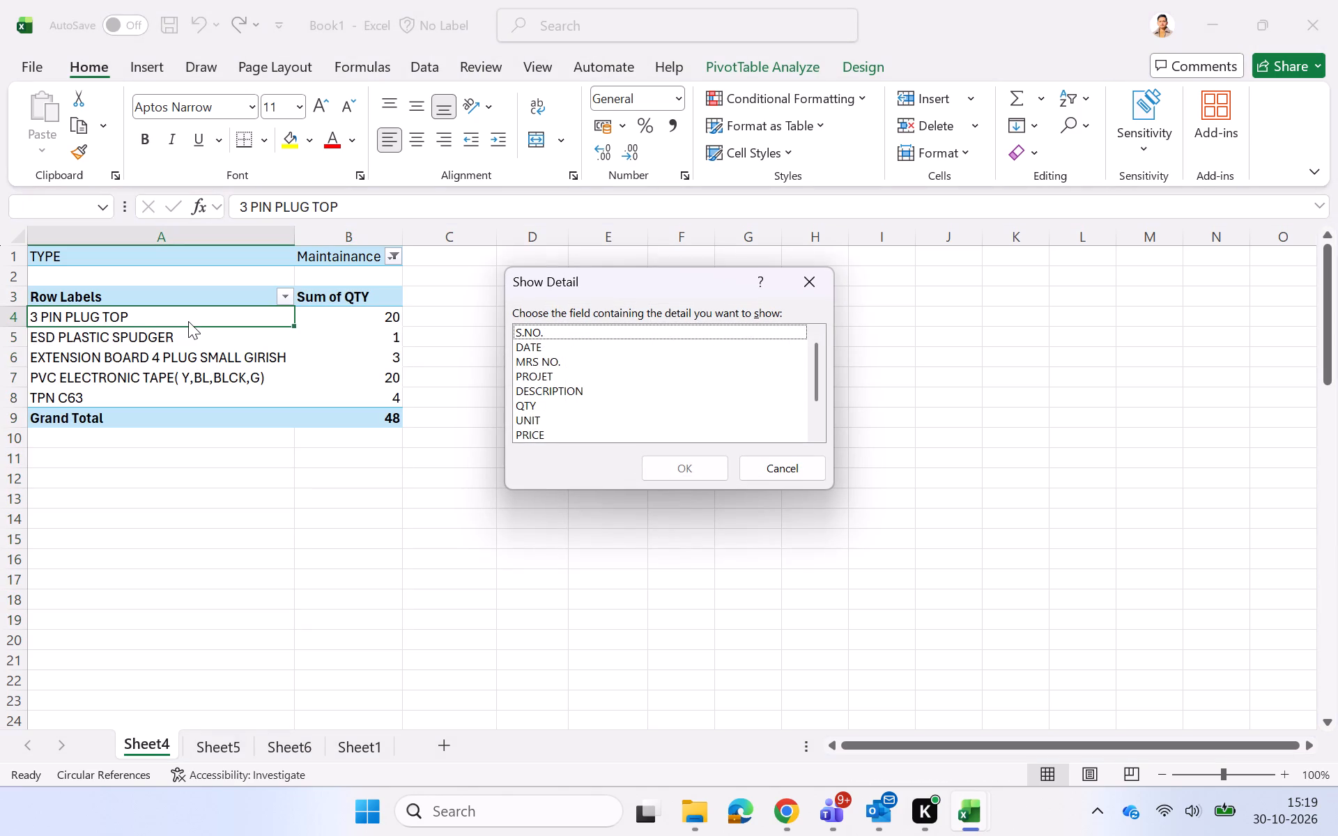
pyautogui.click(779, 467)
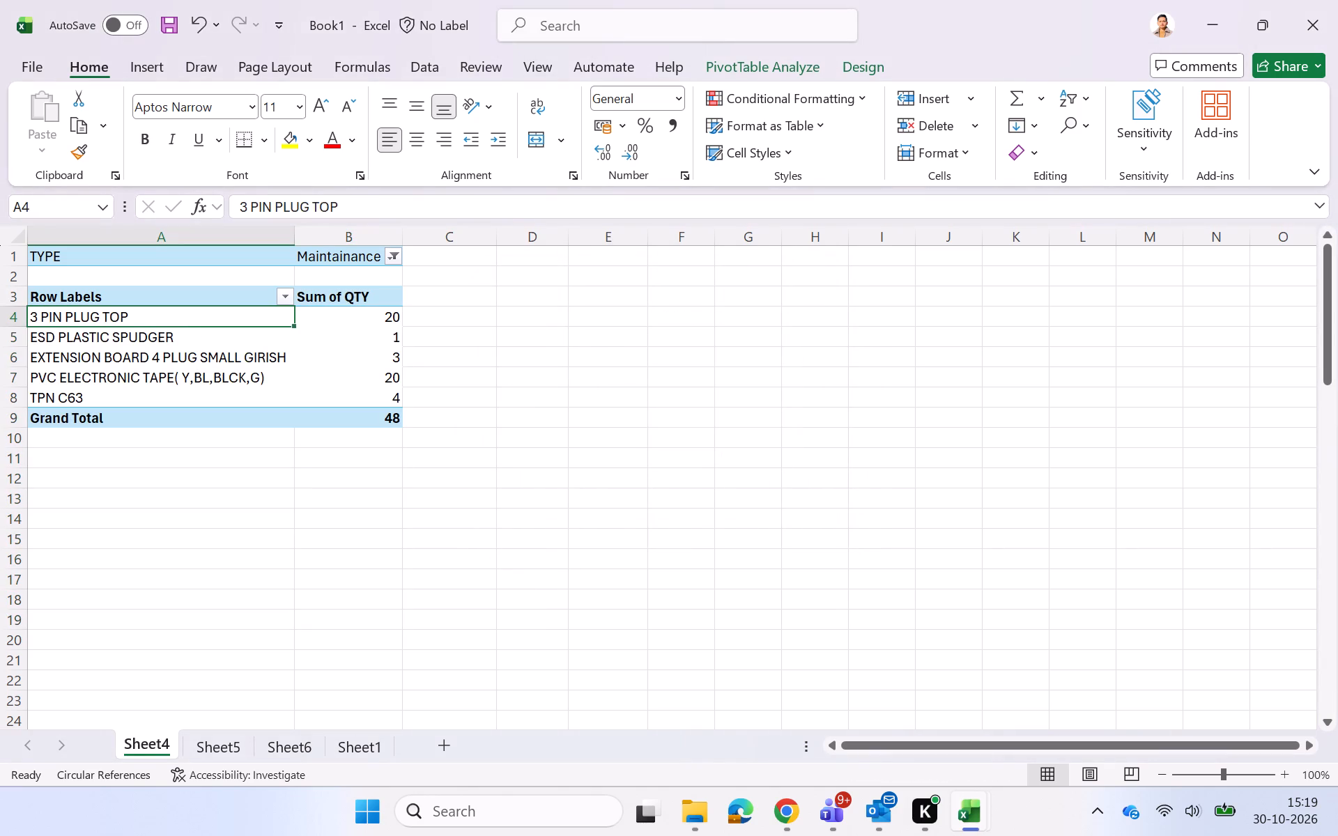
# Copy the five maintenance parts with their quantities, 3 PIN PLUG TOP to TPN C63, from the Sheet4 pivot.
pyautogui.hotkey('shift', 'Right')
pyautogui.hotkey('shift', 'Down')
pyautogui.hotkey('shift', 'Down')
pyautogui.hotkey('shift', 'Down')
pyautogui.hotkey('shift', 'Down')
pyautogui.hotkey('ctrl', 'c')
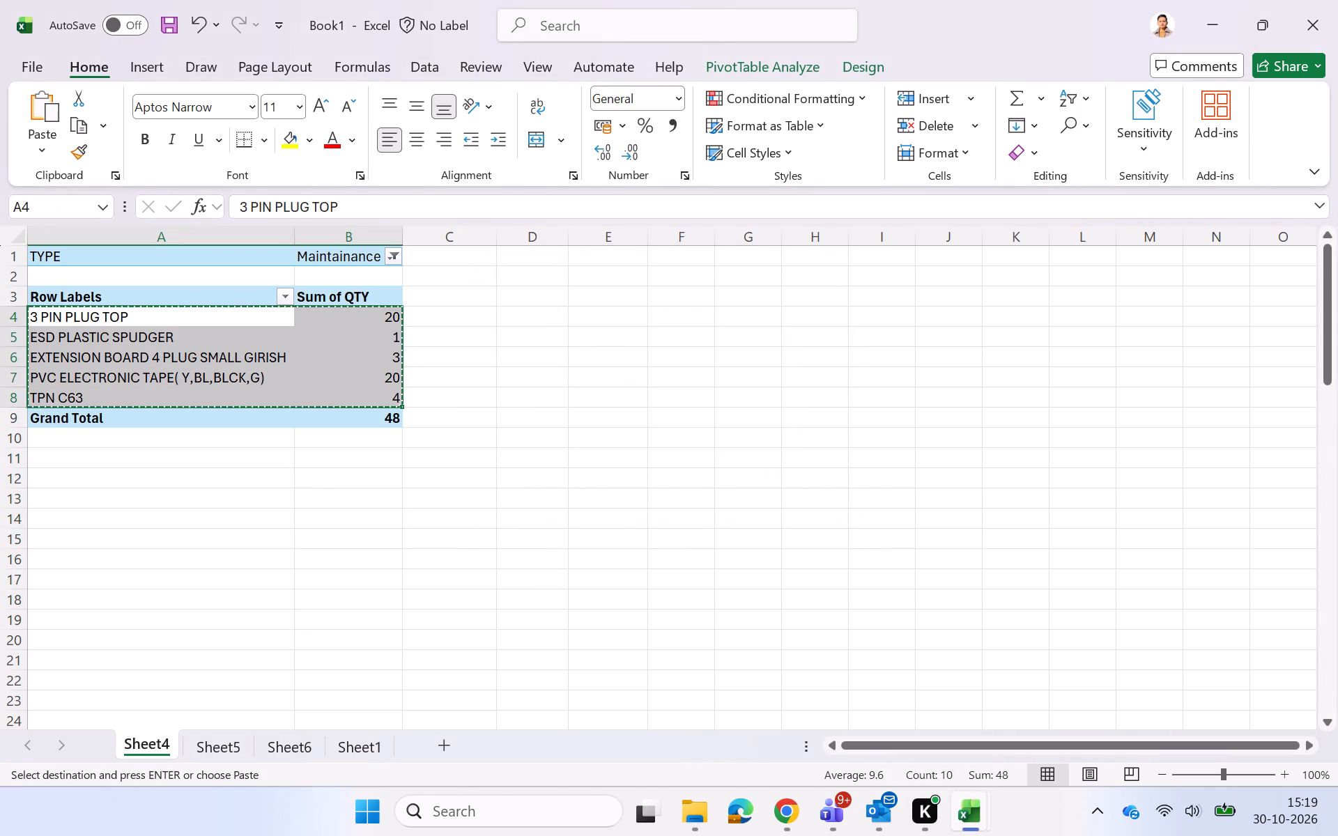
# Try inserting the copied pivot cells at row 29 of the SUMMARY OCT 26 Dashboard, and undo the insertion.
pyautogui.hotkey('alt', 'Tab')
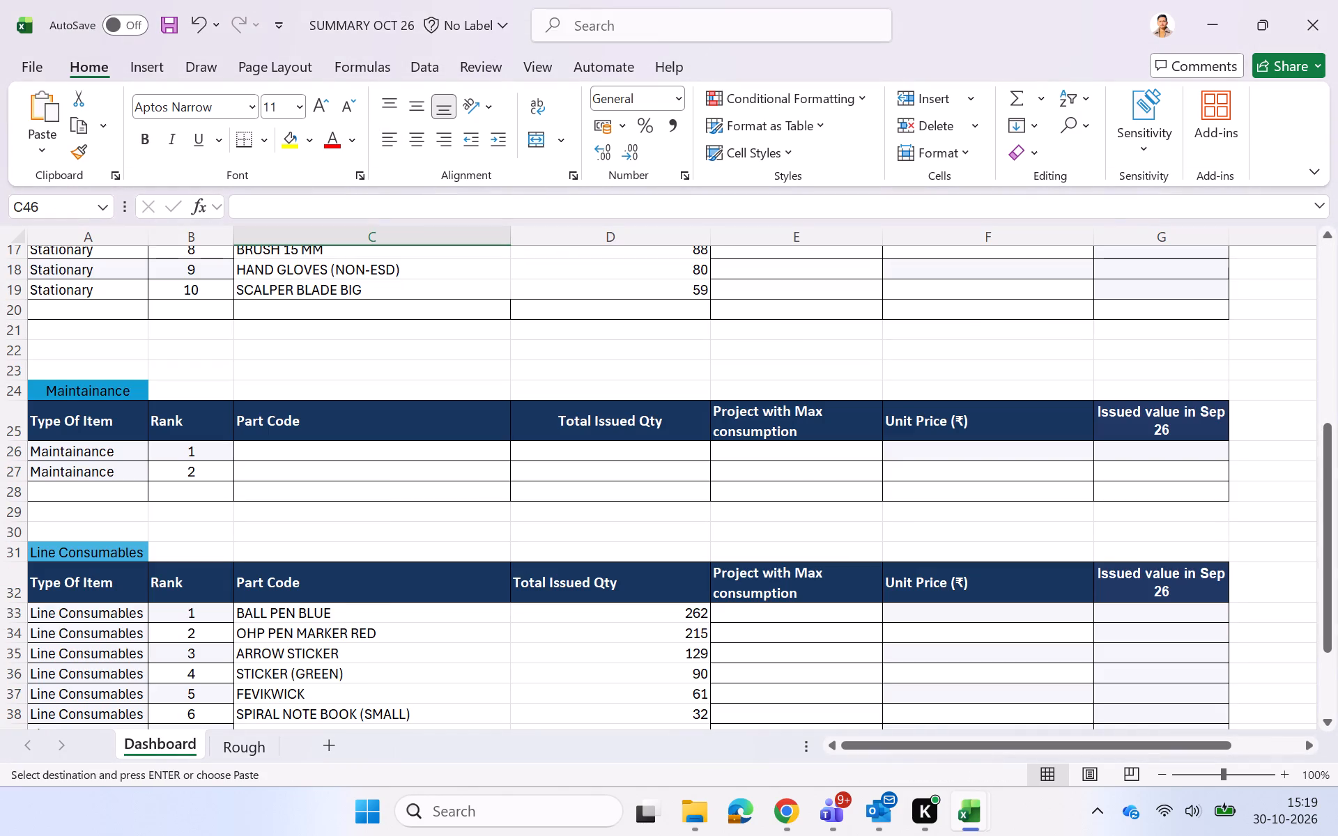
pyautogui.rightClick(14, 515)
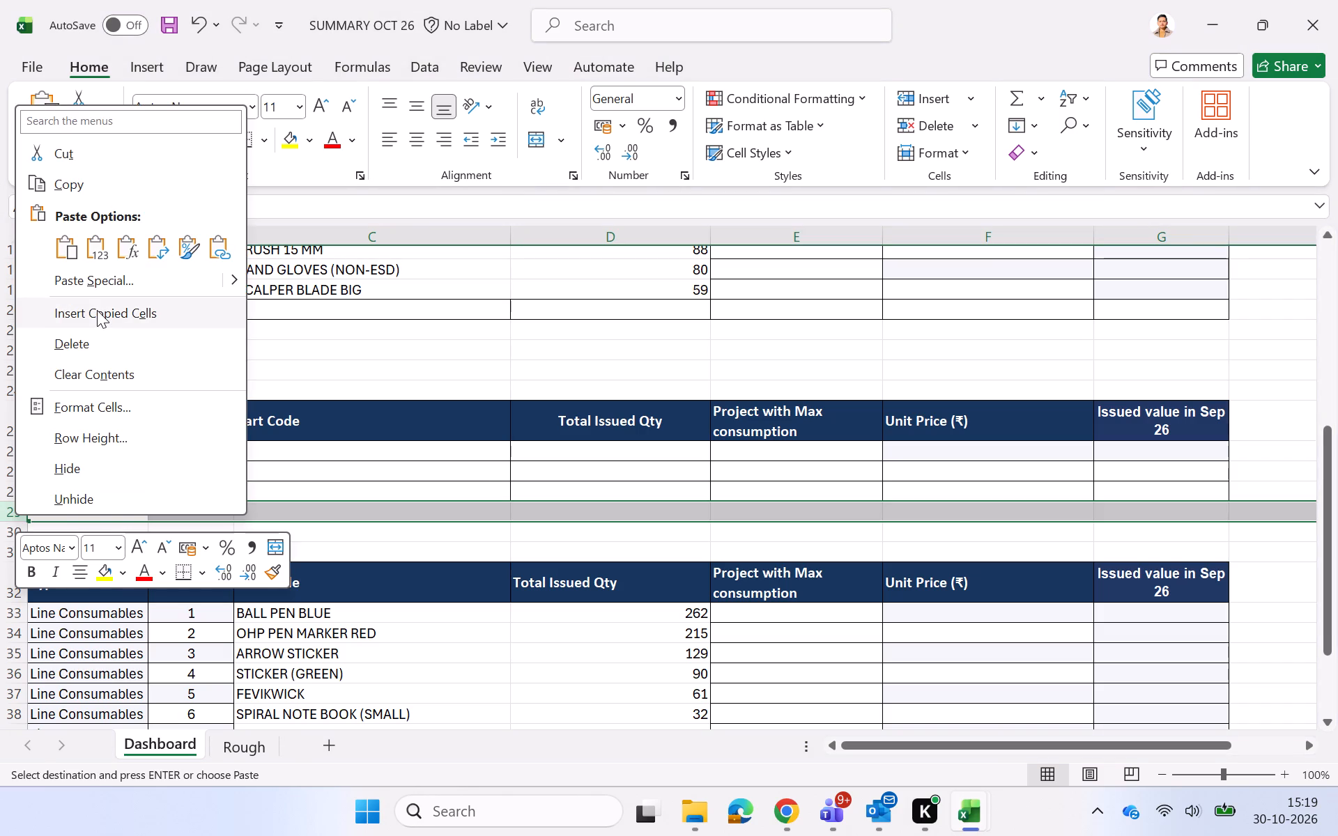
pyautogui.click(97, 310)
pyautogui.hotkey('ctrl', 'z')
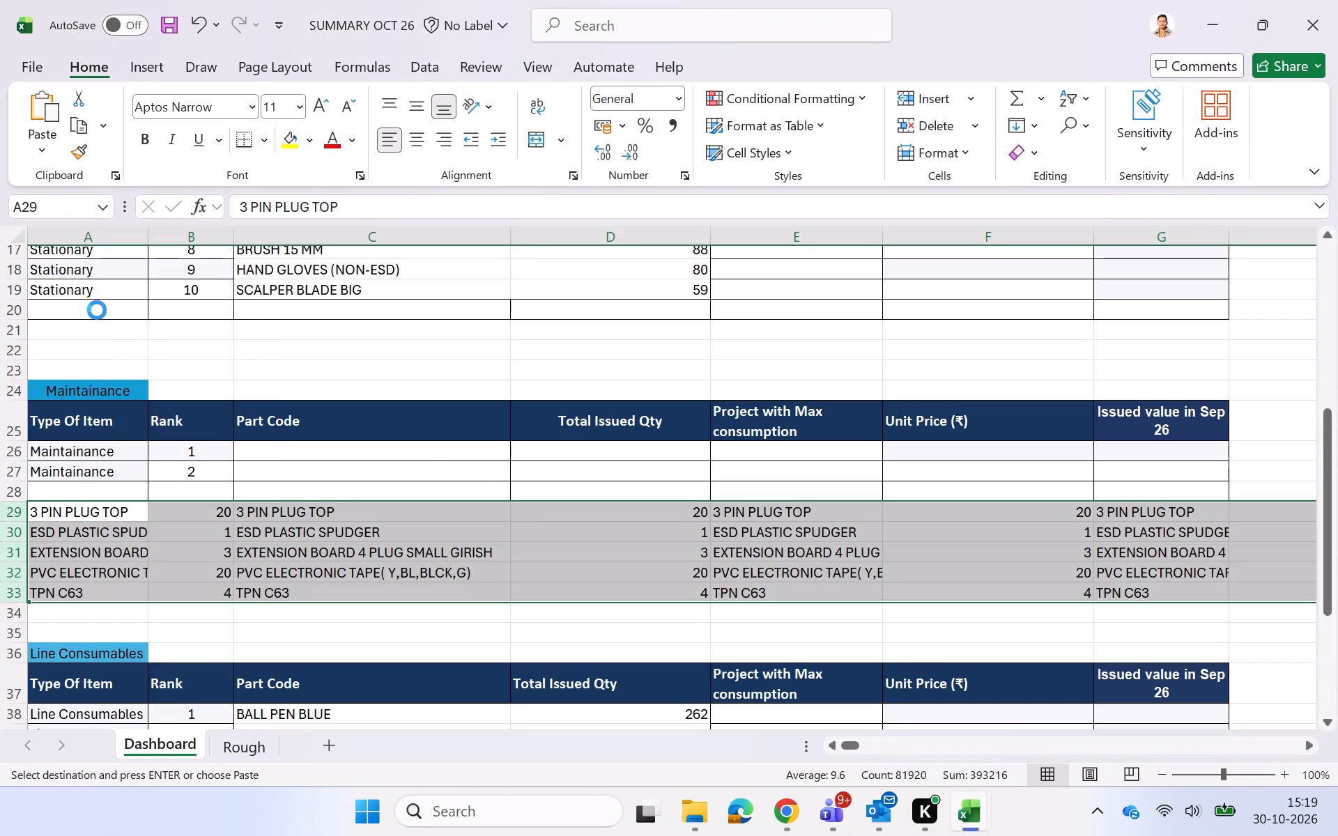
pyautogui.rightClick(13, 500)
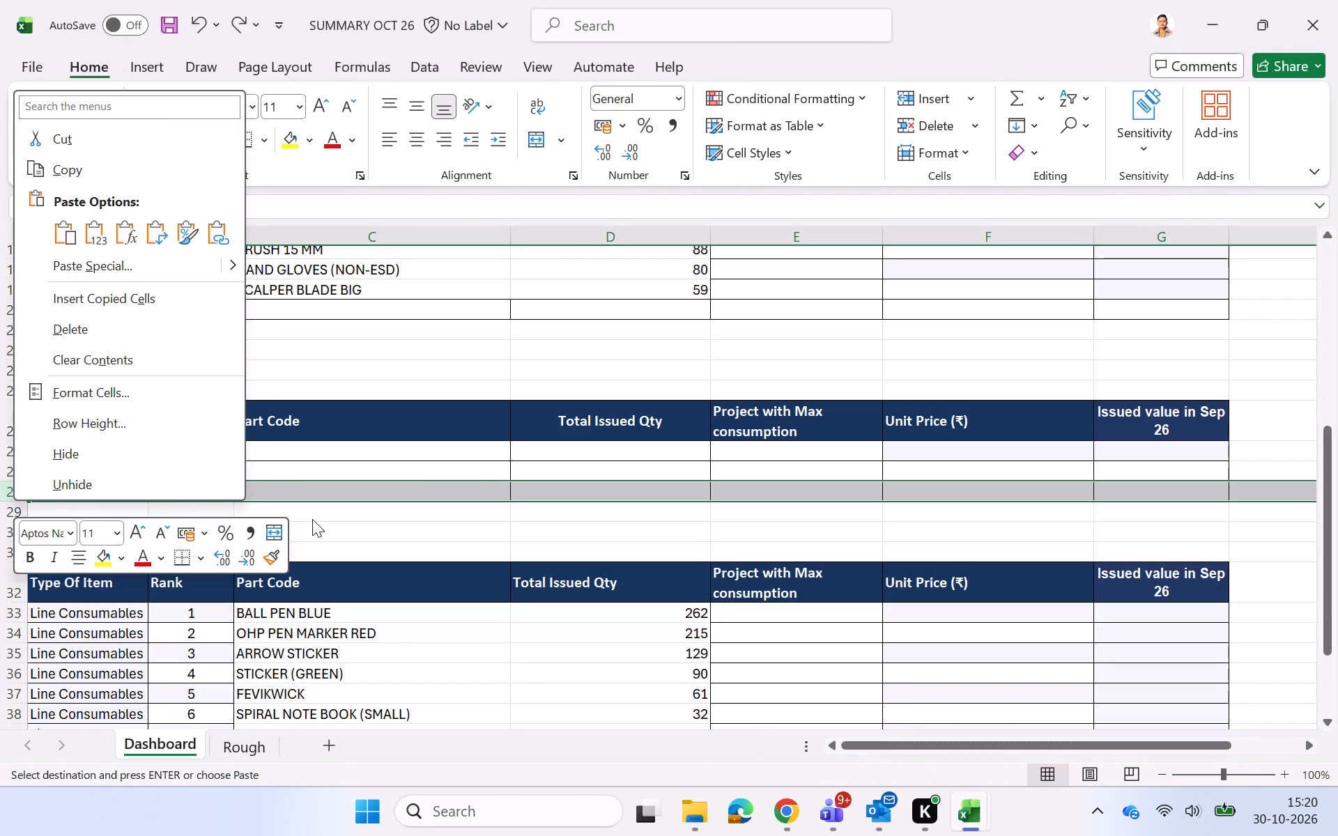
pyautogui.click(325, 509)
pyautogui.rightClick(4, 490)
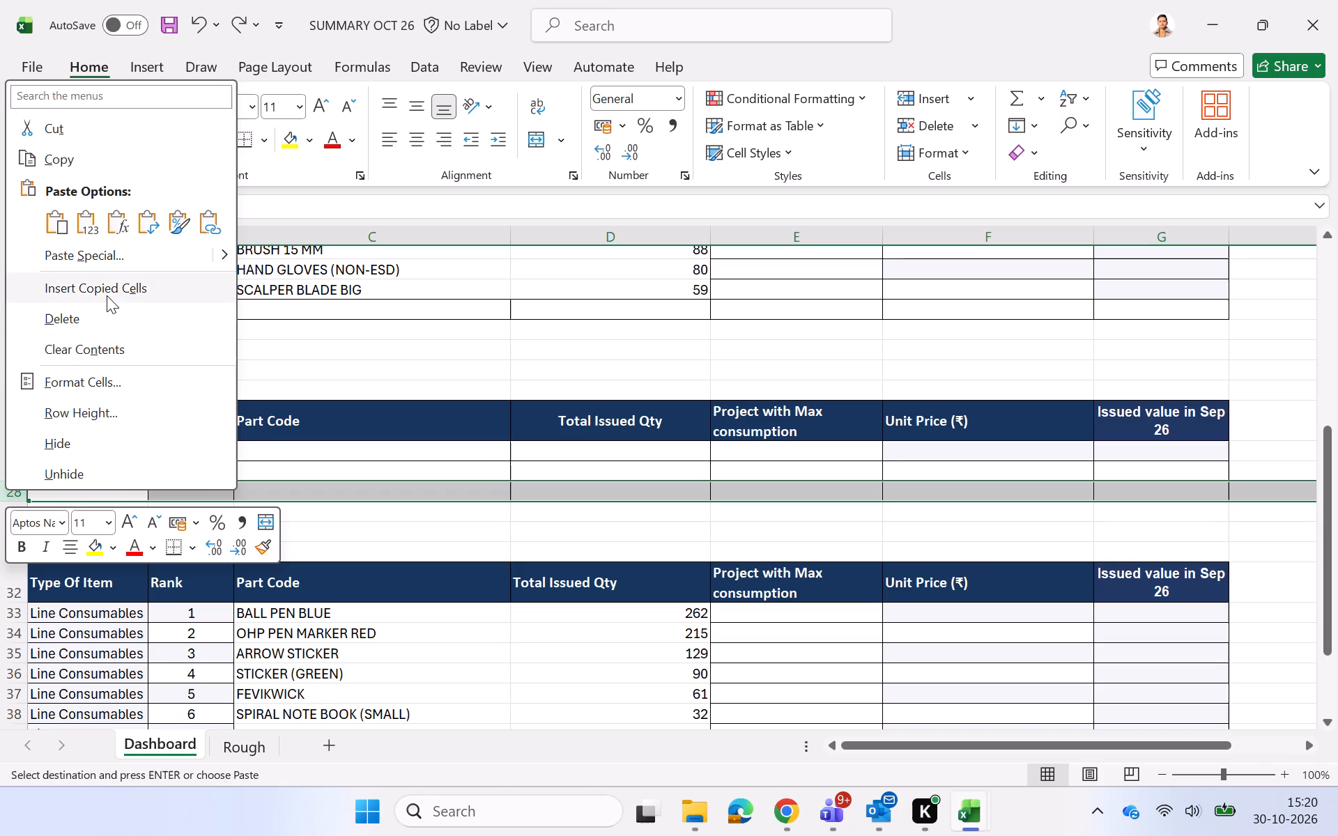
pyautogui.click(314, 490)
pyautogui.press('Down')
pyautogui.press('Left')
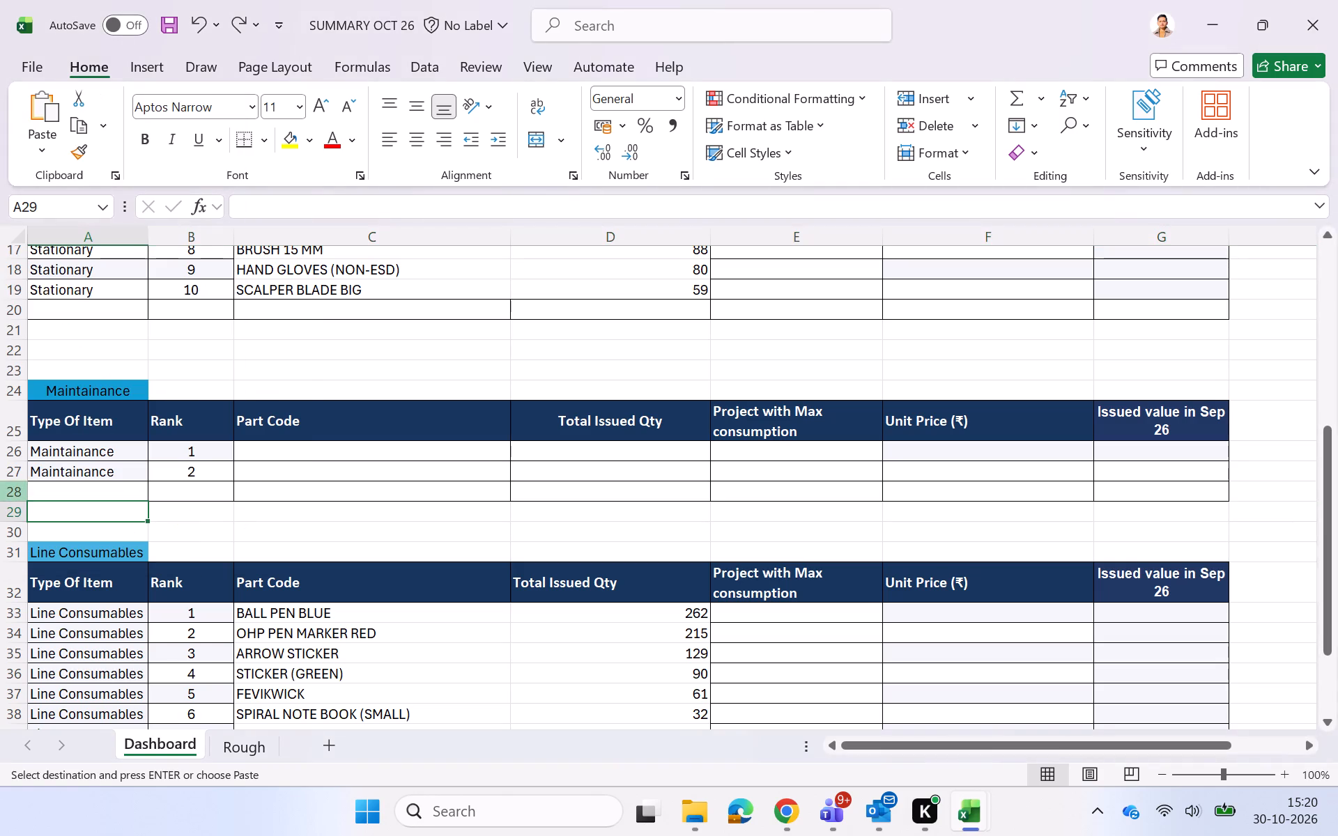
# Delete the empty bordered row 28 under the Dashboard's Maintainance table and insert three blank rows in its place.
pyautogui.click(11, 491)
pyautogui.hotkey('ctrl', '=')
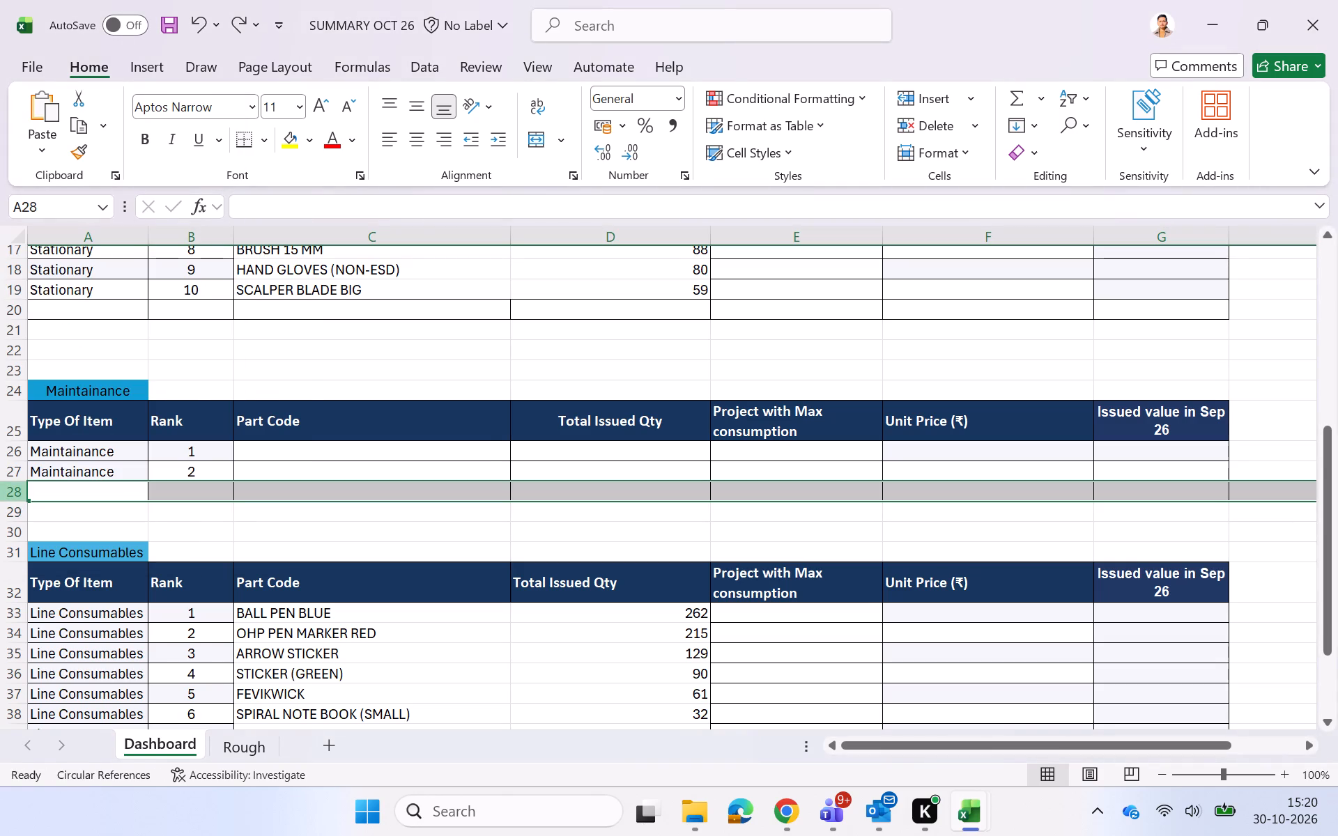
pyautogui.hotkey('ctrl', '=')
pyautogui.hotkey('ctrl', '=')
pyautogui.hotkey('ctrl', '-')
pyautogui.hotkey('ctrl', '=')
pyautogui.hotkey('ctrl', '=')
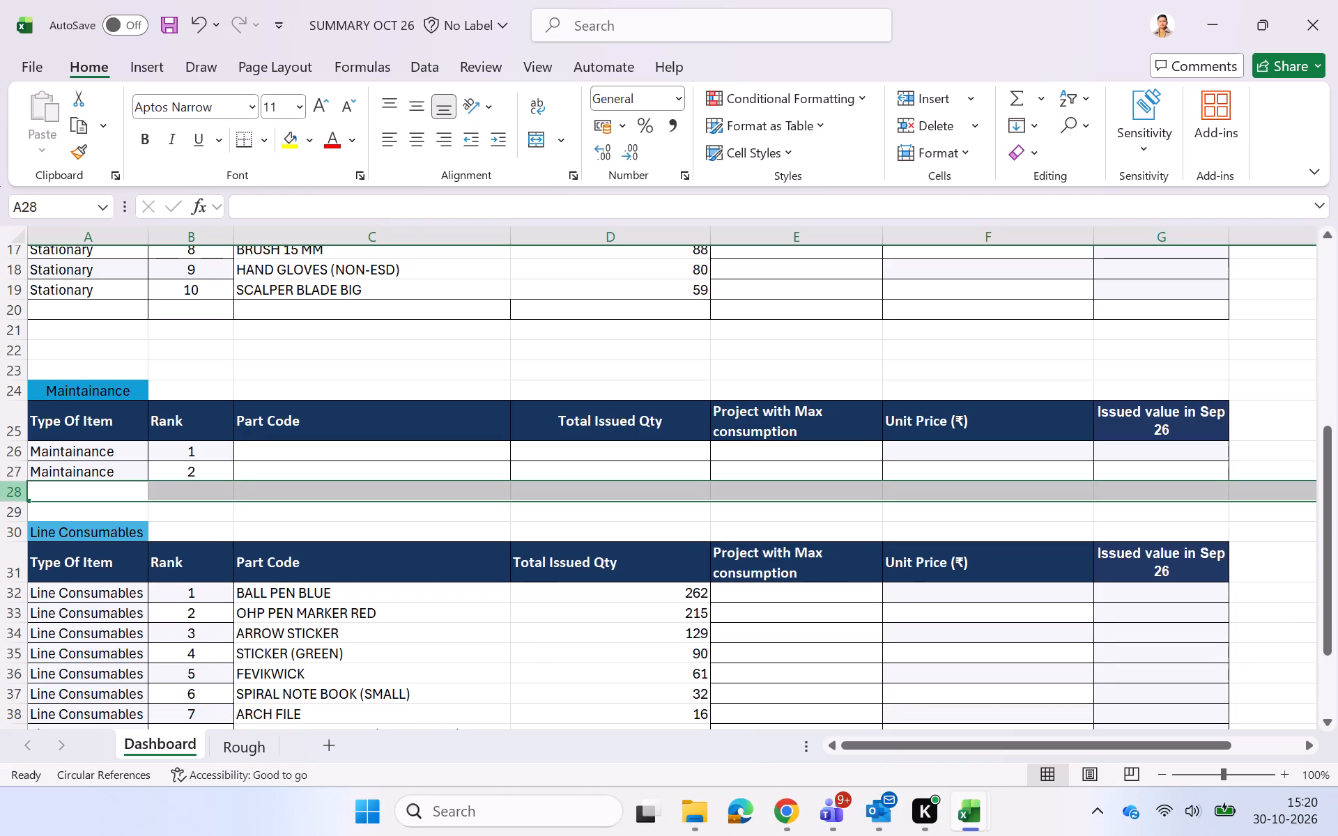
pyautogui.rightClick(11, 491)
pyautogui.click(127, 287)
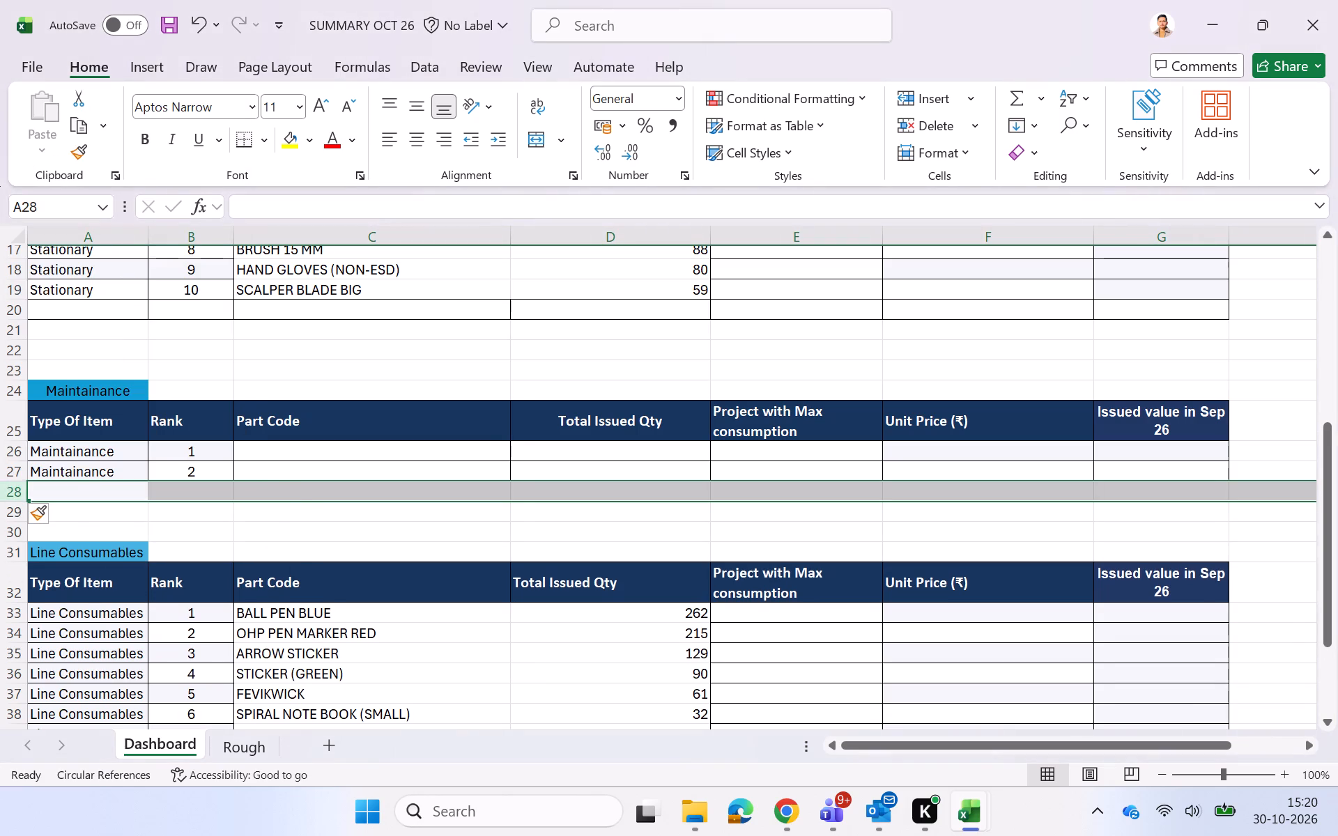
pyautogui.rightClick(10, 493)
pyautogui.doubleClick(82, 302)
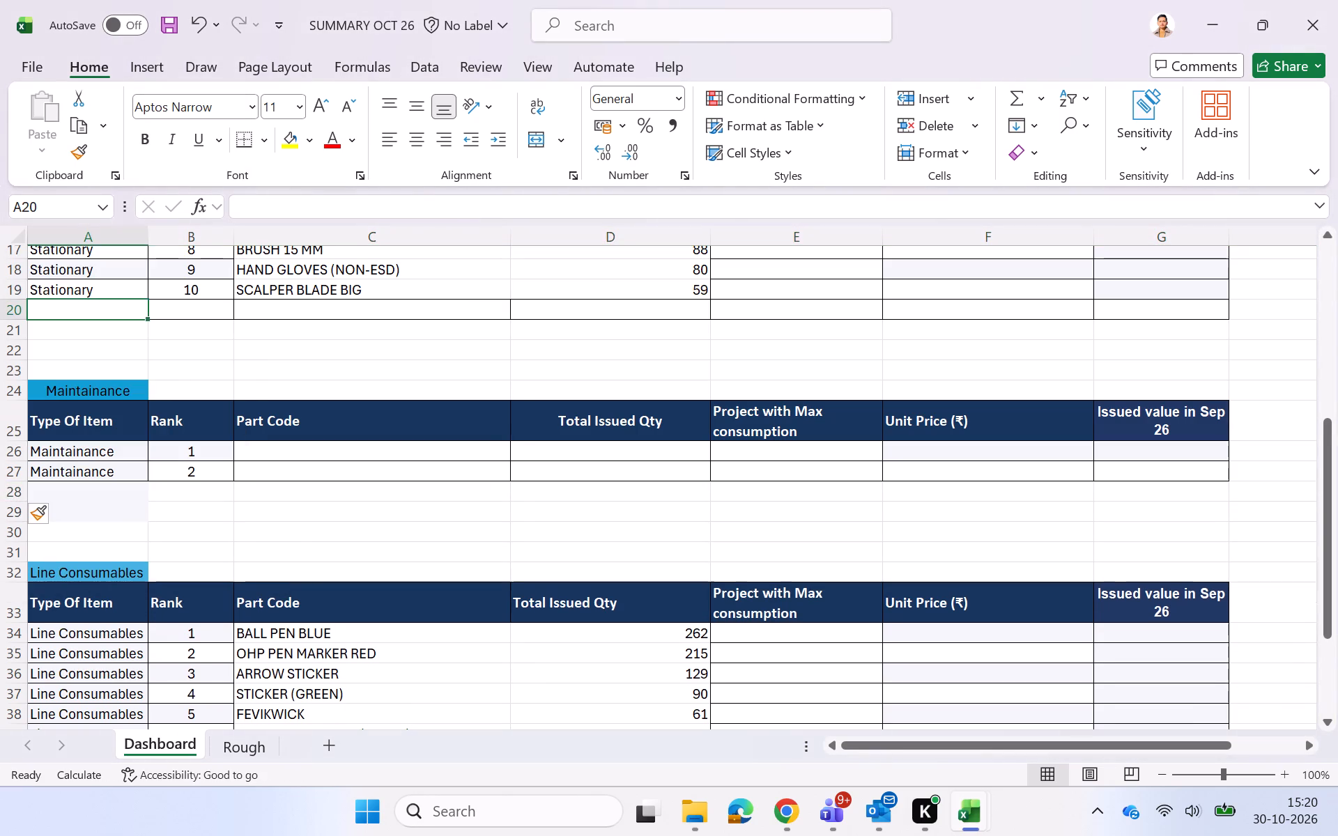
pyautogui.rightClick(6, 495)
pyautogui.doubleClick(89, 287)
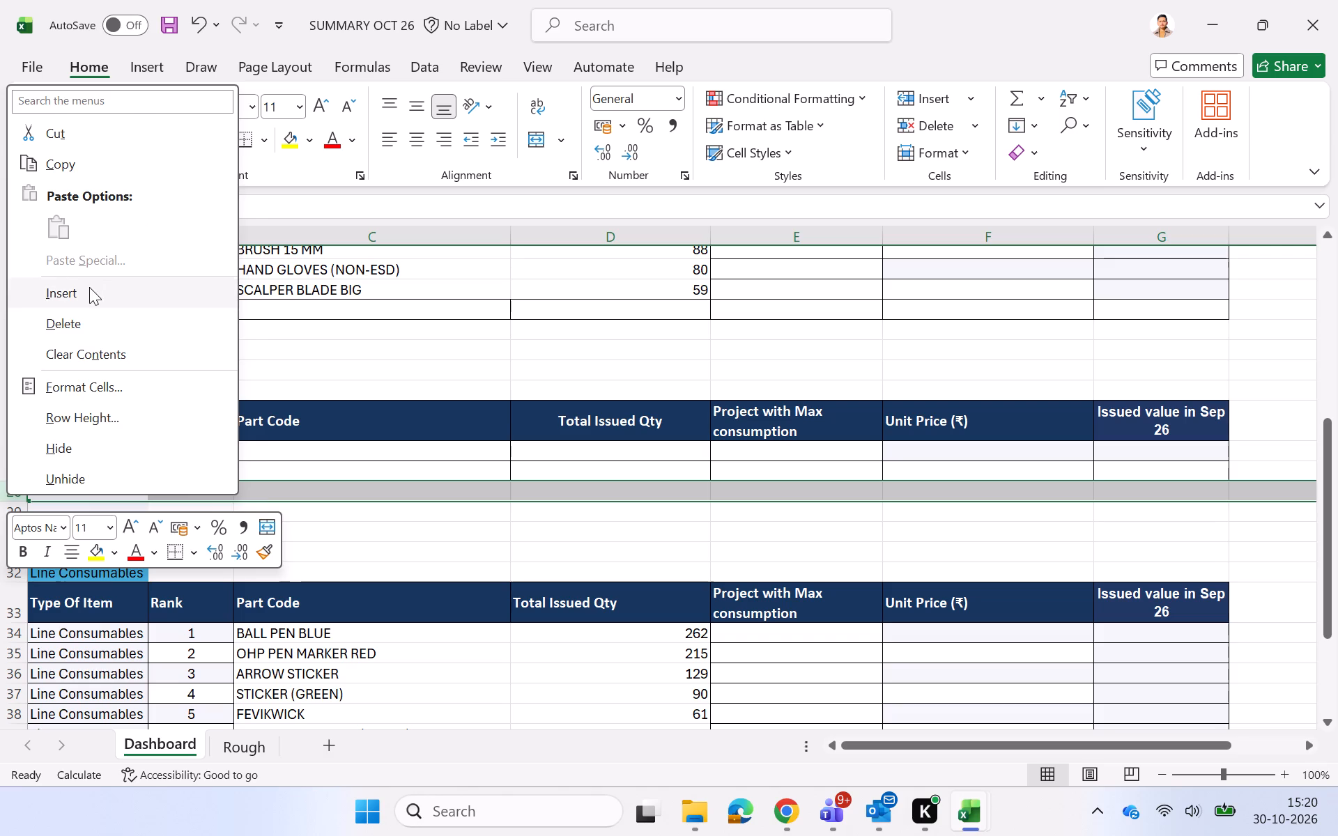
pyautogui.click(383, 564)
# Copy the five maintenance parts with quantities from Book1's Sheet4 pivot into the Dashboard's Maintainance table from cell C26.
pyautogui.hotkey('alt', 'Tab')
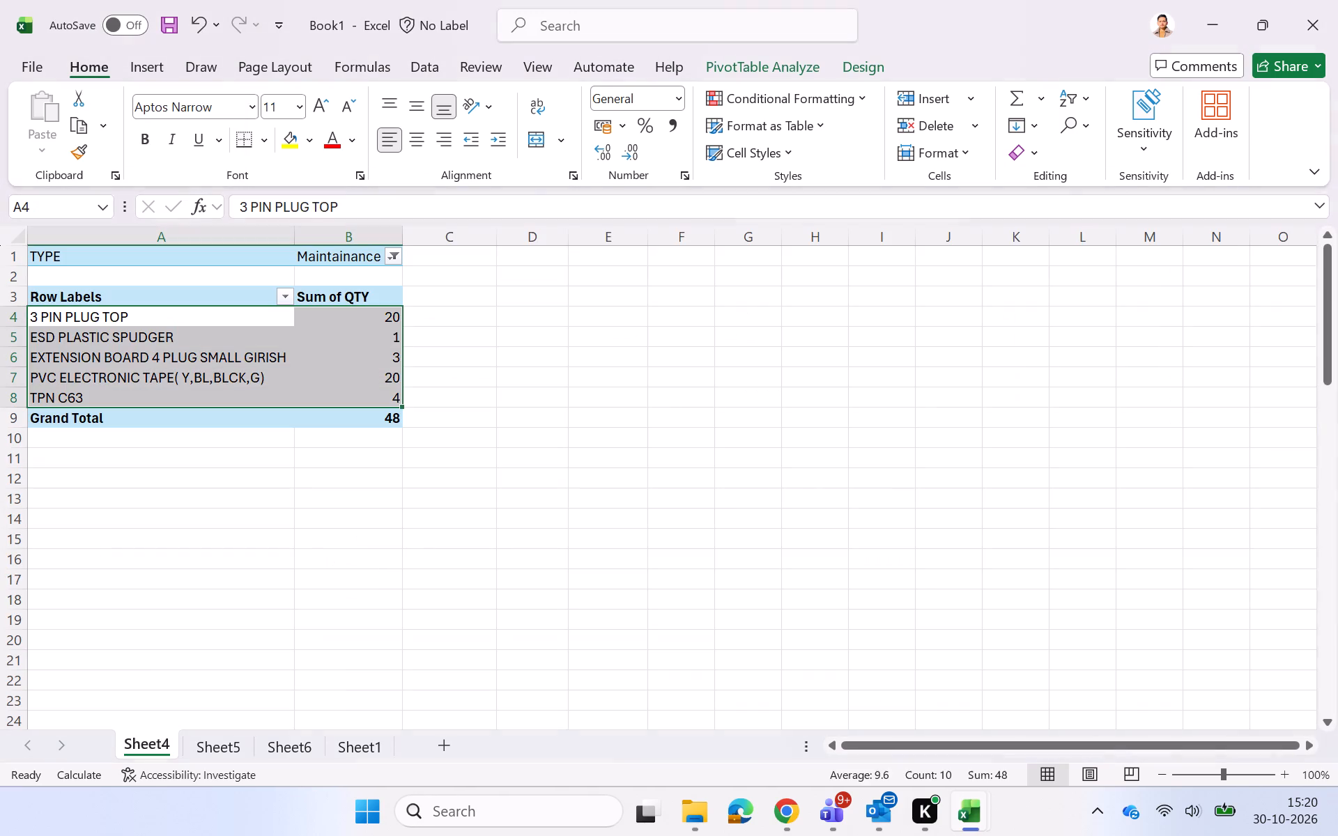
pyautogui.hotkey('ctrl', 'c')
pyautogui.hotkey('alt', 'Tab')
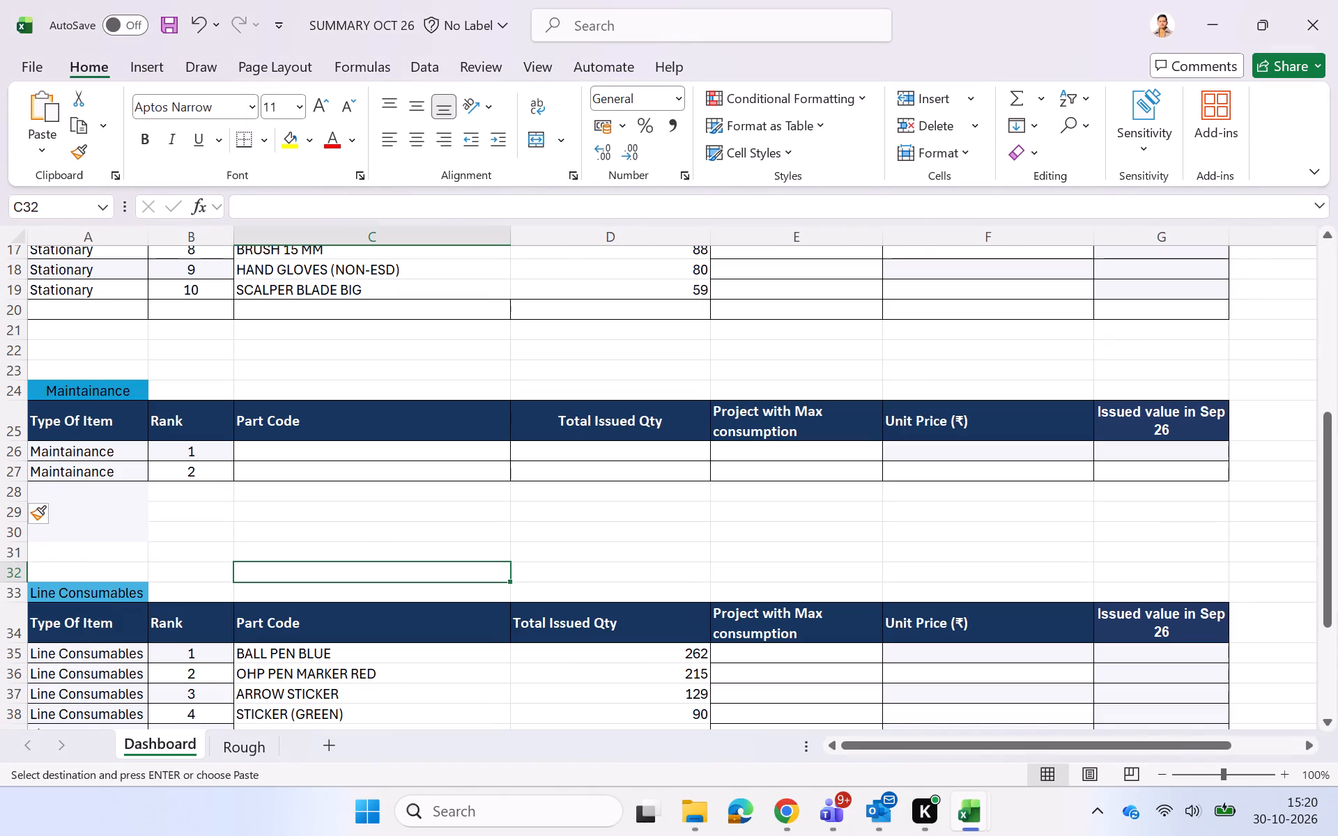
pyautogui.click(324, 448)
pyautogui.hotkey('ctrl', 'v')
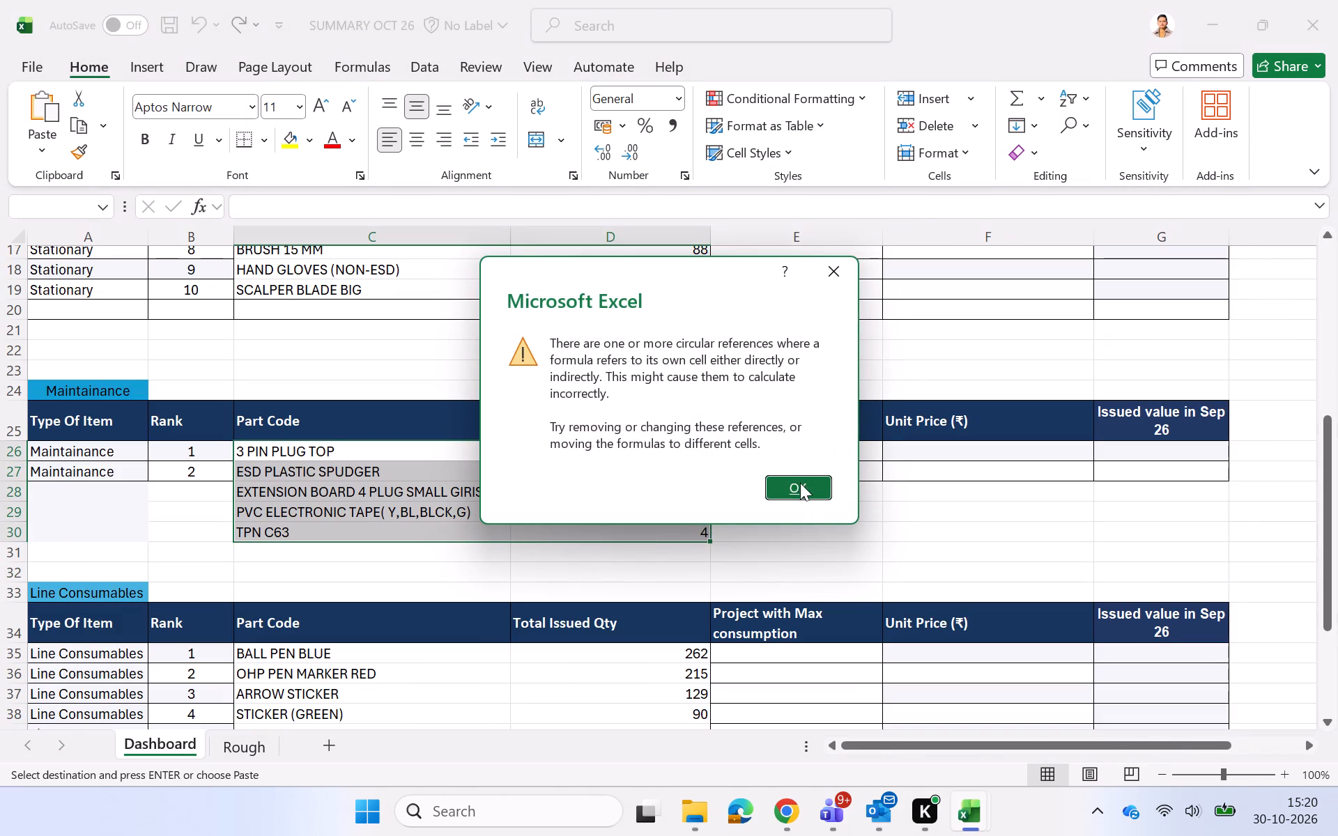
pyautogui.click(799, 481)
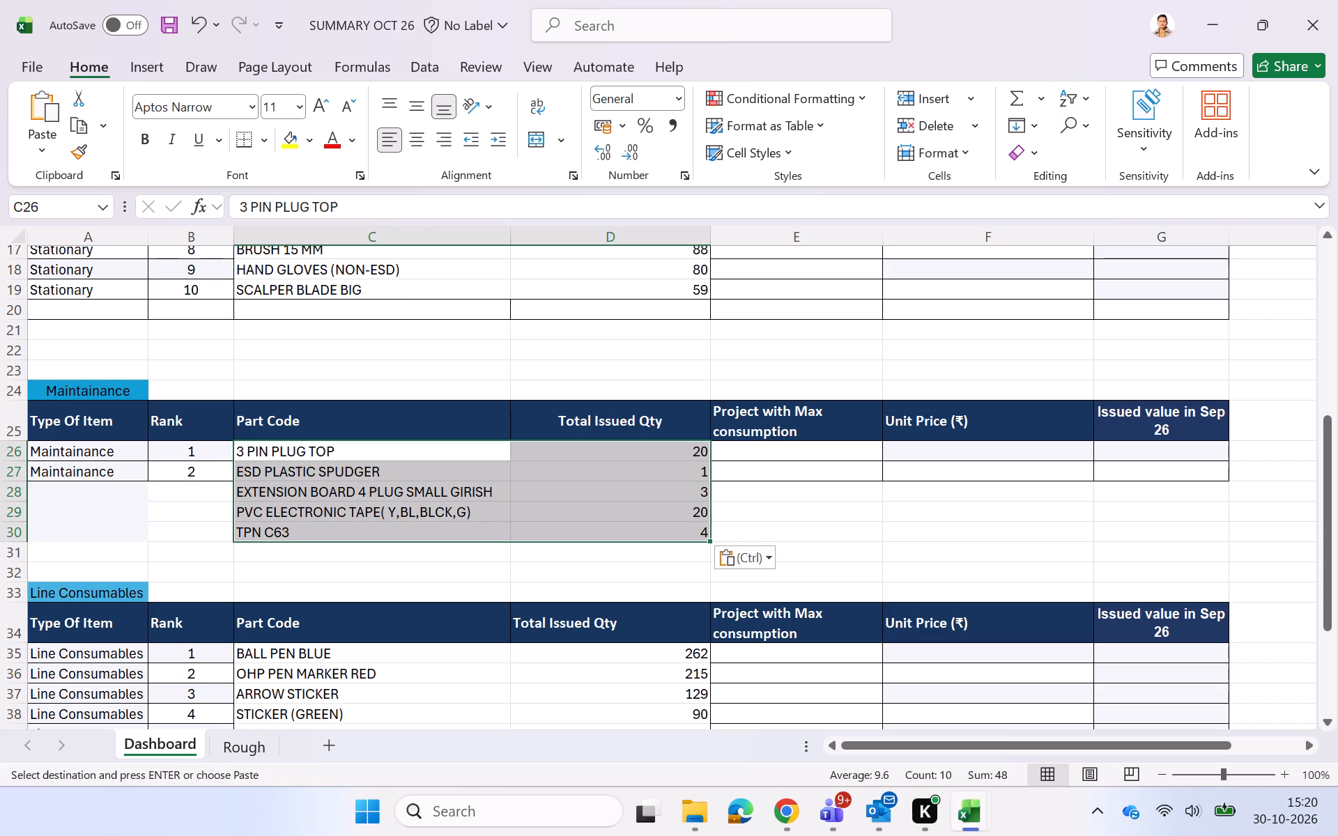
# Apply all borders to the Maintainance table rows A26 to G30.
pyautogui.doubleClick(134, 451)
pyautogui.hotkey('shift', 'Right')
pyautogui.hotkey('shift', 'Right')
pyautogui.hotkey('shift', 'Right')
pyautogui.hotkey('shift', 'Right')
pyautogui.hotkey('shift', 'Right')
pyautogui.hotkey('shift', 'Right')
pyautogui.hotkey('shift', 'Right')
pyautogui.hotkey('shift', 'Right')
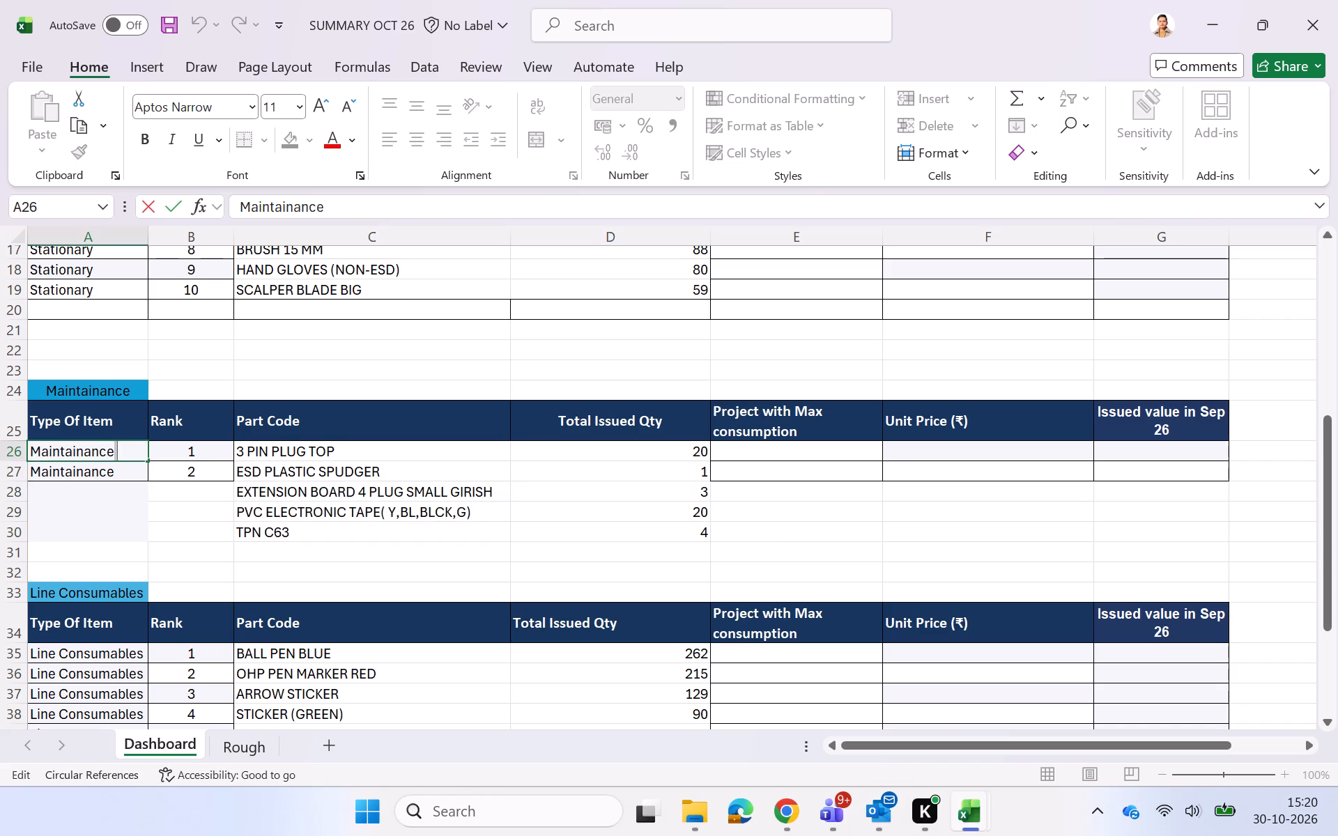
pyautogui.press('Down')
pyautogui.press('Return')
pyautogui.press('Up')
pyautogui.hotkey('shift', 'Right')
pyautogui.hotkey('shift', 'Right')
pyautogui.hotkey('shift', 'Right')
pyautogui.hotkey('shift', 'Right')
pyautogui.hotkey('shift', 'Right')
pyautogui.hotkey('shift', 'Right')
pyautogui.hotkey('shift', 'Right')
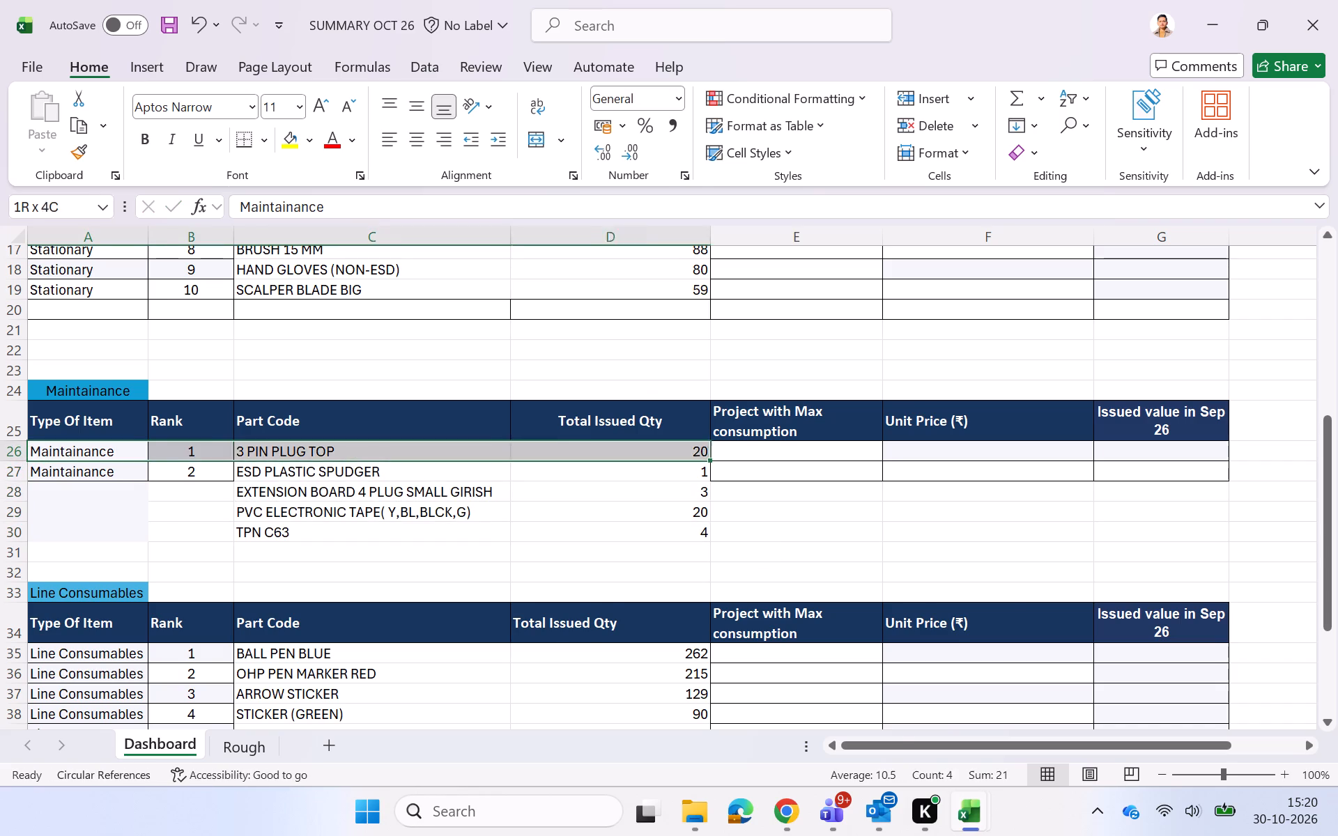
pyautogui.hotkey('shift', 'Left')
pyautogui.hotkey('shift', 'Left')
pyautogui.hotkey('shift', 'Right')
pyautogui.hotkey('shift', 'Down')
pyautogui.hotkey('shift', 'Down')
pyautogui.hotkey('shift', 'Down')
pyautogui.hotkey('shift', 'Down')
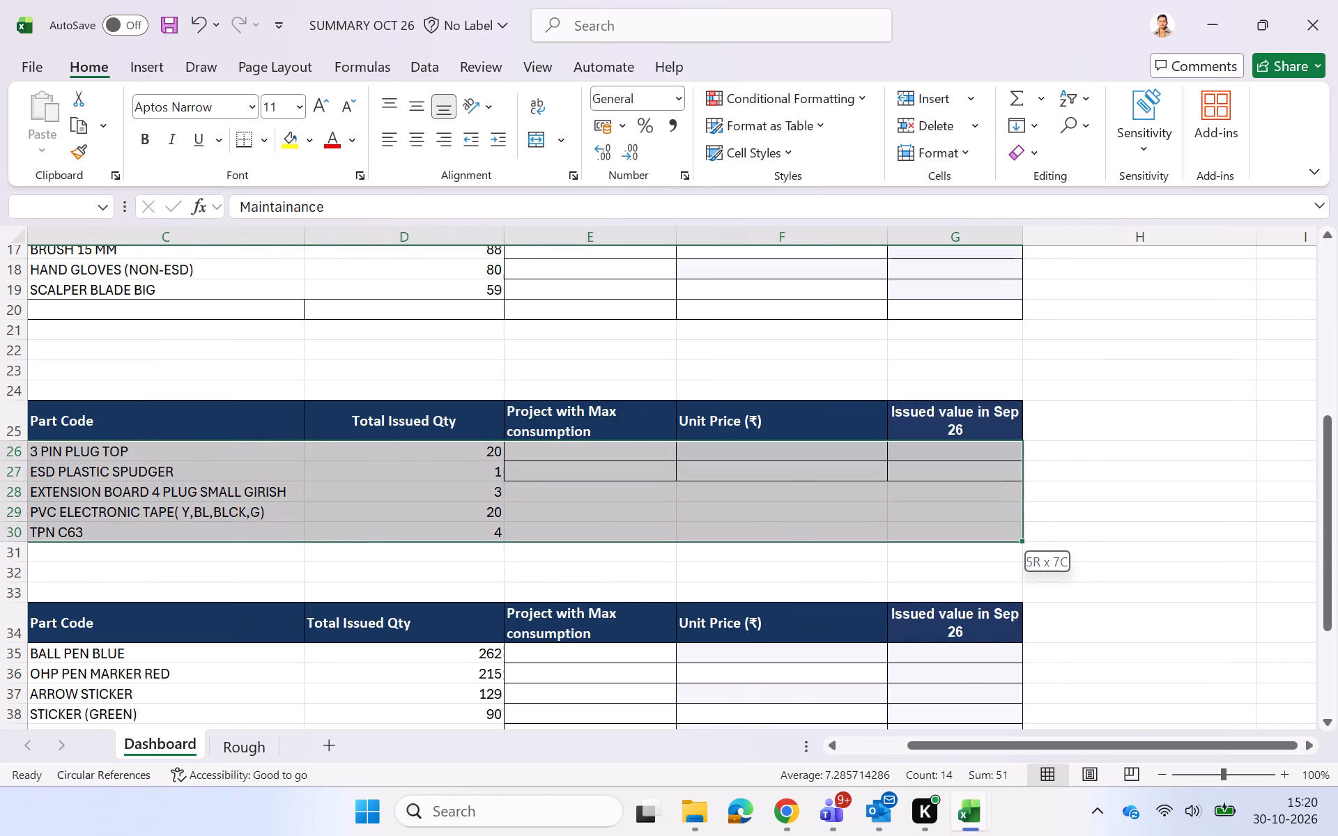
pyautogui.keyDown('shift'); pyautogui.hscroll(6, 134, 451); pyautogui.keyUp('shift')
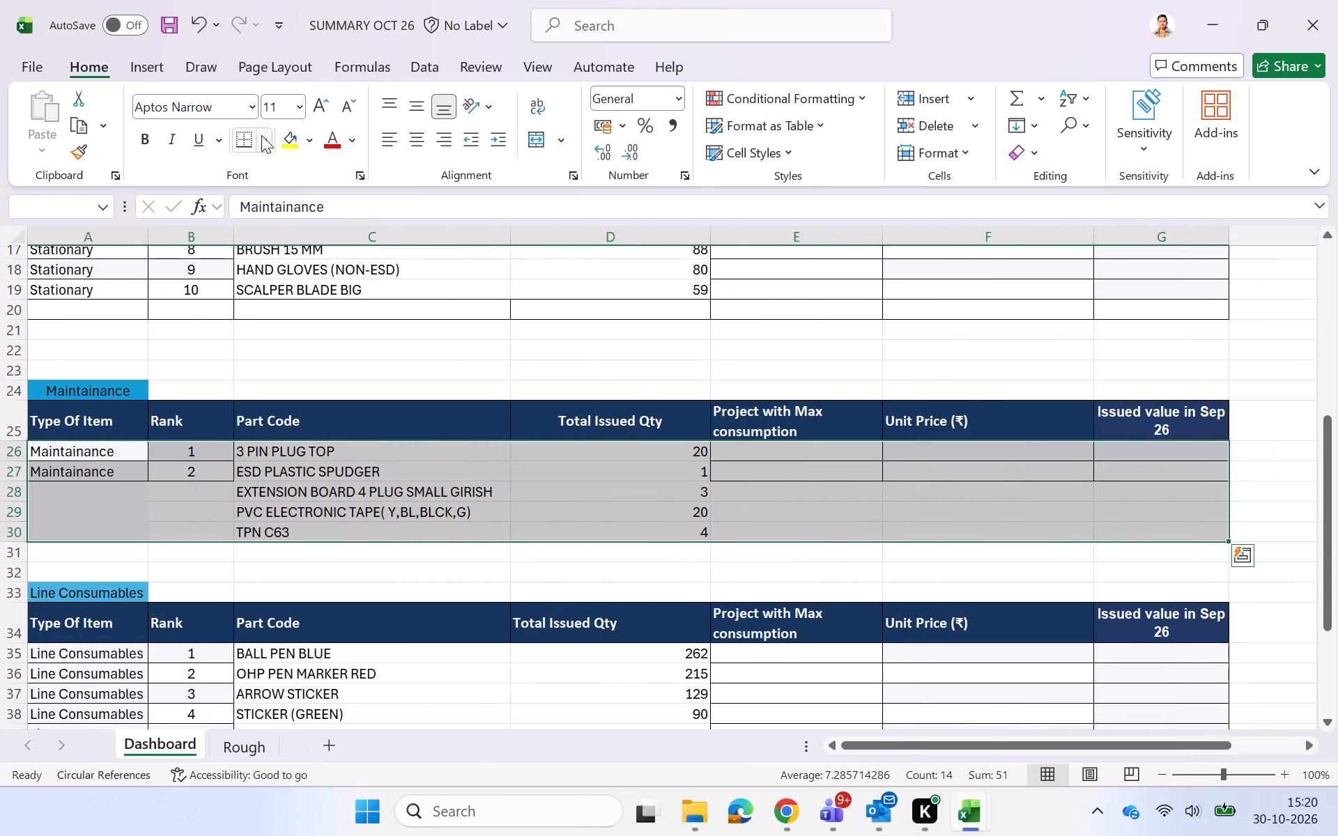
pyautogui.click(262, 135)
pyautogui.click(266, 353)
pyautogui.click(258, 566)
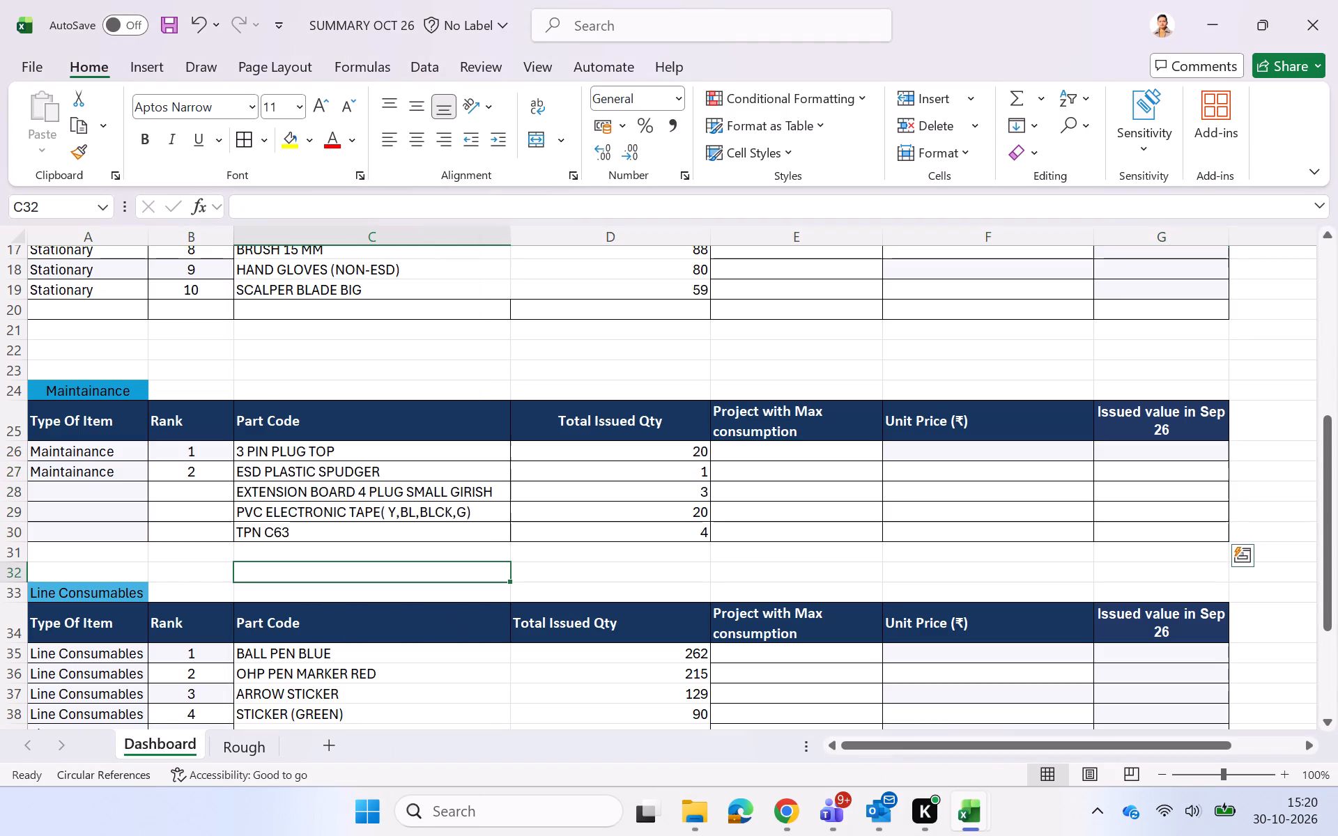
# Fill the Maintainance item type down from A27 to A30.
pyautogui.click(115, 474)
pyautogui.hotkey('shift', 'Down')
pyautogui.hotkey('shift', 'Down')
pyautogui.hotkey('shift', 'Down')
pyautogui.hotkey('shift', 'Down')
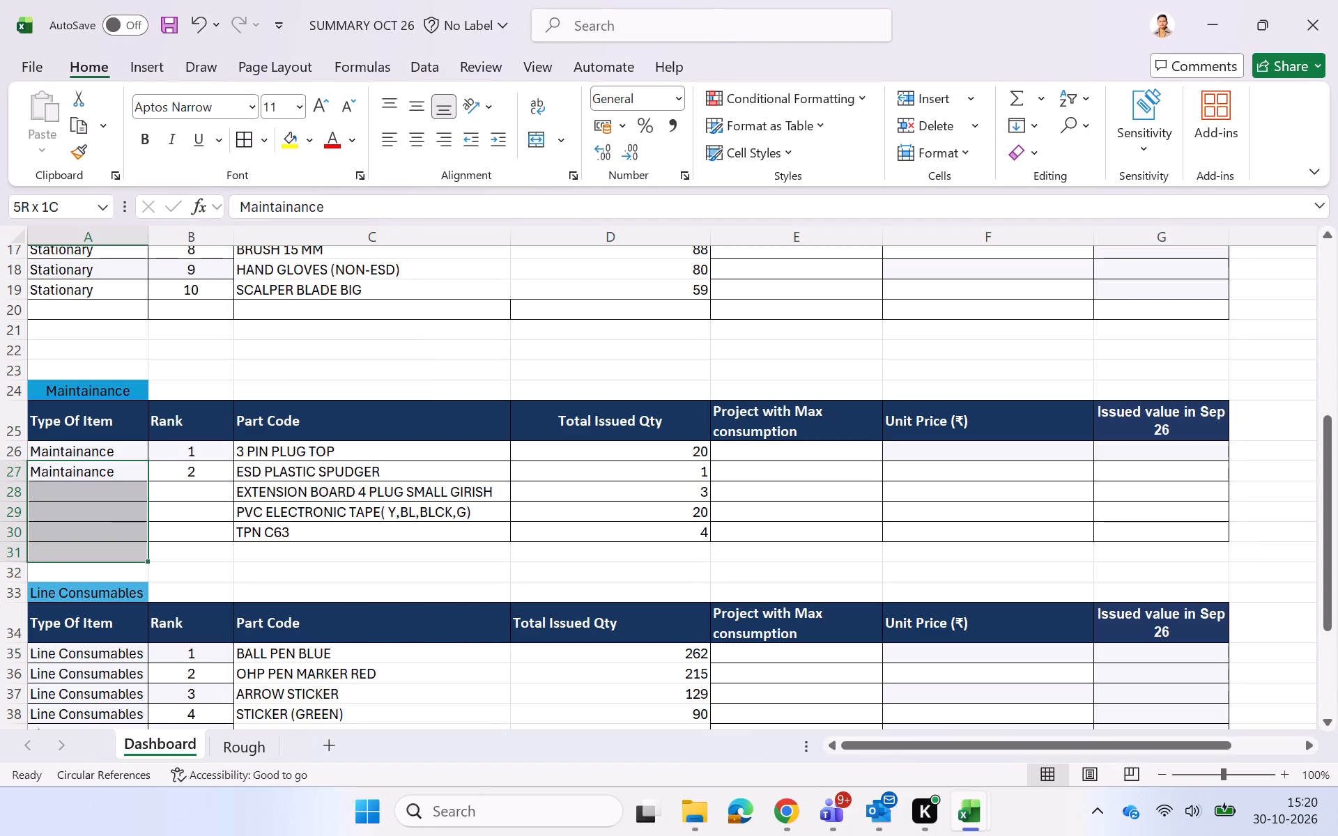
pyautogui.hotkey('shift', 'Up')
pyautogui.hotkey('ctrl', 'd')
# Extend the Maintainance table's Rank numbering down column B to 5.
pyautogui.press('Right')
pyautogui.press('Right')
pyautogui.press('Up')
pyautogui.press('Left')
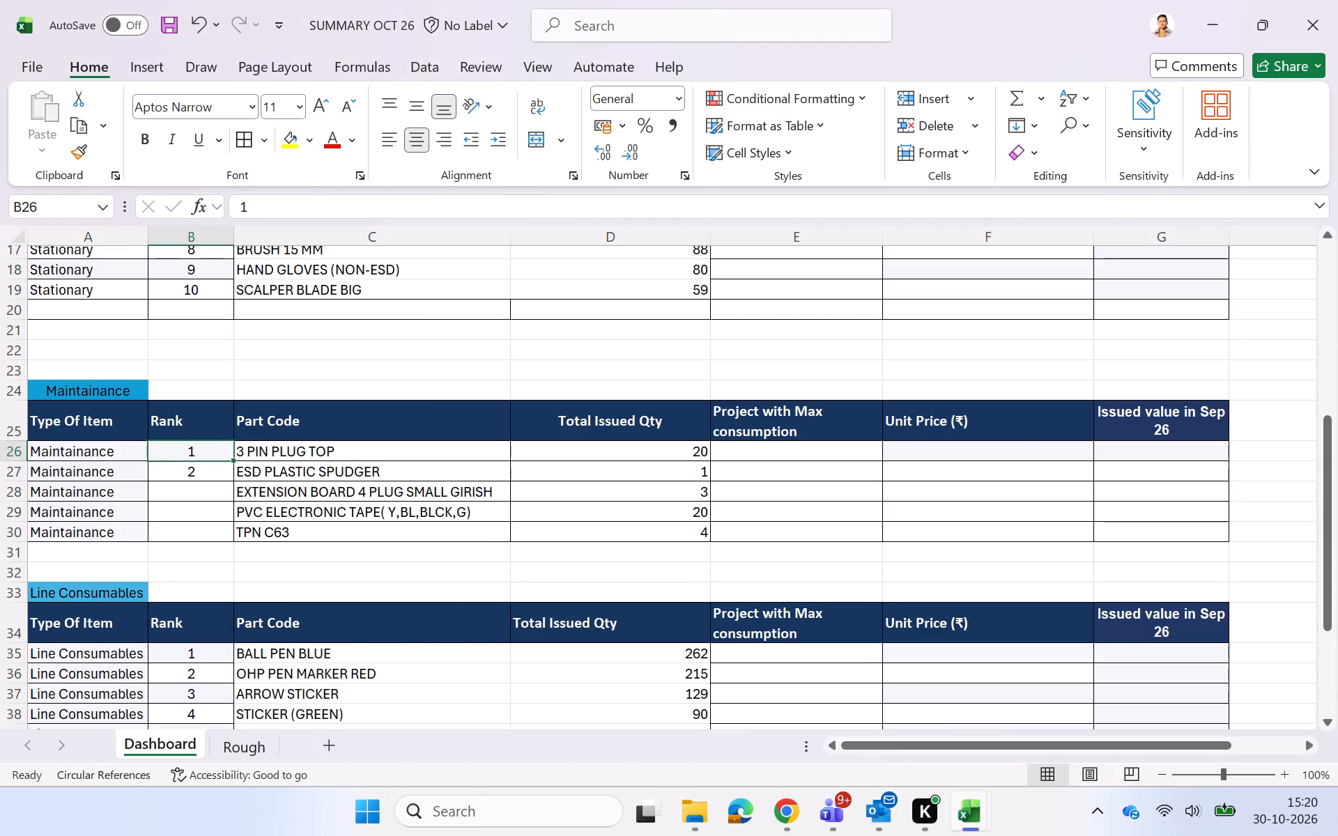
pyautogui.hotkey('shift', 'Down')
pyautogui.doubleClick(233, 476)
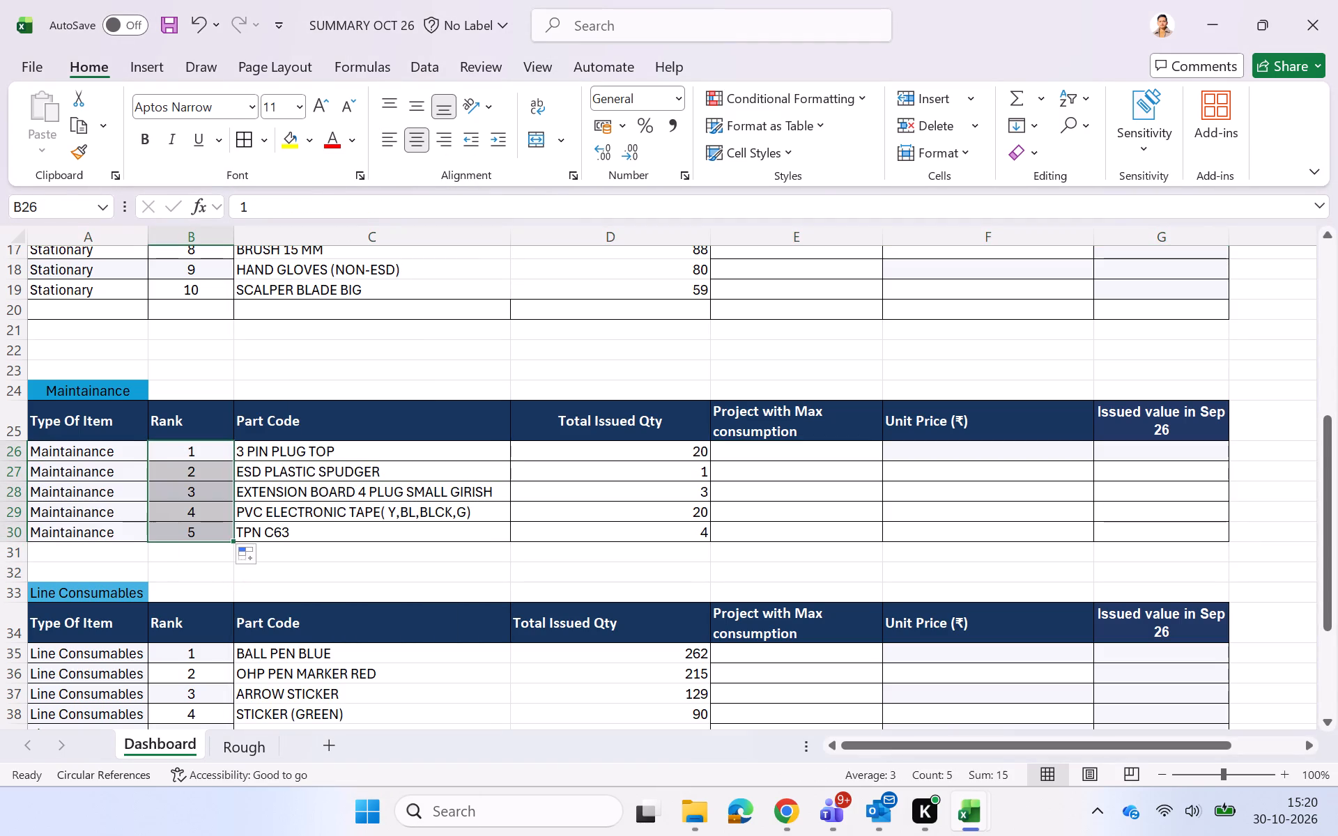
pyautogui.doubleClick(454, 570)
pyautogui.click(629, 549)
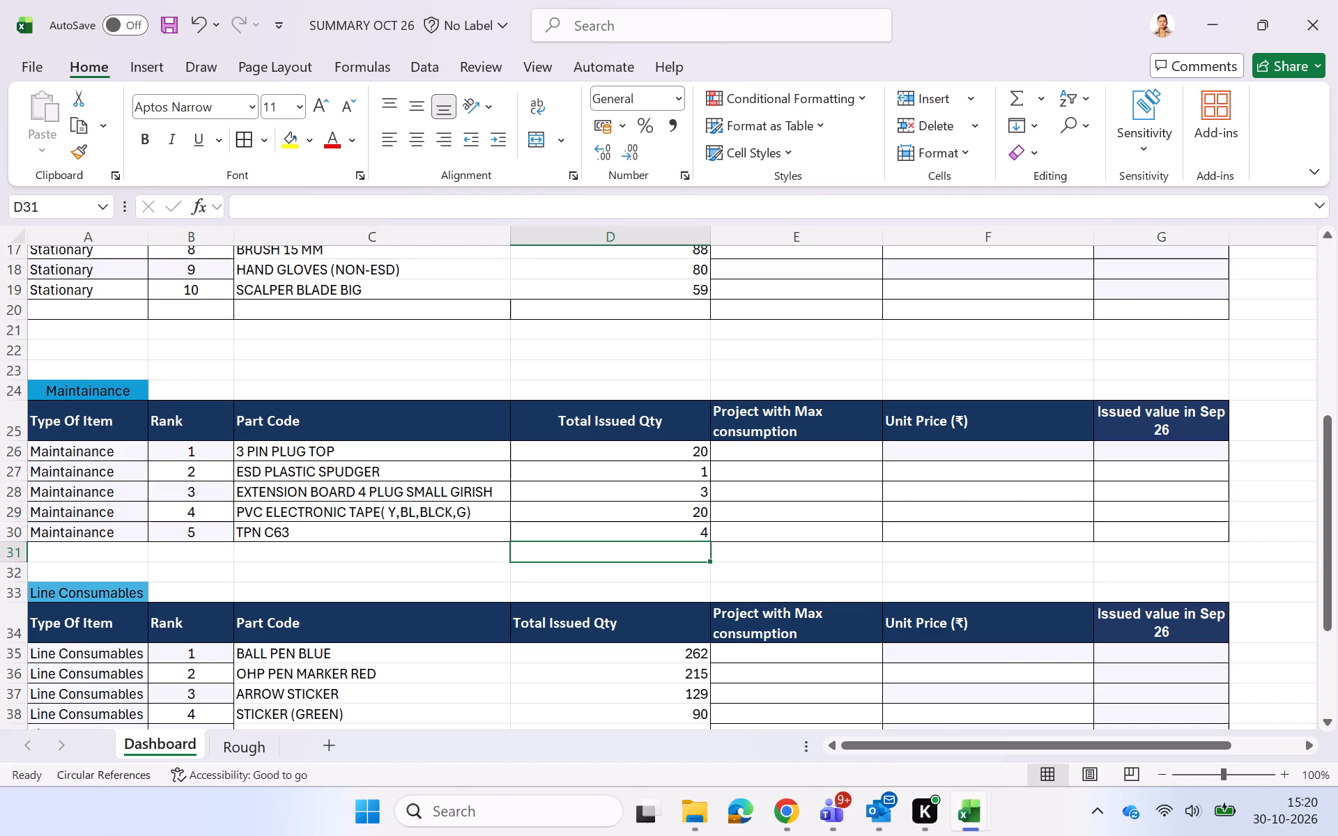
# Apply all borders to the Line Consumables part codes and quantities in C35 to D44.
pyautogui.scroll(-2, 695, 589)
pyautogui.moveTo(695, 589); pyautogui.dragTo(700, 623)
pyautogui.doubleClick(401, 392)
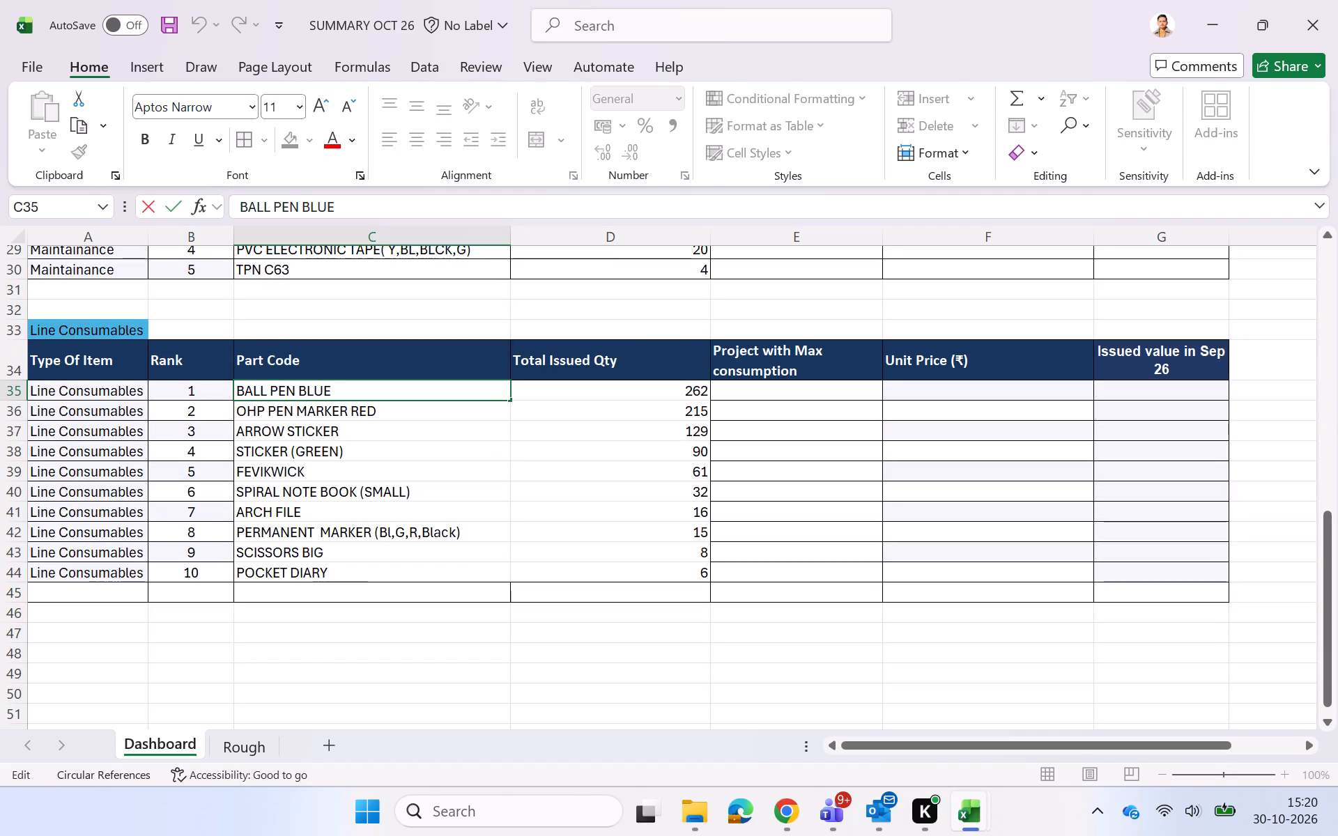
pyautogui.press('Return')
pyautogui.press('Up')
pyautogui.hotkey('shift', 'Right')
pyautogui.hotkey('shift', 'Right')
pyautogui.hotkey('shift', 'Down')
pyautogui.hotkey('shift', 'Left')
pyautogui.hotkey('shift', 'Down')
pyautogui.hotkey('shift', 'Down')
pyautogui.hotkey('shift', 'Down')
pyautogui.hotkey('shift', 'Down')
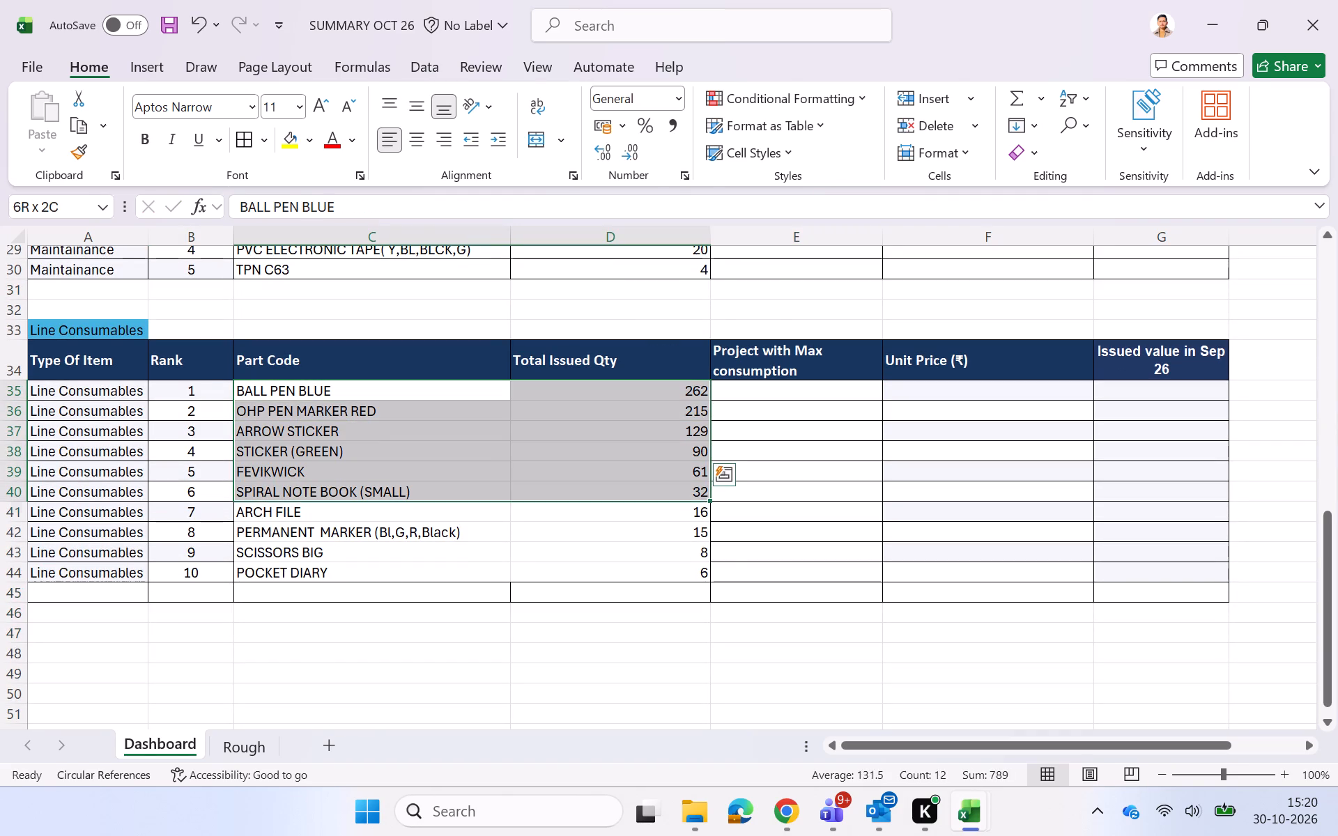
pyautogui.hotkey('shift', 'Down')
pyautogui.hotkey('shift', 'Down')
pyautogui.hotkey('shift', 'Down')
pyautogui.hotkey('shift', 'Down')
pyautogui.click(246, 132)
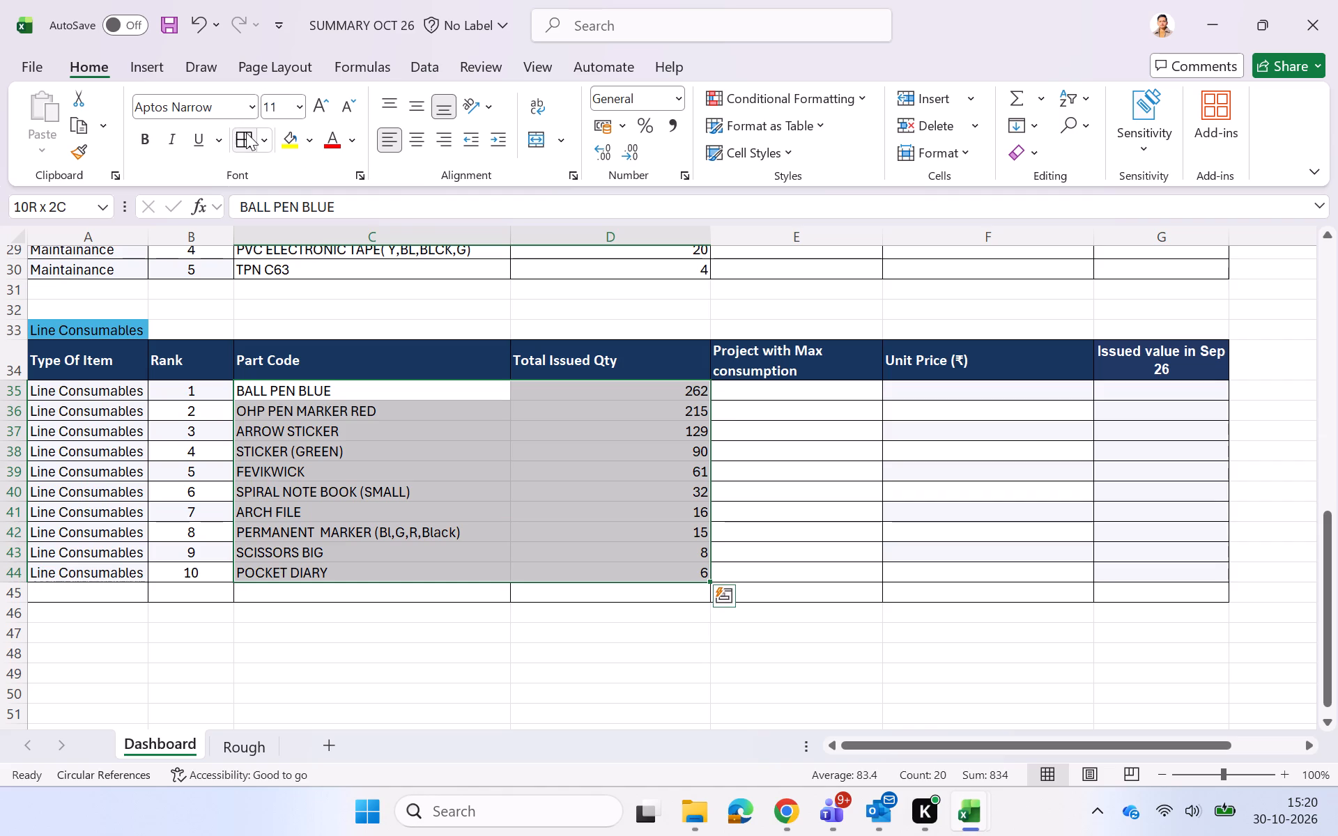
pyautogui.doubleClick(410, 373)
# Apply all borders to the Stationary table's part codes and quantities in C10 to D19.
pyautogui.scroll(2, 410, 373)
pyautogui.scroll(-1, 410, 373)
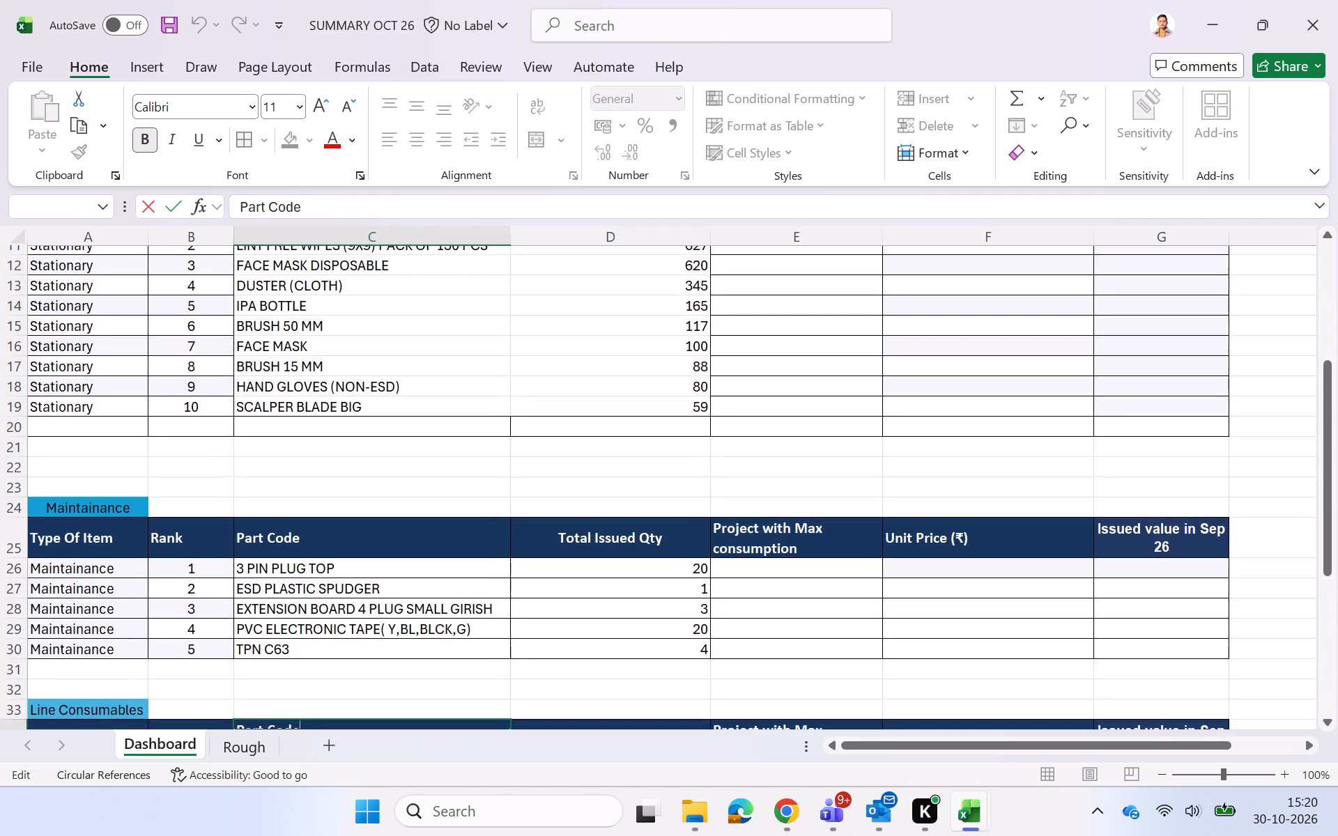
pyautogui.scroll(1, 423, 442)
pyautogui.click(417, 363)
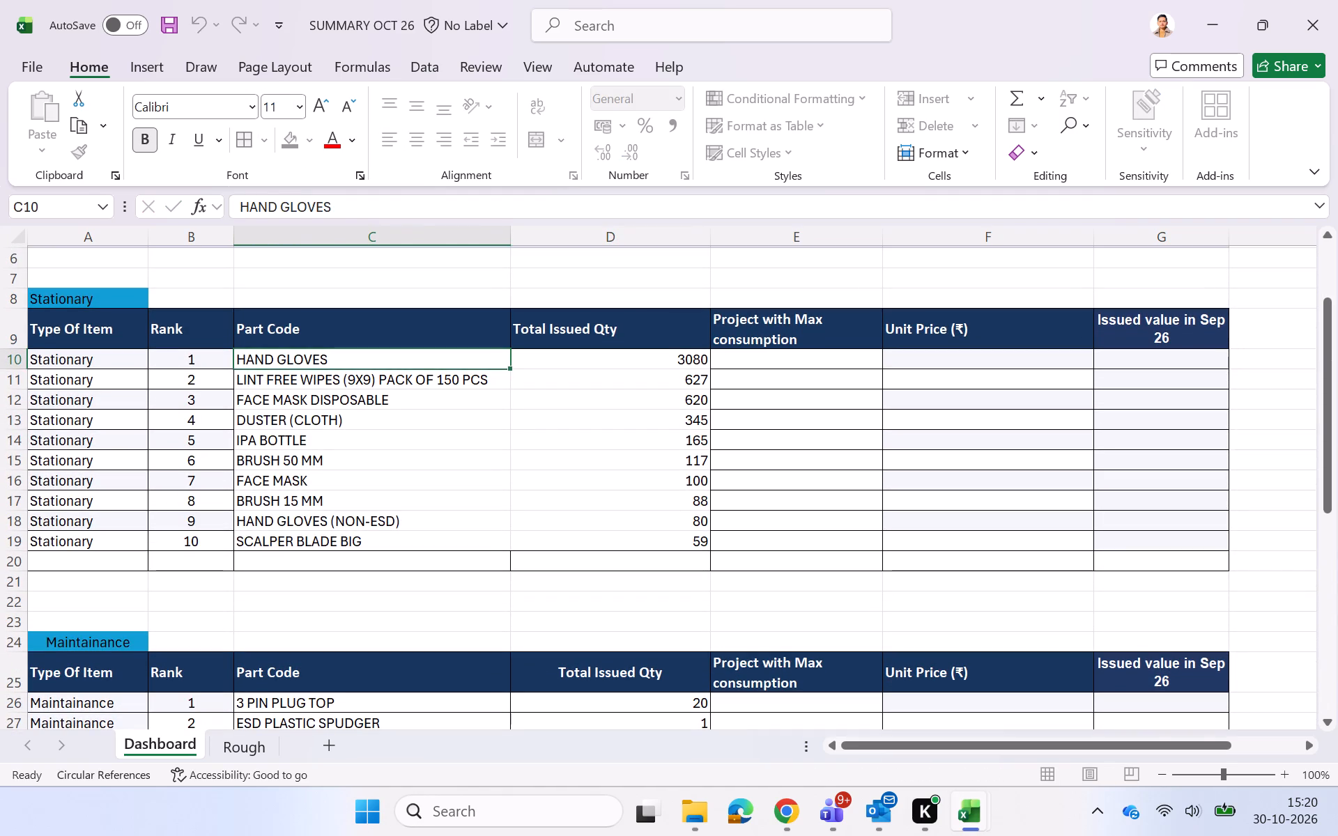
pyautogui.hotkey('shift', 'Right')
pyautogui.hotkey('shift', 'Down')
pyautogui.hotkey('shift', 'Down')
pyautogui.hotkey('shift', 'Down')
pyautogui.hotkey('shift', 'Down')
pyautogui.hotkey('shift', 'Down')
pyautogui.hotkey('shift', 'Down')
pyautogui.hotkey('shift', 'Down')
pyautogui.hotkey('shift', 'Down')
pyautogui.hotkey('shift', 'Down')
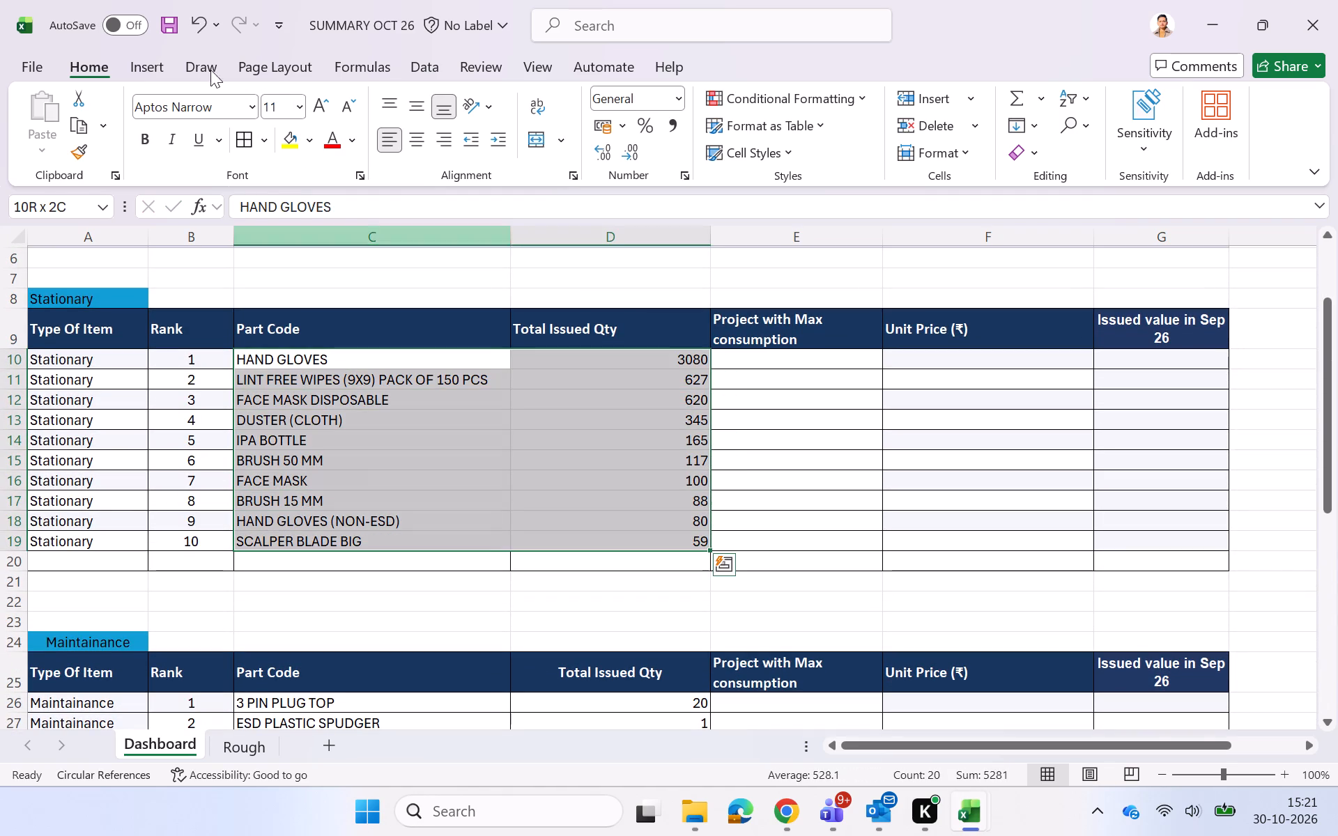
pyautogui.click(243, 139)
pyautogui.click(389, 594)
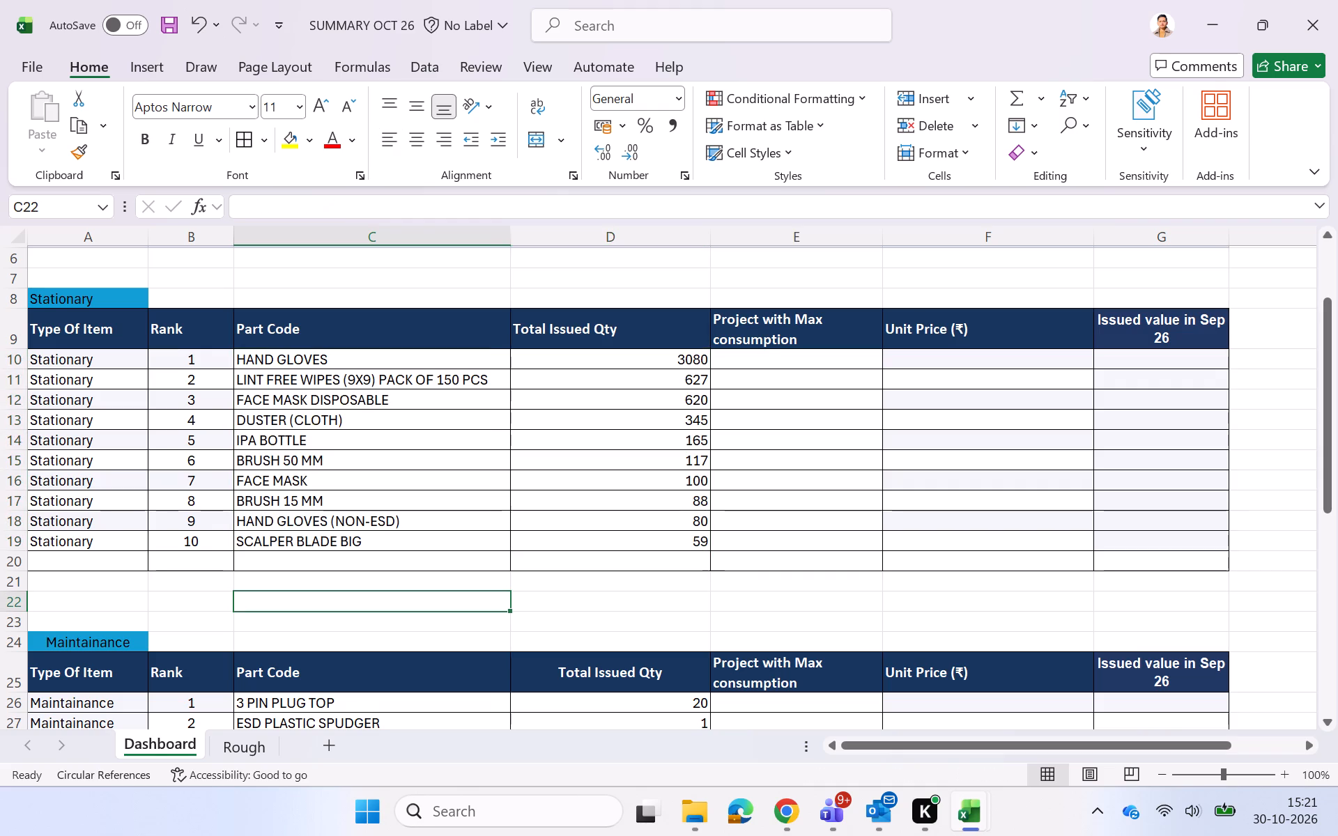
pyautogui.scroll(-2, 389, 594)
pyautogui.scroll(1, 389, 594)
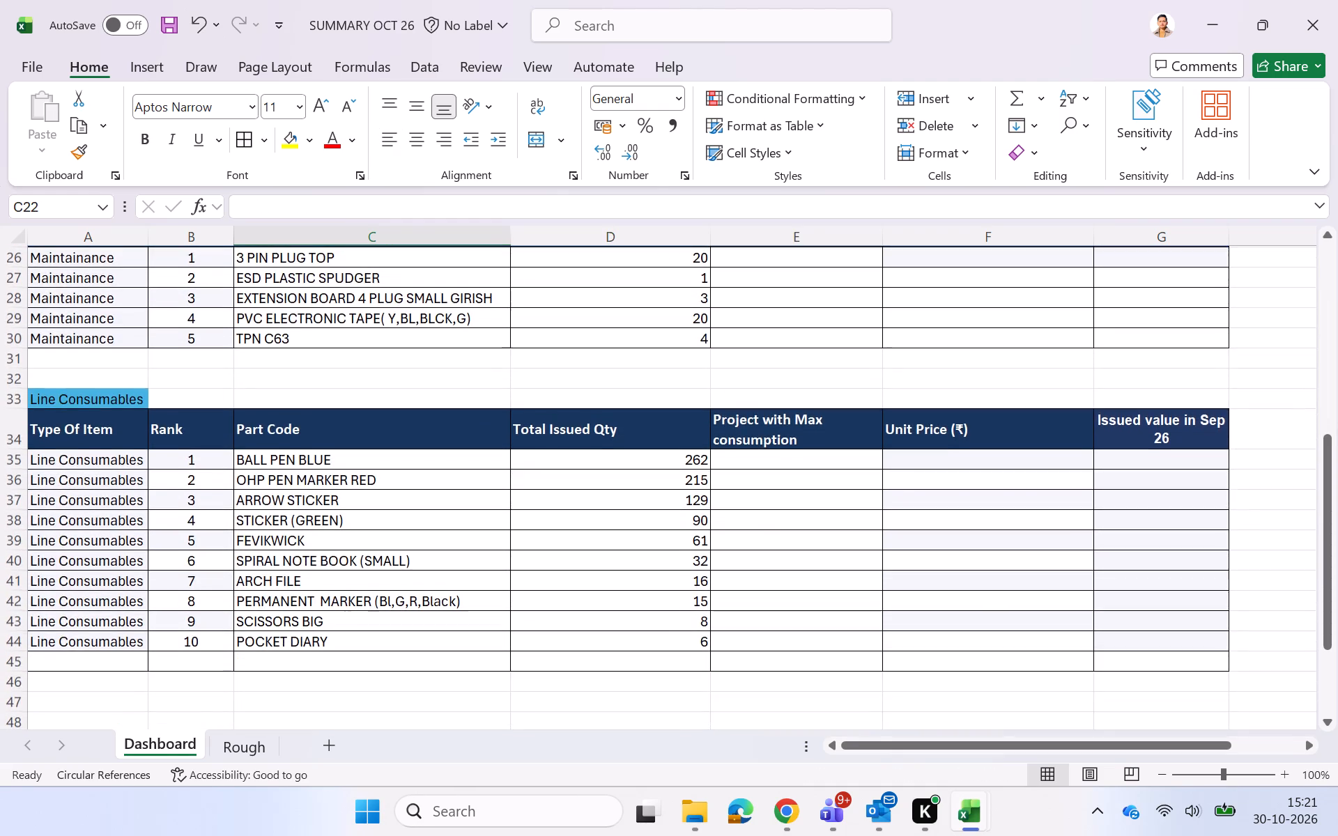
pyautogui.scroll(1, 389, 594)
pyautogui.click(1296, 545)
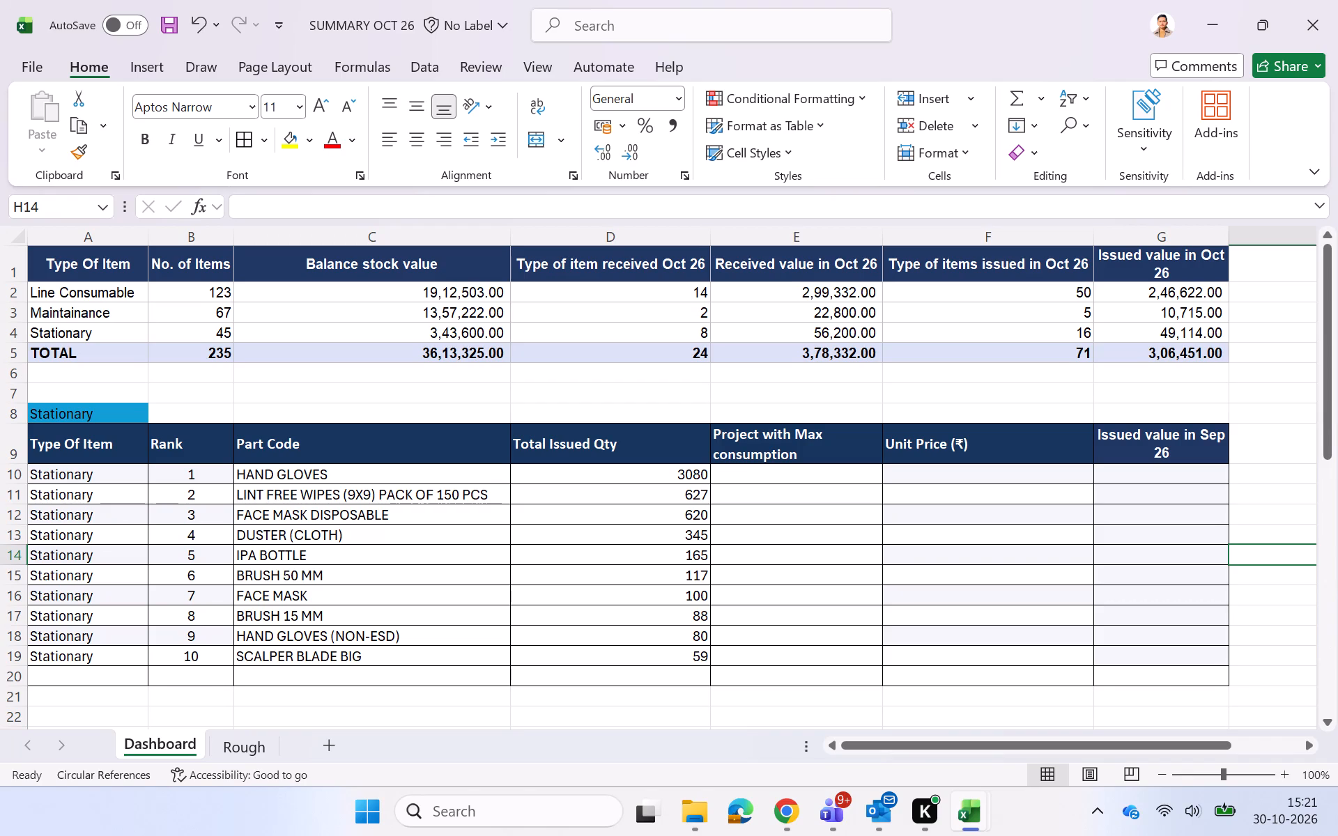
# Switch to Book1 and examine the part quantity summaries on Sheet5 and the Stationary part-by-project PivotTable on Sheet6.
pyautogui.hotkey('alt', 'Tab')
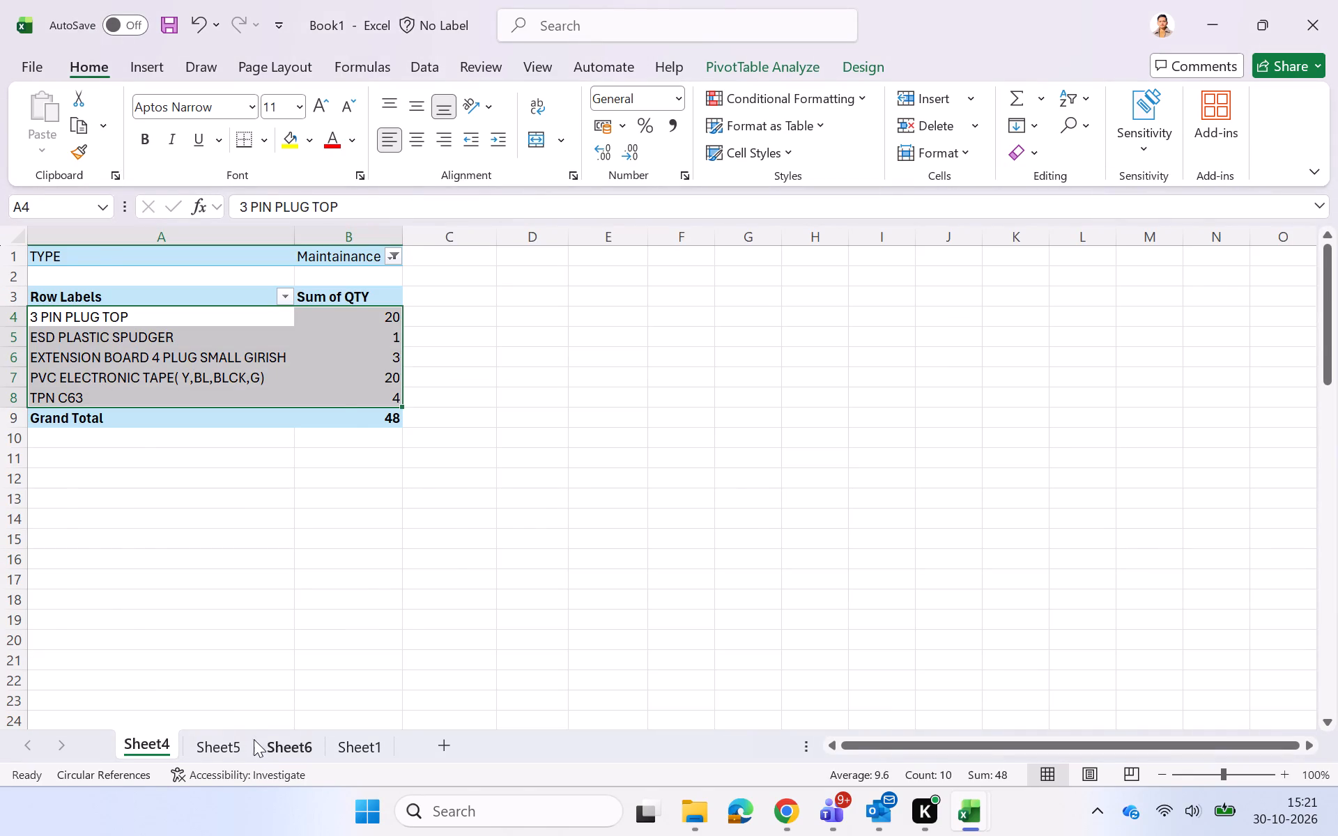
pyautogui.click(245, 741)
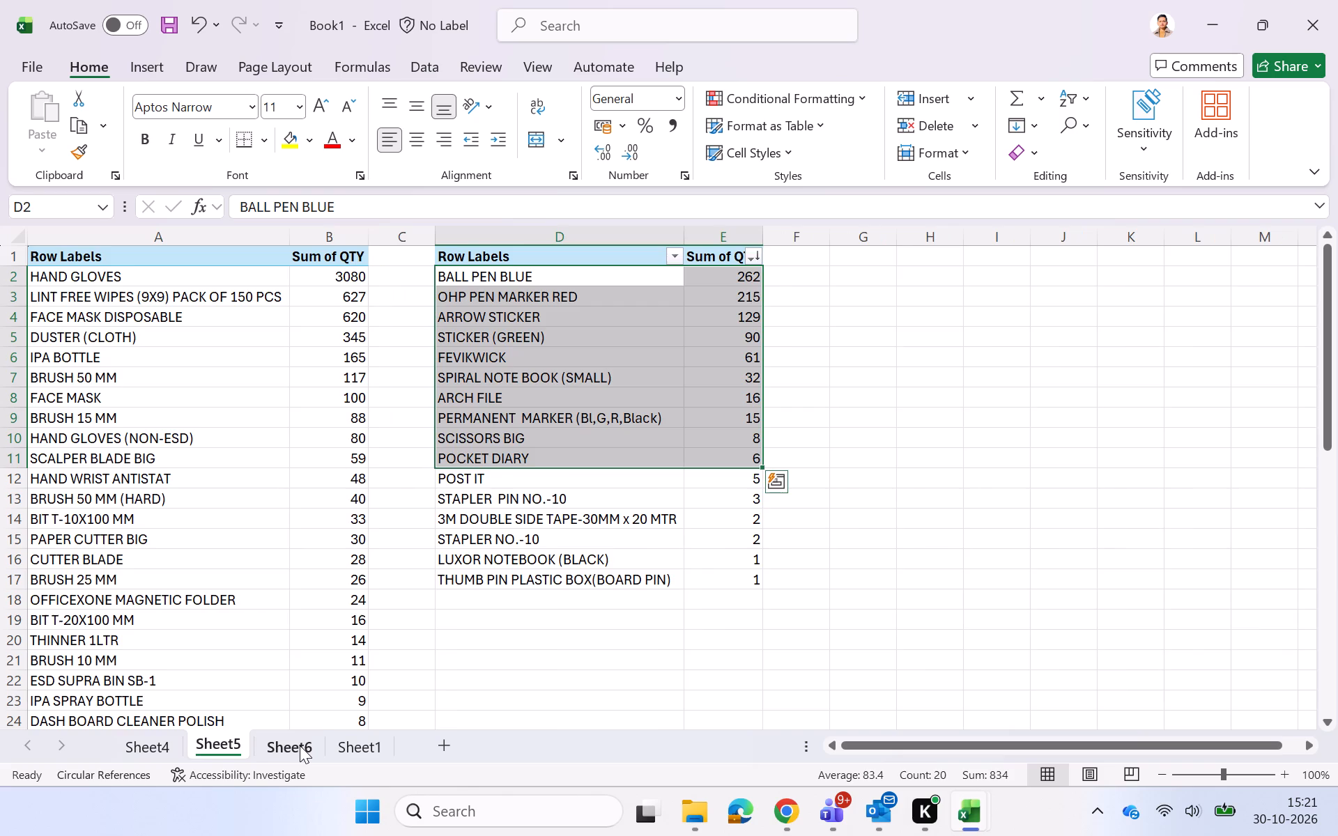
pyautogui.click(300, 745)
pyautogui.click(494, 621)
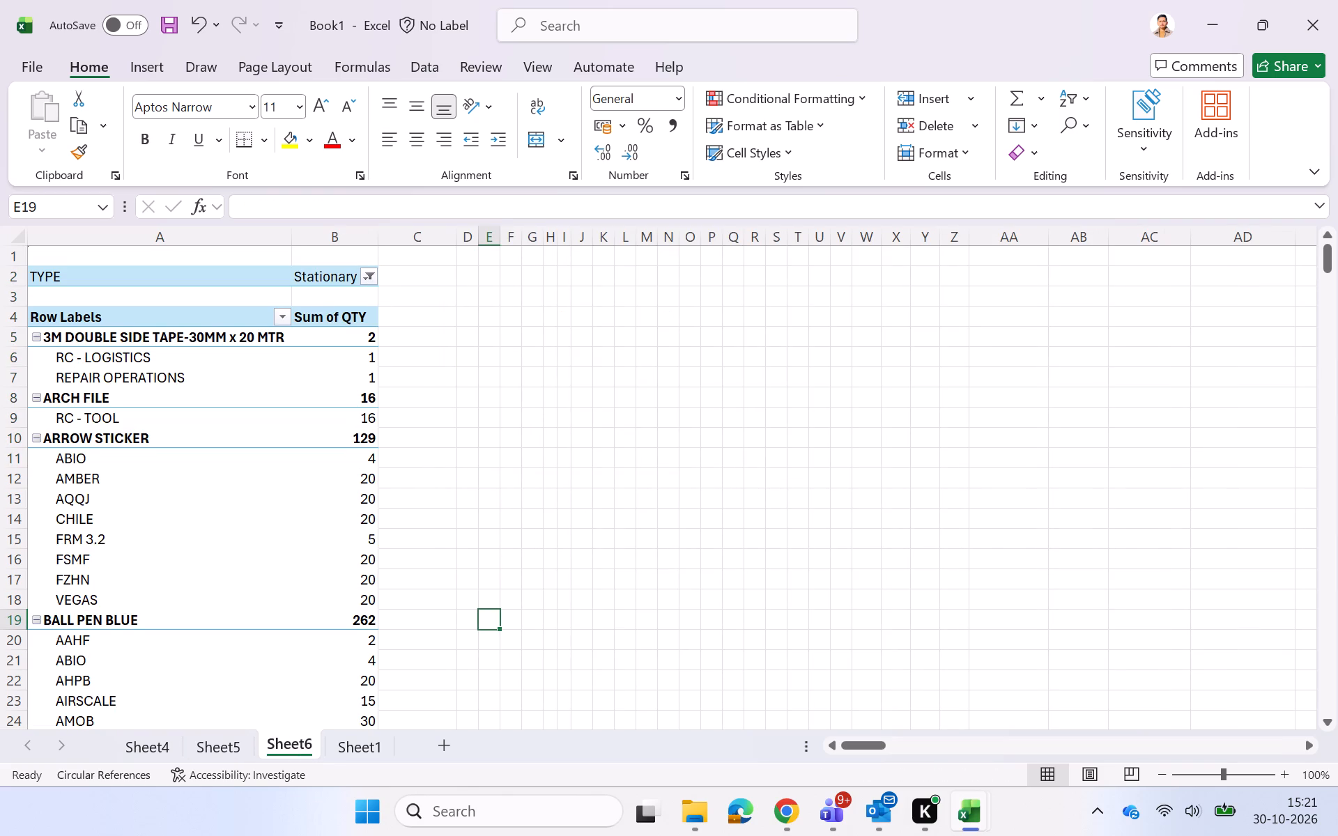
pyautogui.scroll(-1, 465, 393)
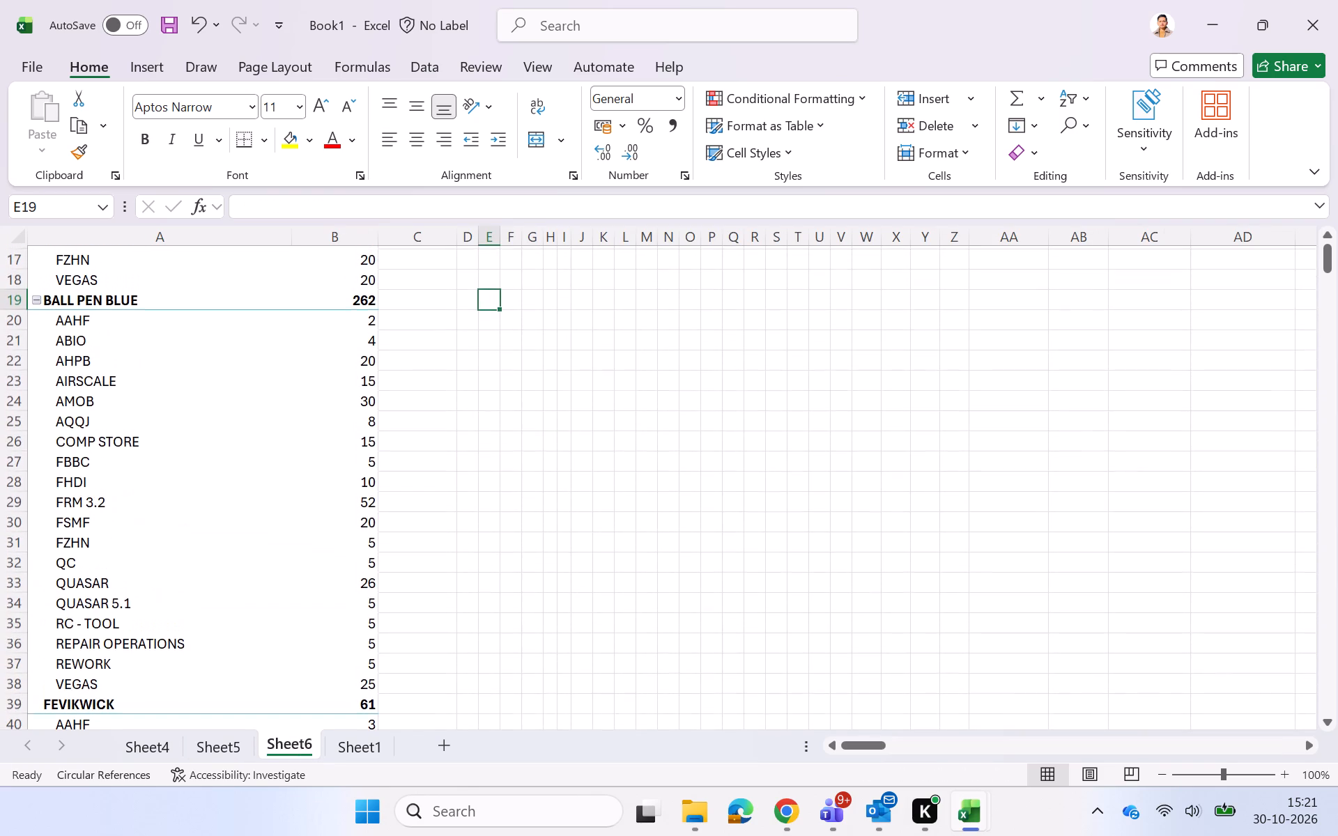
pyautogui.scroll(-1, 465, 393)
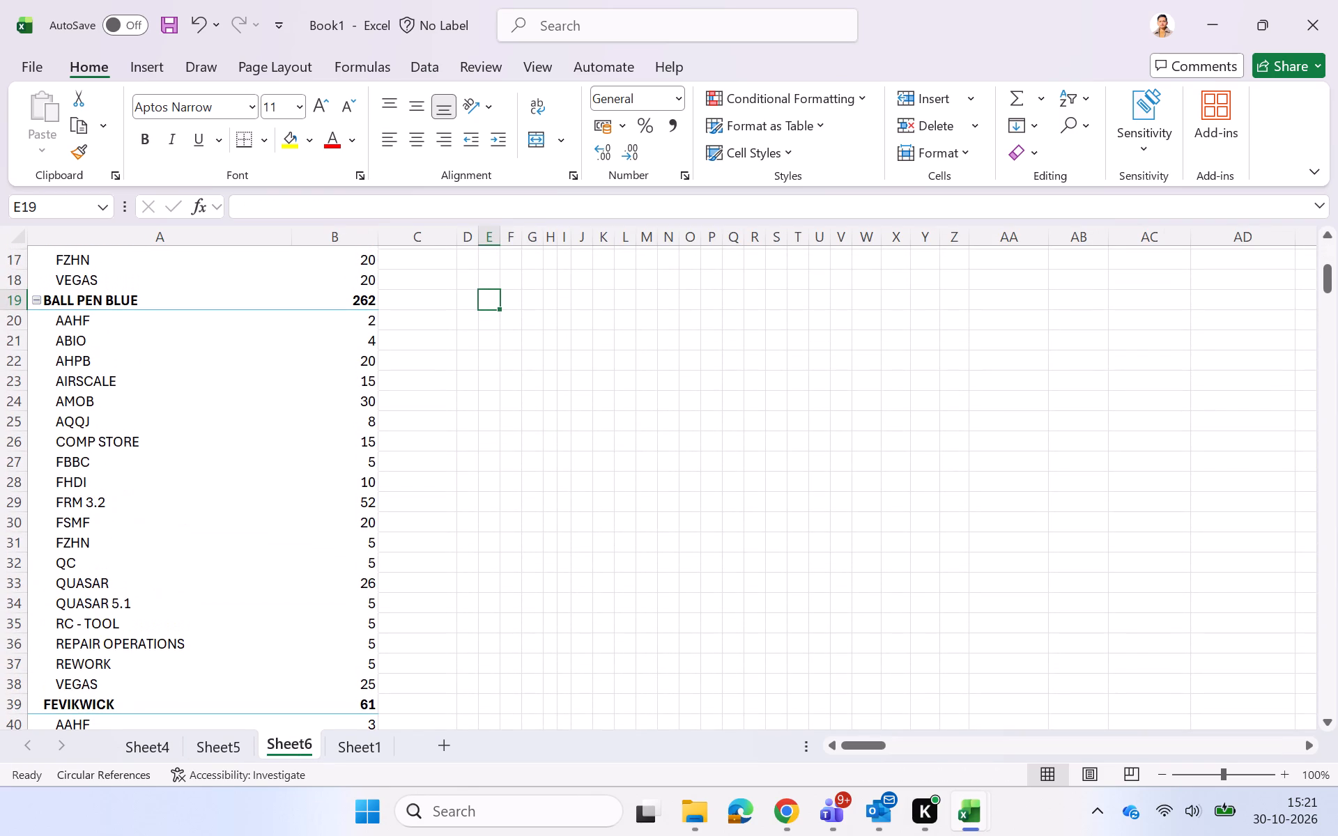
pyautogui.scroll(6, 465, 393)
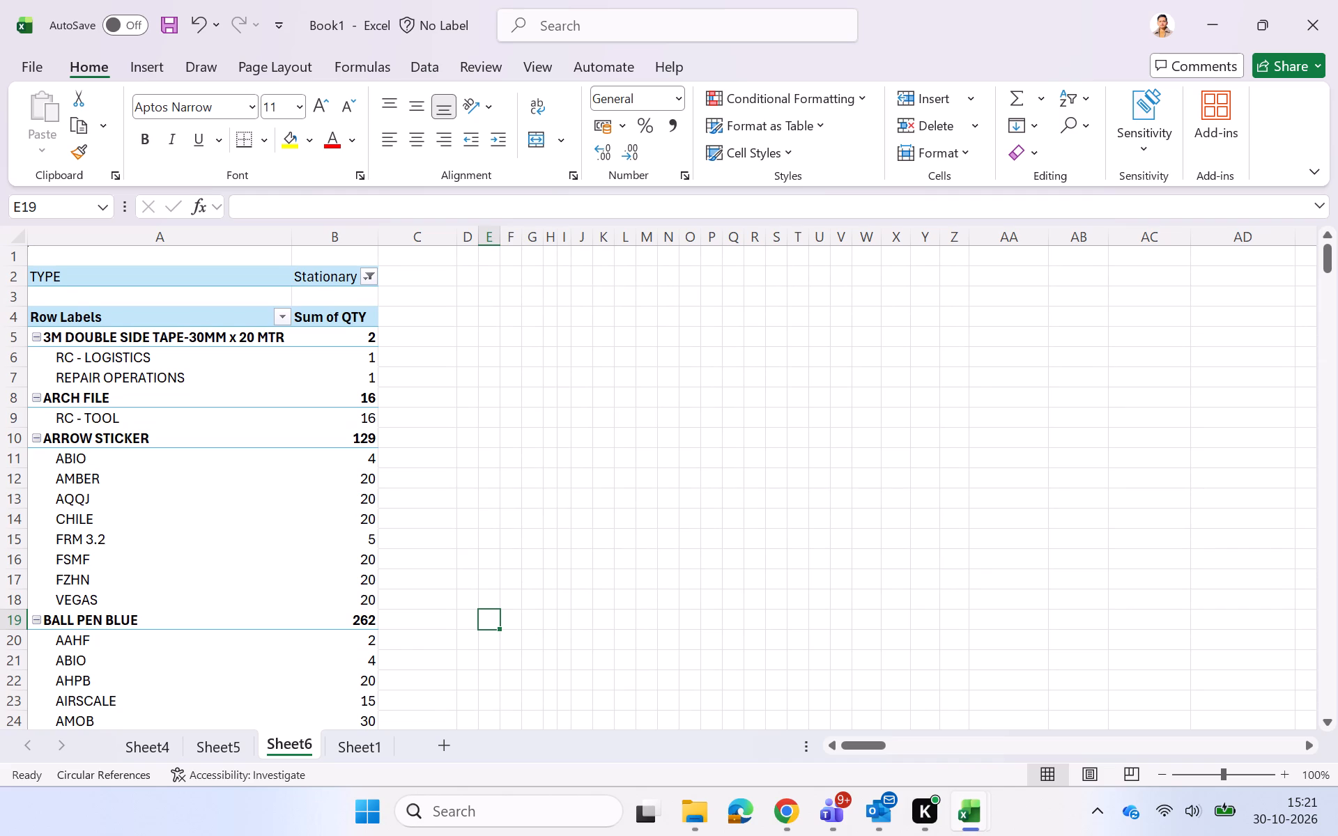
# Remove the filters from the October issue records on Book1's Sheet1 and go to the end of the list.
pyautogui.click(351, 756)
pyautogui.click(298, 653)
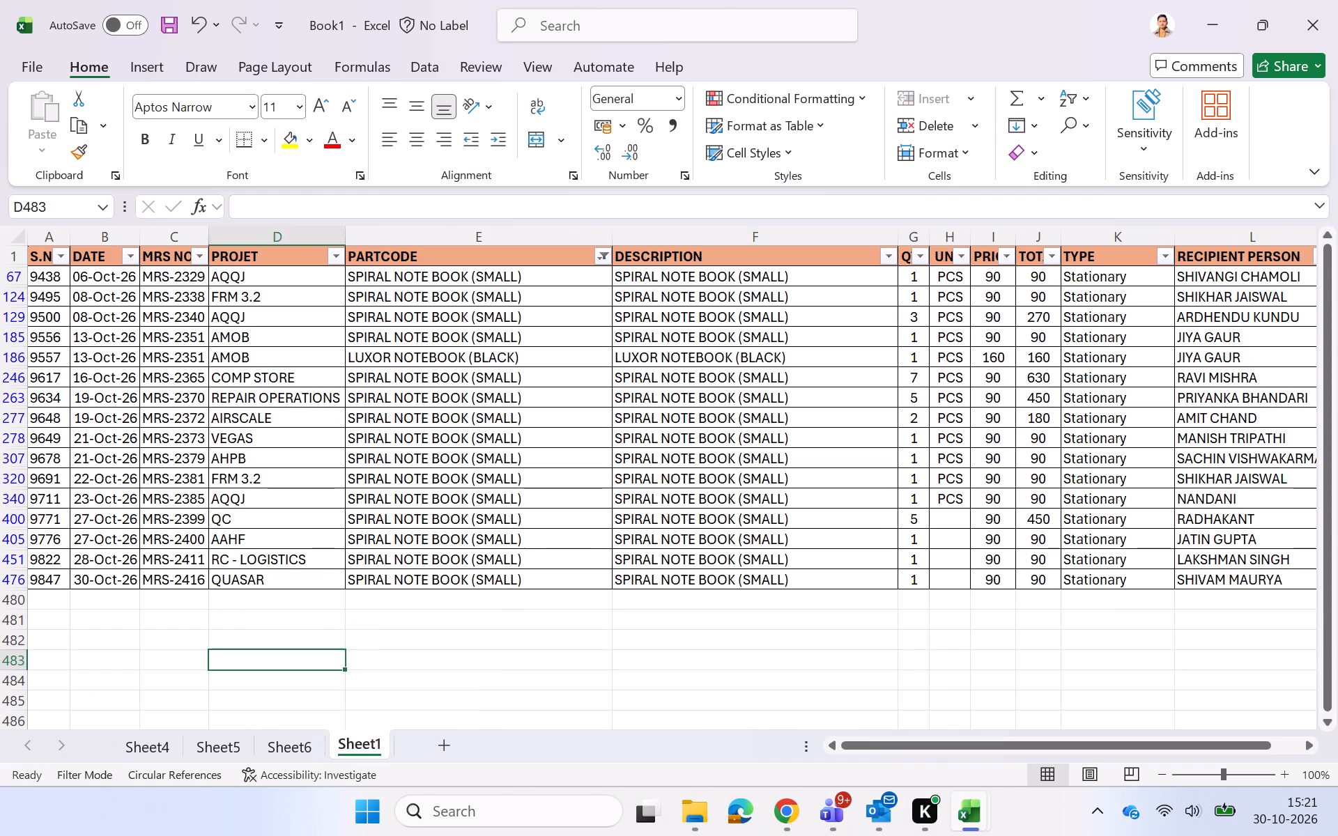
pyautogui.hotkey('ctrl', 'shift', 'l')
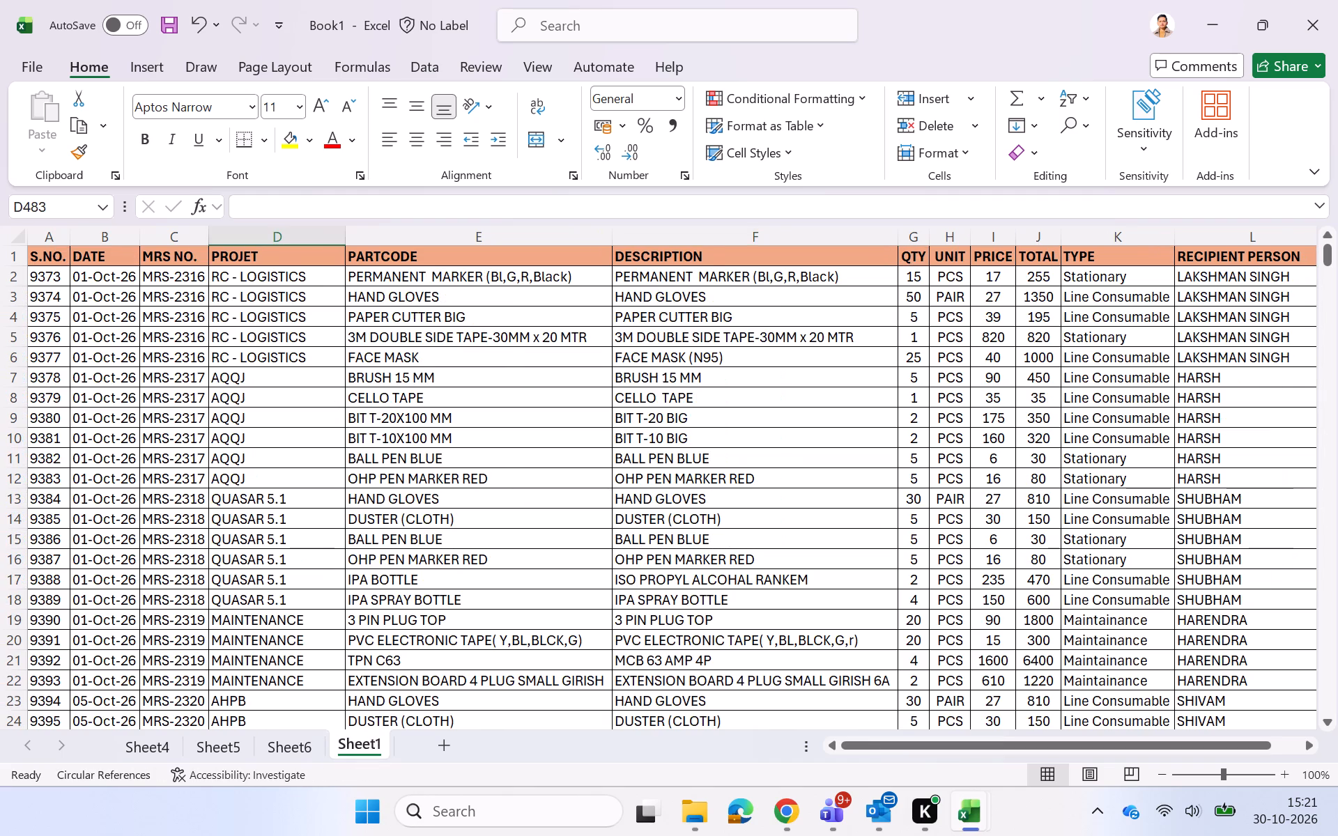
pyautogui.click(452, 612)
pyautogui.hotkey('ctrl', 'Down')
pyautogui.press('Down')
pyautogui.press('Down')
pyautogui.press('Down')
pyautogui.press('Down')
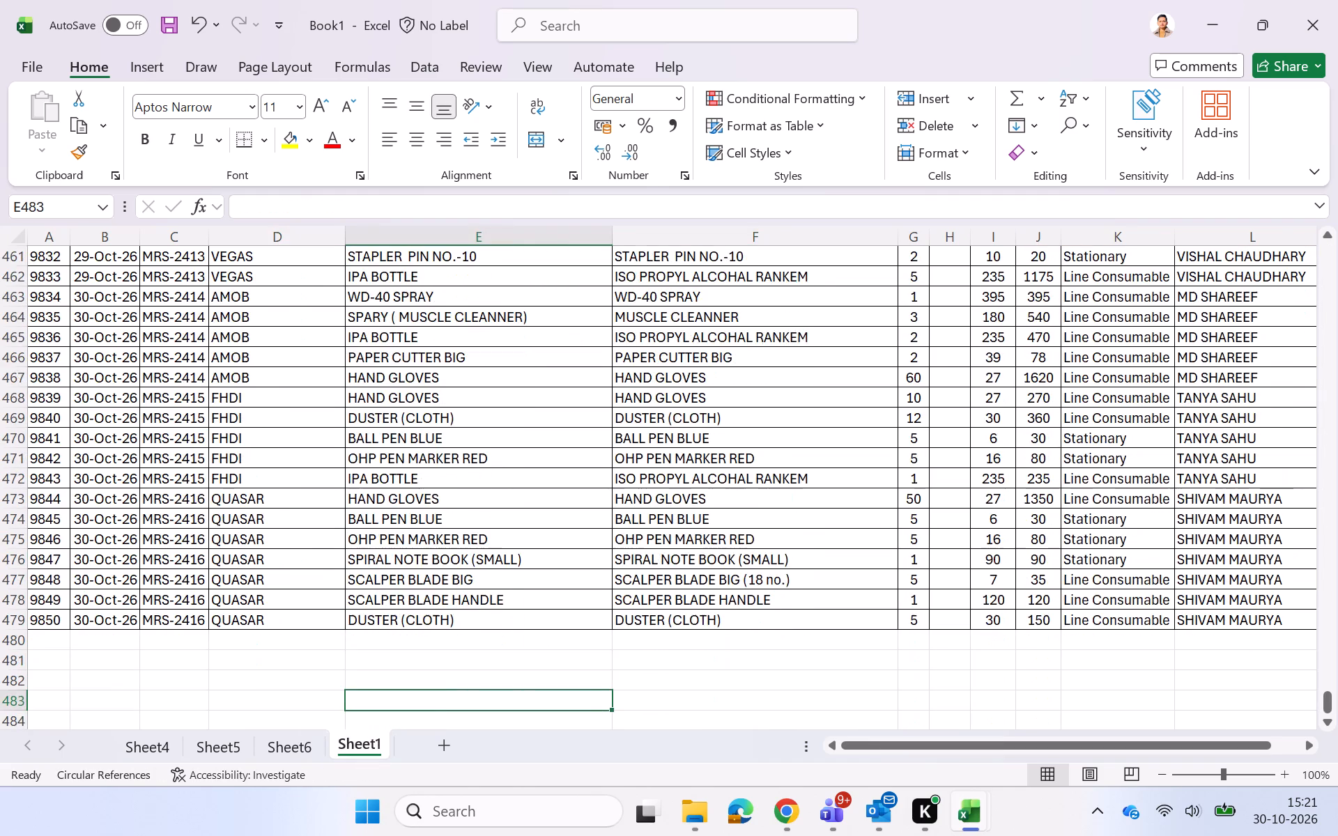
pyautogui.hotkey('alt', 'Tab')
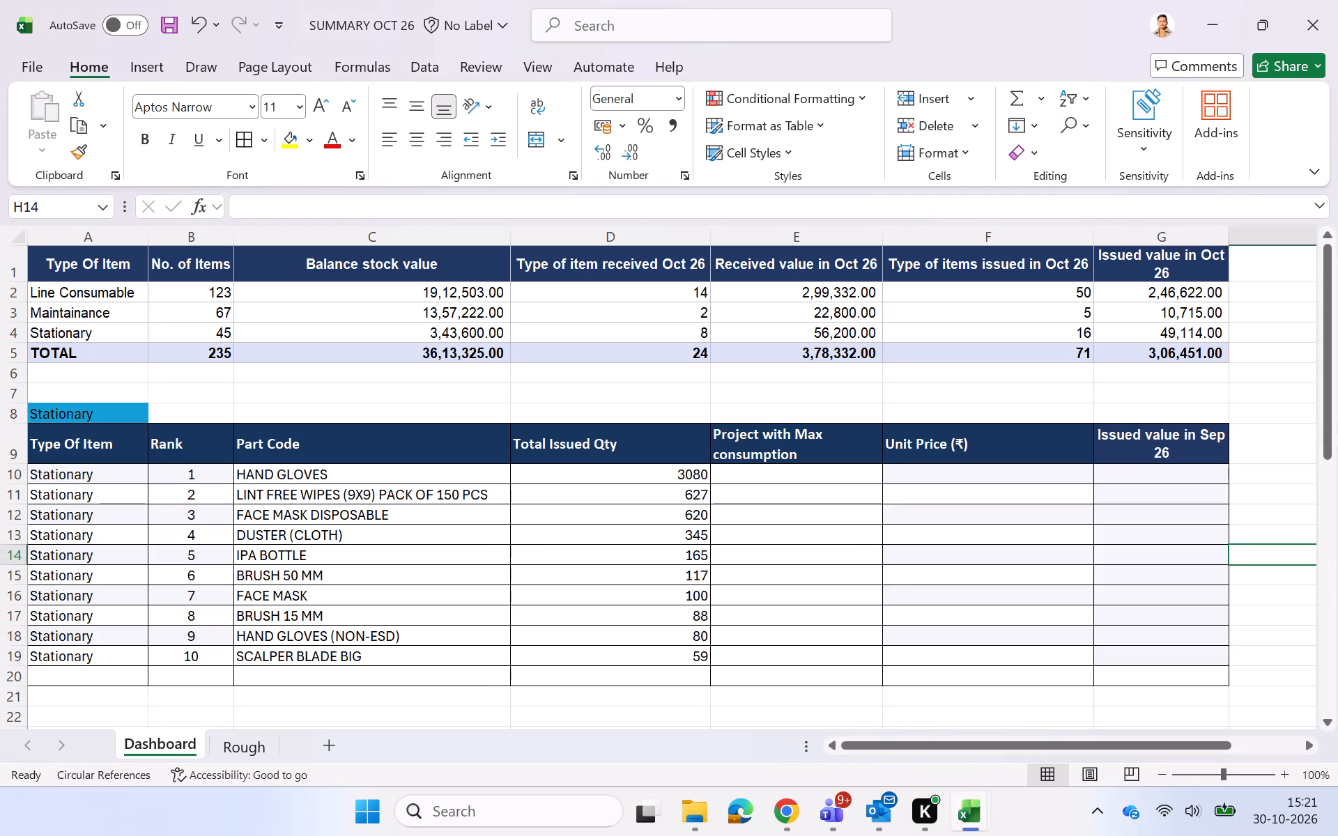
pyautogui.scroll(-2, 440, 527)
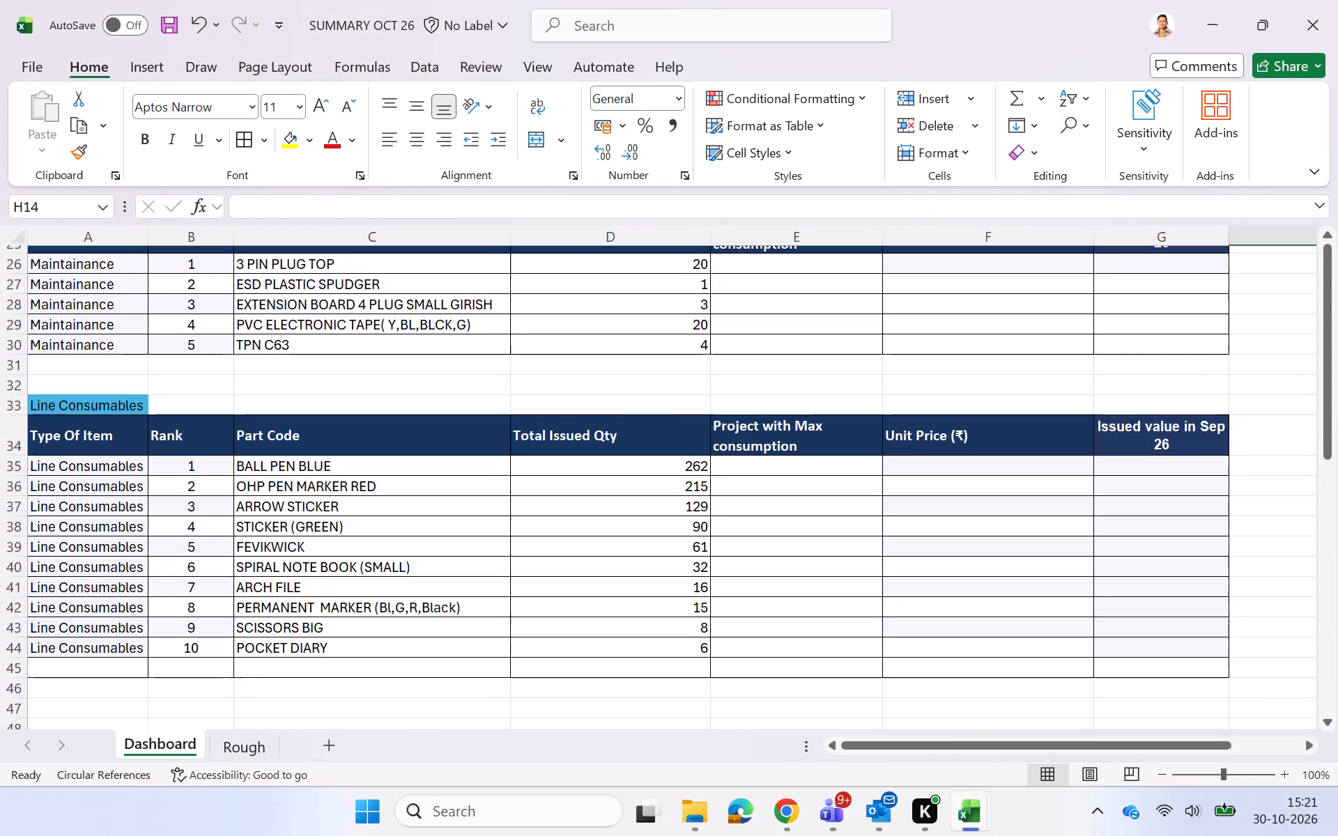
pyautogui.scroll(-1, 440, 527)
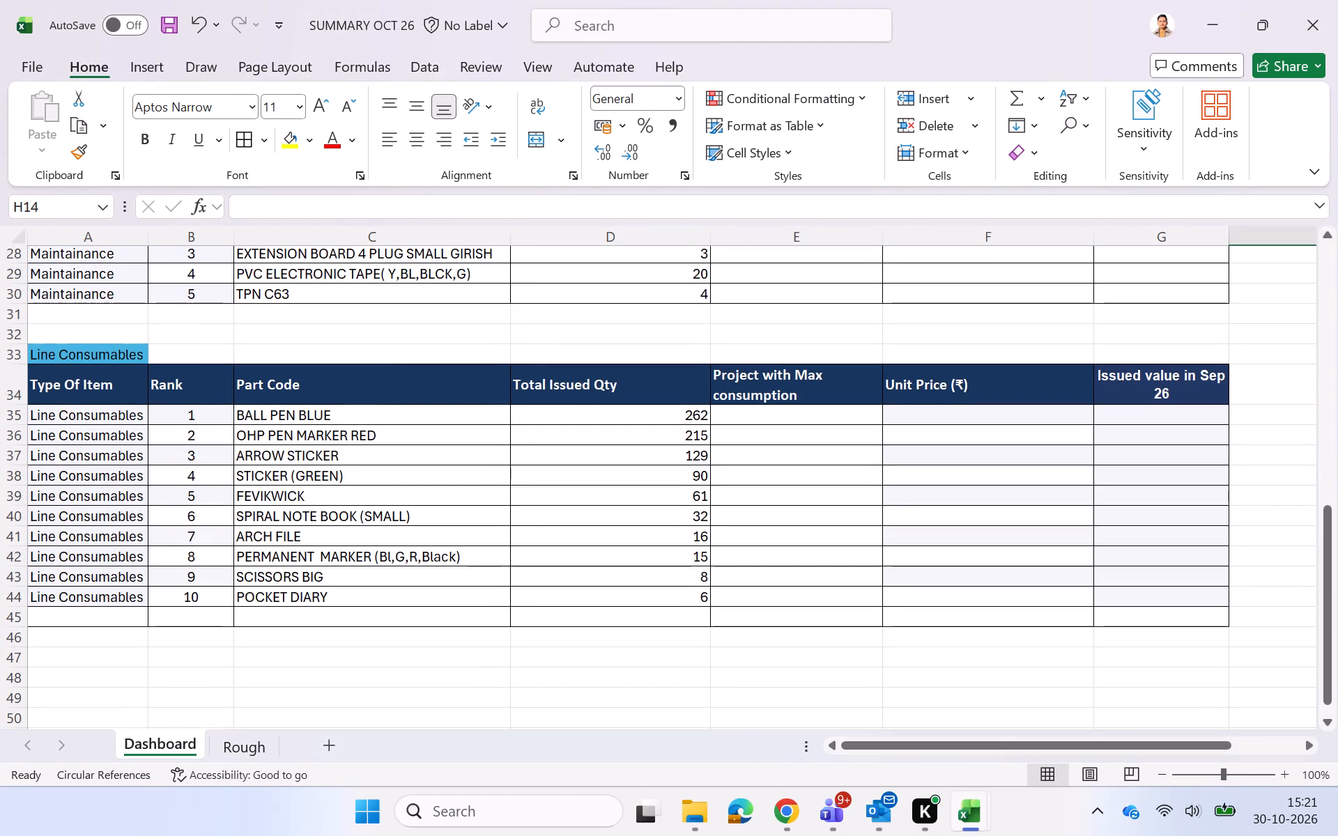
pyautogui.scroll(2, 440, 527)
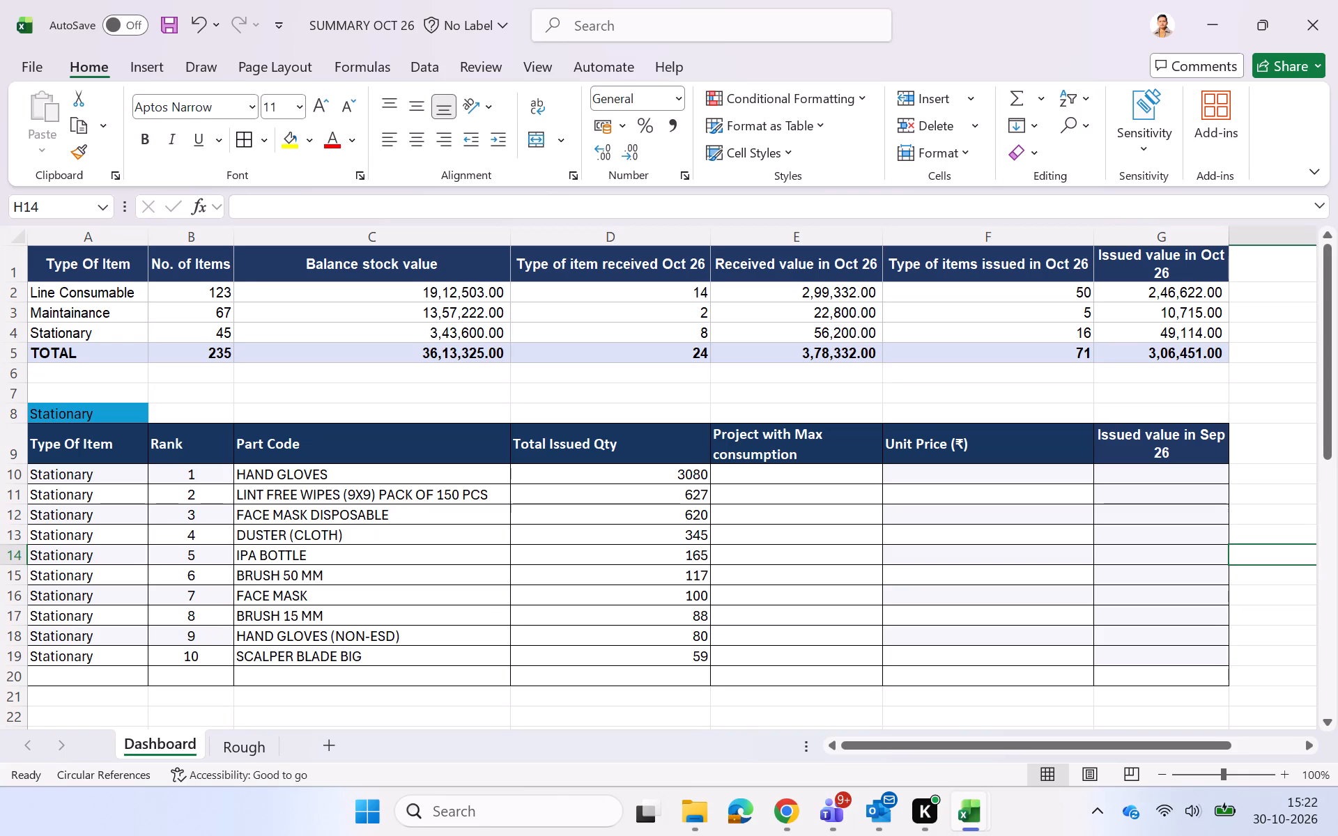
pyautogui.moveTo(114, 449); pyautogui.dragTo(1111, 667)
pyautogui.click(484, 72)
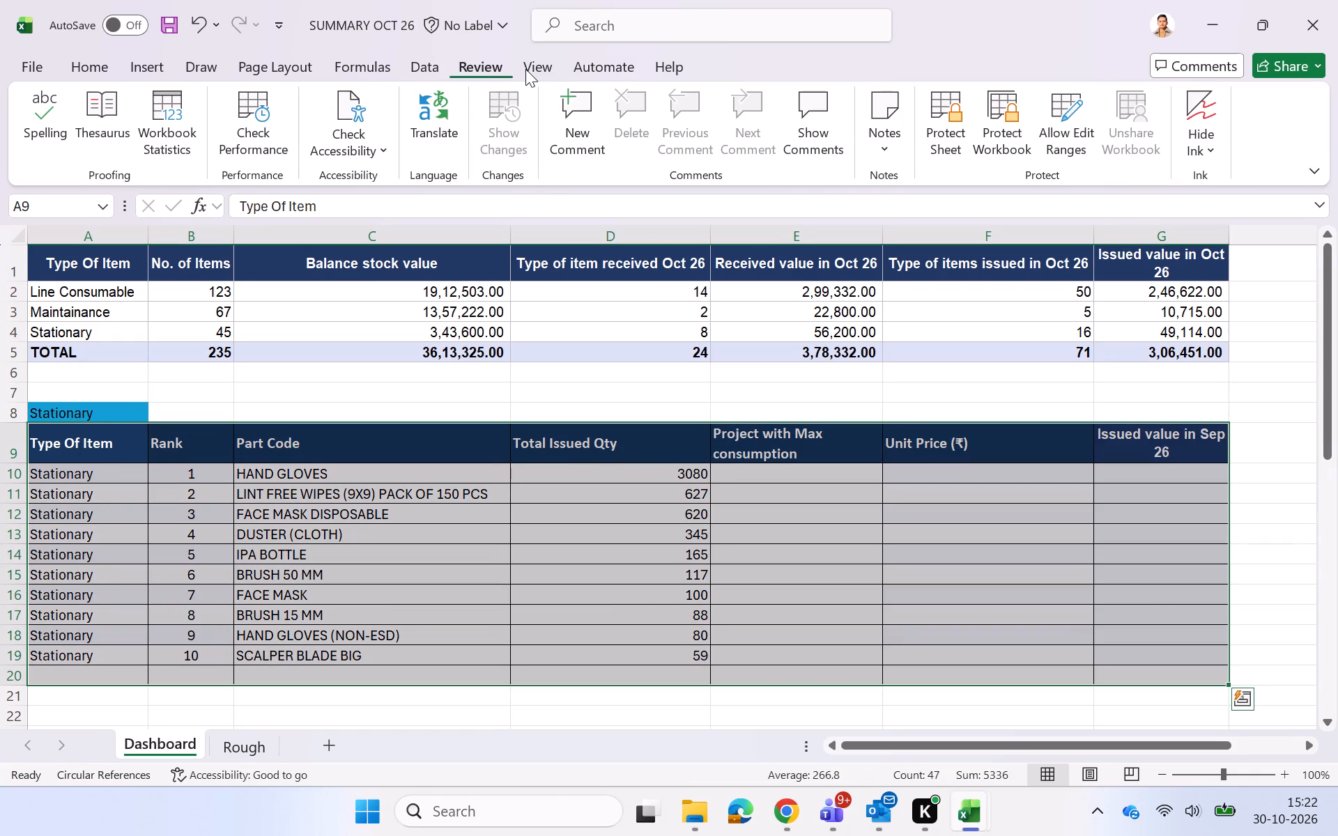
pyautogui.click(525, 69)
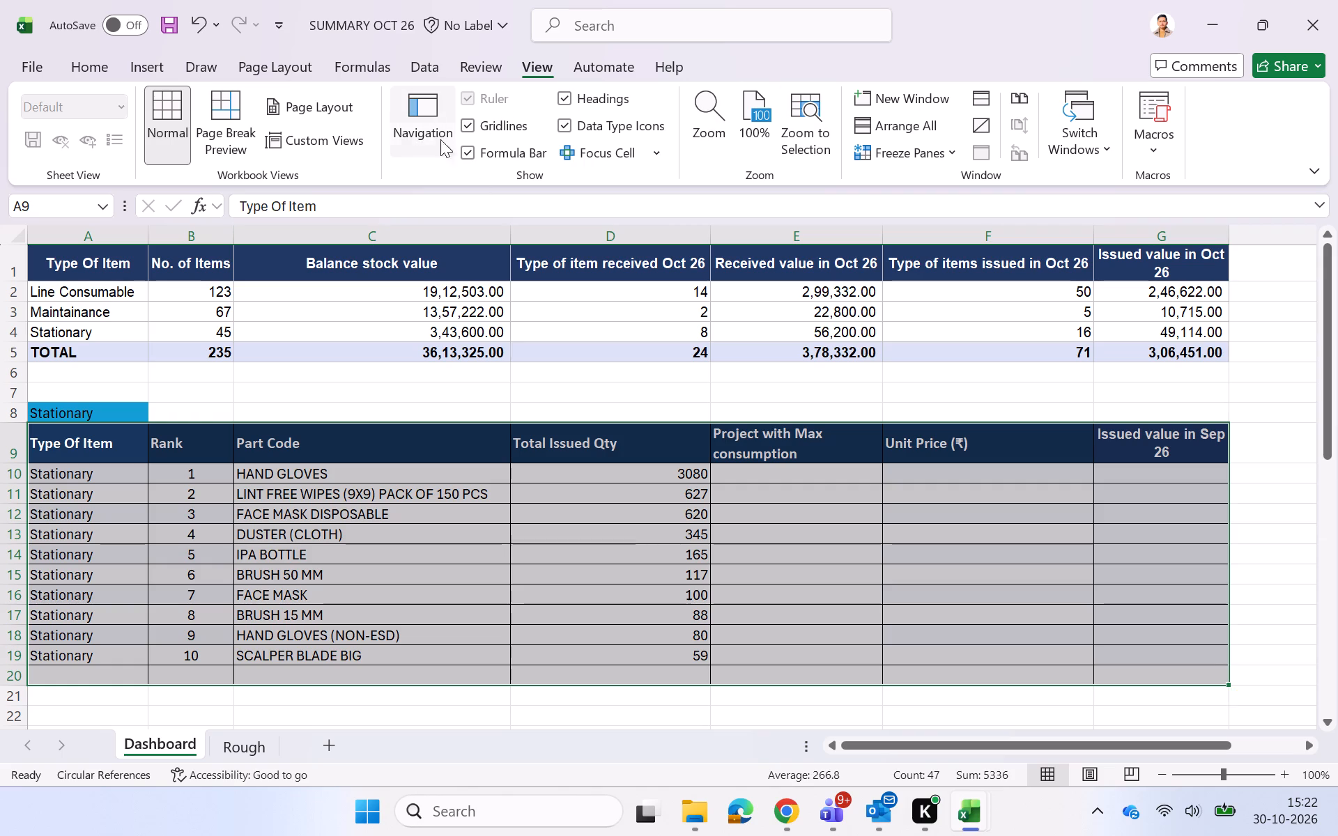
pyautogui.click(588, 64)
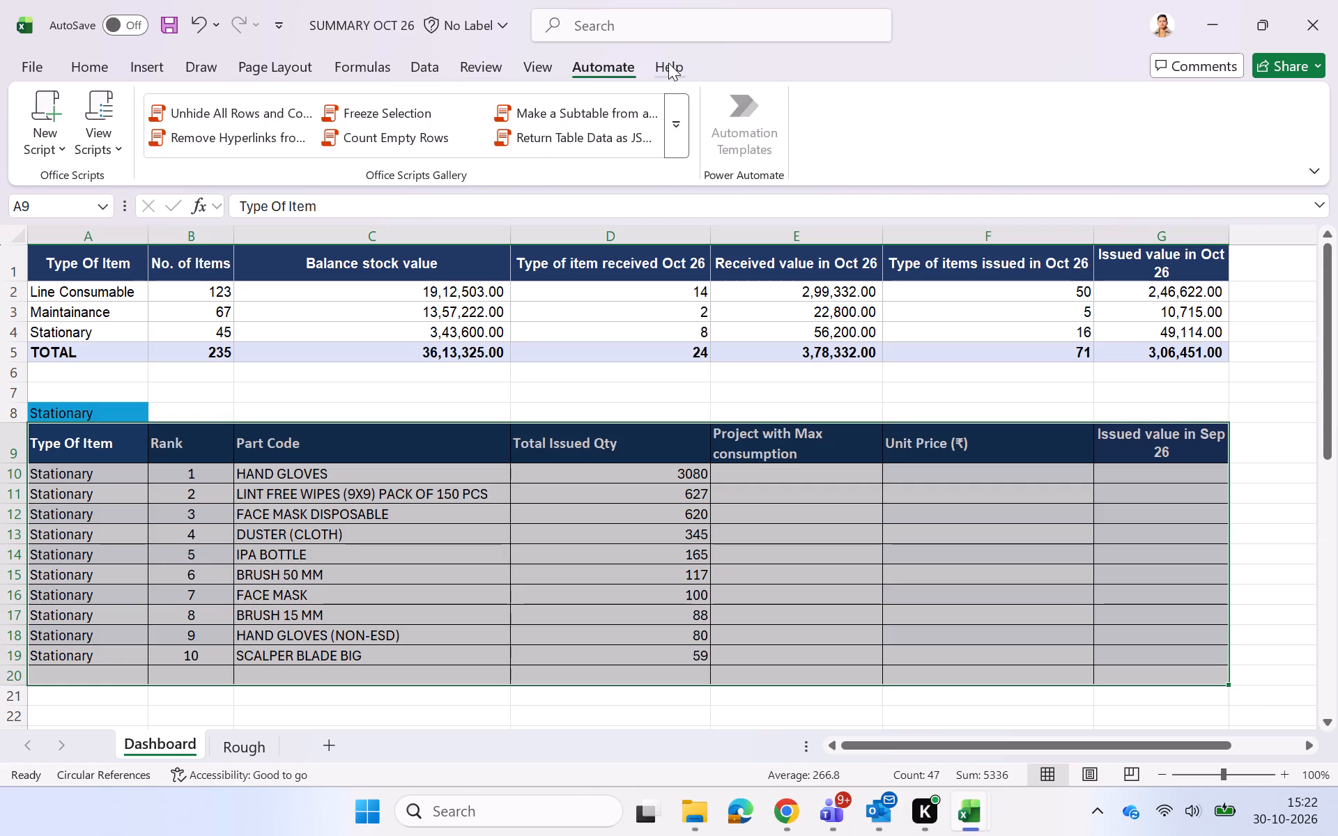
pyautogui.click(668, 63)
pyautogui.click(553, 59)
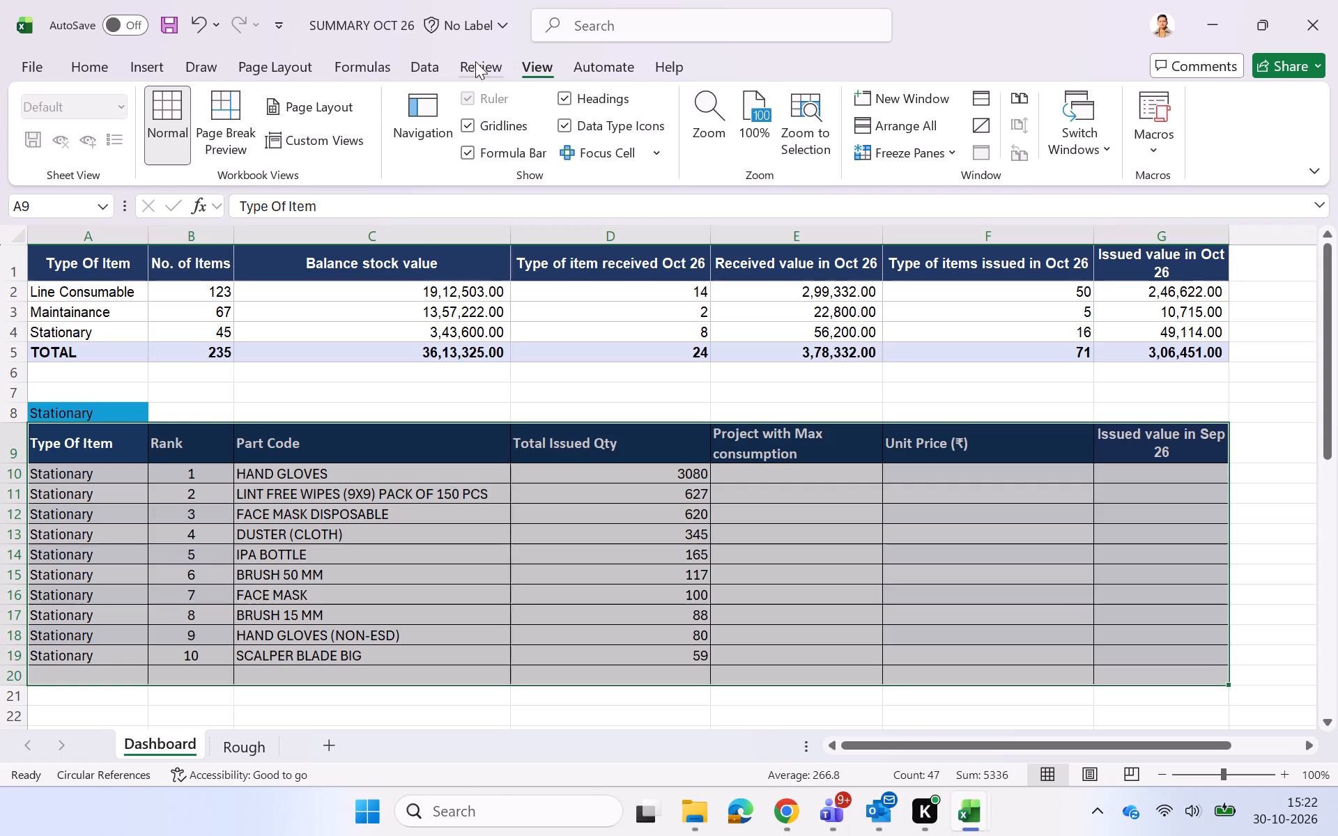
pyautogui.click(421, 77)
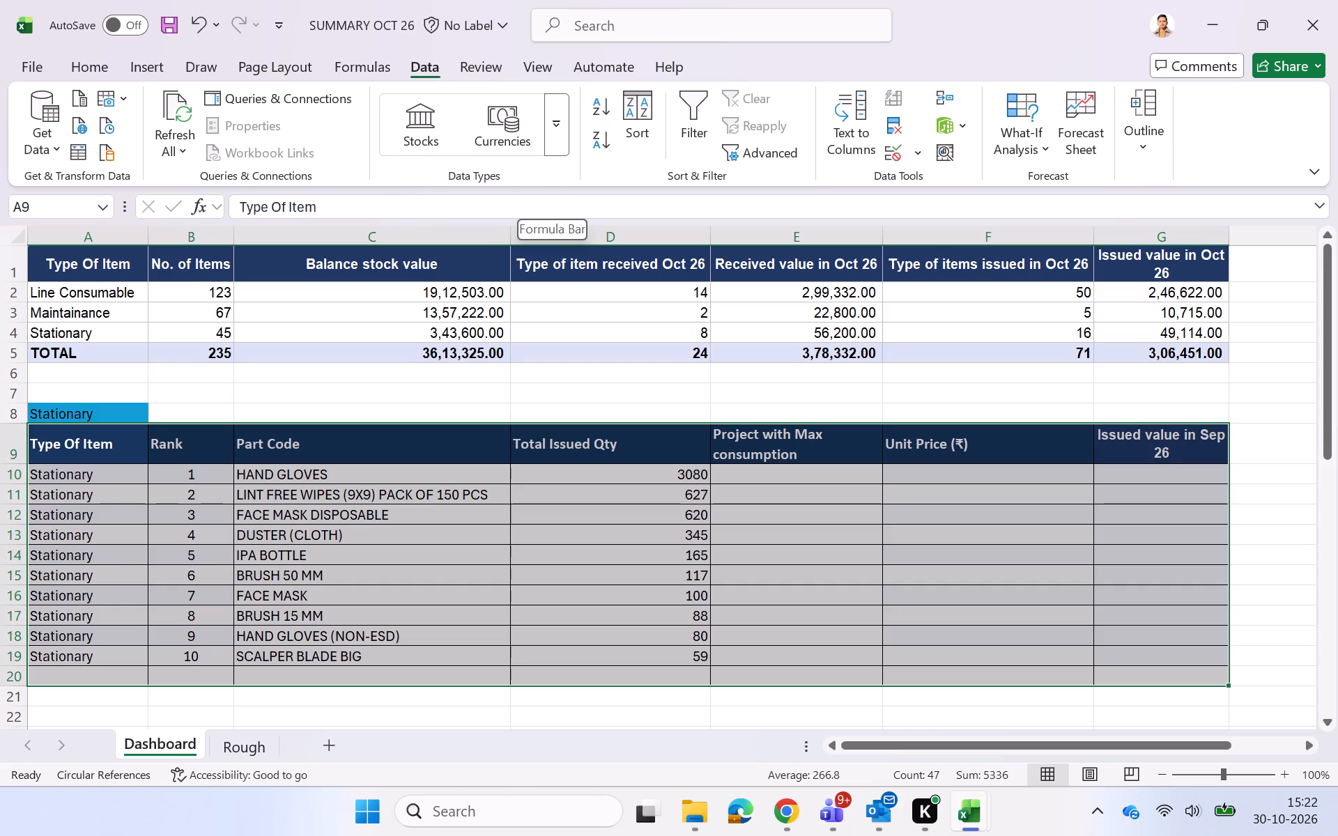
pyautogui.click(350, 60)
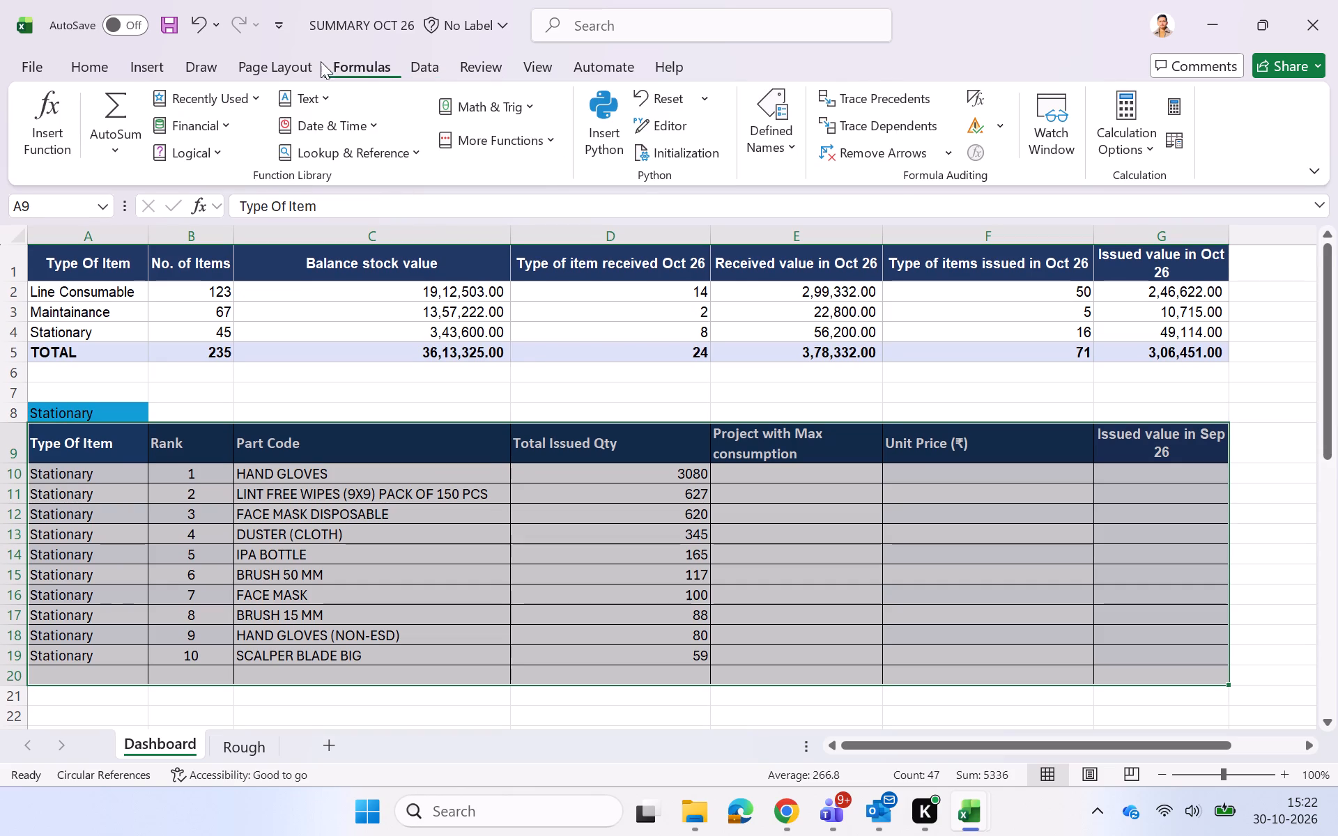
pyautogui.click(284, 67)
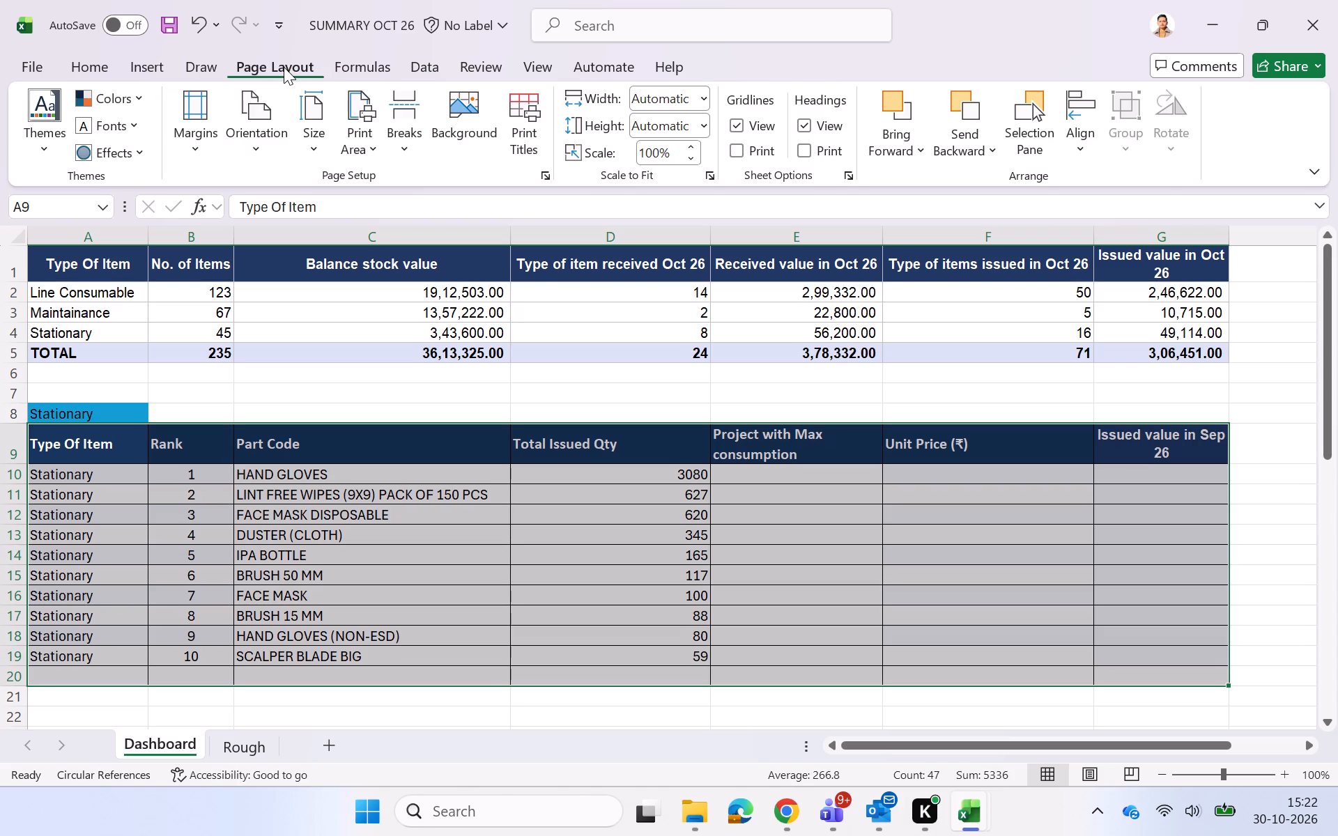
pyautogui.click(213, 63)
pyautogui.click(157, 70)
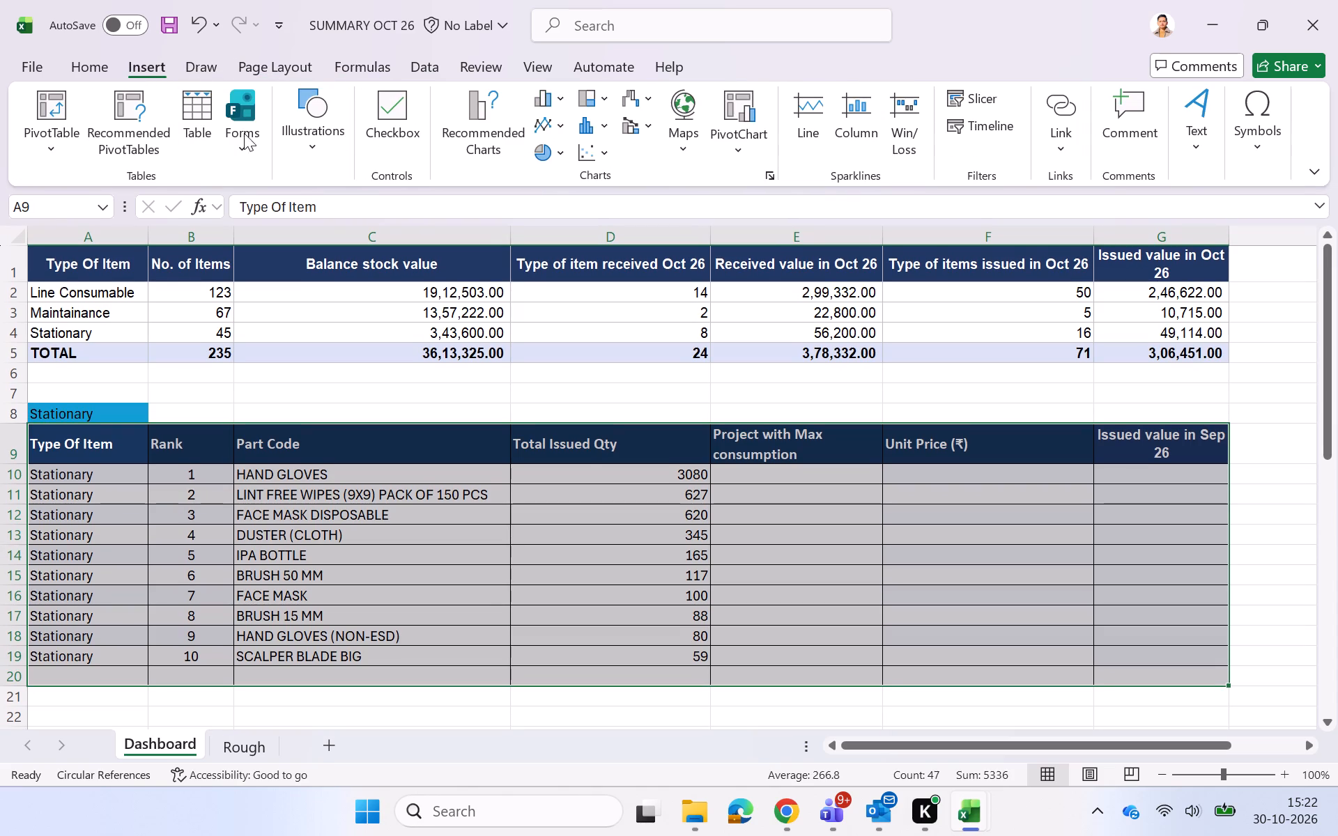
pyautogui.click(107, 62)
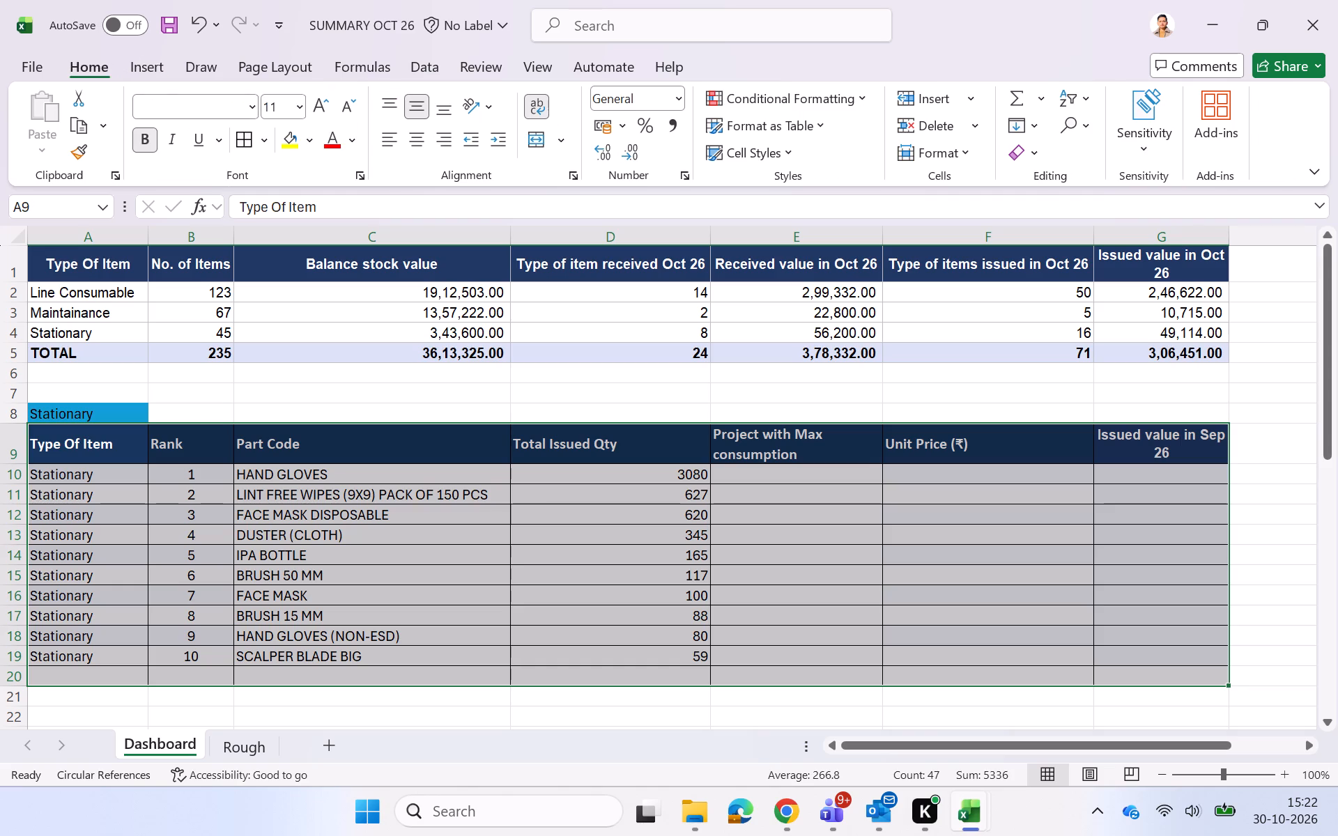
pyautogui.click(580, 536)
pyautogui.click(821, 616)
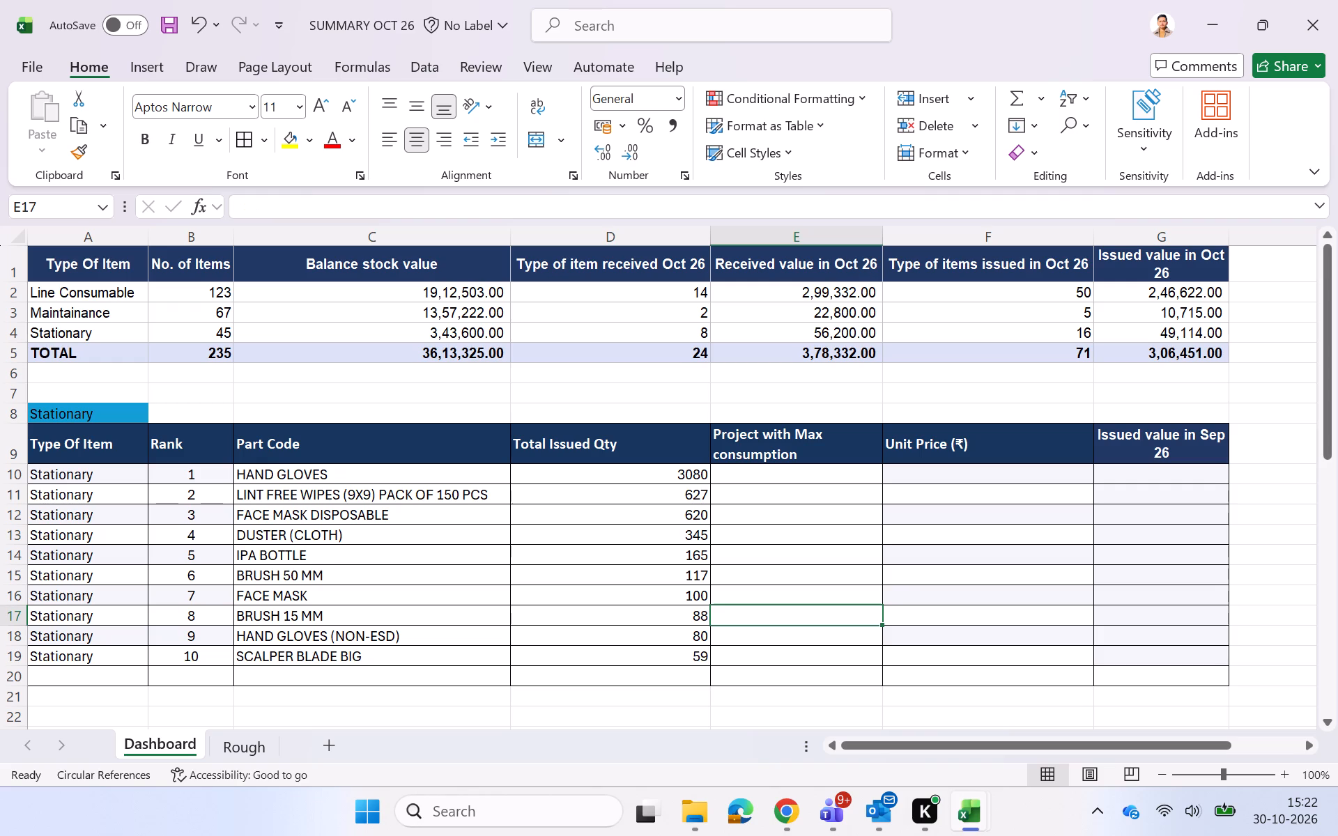
# Start a VLOOKUP in the Stationary table's first Unit Price cell, F10, with part codes C10:C19 as the lookup value.
pyautogui.scroll(-1, 821, 616)
pyautogui.click(923, 442)
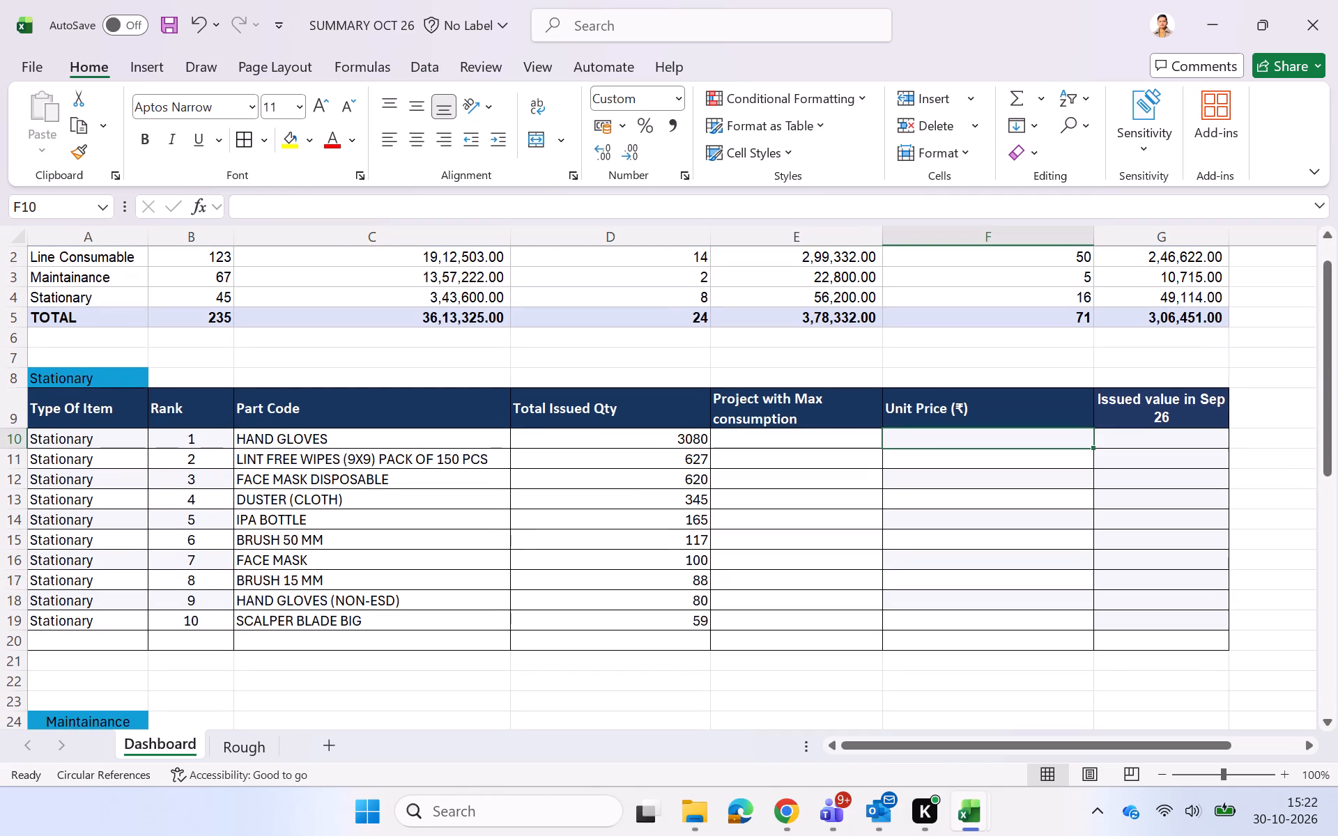
pyautogui.write('=V;')
pyautogui.press('BackSpace')
pyautogui.press('l')
pyautogui.press('Tab')
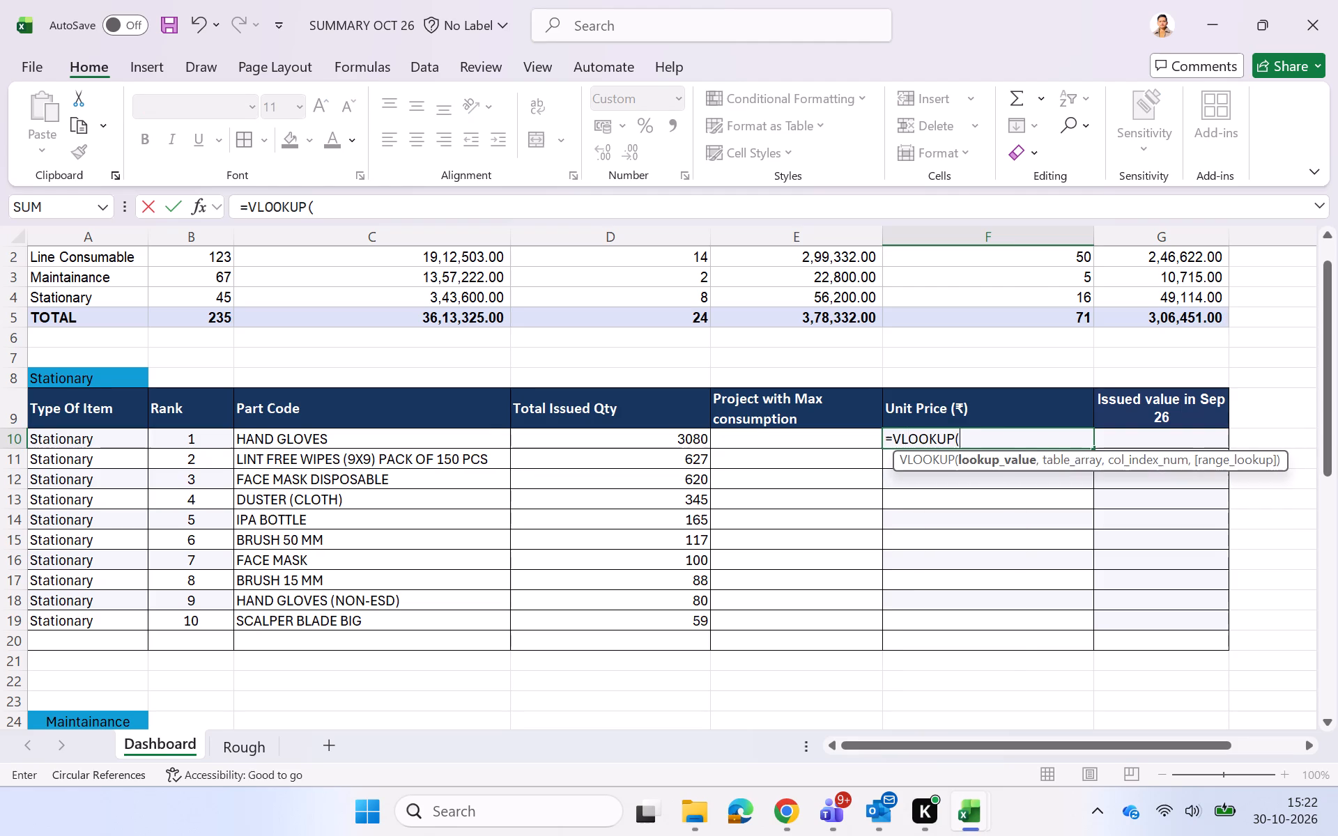
pyautogui.moveTo(403, 442); pyautogui.dragTo(390, 573)
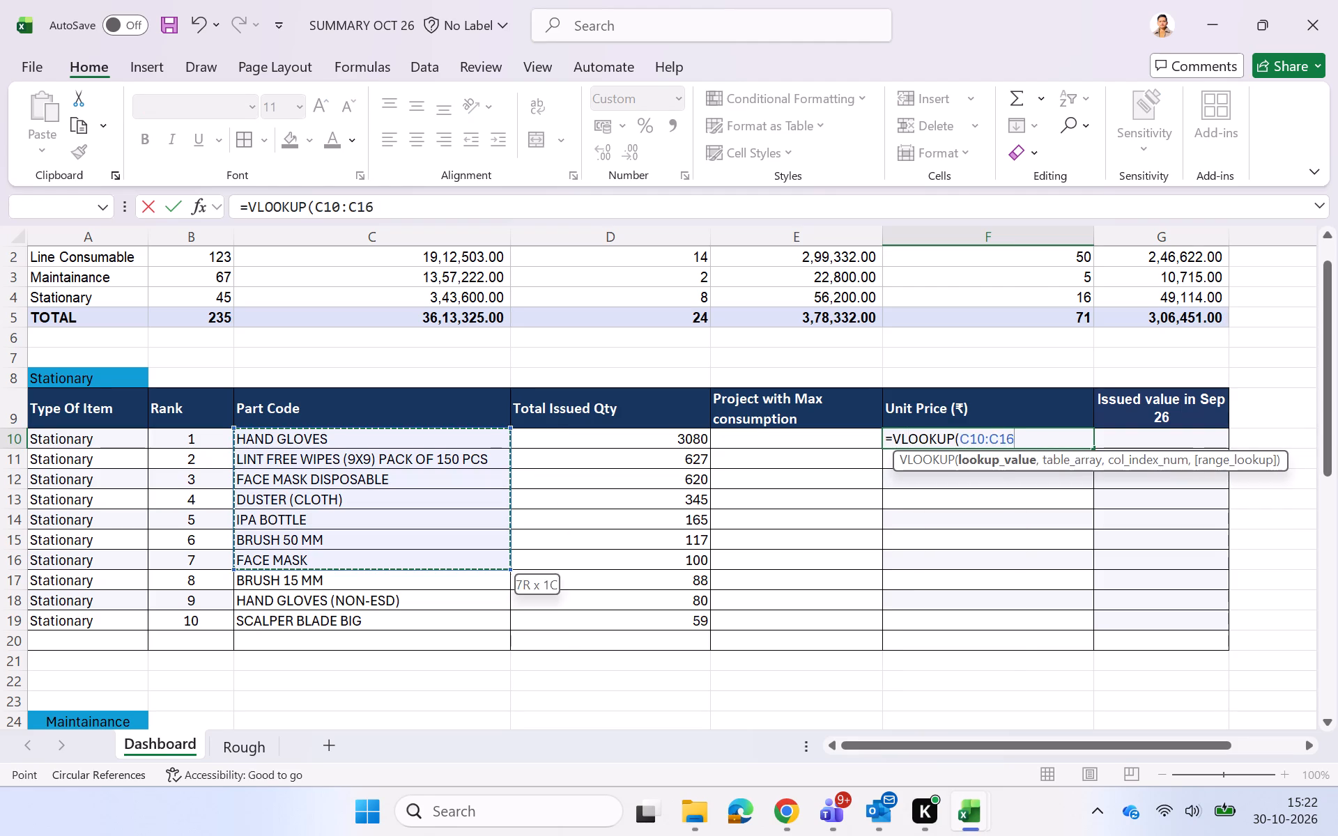
pyautogui.moveTo(390, 573); pyautogui.dragTo(381, 620)
pyautogui.press(',')
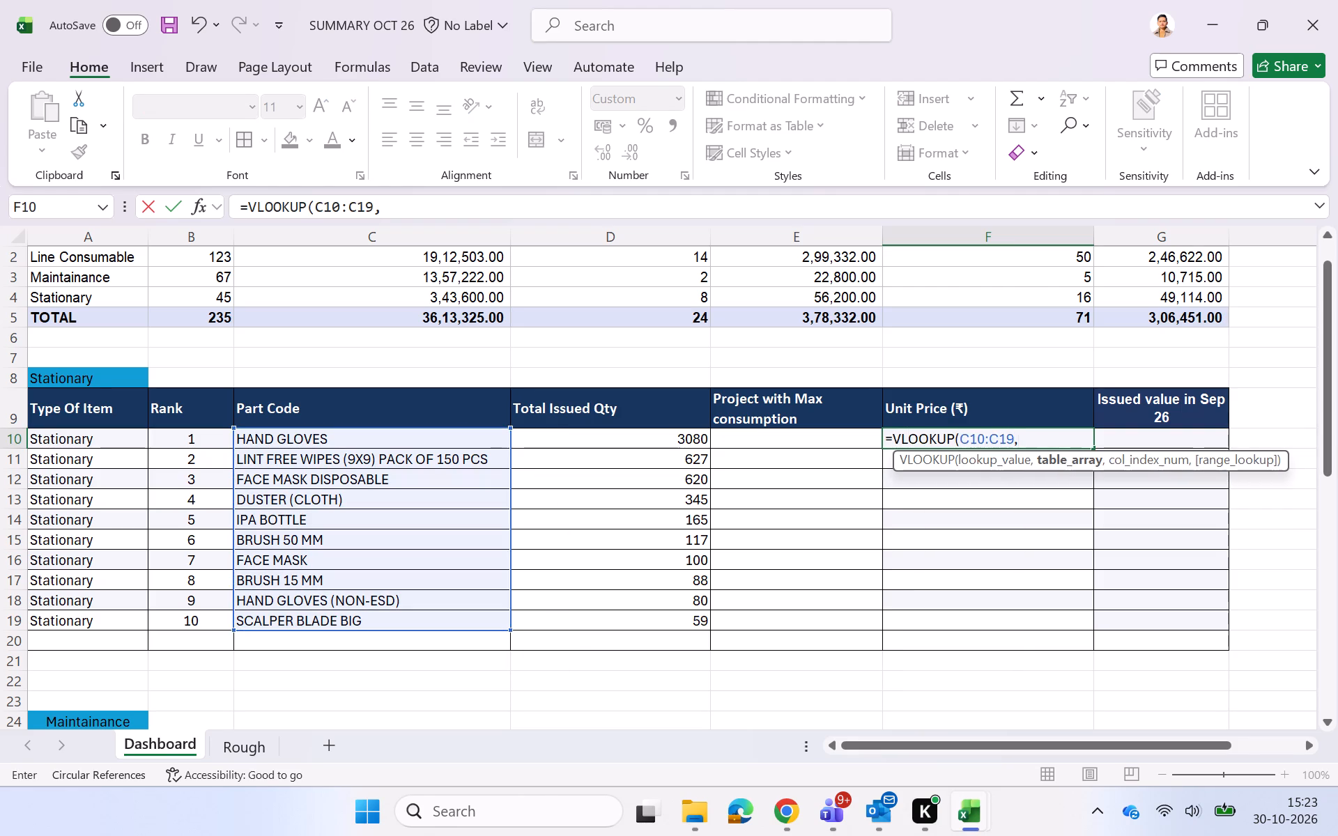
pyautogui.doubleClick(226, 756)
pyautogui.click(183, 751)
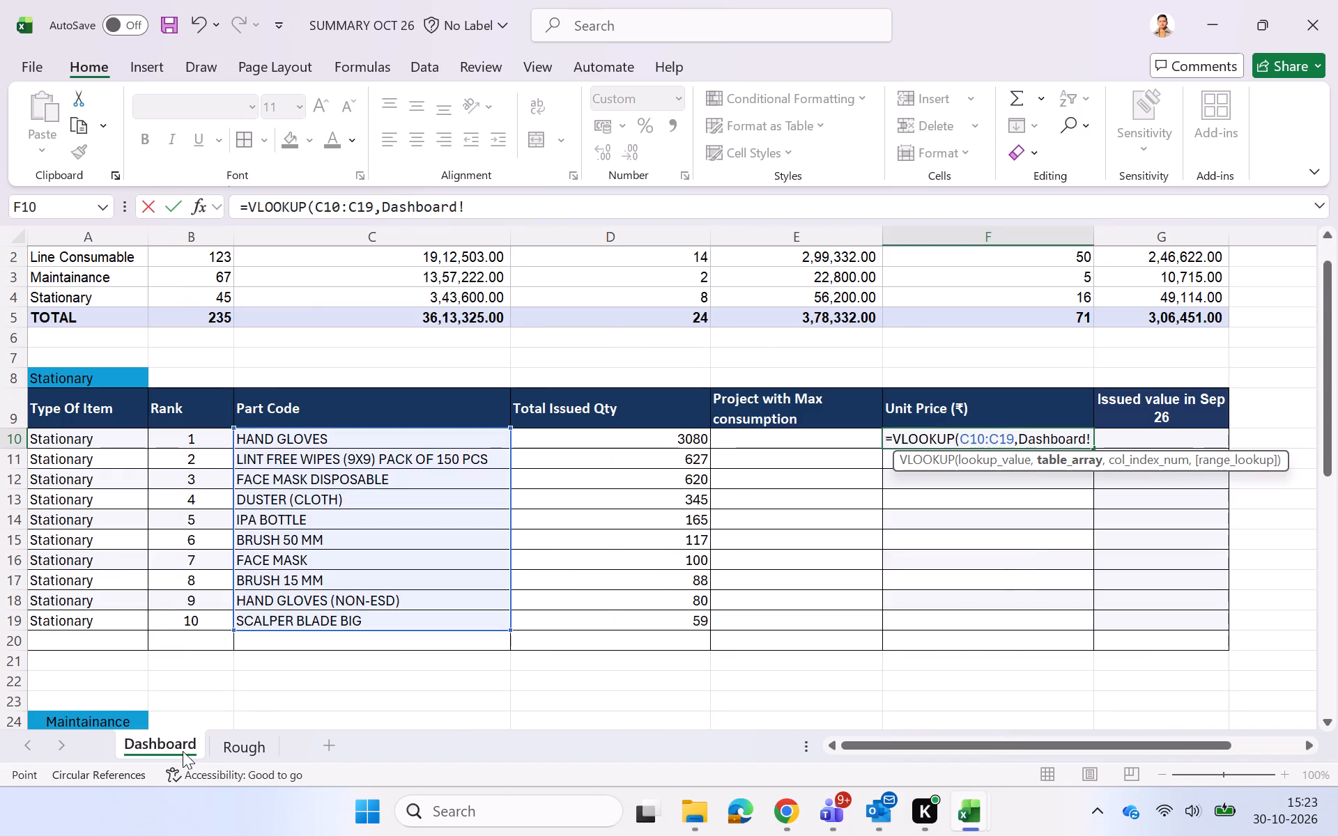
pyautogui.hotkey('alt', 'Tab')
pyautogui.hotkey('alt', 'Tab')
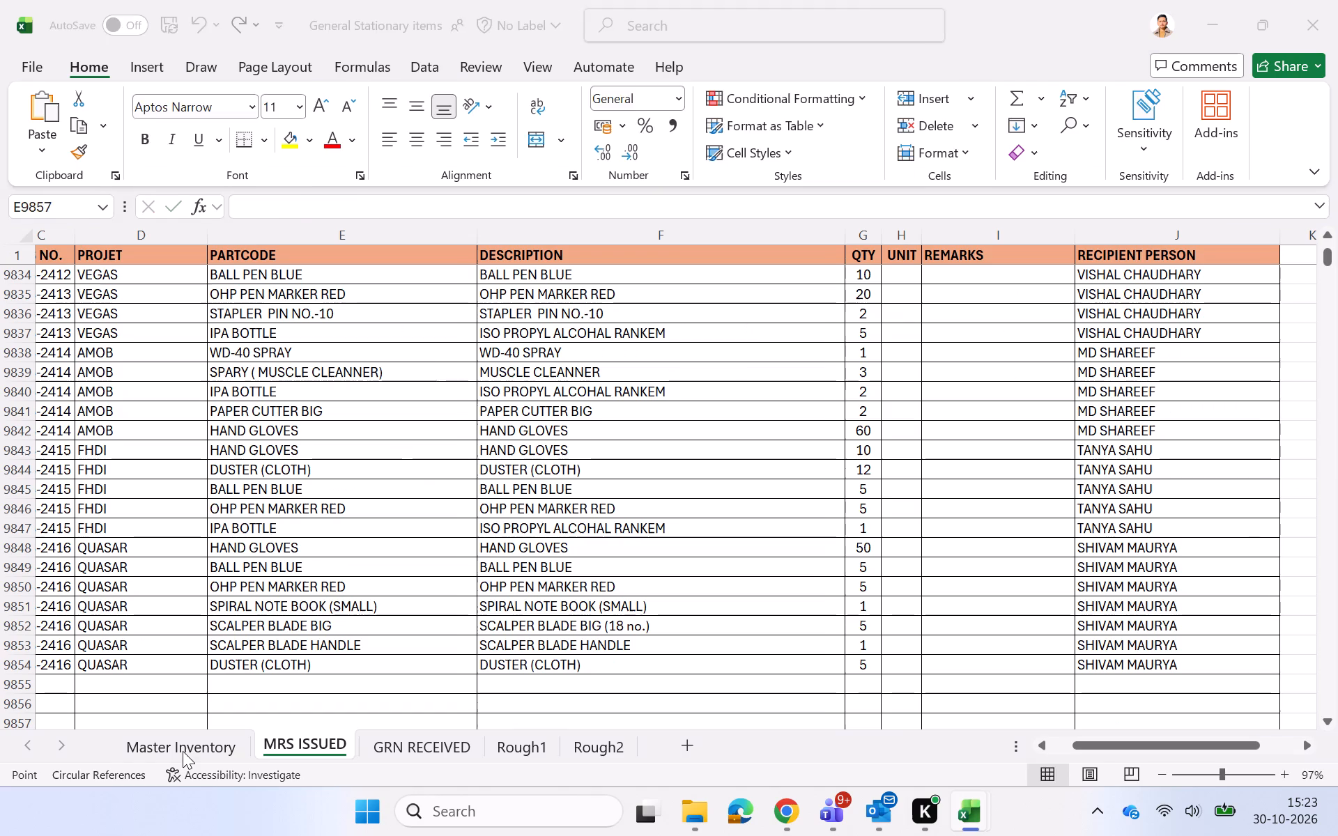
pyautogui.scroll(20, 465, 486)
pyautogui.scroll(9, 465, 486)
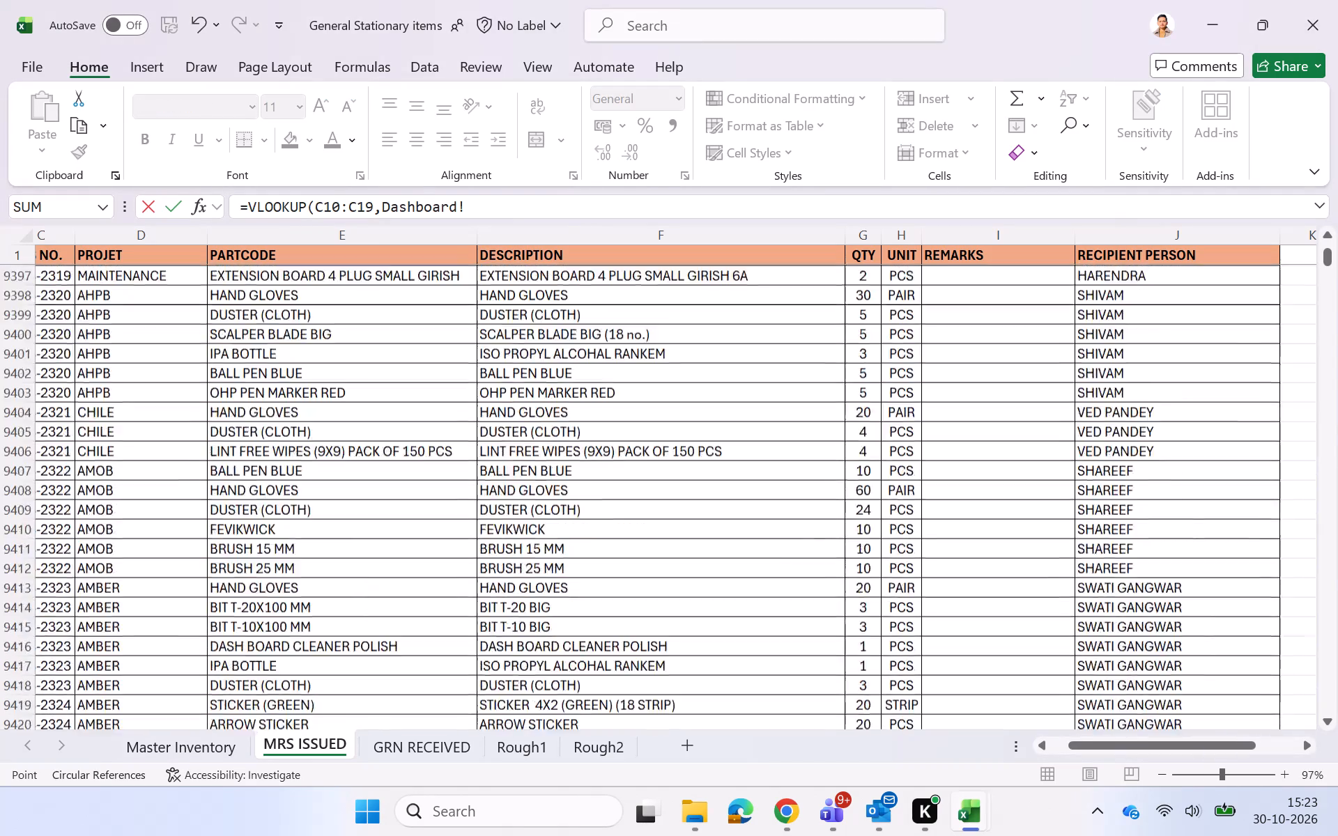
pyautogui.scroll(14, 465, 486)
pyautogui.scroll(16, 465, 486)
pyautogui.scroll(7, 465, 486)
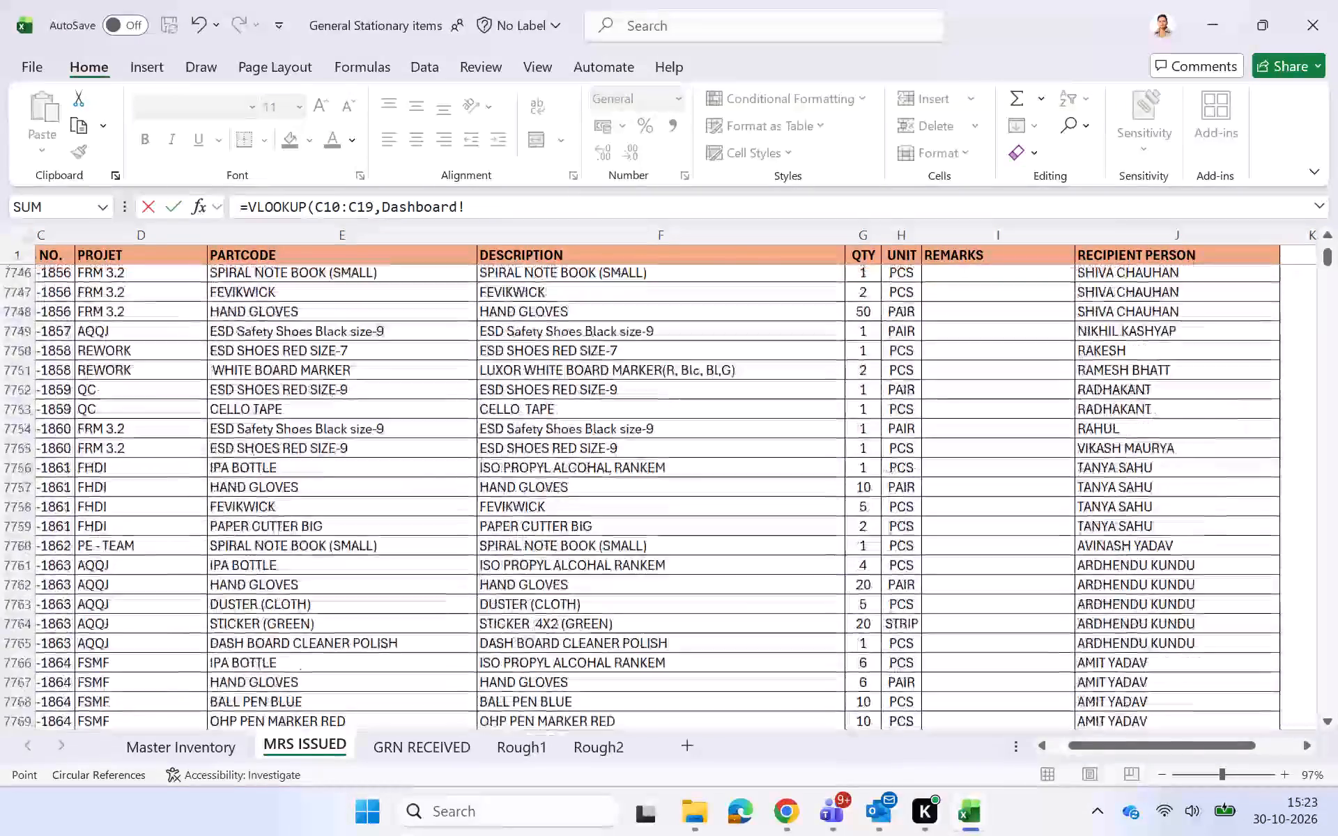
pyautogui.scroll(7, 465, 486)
# Complete the Unit Price VLOOKUP using columns E:I of Book1's Sheet1 as the table array, column index 5 and exact match 0.
pyautogui.hotkey('alt', 'Tab')
pyautogui.hotkey('alt', 'Tab')
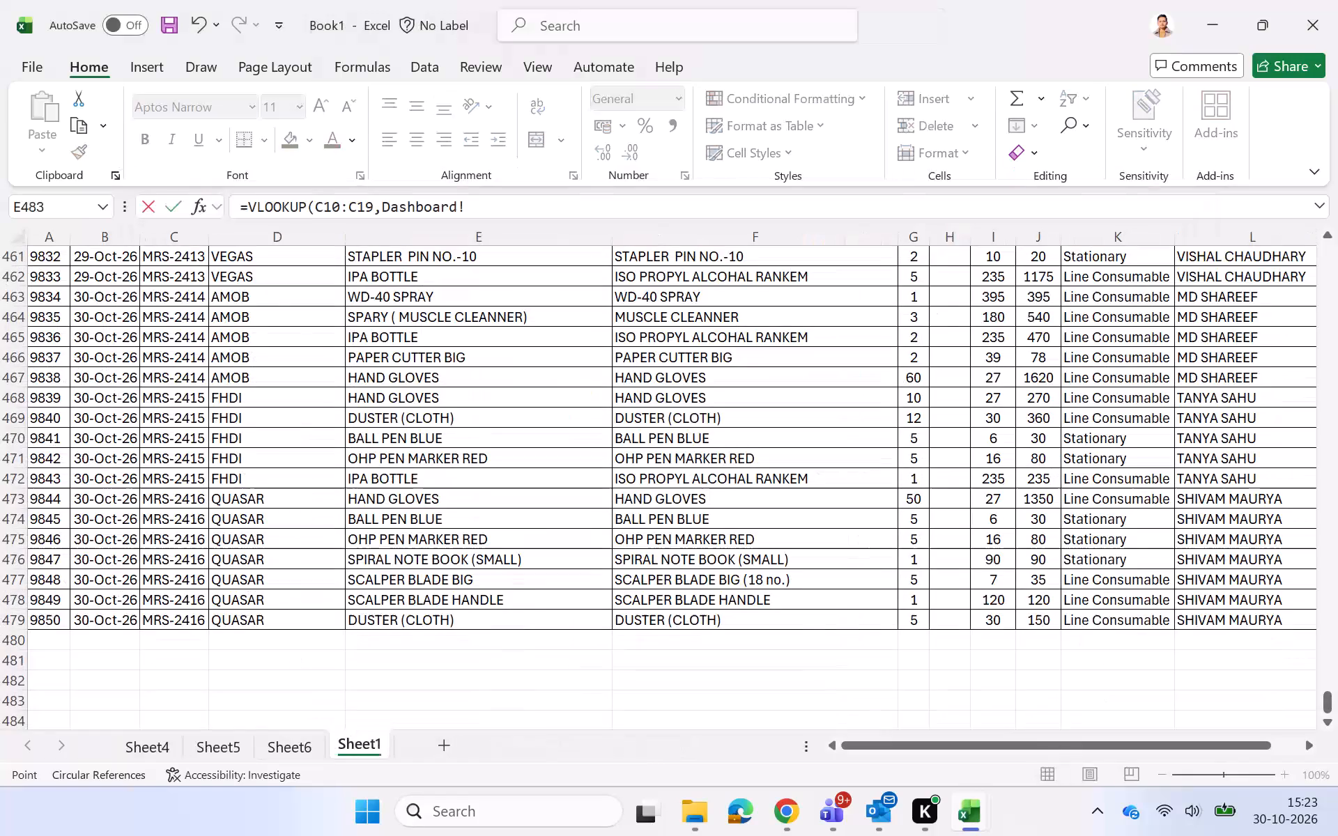
pyautogui.scroll(20, 336, 622)
pyautogui.scroll(8, 336, 622)
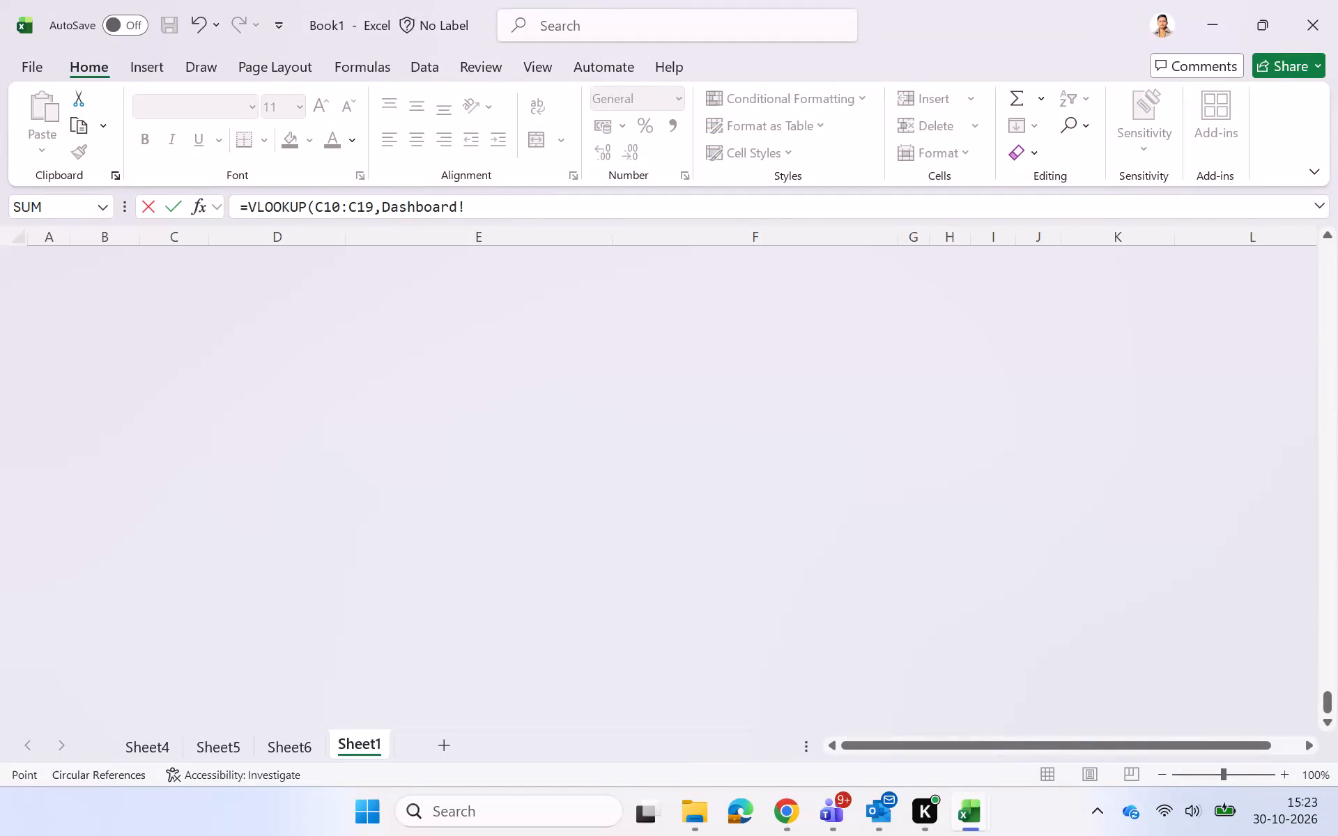
pyautogui.scroll(10, 336, 622)
pyautogui.click(461, 226)
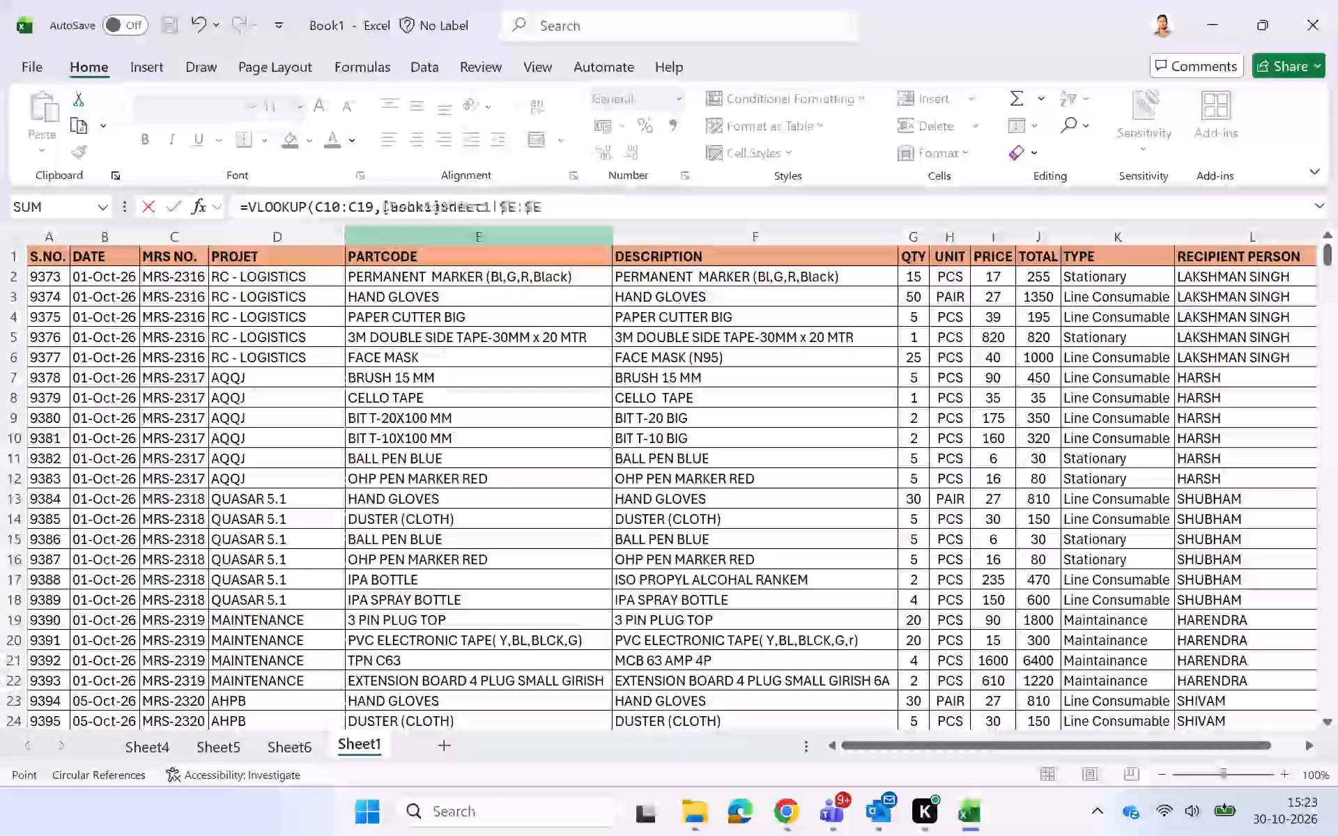
pyautogui.hotkey('shift', 'Right')
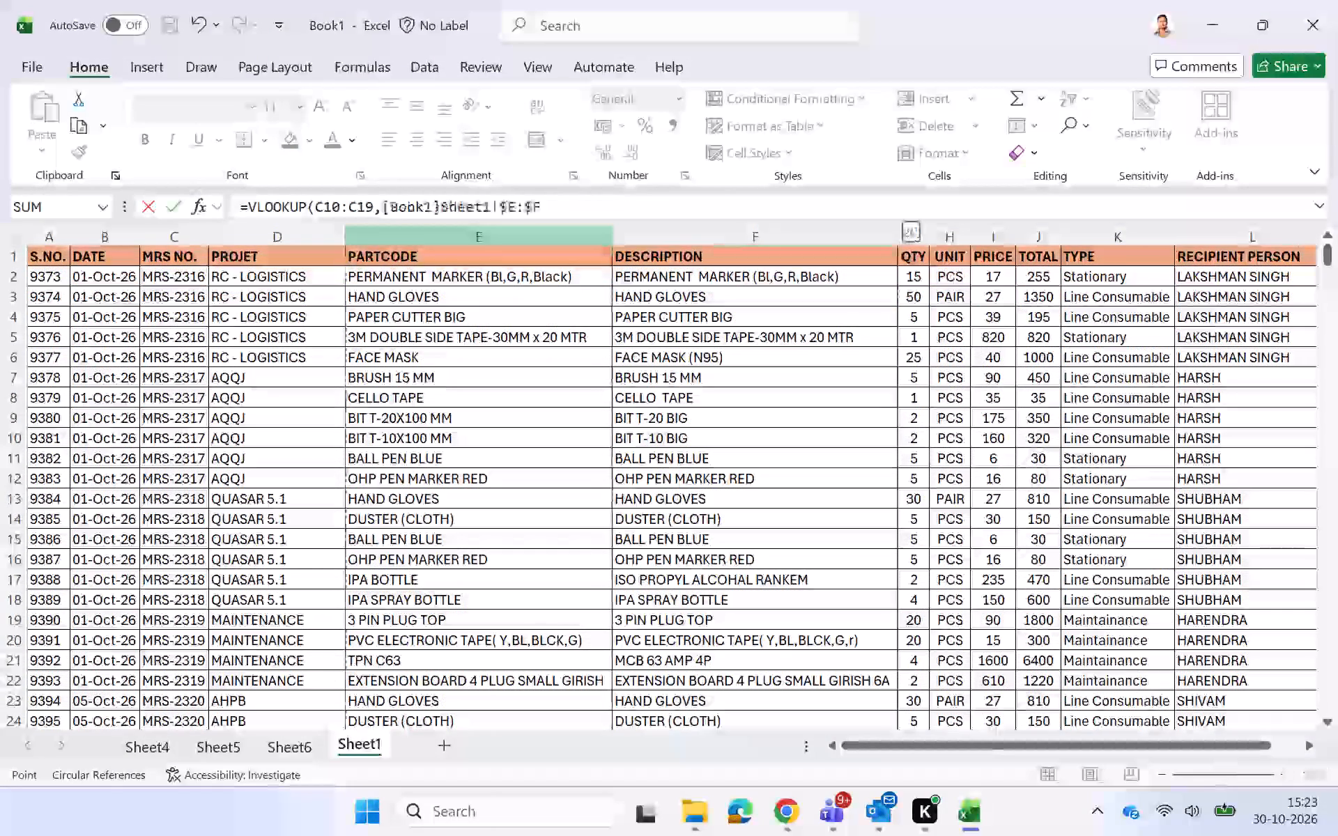
pyautogui.hotkey('shift', 'Right')
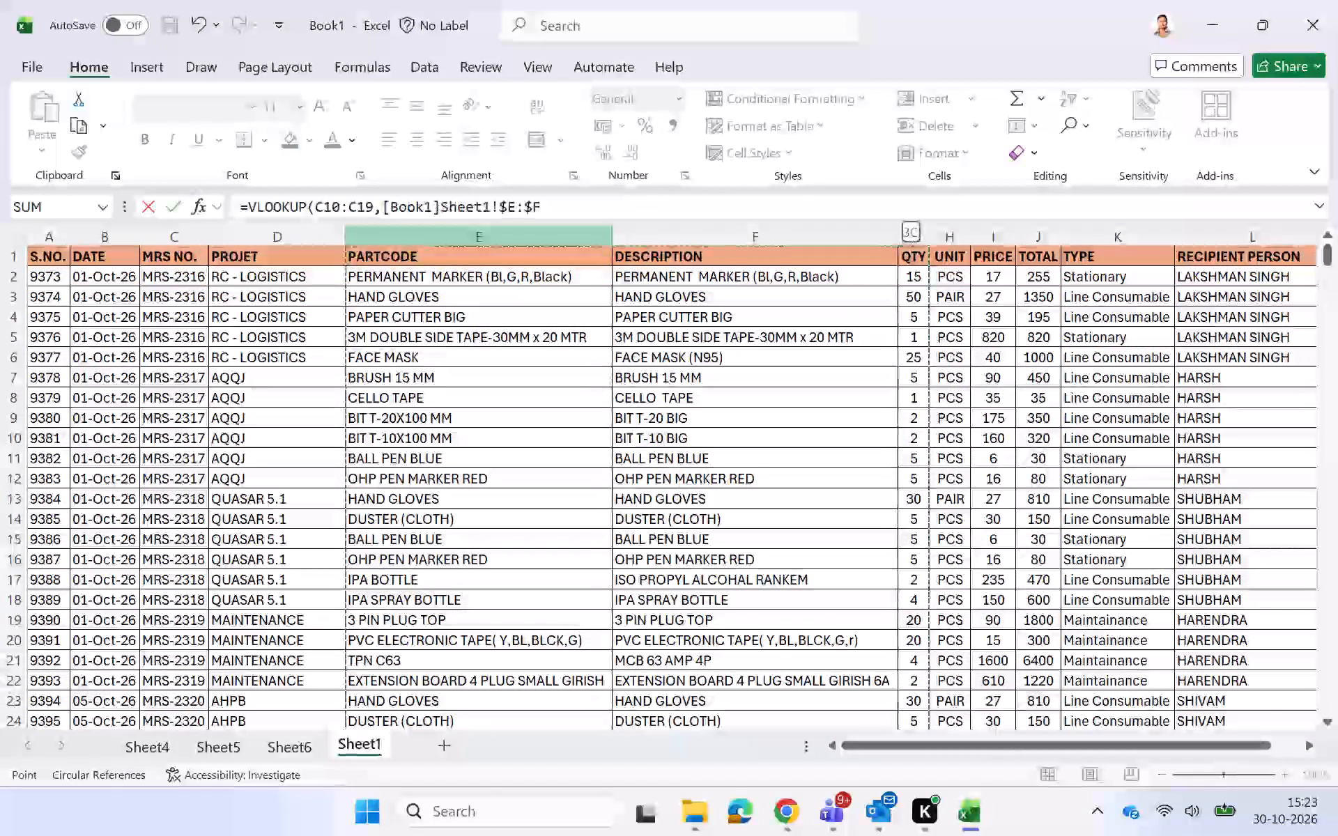
pyautogui.hotkey('shift', 'Right')
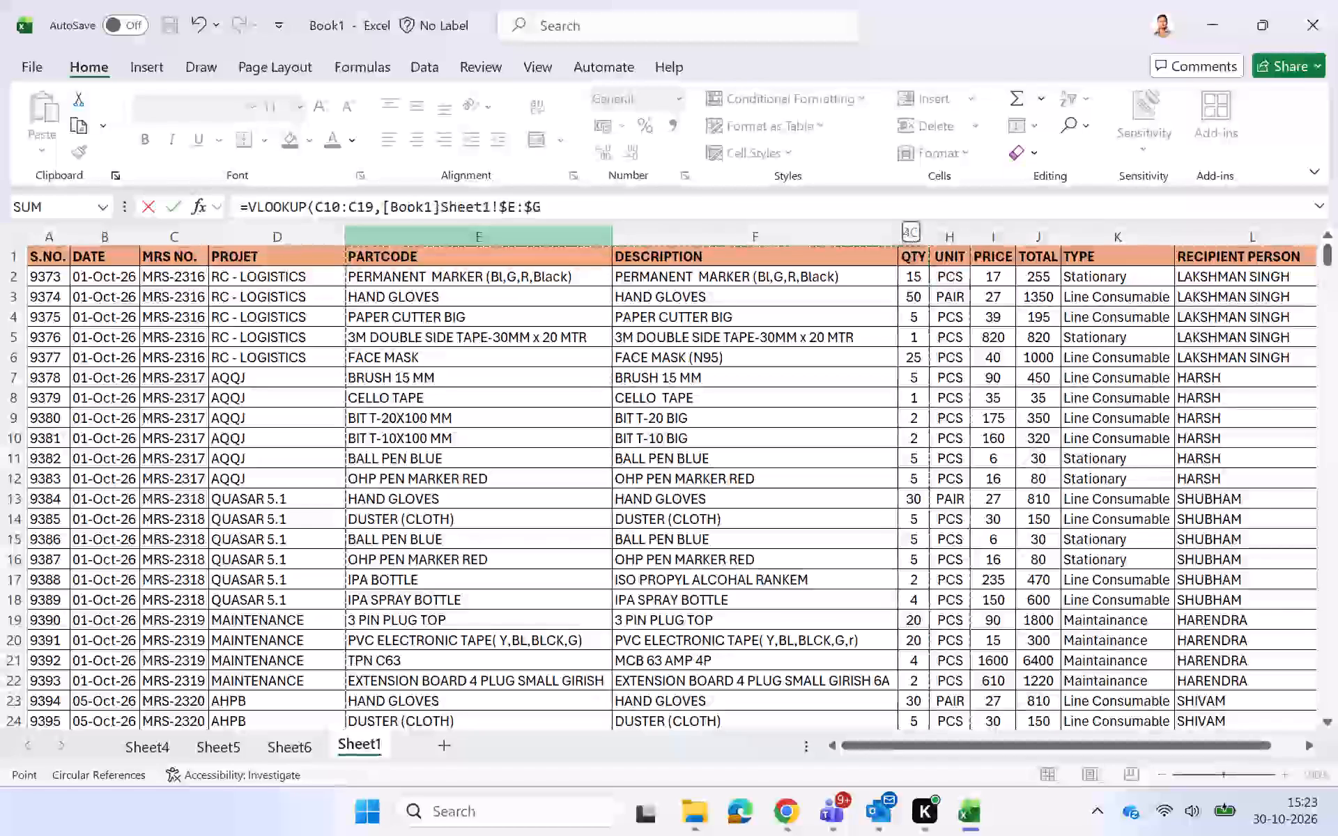
pyautogui.hotkey('shift', 'Right')
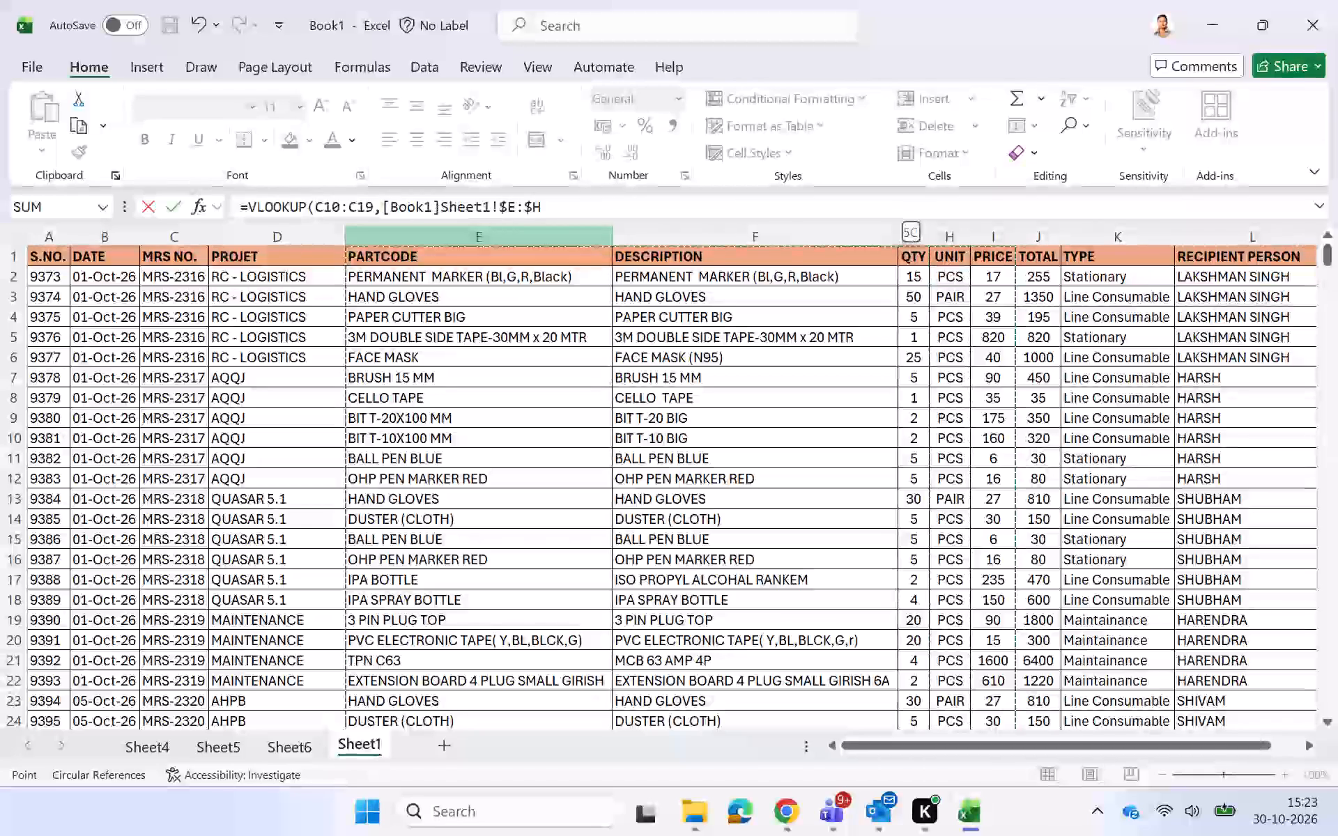
pyautogui.write(',5,0)')
pyautogui.press('Return')
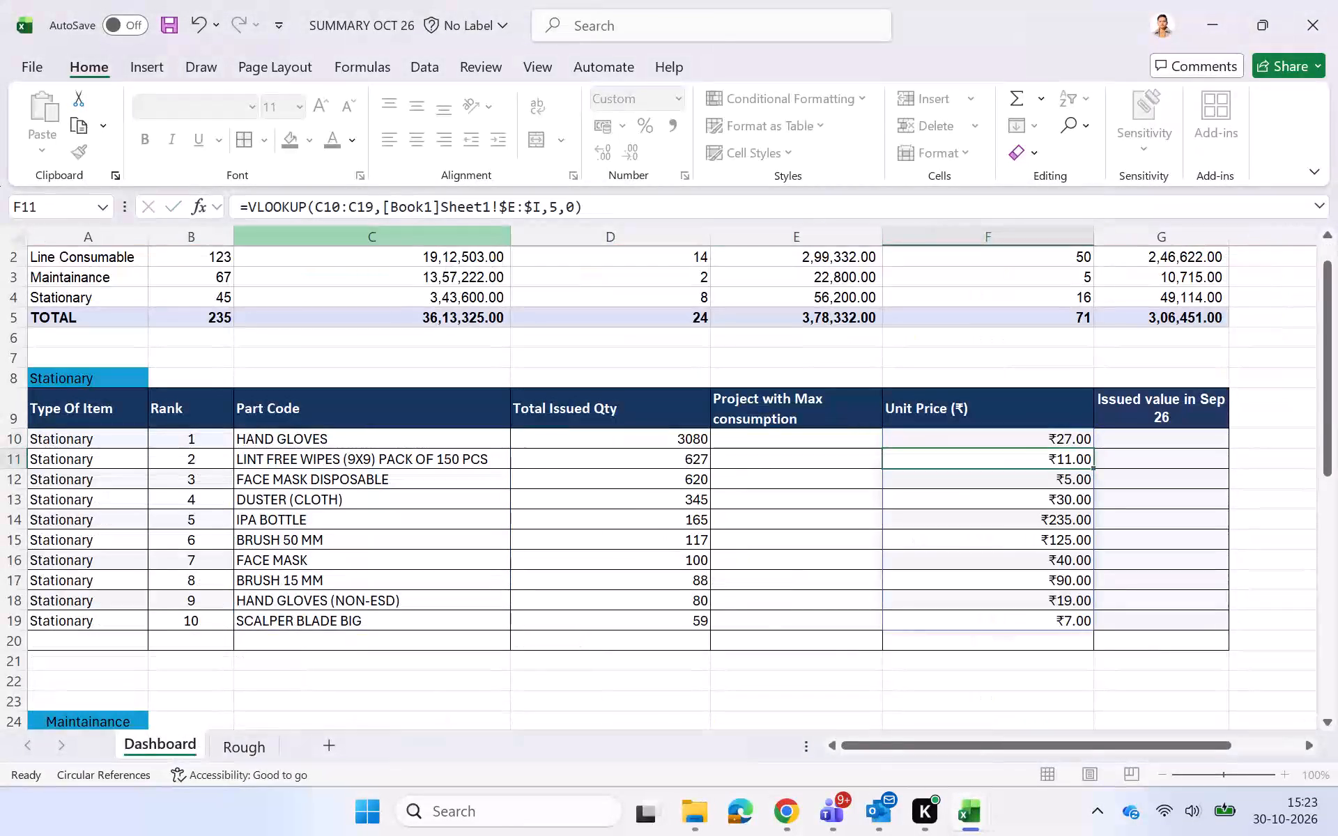
pyautogui.click(1028, 675)
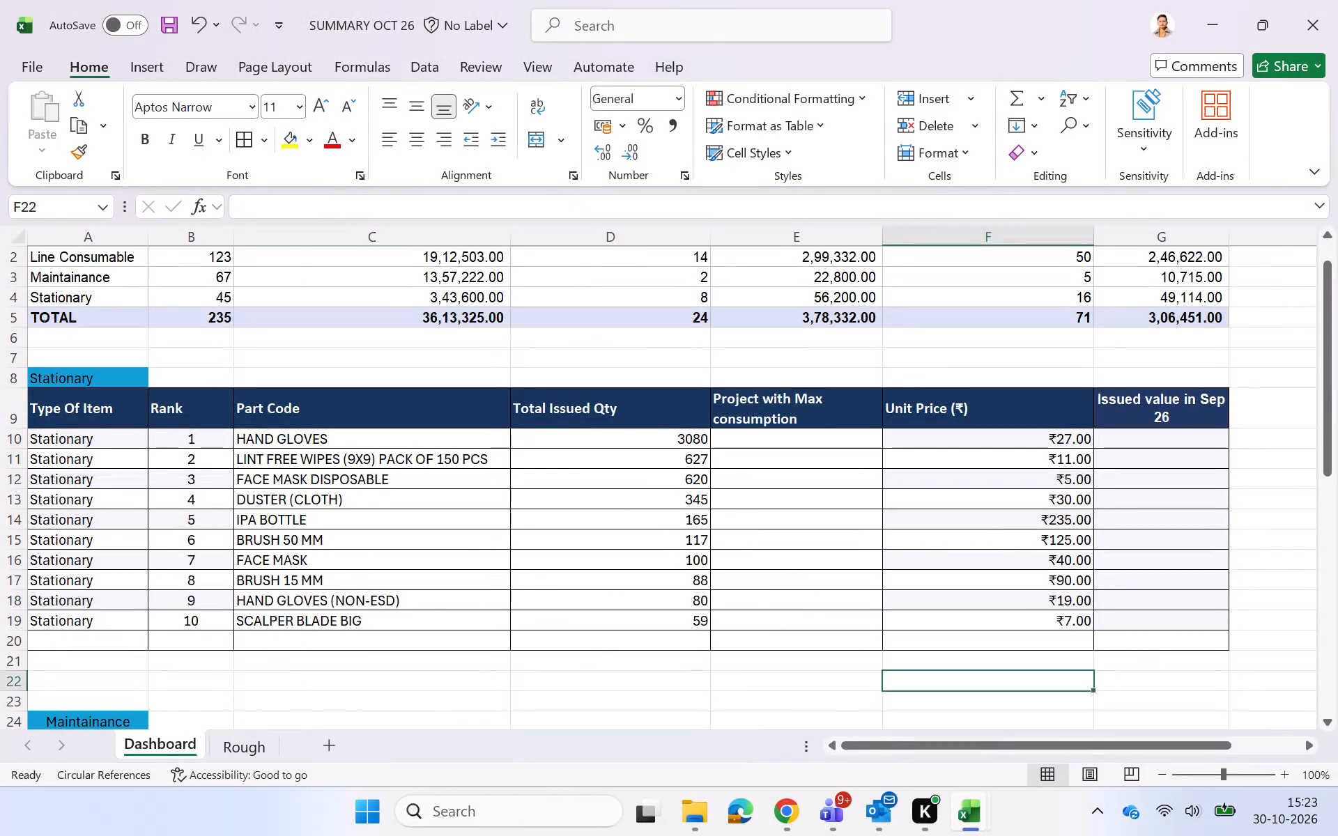
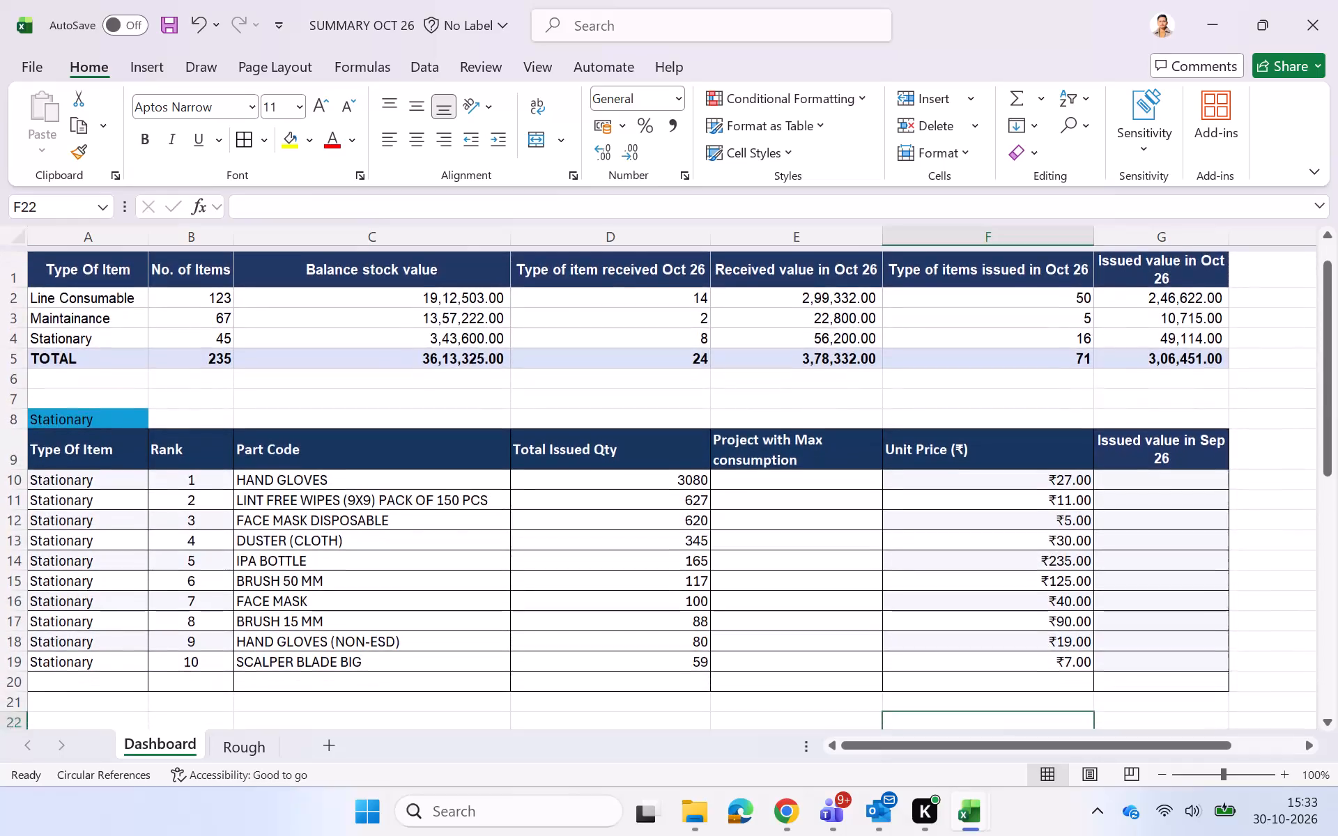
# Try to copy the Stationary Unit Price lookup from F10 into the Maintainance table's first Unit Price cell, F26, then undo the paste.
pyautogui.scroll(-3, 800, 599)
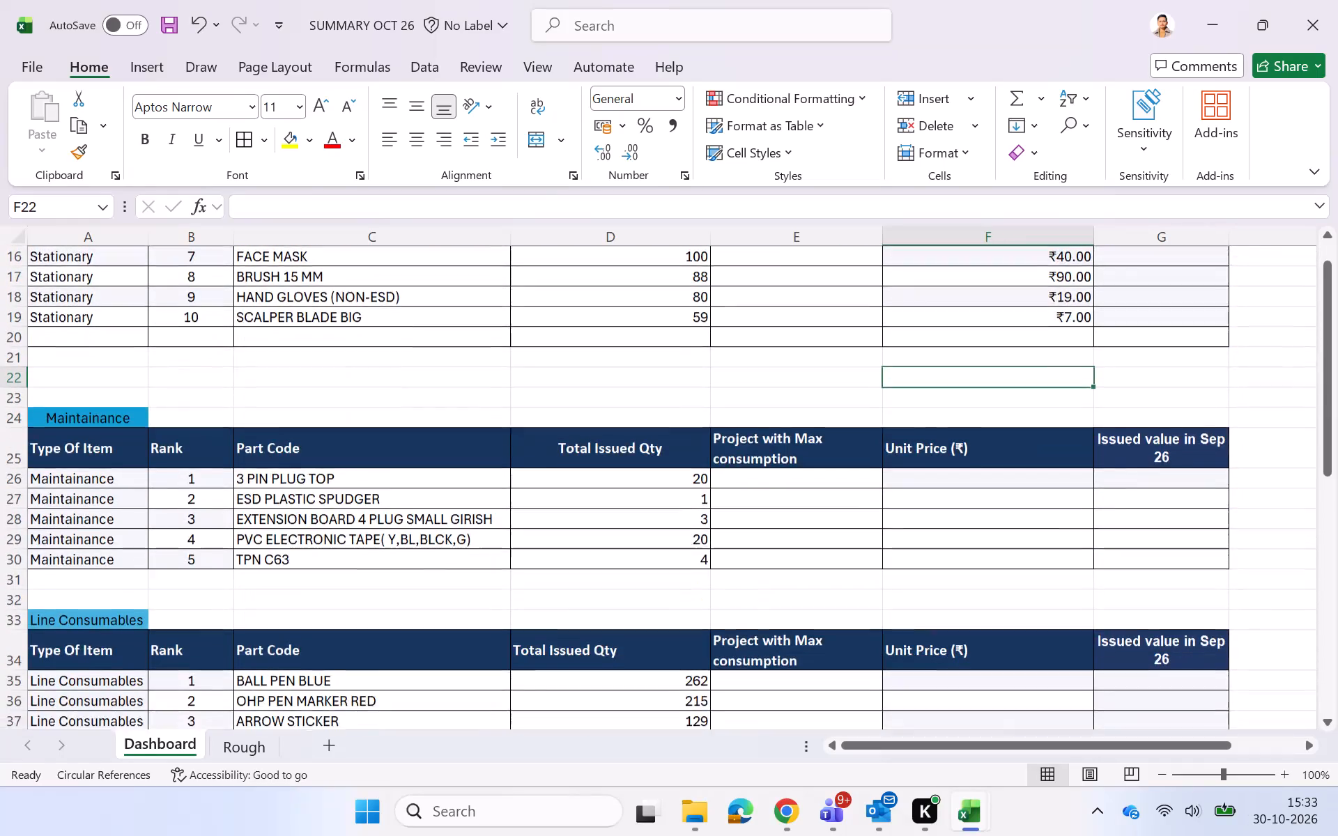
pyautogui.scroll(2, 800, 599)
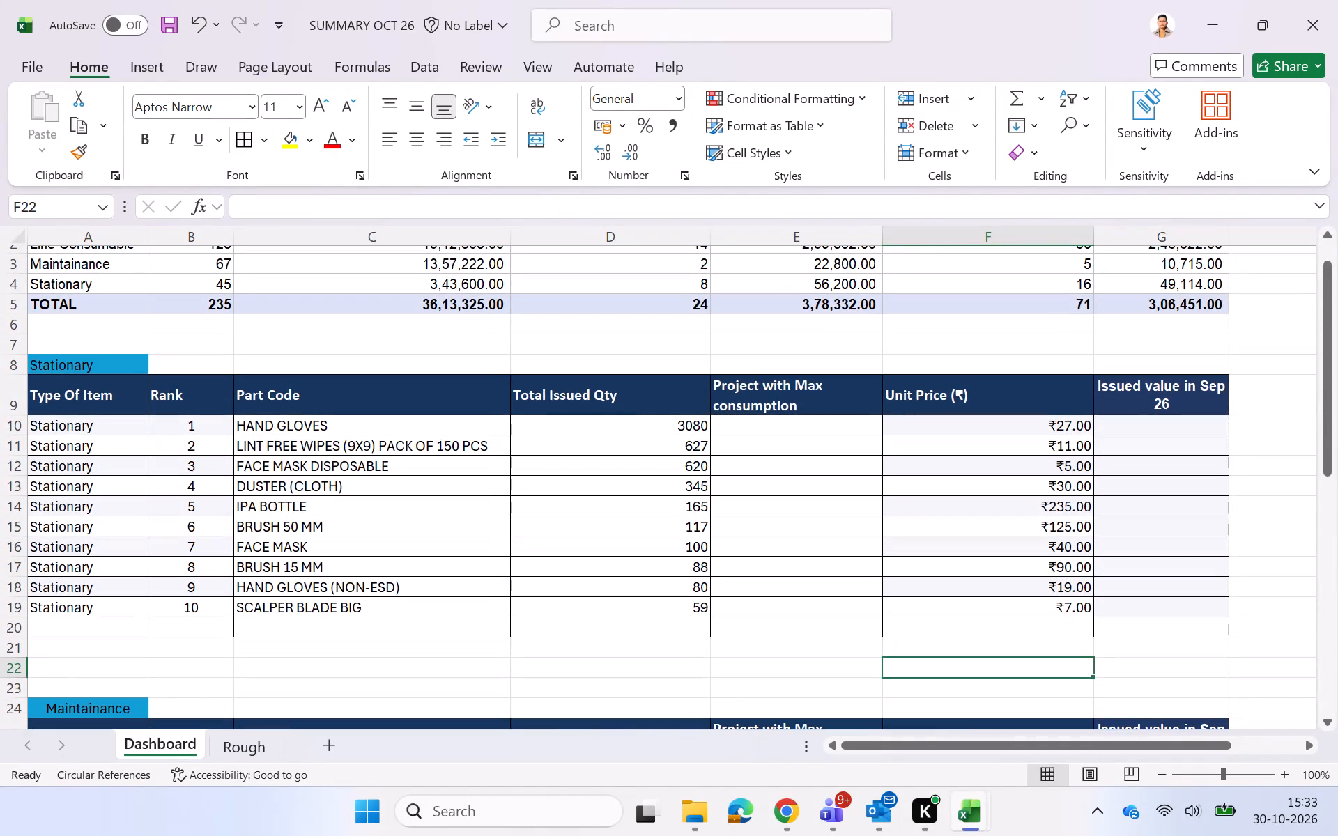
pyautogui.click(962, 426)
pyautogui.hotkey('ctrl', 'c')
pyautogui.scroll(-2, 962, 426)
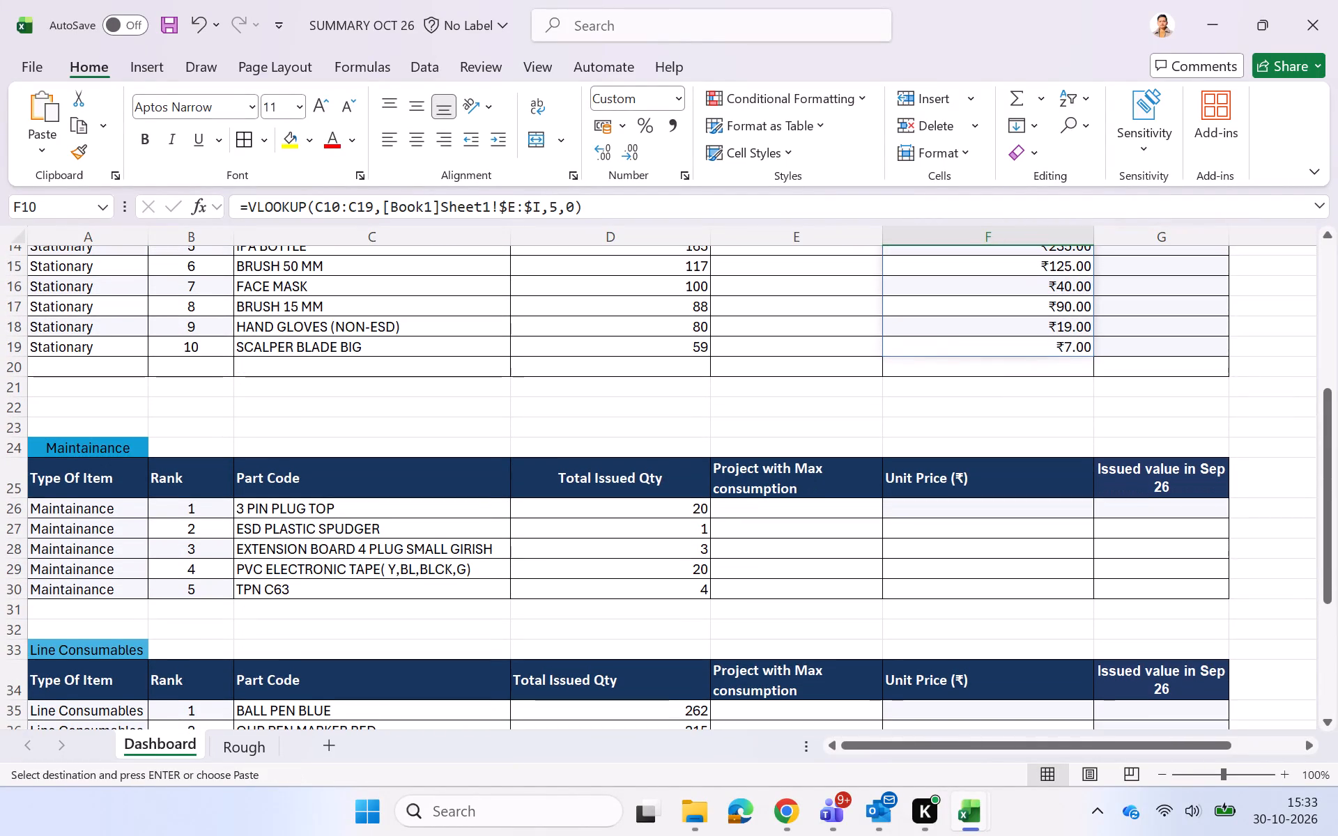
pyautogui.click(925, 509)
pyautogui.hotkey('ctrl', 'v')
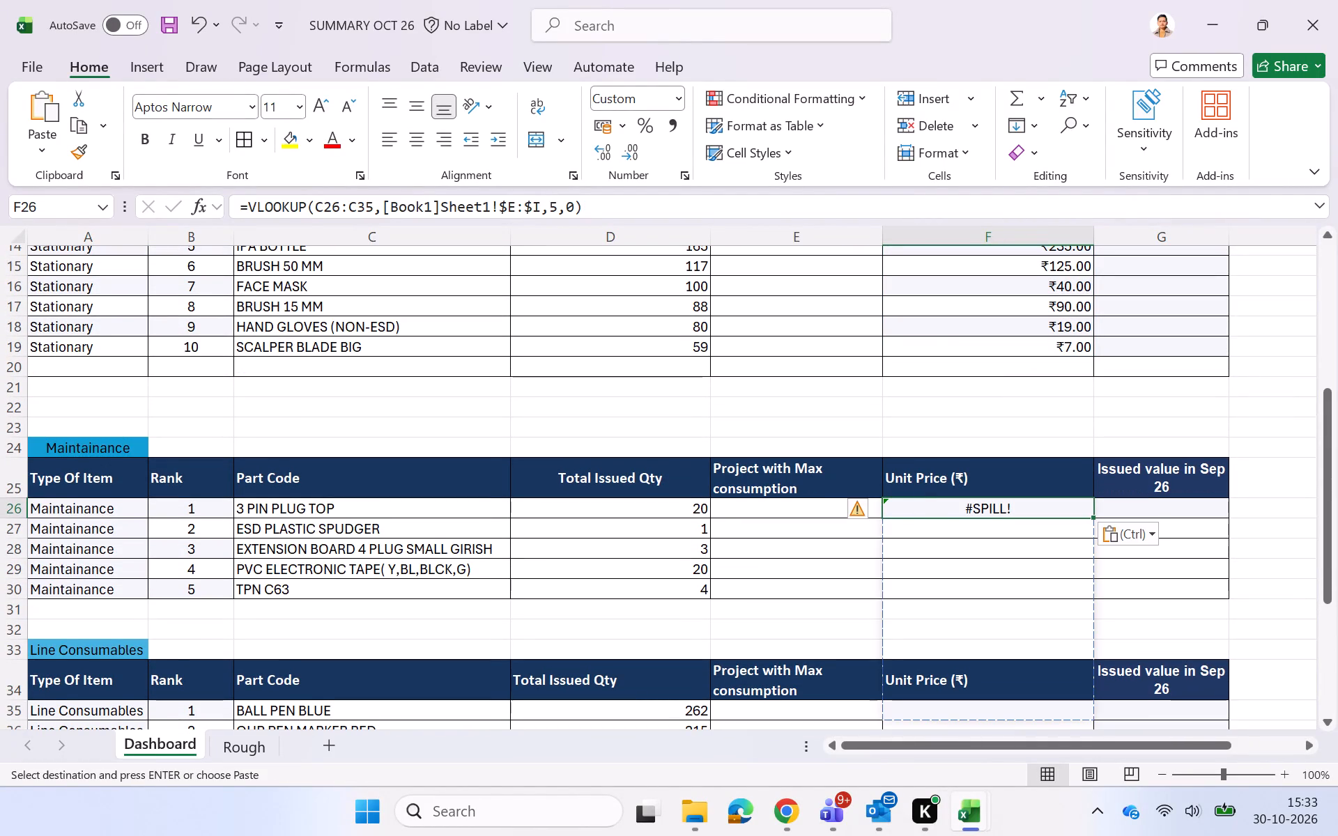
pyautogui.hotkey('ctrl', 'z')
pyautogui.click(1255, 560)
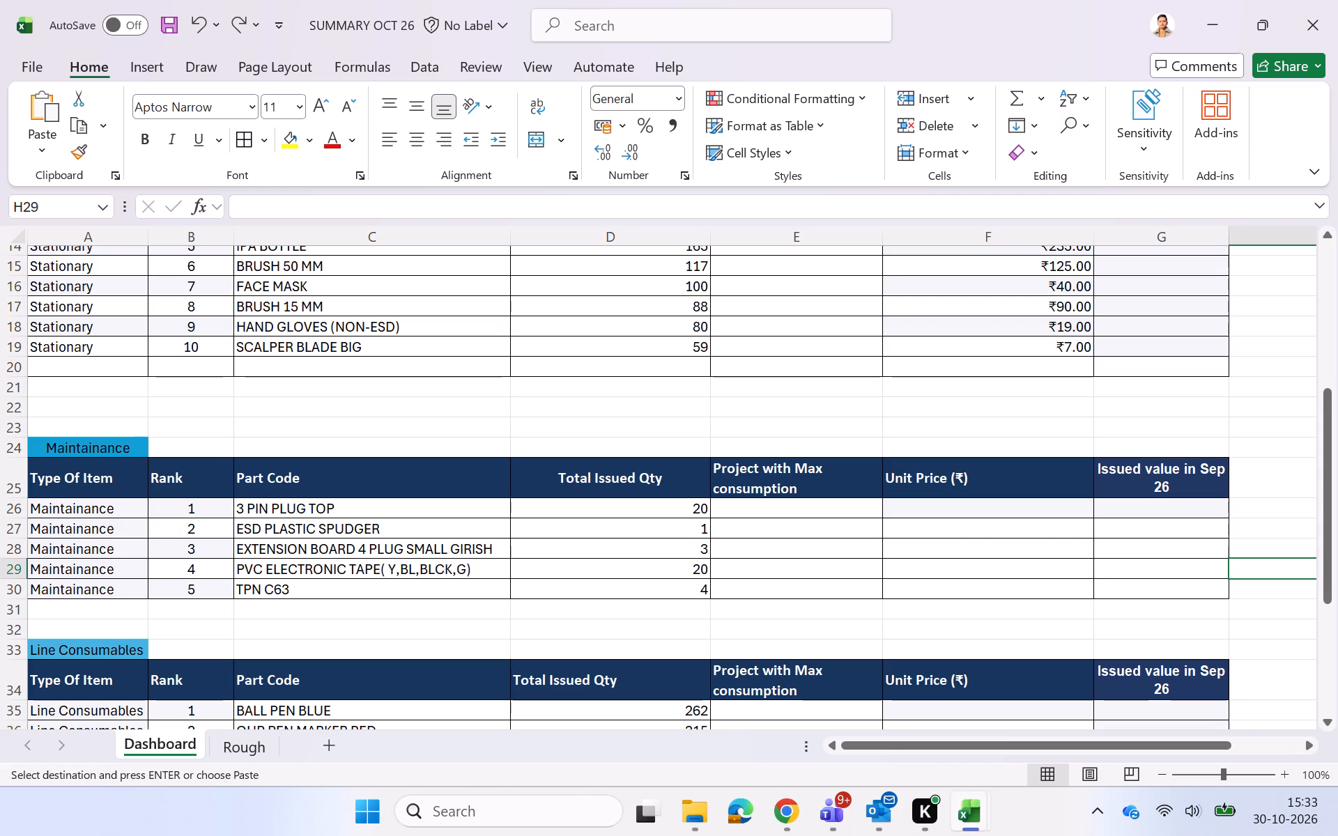
# Calculate the Stationary table's issued value in G10 as =F10*D10 and fill the formula down to G19.
pyautogui.scroll(1, 1255, 560)
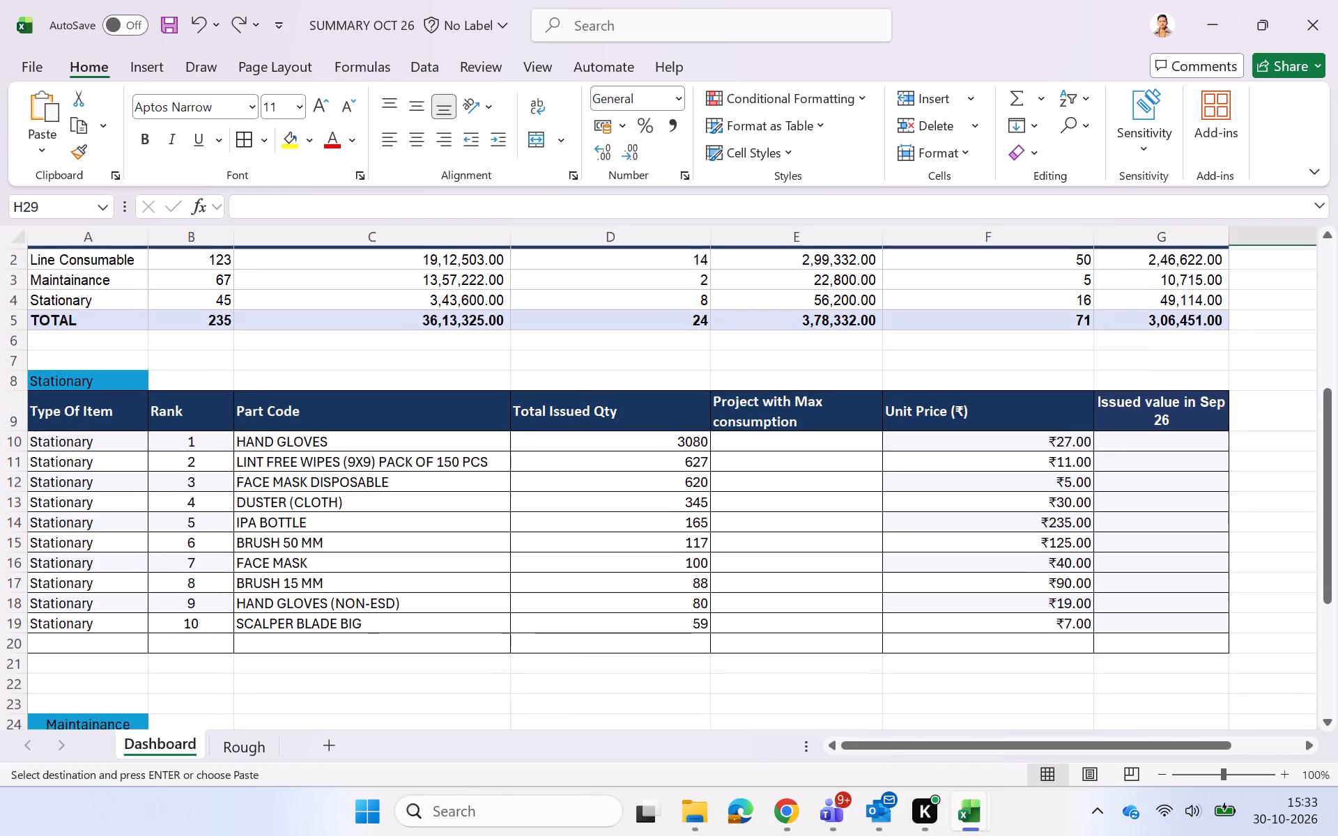
pyautogui.scroll(1, 1255, 560)
pyautogui.click(1006, 477)
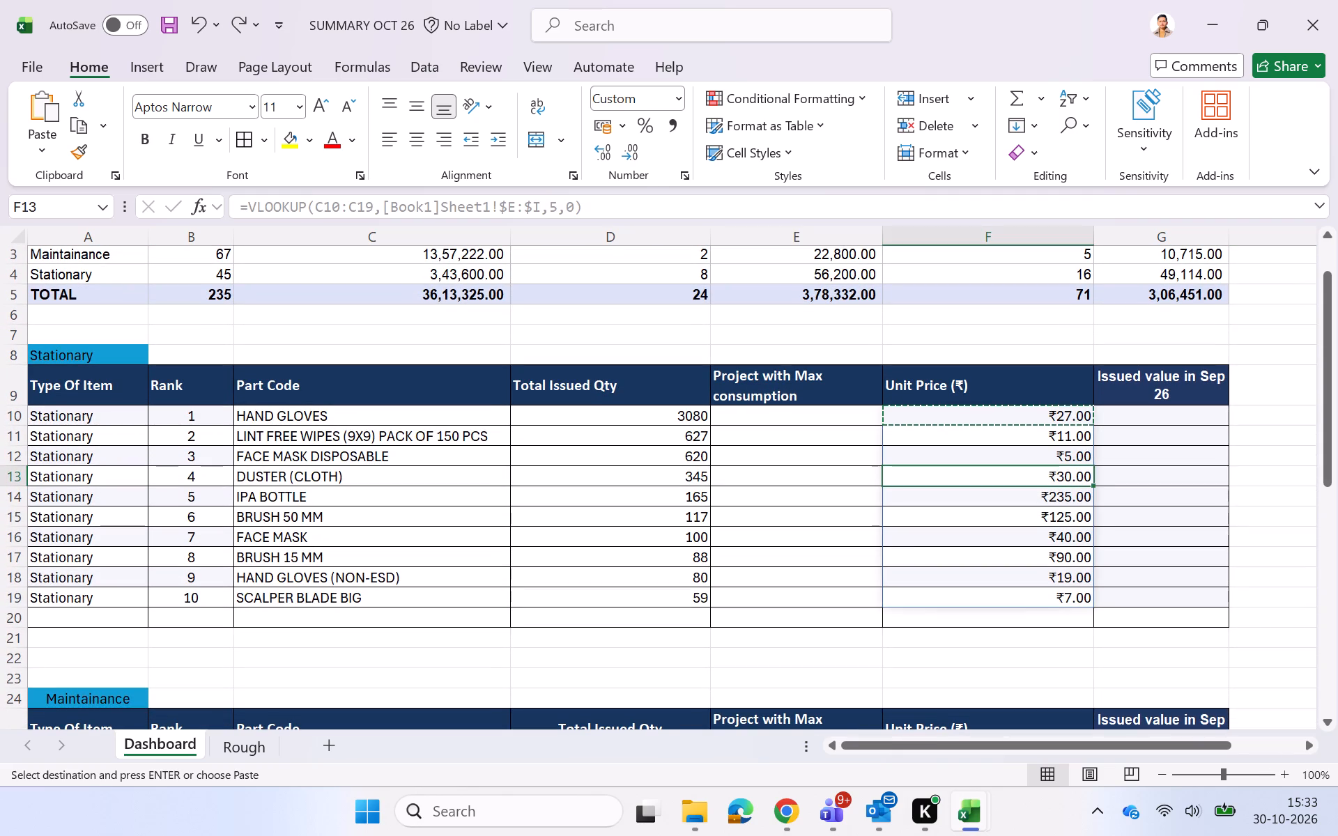
pyautogui.click(1123, 410)
pyautogui.press('=')
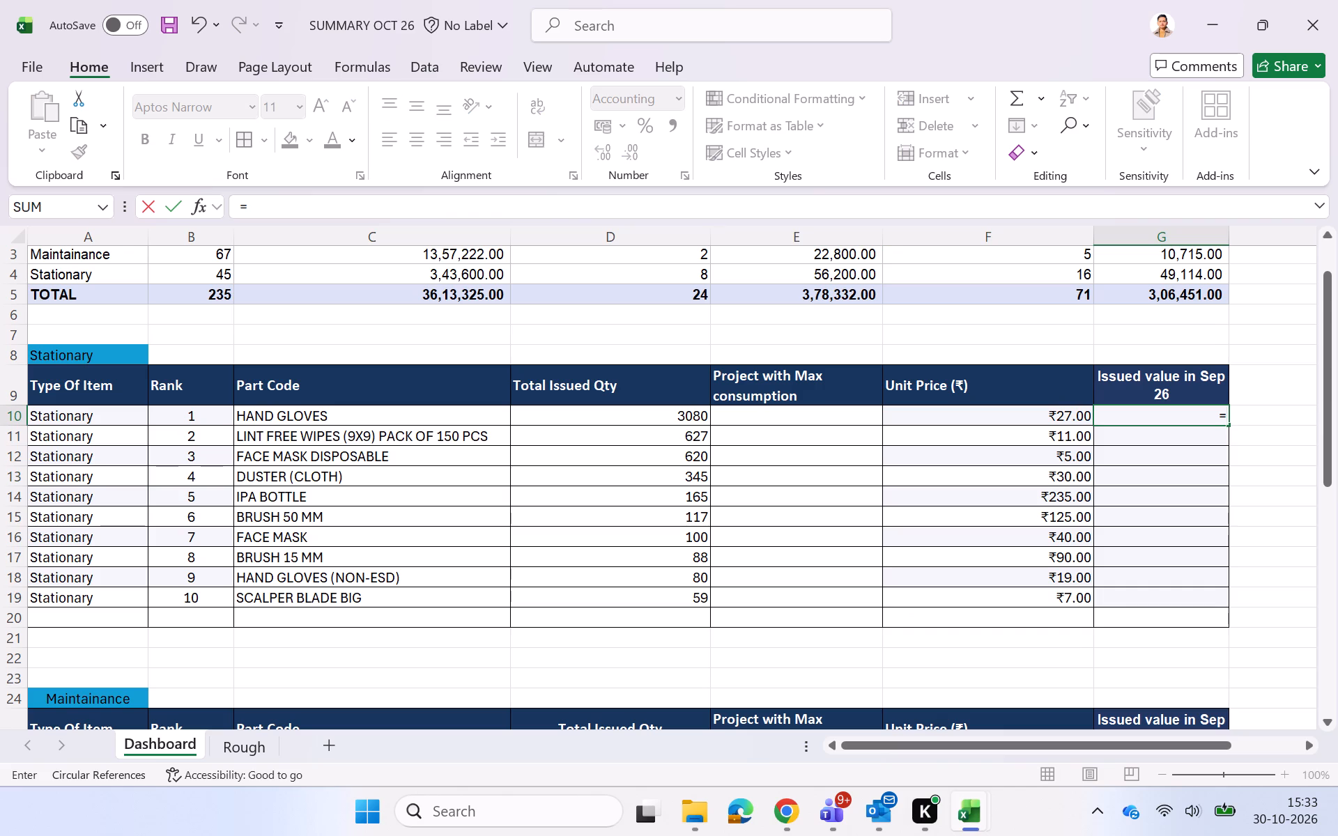
pyautogui.click(1017, 415)
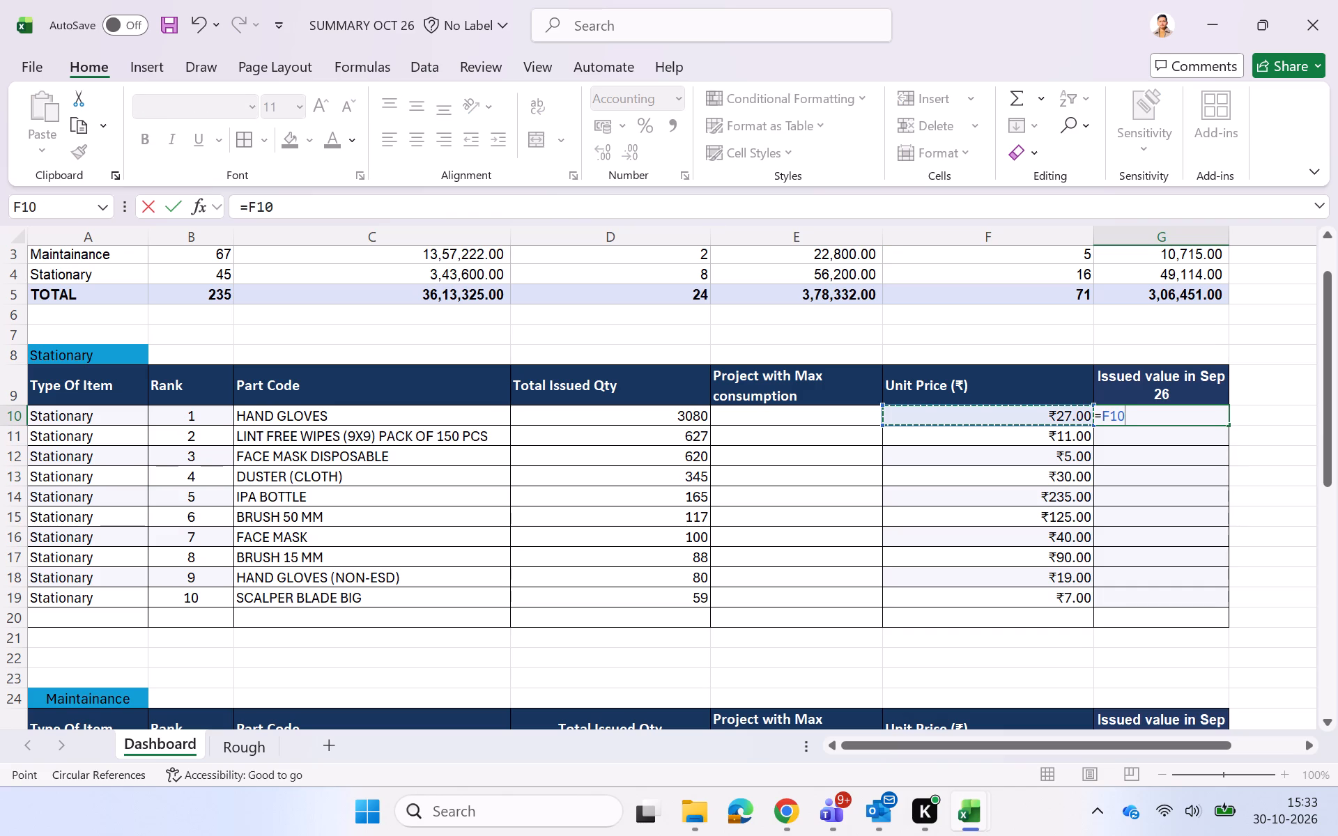
pyautogui.hotkey('shift', '*')
pyautogui.click(688, 413)
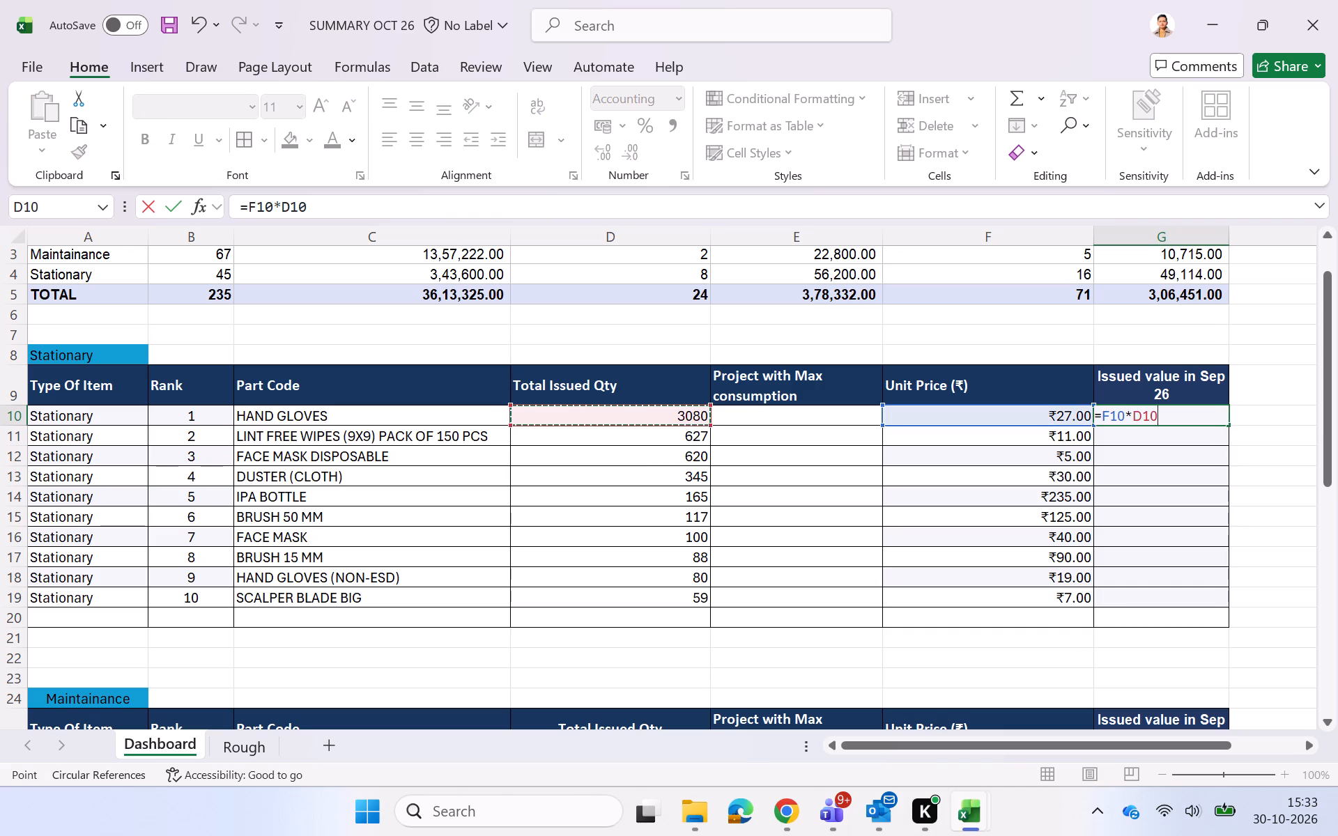
pyautogui.press('Return')
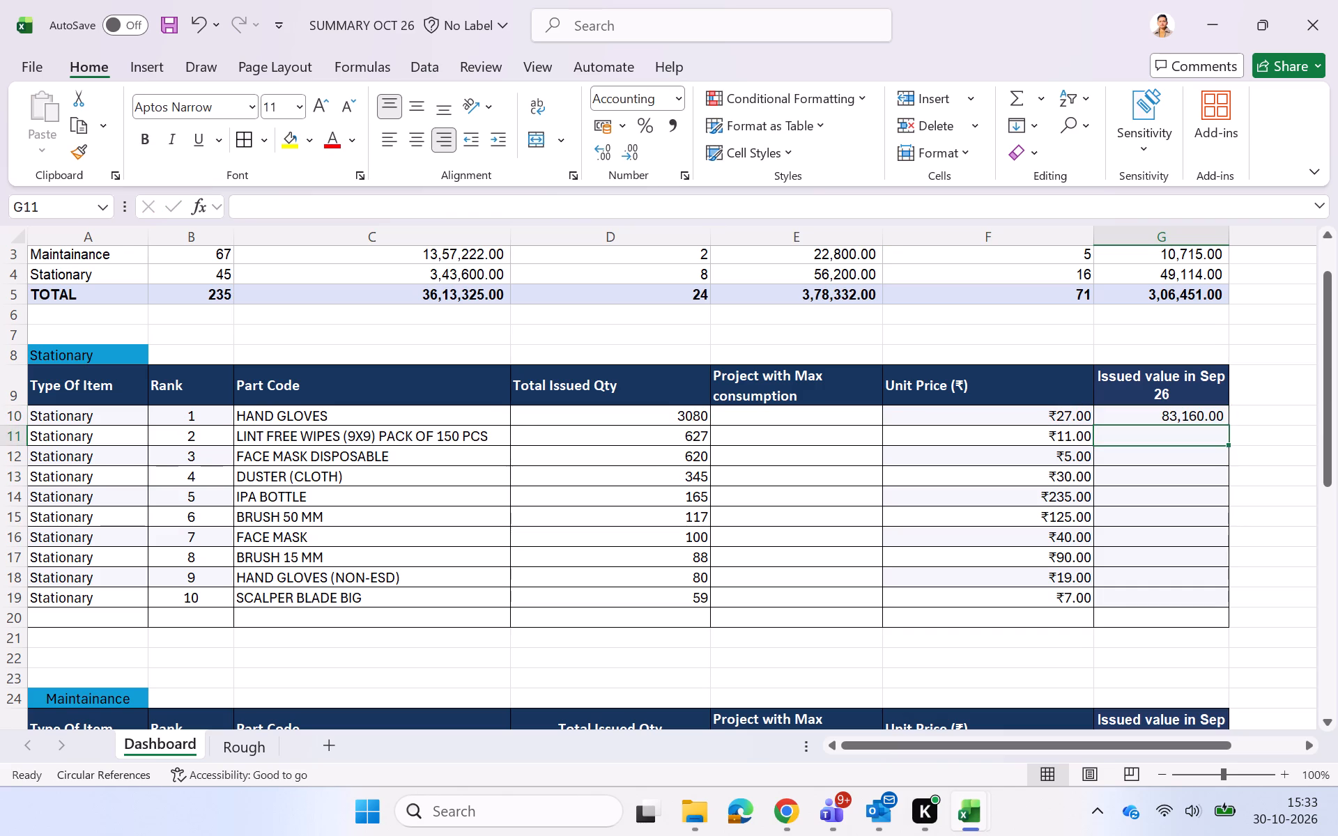
pyautogui.click(1174, 410)
pyautogui.doubleClick(1231, 422)
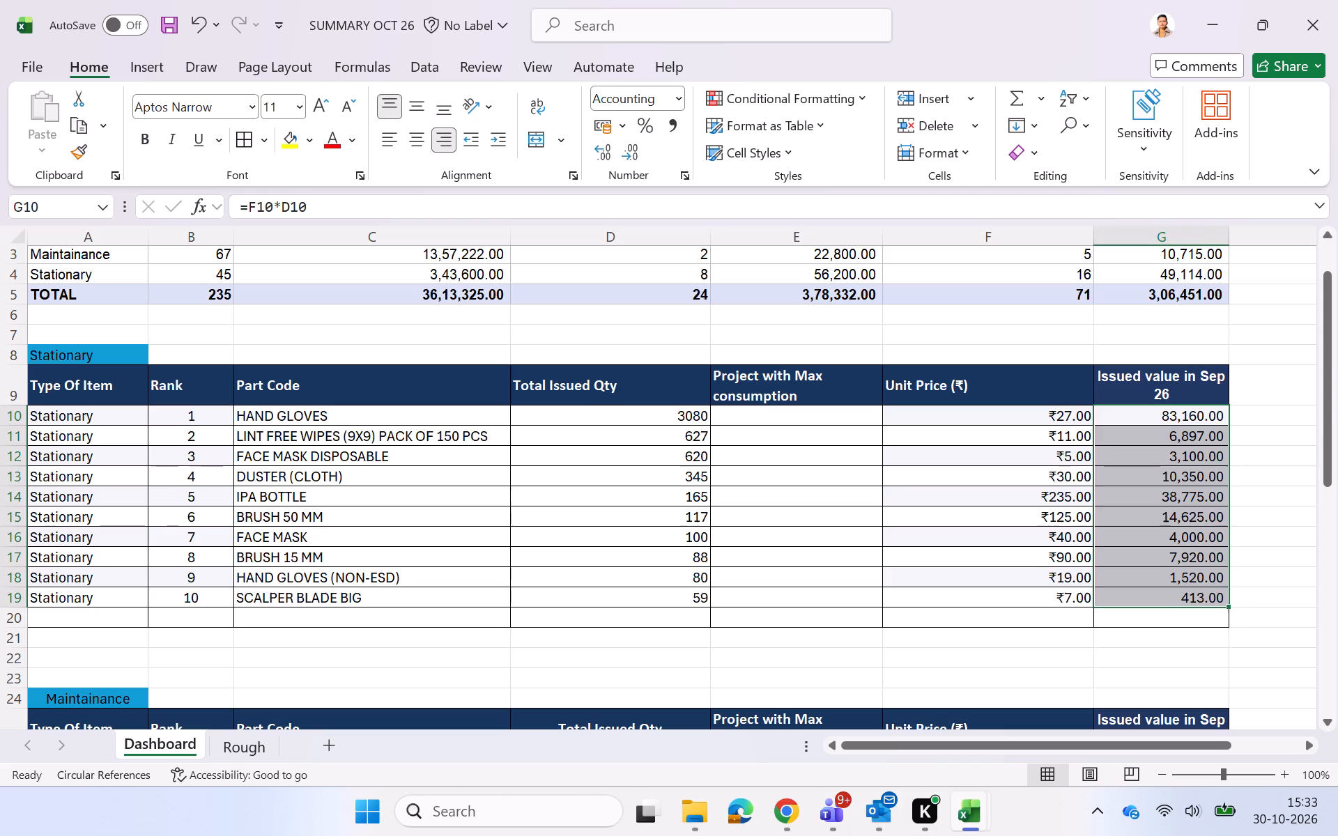
pyautogui.click(1293, 470)
# Start a VLOOKUP in the Maintainance table's first Unit Price cell, F26, with part codes C26:C29 as the lookup value.
pyautogui.scroll(-2, 1293, 470)
pyautogui.scroll(1, 1293, 470)
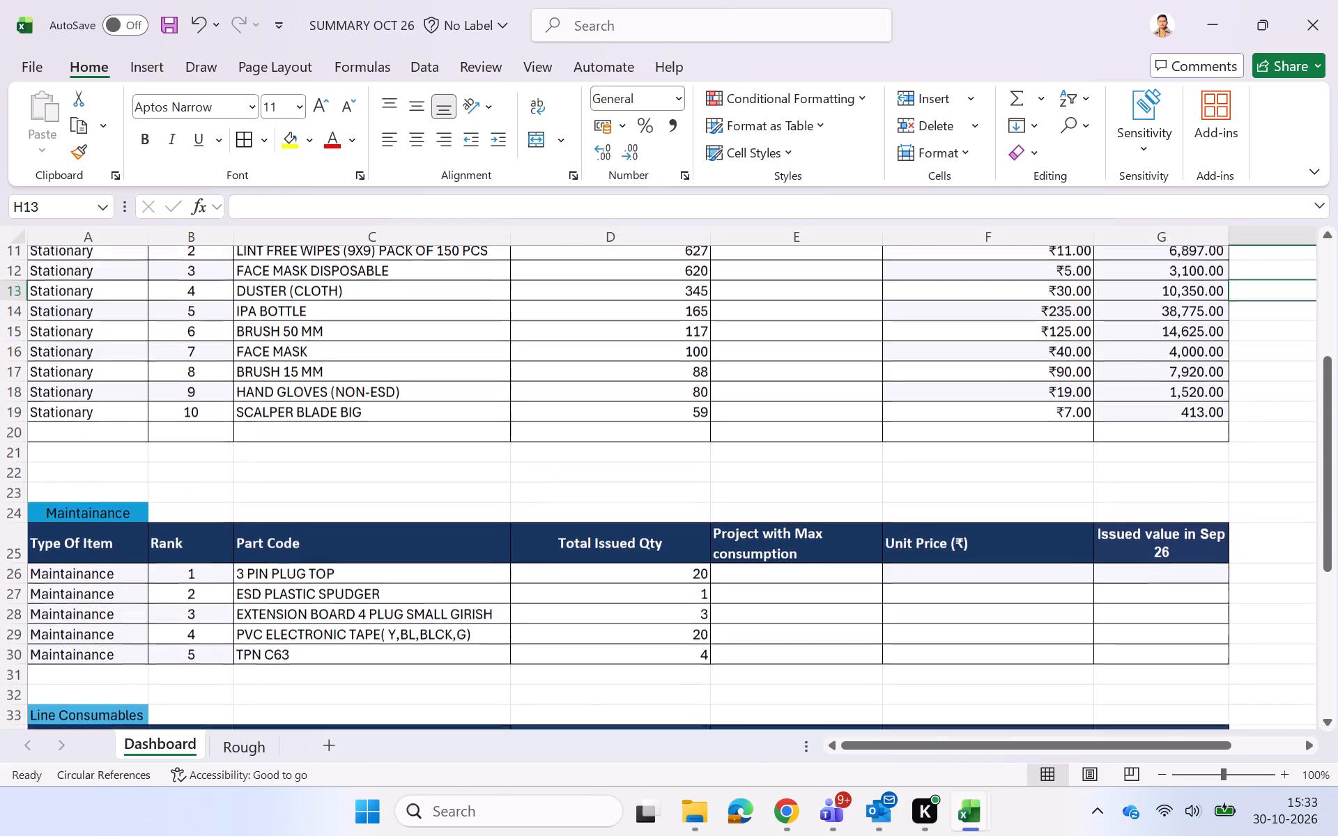
pyautogui.scroll(1, 1293, 470)
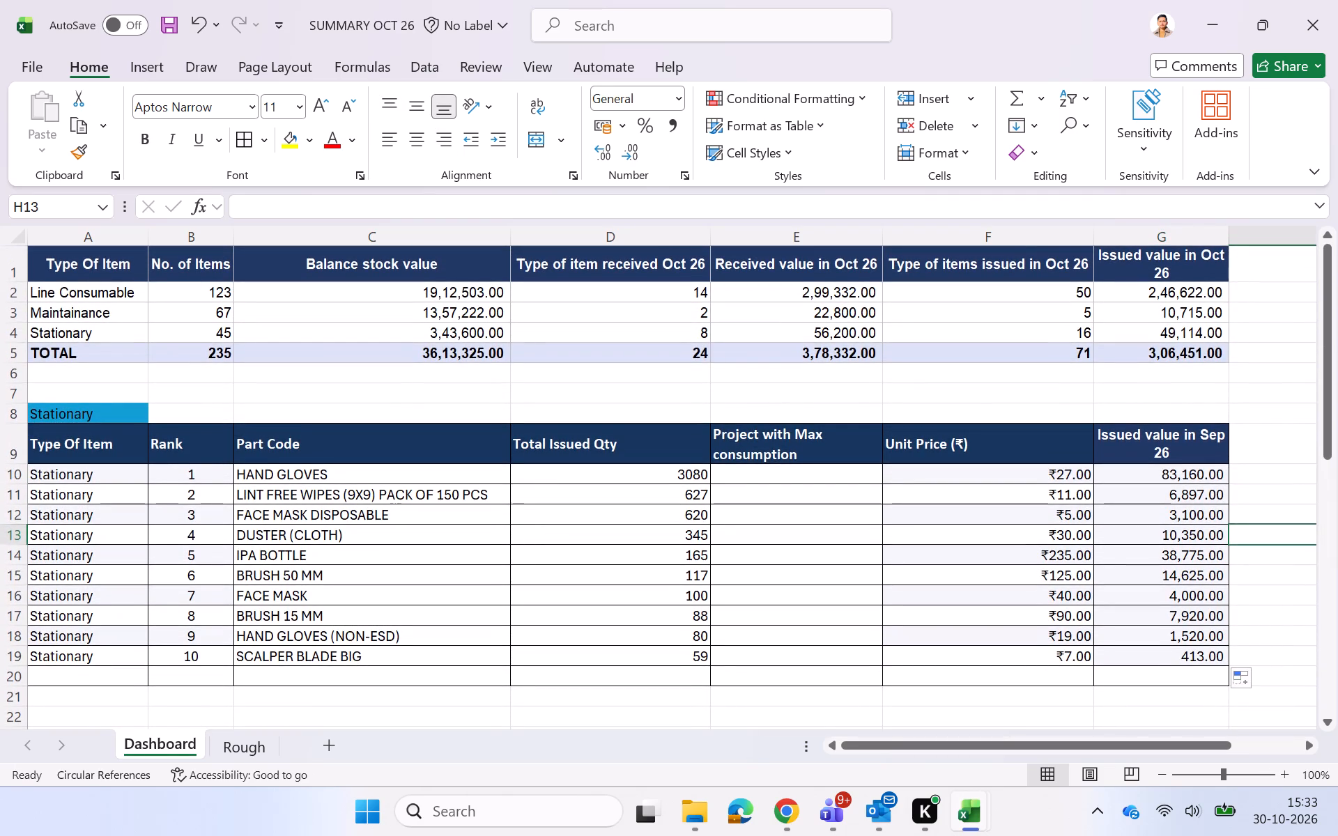
pyautogui.click(1291, 550)
pyautogui.scroll(-2, 1291, 550)
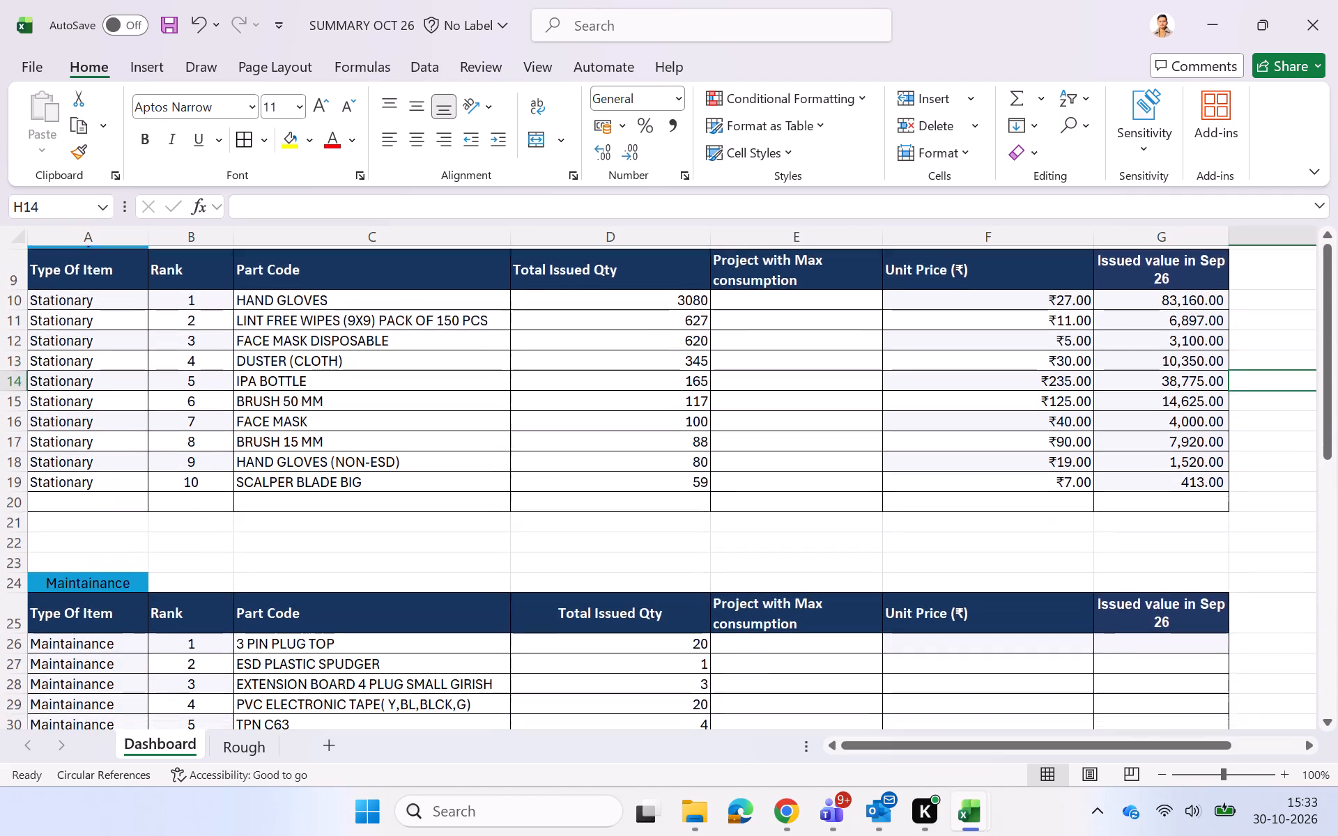
pyautogui.scroll(-2, 1291, 550)
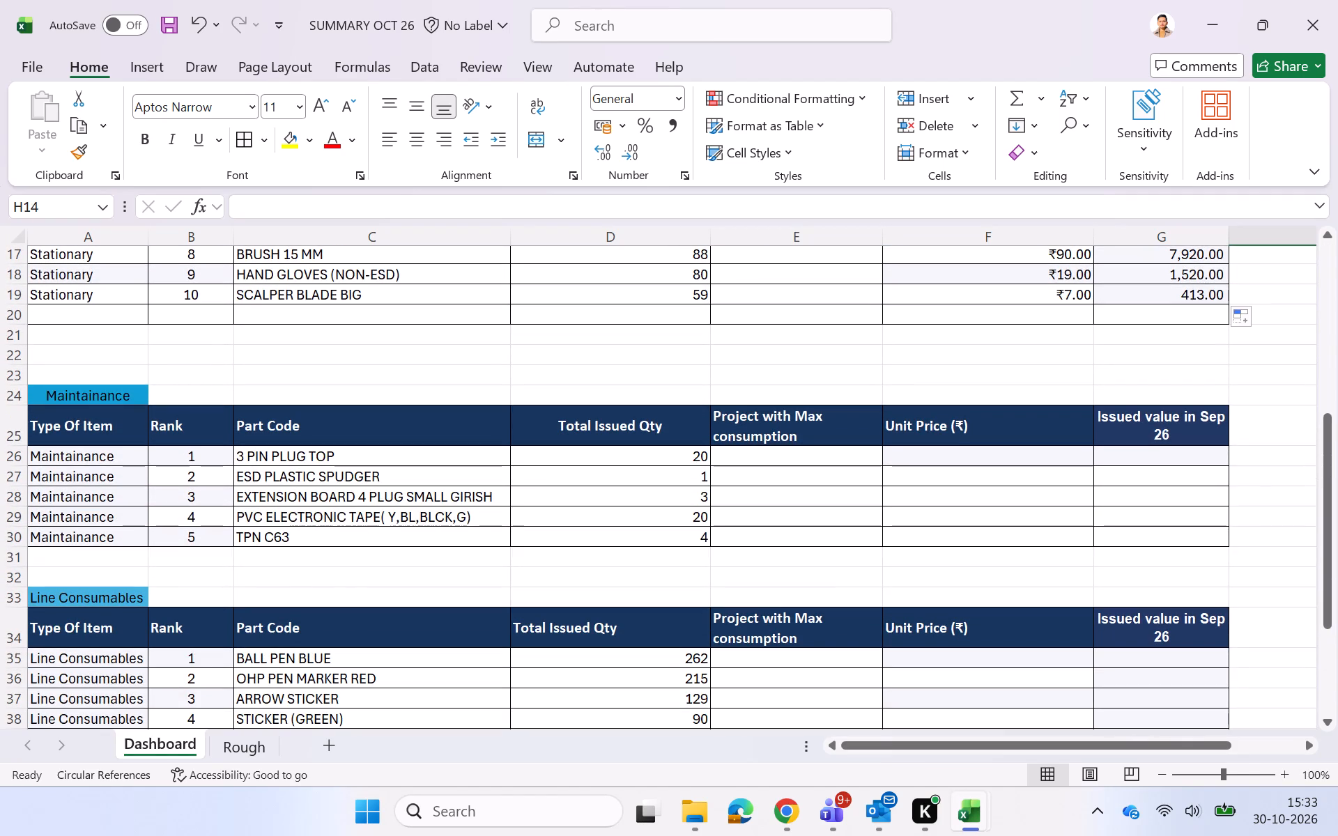
pyautogui.click(893, 449)
pyautogui.write('=VL')
pyautogui.press('Tab')
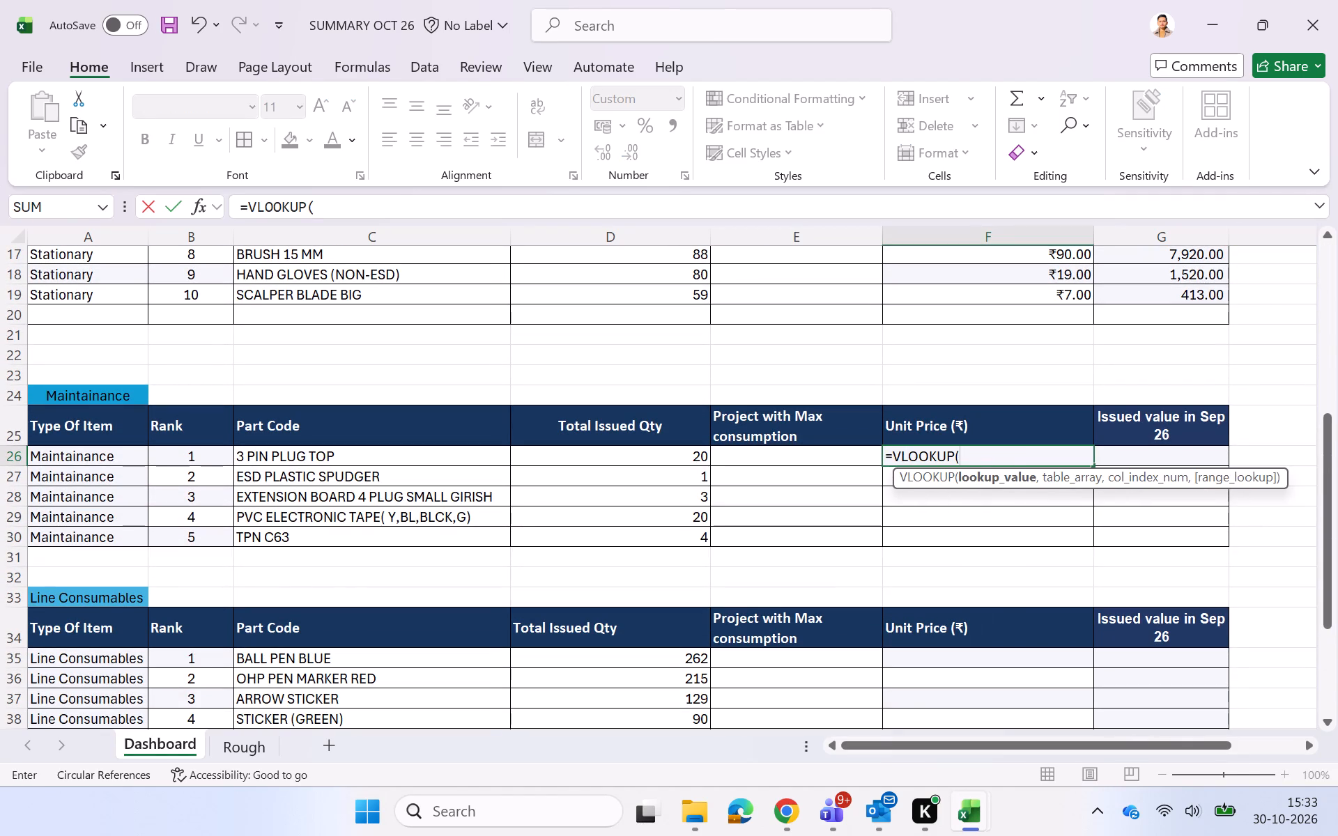
pyautogui.moveTo(401, 457); pyautogui.dragTo(392, 512)
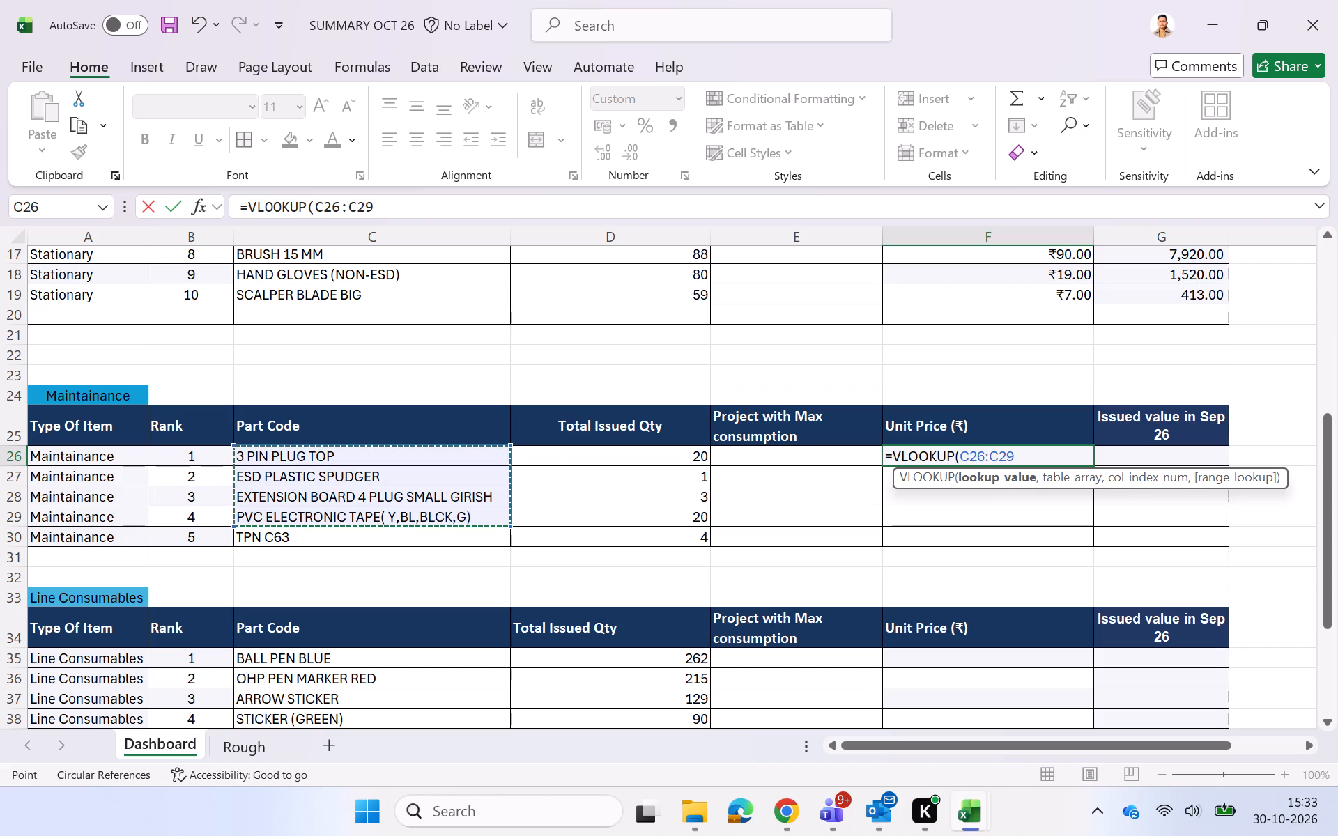
pyautogui.press(',')
# Complete the Maintainance Unit Price VLOOKUP using columns E:I of Book1's Sheet1 as the table array, column index 5 and exact match 0.
pyautogui.hotkey('alt', 'Tab')
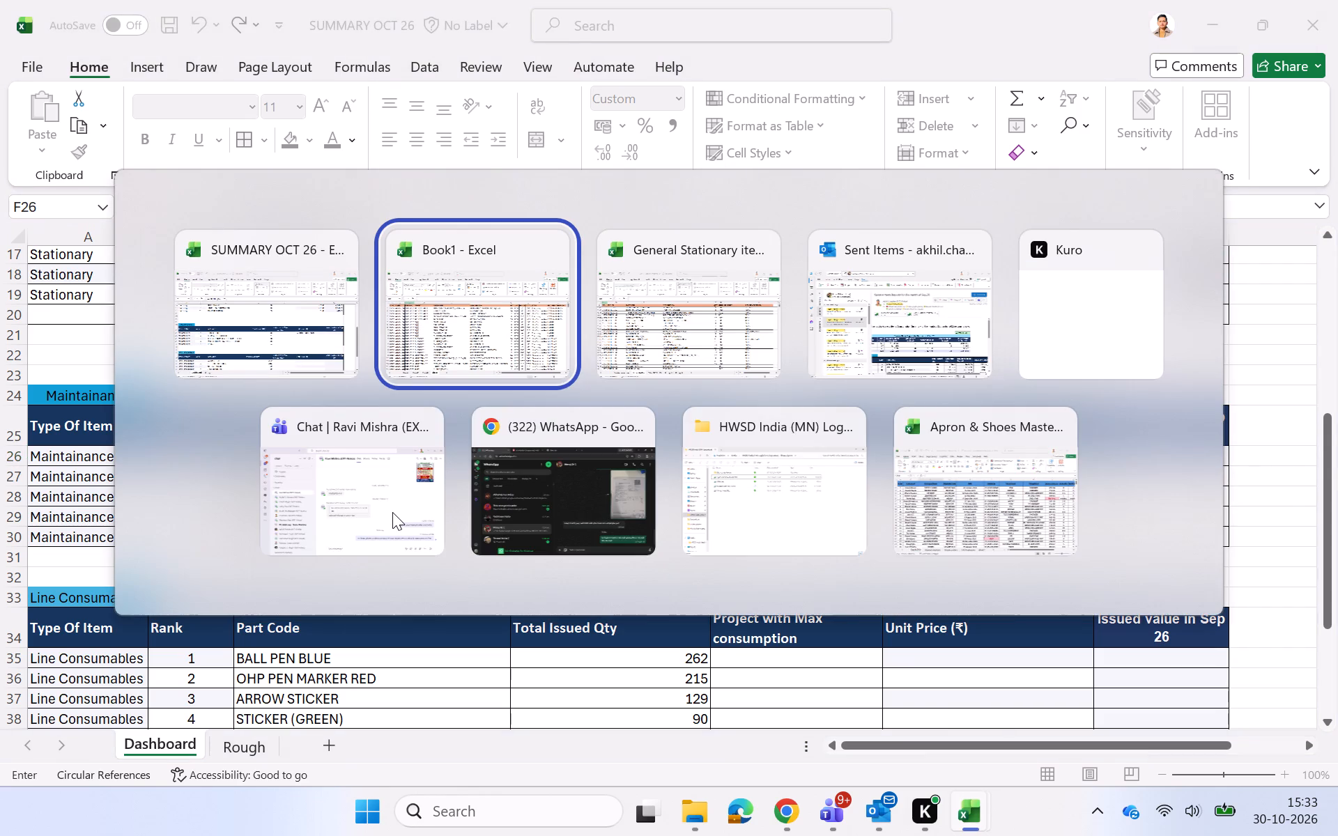
pyautogui.click(431, 232)
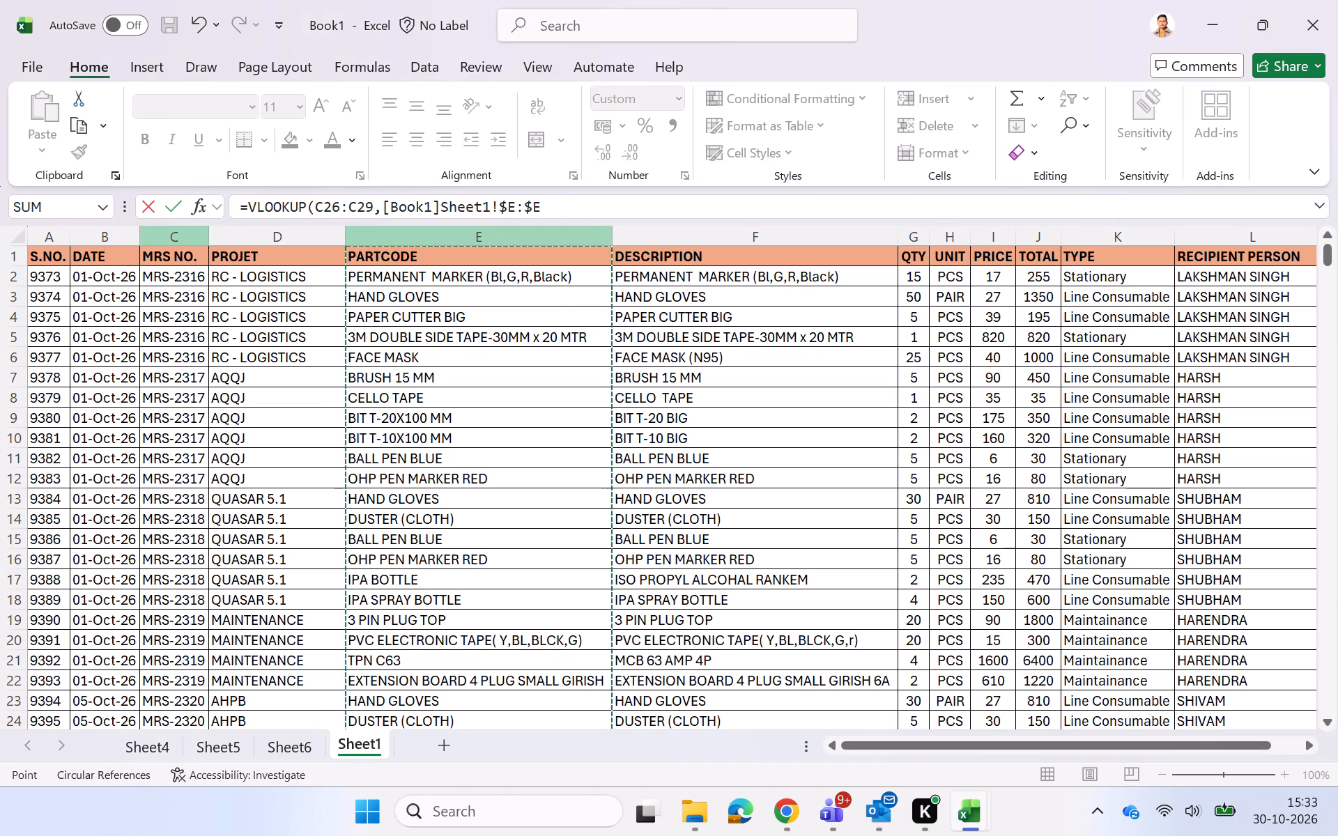
pyautogui.hotkey('shift', 'Right')
pyautogui.hotkey('shift', 'Right')
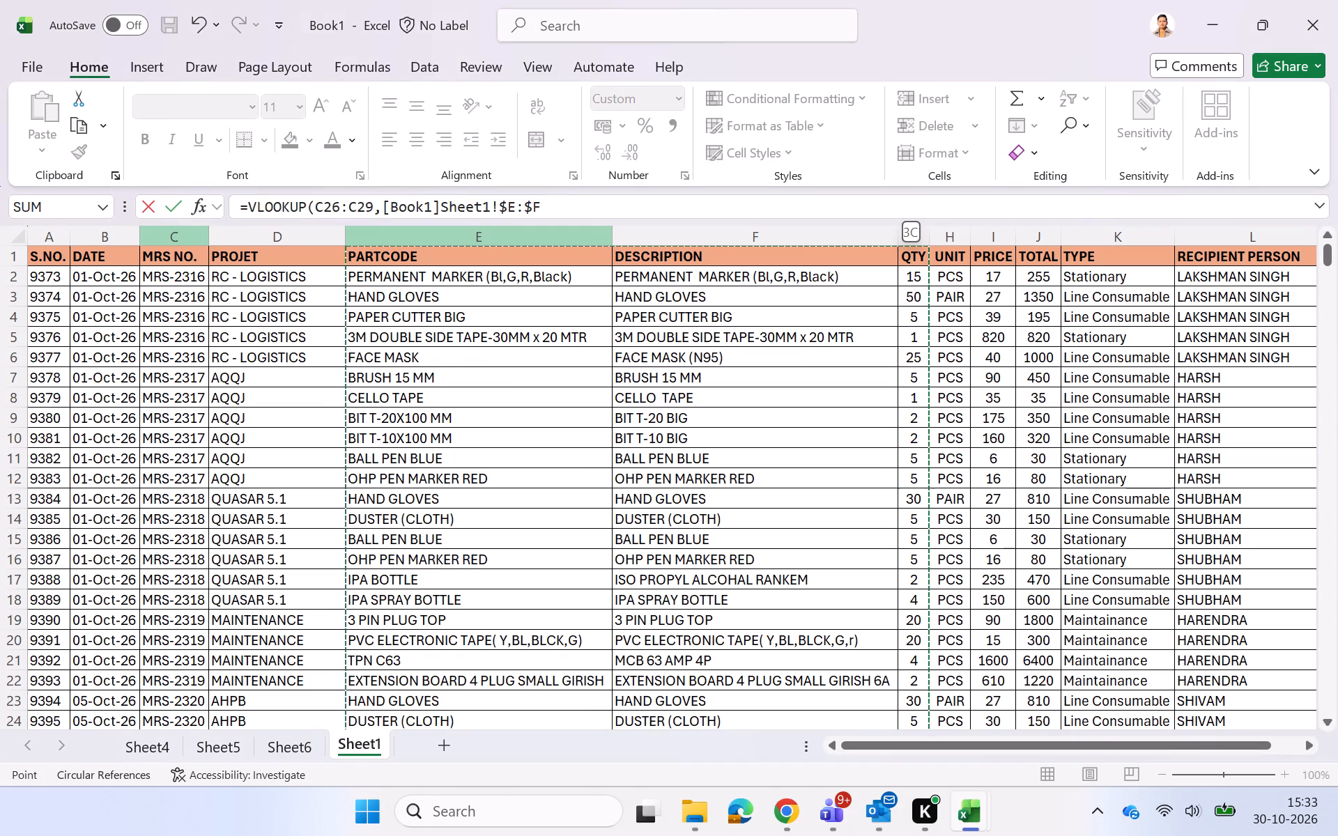
pyautogui.hotkey('shift', 'Right')
pyautogui.hotkey('shift', 'Right')
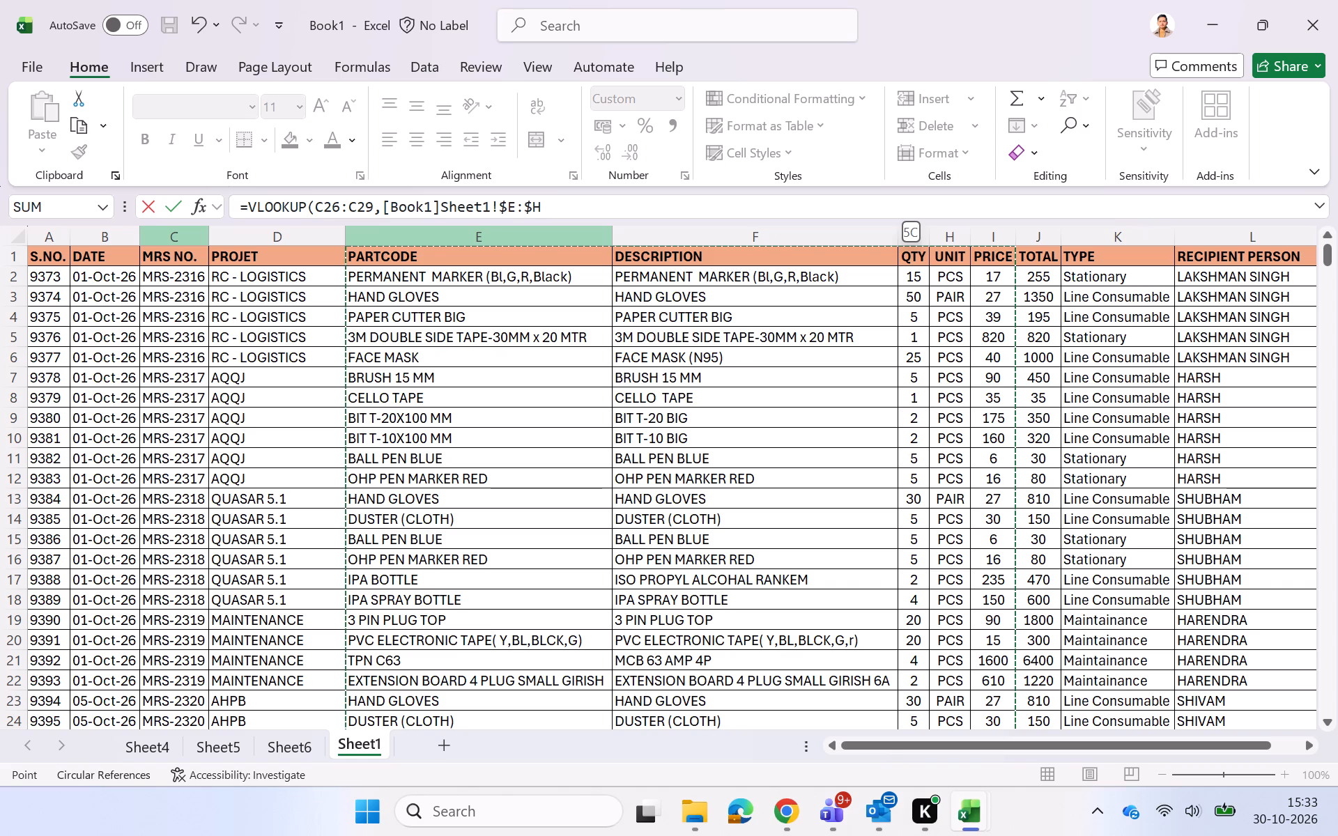
pyautogui.write(',5')
pyautogui.write(',0')
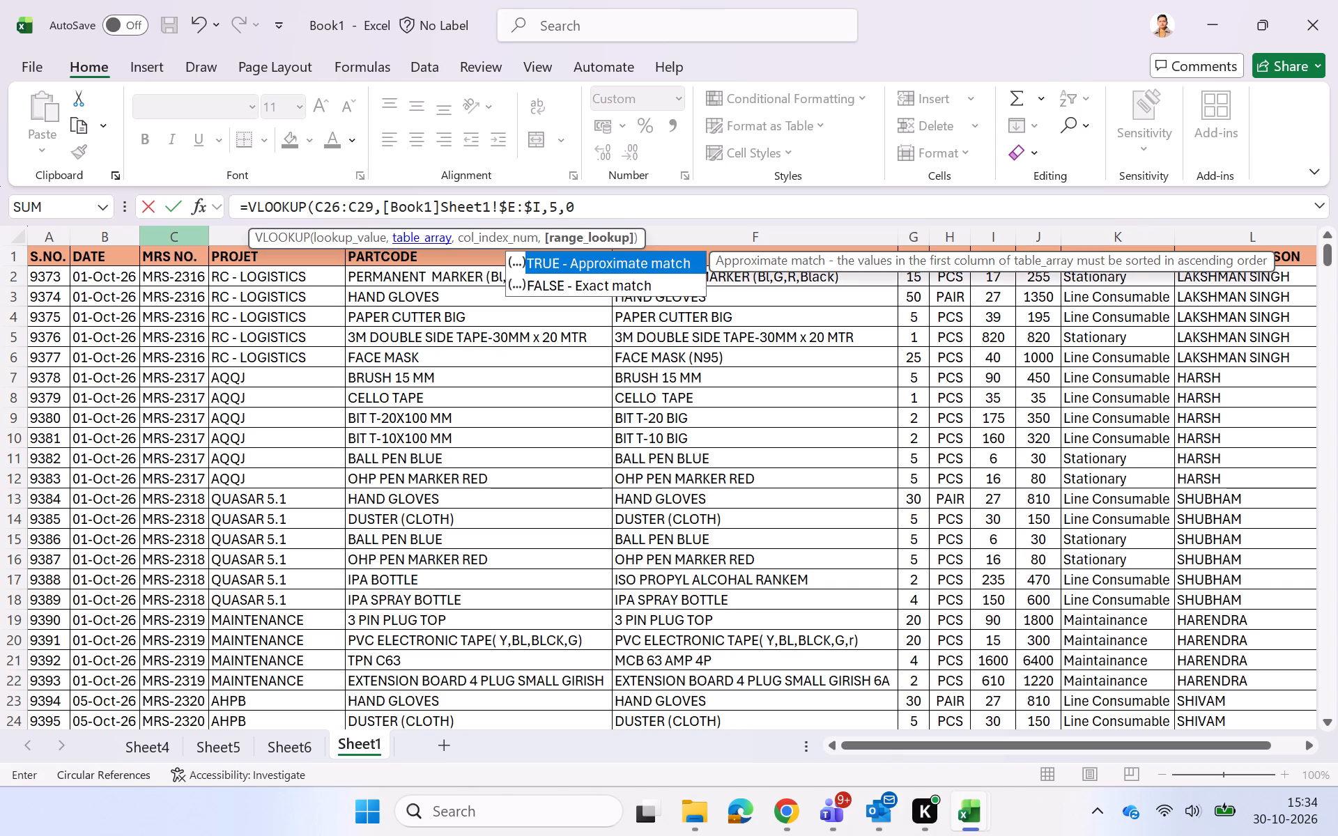
pyautogui.hotkey('shift', ')')
pyautogui.press('Return')
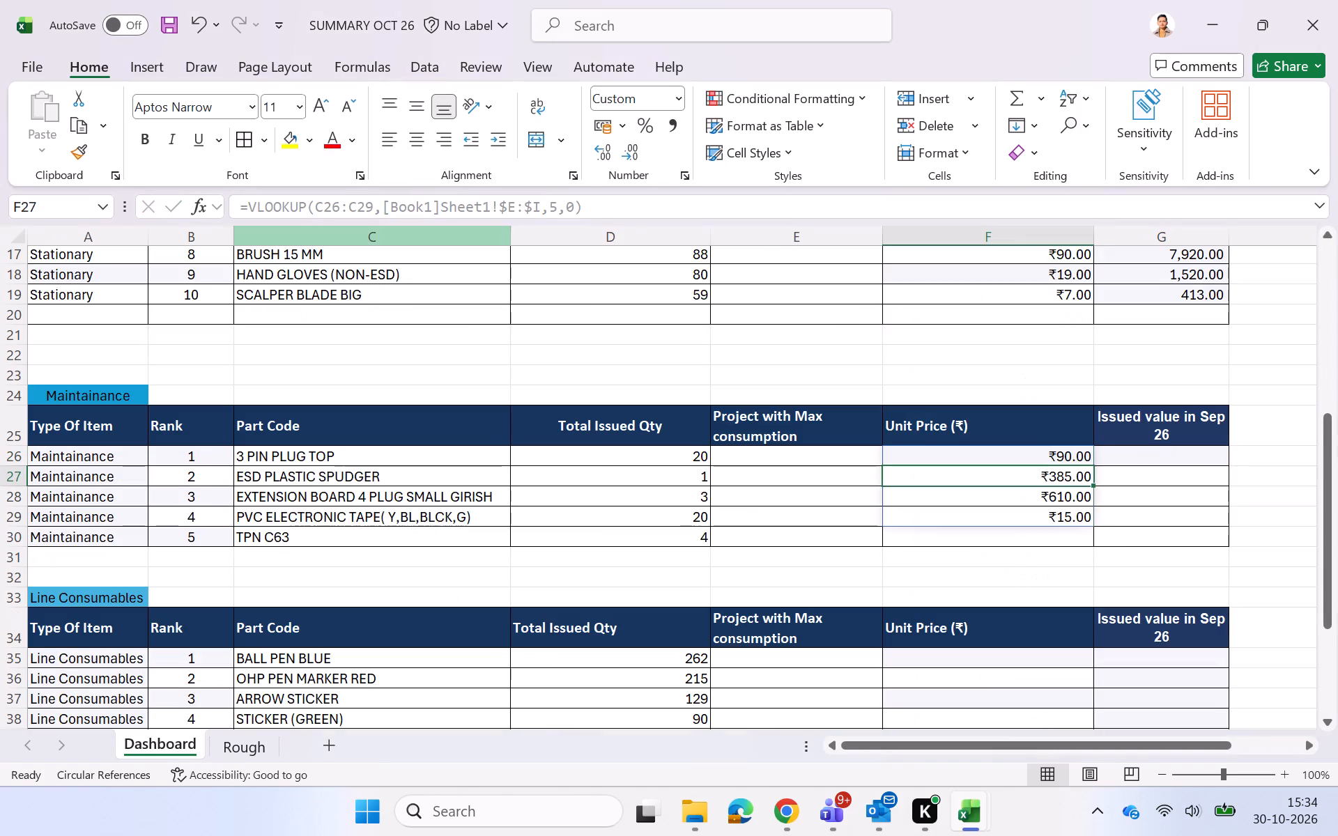
pyautogui.click(969, 557)
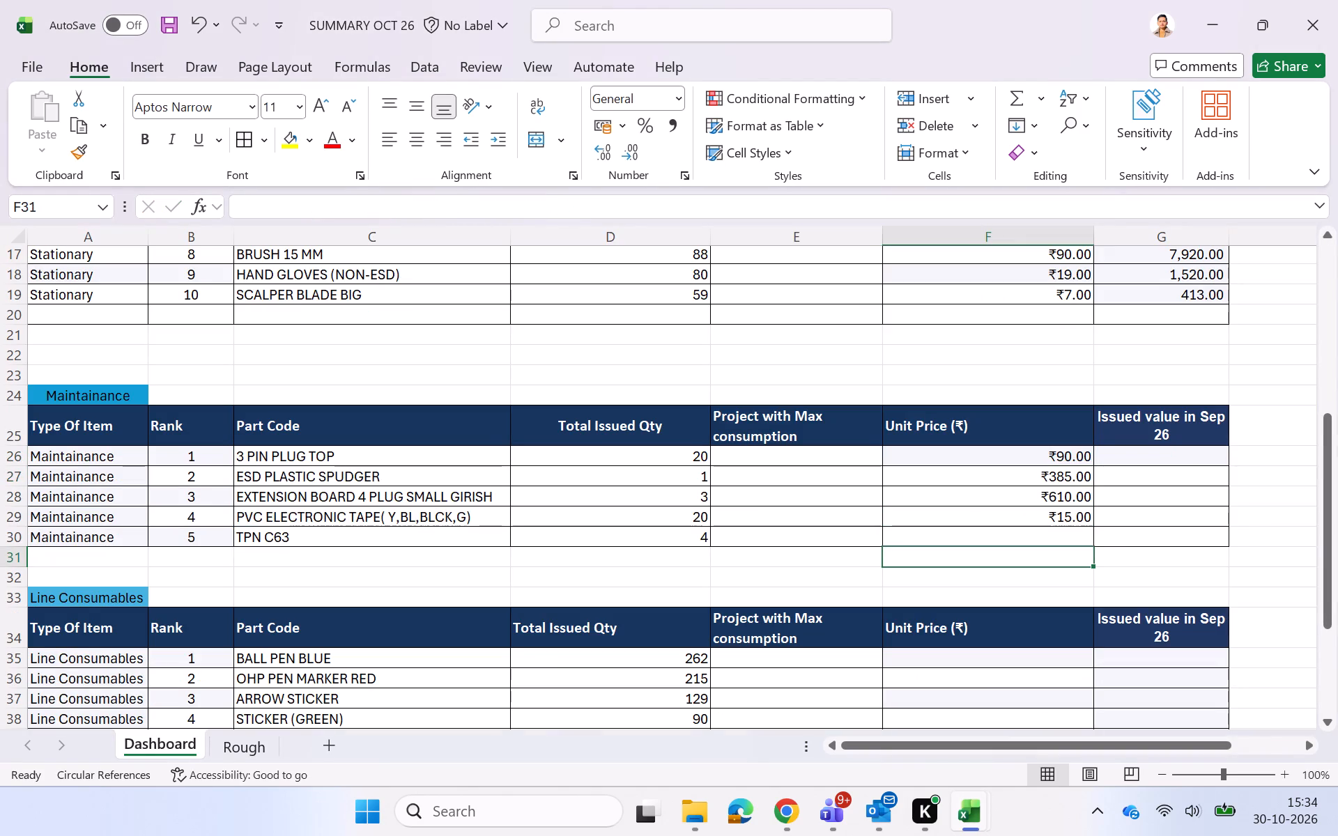
# Calculate the Maintainance table's issued value in G26 as =F26*D26 and fill the formula down to G30.
pyautogui.click(1167, 454)
pyautogui.write('=V')
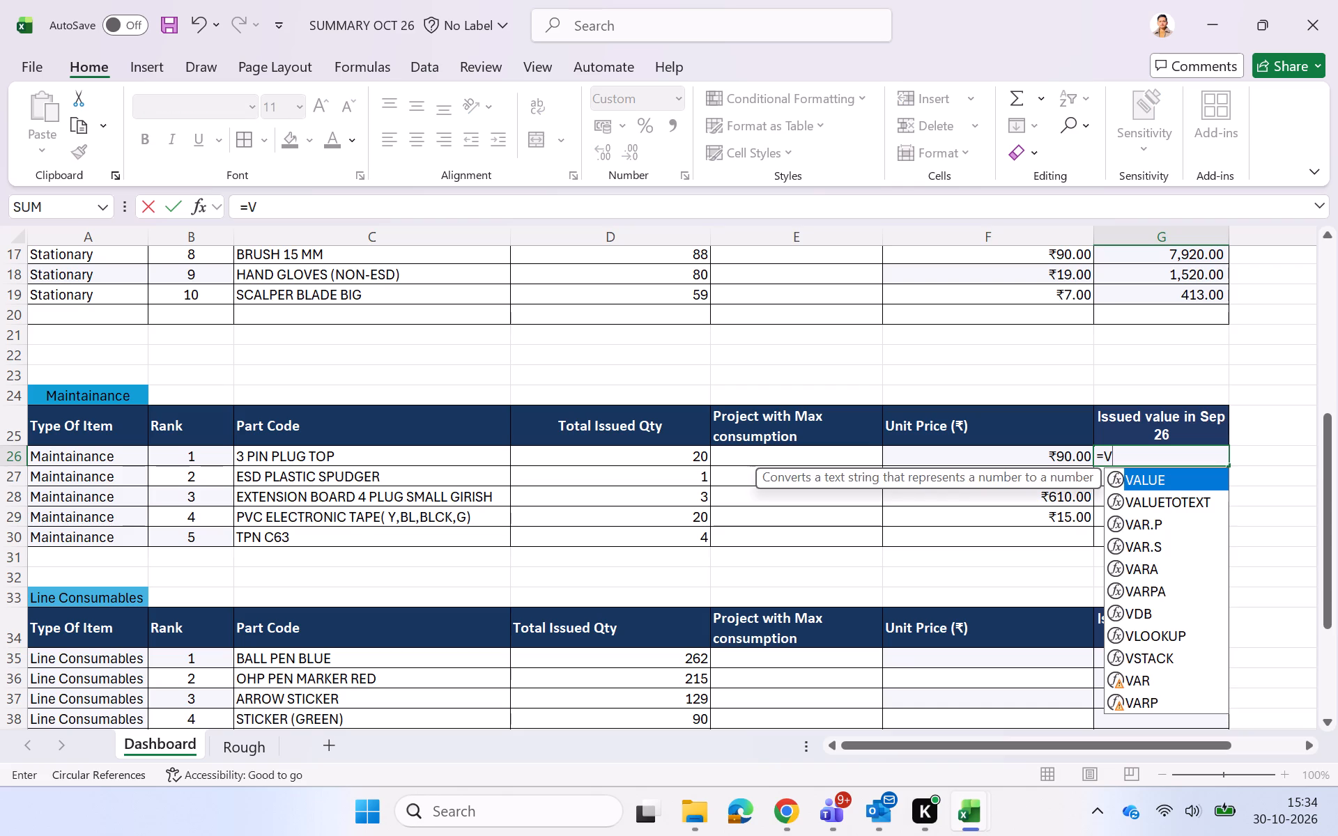
pyautogui.press('BackSpace')
pyautogui.press('BackSpace')
pyautogui.press('=')
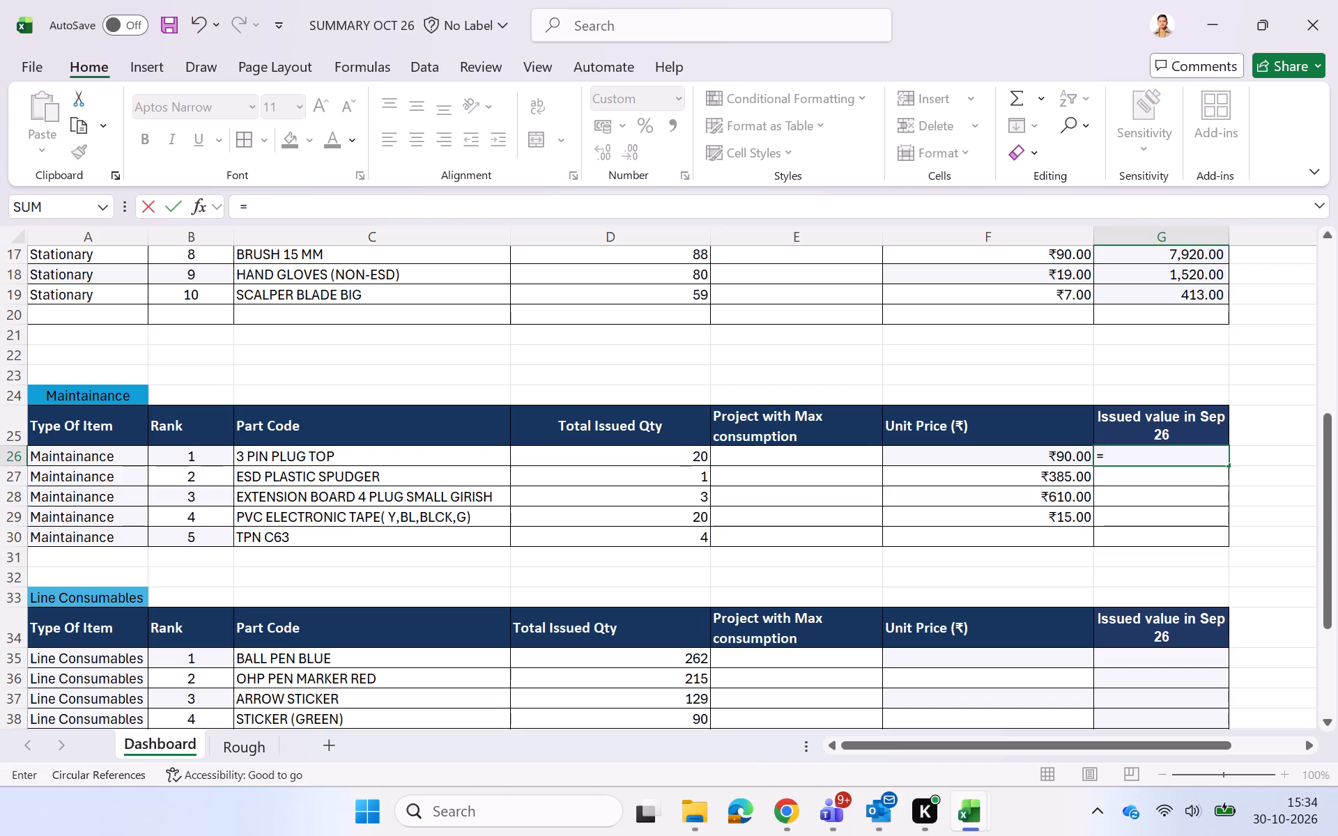
pyautogui.click(1008, 456)
pyautogui.hotkey('shift', '*')
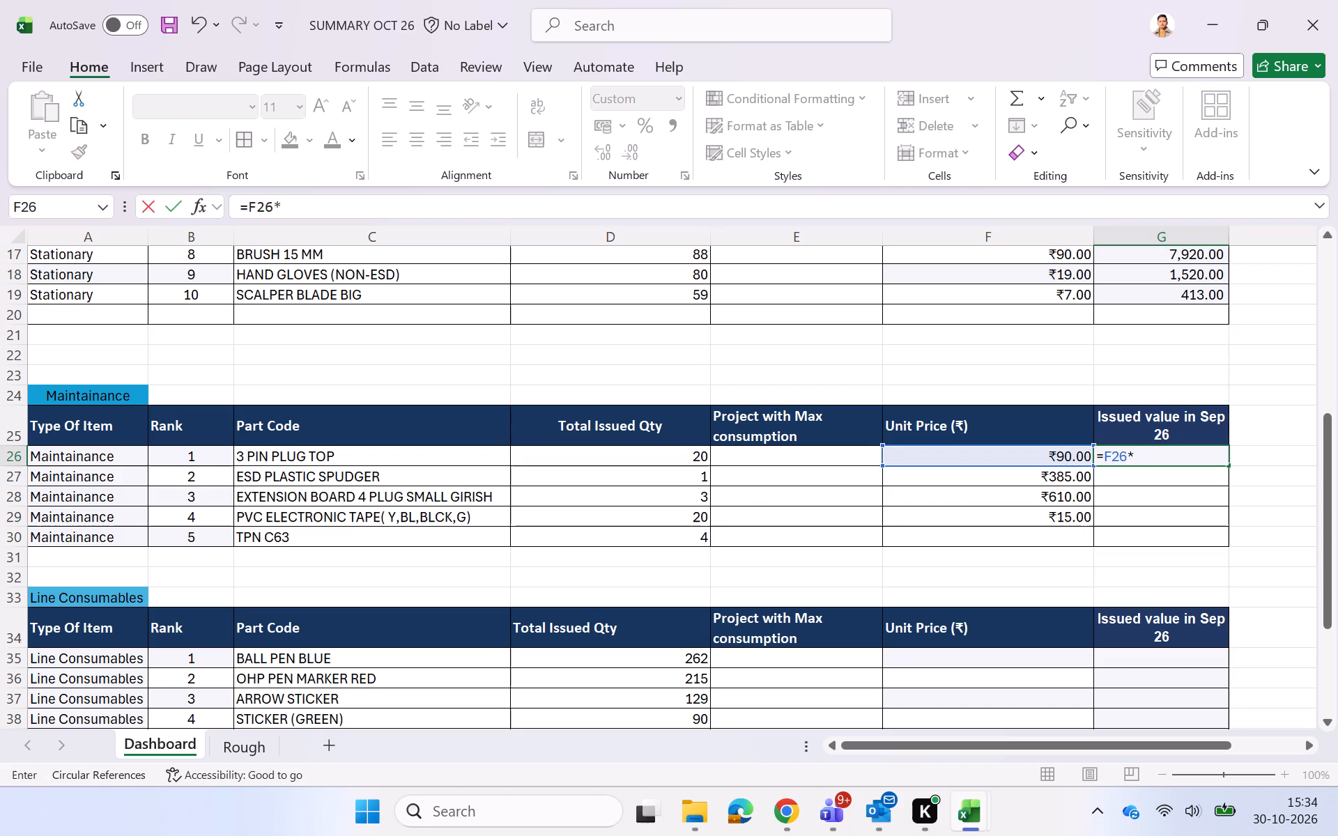
pyautogui.click(678, 455)
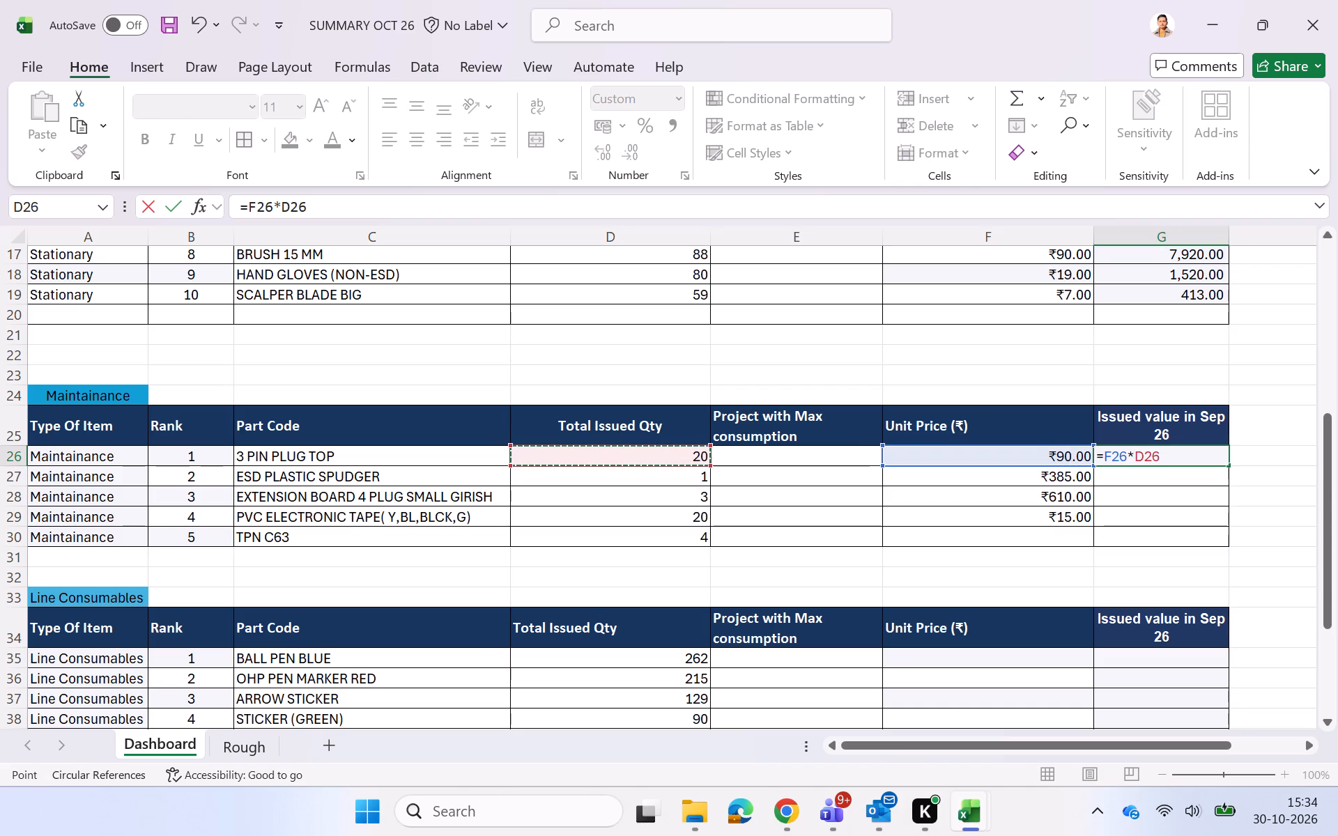
pyautogui.press('Return')
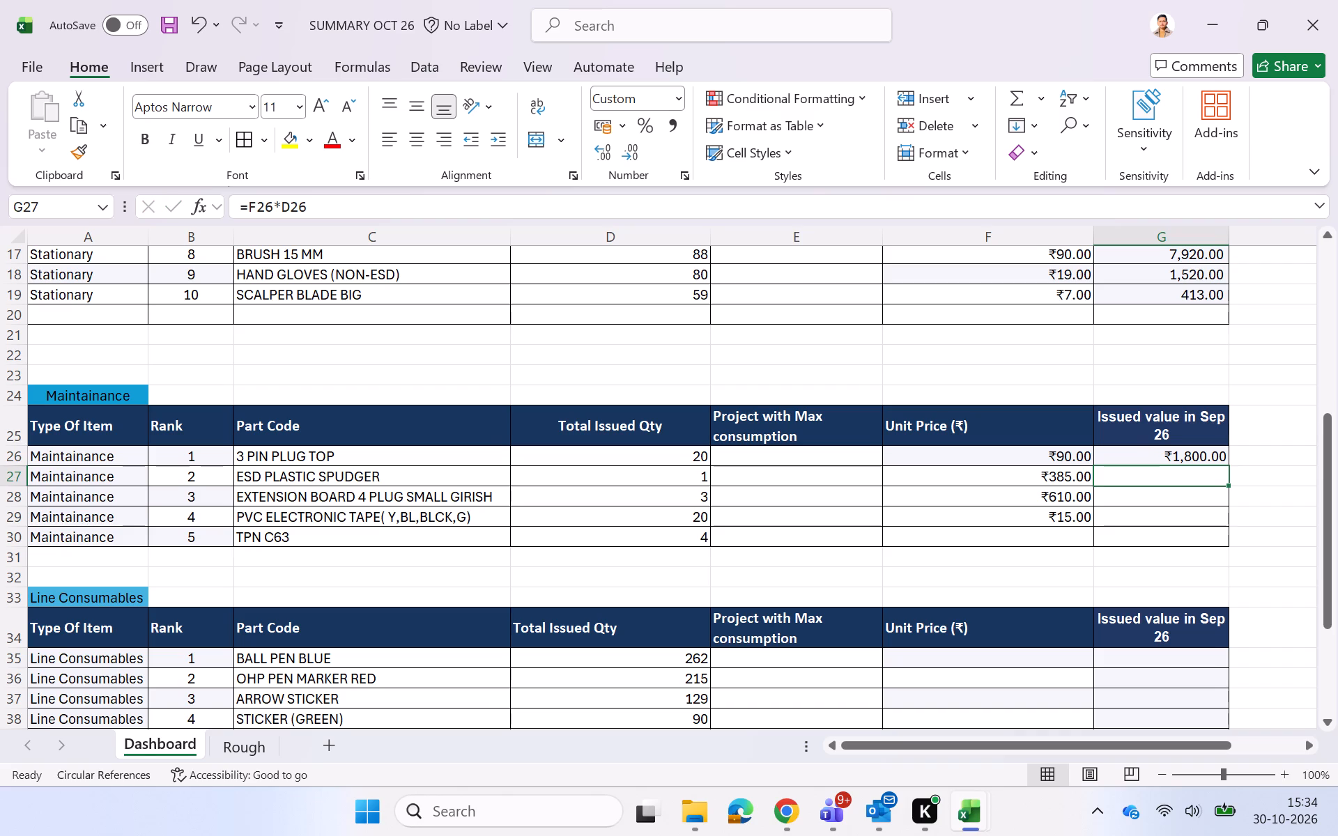
pyautogui.click(1176, 453)
pyautogui.doubleClick(1224, 465)
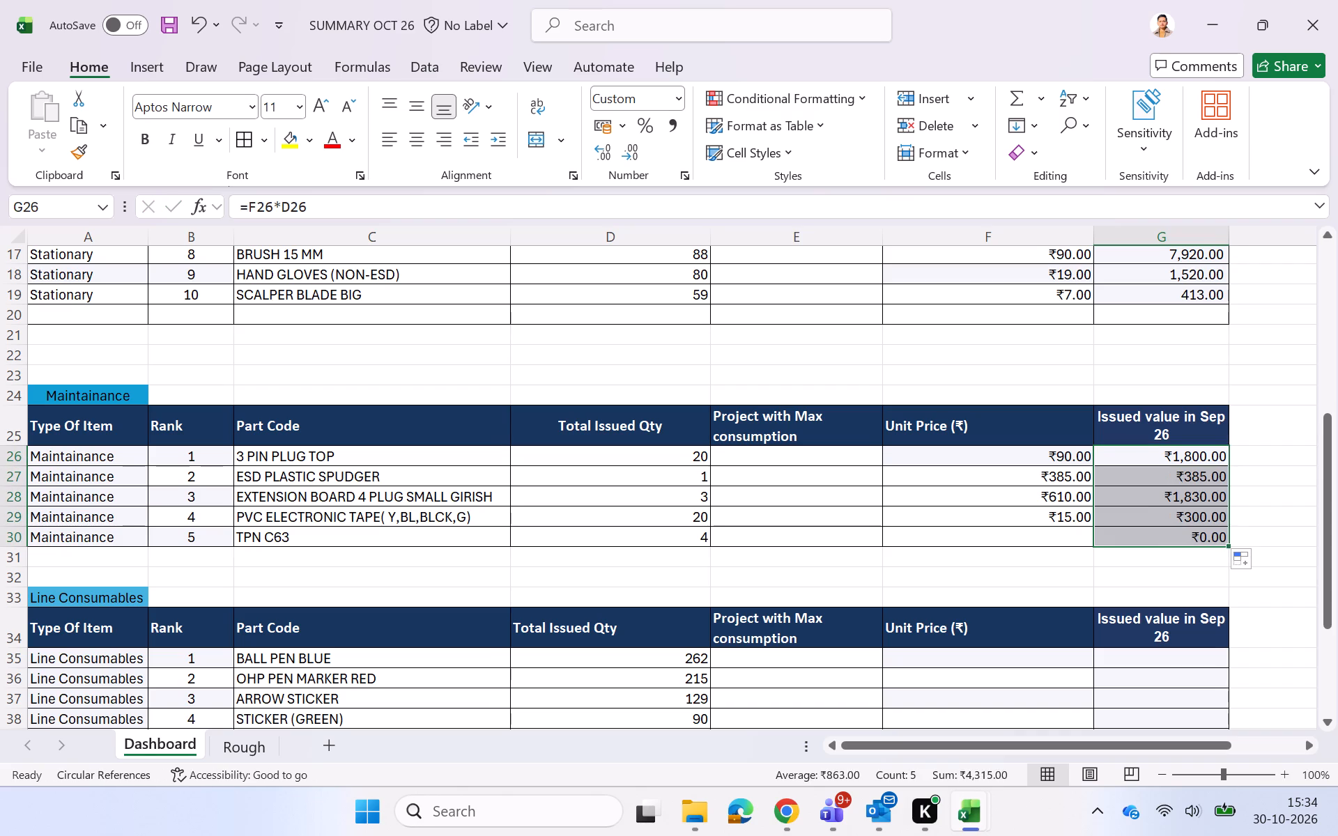
pyautogui.click(1265, 533)
pyautogui.click(1130, 569)
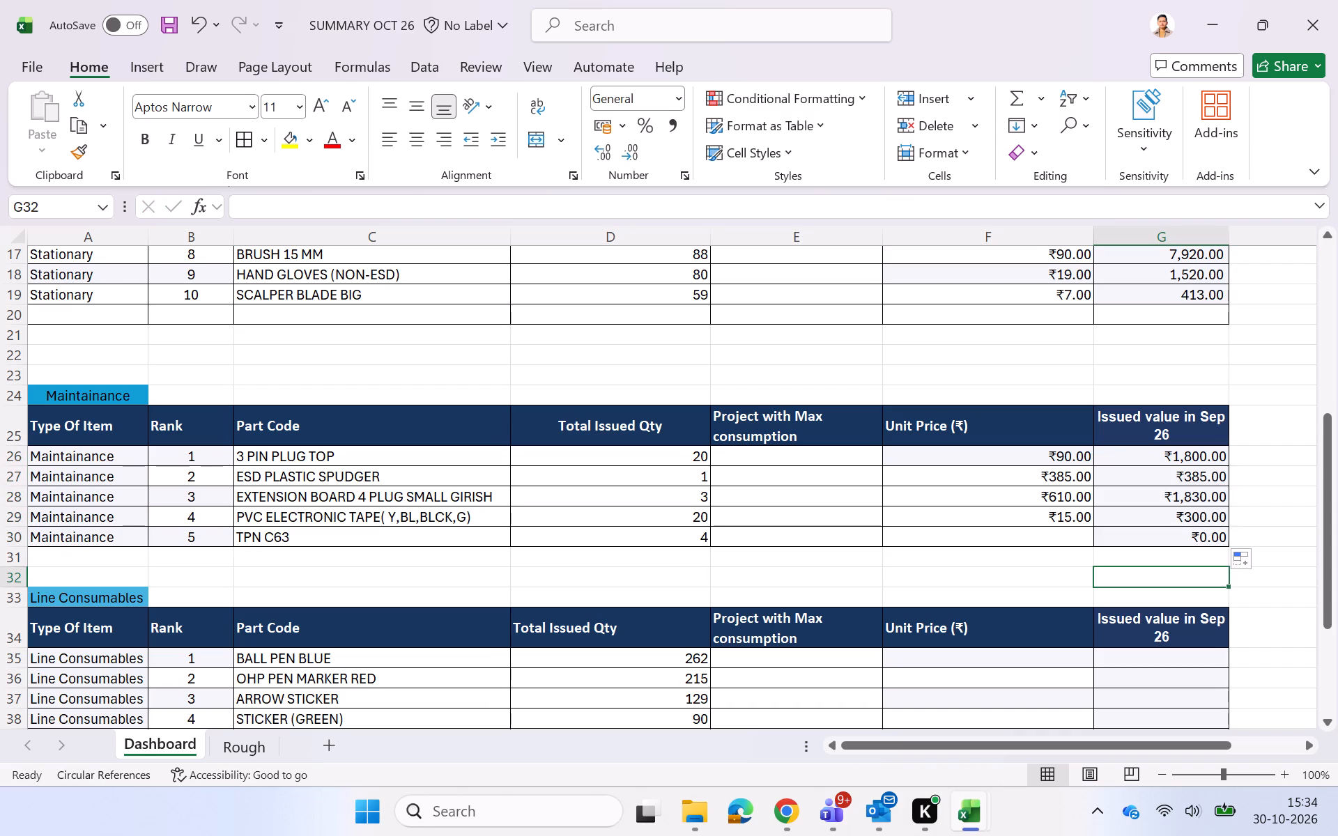
# Clear the issued value for TPN C63 in cell G30 of the Maintainance table.
pyautogui.click(1199, 537)
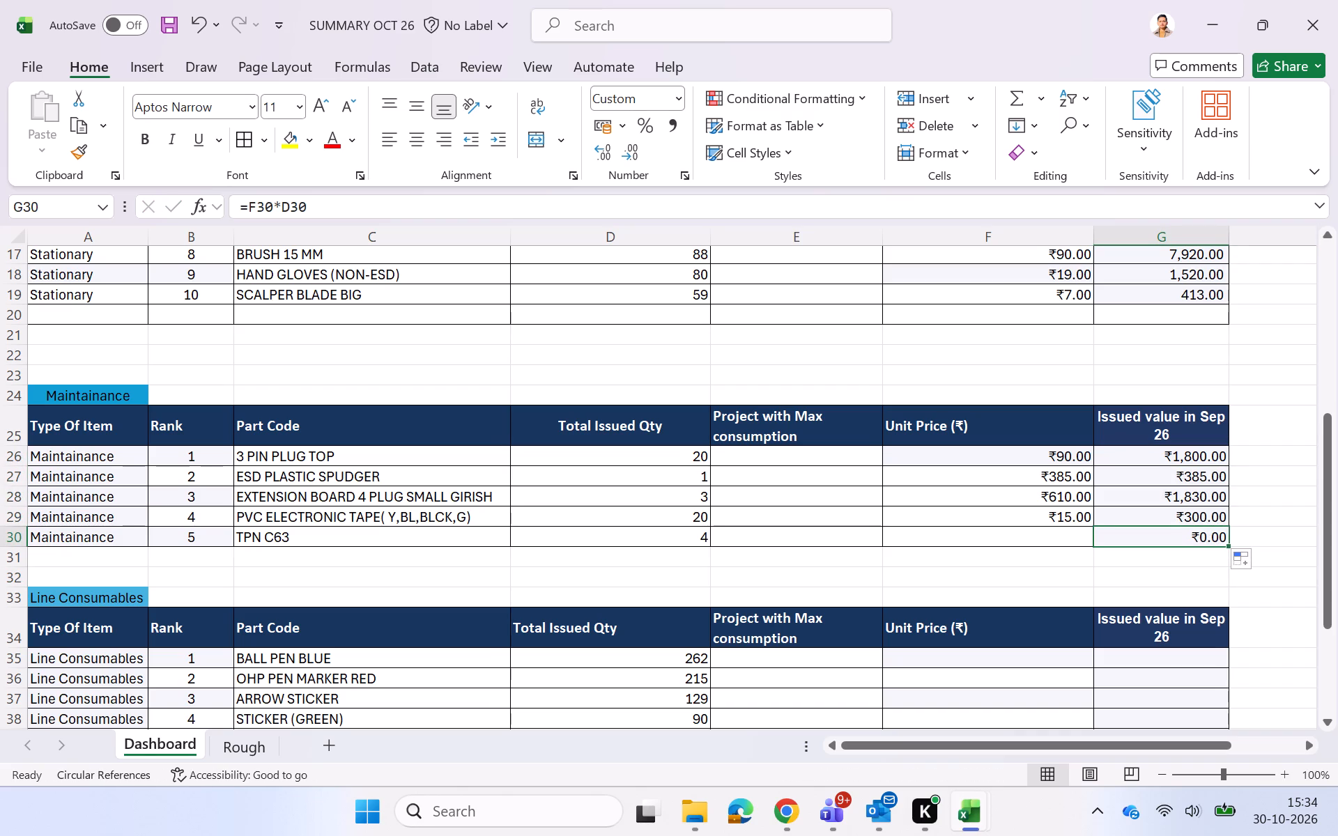
pyautogui.press('Delete')
pyautogui.click(1297, 472)
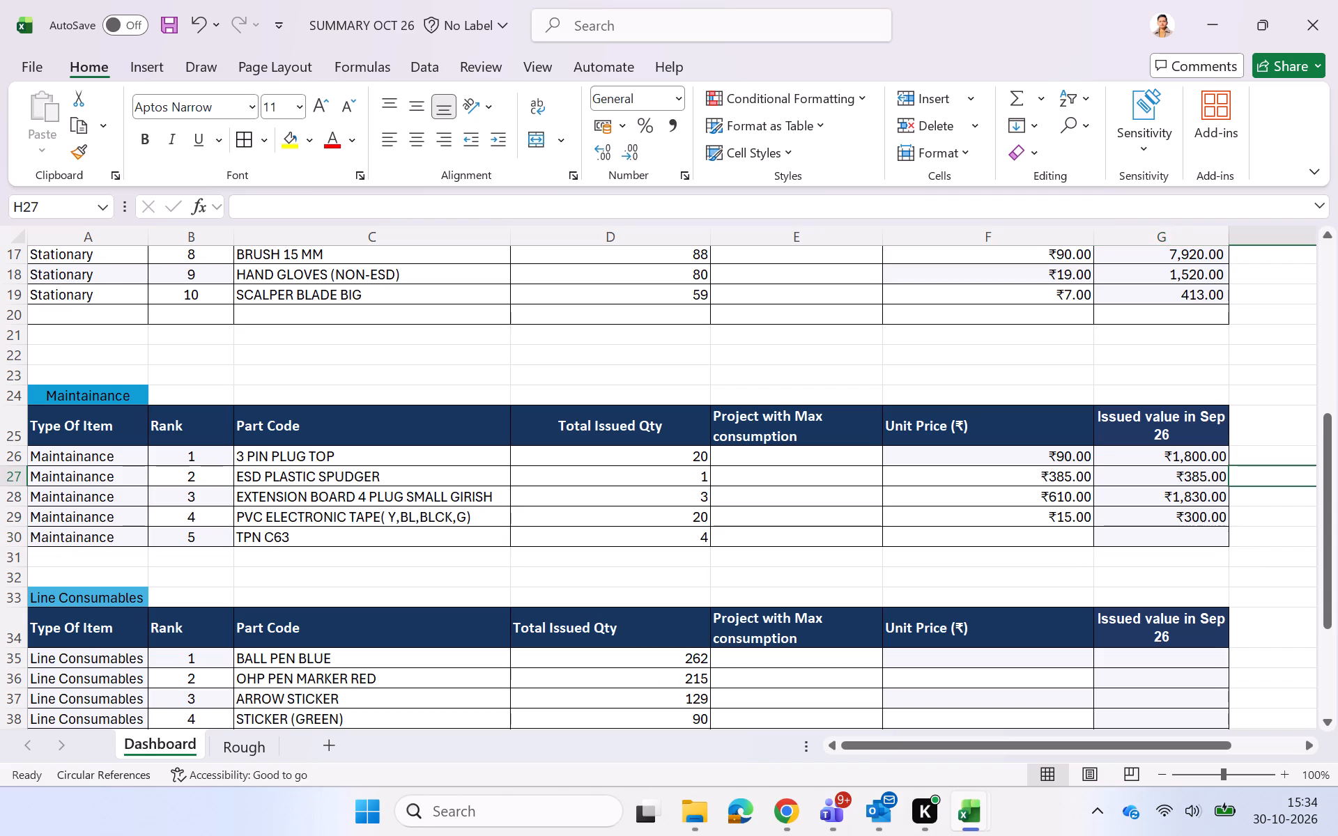
pyautogui.scroll(3, 1262, 511)
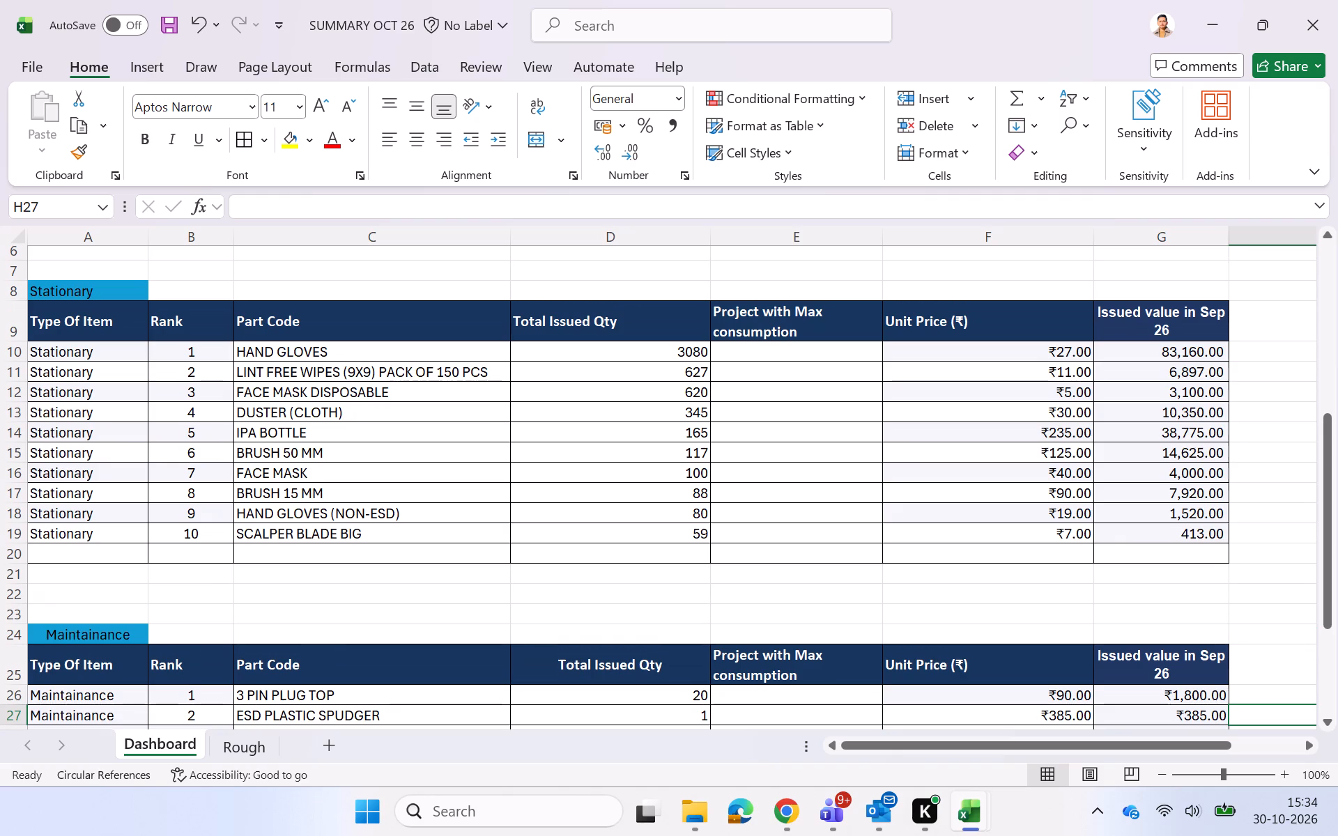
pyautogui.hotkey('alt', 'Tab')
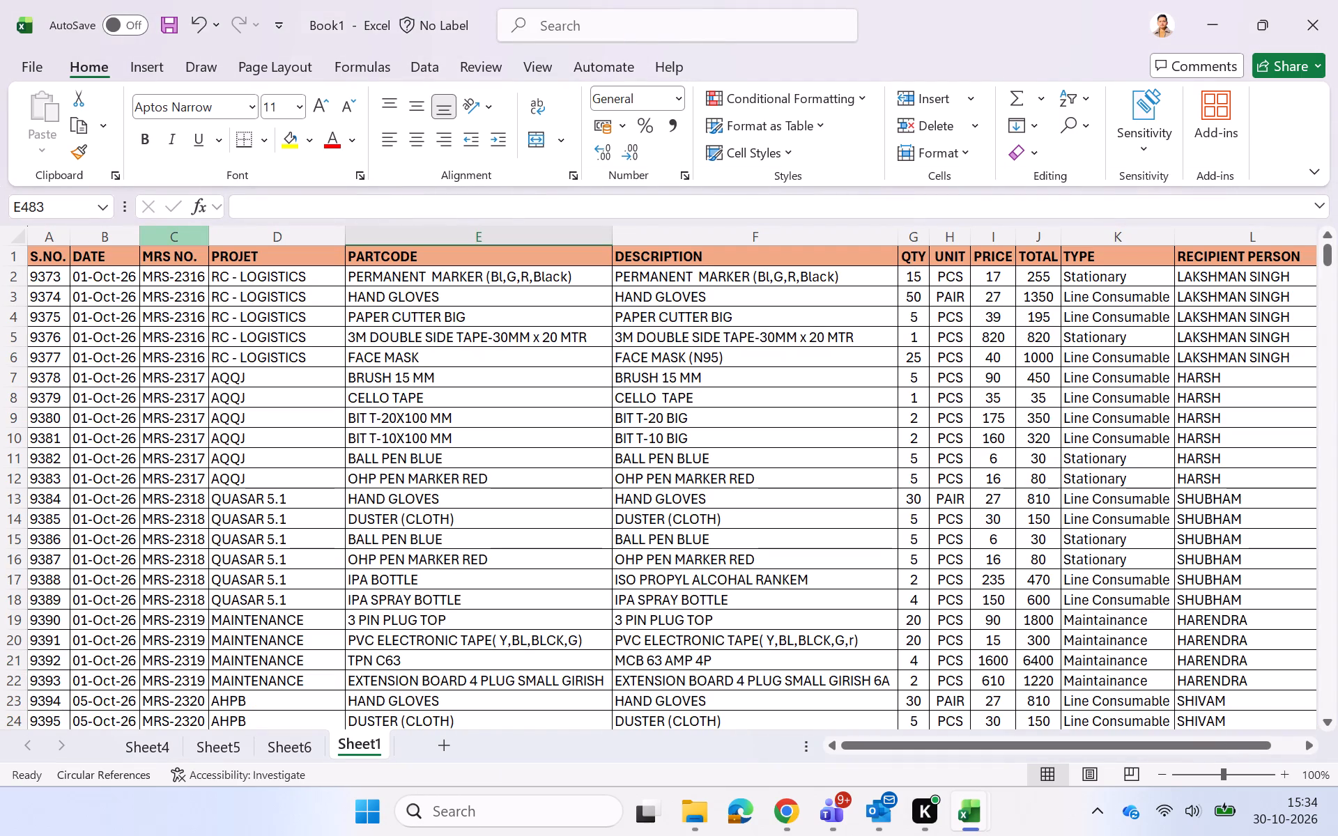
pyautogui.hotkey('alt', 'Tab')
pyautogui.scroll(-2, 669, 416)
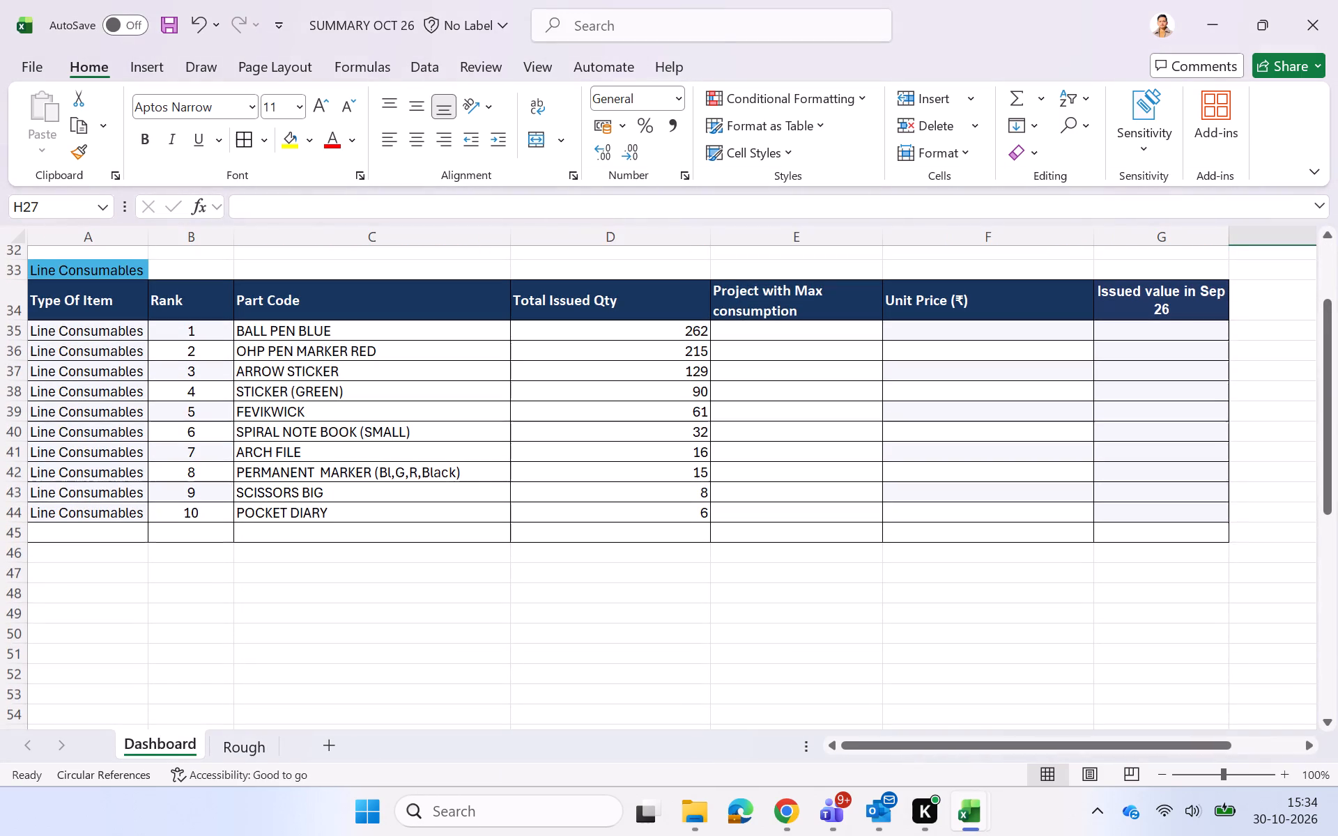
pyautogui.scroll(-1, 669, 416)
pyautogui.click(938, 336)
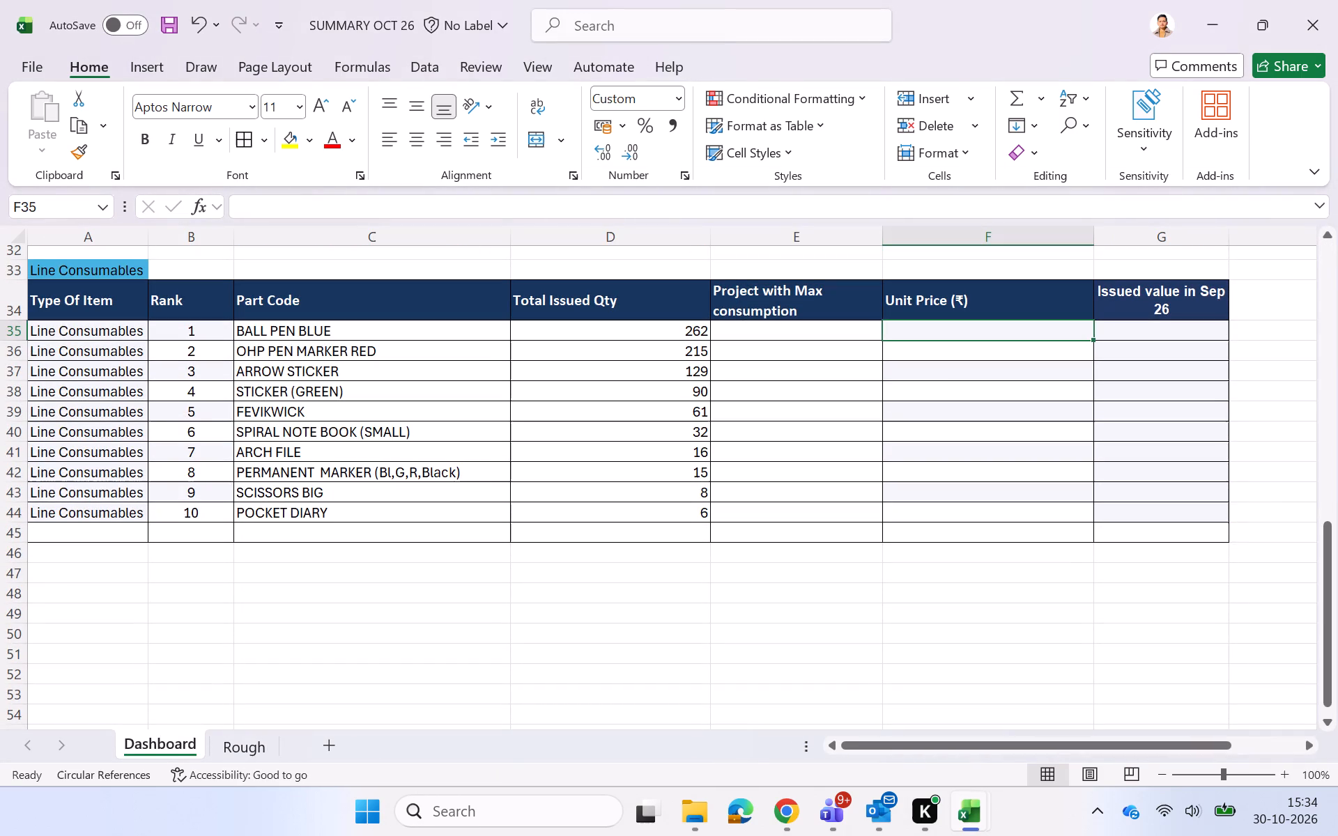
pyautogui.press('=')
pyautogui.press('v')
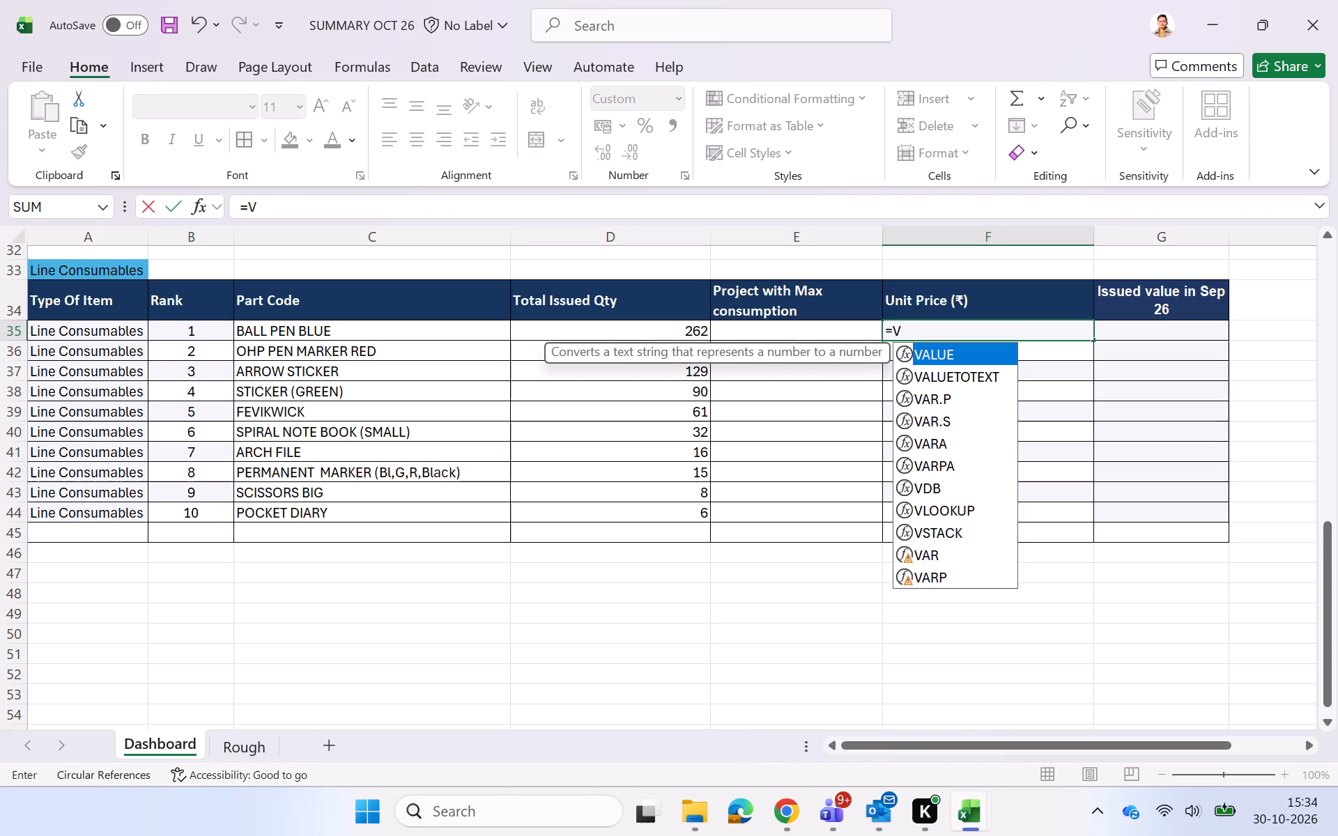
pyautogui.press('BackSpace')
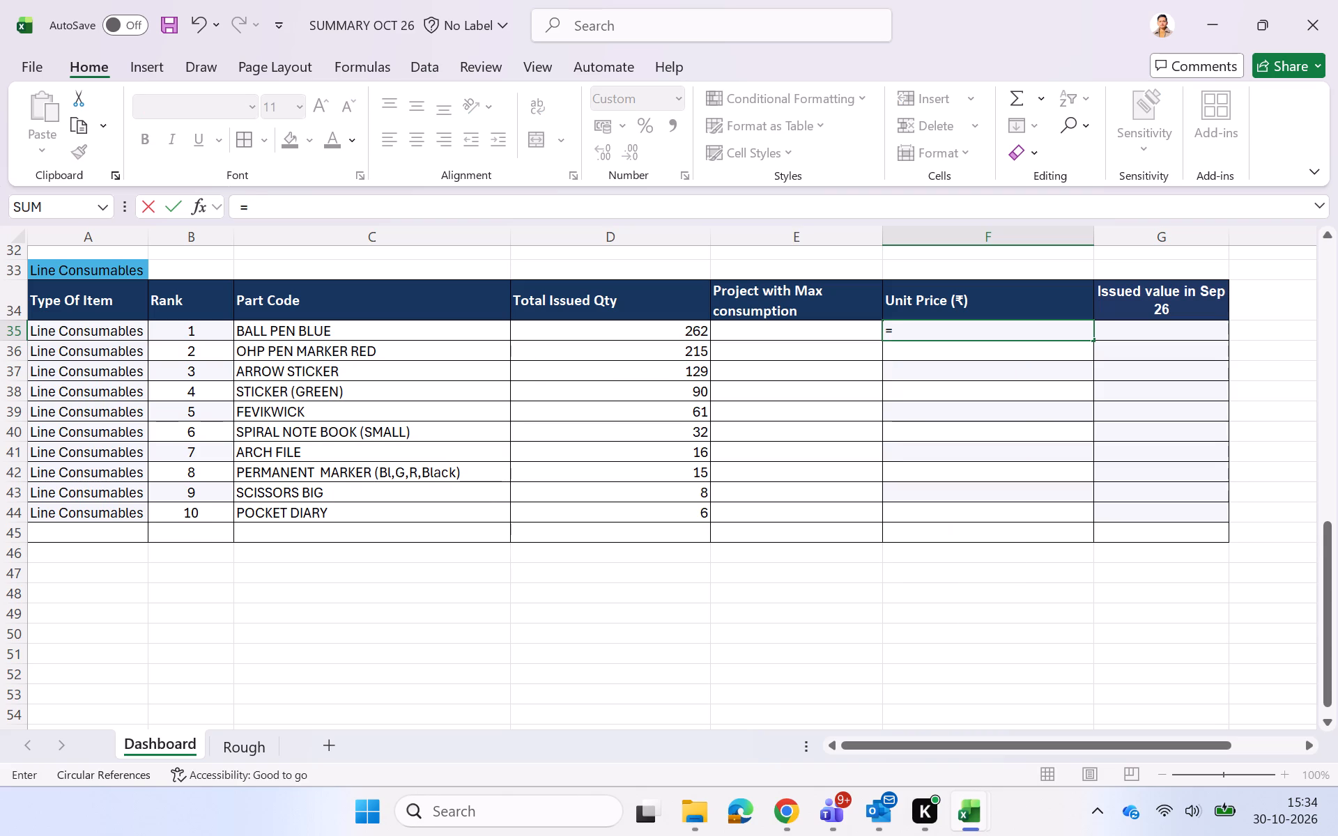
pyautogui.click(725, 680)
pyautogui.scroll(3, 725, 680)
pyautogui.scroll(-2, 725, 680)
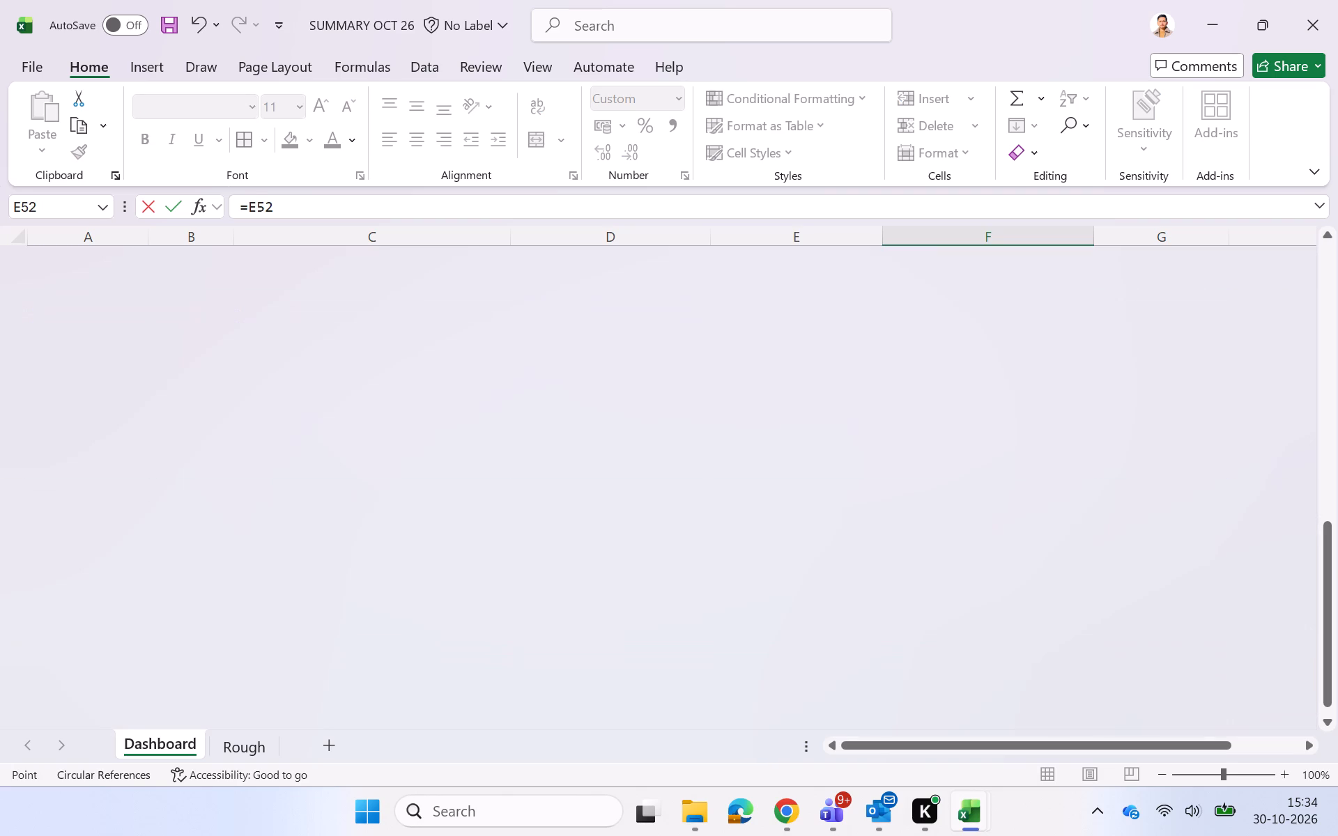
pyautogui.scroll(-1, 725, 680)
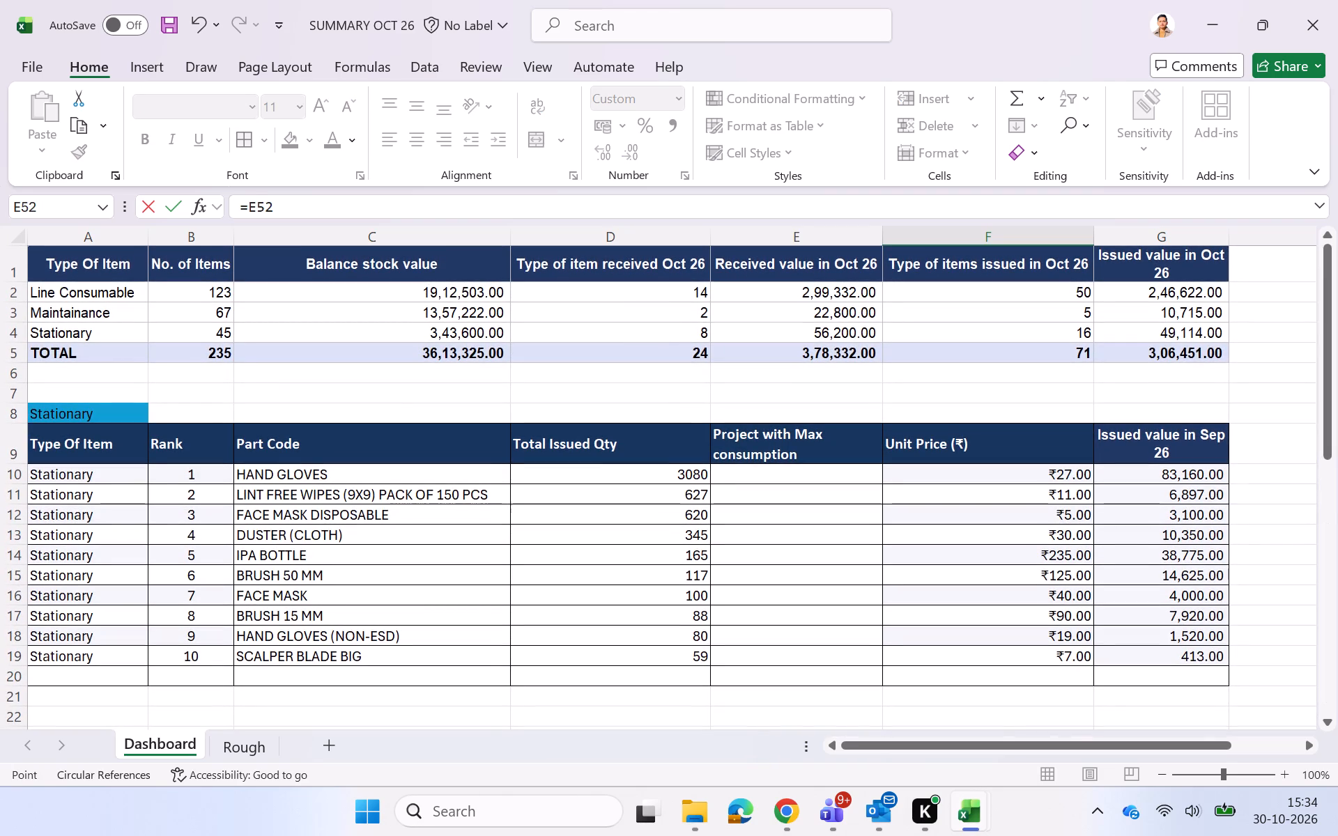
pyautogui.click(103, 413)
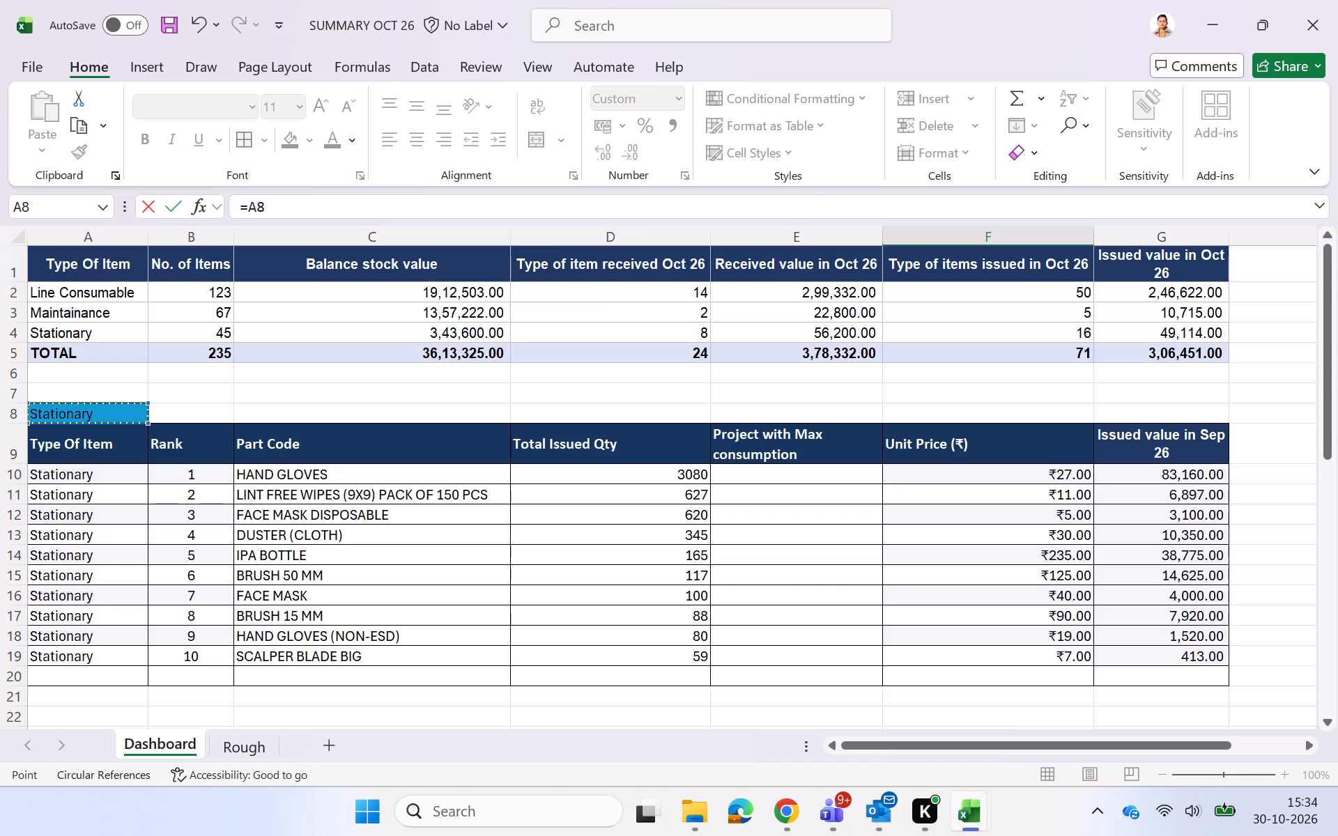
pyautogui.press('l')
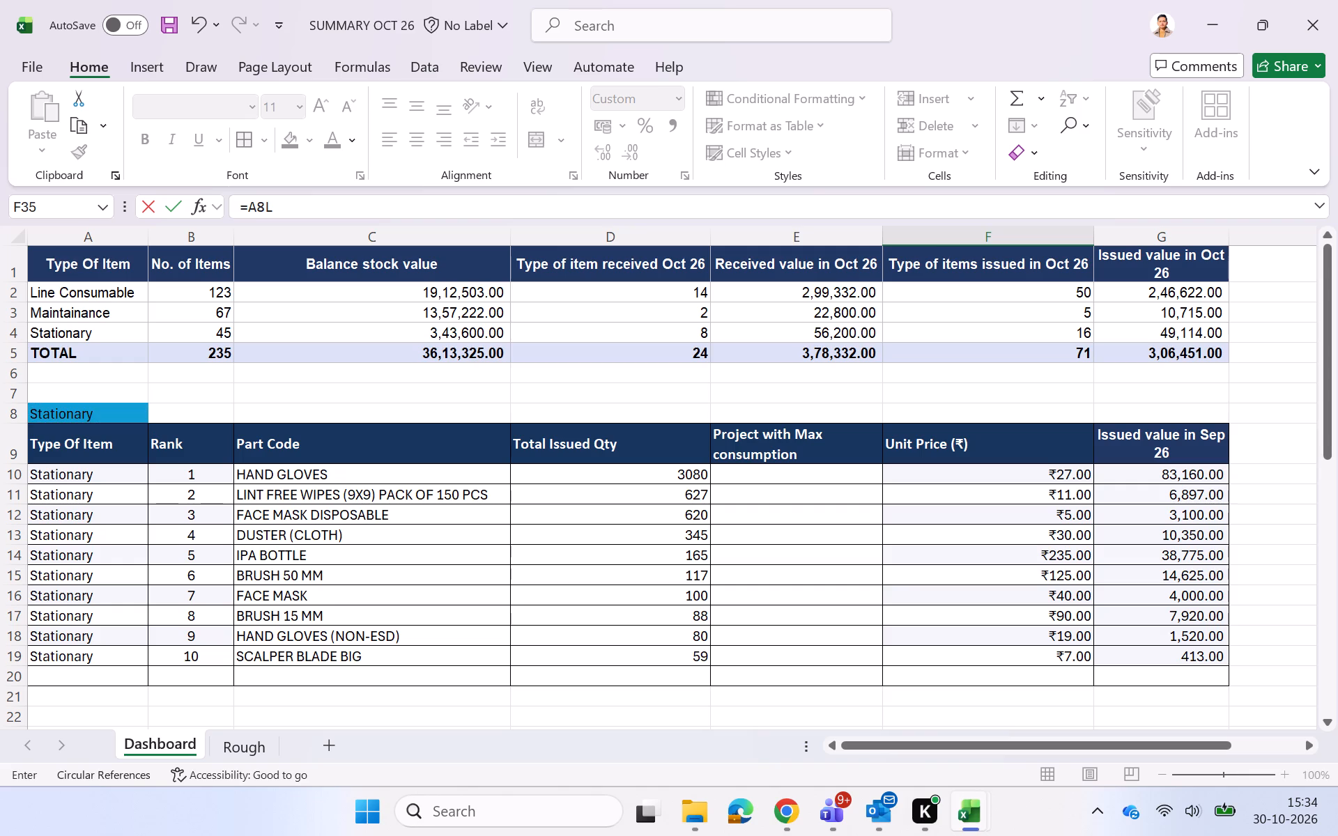
# Rename the first issue table's heading in A8 as Line Consumables.
pyautogui.doubleClick(103, 414)
pyautogui.press('BackSpace')
pyautogui.press('BackSpace')
pyautogui.press('BackSpace')
pyautogui.press('BackSpace')
pyautogui.press('BackSpace')
pyautogui.press('BackSpace')
pyautogui.press('BackSpace')
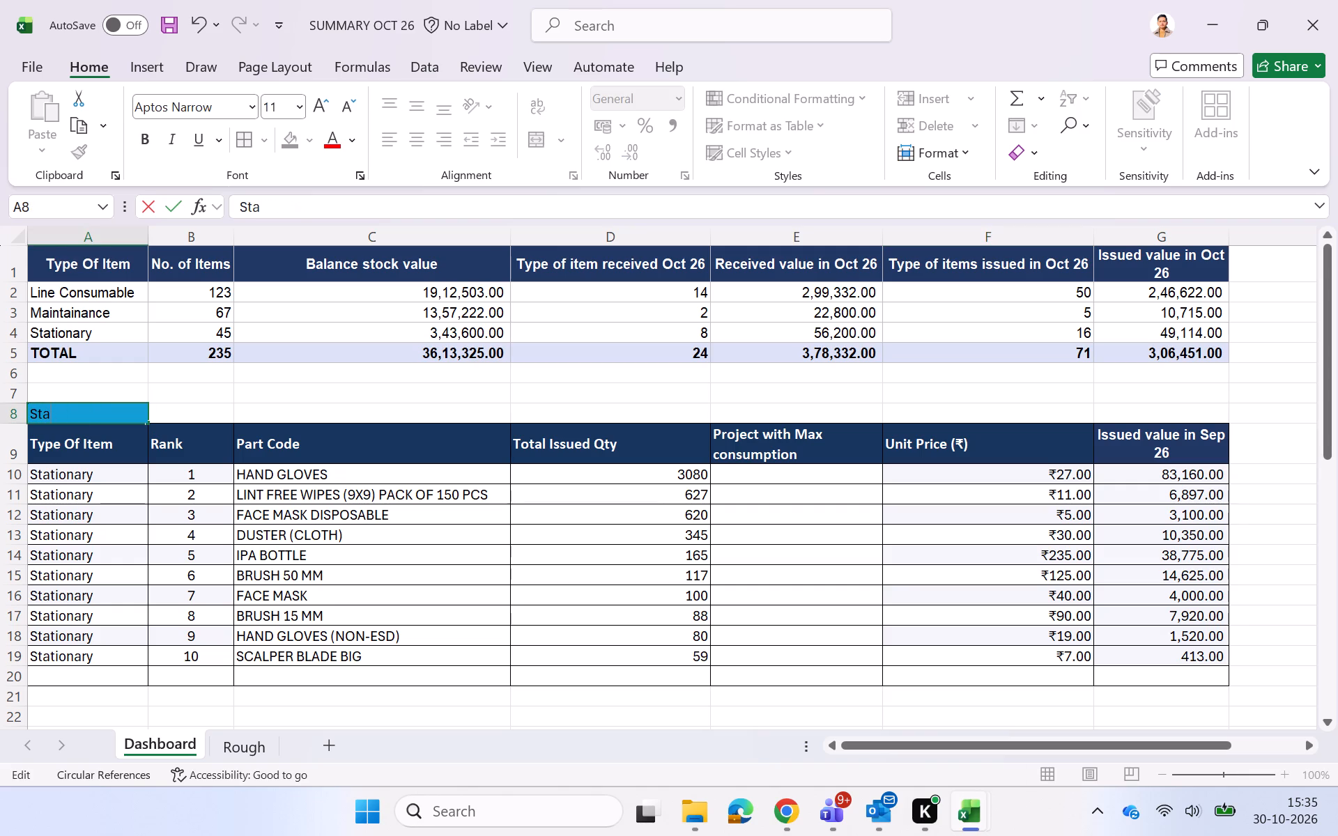
pyautogui.press('BackSpace')
pyautogui.press('BackSpace')
pyautogui.press('BackSpace')
pyautogui.write('lI')
pyautogui.press('BackSpace')
pyautogui.press('BackSpace')
pyautogui.write('Line Co')
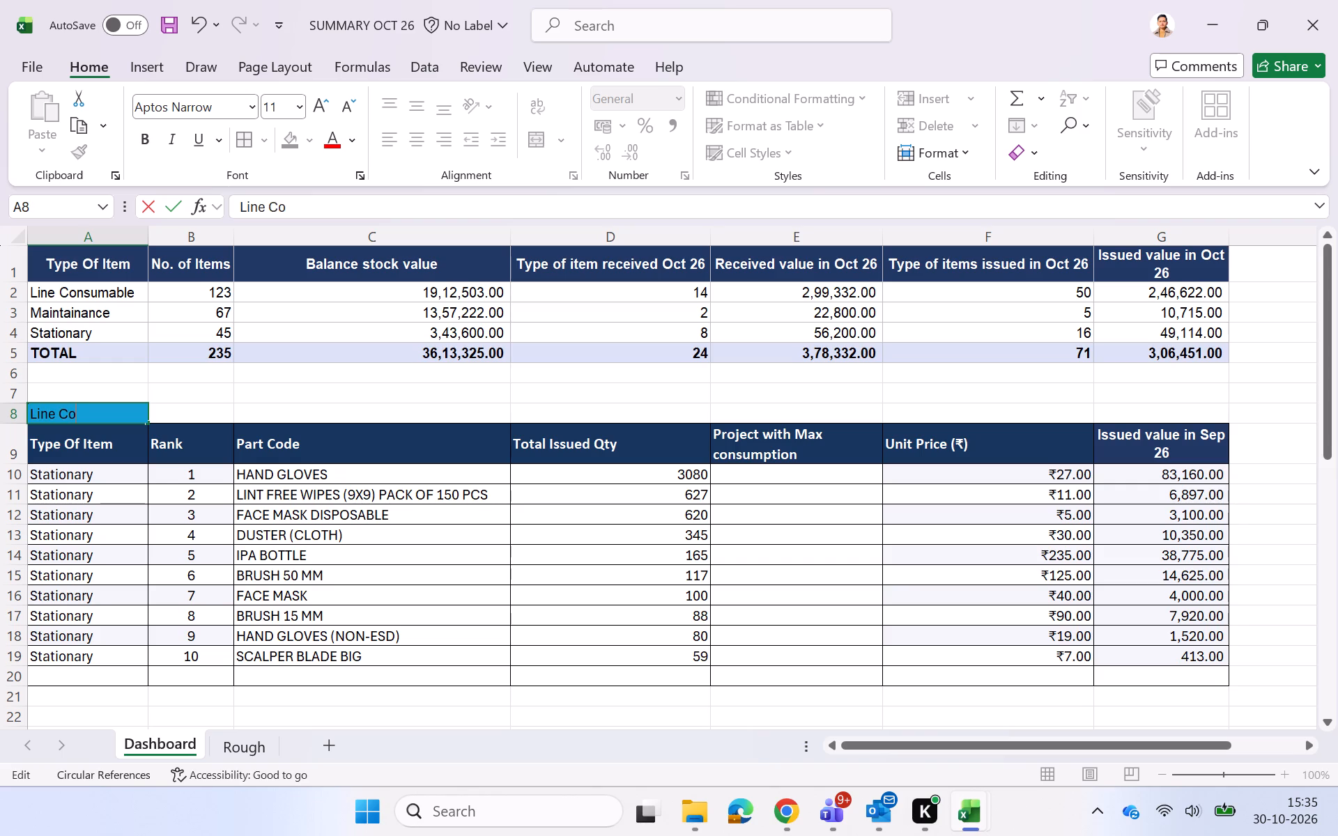
pyautogui.write('nsumables')
pyautogui.press('Return')
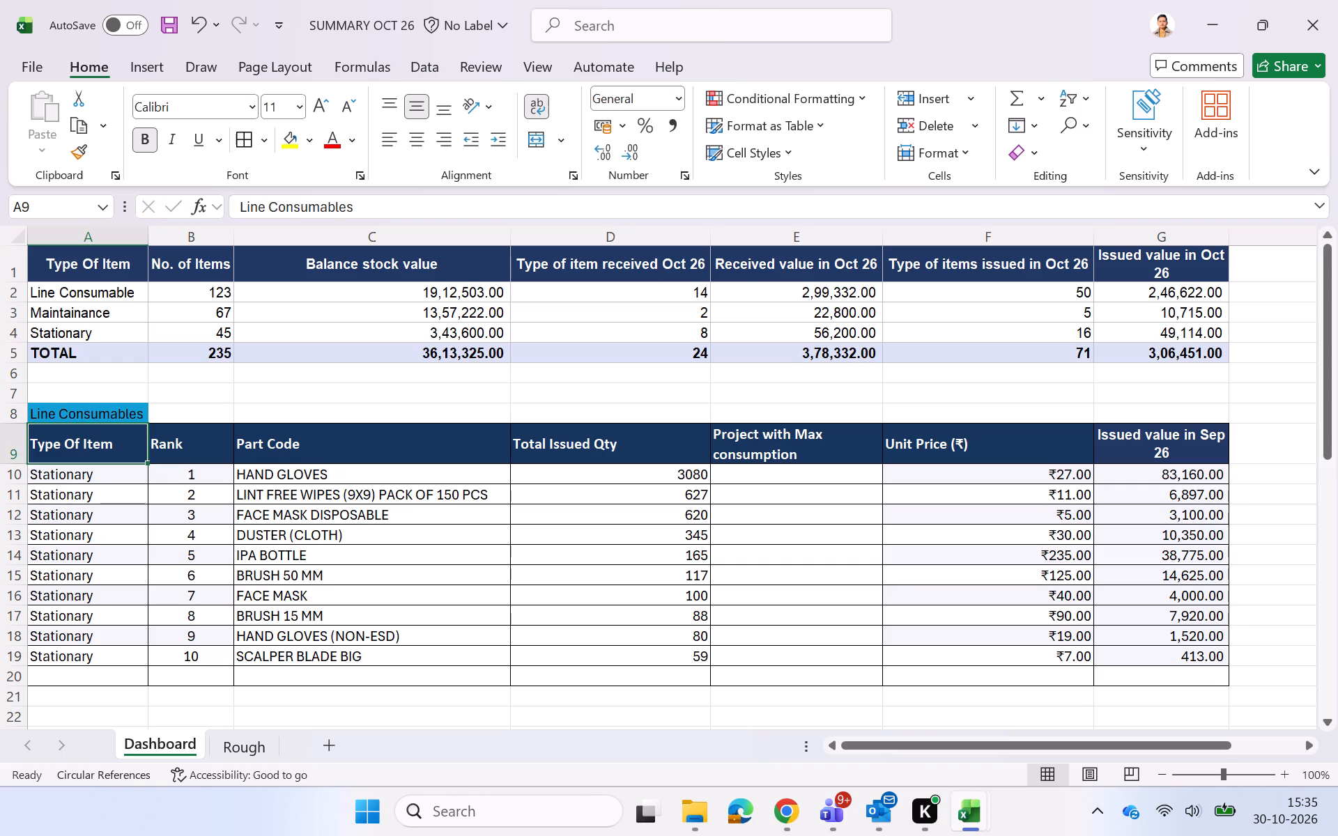
# Set the first issue table's Type Of Item entries in A10:A19 to Line Consumables.
pyautogui.click(89, 477)
pyautogui.press('l')
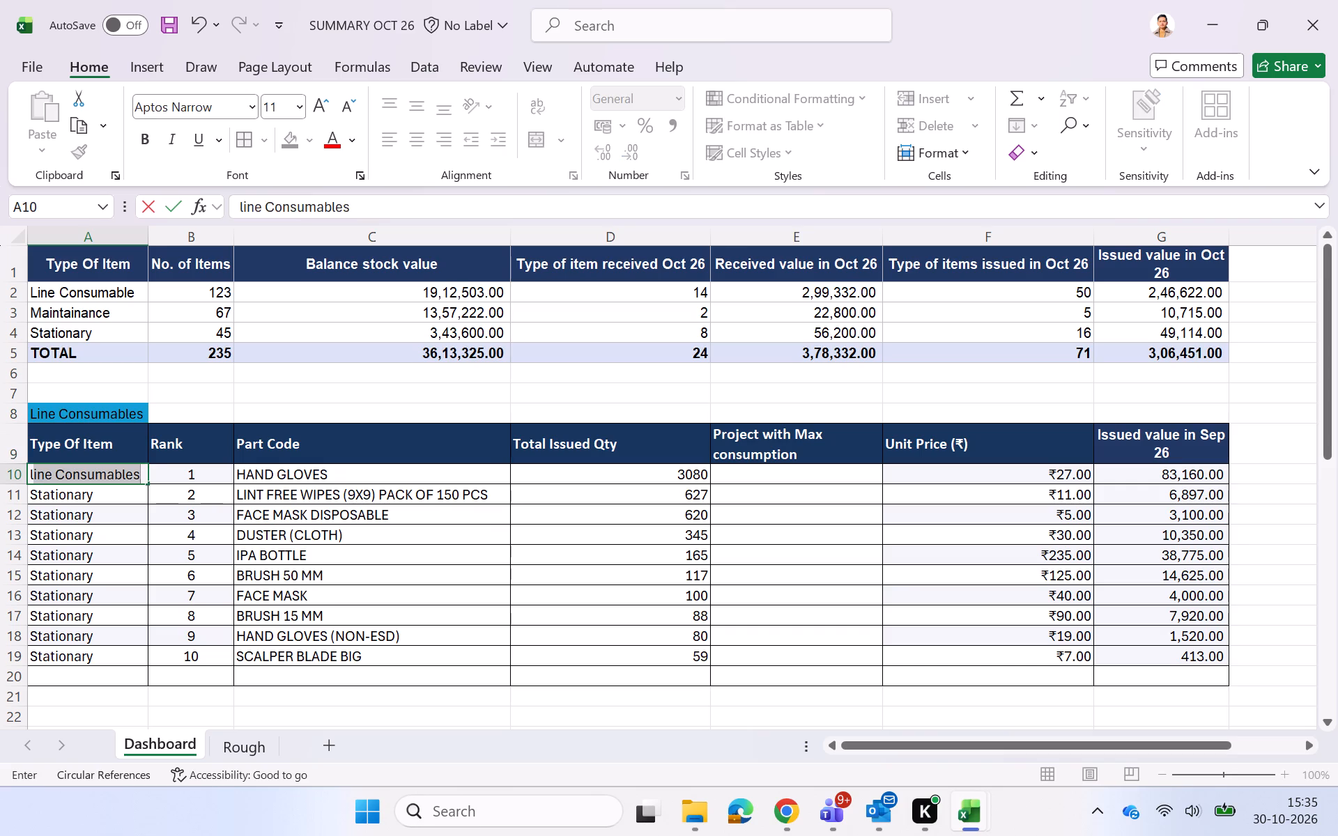
pyautogui.press('Return')
pyautogui.press('Up')
pyautogui.hotkey('shift', 'Down')
pyautogui.hotkey('shift', 'Down')
pyautogui.hotkey('shift', 'Down')
pyautogui.hotkey('shift', 'Down')
pyautogui.hotkey('shift', 'Down')
pyautogui.hotkey('shift', 'Down')
pyautogui.hotkey('shift', 'Down')
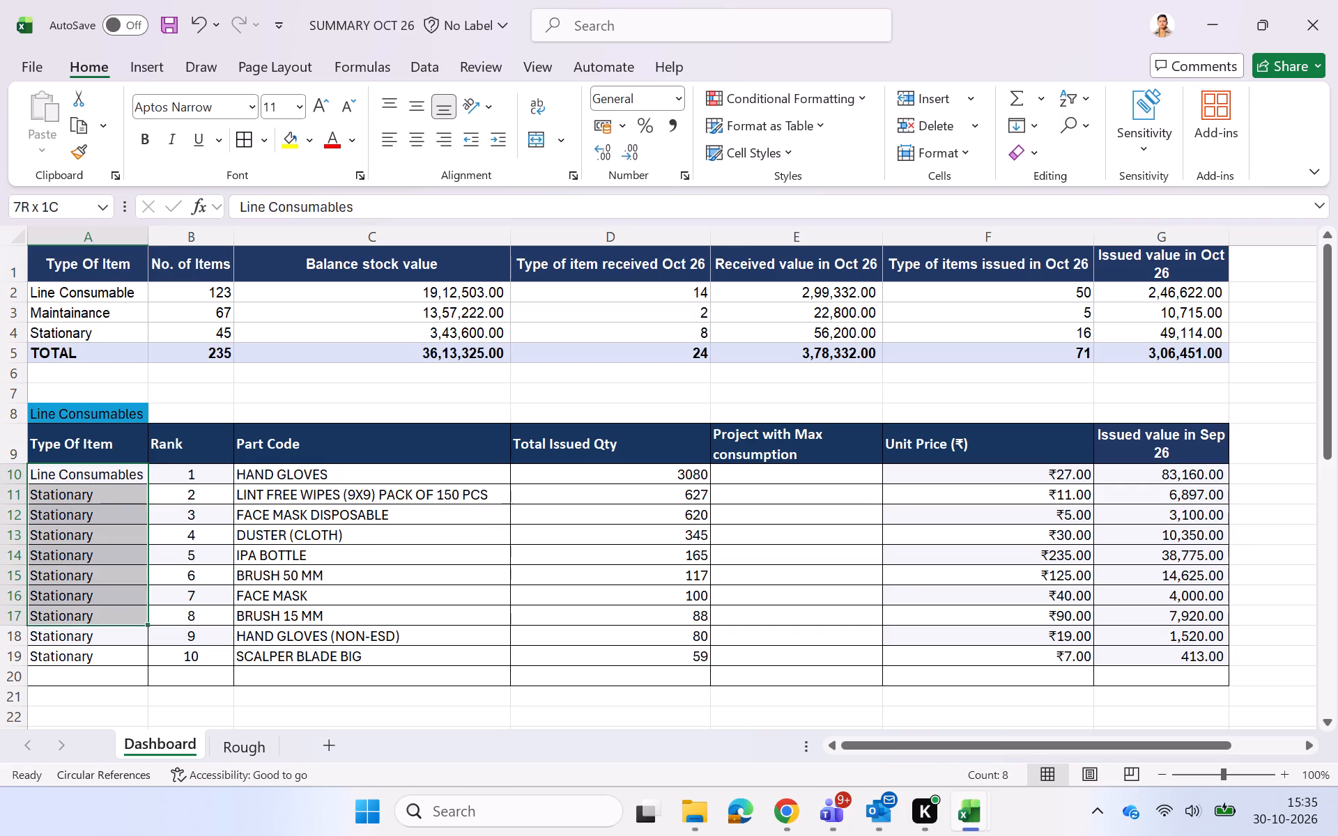
pyautogui.hotkey('shift', 'Down')
pyautogui.hotkey('shift', 'Down')
pyautogui.hotkey('ctrl', 'd')
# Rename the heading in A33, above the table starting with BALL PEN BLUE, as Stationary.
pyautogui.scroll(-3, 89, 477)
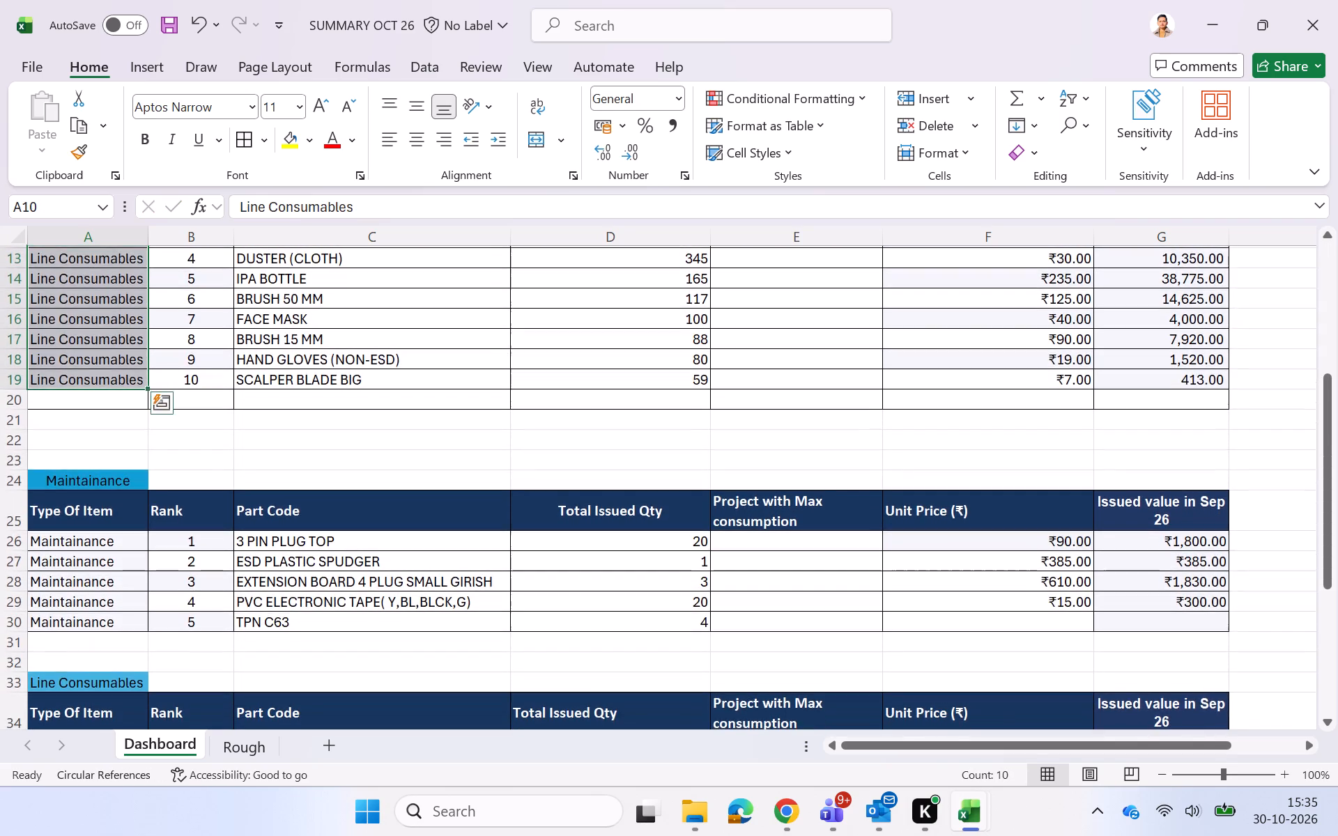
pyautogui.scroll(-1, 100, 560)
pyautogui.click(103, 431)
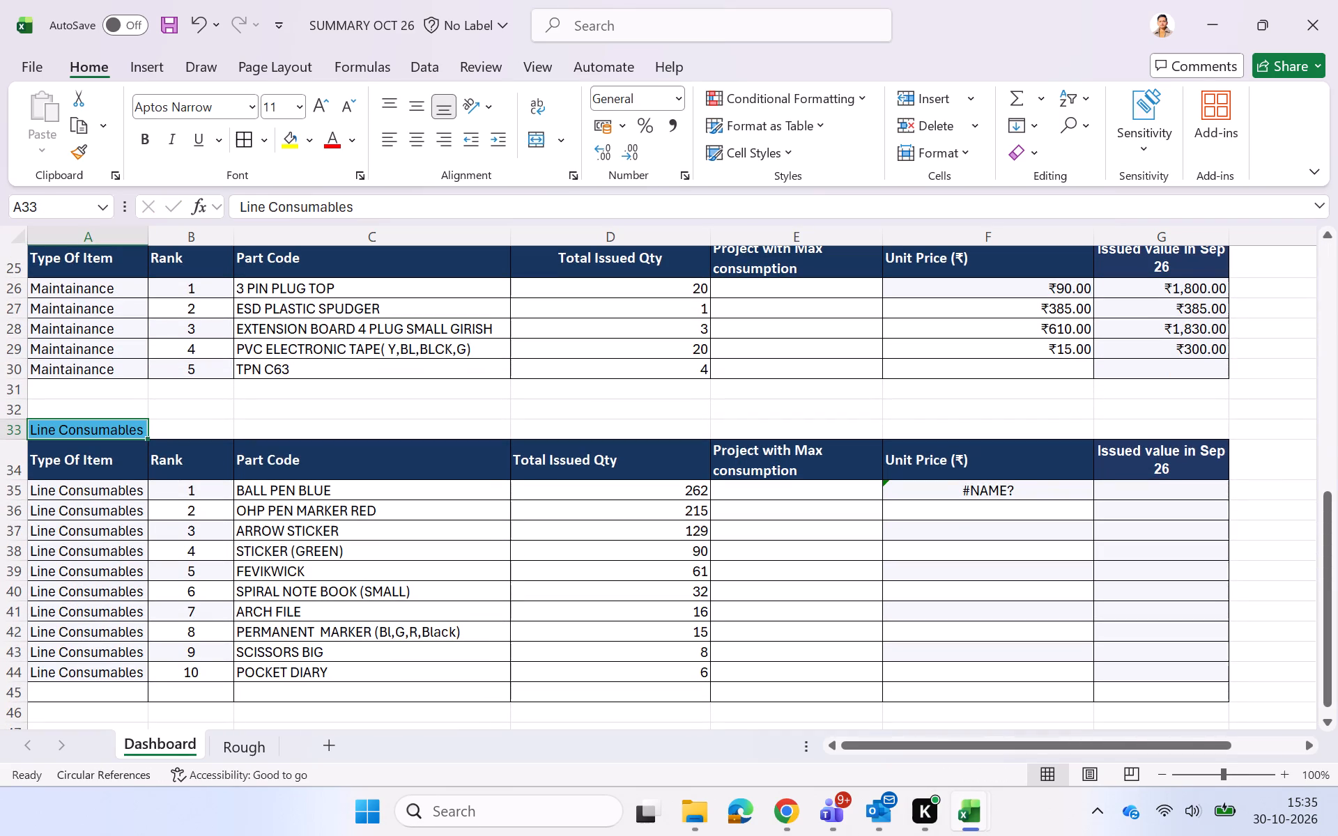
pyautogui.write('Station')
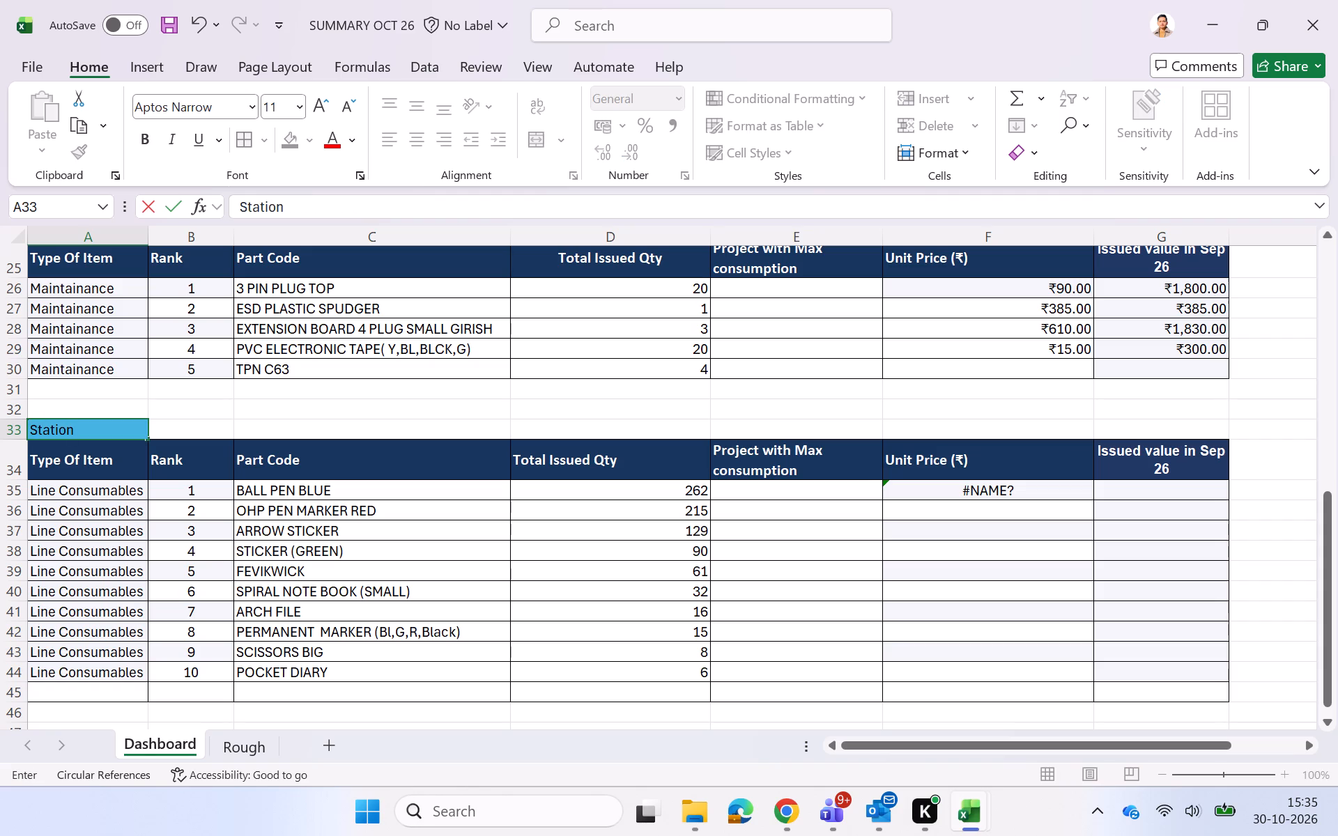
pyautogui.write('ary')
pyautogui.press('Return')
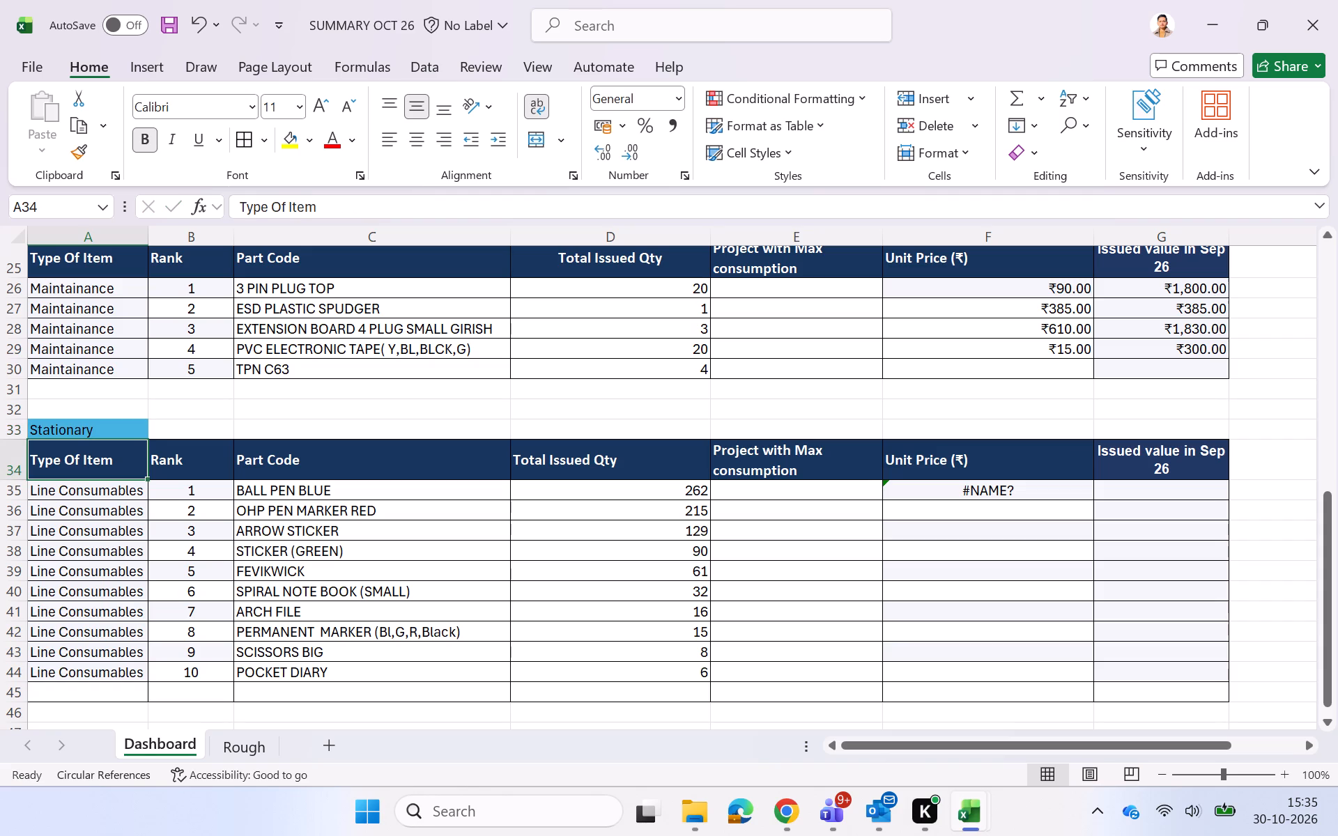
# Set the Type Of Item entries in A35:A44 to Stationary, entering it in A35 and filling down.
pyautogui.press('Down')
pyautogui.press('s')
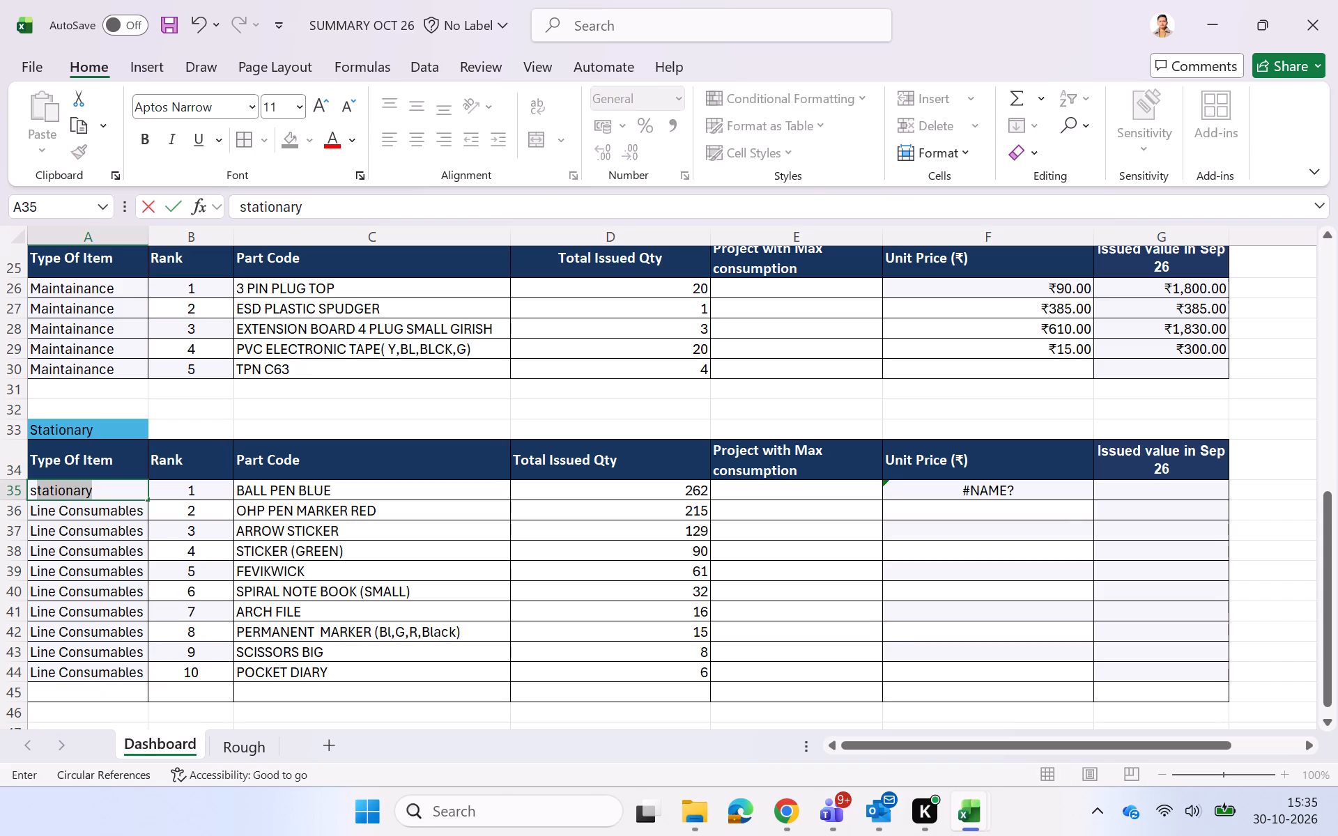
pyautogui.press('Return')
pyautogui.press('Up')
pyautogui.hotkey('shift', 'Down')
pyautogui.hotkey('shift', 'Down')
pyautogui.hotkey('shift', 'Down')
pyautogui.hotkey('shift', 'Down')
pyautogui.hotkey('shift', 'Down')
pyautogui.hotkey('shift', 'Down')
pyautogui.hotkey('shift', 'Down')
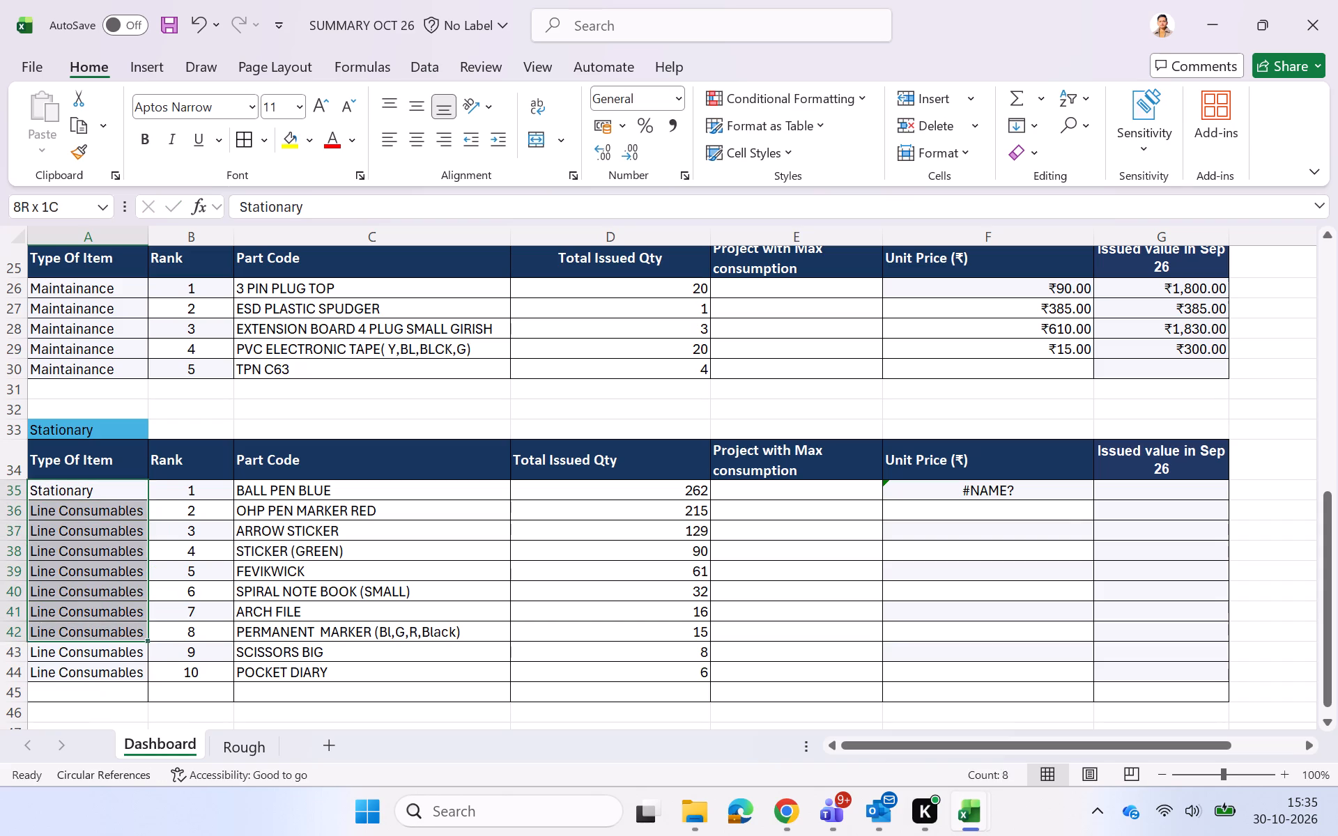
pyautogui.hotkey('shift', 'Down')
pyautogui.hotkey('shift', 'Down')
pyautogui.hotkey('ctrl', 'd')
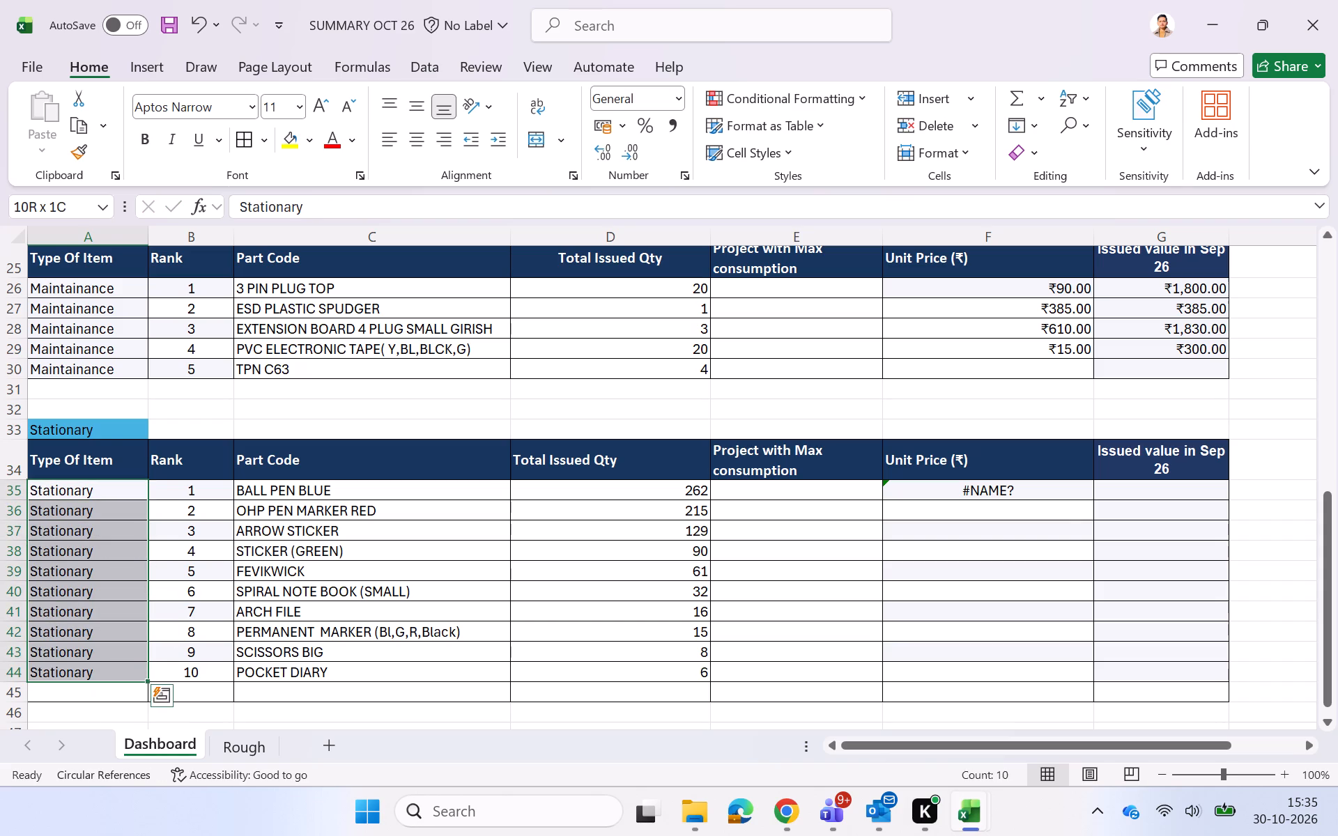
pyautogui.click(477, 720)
# Correct the spelling of the table heading in A33 to Stationery.
pyautogui.scroll(-1, 477, 720)
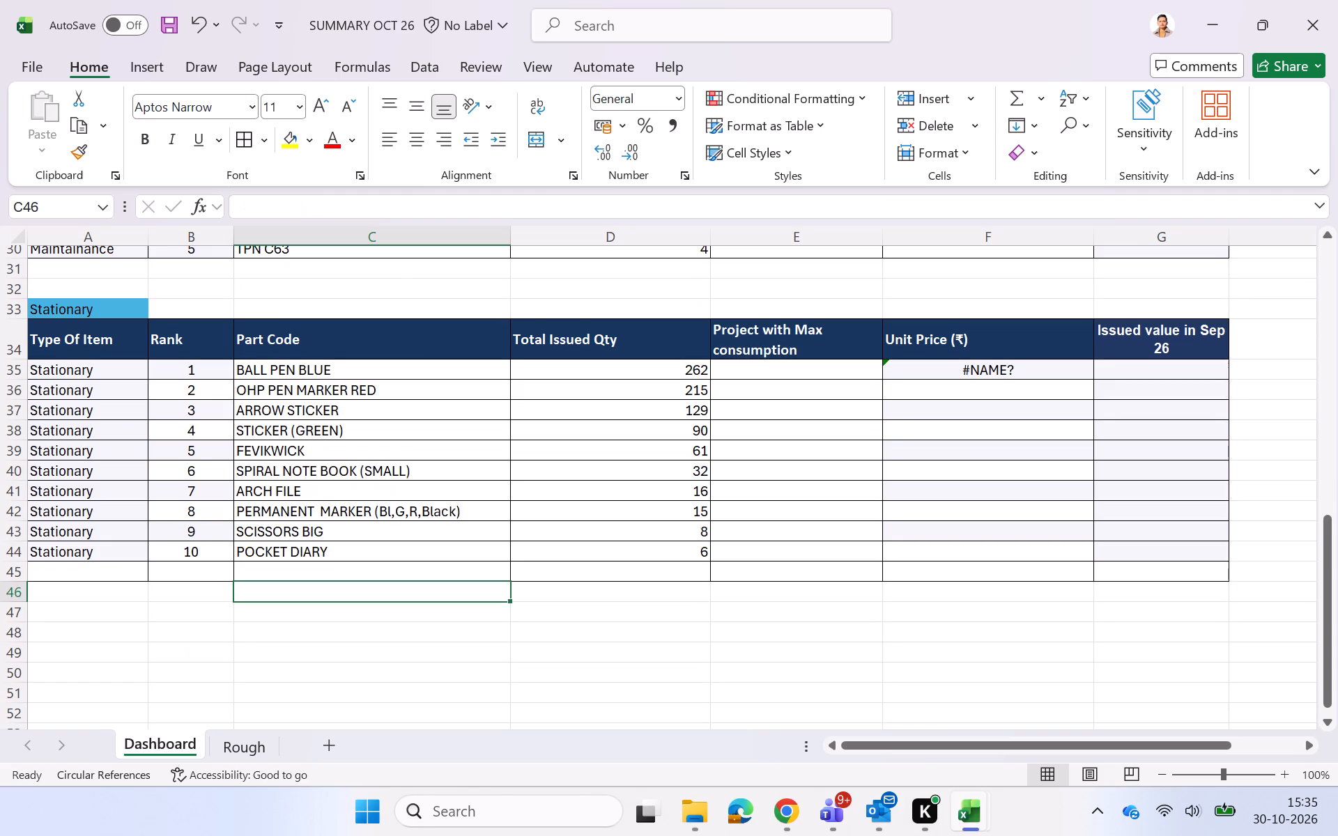
pyautogui.click(77, 316)
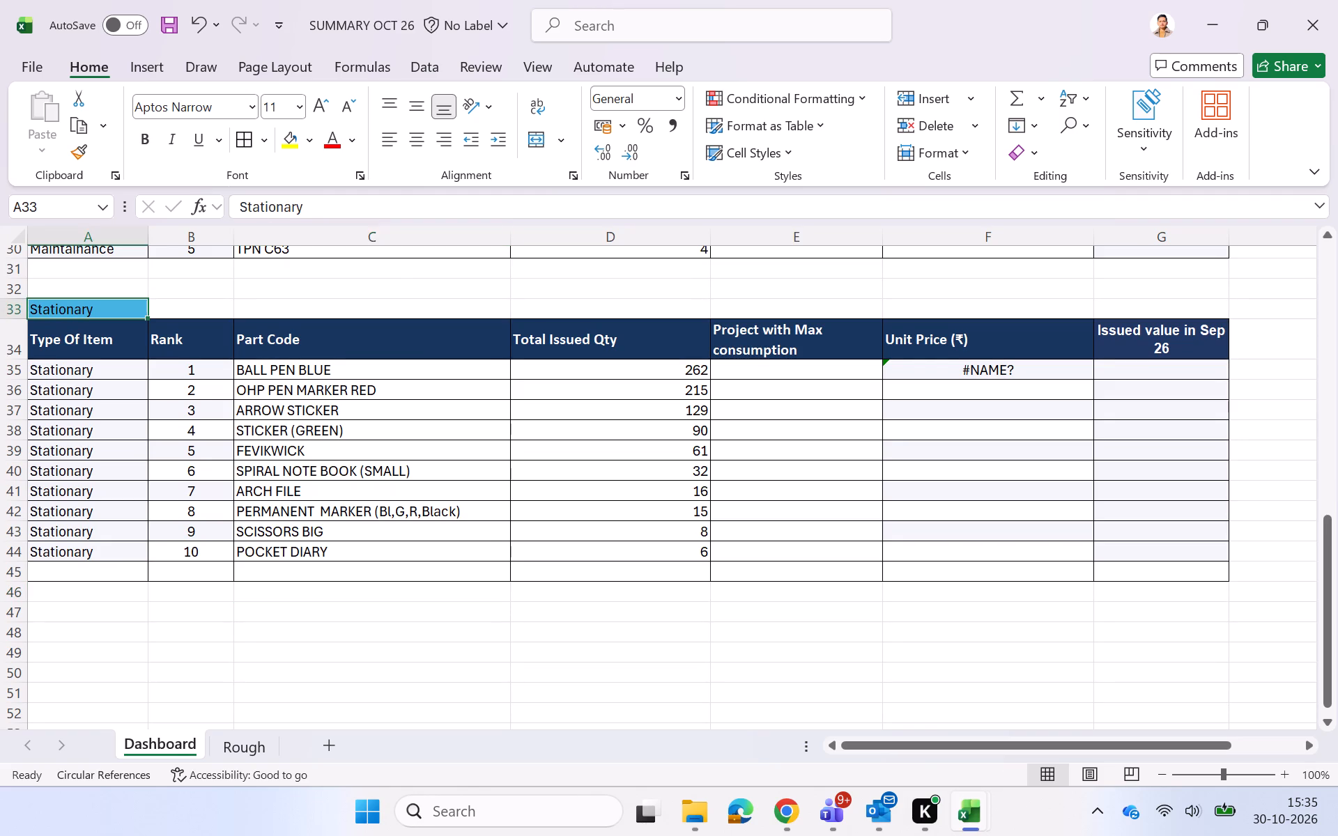
pyautogui.click(339, 219)
pyautogui.doubleClick(339, 217)
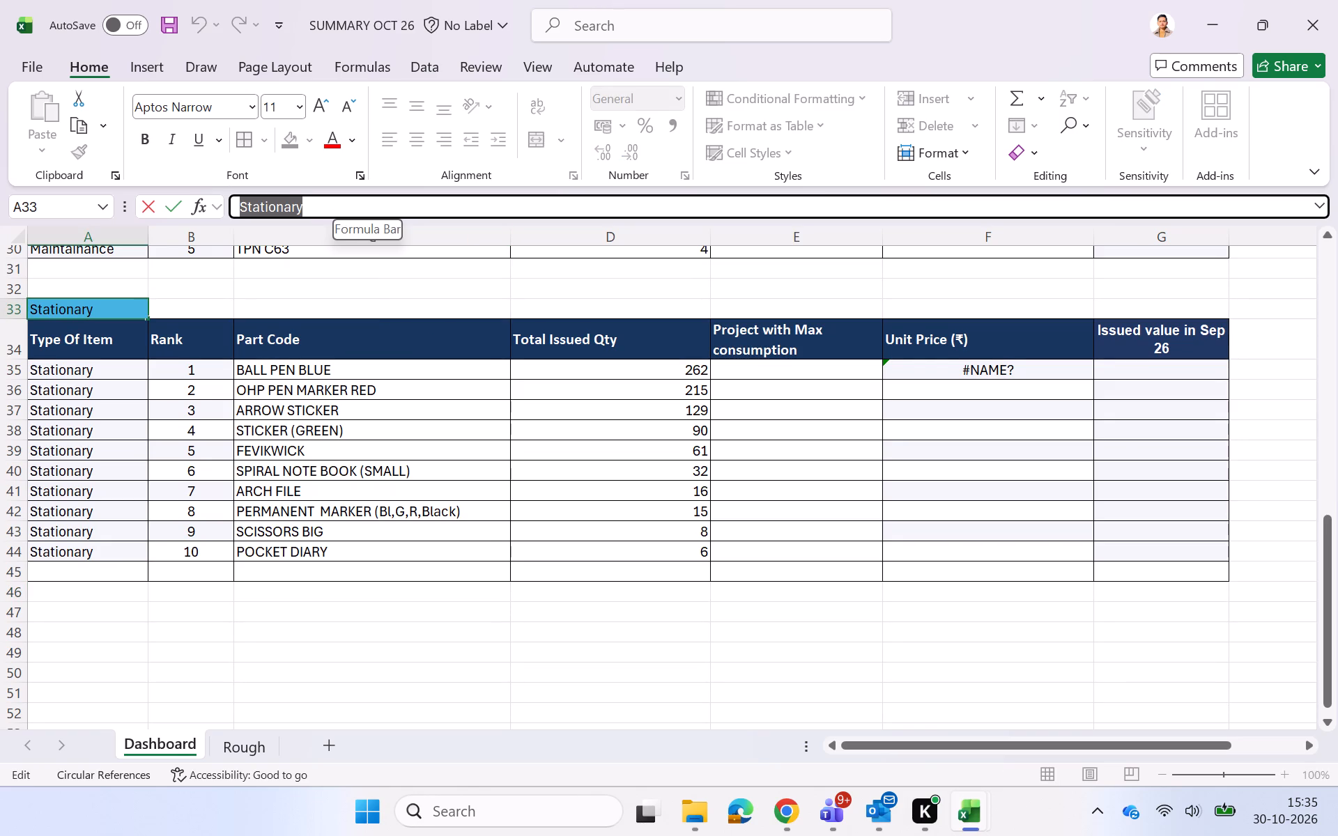
pyautogui.click(339, 217)
pyautogui.press('BackSpace')
pyautogui.press('BackSpace')
pyautogui.press('BackSpace')
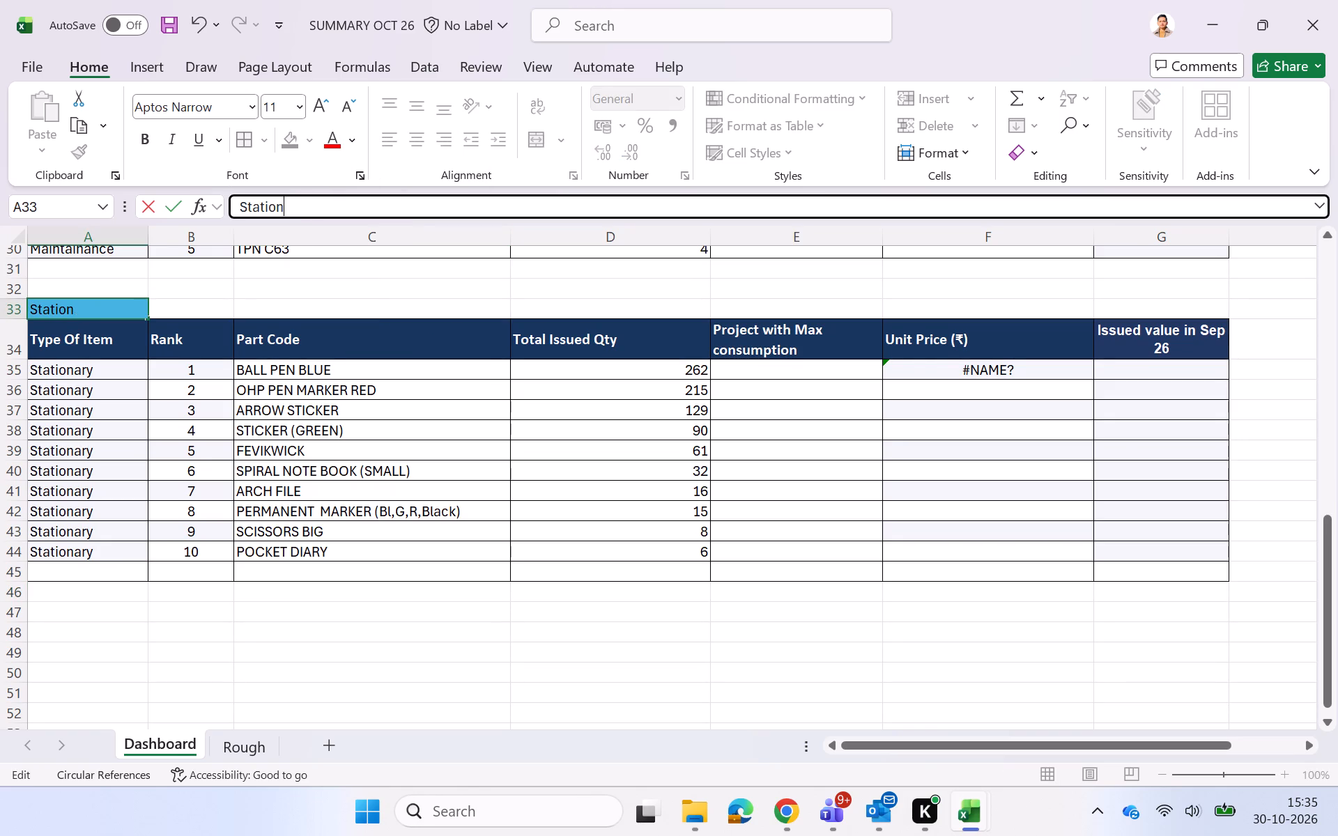
pyautogui.write('ery')
pyautogui.press('Return')
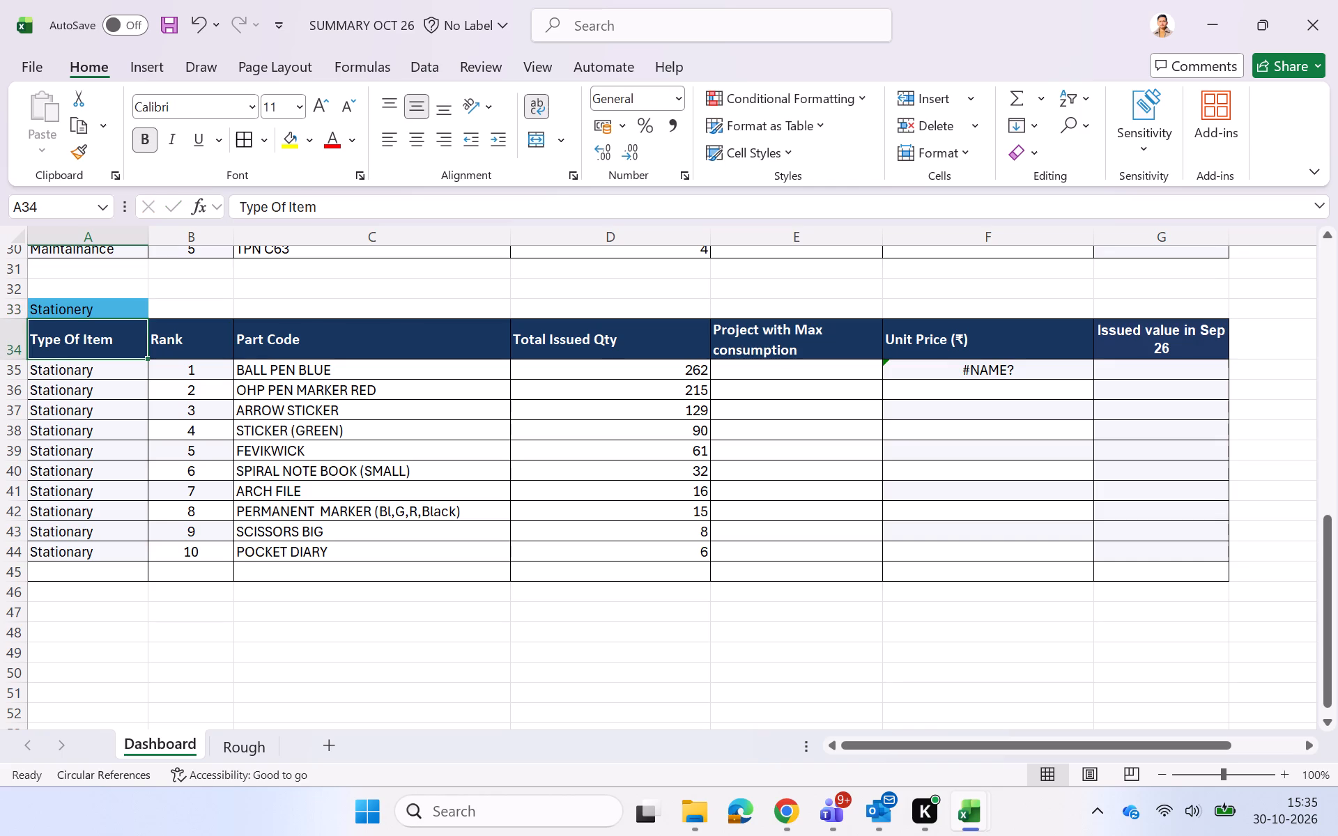
# Enter Stationery as the Type Of Item in A35 and fill it down through A44.
pyautogui.press('Down')
pyautogui.write('sta')
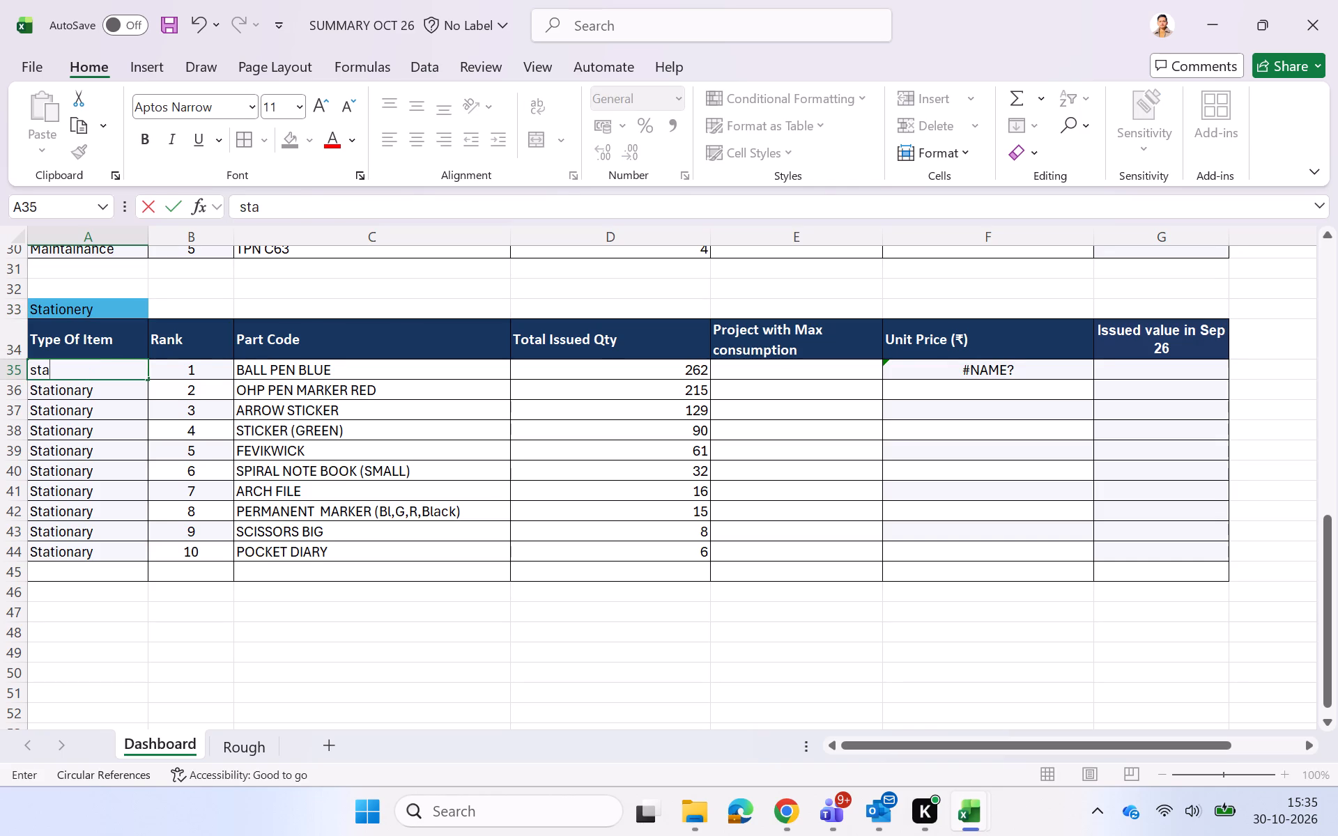
pyautogui.press('t')
pyautogui.press('BackSpace')
pyautogui.press('BackSpace')
pyautogui.press('BackSpace')
pyautogui.press('BackSpace')
pyautogui.press('BackSpace')
pyautogui.press('BackSpace')
pyautogui.press('BackSpace')
pyautogui.press('BackSpace')
pyautogui.press('BackSpace')
pyautogui.press('BackSpace')
pyautogui.press('BackSpace')
pyautogui.press('BackSpace')
pyautogui.press('BackSpace')
pyautogui.press('BackSpace')
pyautogui.hotkey('shift', 's')
pyautogui.write('ta')
pyautogui.press('t')
pyautogui.write('ione')
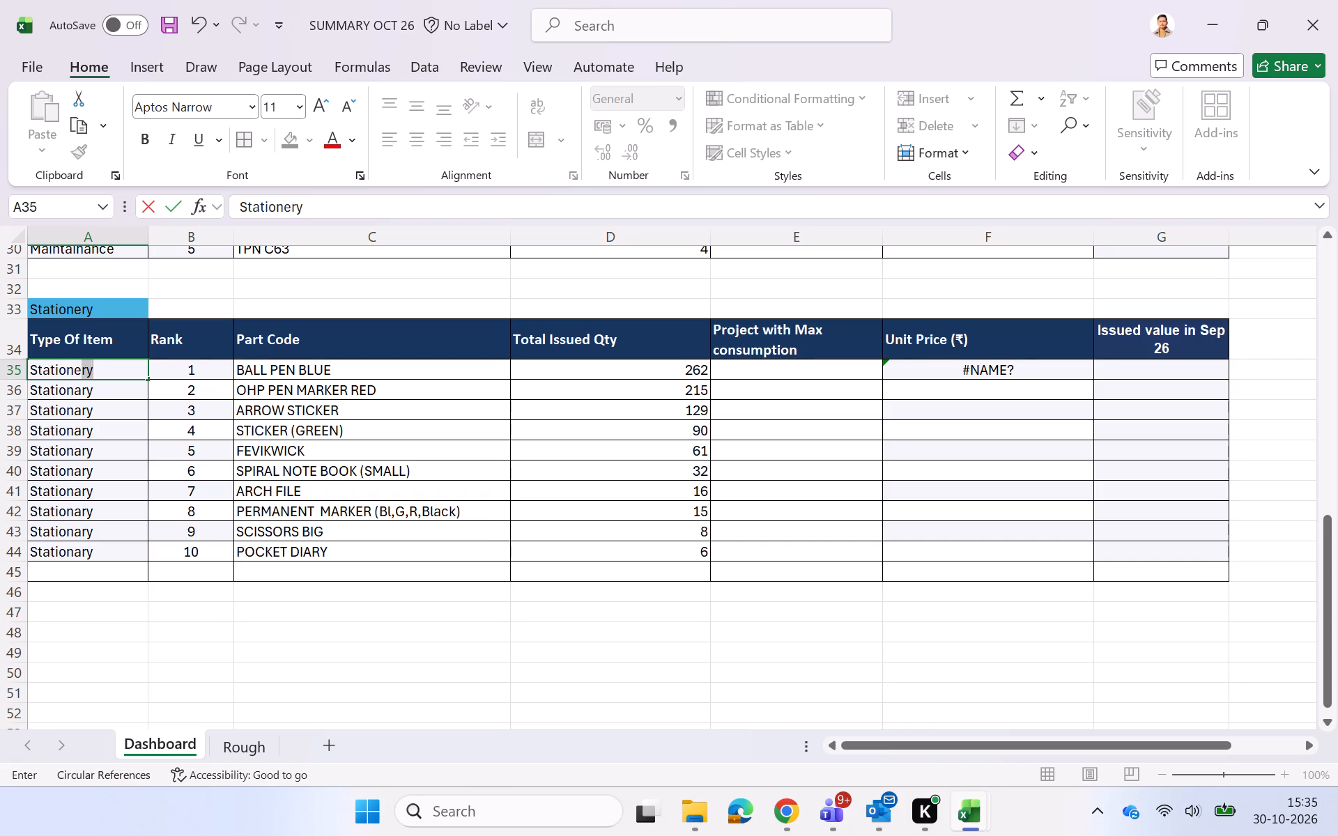
pyautogui.press('Return')
pyautogui.press('Up')
pyautogui.hotkey('shift', 'Down')
pyautogui.hotkey('shift', 'Down')
pyautogui.hotkey('shift', 'Down')
pyautogui.hotkey('shift', 'Down')
pyautogui.hotkey('shift', 'Down')
pyautogui.hotkey('shift', 'Down')
pyautogui.hotkey('shift', 'Down')
pyautogui.hotkey('shift', 'Down')
pyautogui.hotkey('shift', 'Down')
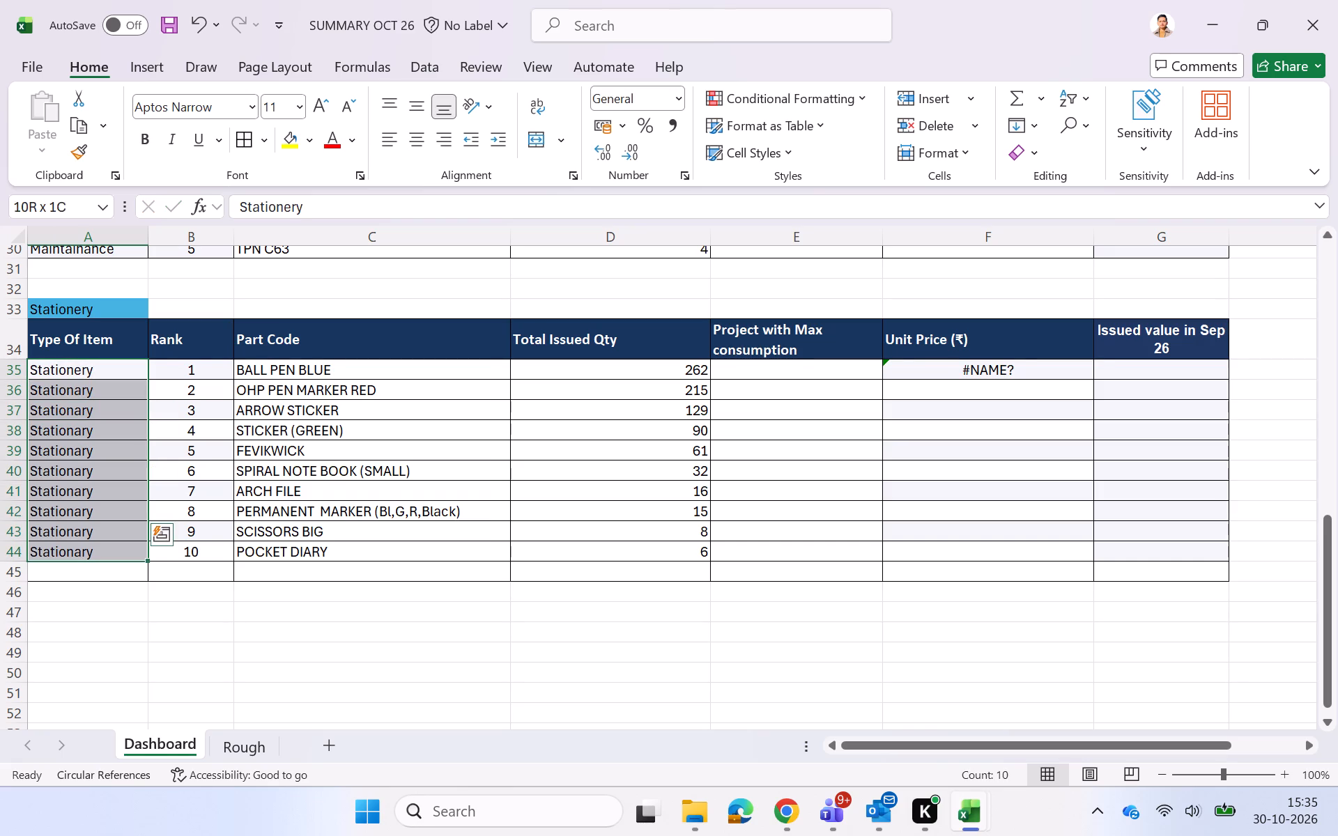
pyautogui.hotkey('ctrl', 'd')
pyautogui.click(357, 668)
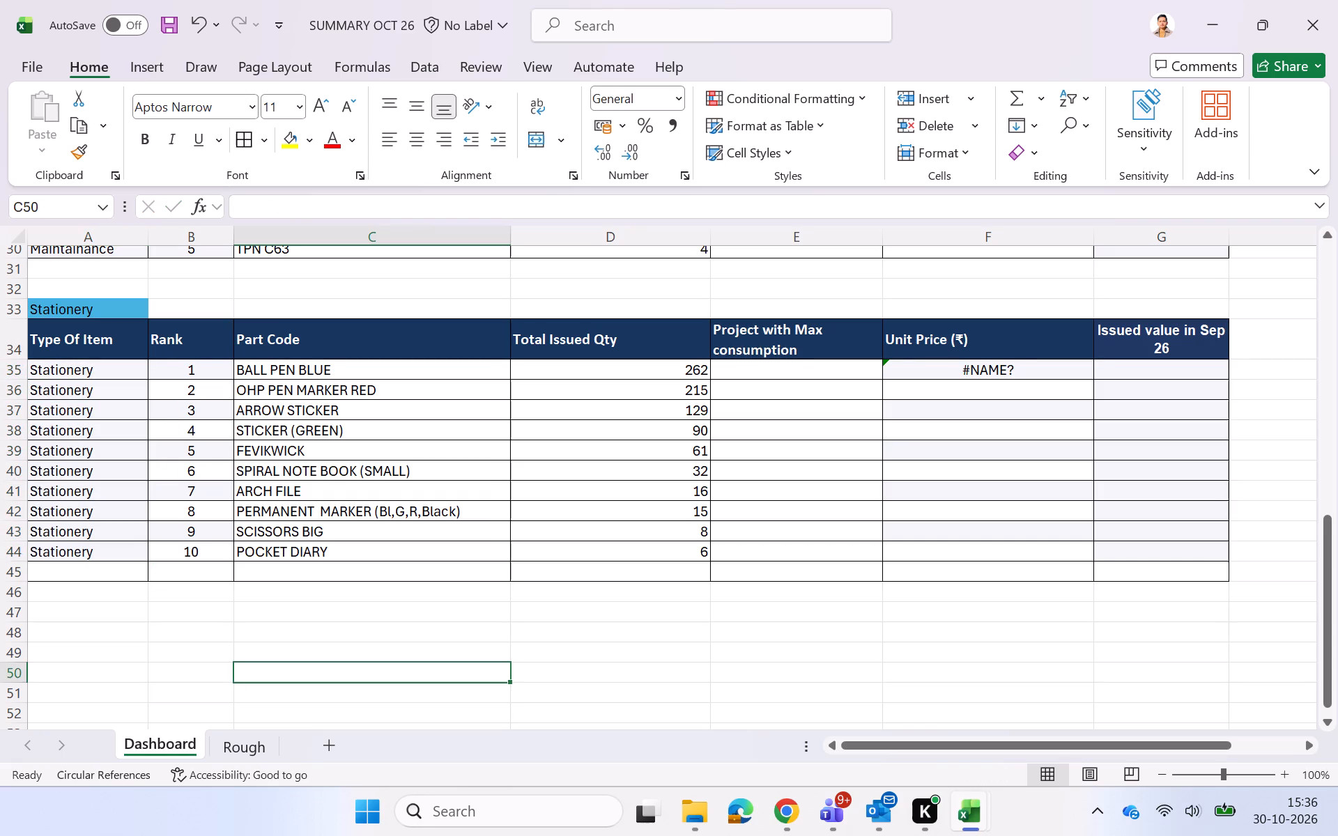
# Replace the F35 formula with a VLOOKUP of part codes C35:C44 in Book1 Sheet1 columns E:I, returning column 5 with exact match (0).
pyautogui.click(893, 367)
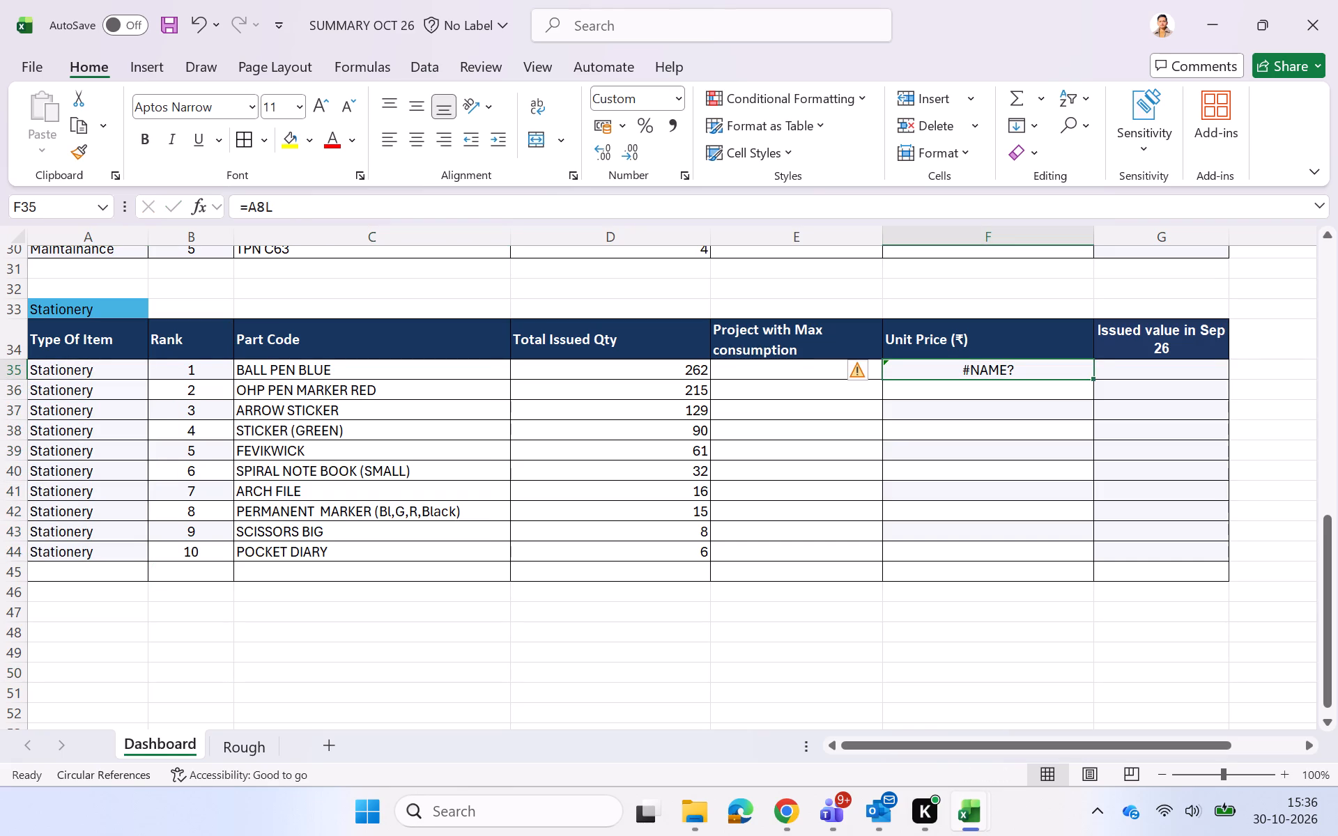
pyautogui.press('Delete')
pyautogui.write('=v')
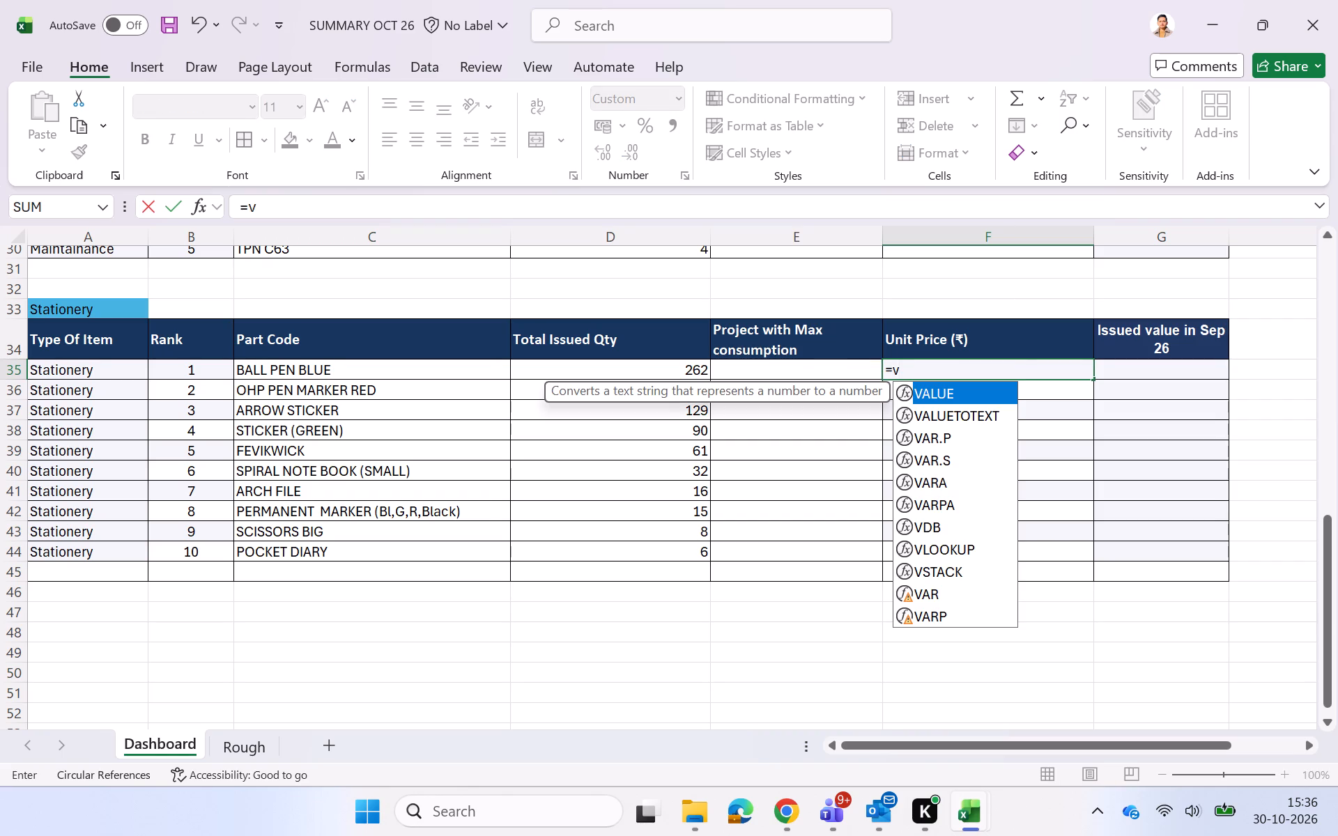
pyautogui.press('l')
pyautogui.press('Tab')
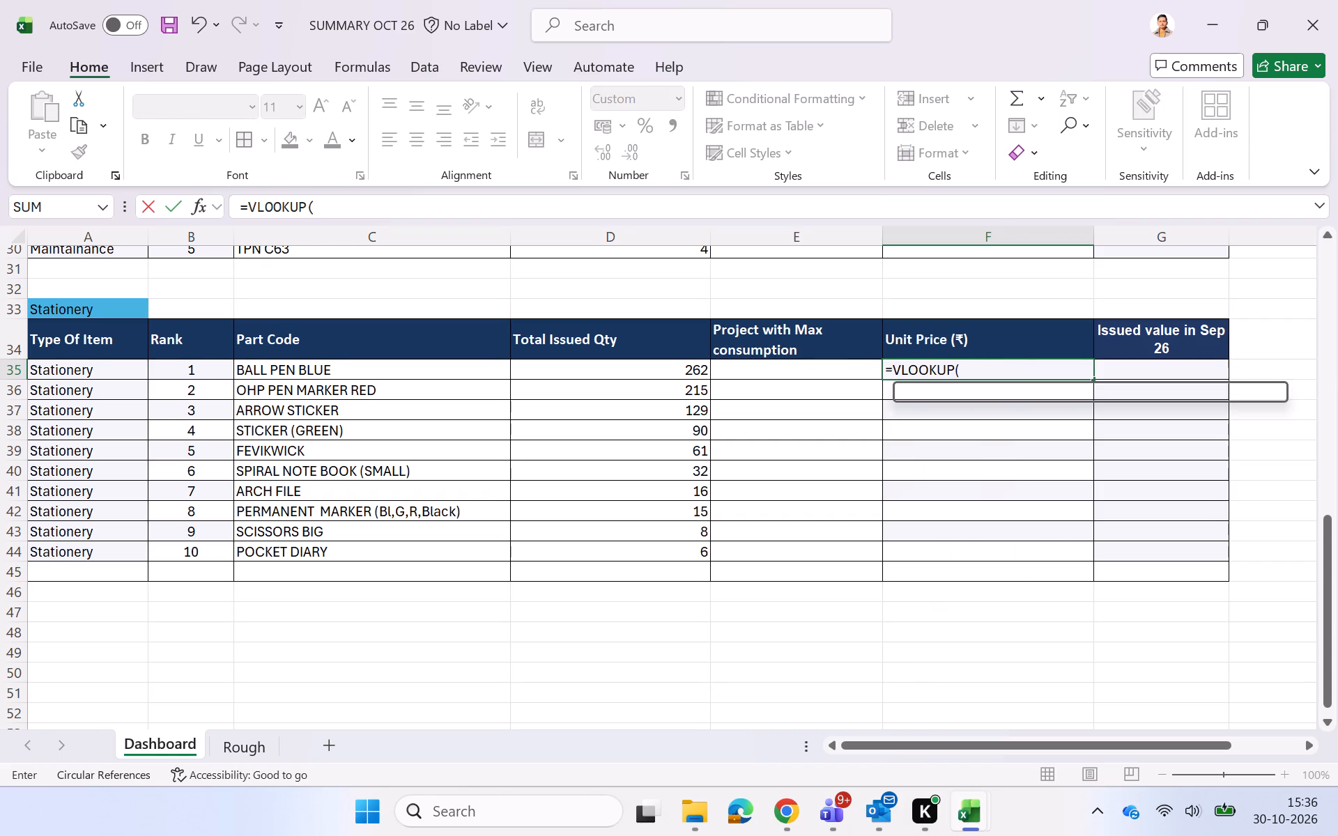
pyautogui.moveTo(402, 365); pyautogui.dragTo(381, 570)
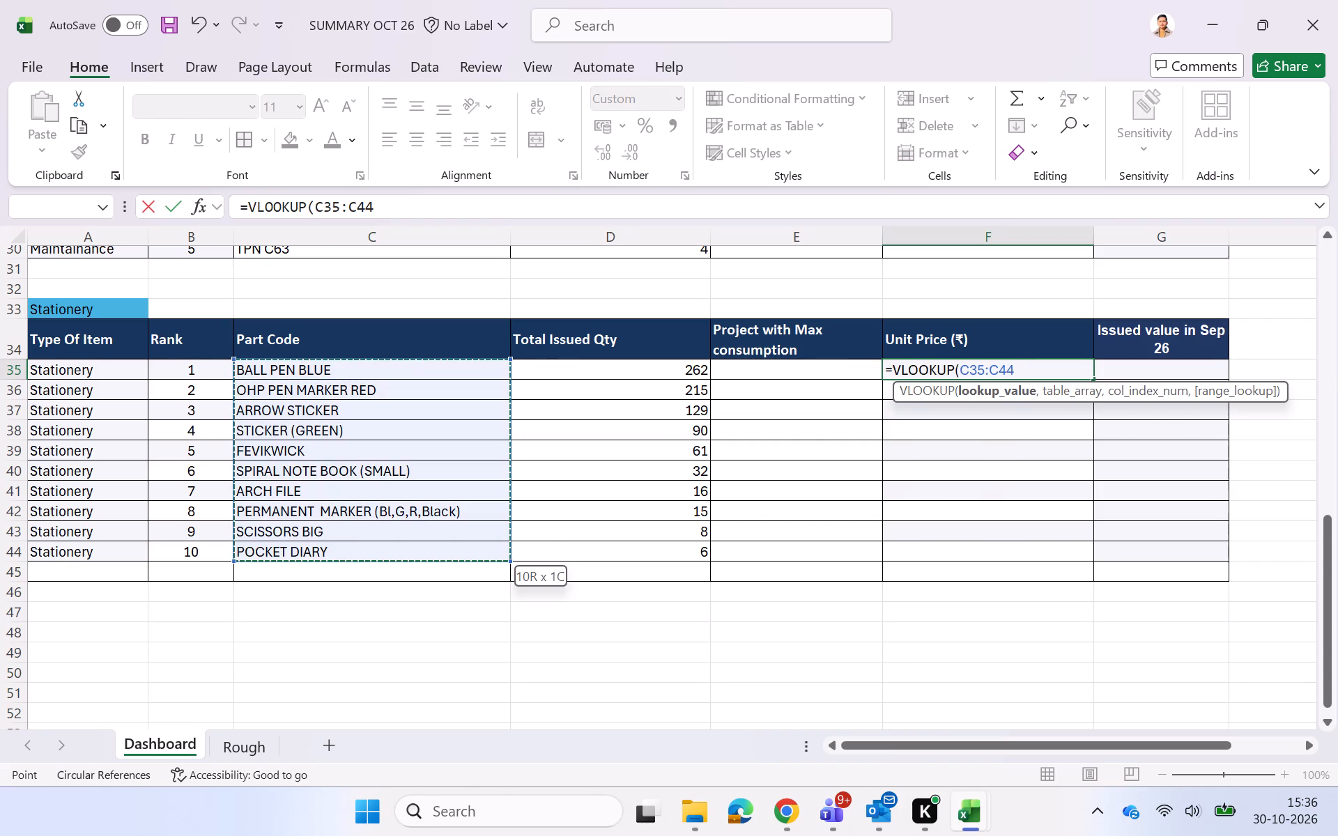
pyautogui.moveTo(381, 570); pyautogui.dragTo(381, 541)
pyautogui.press(',')
pyautogui.hotkey('alt', 'Tab')
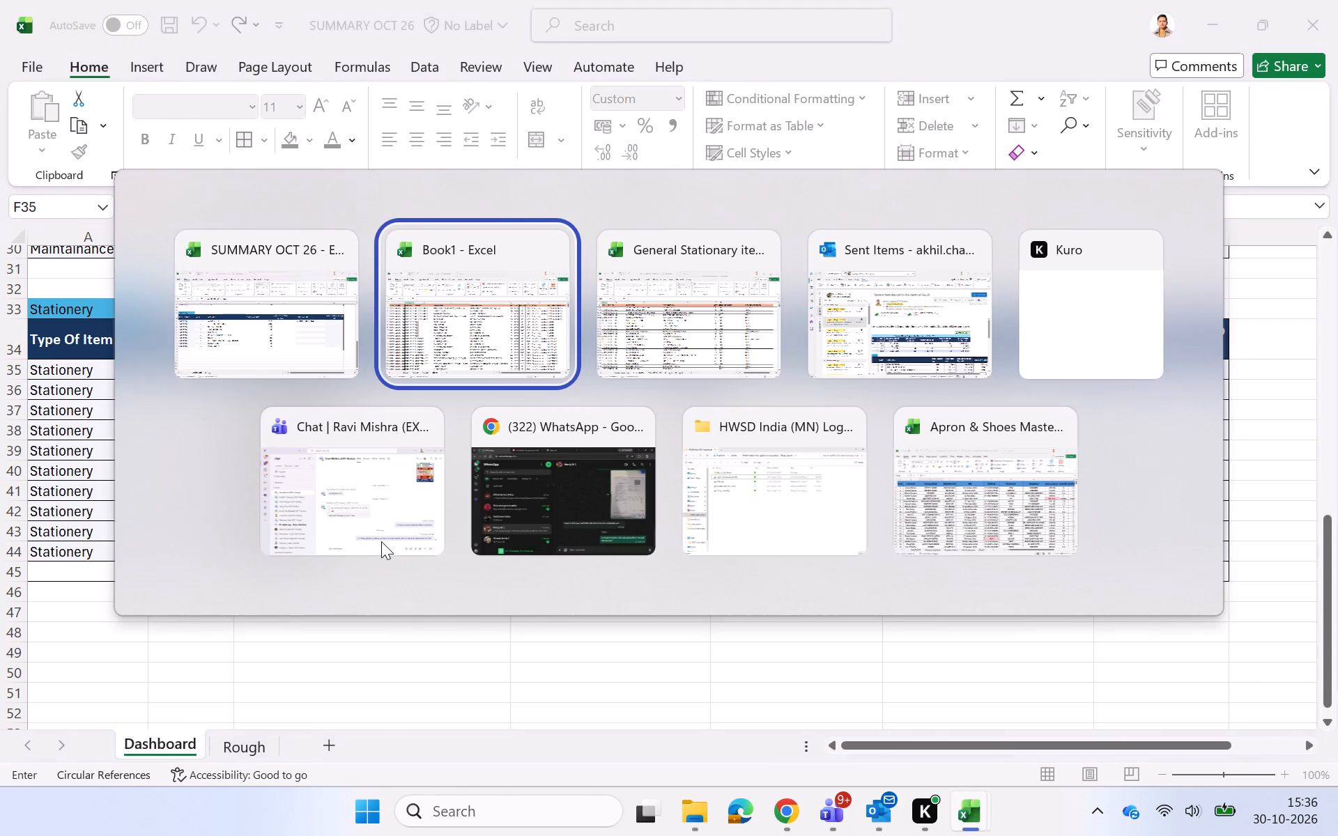
pyautogui.click(469, 233)
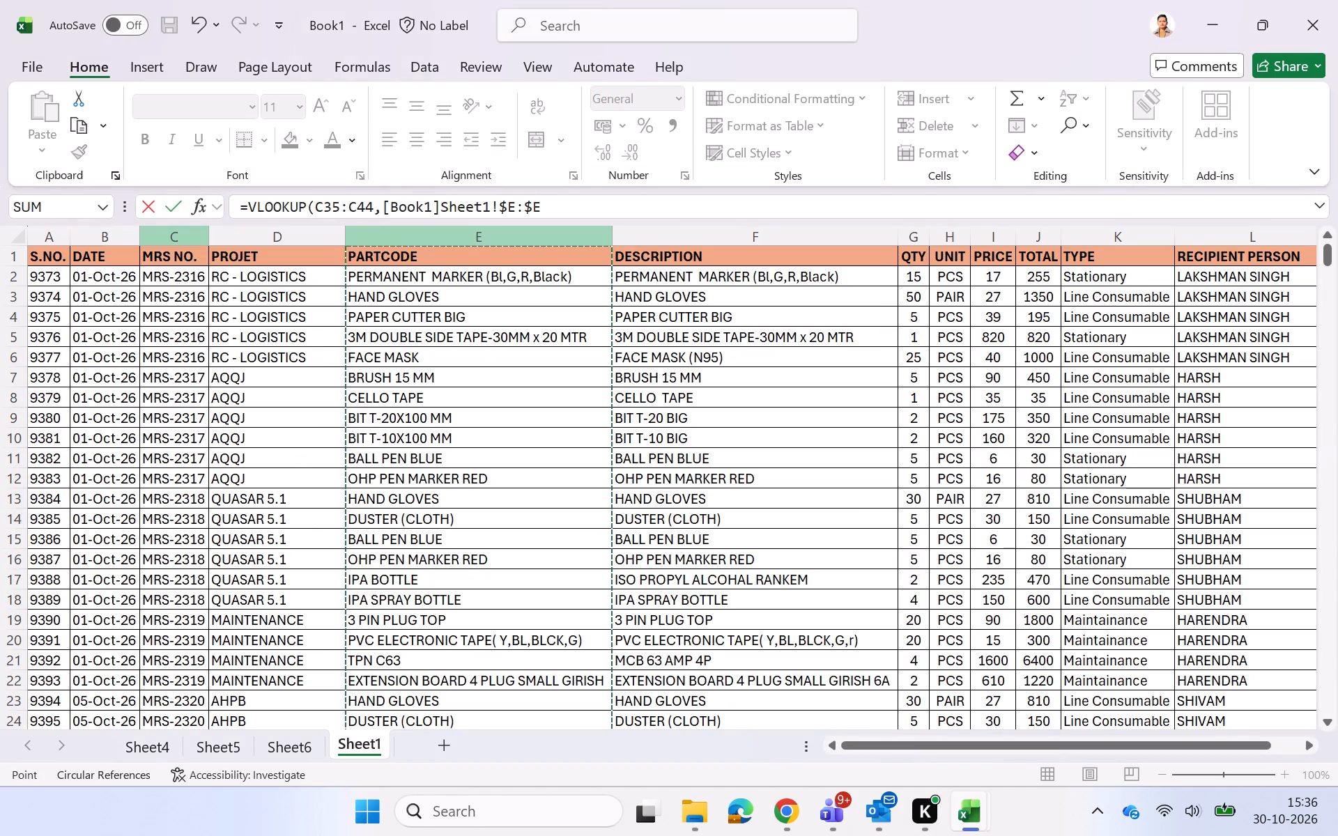
pyautogui.hotkey('shift', 'Right')
pyautogui.hotkey('shift', 'Right')
pyautogui.hotkey('shift', 'Right')
pyautogui.hotkey('shift', 'Right')
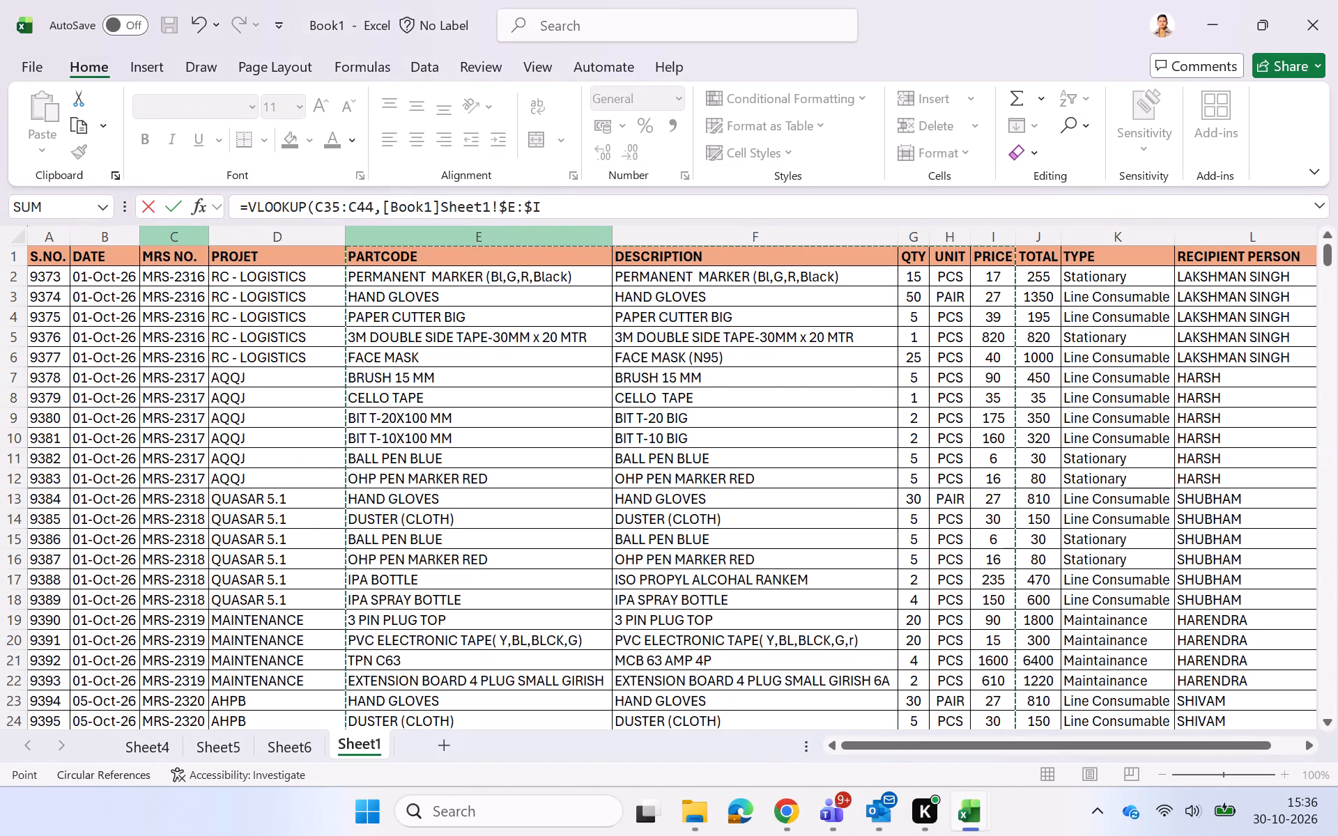
pyautogui.write(',5,0)')
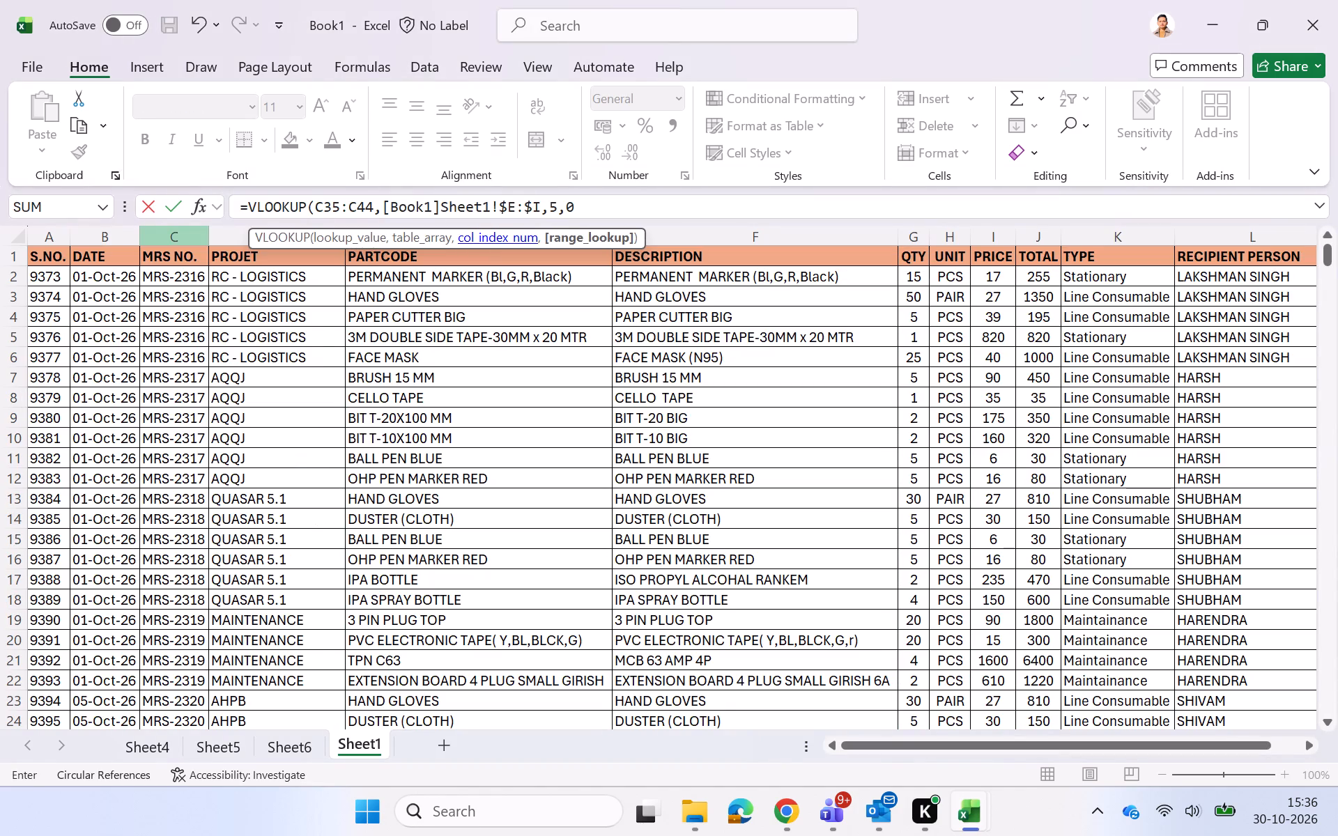
pyautogui.press('Return')
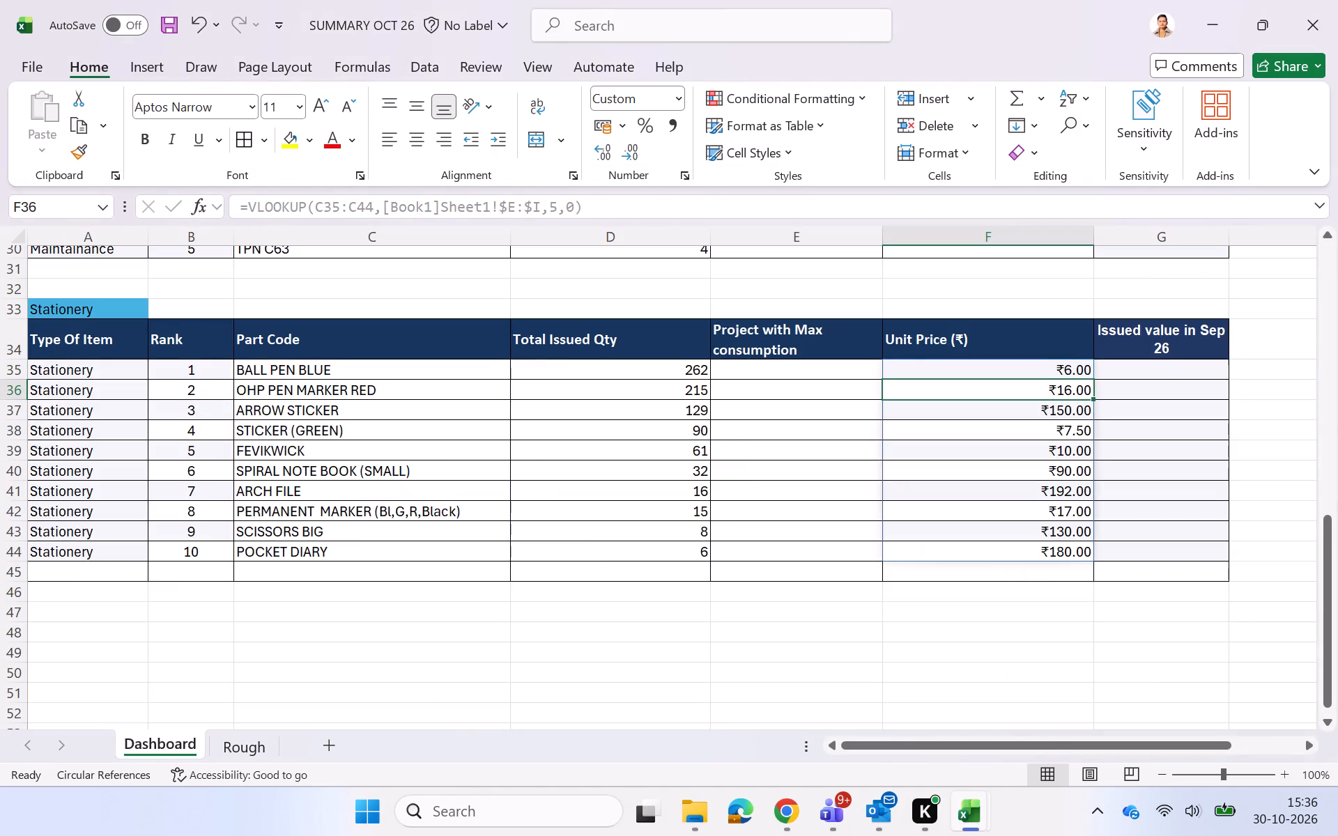
pyautogui.doubleClick(748, 612)
# Enter the issued value for BALL PEN BLUE in G35 as unit price times issued quantity, =F35*D35.
pyautogui.click(1133, 368)
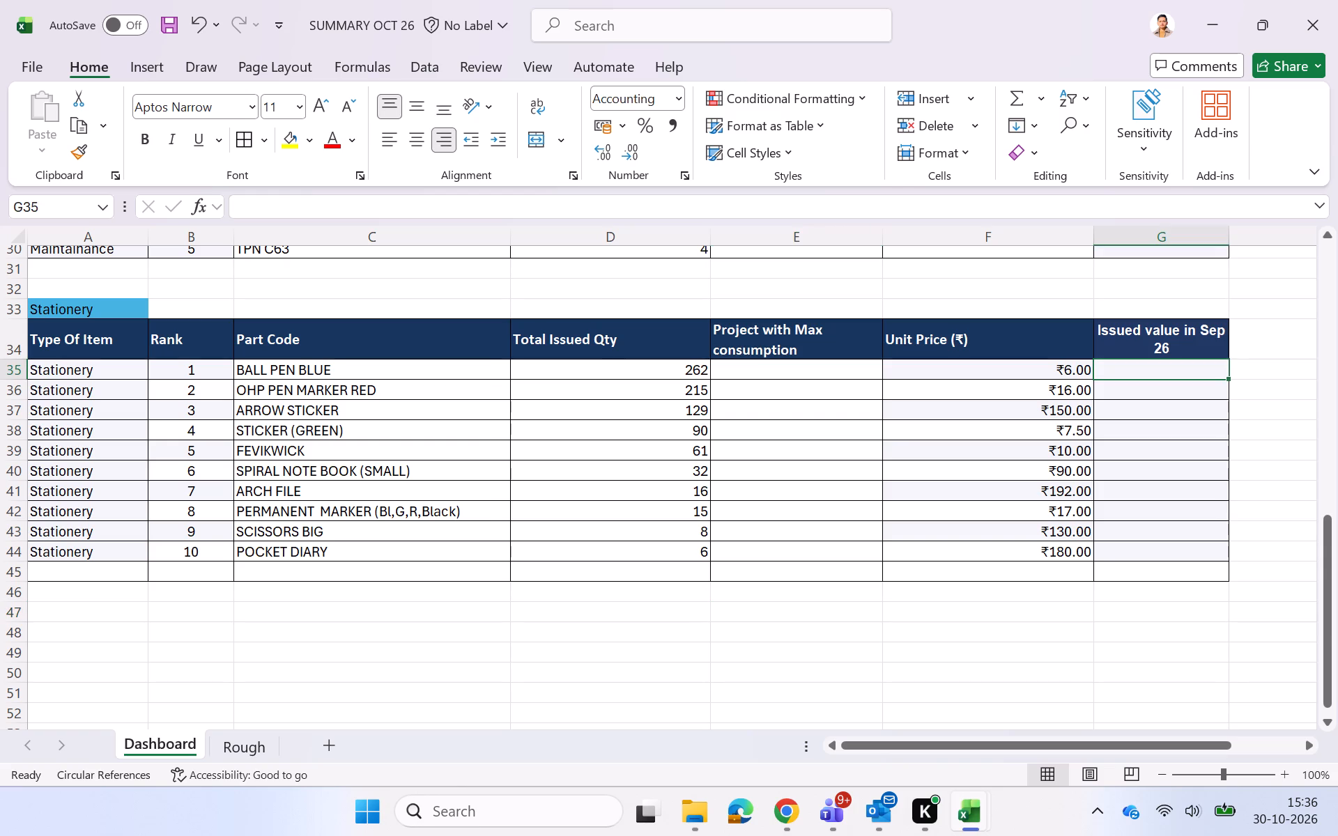
pyautogui.press('=')
pyautogui.click(1065, 369)
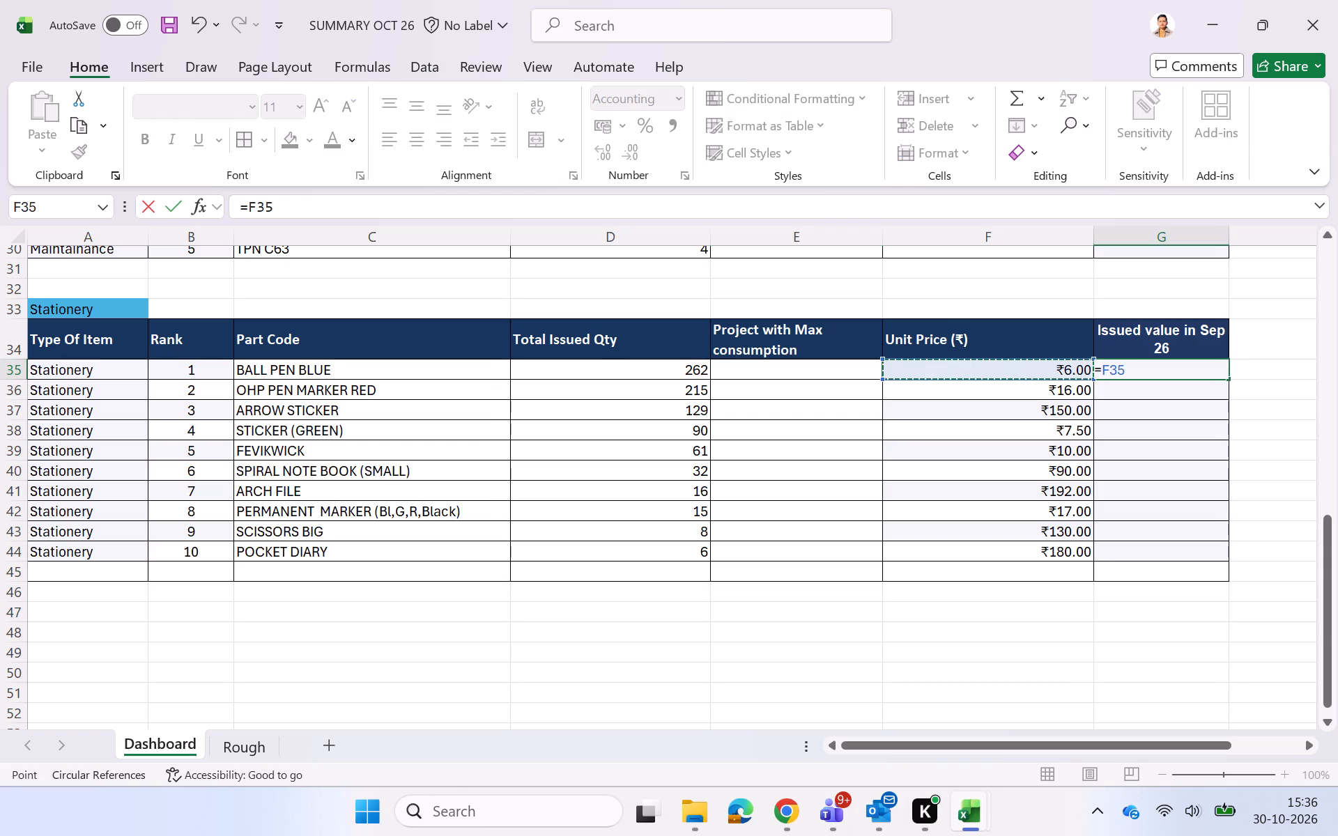
pyautogui.hotkey('shift', '*')
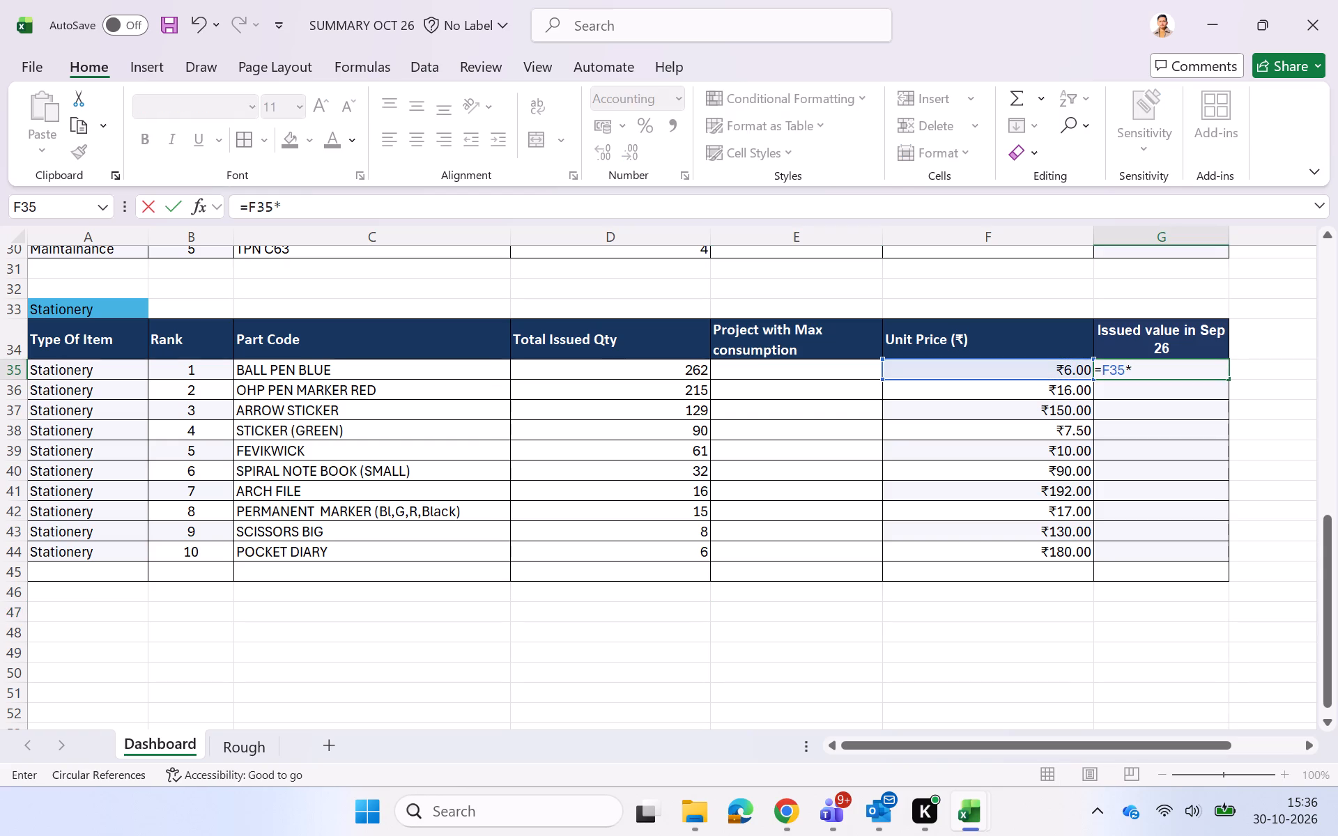
pyautogui.click(631, 372)
pyautogui.press('Return')
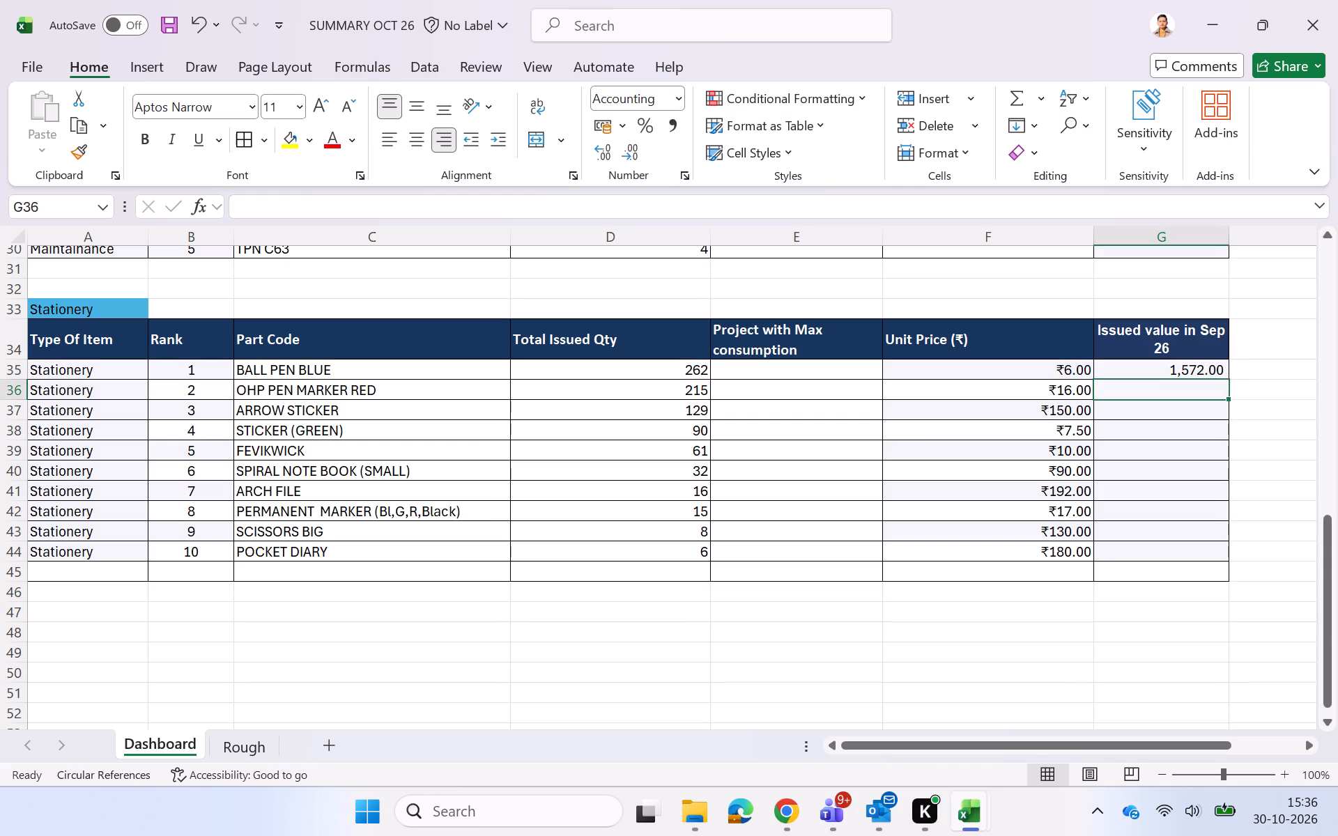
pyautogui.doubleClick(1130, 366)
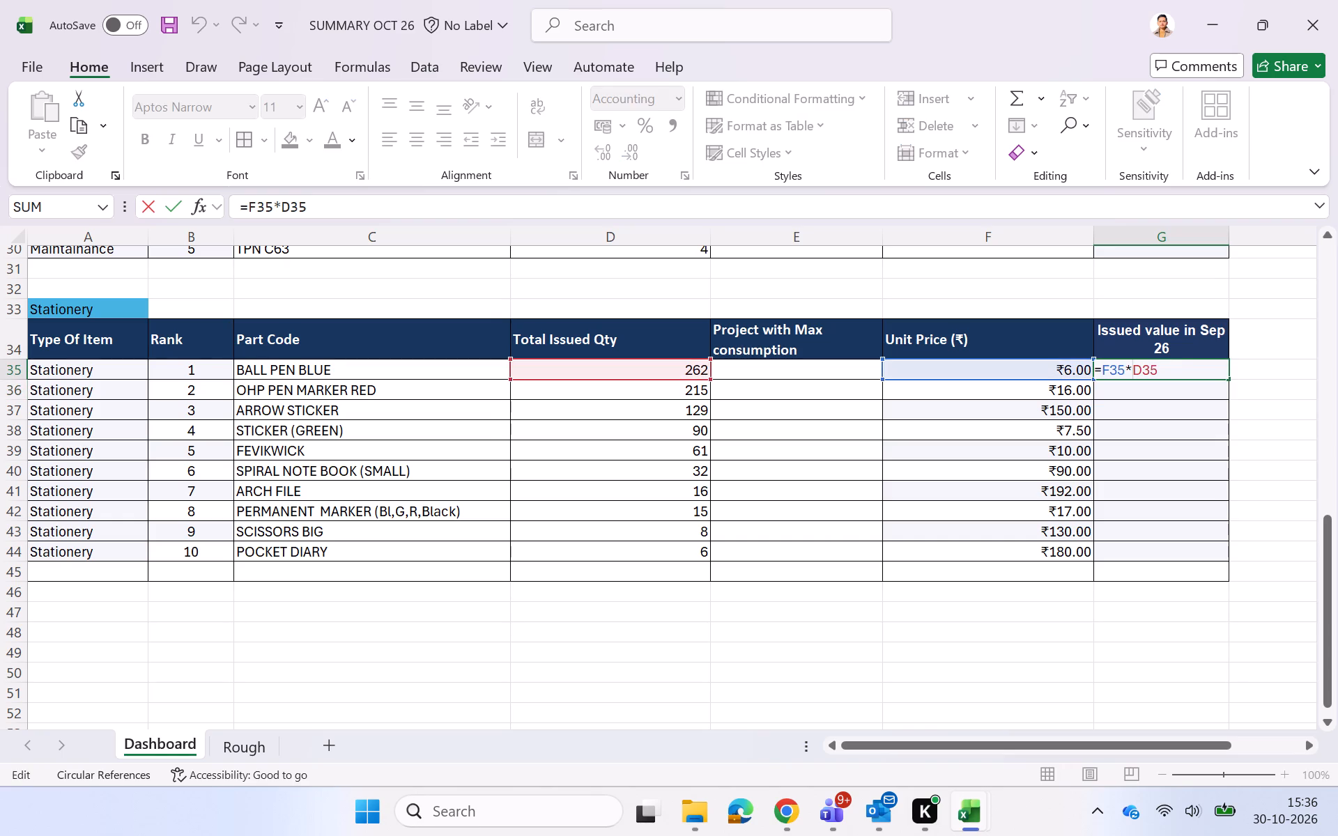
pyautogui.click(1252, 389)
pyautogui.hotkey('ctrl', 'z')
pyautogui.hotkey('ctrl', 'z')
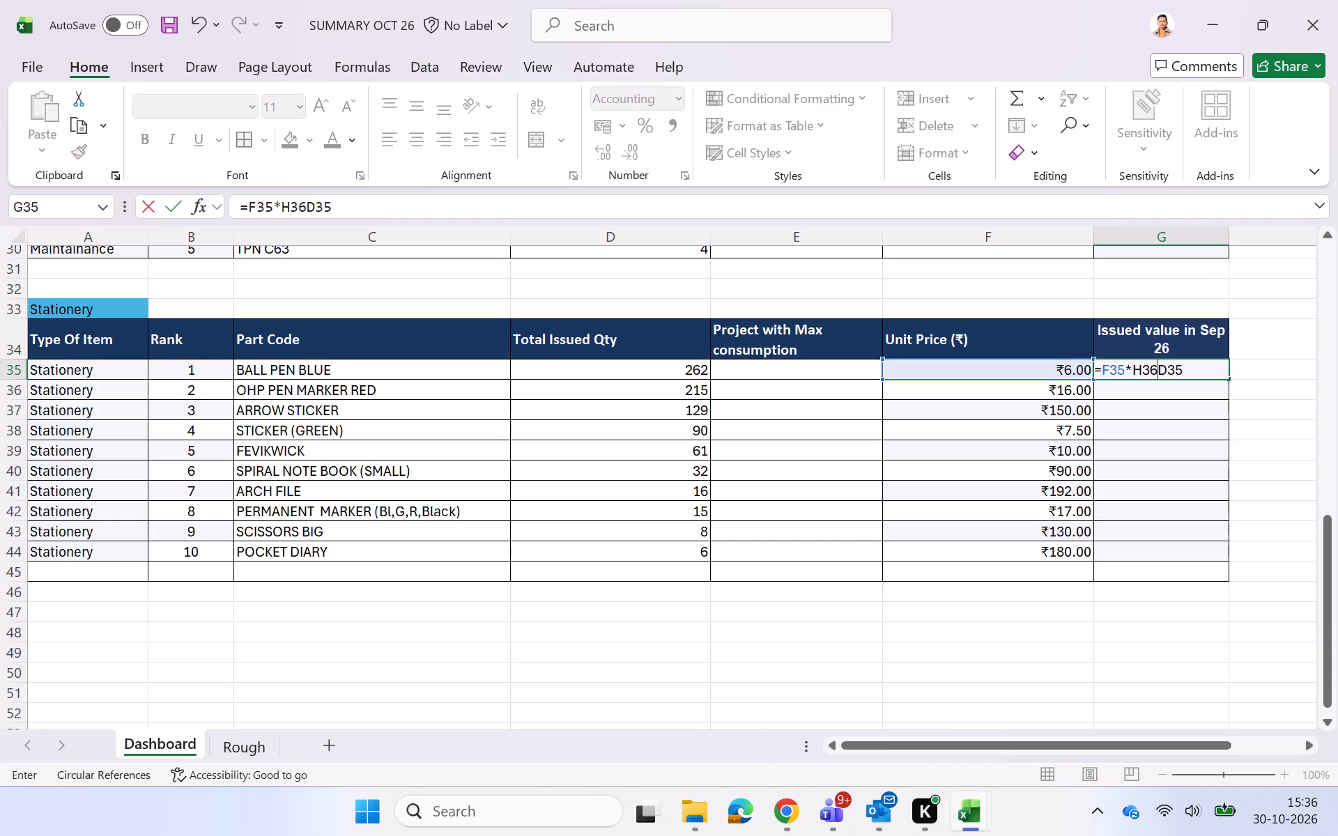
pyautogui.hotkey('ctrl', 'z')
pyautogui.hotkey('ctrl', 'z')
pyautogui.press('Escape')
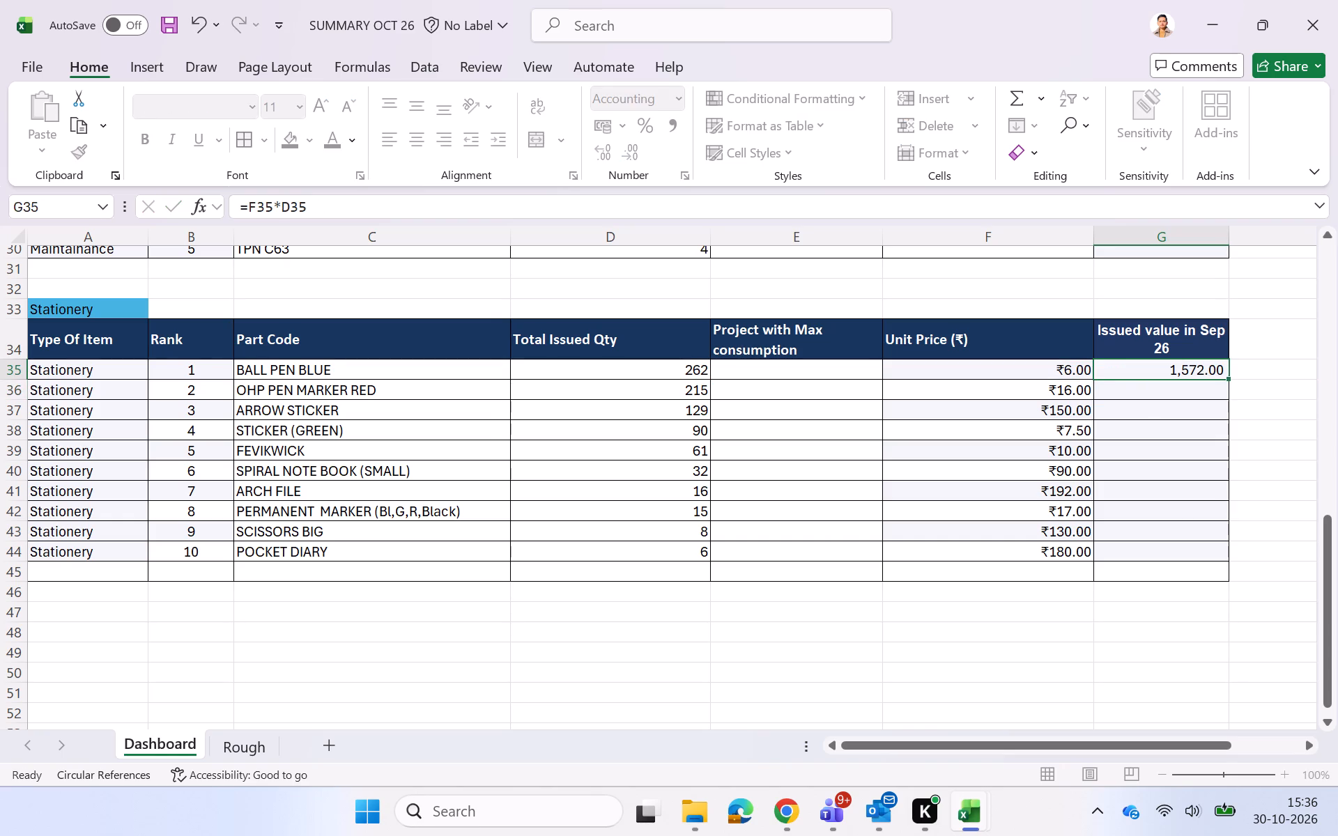
# Fill the issued value formula from G35 down through G44 of the Stationery table.
pyautogui.click(1267, 440)
pyautogui.click(1176, 364)
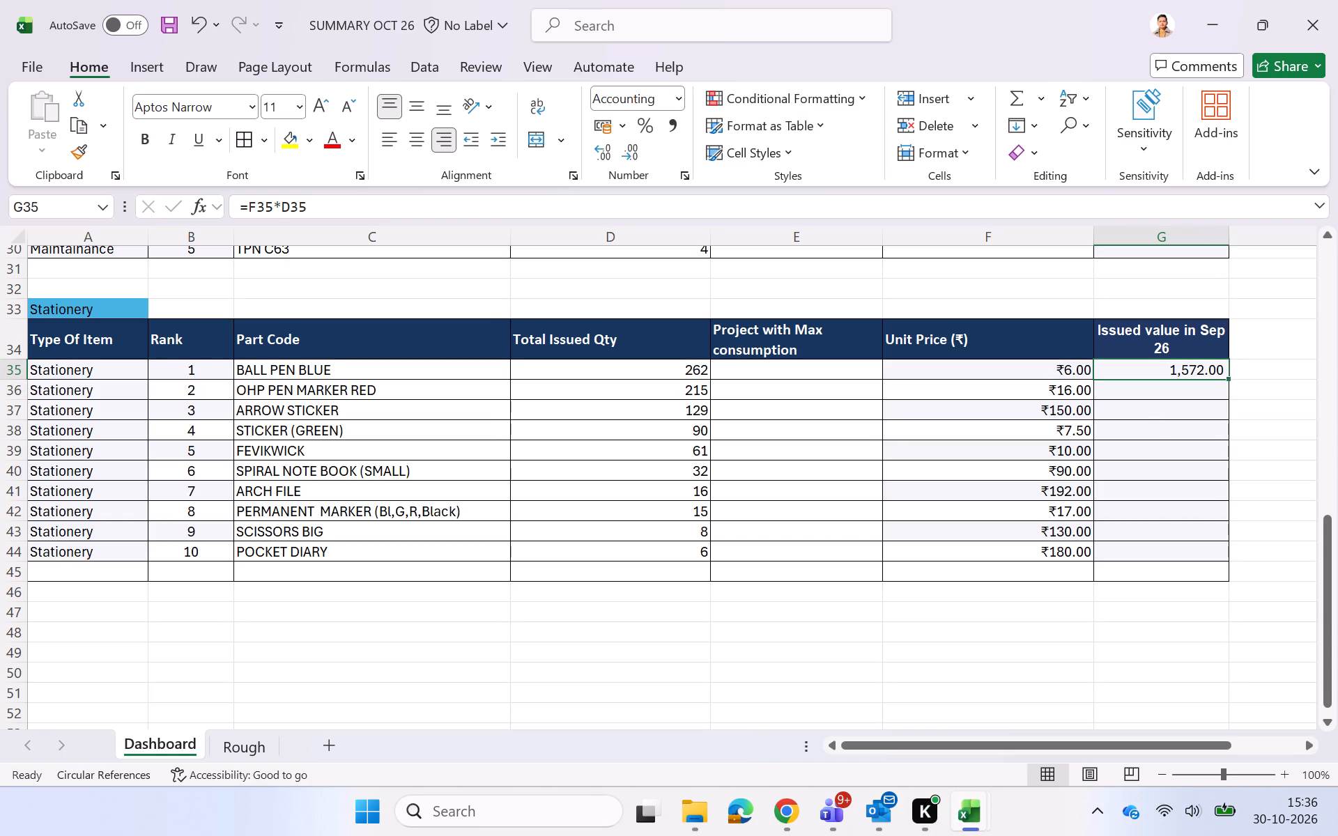
pyautogui.doubleClick(1227, 379)
pyautogui.click(1037, 659)
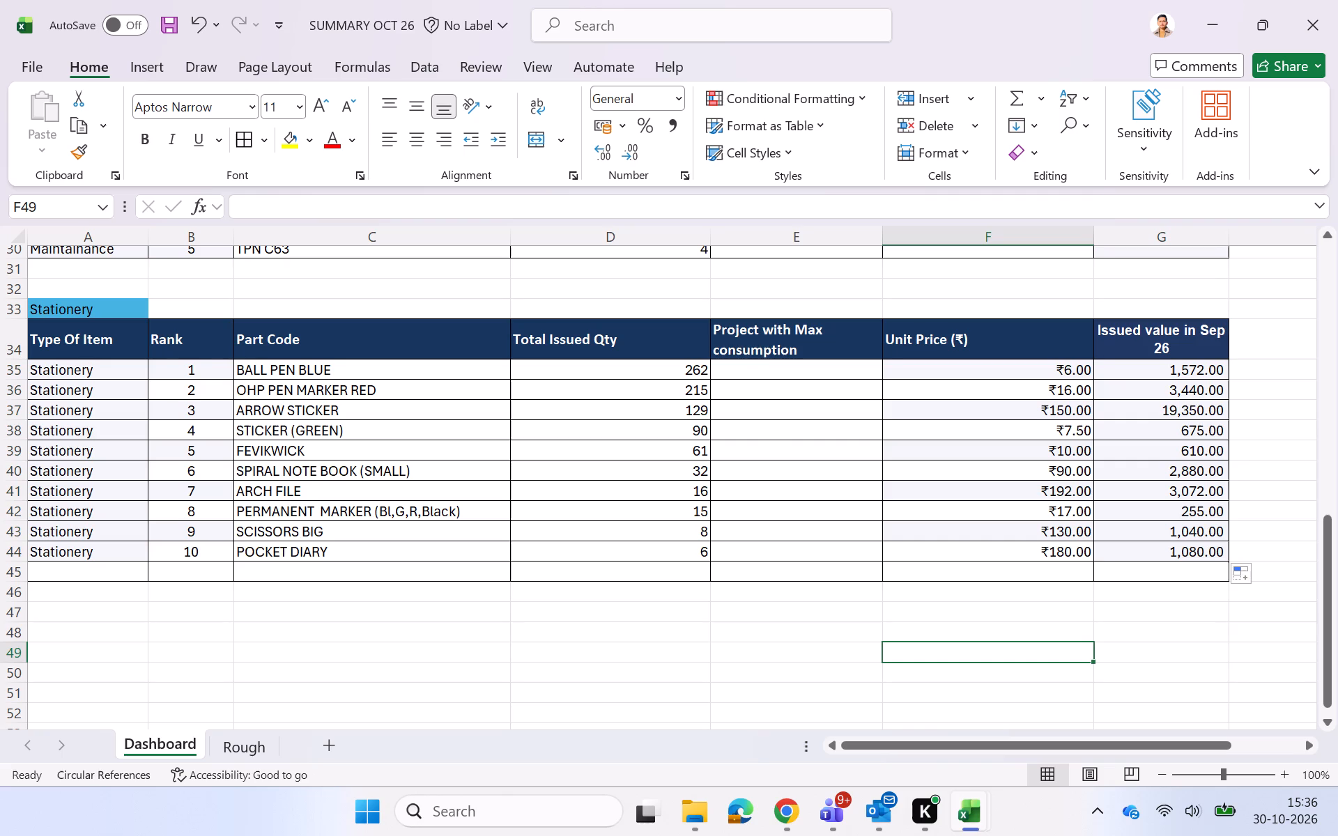
# Add AutoSum totals in row 20 of the Line Consumables table for the D10:G19 columns.
pyautogui.scroll(9, 890, 591)
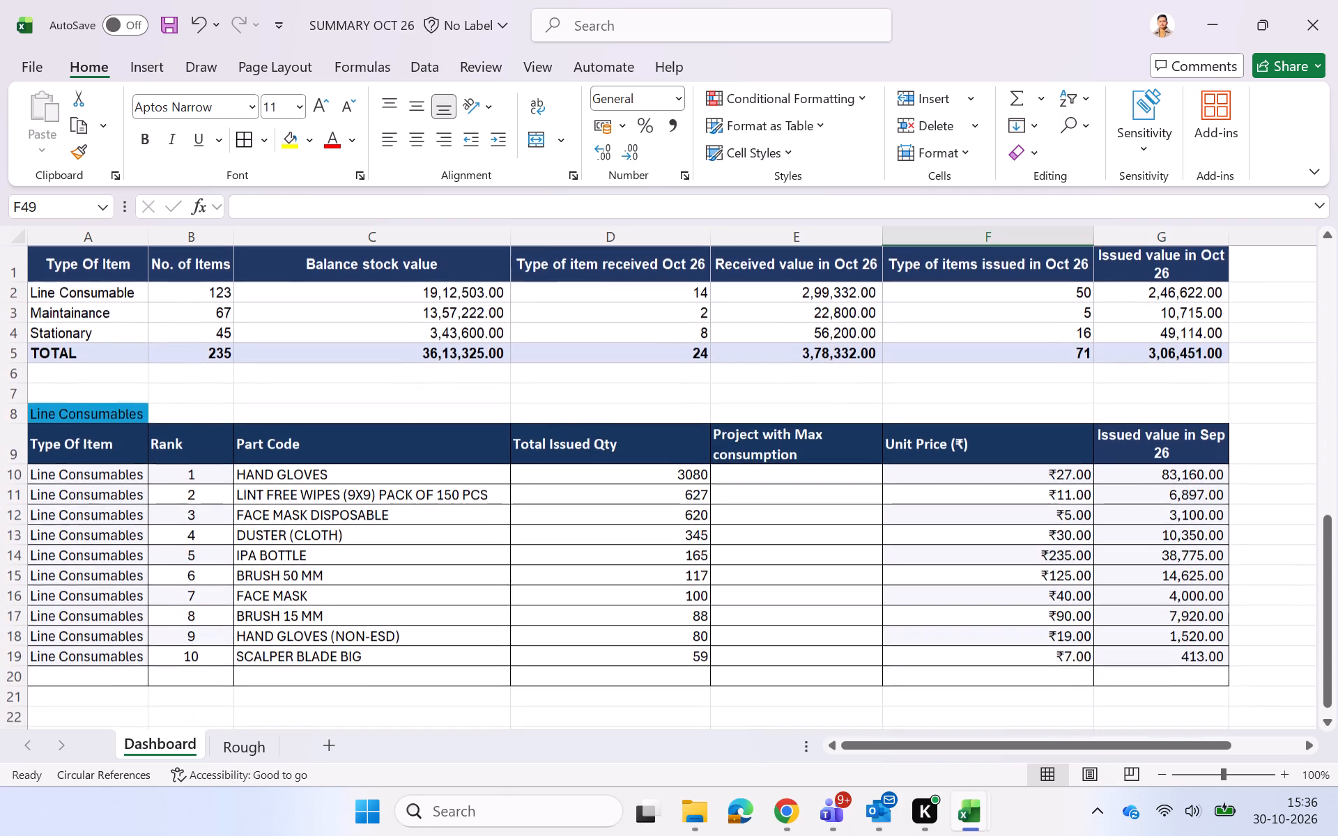
pyautogui.moveTo(667, 474); pyautogui.dragTo(1064, 633)
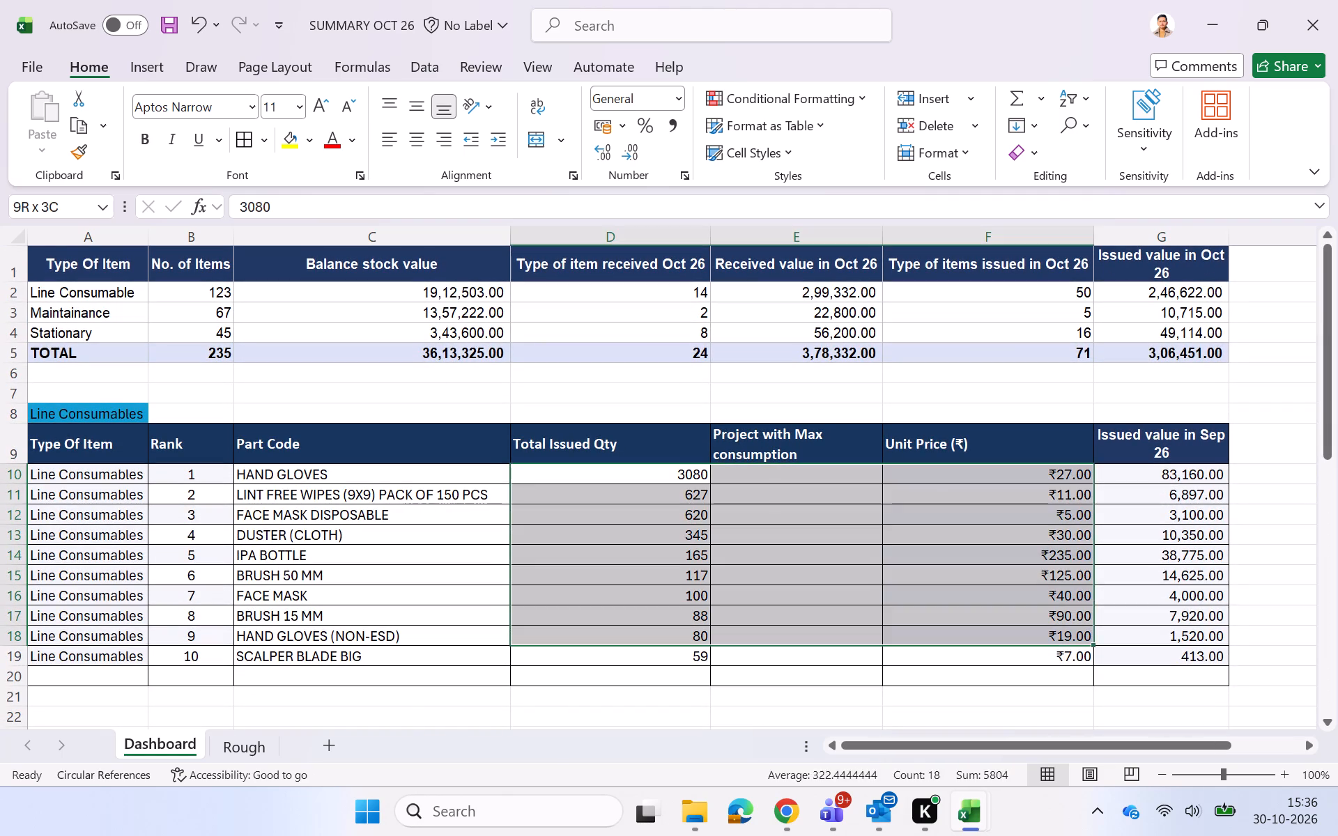
pyautogui.moveTo(1064, 633); pyautogui.dragTo(1135, 679)
pyautogui.hotkey('alt', '=')
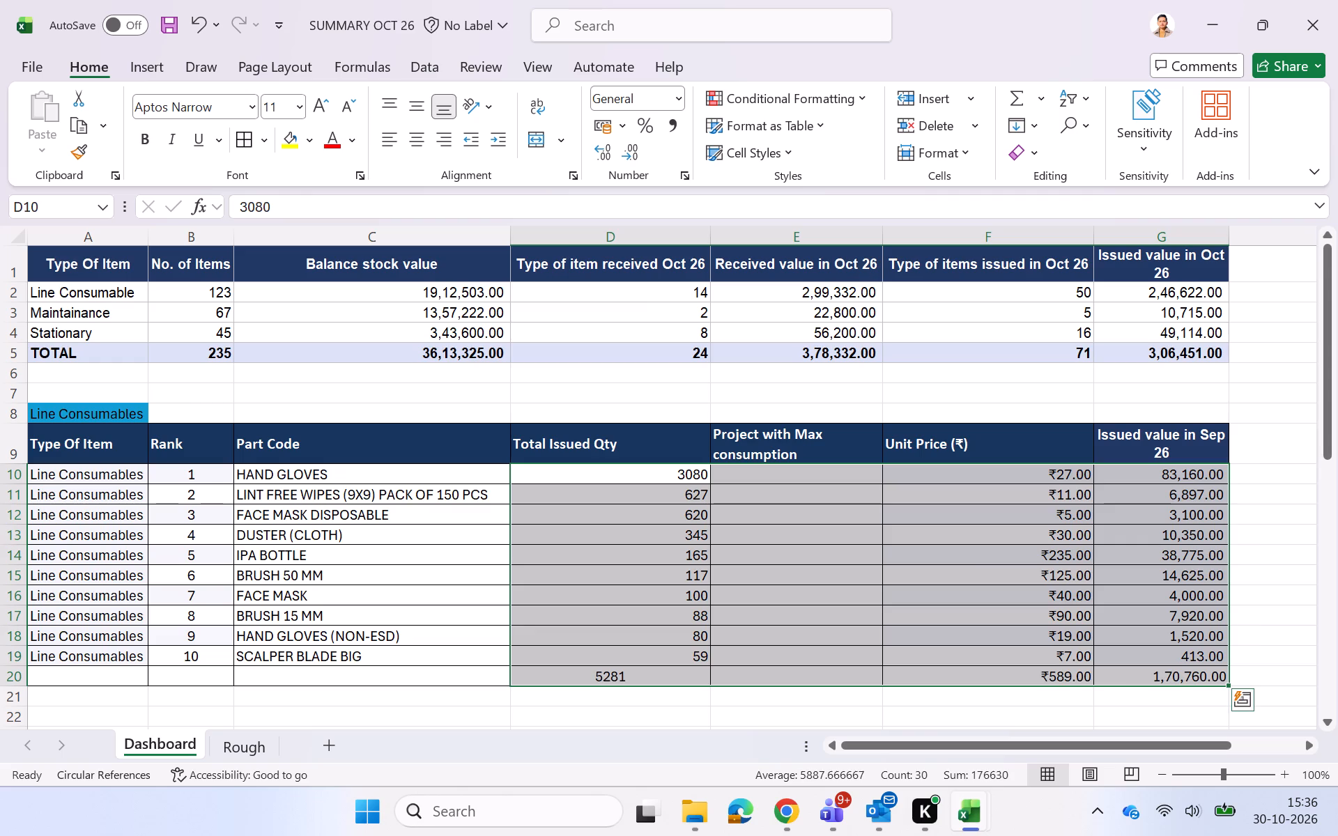
# Insert a new row 31 directly below TPN C63 in the Maintainance table and apply cell borders to it.
pyautogui.scroll(-2, 860, 570)
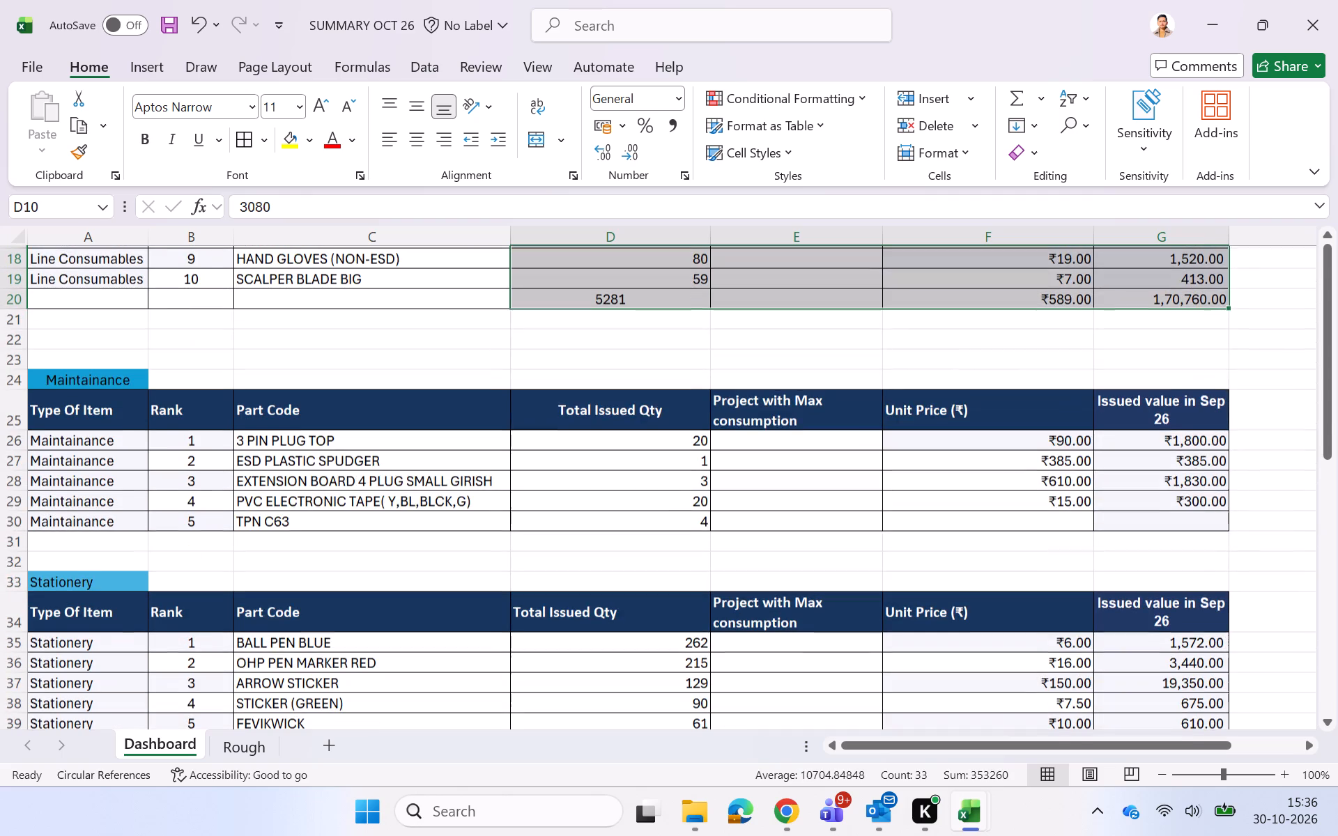
pyautogui.scroll(-1, 860, 570)
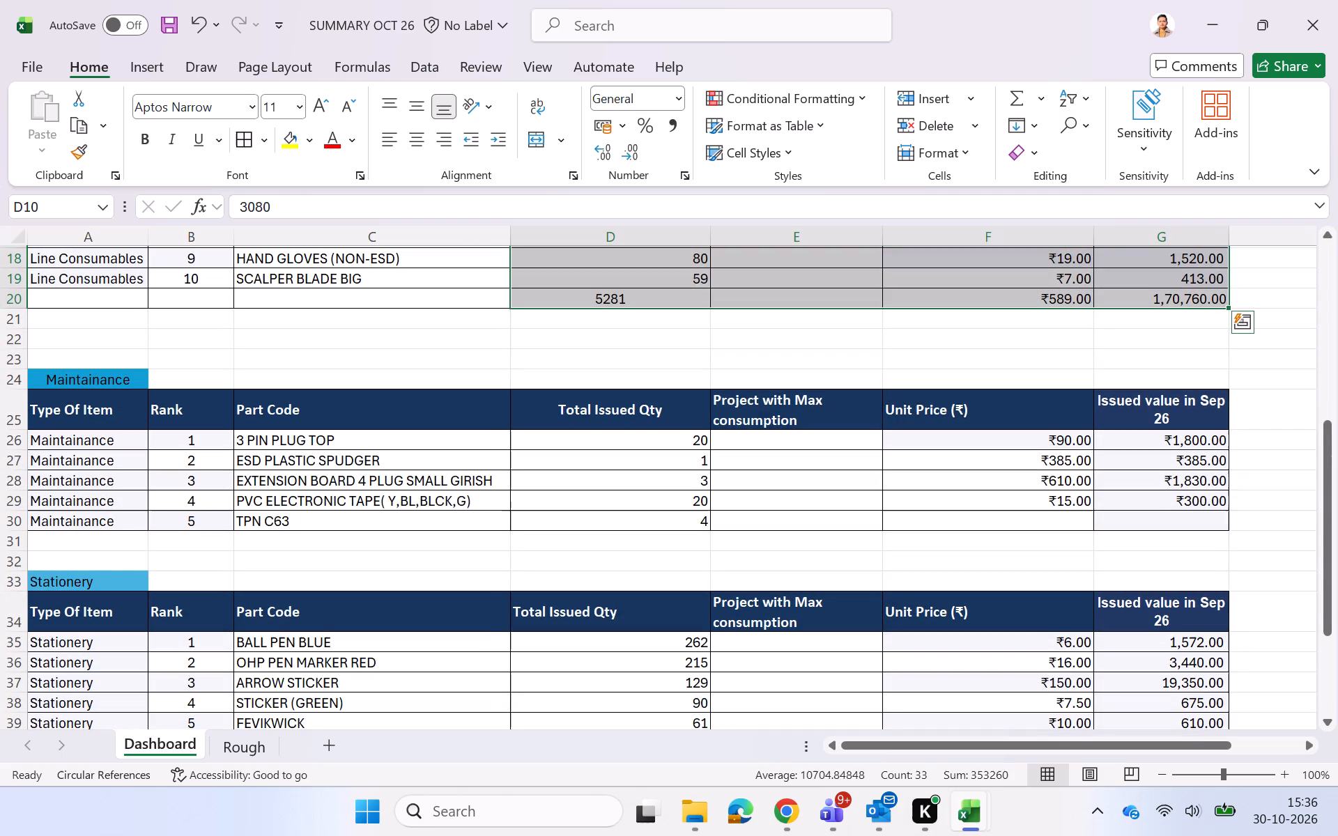
pyautogui.click(49, 543)
pyautogui.hotkey('shift', 'Right')
pyautogui.hotkey('shift', 'Right')
pyautogui.hotkey('shift', 'Right')
pyautogui.hotkey('shift', 'Right')
pyautogui.hotkey('shift', 'Right')
pyautogui.hotkey('shift', 'Right')
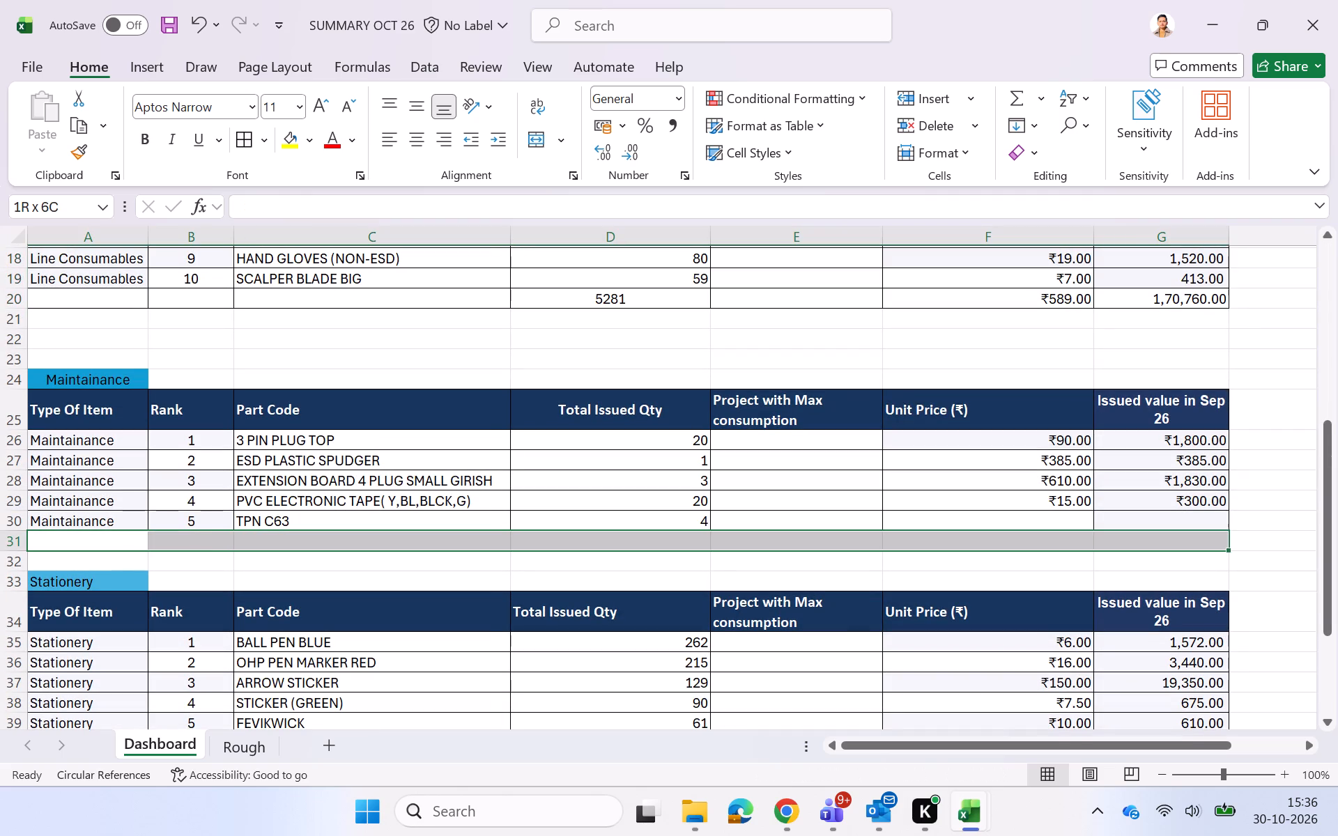
pyautogui.rightClick(6, 543)
pyautogui.click(73, 337)
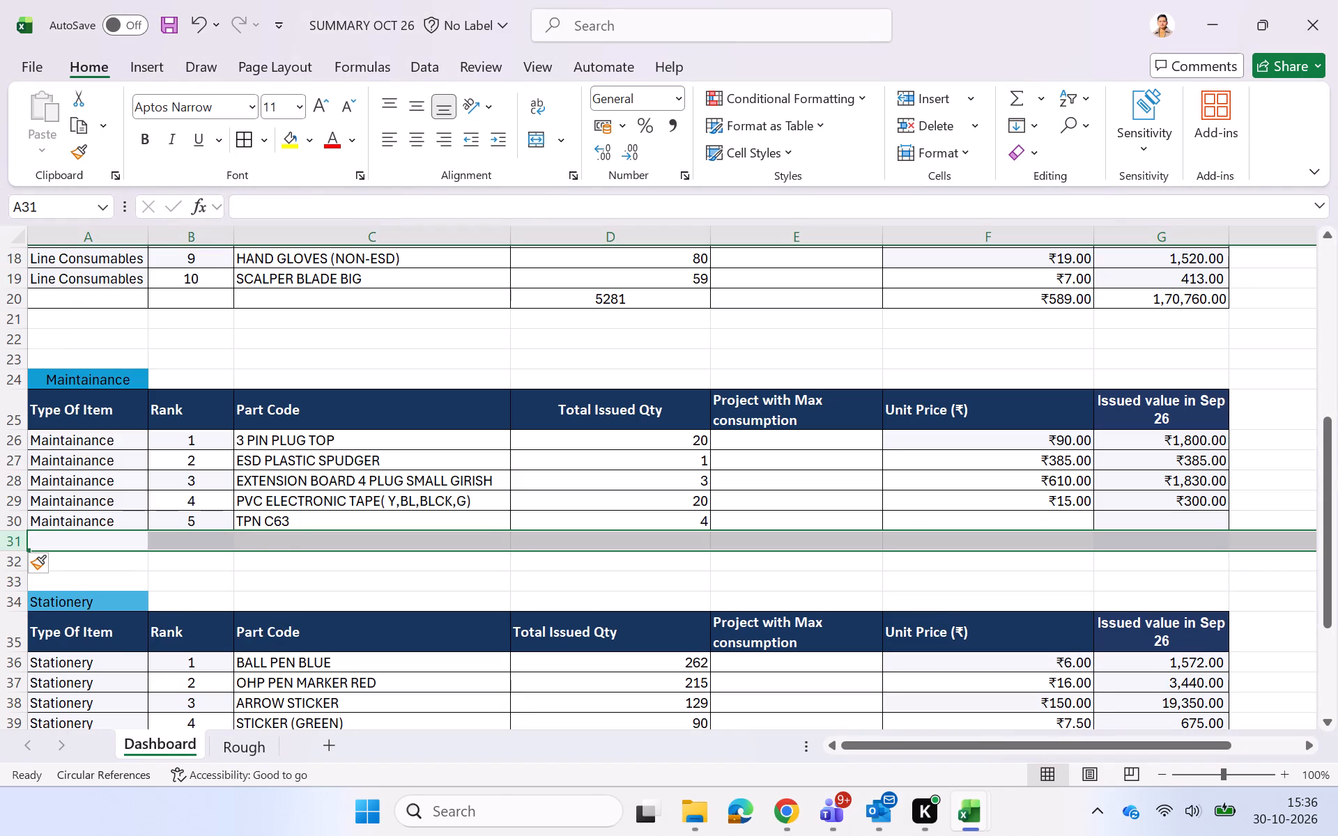
pyautogui.click(247, 140)
pyautogui.click(751, 493)
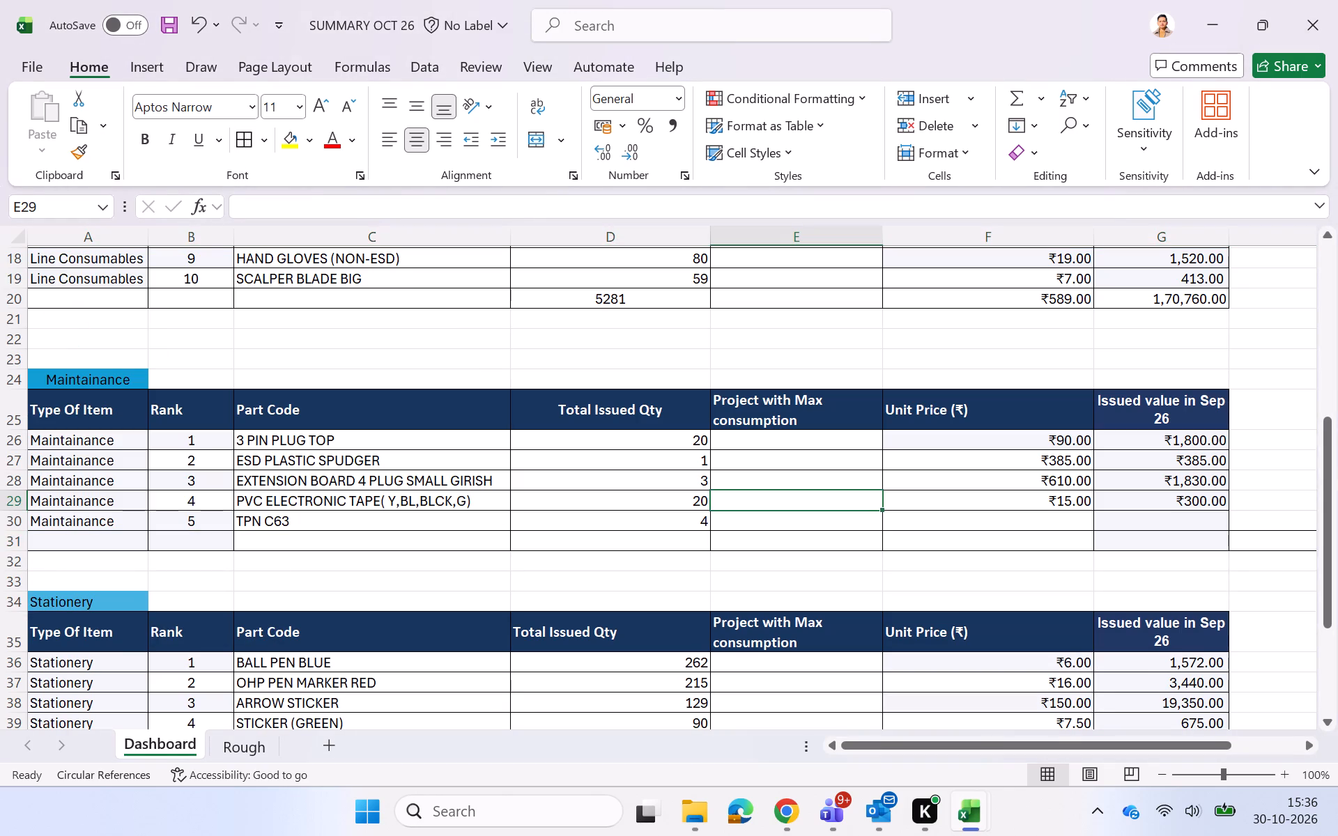
# Add AutoSum totals to row 31 of the Maintainance table using the range D26:G31.
pyautogui.doubleClick(605, 437)
pyautogui.press('Return')
pyautogui.press('Up')
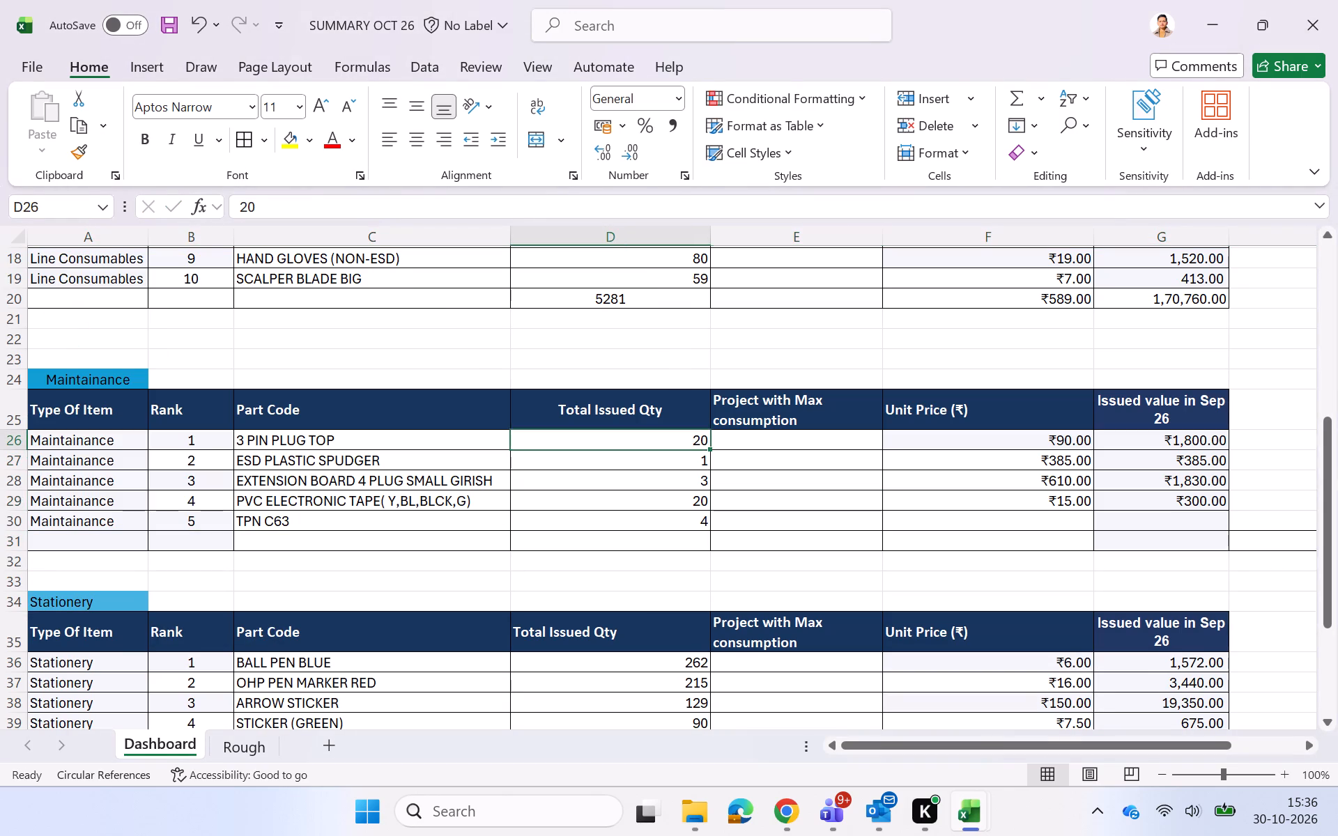
pyautogui.hotkey('shift', 'Right')
pyautogui.hotkey('shift', 'Right')
pyautogui.hotkey('shift', 'Right')
pyautogui.hotkey('shift', 'Down')
pyautogui.hotkey('shift', 'Down')
pyautogui.hotkey('shift', 'Down')
pyautogui.hotkey('shift', 'Down')
pyautogui.hotkey('shift', 'Down')
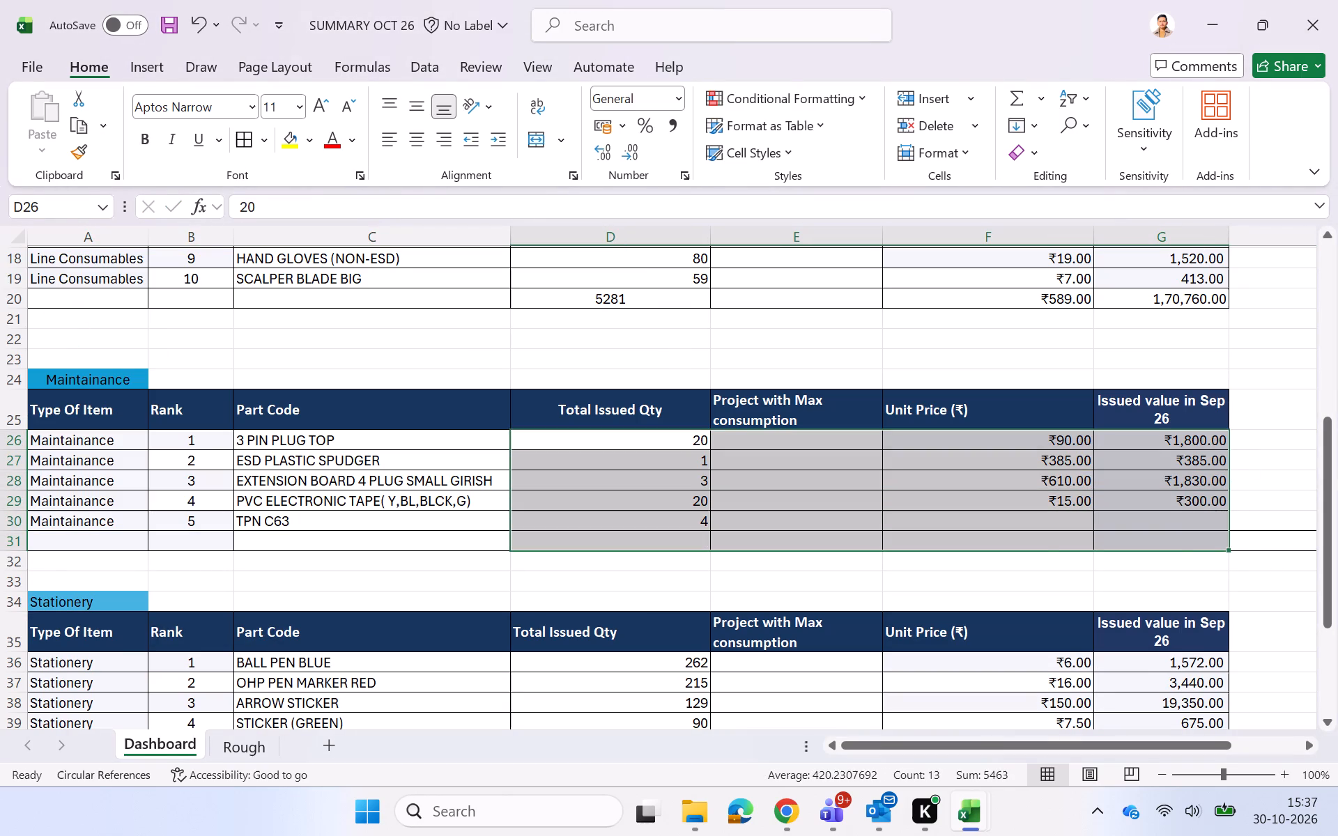
pyautogui.hotkey('alt', '=')
# Add AutoSum totals to row 46 of the Stationery table using the range D36:G46.
pyautogui.scroll(-2, 605, 437)
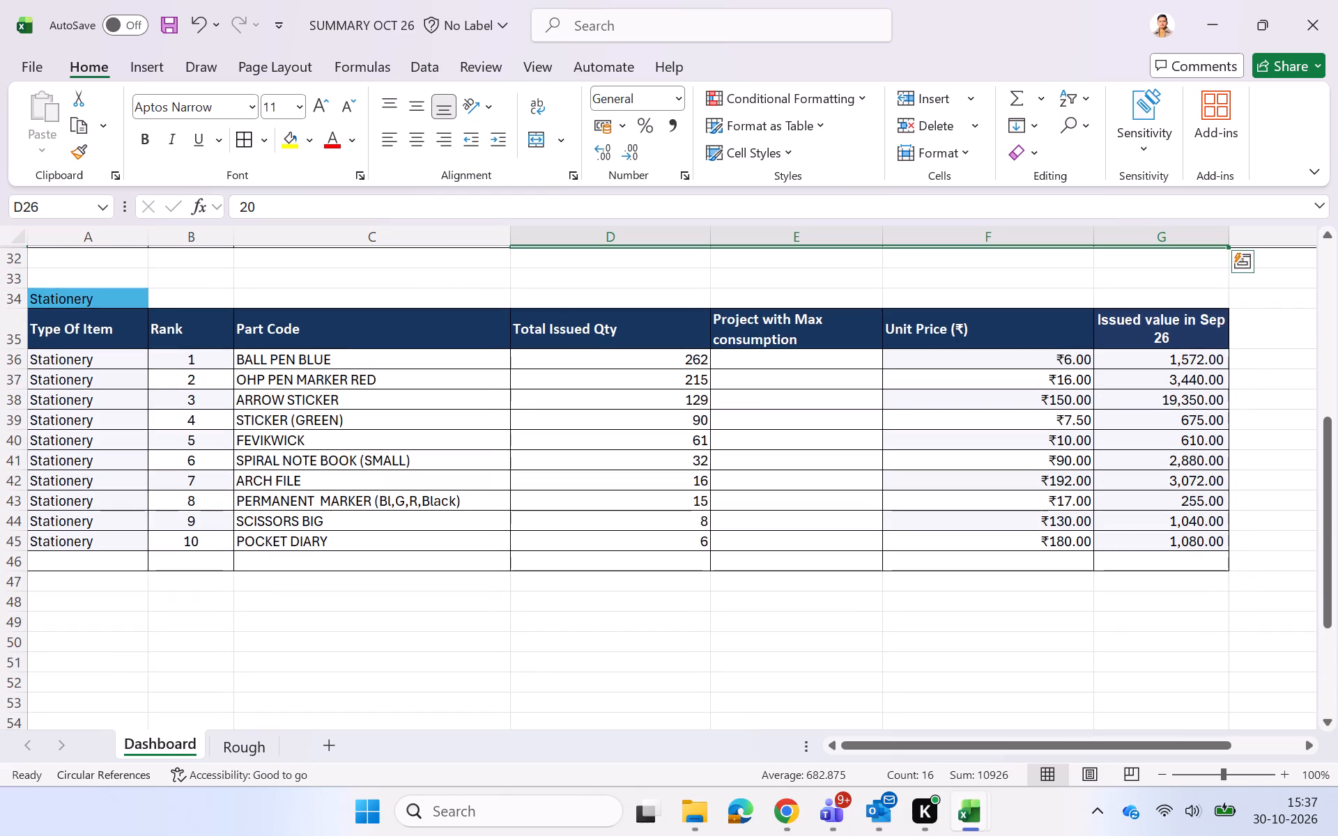
pyautogui.click(443, 360)
pyautogui.press('Right')
pyautogui.hotkey('shift', 'Right')
pyautogui.hotkey('shift', 'Right')
pyautogui.hotkey('shift', 'Right')
pyautogui.hotkey('shift', 'Right')
pyautogui.hotkey('shift', 'Down')
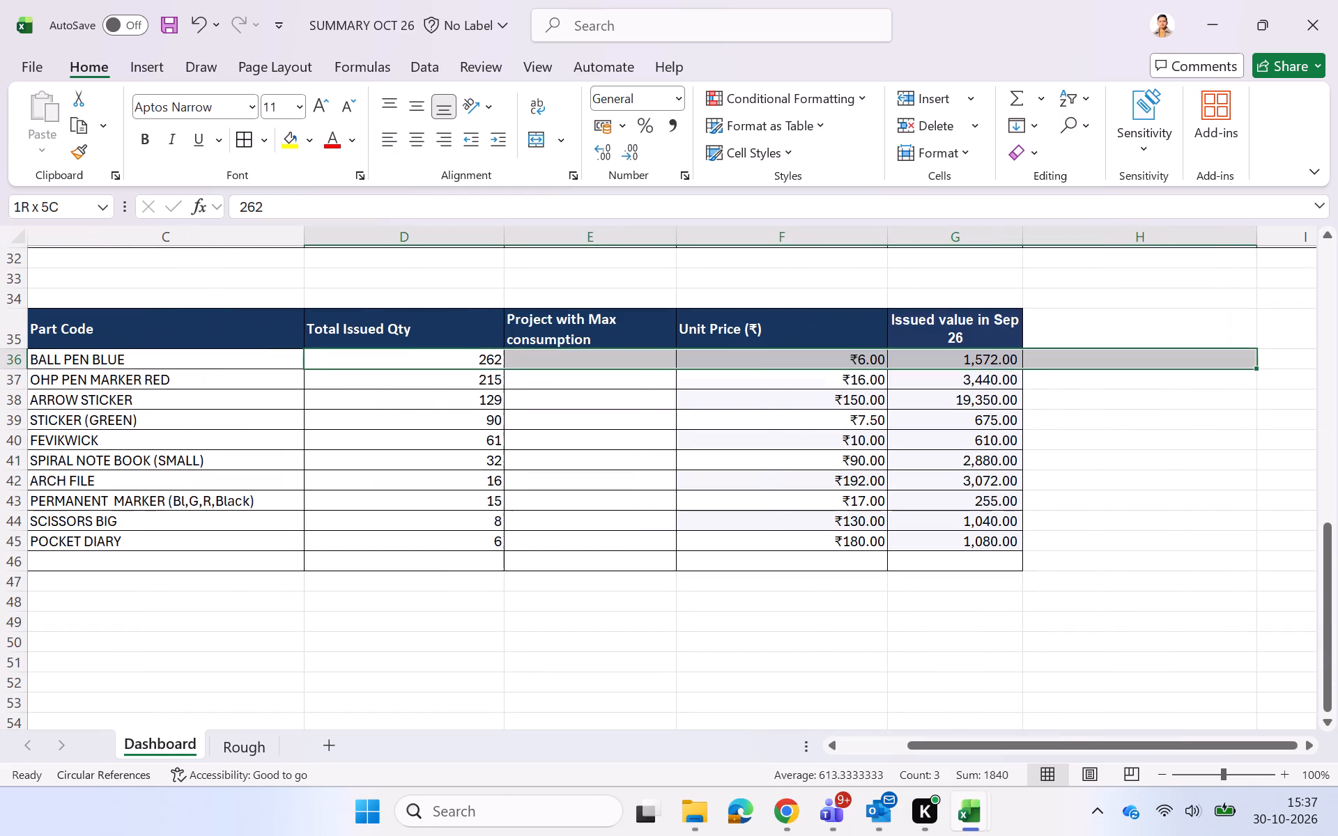
pyautogui.hotkey('shift', 'Left')
pyautogui.hotkey('shift', 'Down')
pyautogui.hotkey('shift', 'Down')
pyautogui.hotkey('shift', 'Down')
pyautogui.hotkey('shift', 'Down')
pyautogui.hotkey('shift', 'Down')
pyautogui.hotkey('shift', 'Down')
pyautogui.hotkey('shift', 'Down')
pyautogui.hotkey('shift', 'Down')
pyautogui.hotkey('shift', 'Down')
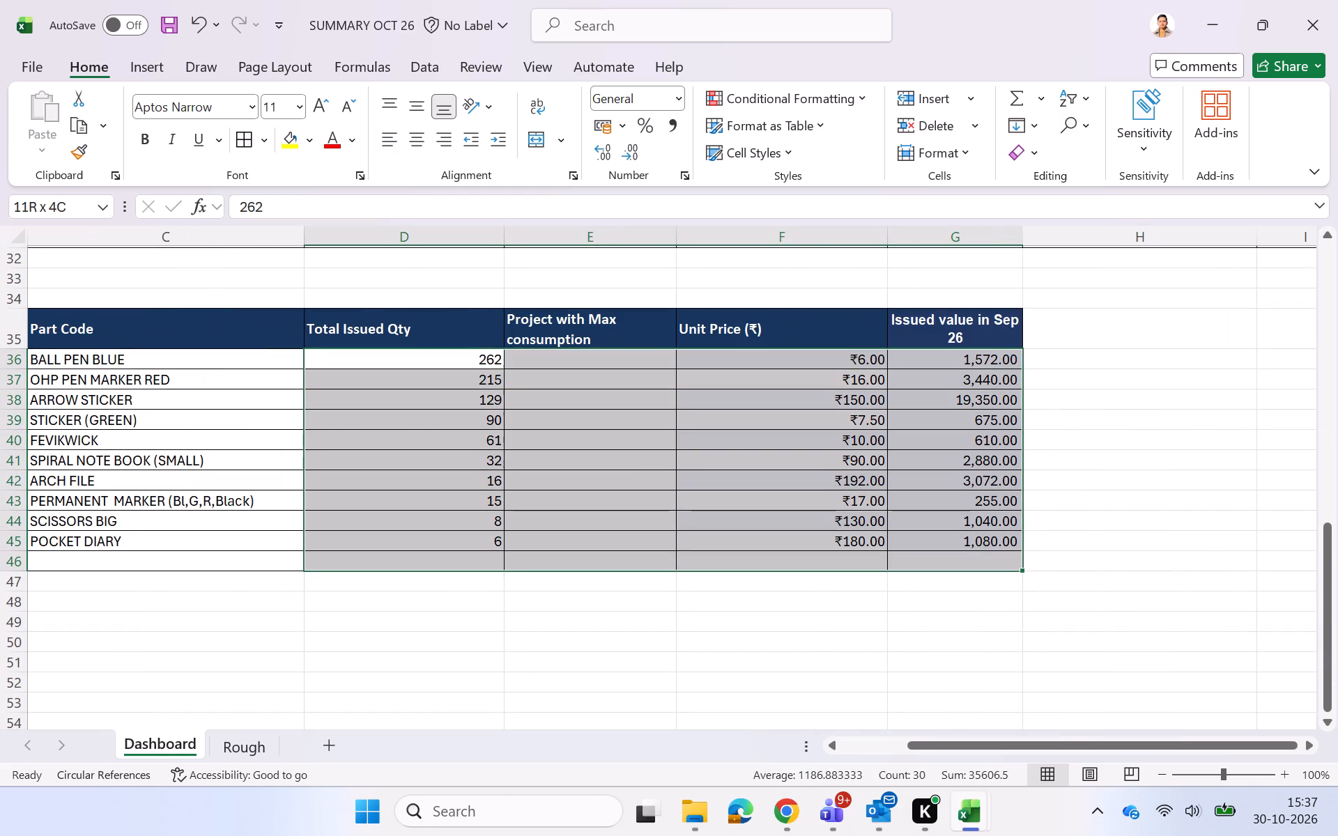
pyautogui.hotkey('alt', '=')
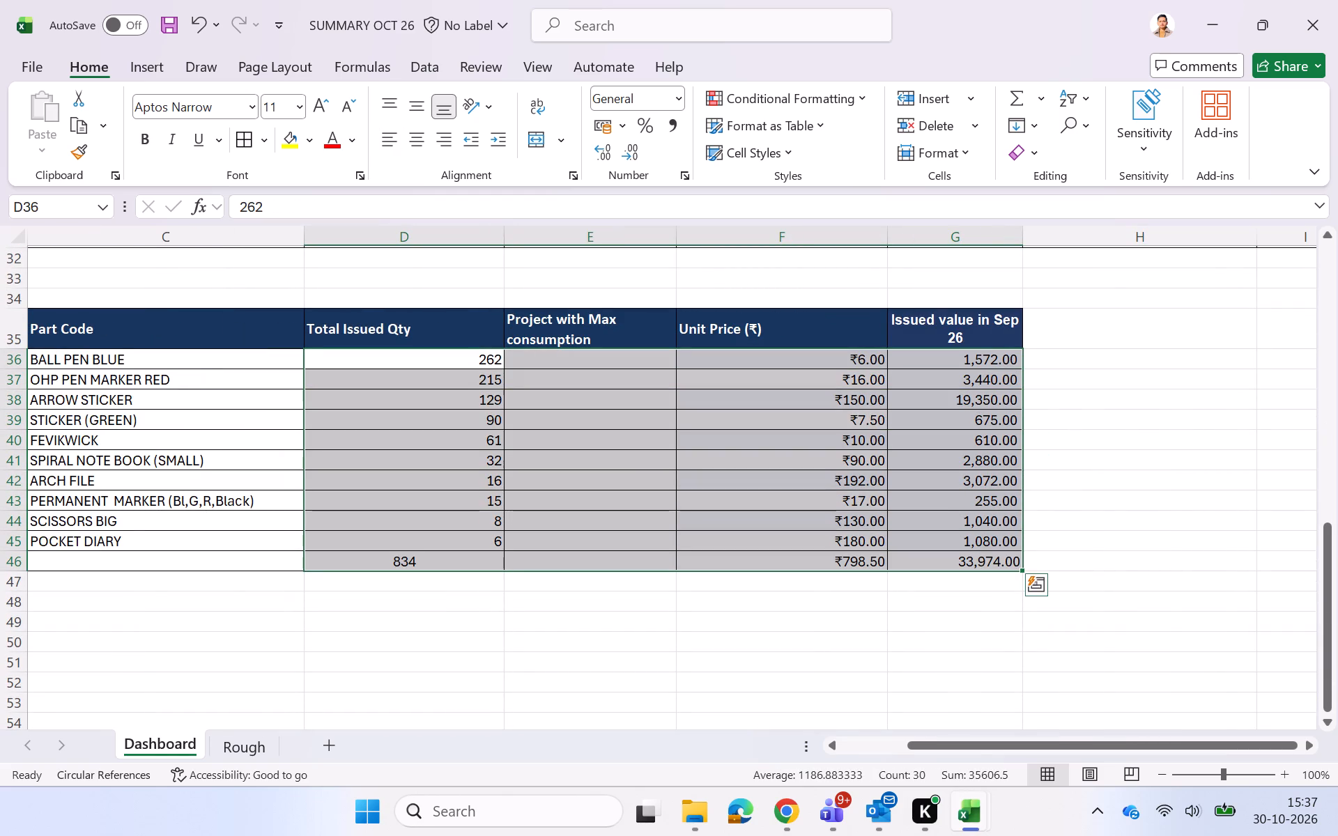
pyautogui.press('Return')
pyautogui.click(449, 677)
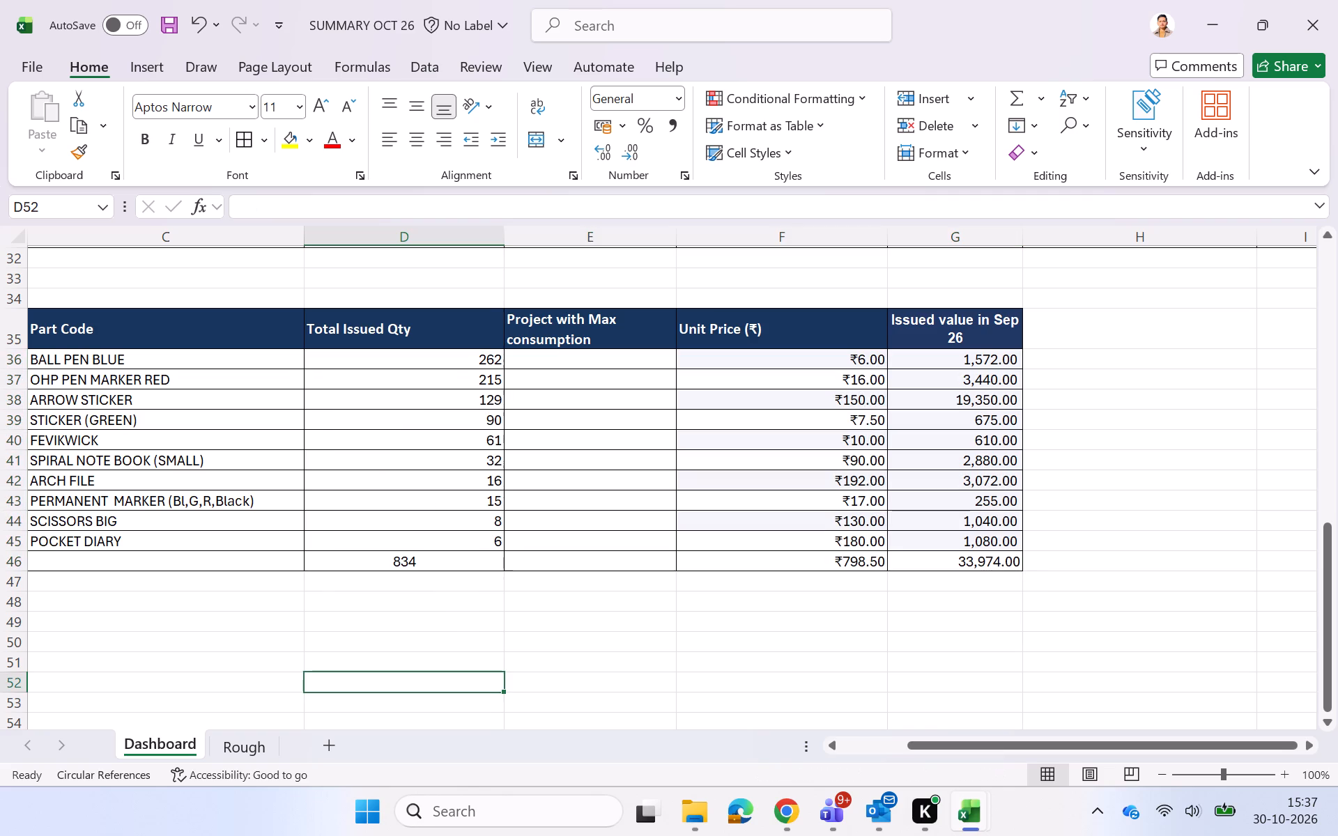
# Centre-align the Total Issued Qty values and total in D10:D20 of the Line Consumables table.
pyautogui.scroll(6, 482, 465)
pyautogui.scroll(-1, 482, 465)
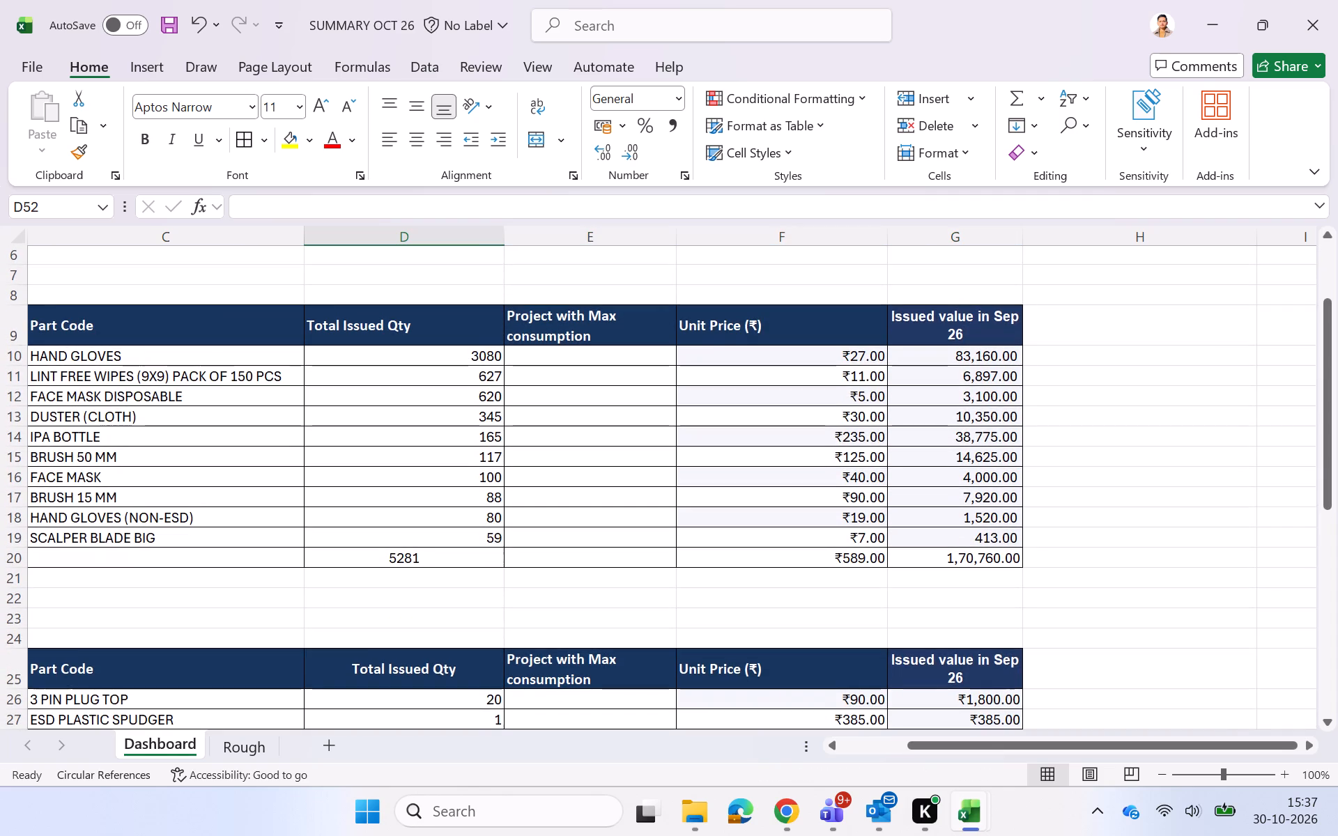
pyautogui.moveTo(443, 358); pyautogui.dragTo(411, 554)
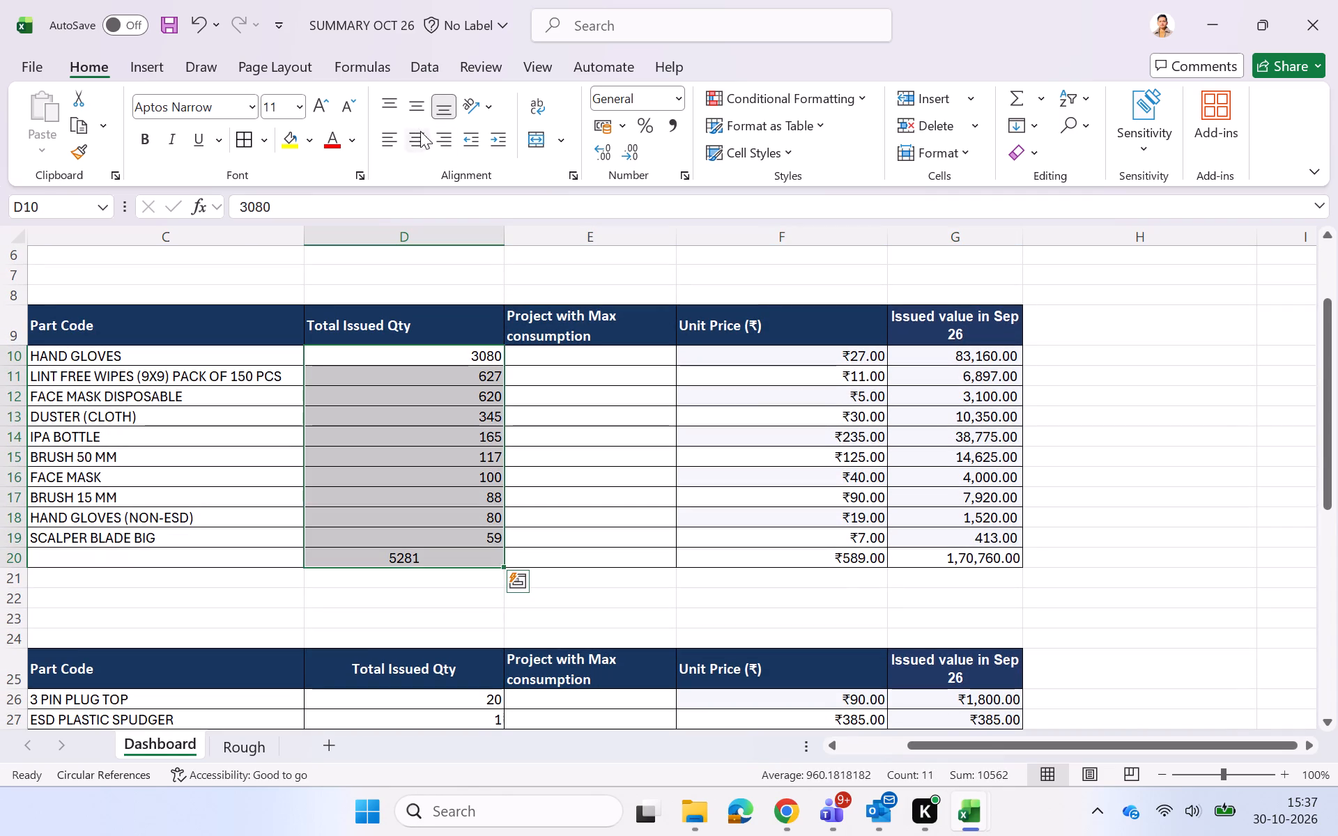
pyautogui.click(410, 144)
# Centre-align the Total Issued Qty values and total in D26:D31 of the Maintainance table.
pyautogui.scroll(-2, 390, 467)
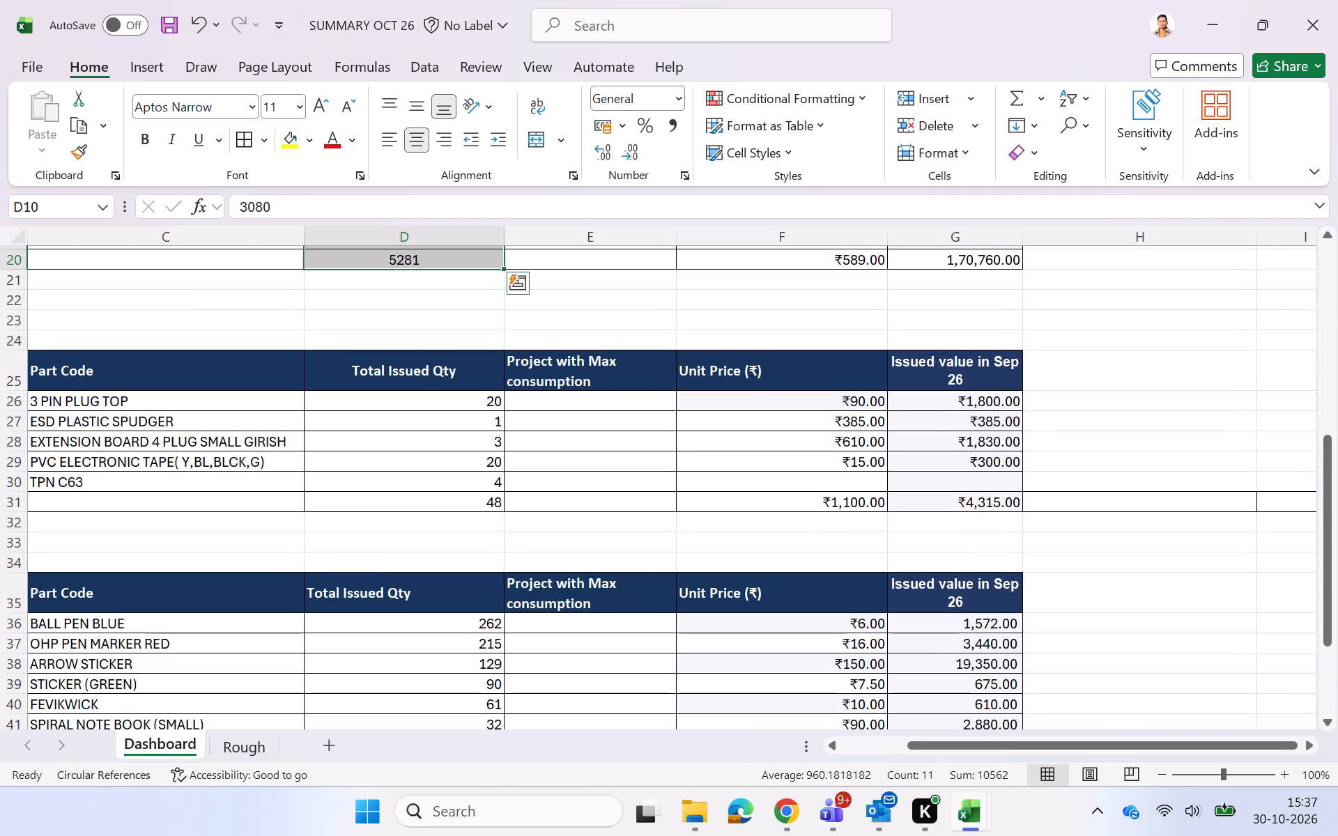
pyautogui.moveTo(423, 406); pyautogui.dragTo(401, 504)
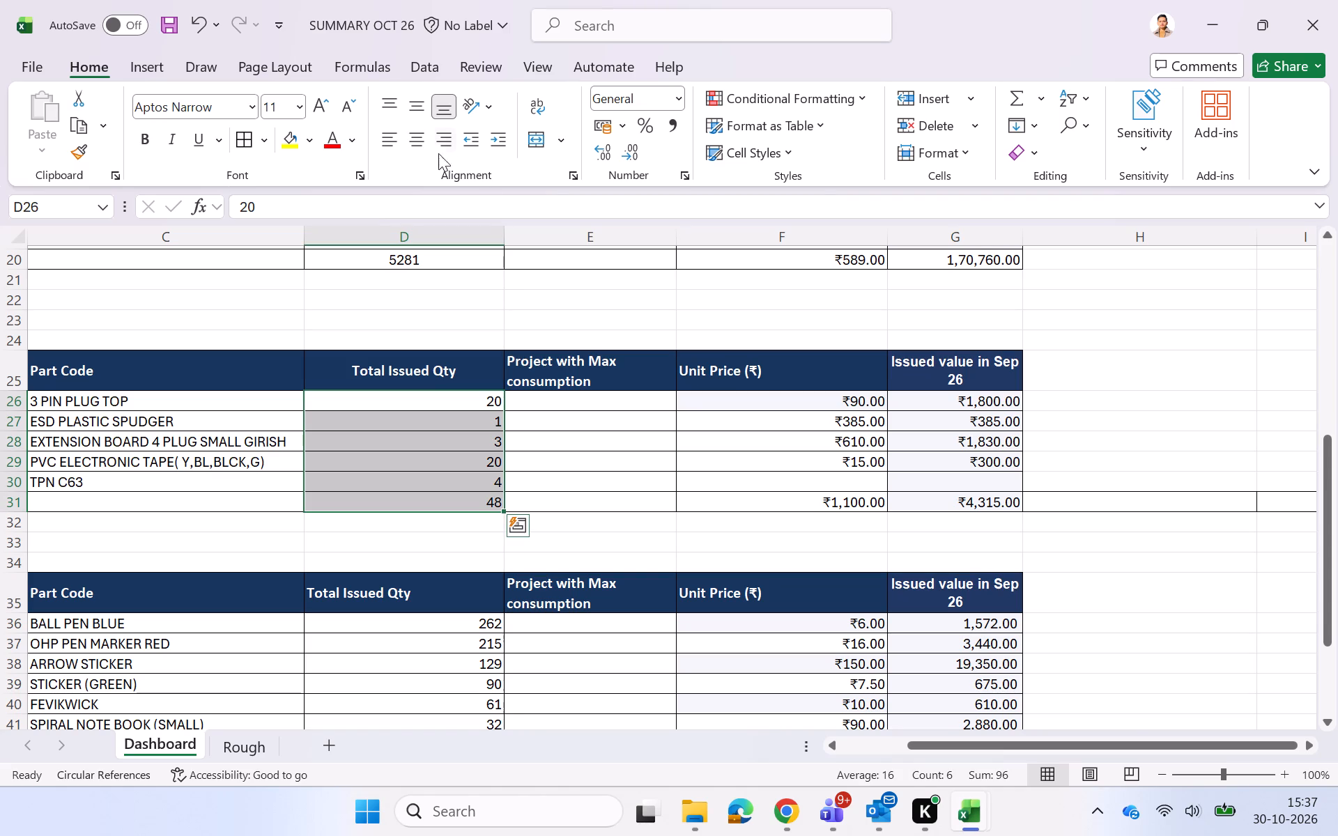
pyautogui.doubleClick(418, 140)
pyautogui.scroll(-1, 423, 354)
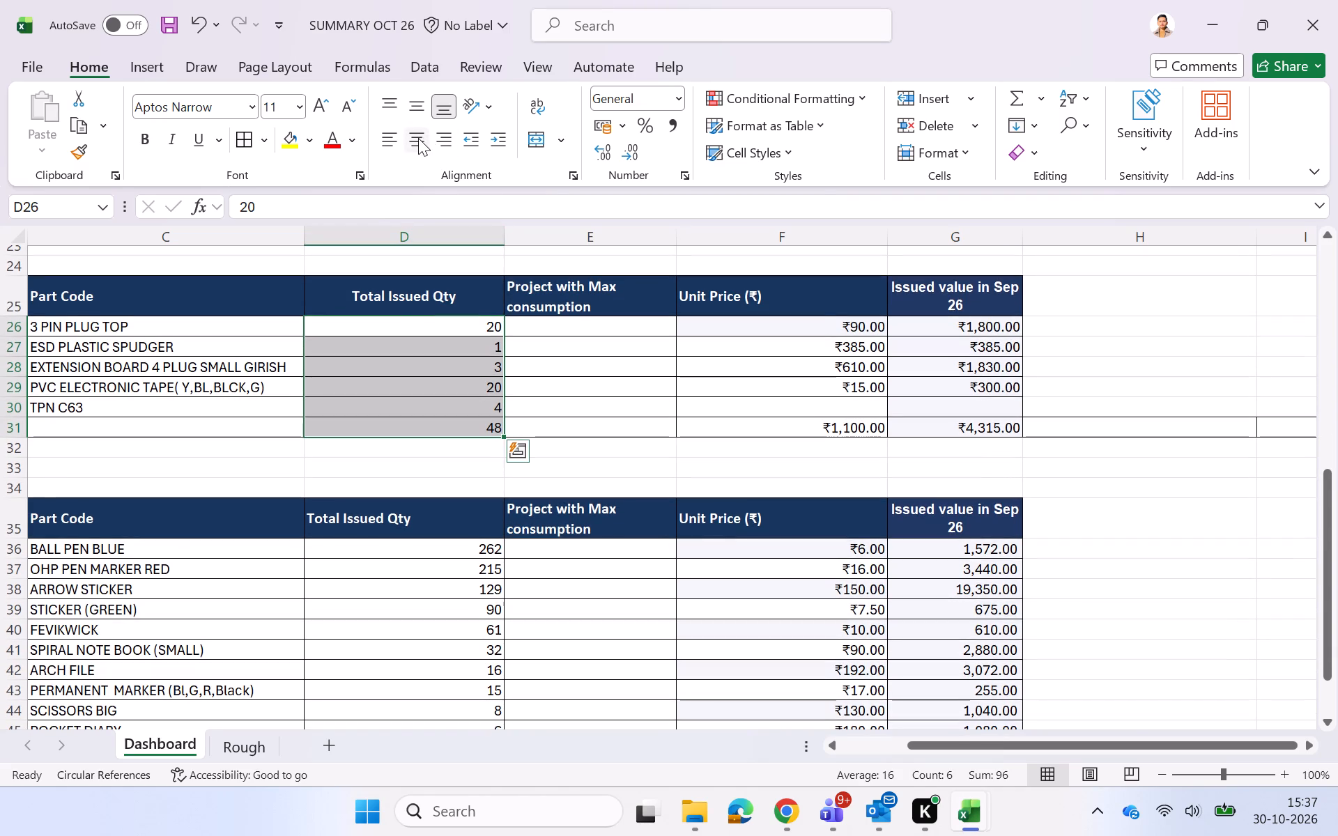
pyautogui.click(417, 138)
# Centre-align the Total Issued Qty values and total in D36:D46 of the Stationery table.
pyautogui.scroll(-1, 389, 373)
pyautogui.moveTo(403, 350); pyautogui.dragTo(403, 350)
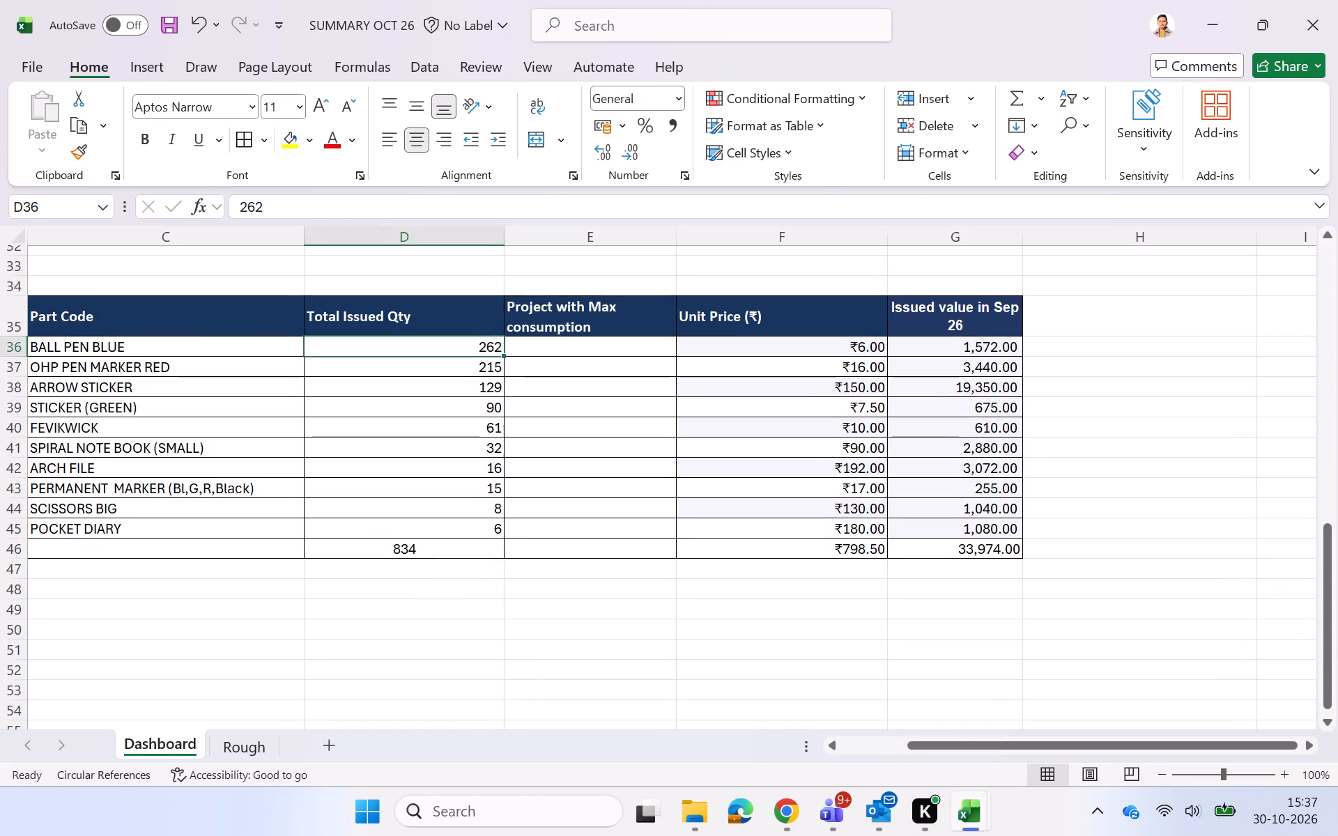
pyautogui.moveTo(403, 350); pyautogui.dragTo(385, 545)
pyautogui.scroll(1, 392, 423)
pyautogui.doubleClick(420, 137)
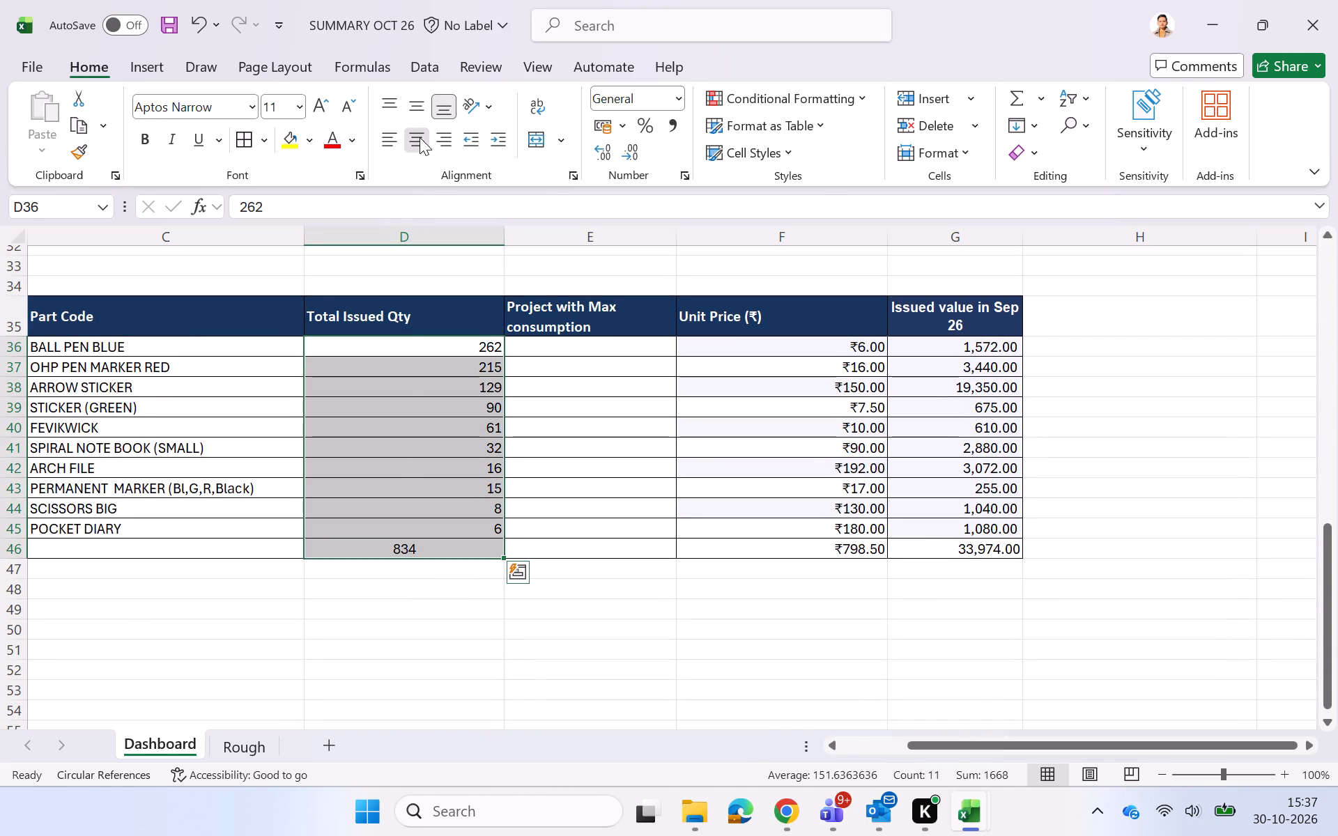
pyautogui.click(411, 138)
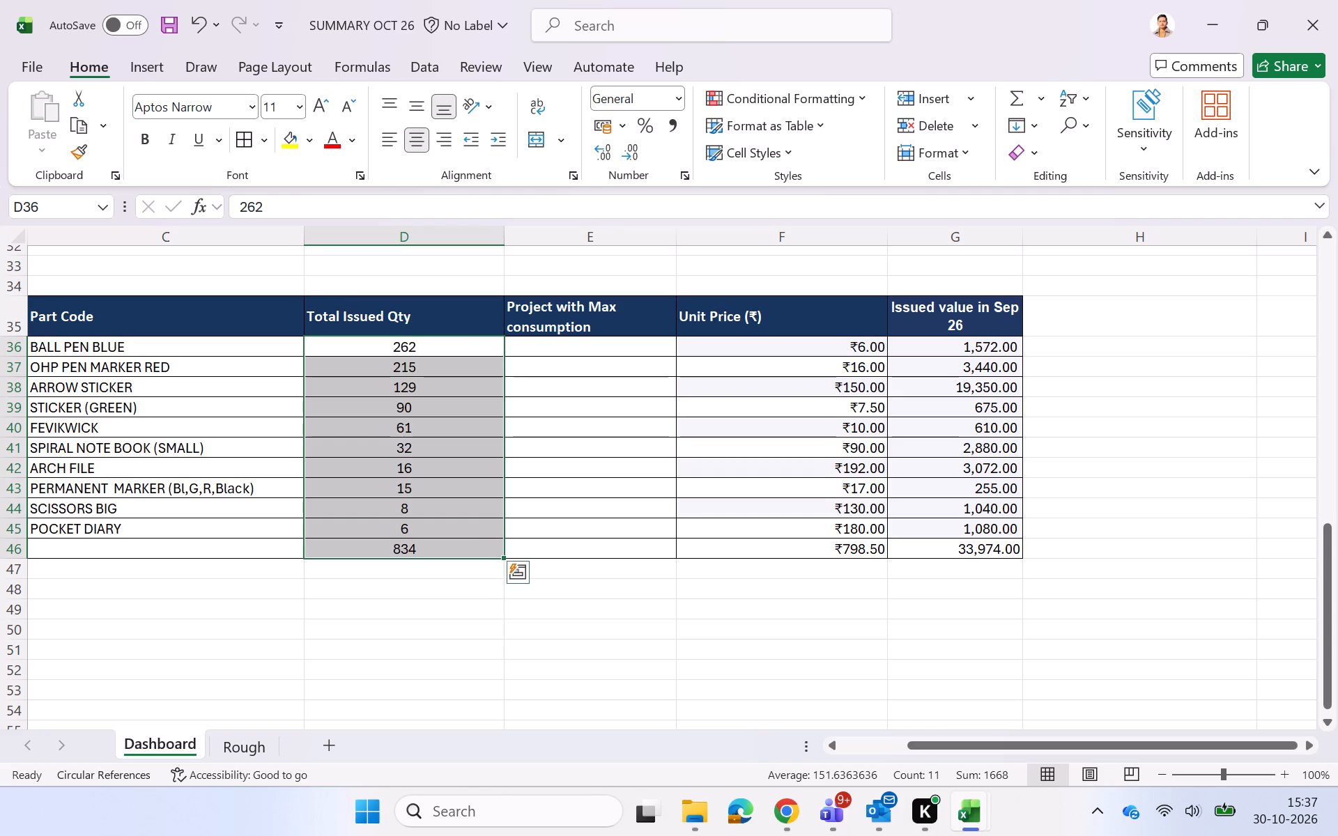
pyautogui.click(440, 642)
# Review the Dashboard sheet's summary, Line Consumables, Maintainance and Stationery tables for completeness and consistent alignment.
pyautogui.scroll(3, 440, 642)
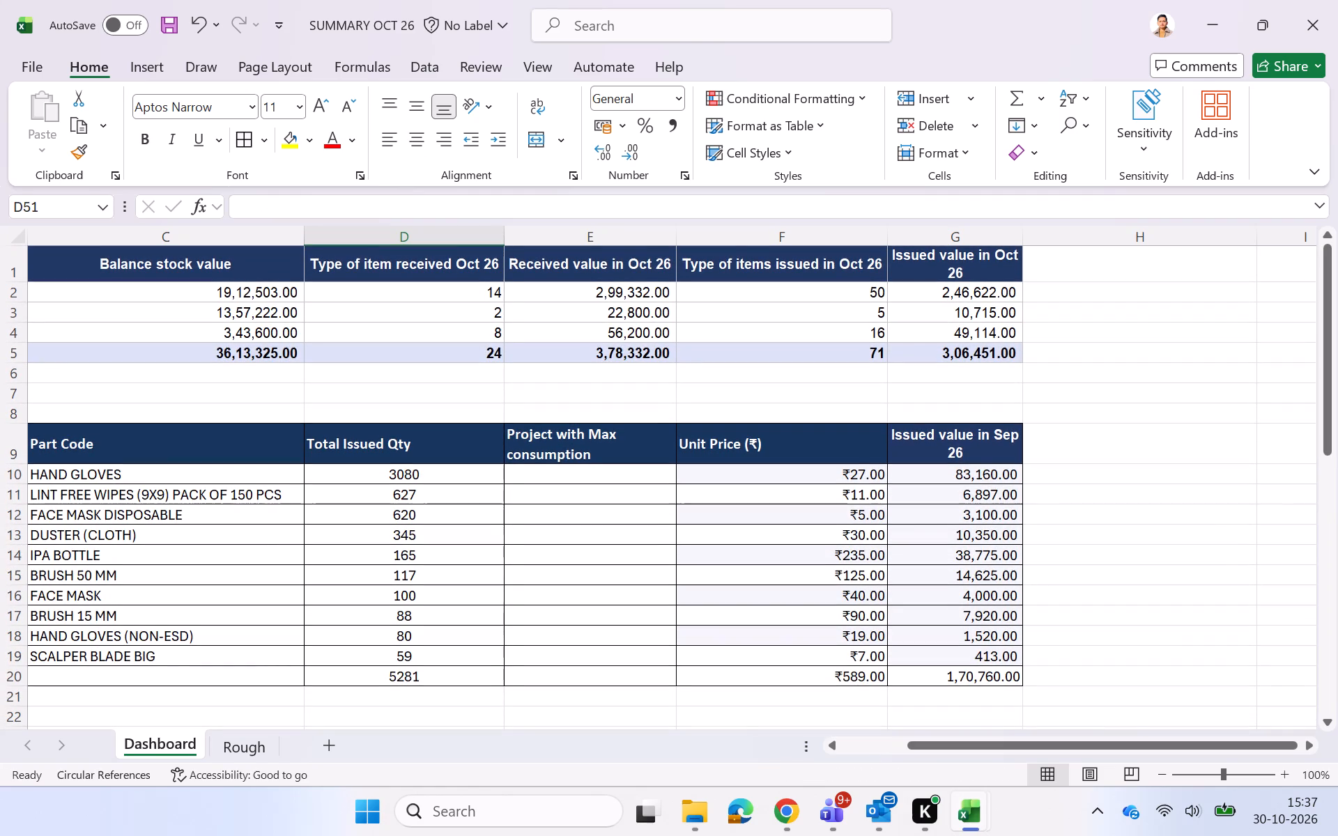
pyautogui.click(1172, 565)
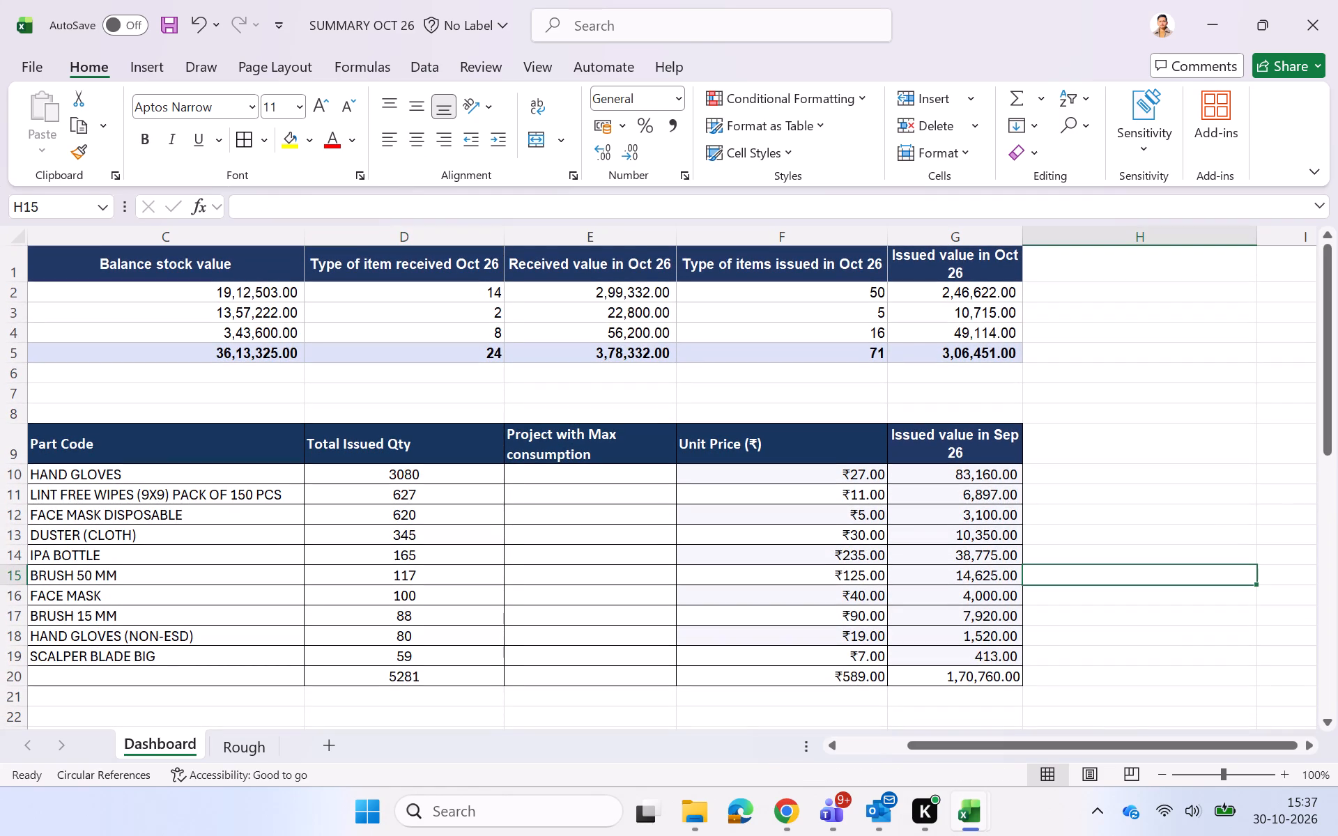
pyautogui.scroll(-1, 1172, 565)
pyautogui.hscroll(1, 1172, 565)
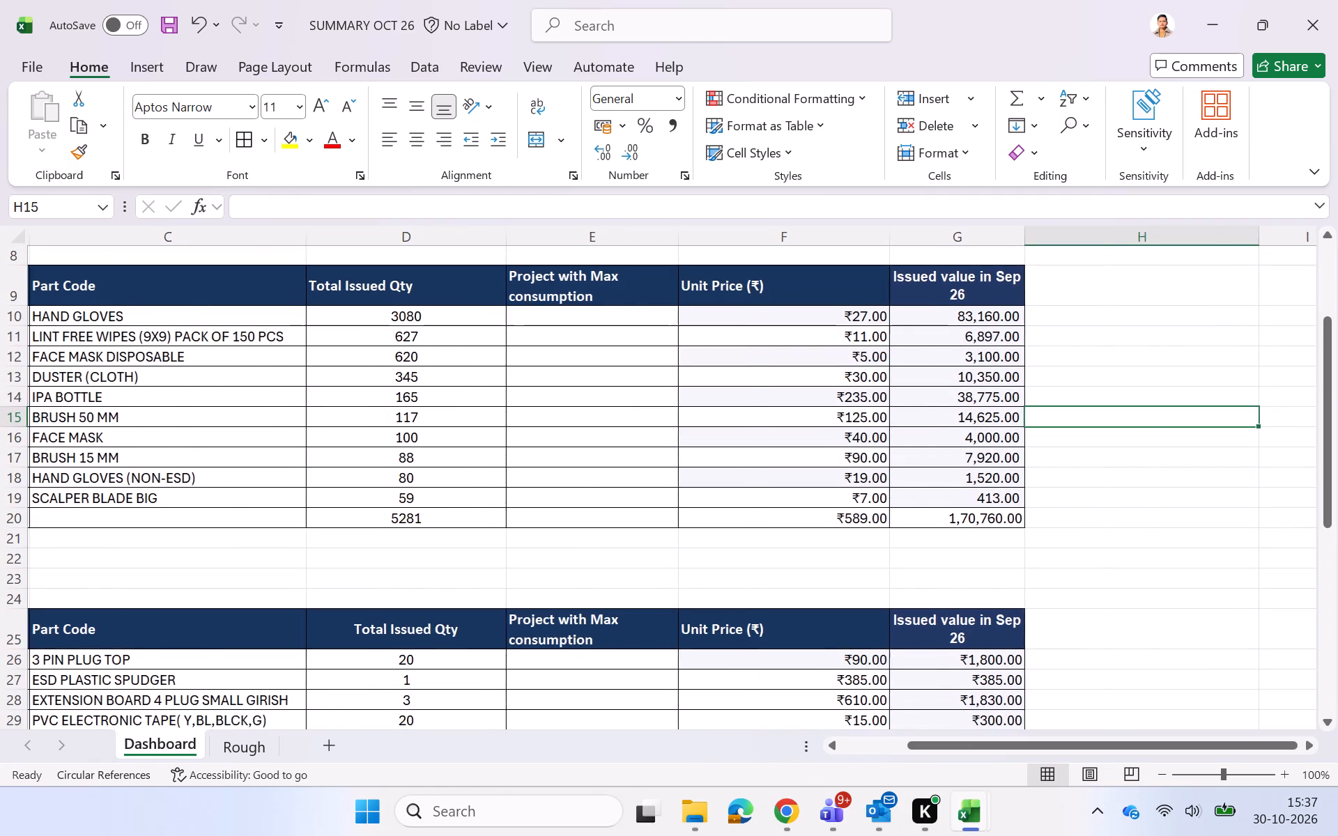
pyautogui.hscroll(1, 1172, 565)
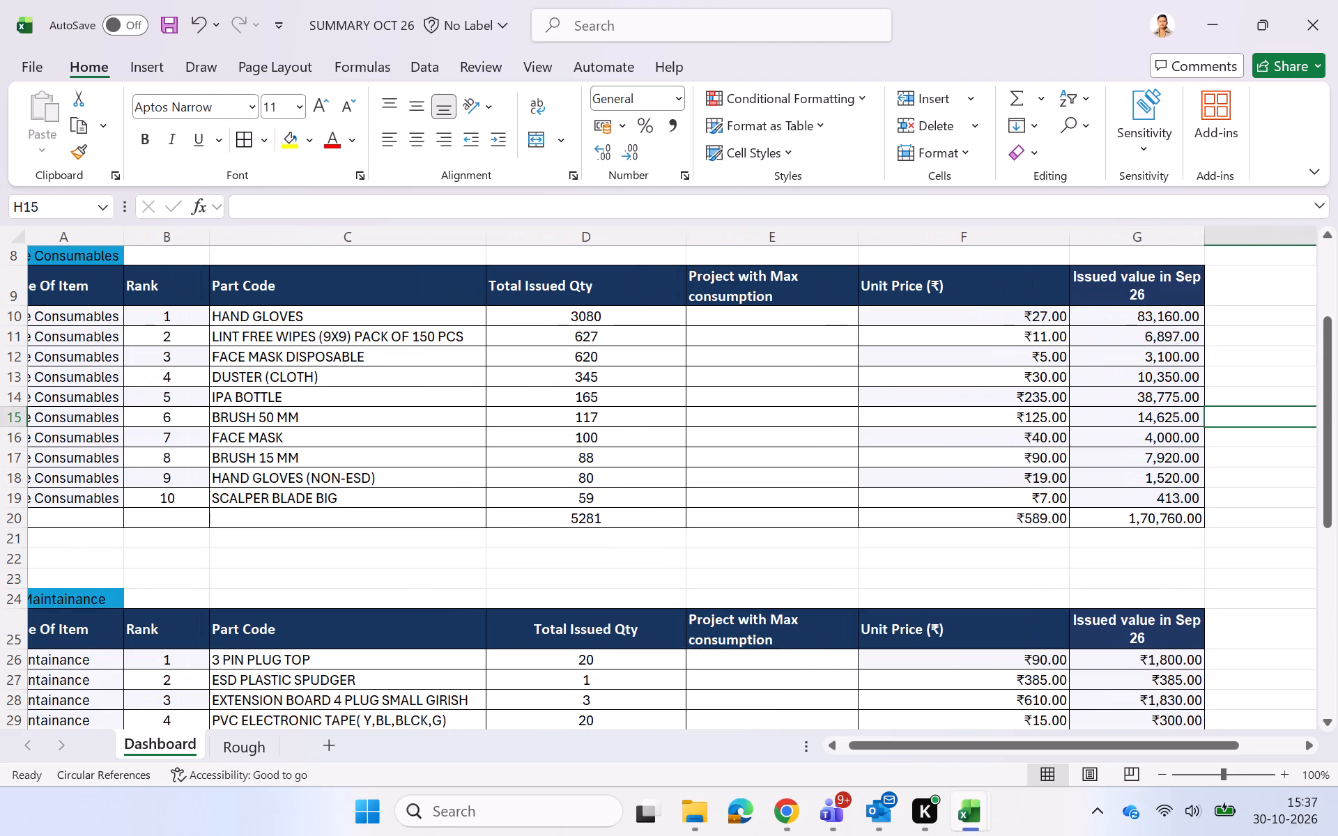
pyautogui.hscroll(-2, 1172, 565)
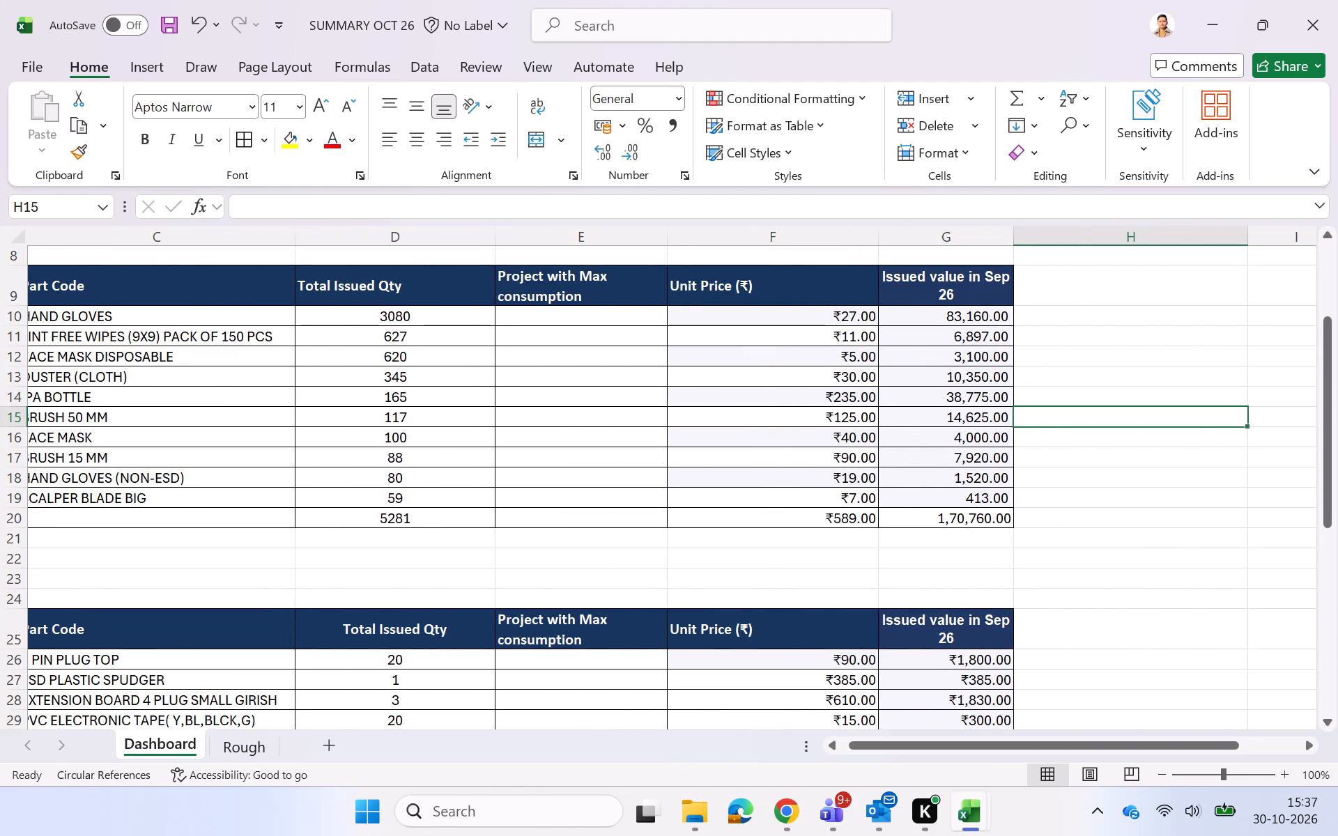
pyautogui.hscroll(1, 1172, 565)
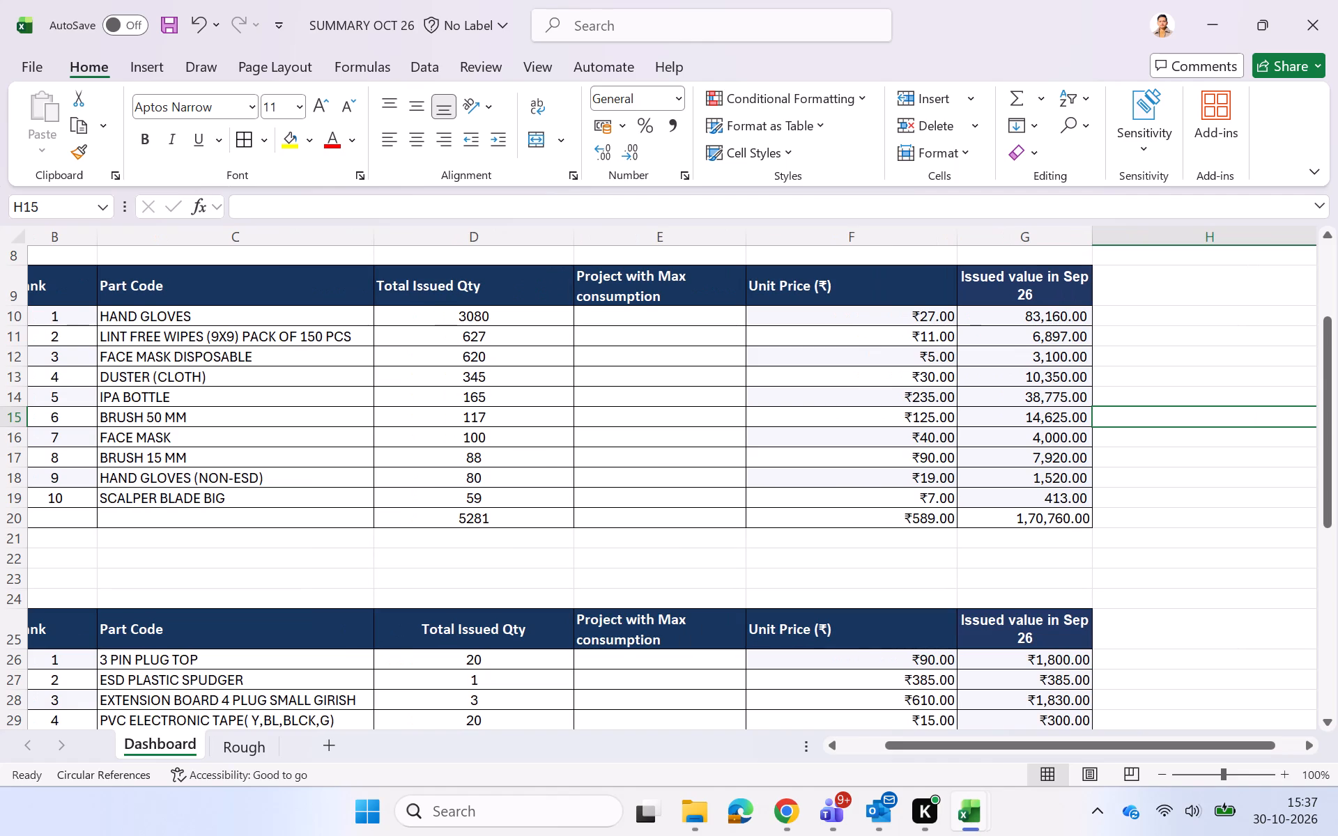
pyautogui.scroll(-4, 1172, 565)
pyautogui.scroll(4, 1172, 565)
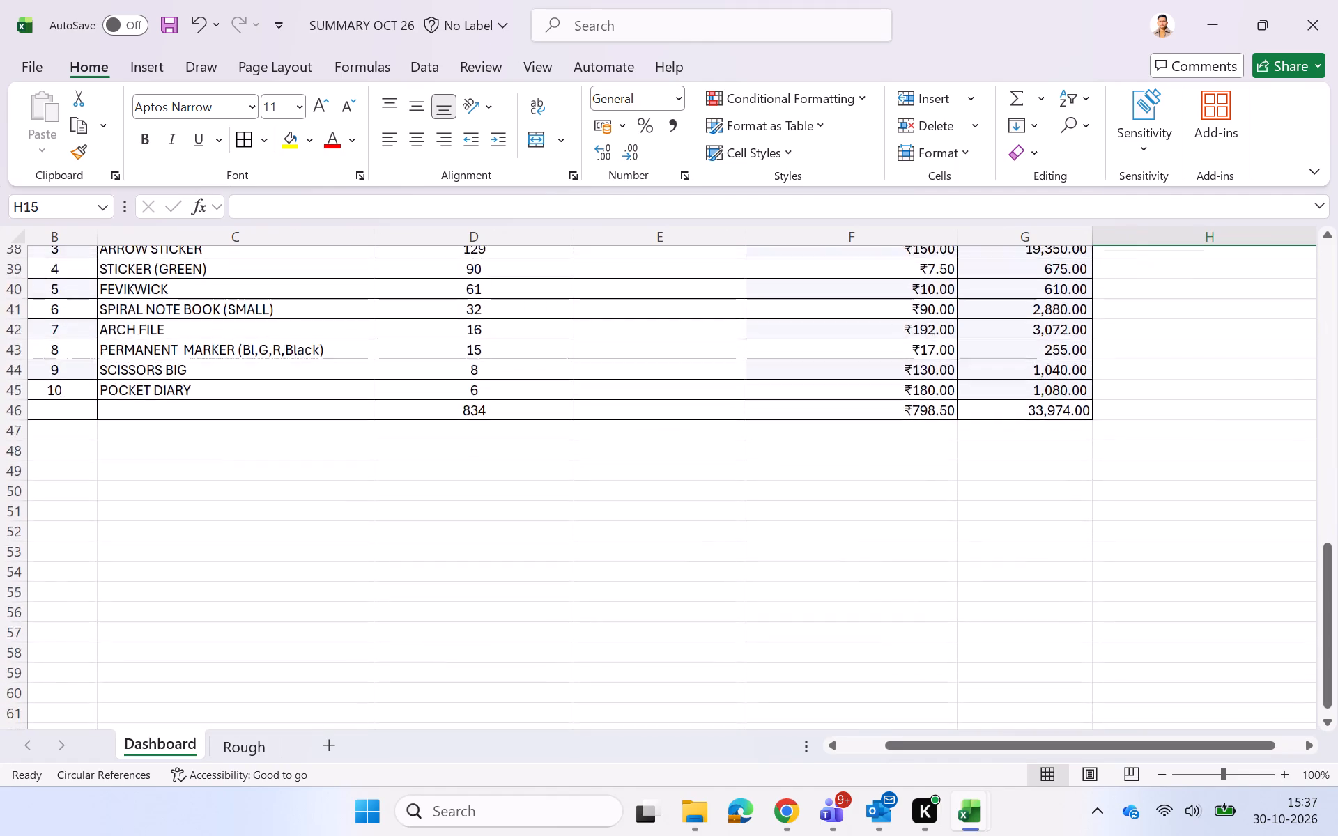
pyautogui.scroll(2, 1172, 565)
pyautogui.click(1235, 404)
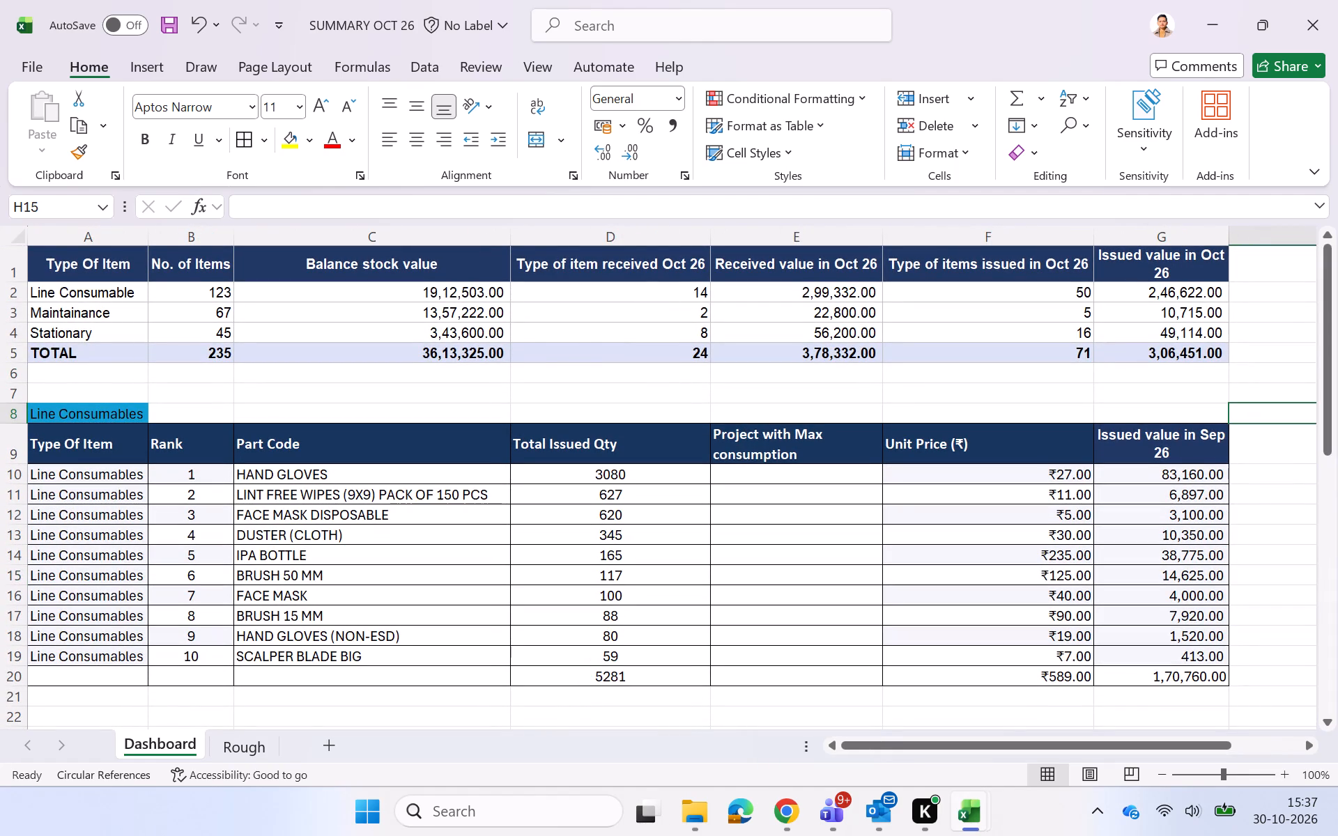
# Save the SUMMARY OCT 26 workbook, accepting its references to unsaved documents.
pyautogui.hotkey('ctrl', 's')
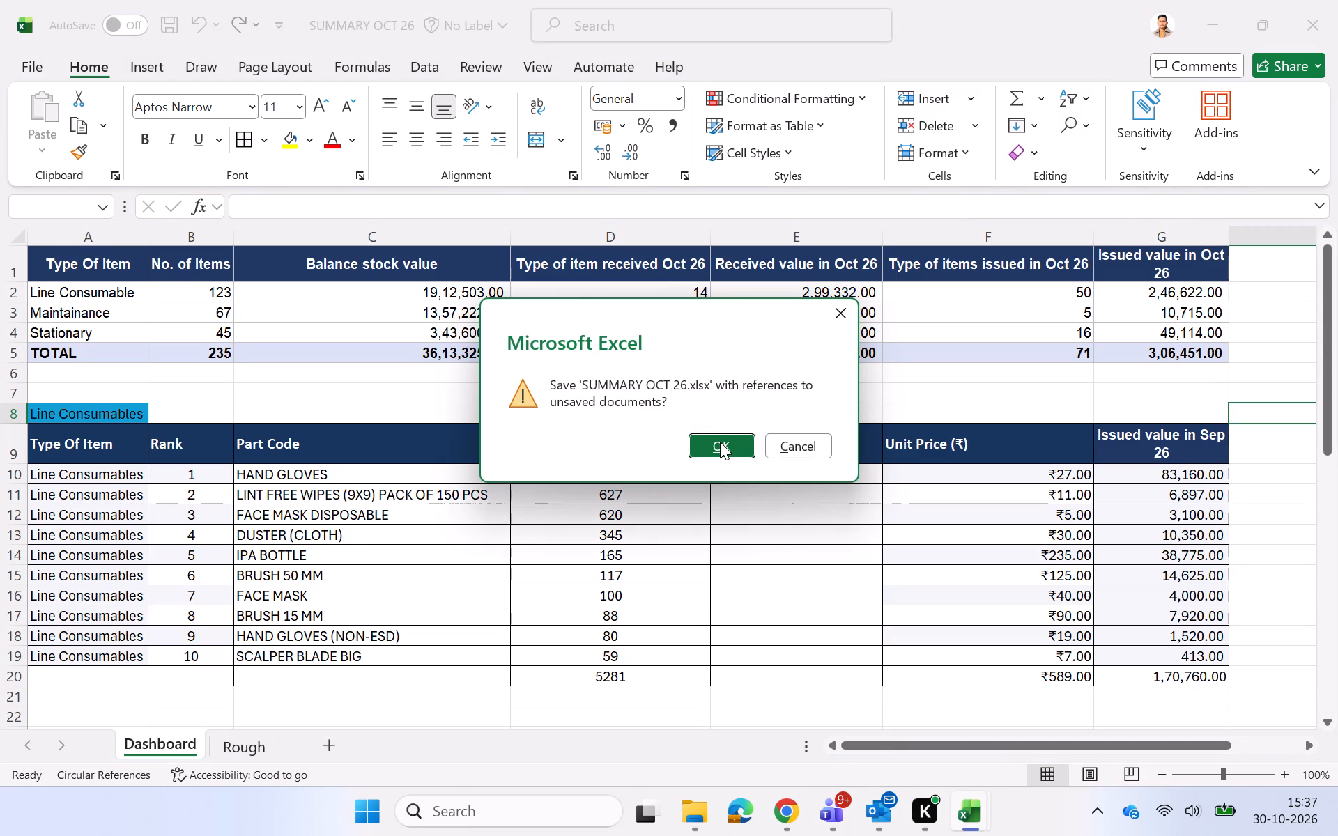
pyautogui.click(720, 442)
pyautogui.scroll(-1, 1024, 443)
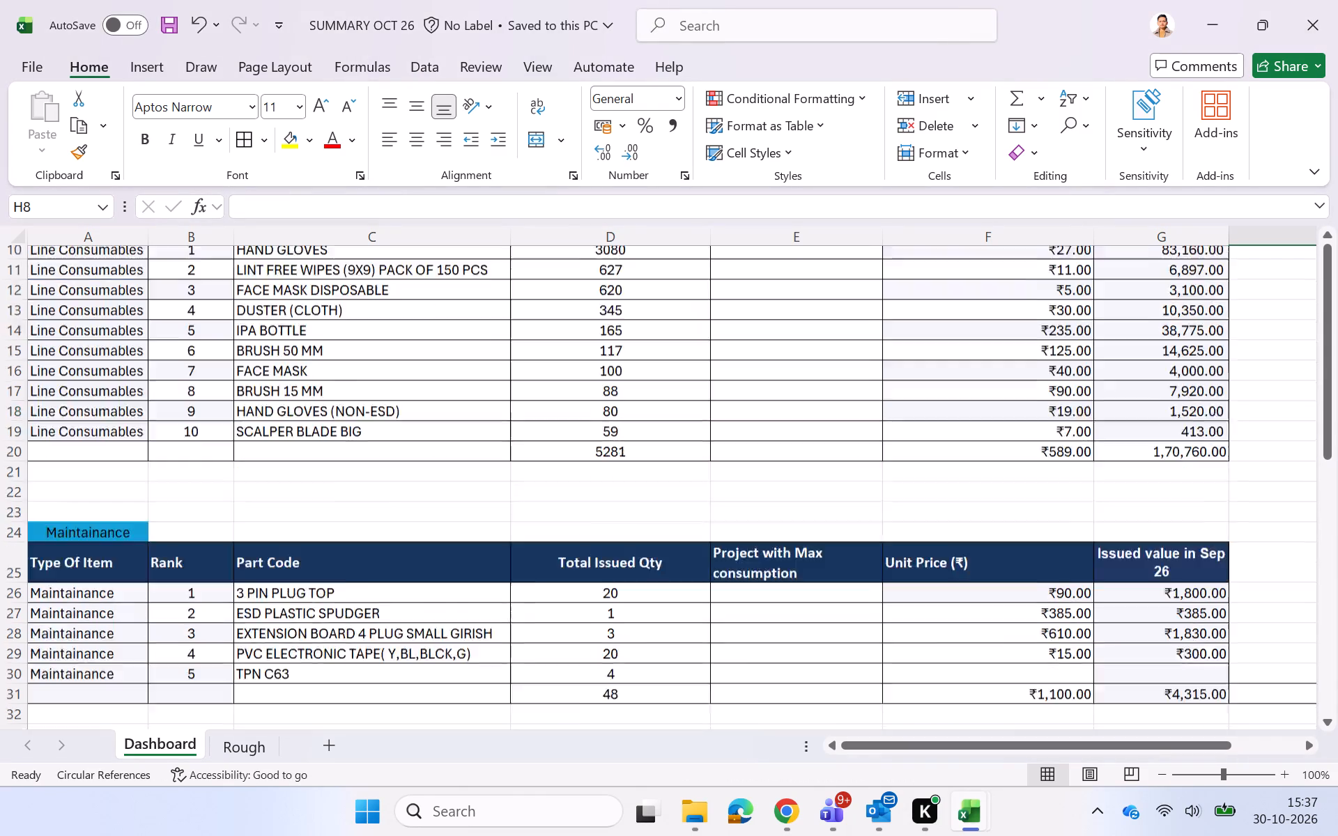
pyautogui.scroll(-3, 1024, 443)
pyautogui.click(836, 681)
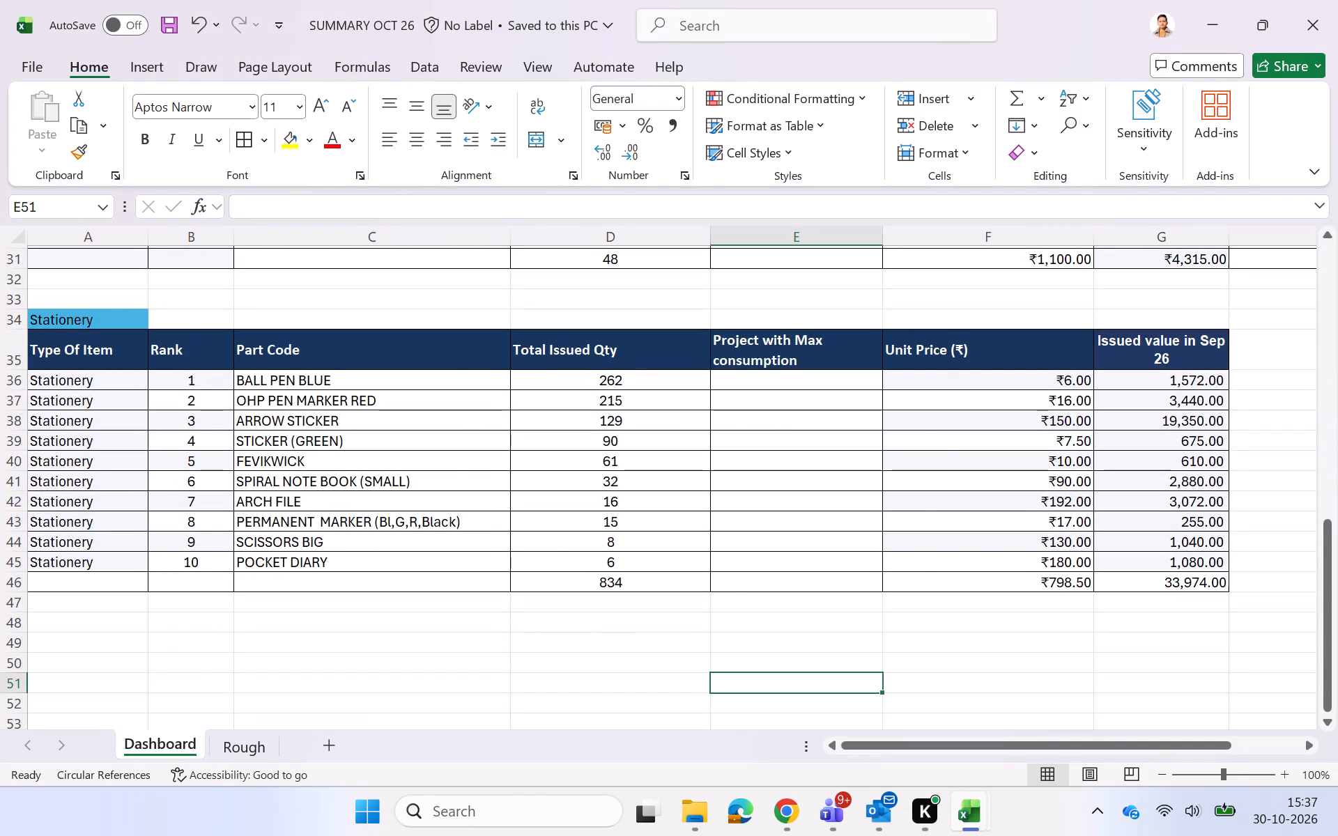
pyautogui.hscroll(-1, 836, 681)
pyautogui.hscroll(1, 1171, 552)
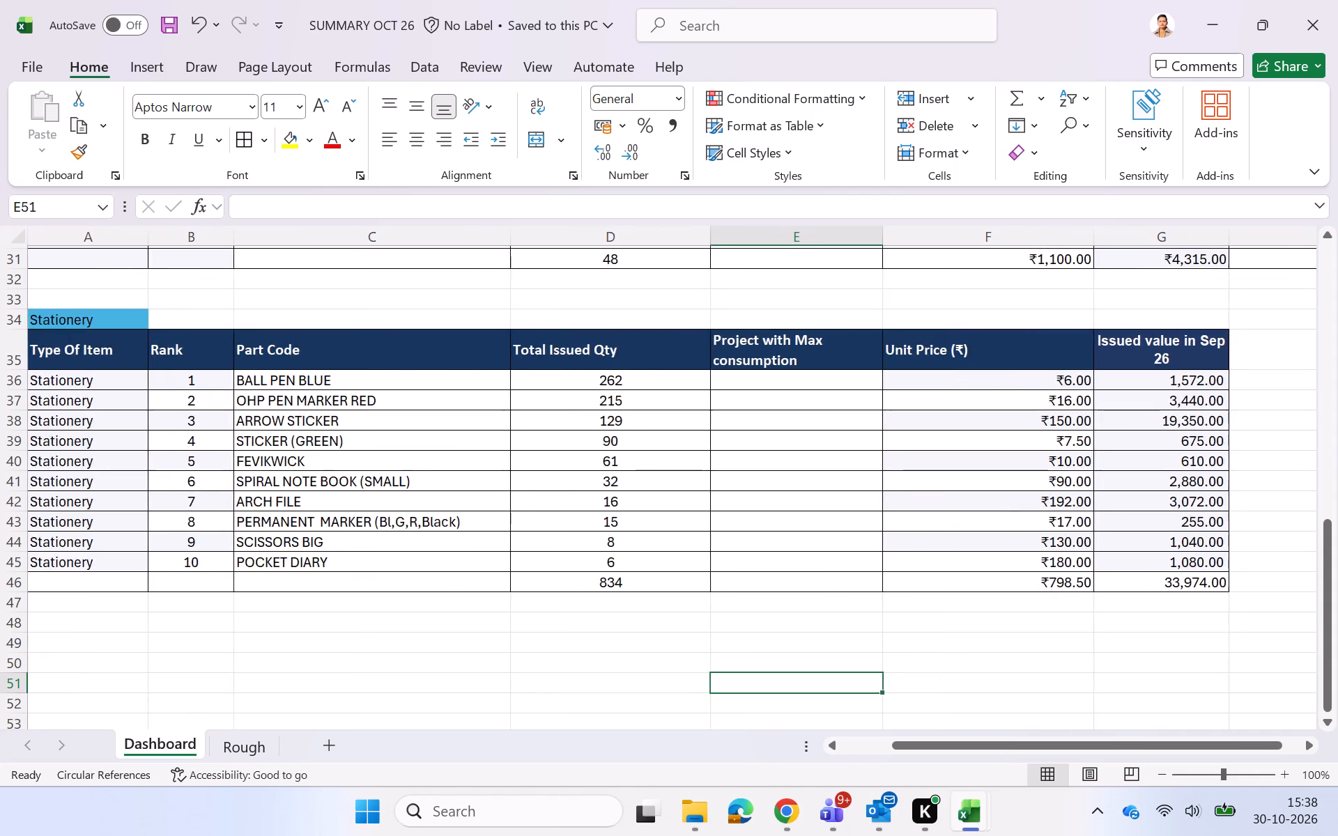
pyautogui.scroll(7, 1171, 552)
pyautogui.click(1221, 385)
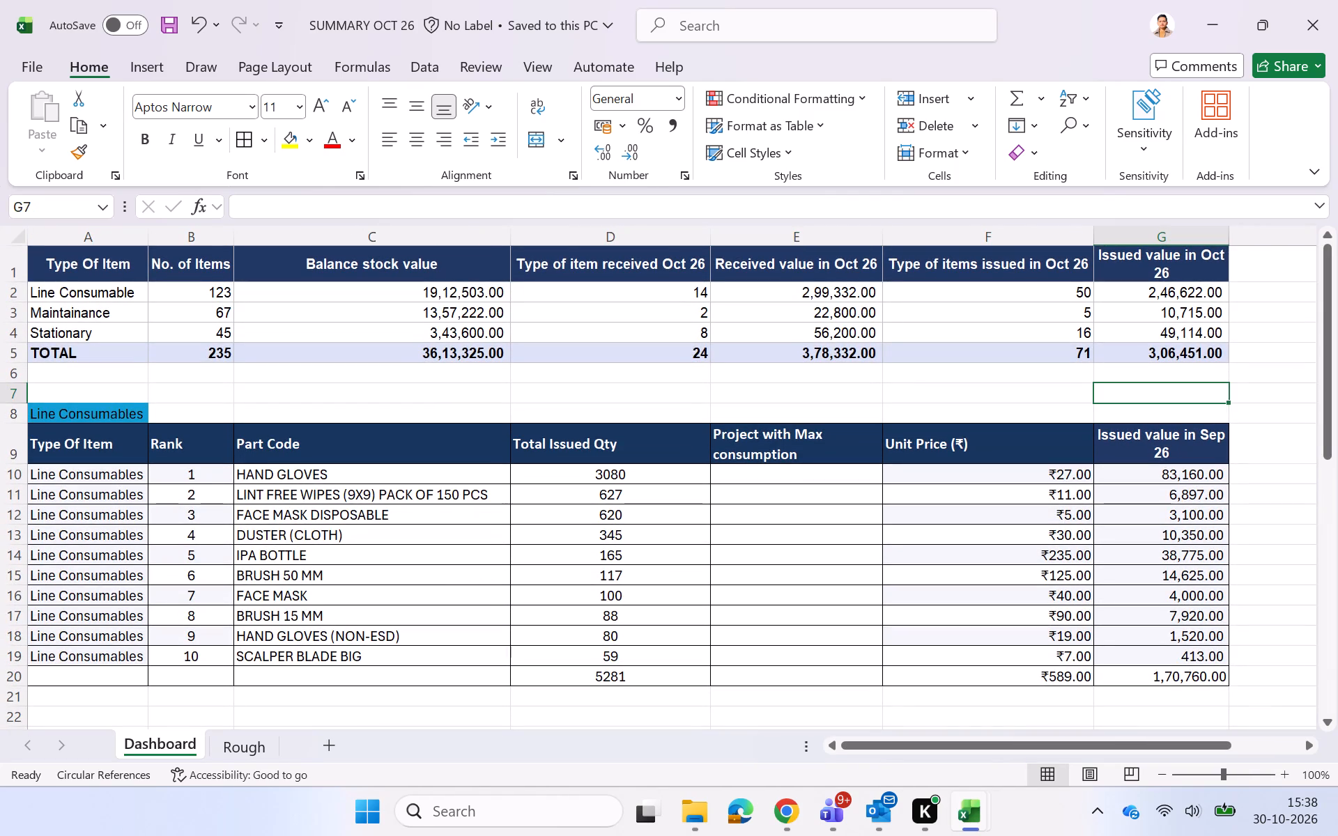
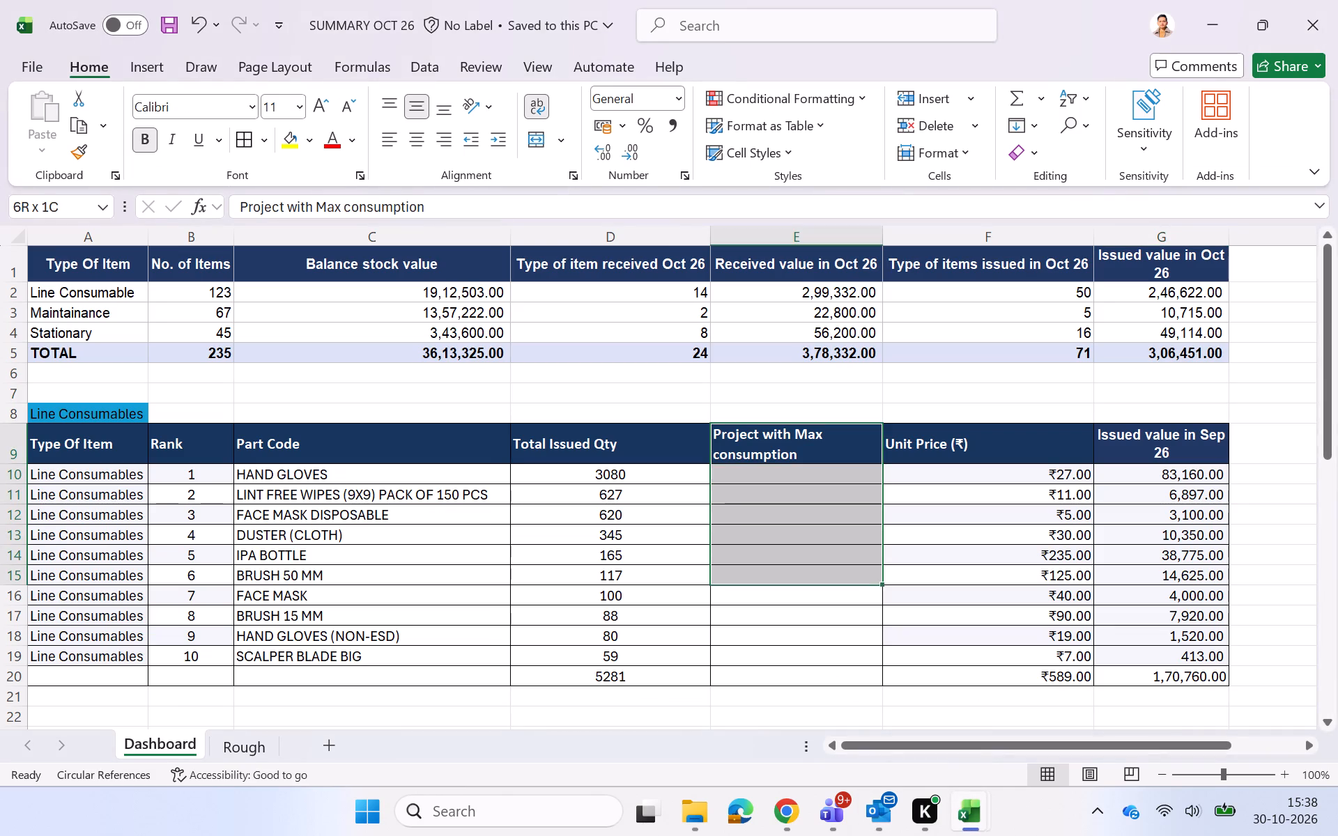
# Select the Project with Max consumption column, E9:E20, in the Line Consumables table and bring up its available cell actions.
pyautogui.hotkey('shift', 'Down')
pyautogui.hotkey('shift', 'Down')
pyautogui.hotkey('shift', 'Down')
pyautogui.hotkey('shift', 'Down')
pyautogui.hotkey('shift', 'Down')
pyautogui.rightClick(807, 442)
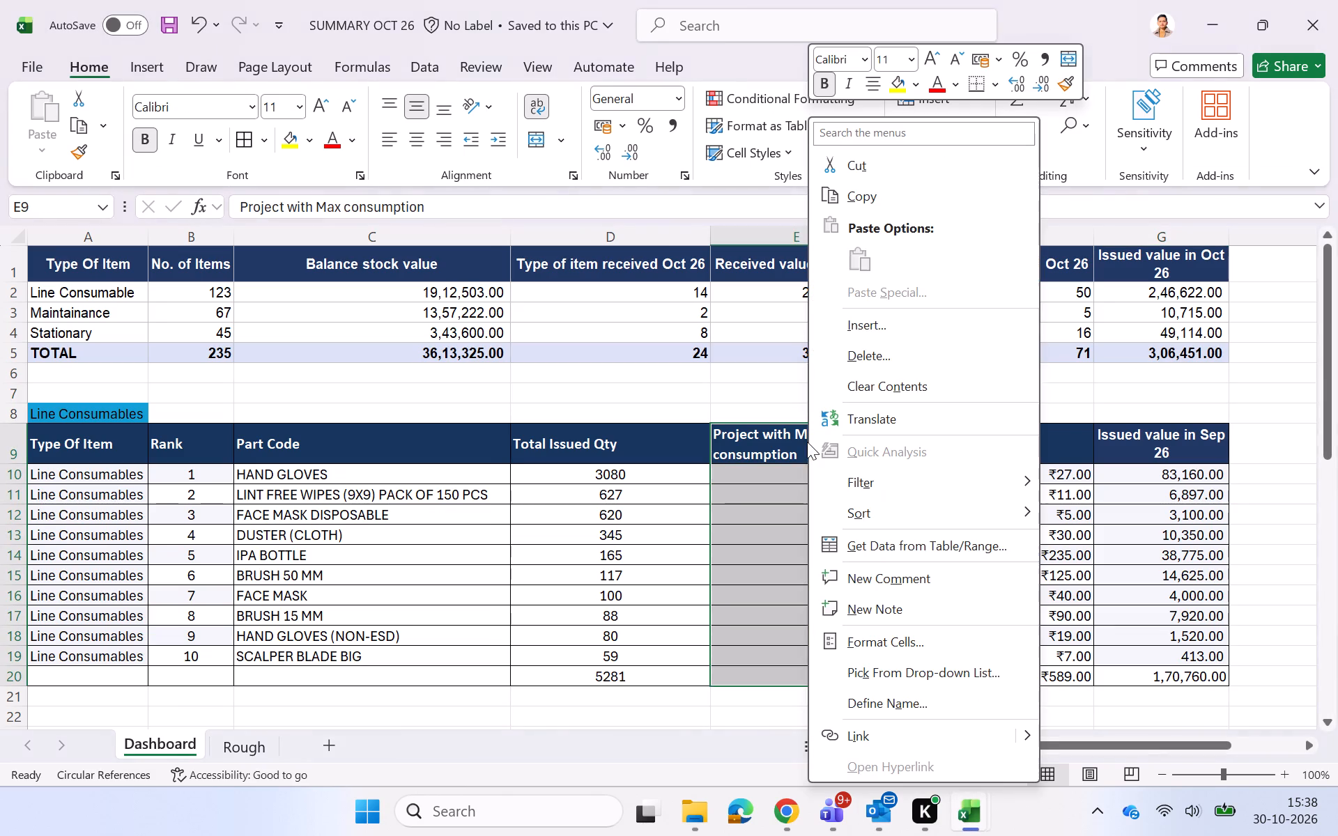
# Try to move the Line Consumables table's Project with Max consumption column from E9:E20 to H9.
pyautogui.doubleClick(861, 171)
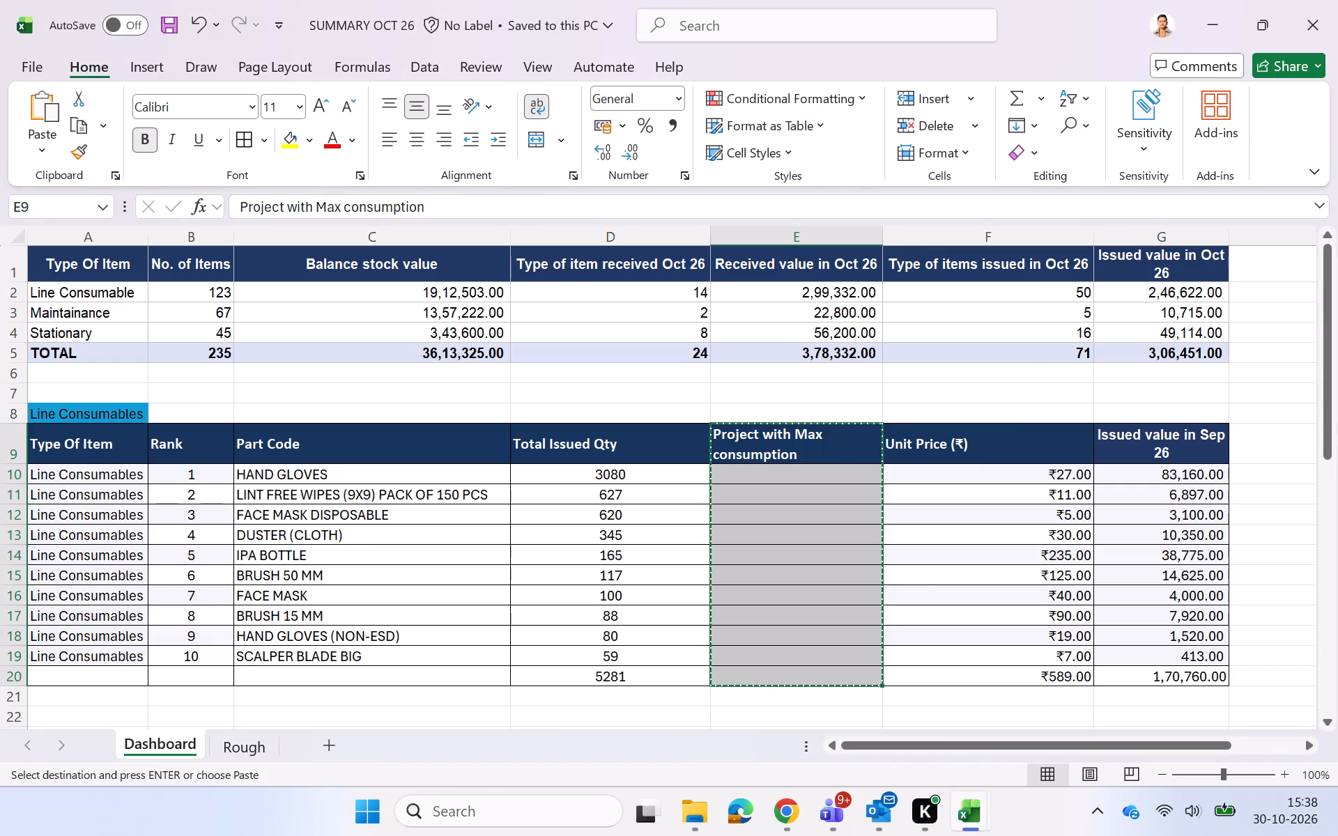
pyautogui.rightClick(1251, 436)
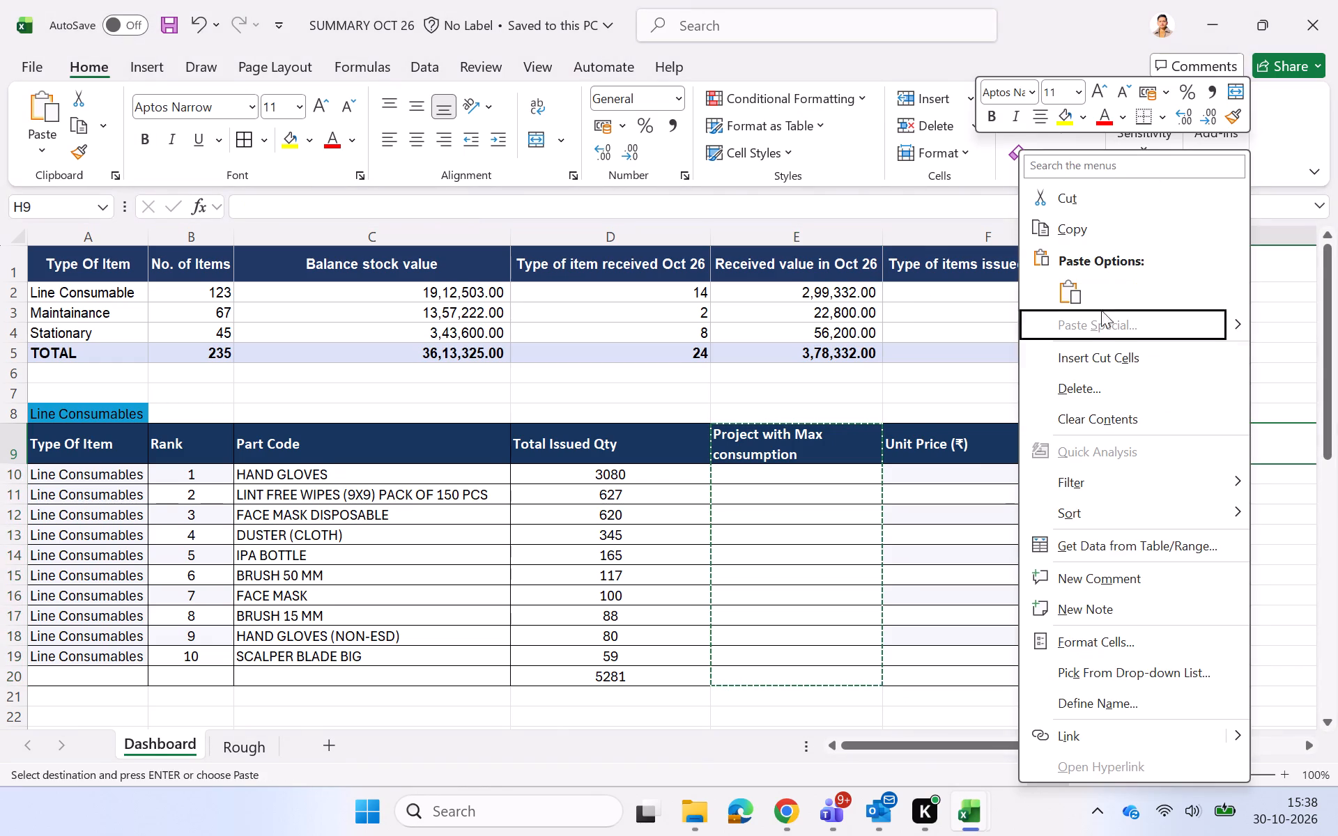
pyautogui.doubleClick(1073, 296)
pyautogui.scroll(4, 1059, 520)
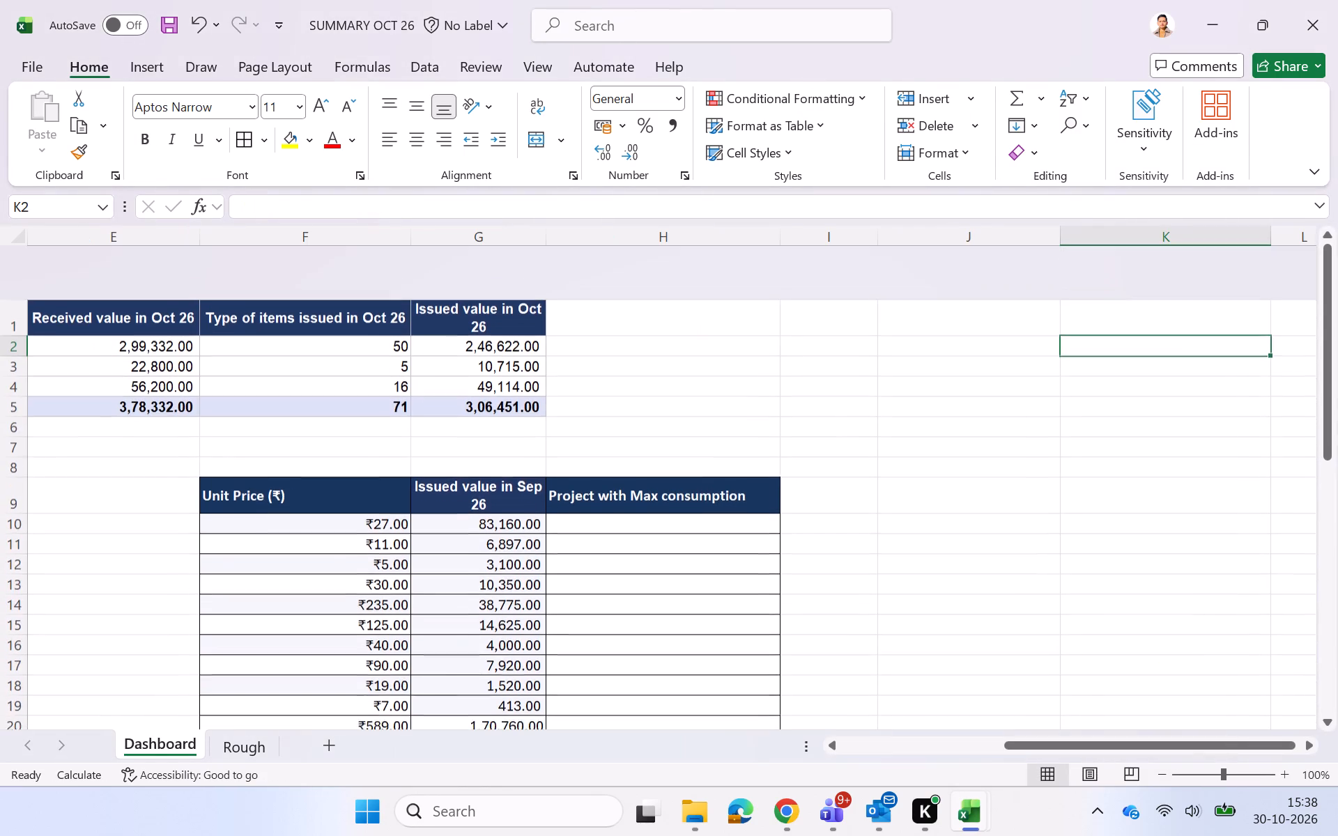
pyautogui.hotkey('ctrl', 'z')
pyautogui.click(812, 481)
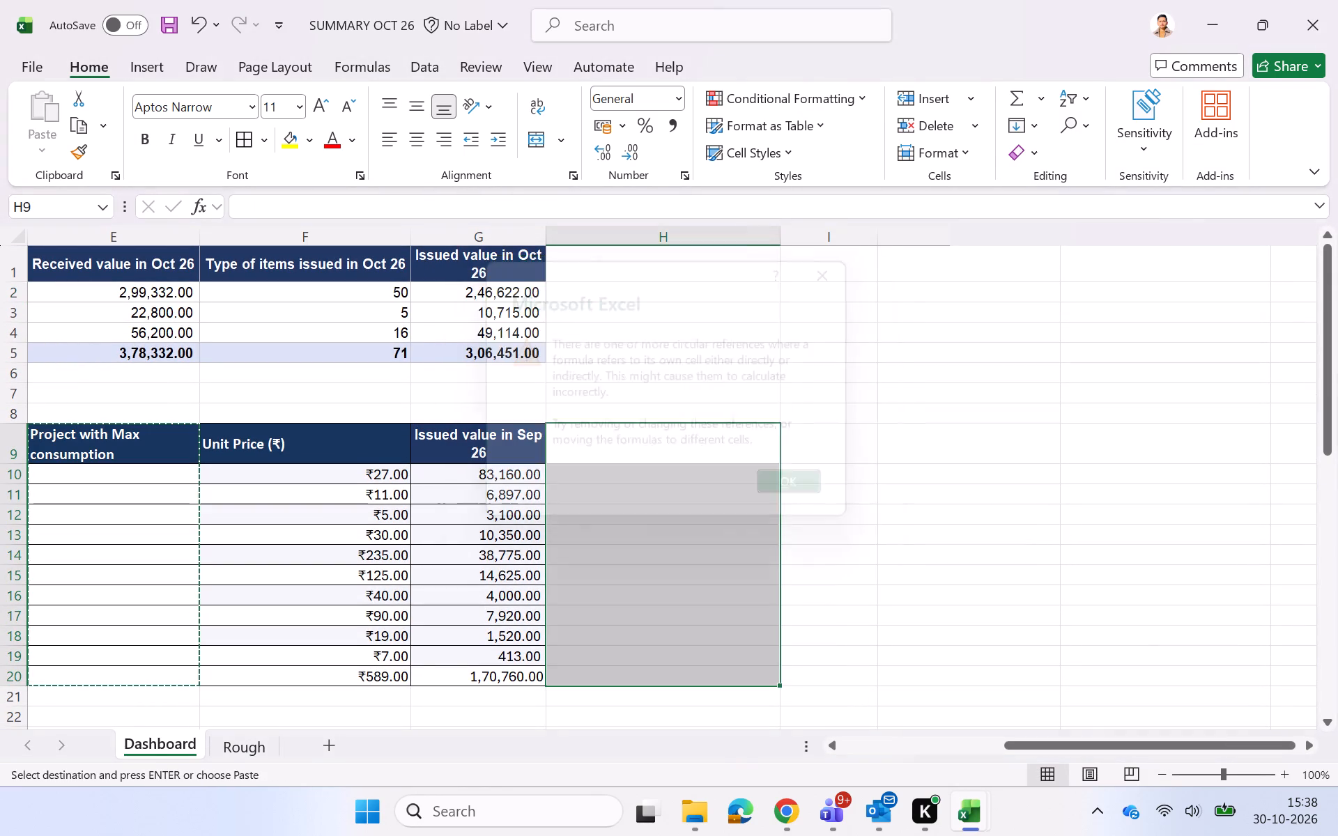
# Move the Line Consumables table's Project with Max consumption column, E9:E20, after the issued value column, starting at H9.
pyautogui.scroll(-1, 812, 481)
pyautogui.scroll(1, 812, 481)
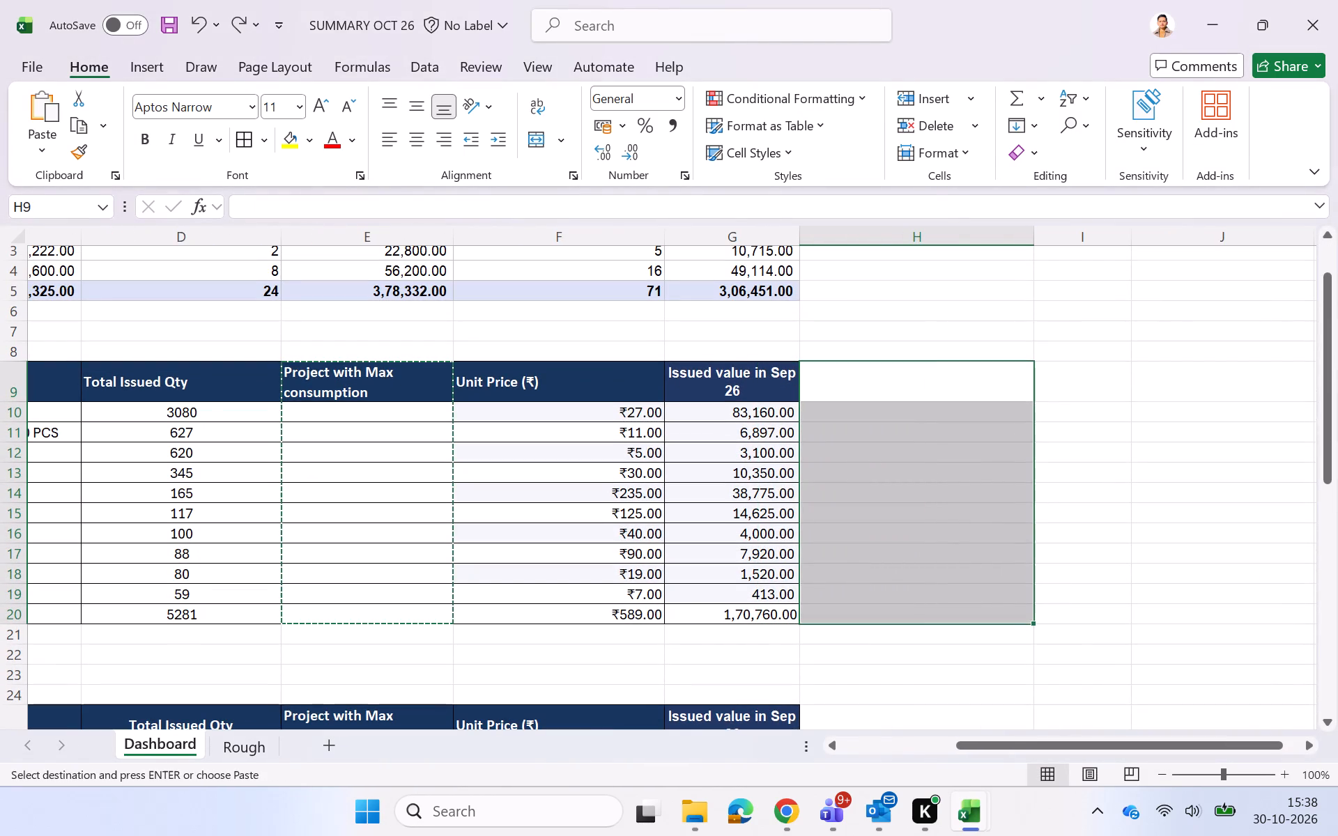
pyautogui.click(371, 386)
pyautogui.hotkey('shift', 'Down')
pyautogui.hotkey('shift', 'Down')
pyautogui.hotkey('shift', 'Down')
pyautogui.hotkey('shift', 'Down')
pyautogui.hotkey('shift', 'Down')
pyautogui.hotkey('shift', 'Down')
pyautogui.hotkey('shift', 'Down')
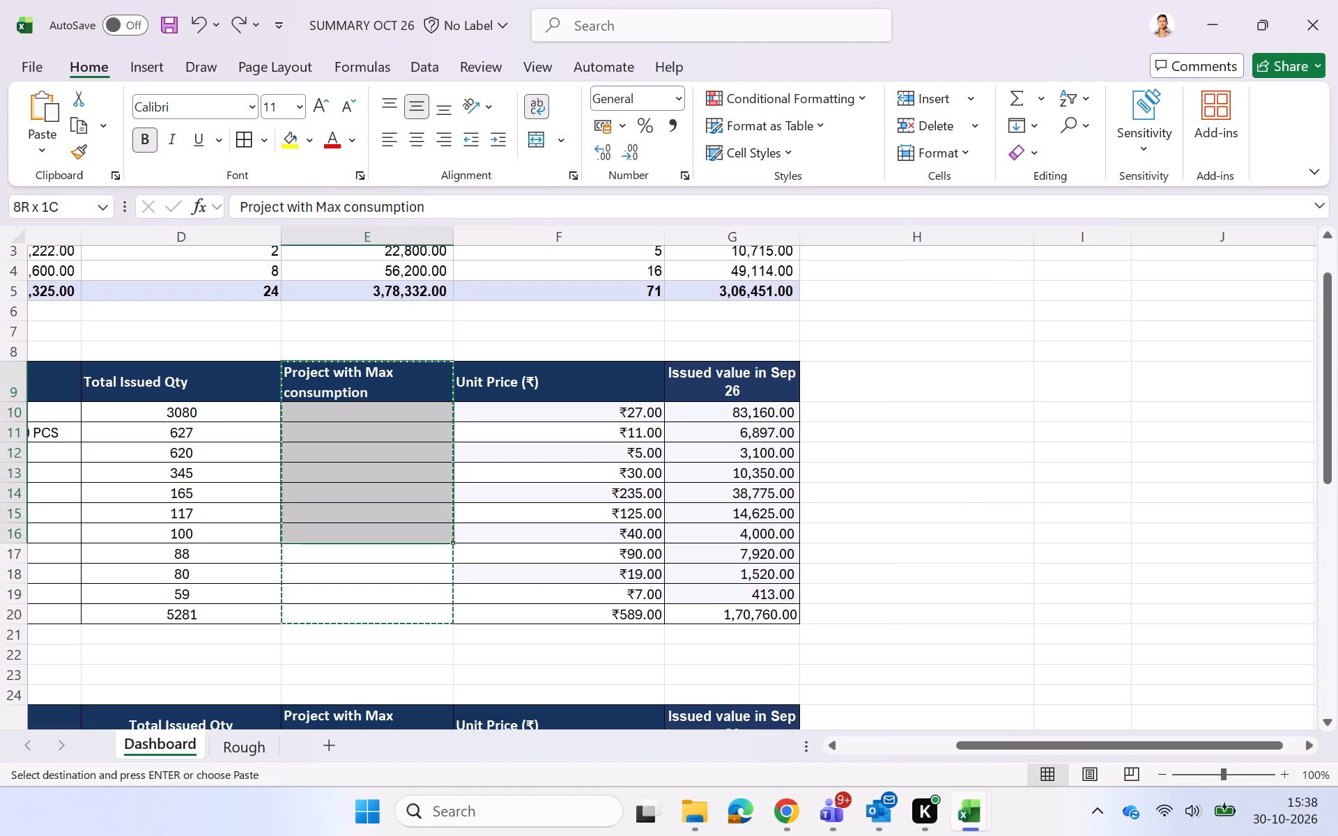
pyautogui.hotkey('shift', 'Down')
pyautogui.hotkey('shift', 'Down')
pyautogui.hotkey('shift', 'Down')
pyautogui.hotkey('shift', 'Down')
pyautogui.rightClick(371, 386)
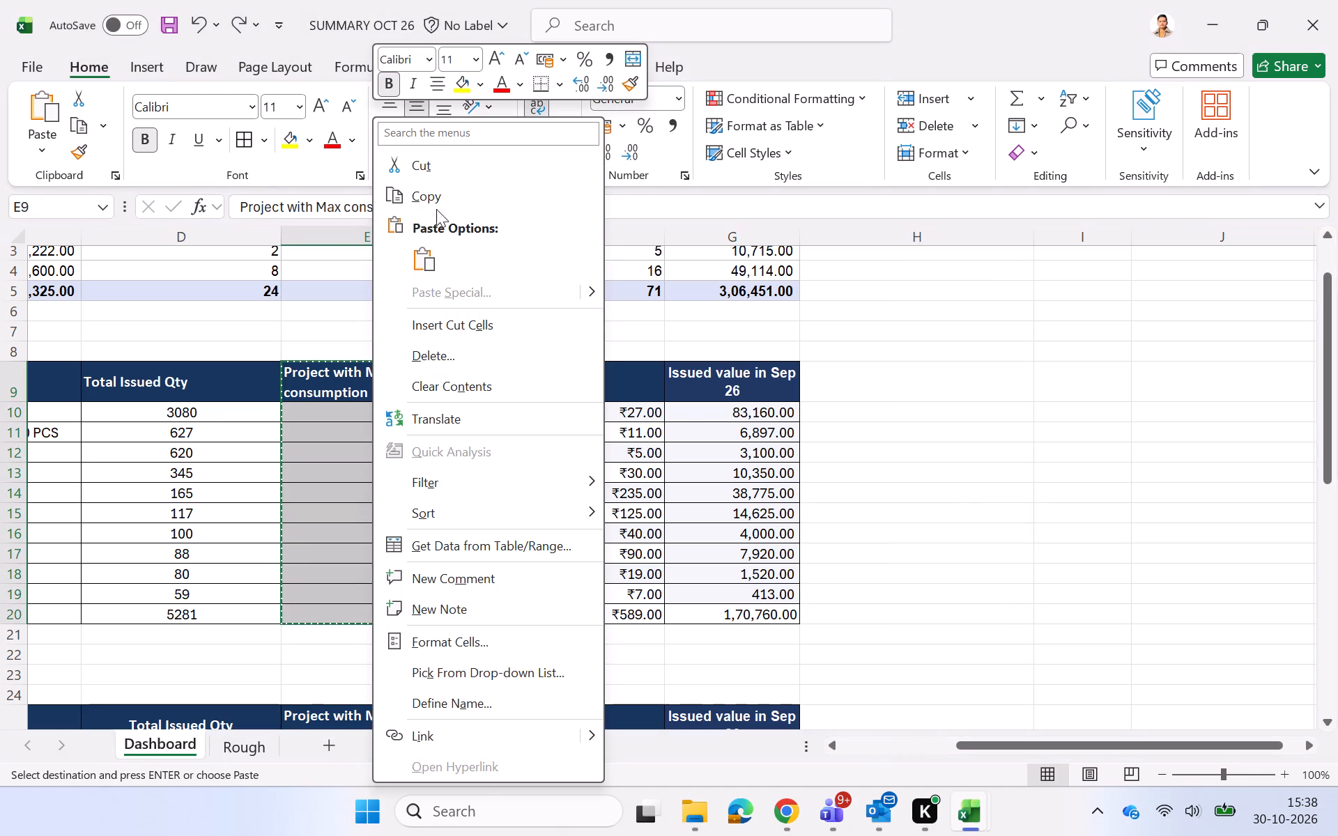
pyautogui.click(442, 173)
pyautogui.click(823, 378)
pyautogui.rightClick(823, 378)
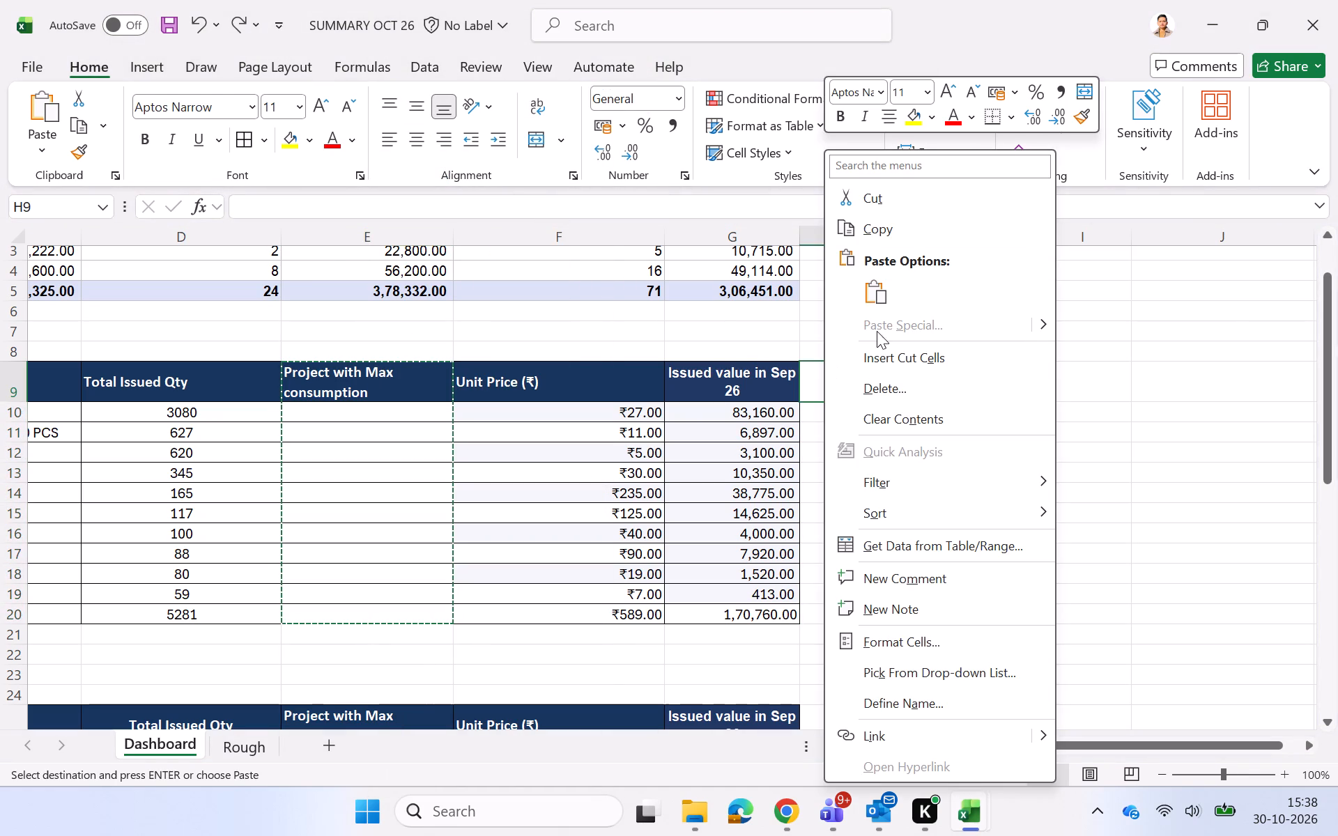
pyautogui.doubleClick(879, 291)
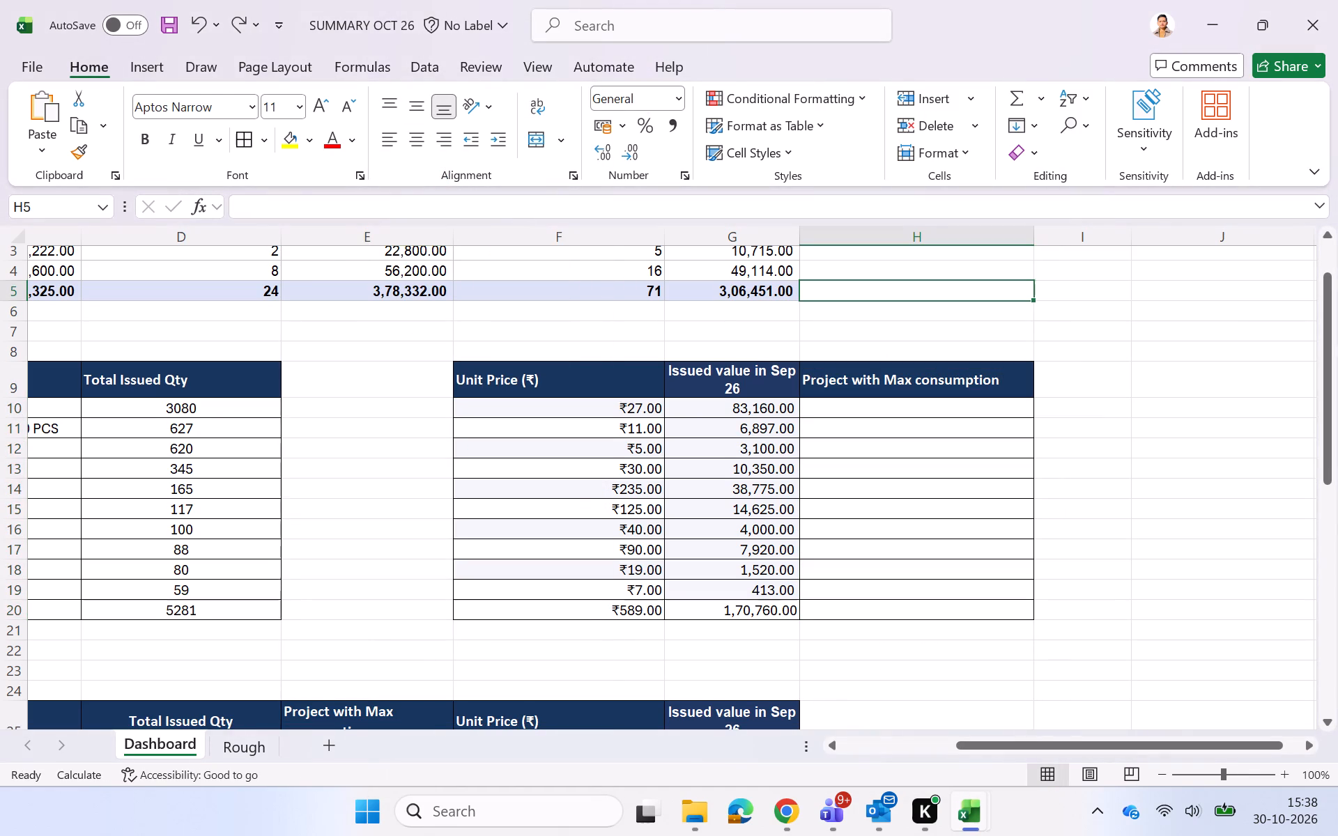
# Delete the empty cells E9:E20 in the Line Consumables table, shifting the remaining columns left.
pyautogui.moveTo(405, 378); pyautogui.dragTo(387, 605)
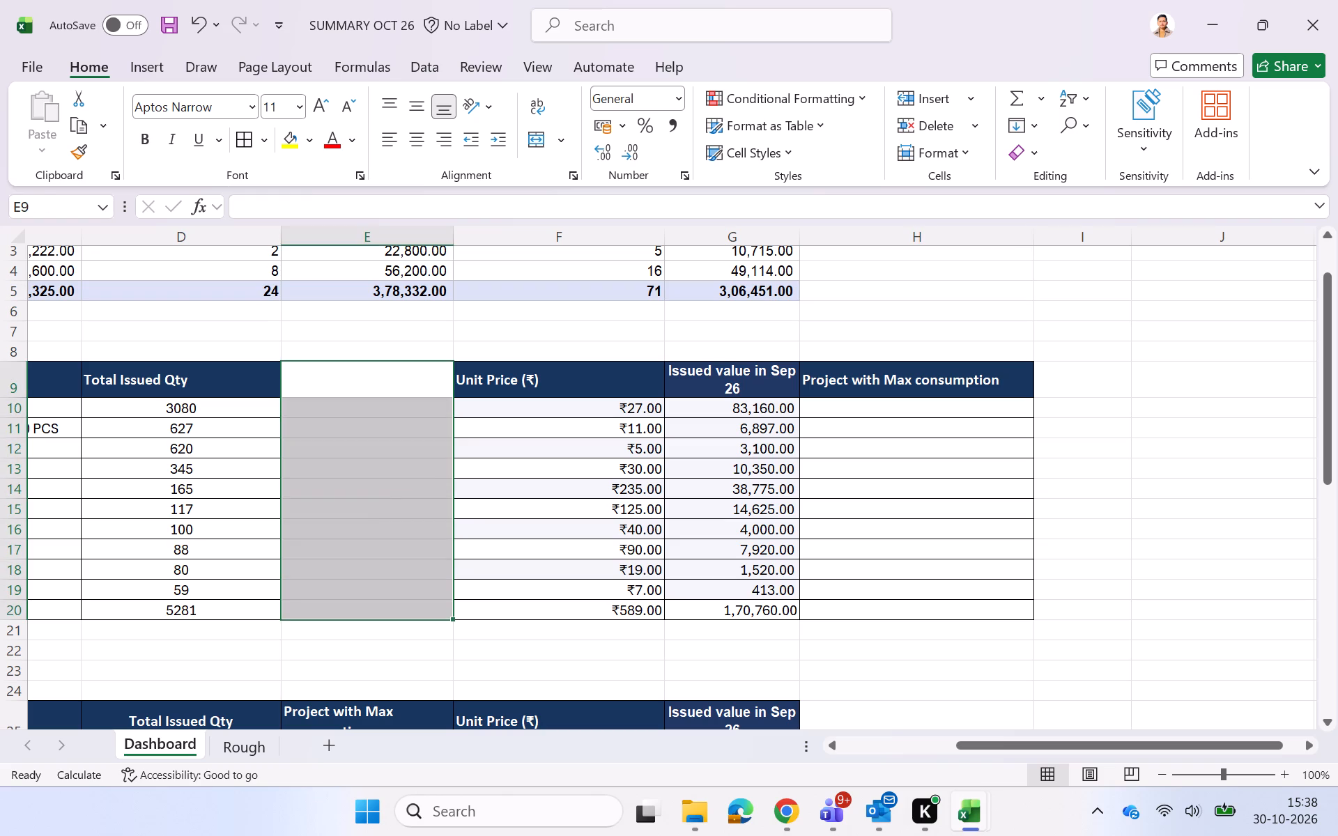
pyautogui.hotkey('ctrl', '-')
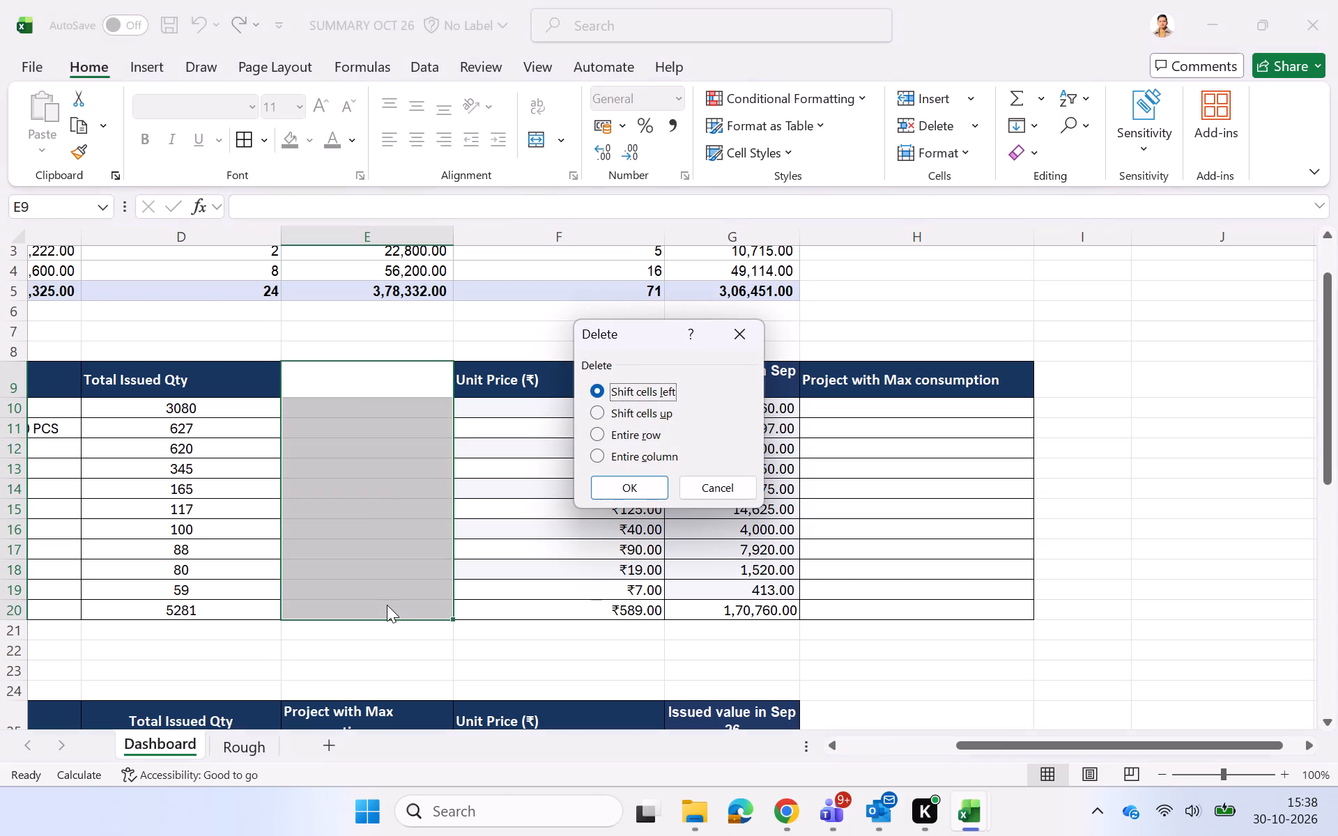
pyautogui.click(635, 488)
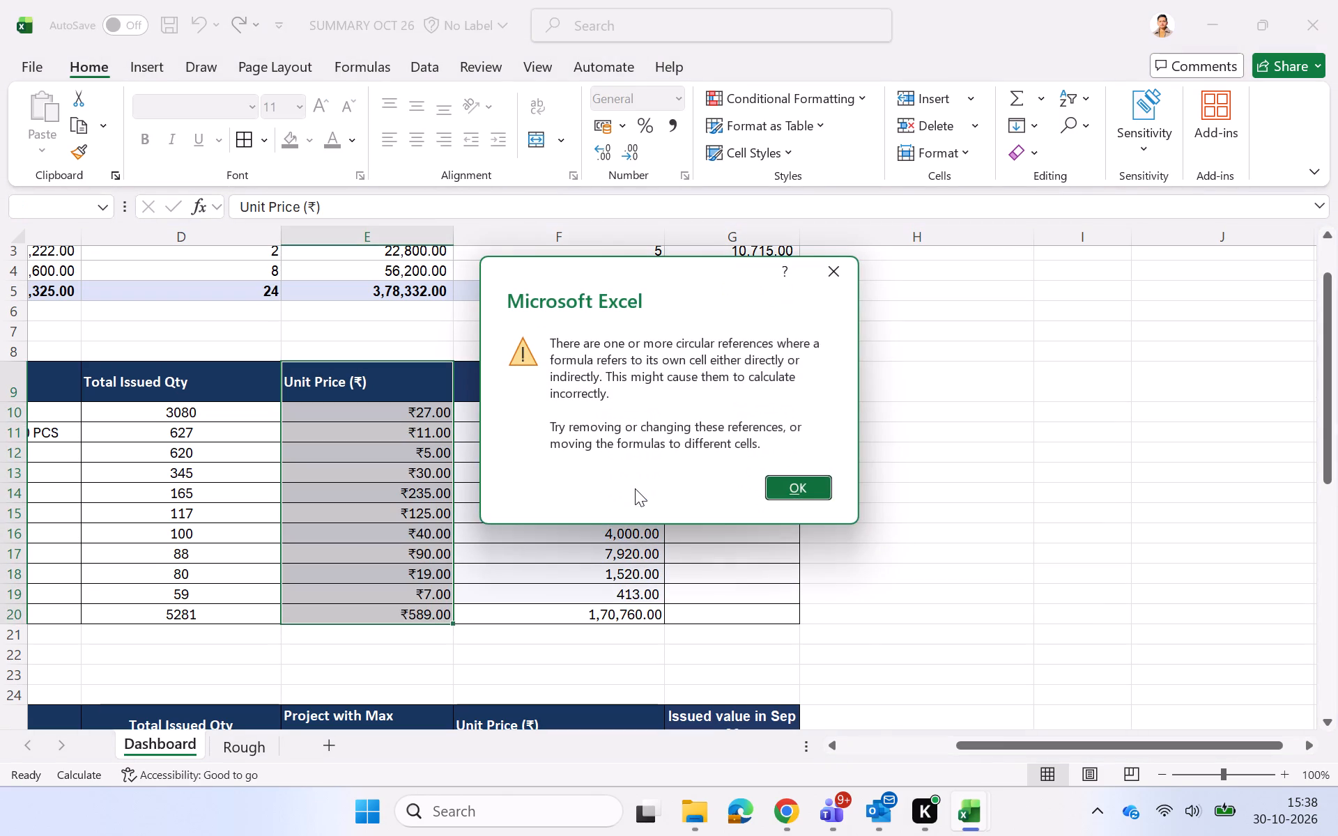
pyautogui.click(797, 487)
pyautogui.hscroll(3, 797, 487)
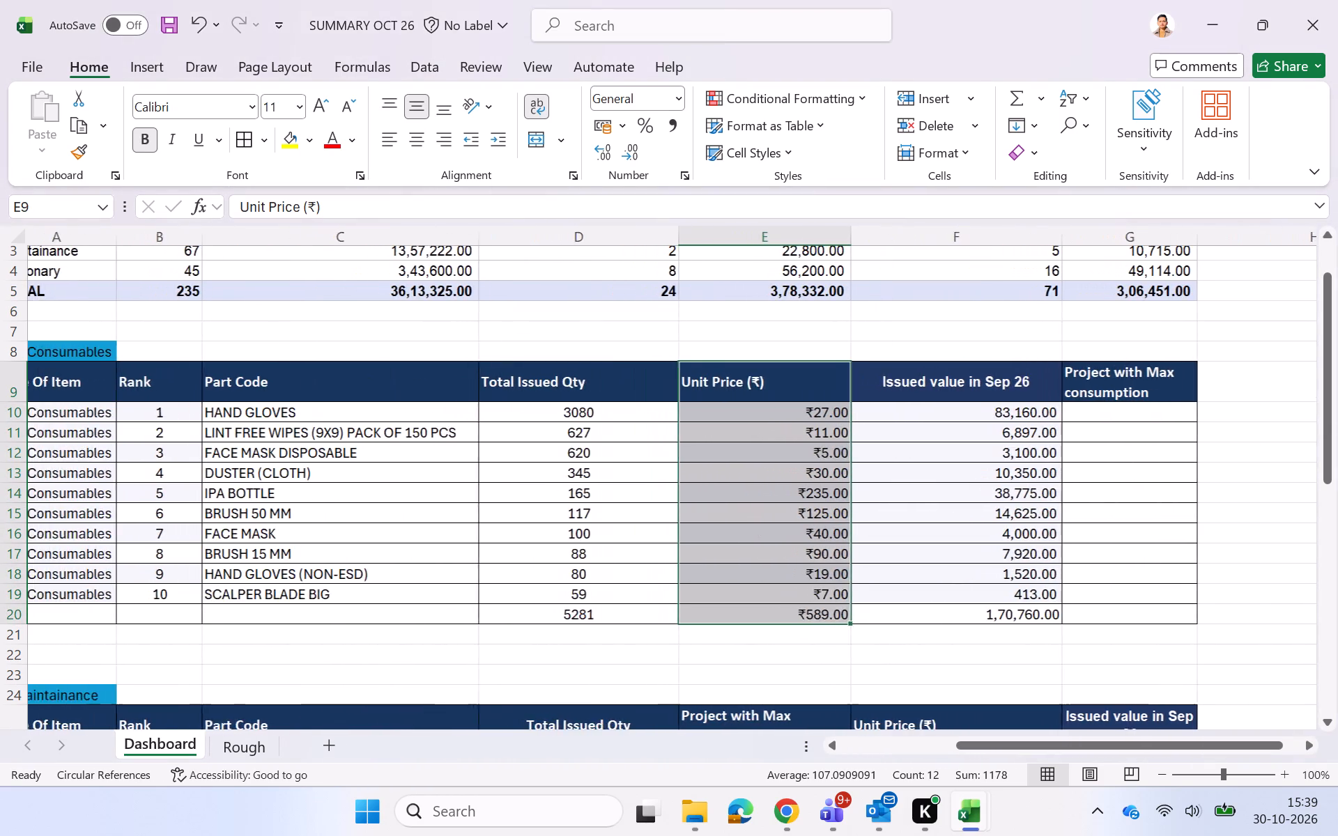
pyautogui.hscroll(-2, 797, 487)
pyautogui.doubleClick(938, 376)
pyautogui.click(1061, 424)
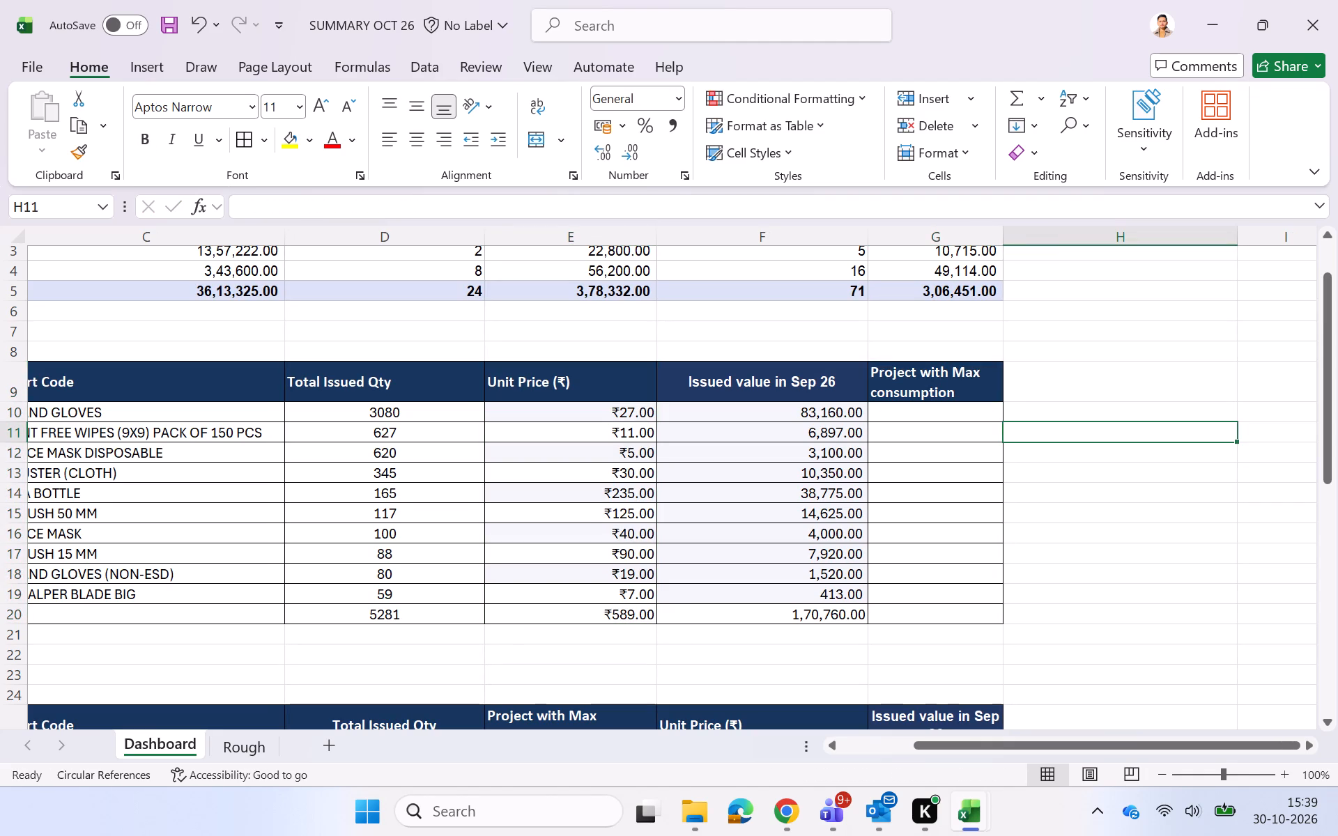
# Clear the stray cell borders in row 31 from H31 through the sheet's last column.
pyautogui.scroll(-2, 1061, 424)
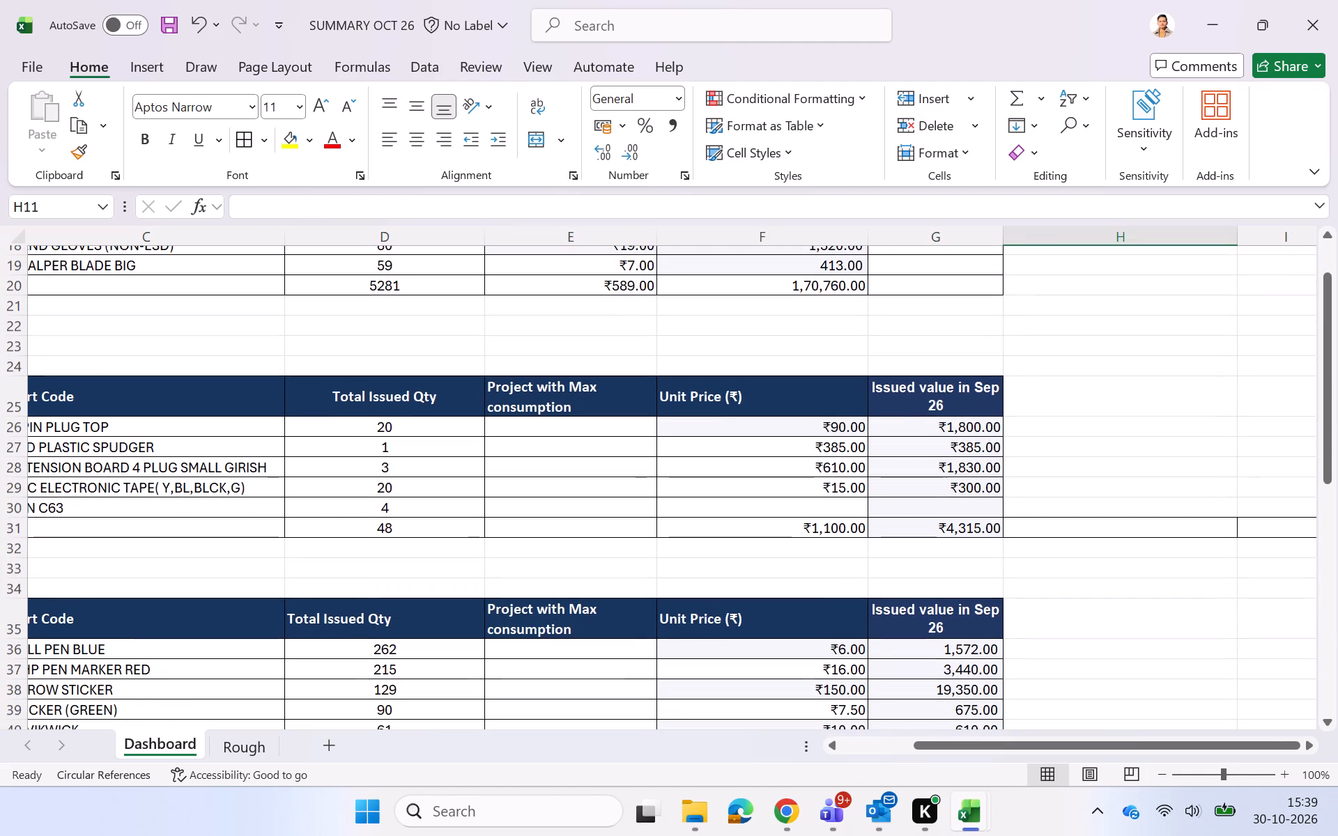
pyautogui.scroll(-1, 1061, 424)
pyautogui.hscroll(-2, 927, 474)
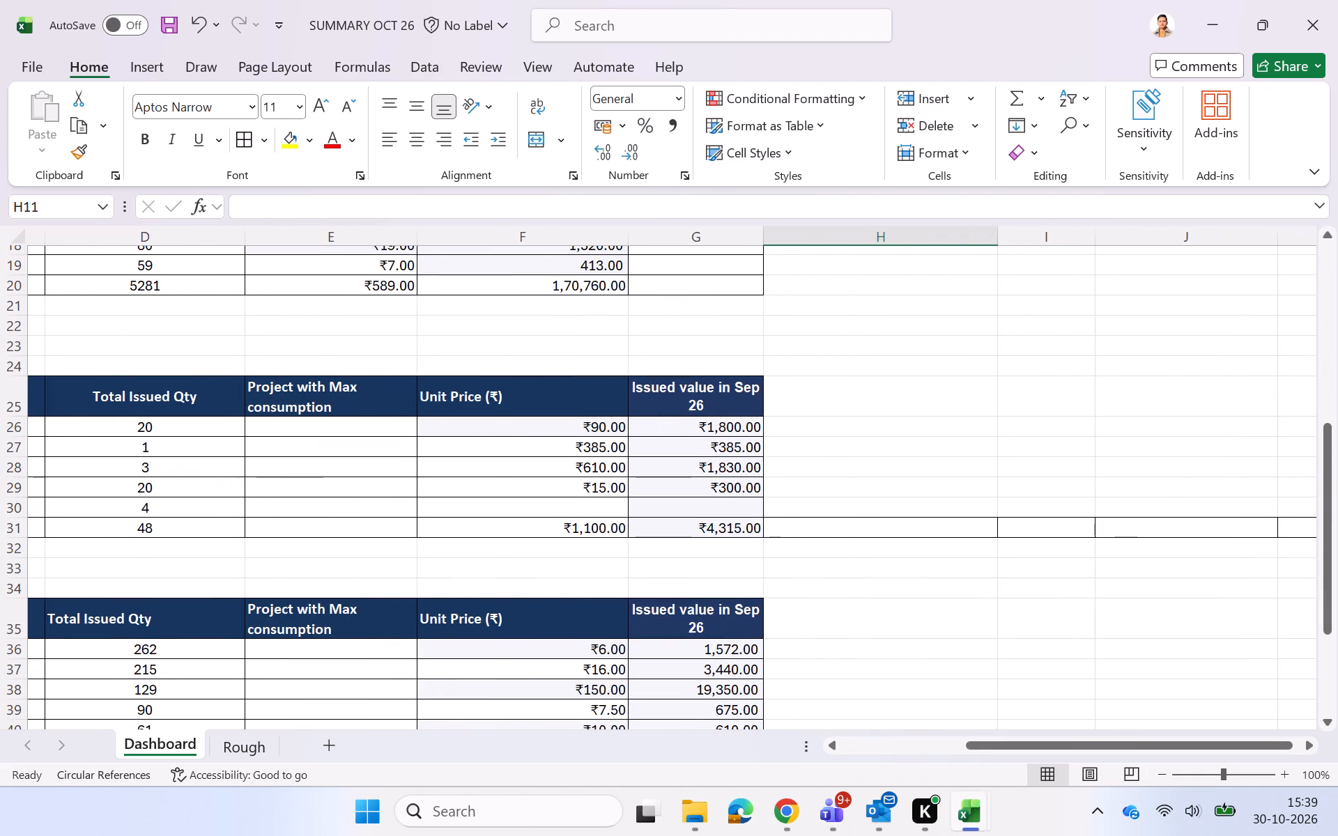
pyautogui.click(816, 529)
pyautogui.hotkey('ctrl', 'shift', 'Right')
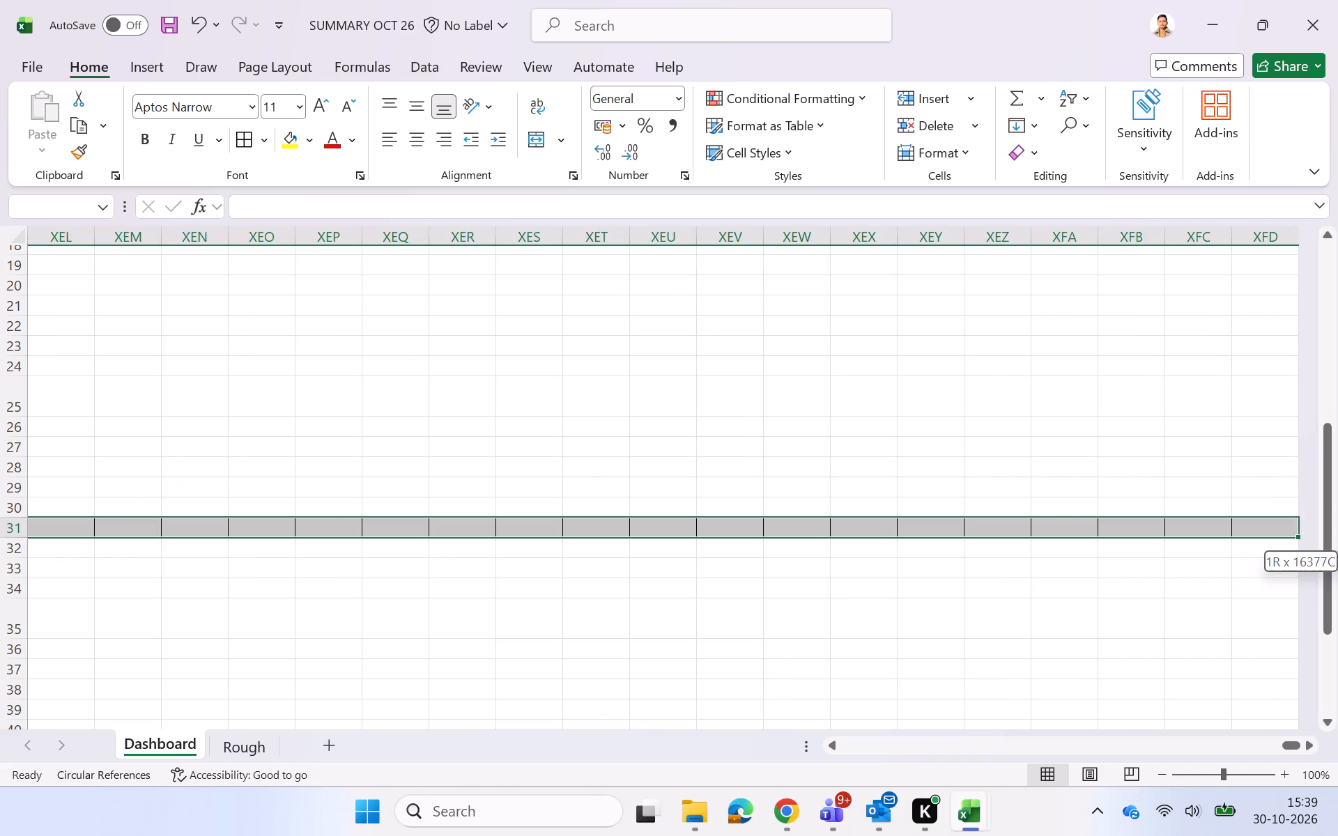
pyautogui.click(1033, 146)
pyautogui.click(1042, 181)
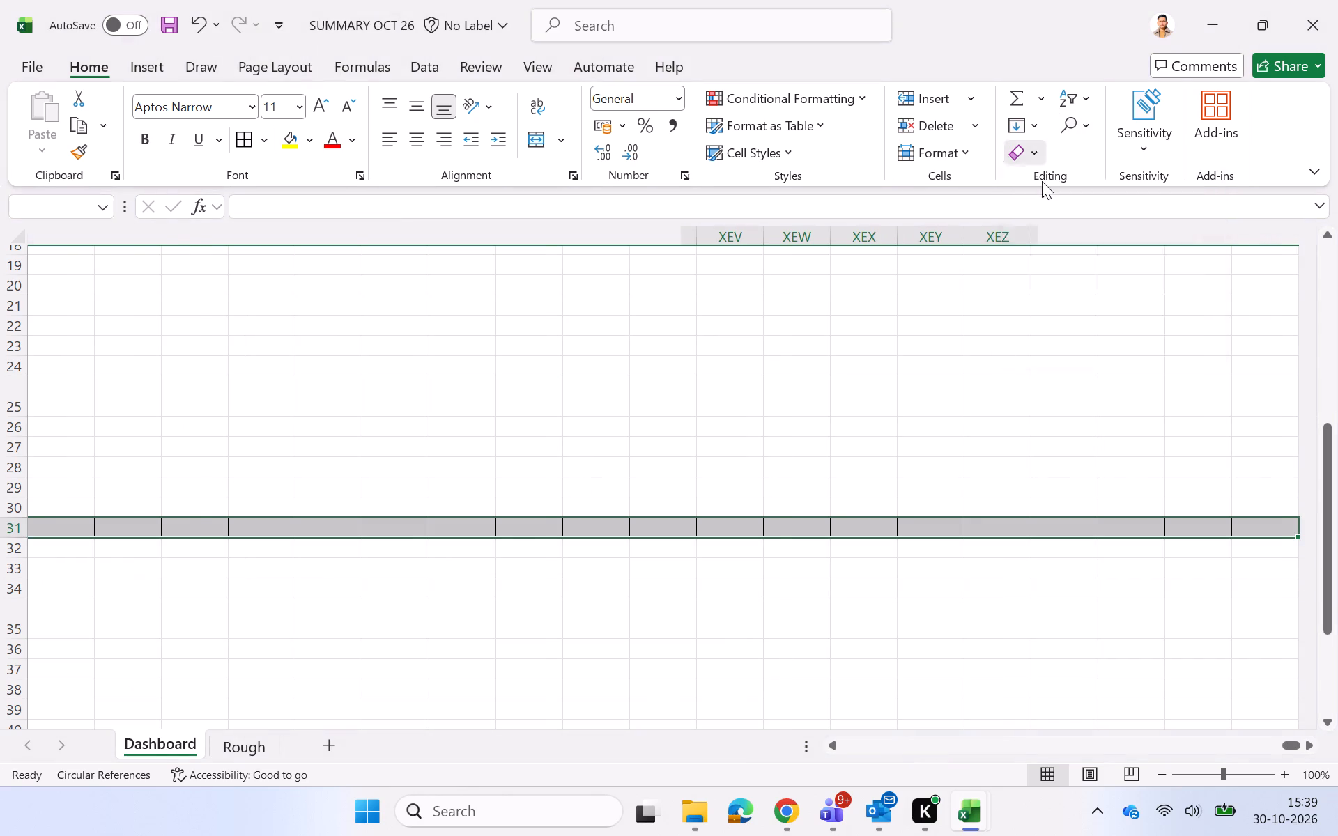
pyautogui.click(907, 526)
# Move the Maintainance table's Project with Max consumption column, E25:E31, after the issued value column, starting at H25.
pyautogui.hscroll(3, 907, 526)
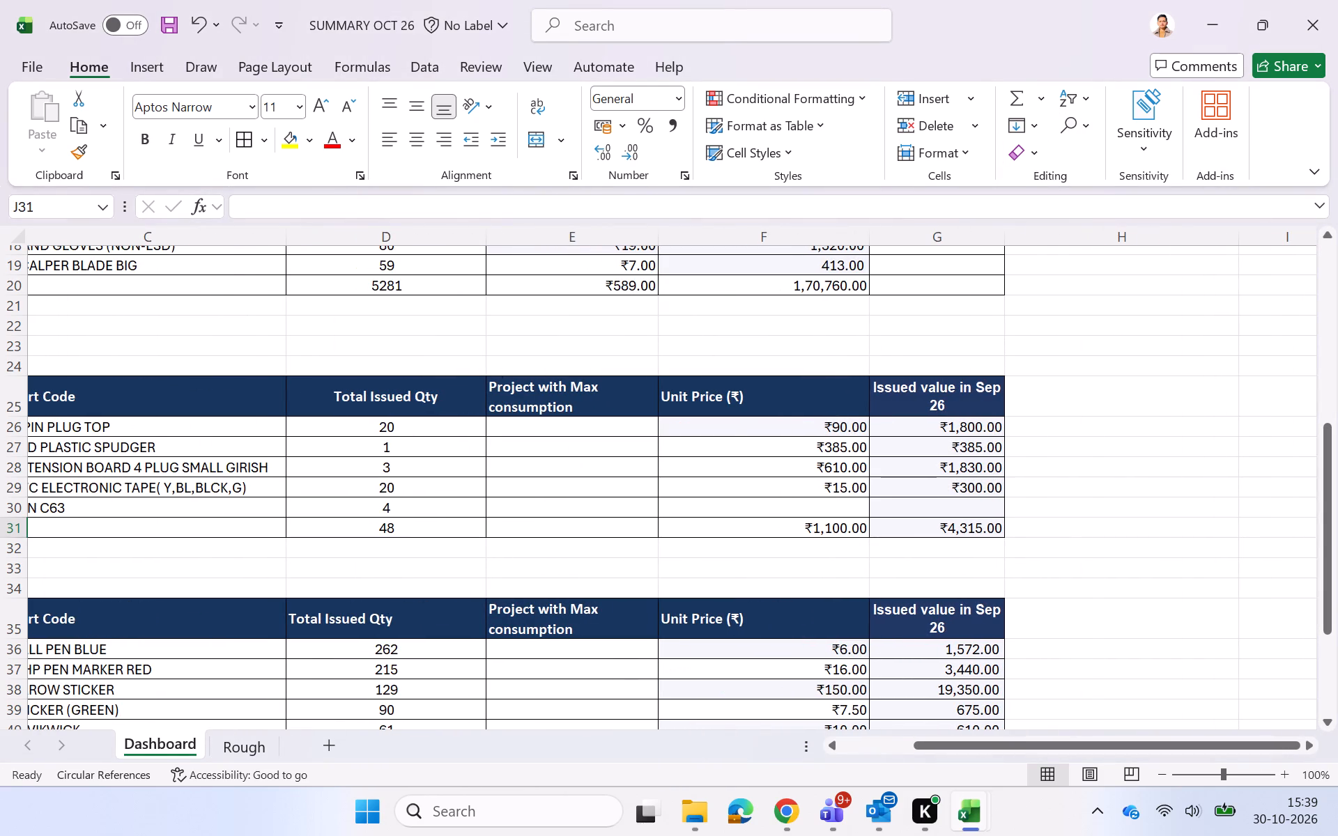
pyautogui.click(537, 401)
pyautogui.hotkey('shift', 'Down')
pyautogui.hotkey('shift', 'Down')
pyautogui.hotkey('shift', 'Down')
pyautogui.hotkey('shift', 'Down')
pyautogui.hotkey('shift', 'Down')
pyautogui.hotkey('shift', 'Down')
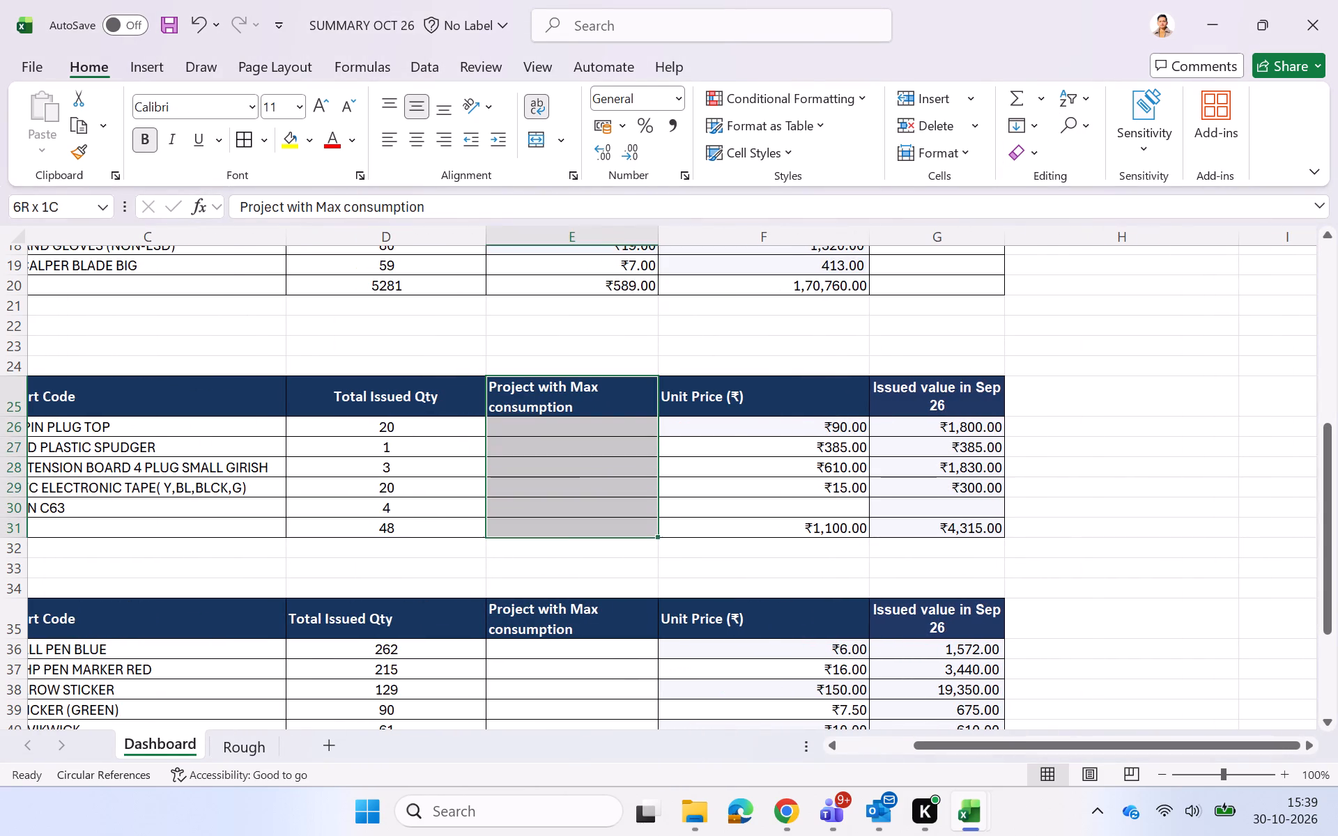
pyautogui.rightClick(537, 401)
pyautogui.doubleClick(598, 175)
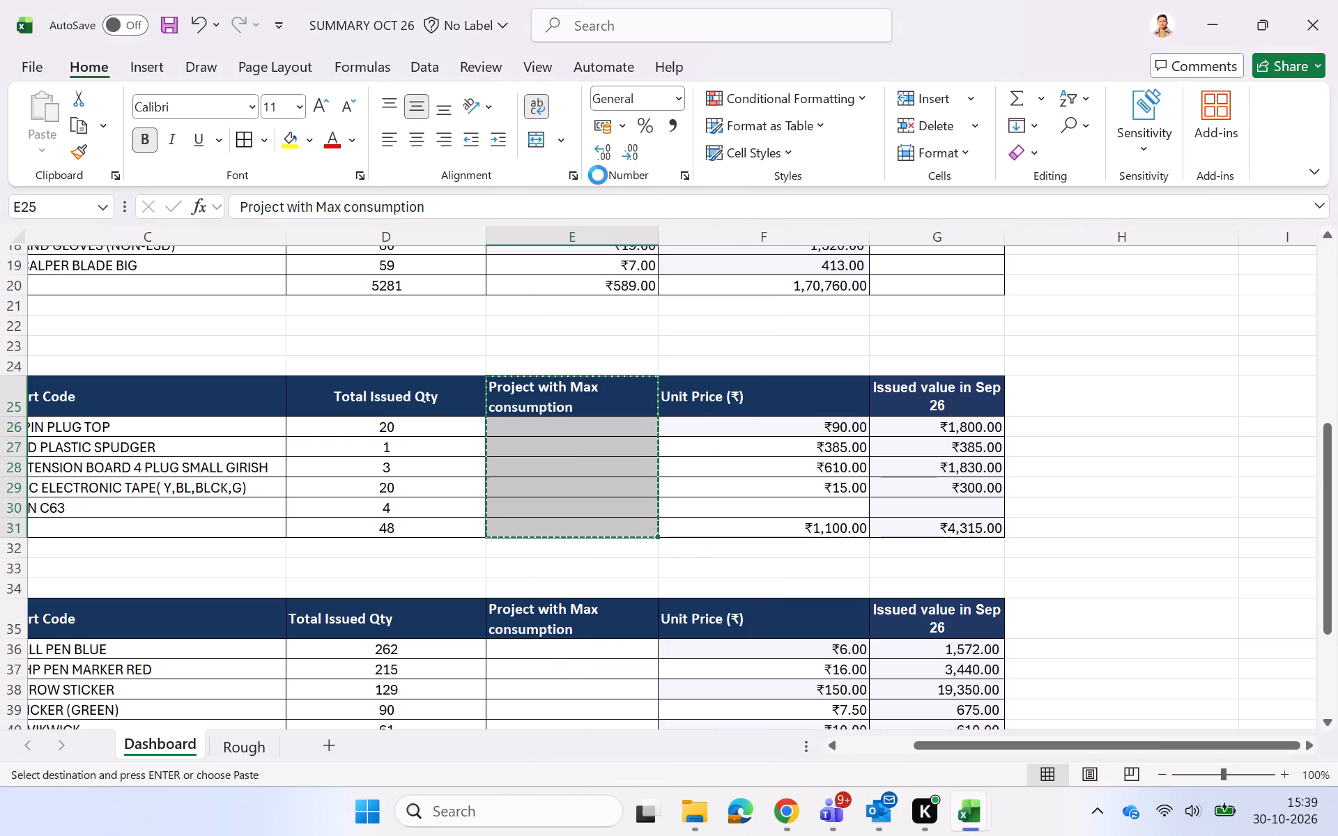
pyautogui.click(1064, 405)
pyautogui.rightClick(1064, 405)
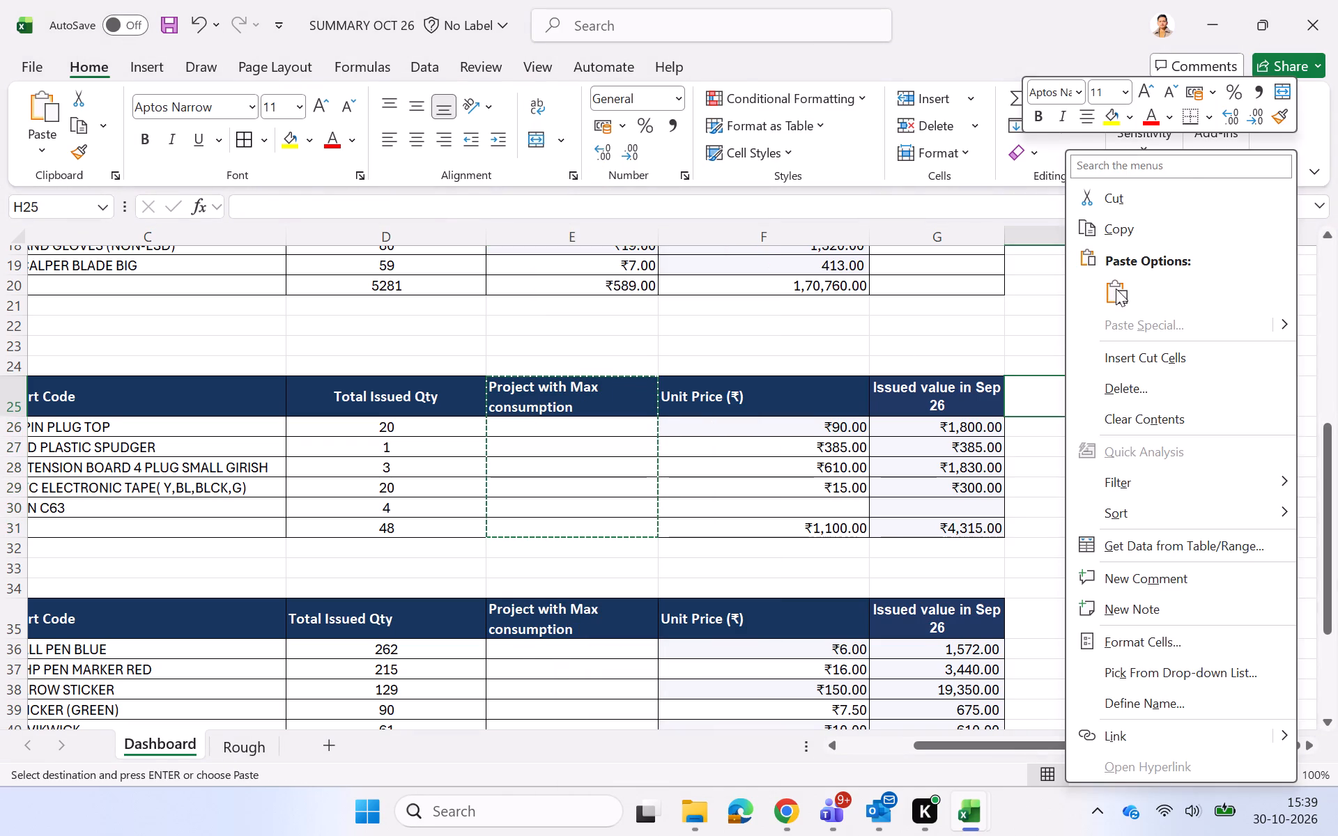
pyautogui.click(1116, 288)
# Move the Stationery table's Project with Max consumption column, E35:E46, after the issued value column, starting at H35.
pyautogui.scroll(-1, 1038, 497)
pyautogui.click(605, 403)
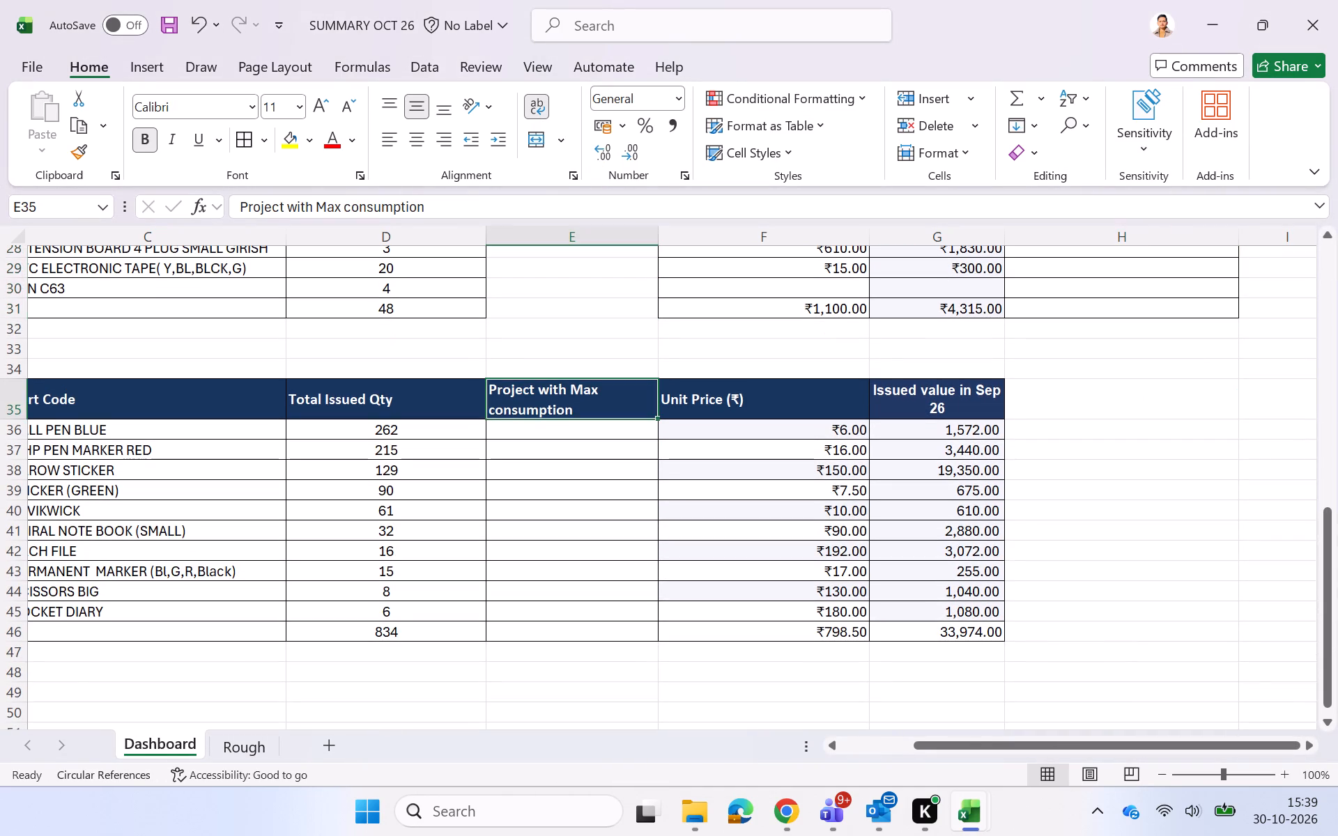
pyautogui.hotkey('shift', 'Down')
pyautogui.hotkey('shift', 'Down')
pyautogui.hotkey('shift', 'Down')
pyautogui.hotkey('shift', 'Down')
pyautogui.hotkey('shift', 'Down')
pyautogui.hotkey('shift', 'Down')
pyautogui.hotkey('shift', 'Down')
pyautogui.hotkey('shift', 'Down')
pyautogui.hotkey('shift', 'Down')
pyautogui.hotkey('shift', 'Down')
pyautogui.hotkey('shift', 'Down')
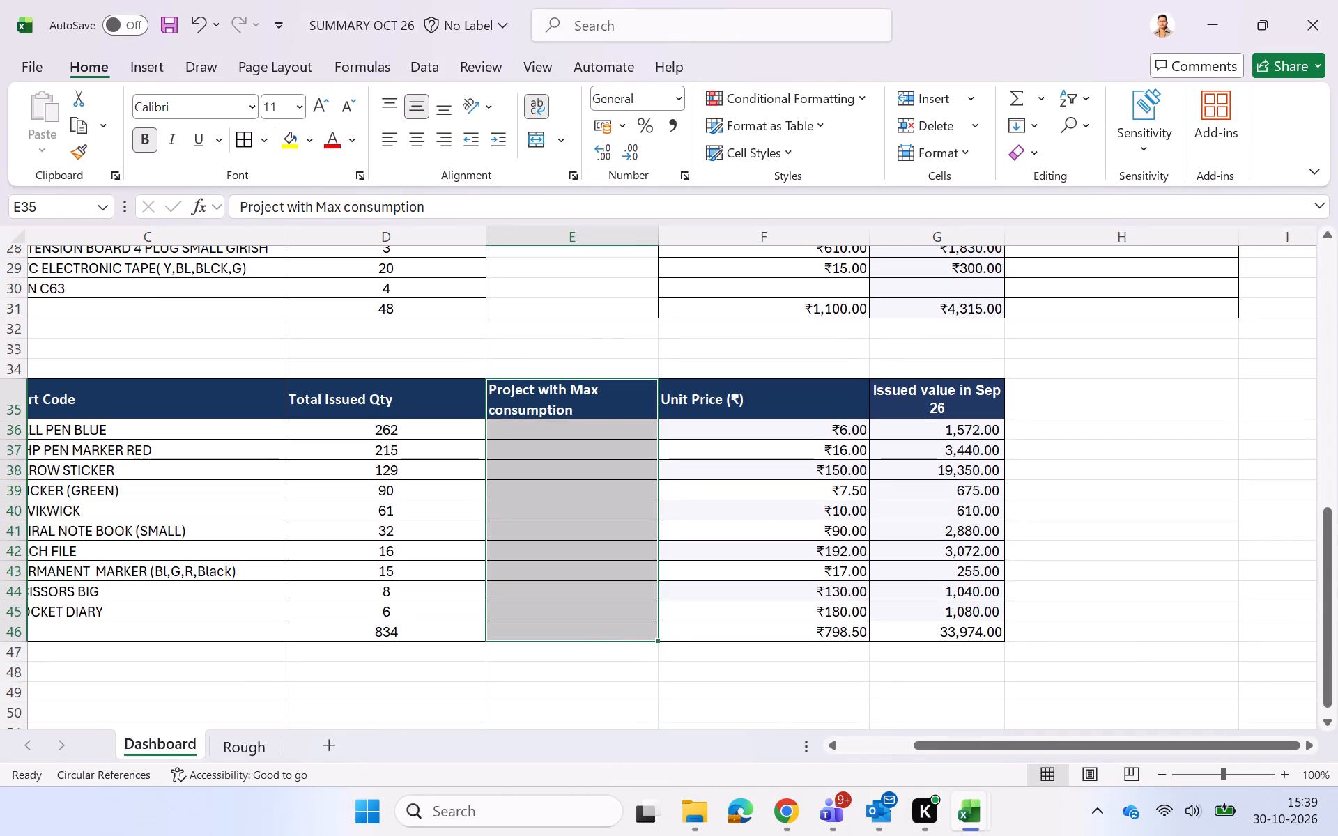
pyautogui.rightClick(605, 403)
pyautogui.doubleClick(663, 167)
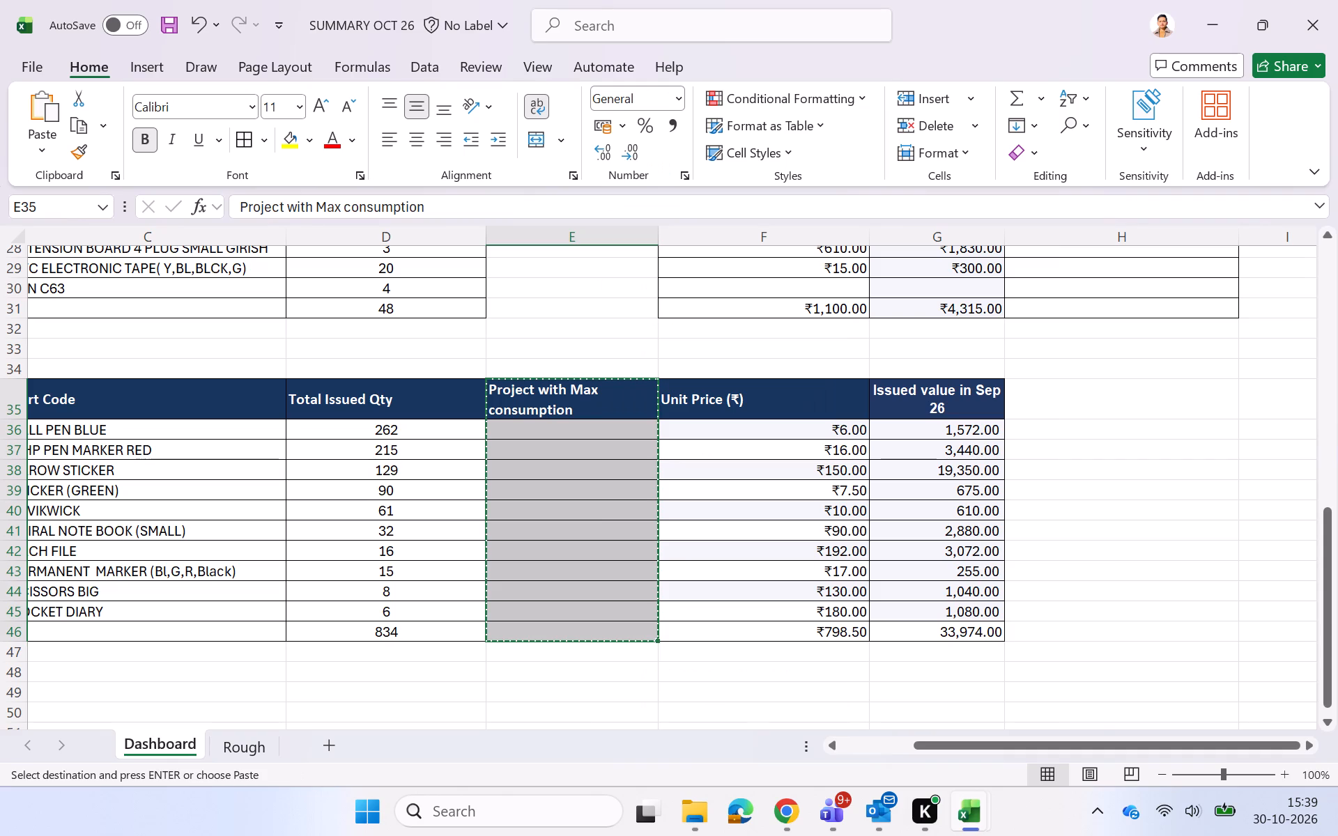
pyautogui.rightClick(1080, 394)
pyautogui.click(1128, 287)
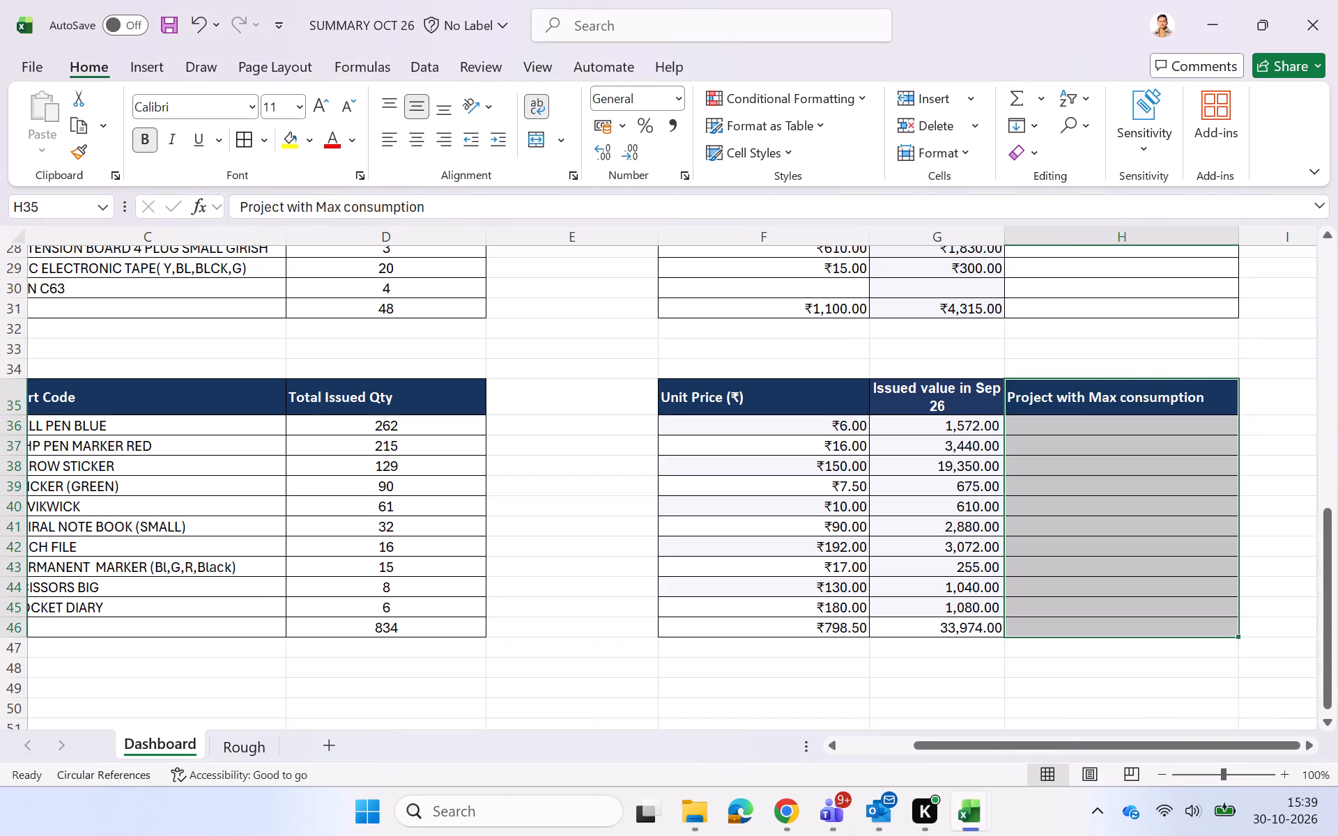
# Delete the empty cells E25:E31 in the Maintainance table, shifting the remaining columns left.
pyautogui.scroll(2, 832, 470)
pyautogui.click(616, 400)
pyautogui.hotkey('shift', 'Down')
pyautogui.hotkey('shift', 'Down')
pyautogui.hotkey('shift', 'Down')
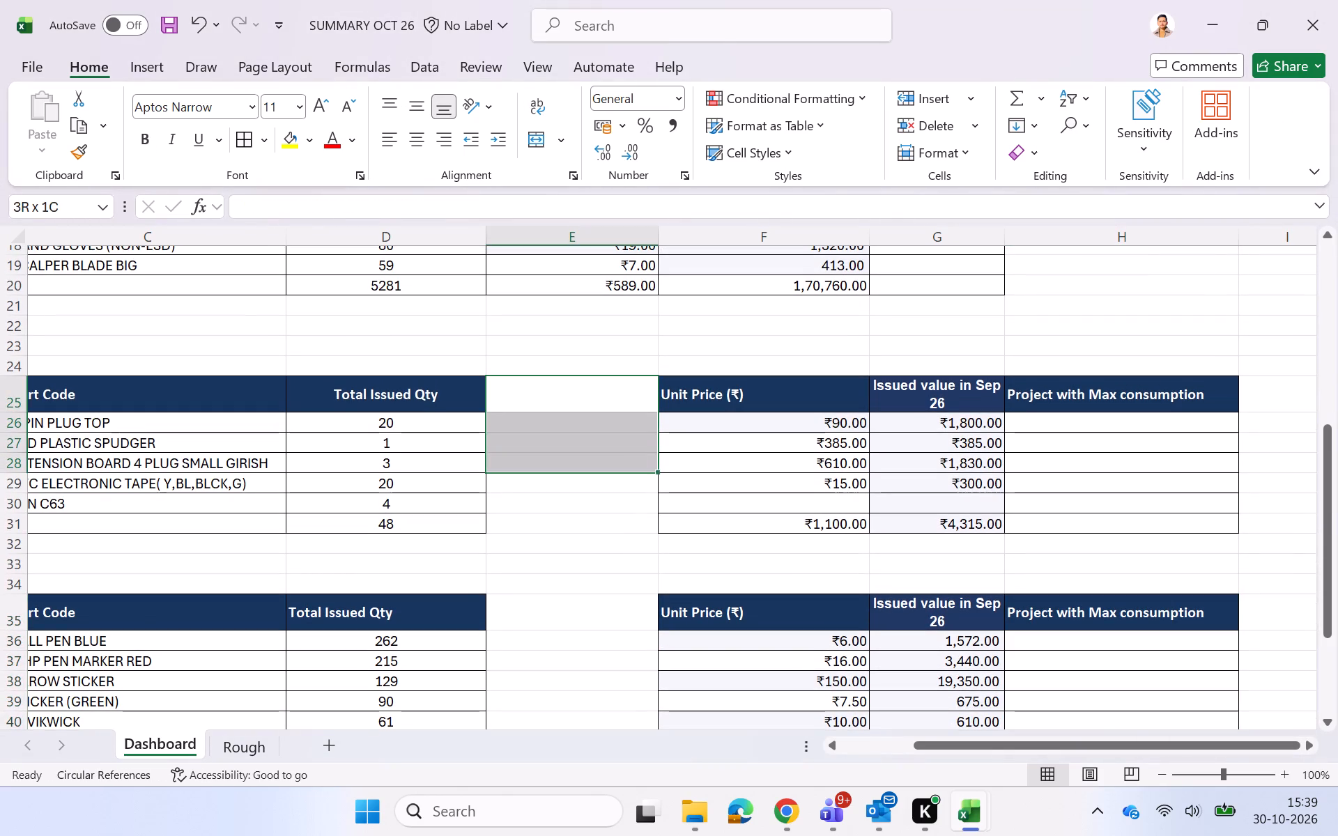
pyautogui.hotkey('shift', 'Down')
pyautogui.hotkey('shift', 'Down')
pyautogui.hotkey('shift', 'Down')
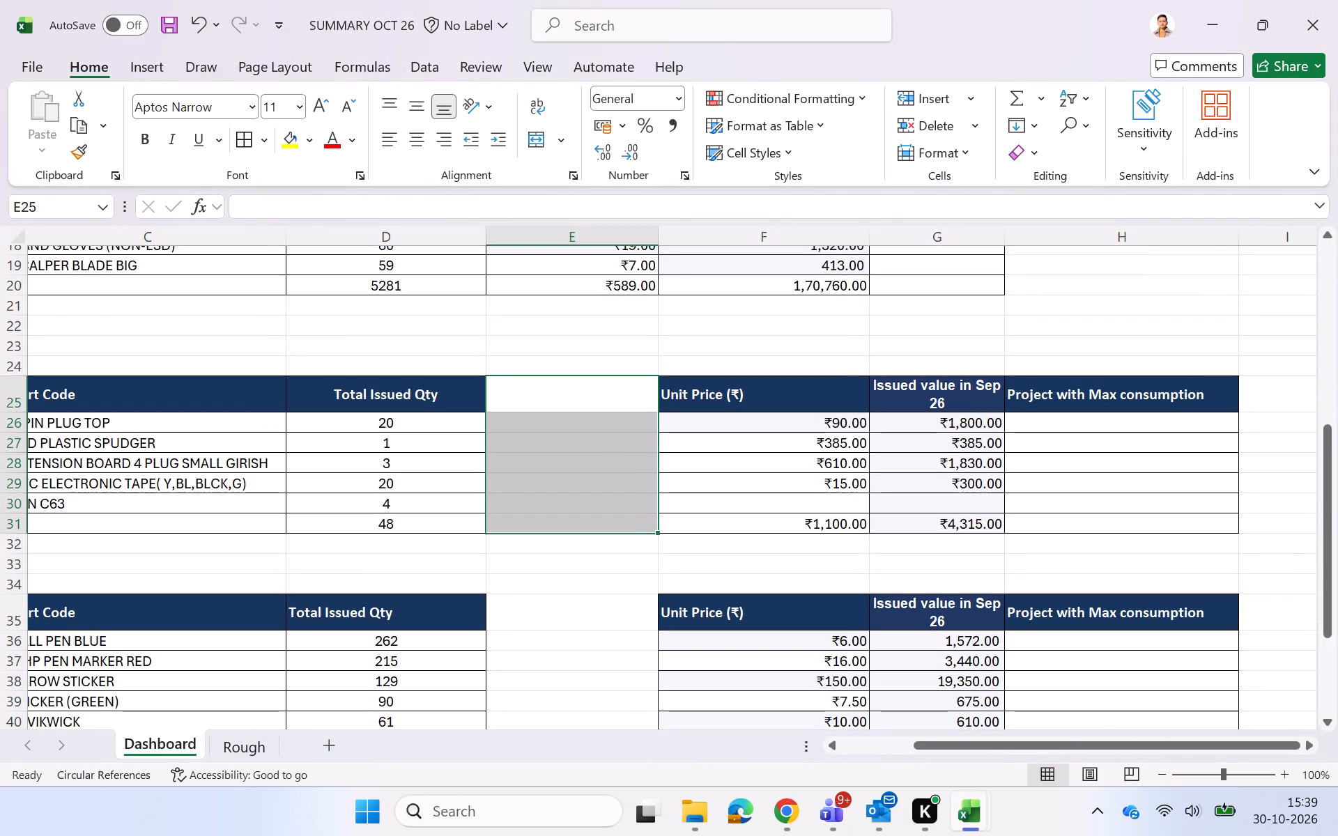
pyautogui.rightClick(616, 400)
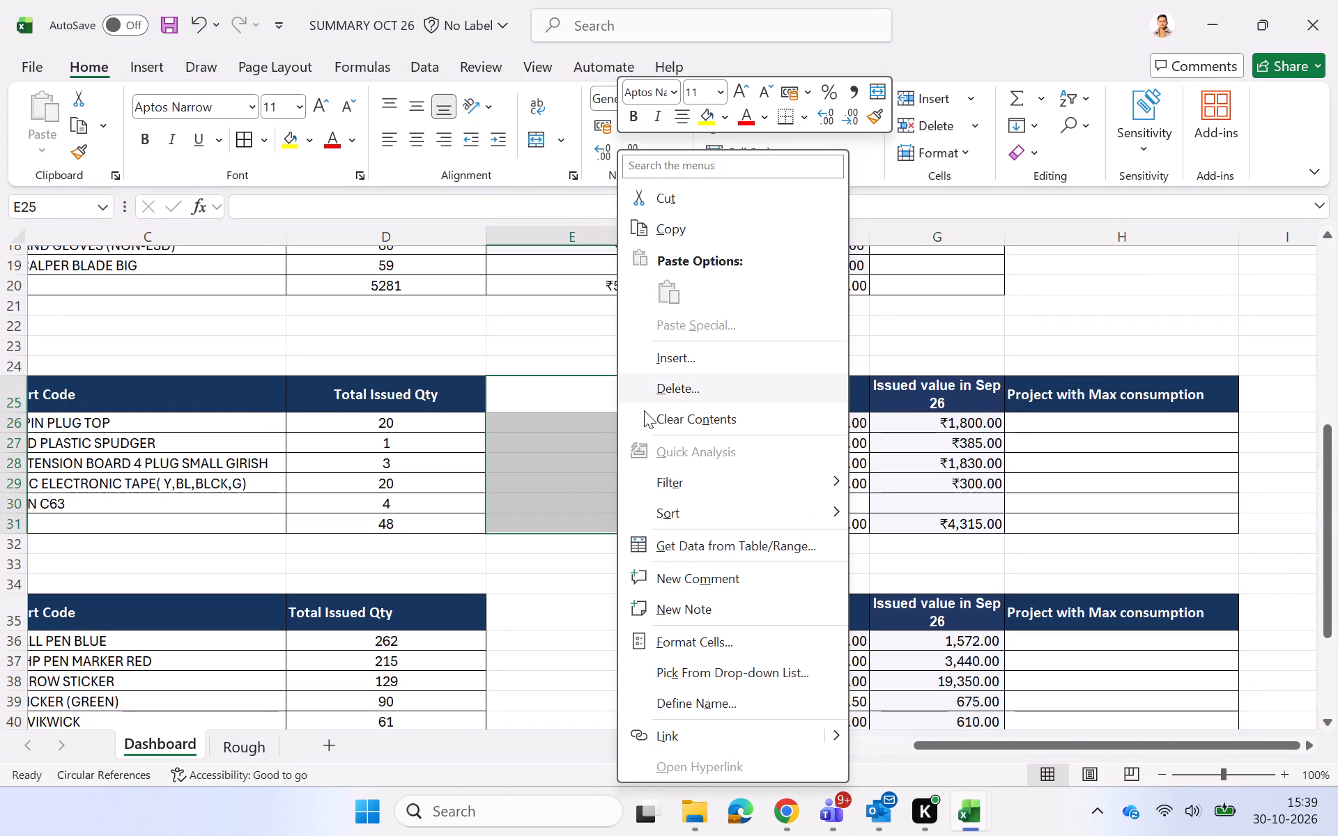
pyautogui.click(647, 411)
pyautogui.press('Delete')
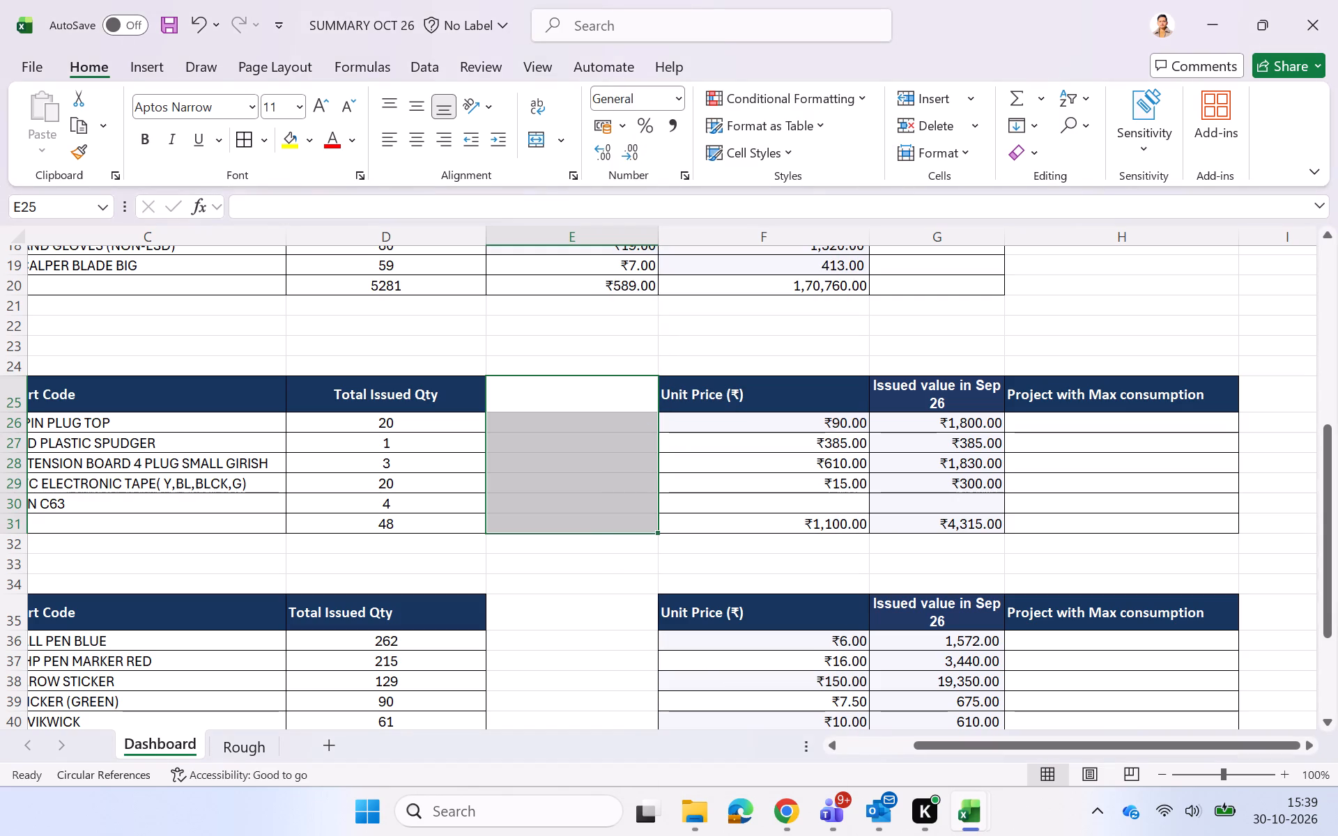
pyautogui.hotkey('ctrl', '-')
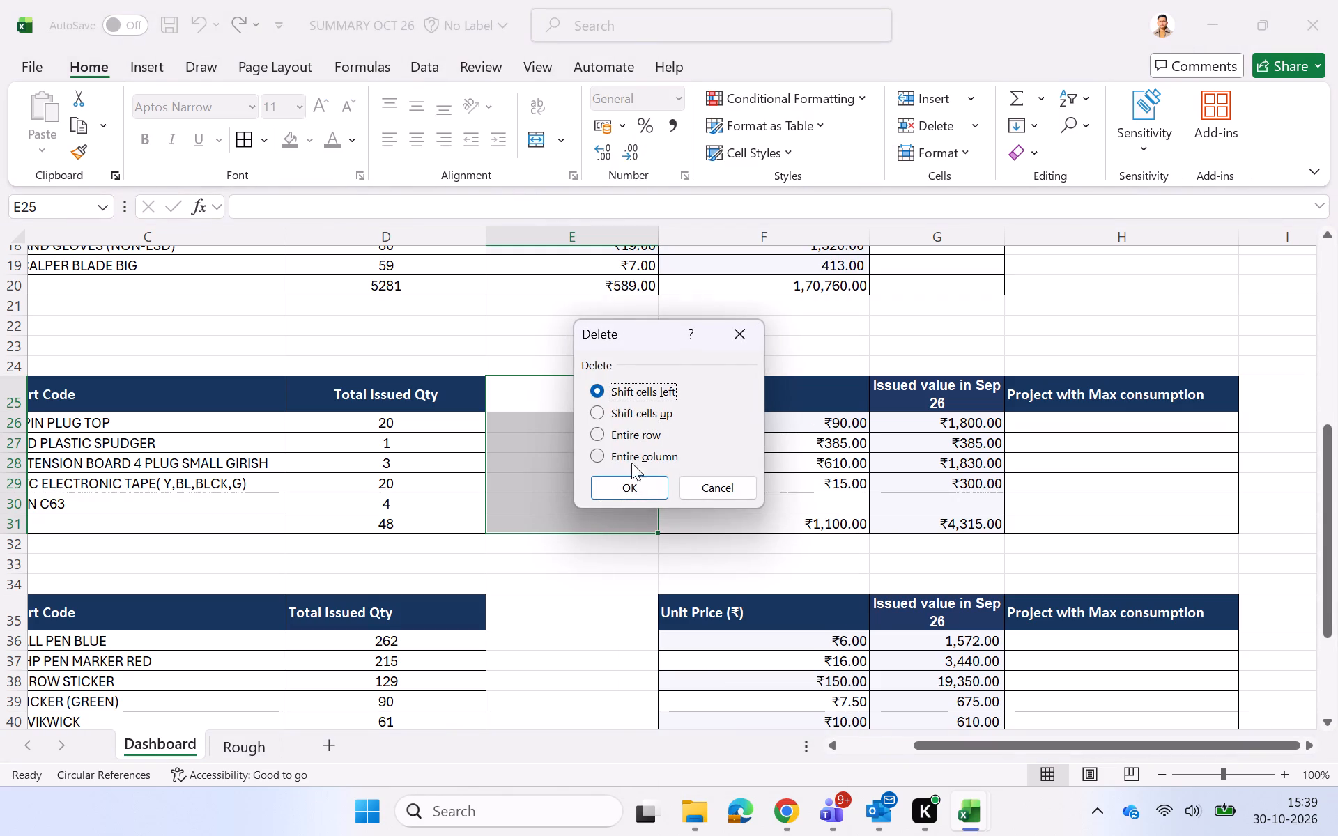
pyautogui.click(627, 491)
# Delete the empty cells E35:E46 between Total Issued Qty and Unit Price in the Stationery table.
pyautogui.scroll(-1, 627, 491)
pyautogui.click(588, 464)
pyautogui.hotkey('shift', 'Down')
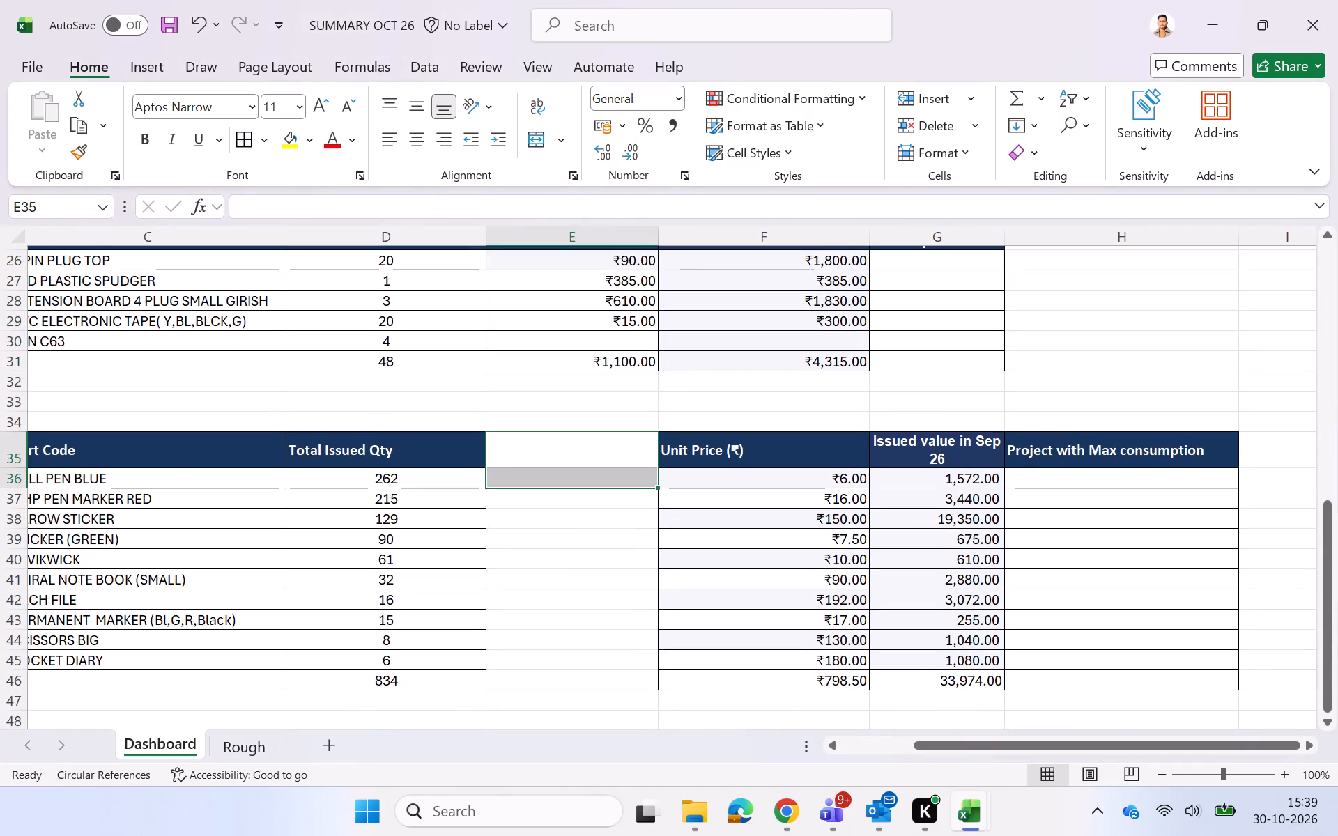
pyautogui.hotkey('shift', 'Down')
pyautogui.hotkey('shift', 'Down')
pyautogui.hotkey('shift', 'Down')
pyautogui.hotkey('shift', 'Down')
pyautogui.hotkey('shift', 'Down')
pyautogui.hotkey('shift', 'Down')
pyautogui.hotkey('shift', 'Down')
pyautogui.hotkey('shift', 'Down')
pyautogui.hotkey('shift', 'Down')
pyautogui.hotkey('shift', 'Down')
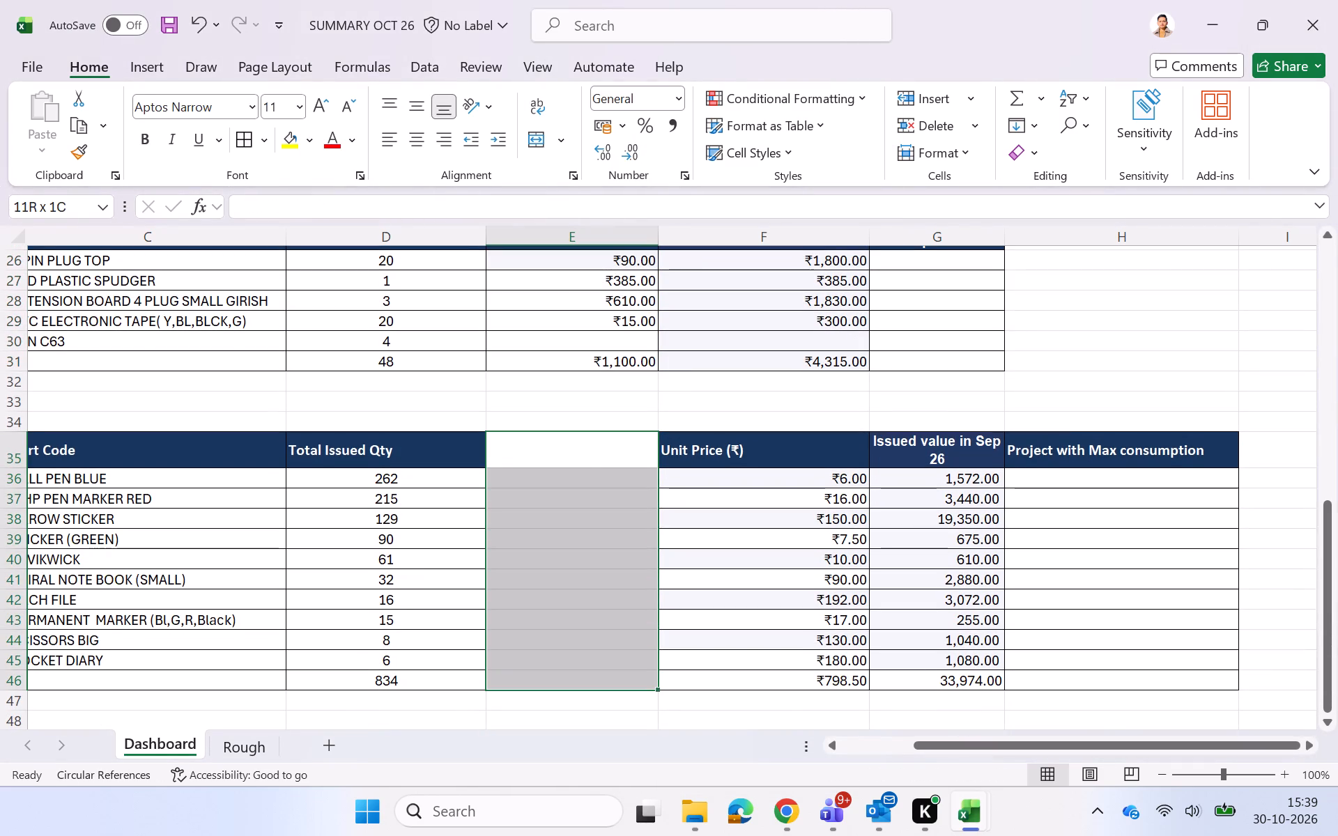
# Delete the empty cells E35:E46 between Total Issued Qty and Unit Price in the Stationery table, shifting the remaining columns left.
pyautogui.hotkey('ctrl', '-')
pyautogui.click(627, 479)
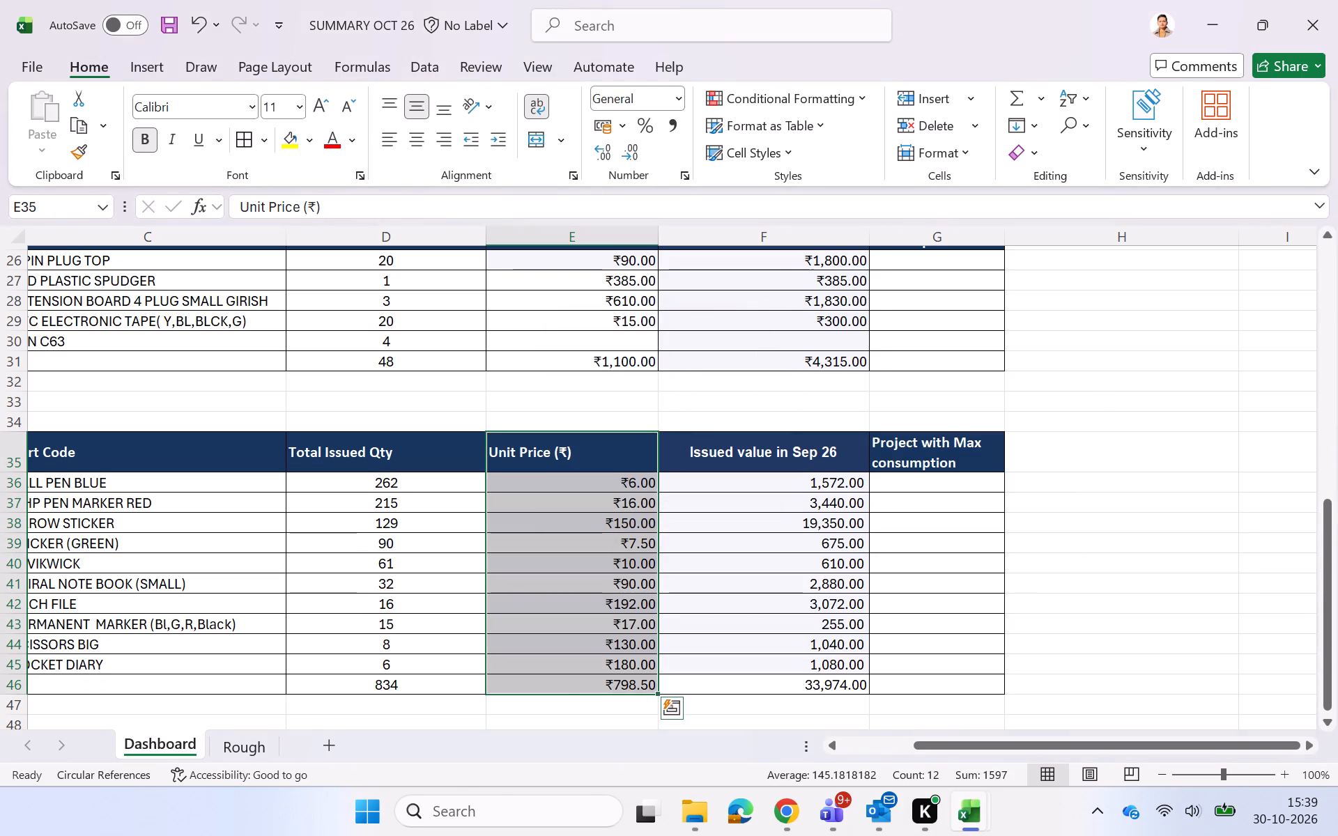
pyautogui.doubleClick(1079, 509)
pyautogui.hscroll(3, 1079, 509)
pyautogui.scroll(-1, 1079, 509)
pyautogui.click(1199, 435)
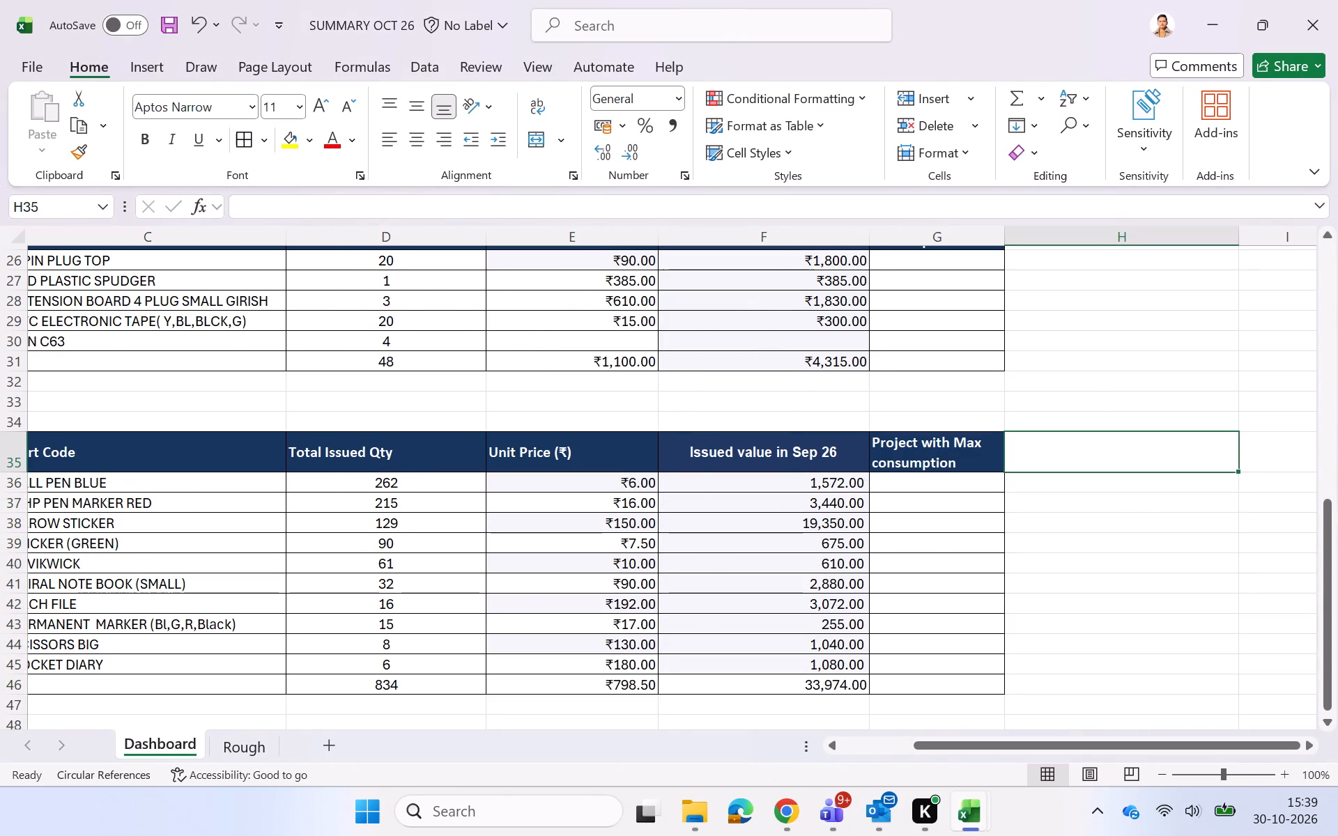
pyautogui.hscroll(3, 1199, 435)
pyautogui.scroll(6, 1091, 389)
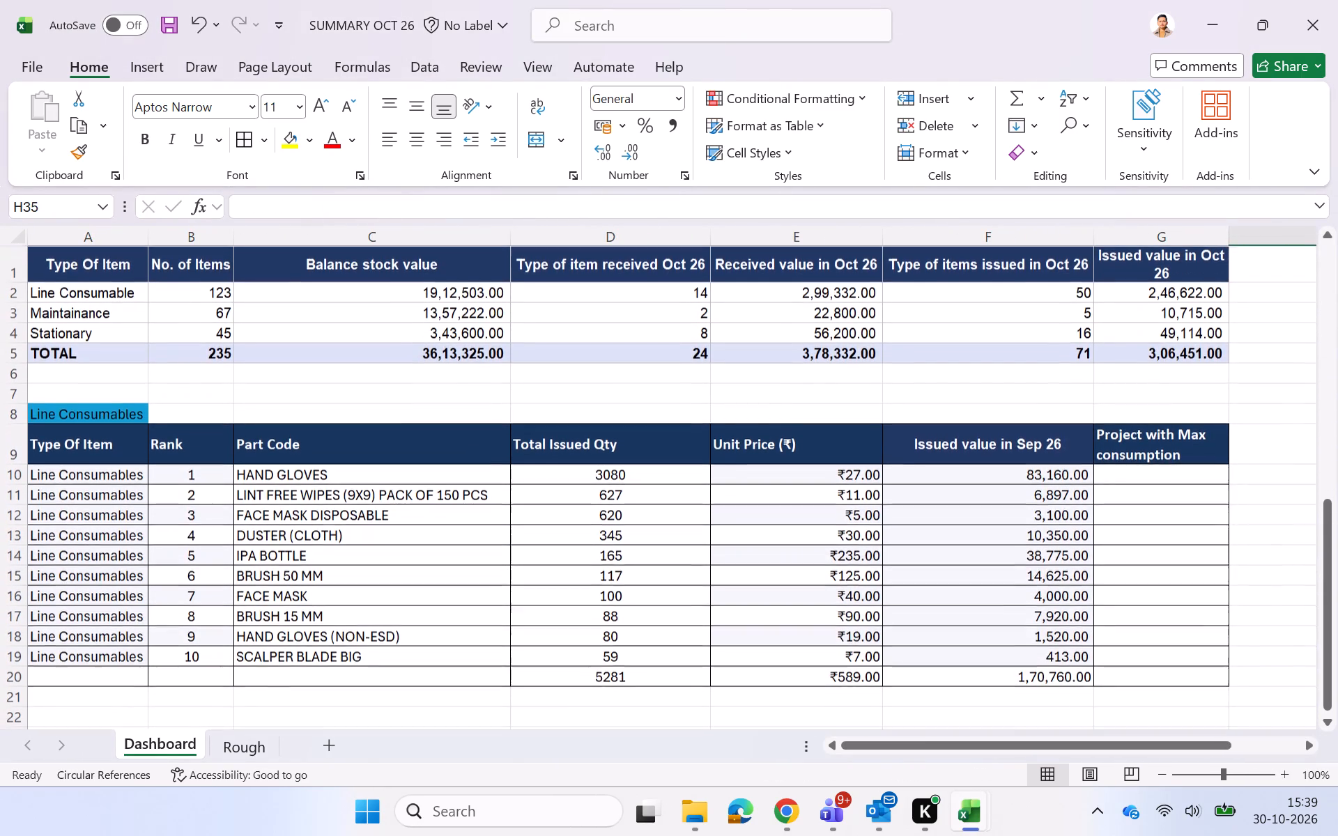
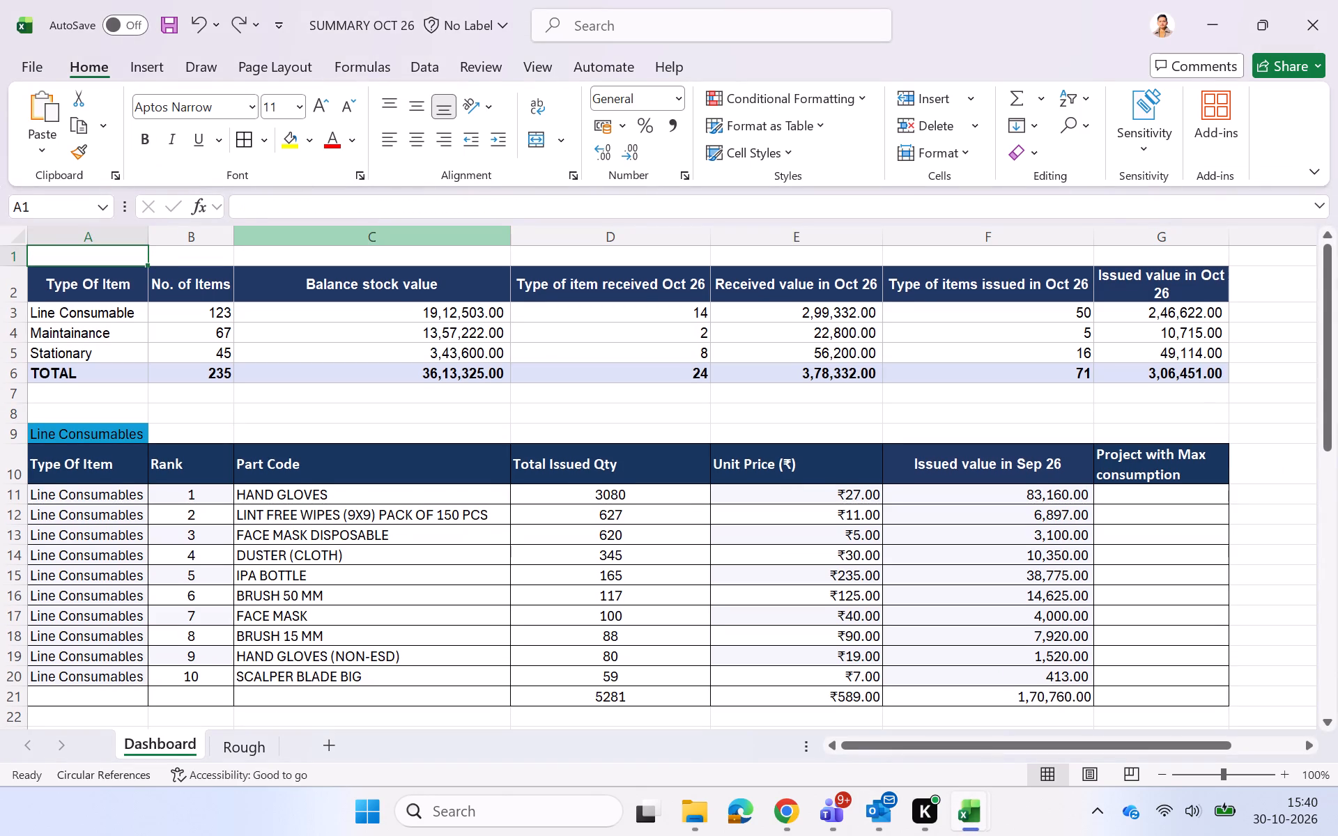
# Paste the copied title "General Items Reports for the month of Sep,26" into cell C1 above the summary table.
pyautogui.click(450, 257)
pyautogui.hotkey('ctrl', 'v')
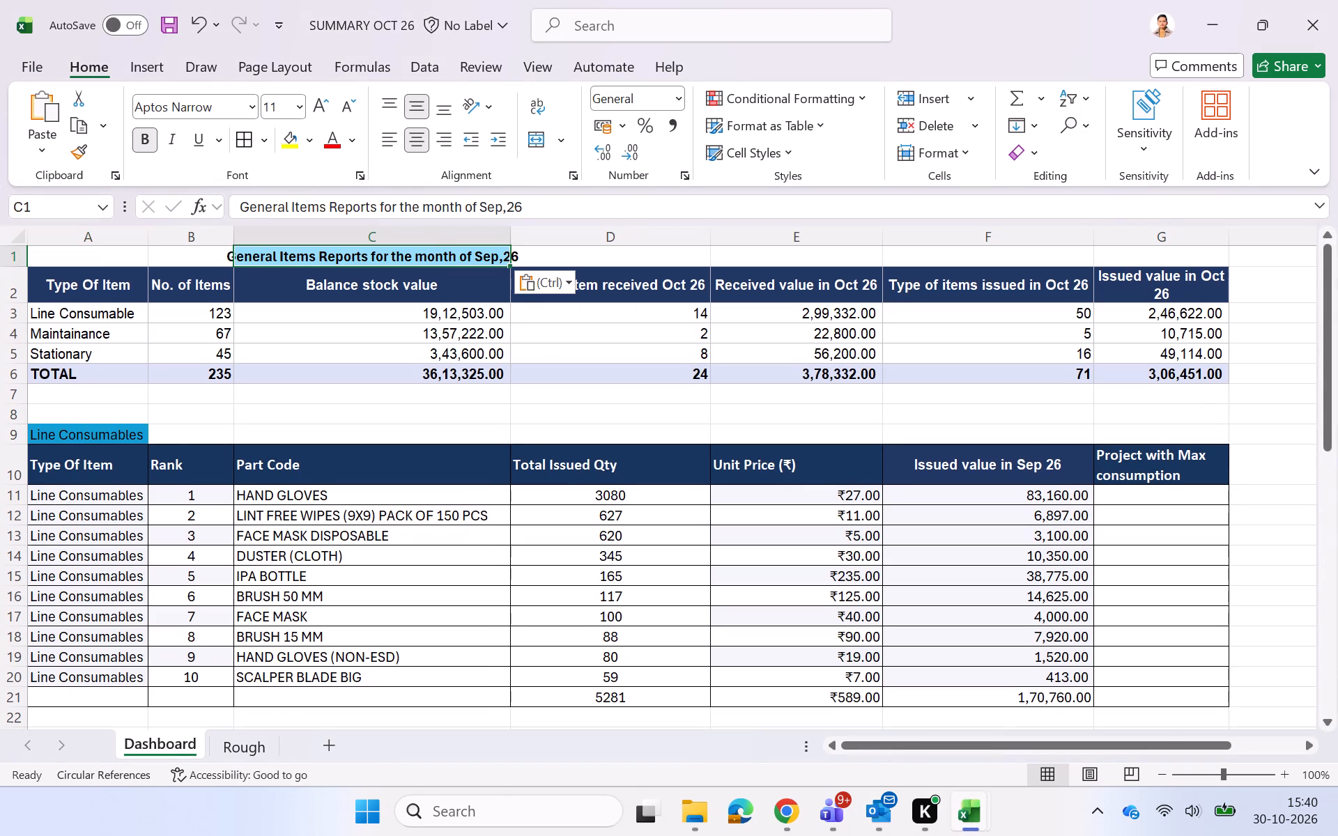
pyautogui.click(509, 236)
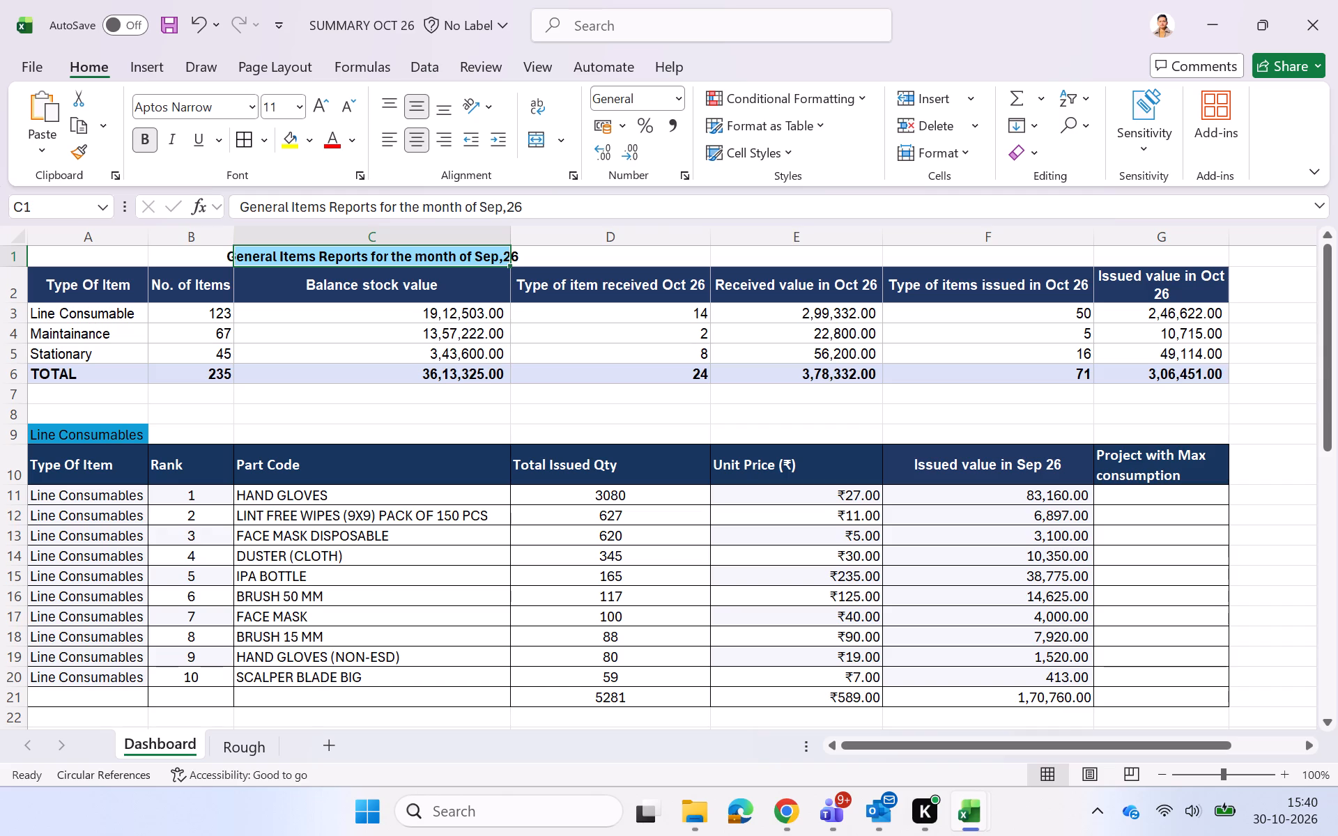
# Undo the title paste in C1 and paste "General Items Reports for the month of Sep,26" into D1 instead.
pyautogui.hotkey('ctrl', 'z')
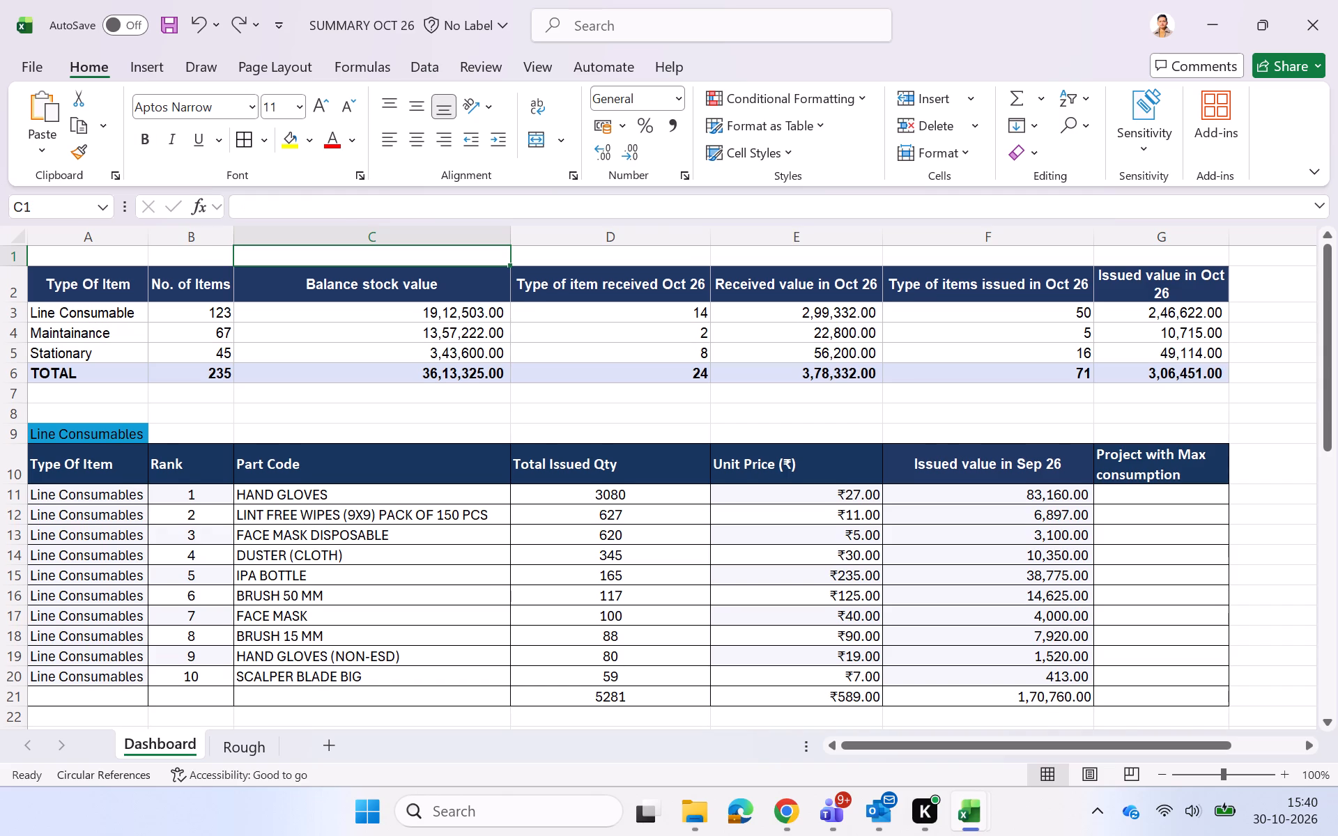
pyautogui.click(535, 251)
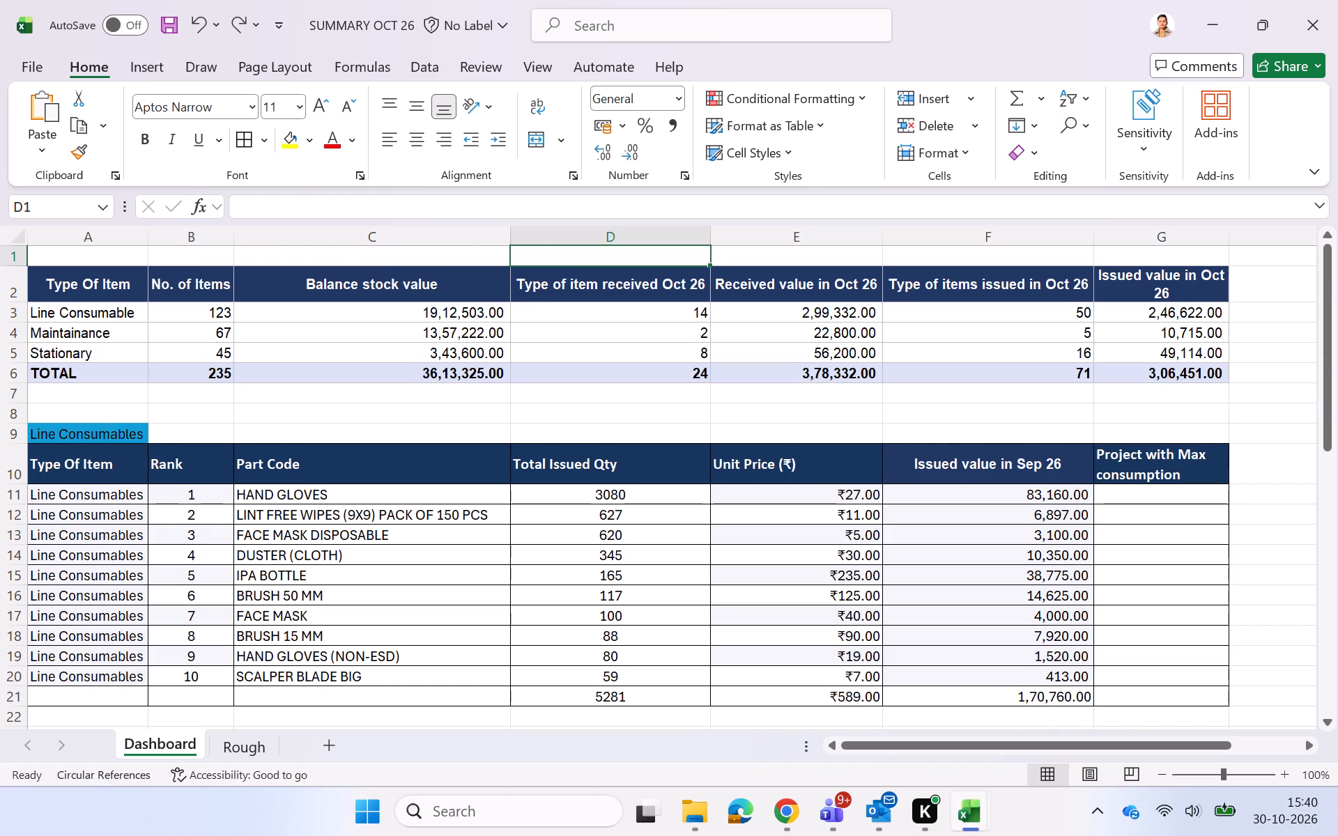
pyautogui.hotkey('ctrl', 'v')
pyautogui.doubleClick(716, 230)
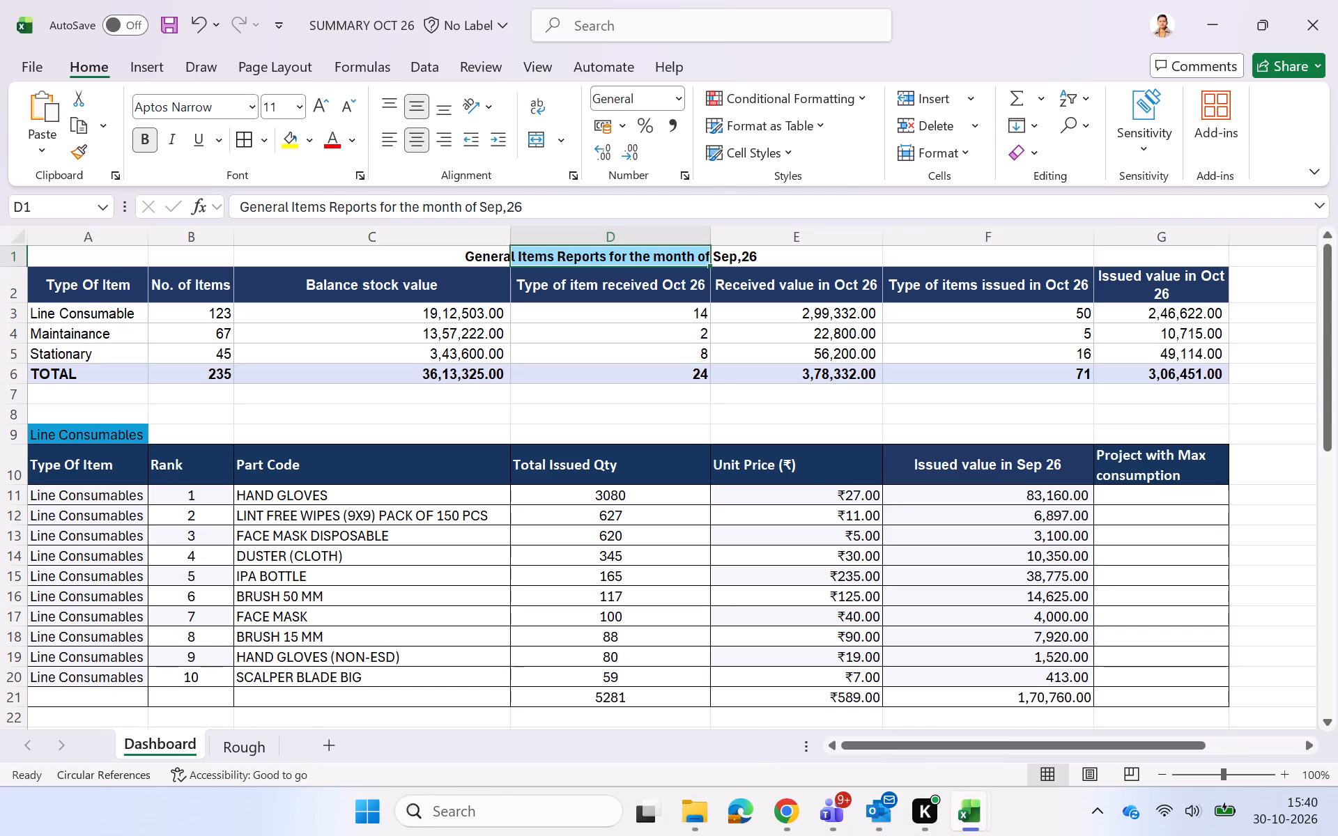
pyautogui.hotkey('ctrl', 'z')
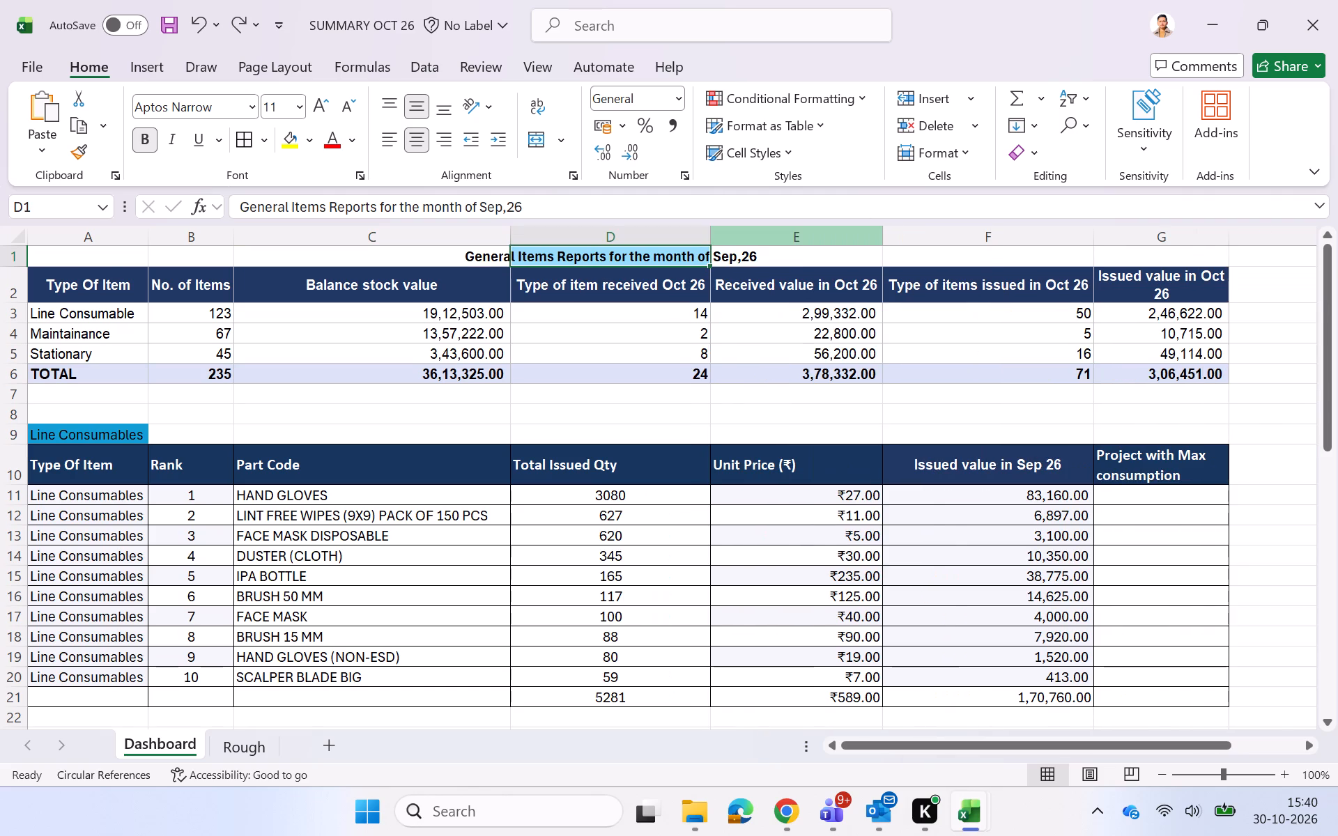
pyautogui.click(622, 416)
# Select the title row cells A1:G1 across the full width of the summary table.
pyautogui.click(95, 258)
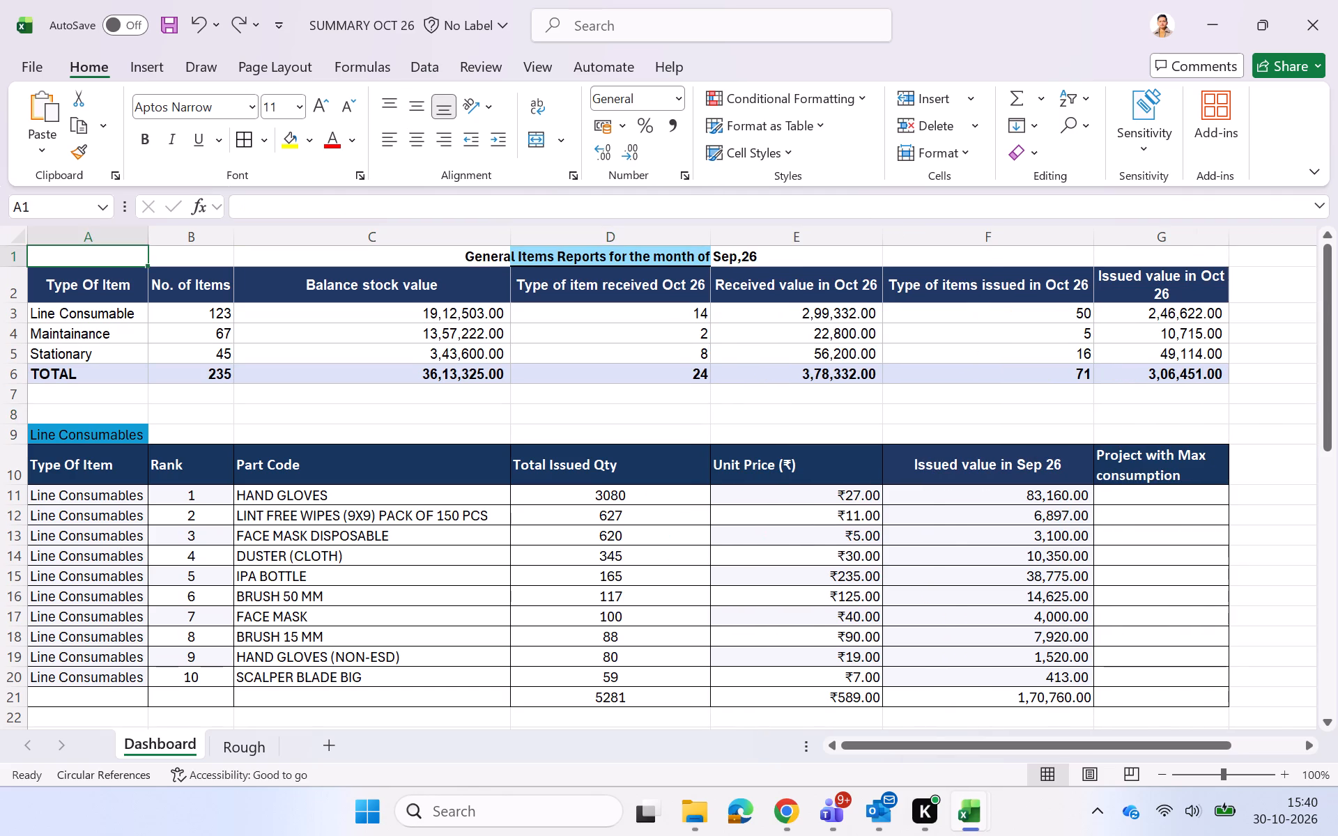
pyautogui.hotkey('shift', 'Right')
pyautogui.hotkey('shift', 'Right')
pyautogui.hotkey('shift', 'Right')
pyautogui.hotkey('shift', 'Right')
pyautogui.hotkey('shift', 'Right')
pyautogui.hotkey('shift', 'Right')
pyautogui.hotkey('shift', 'Right')
pyautogui.hotkey('shift', 'Right')
pyautogui.hotkey('shift', 'Left')
pyautogui.hotkey('shift', 'Left')
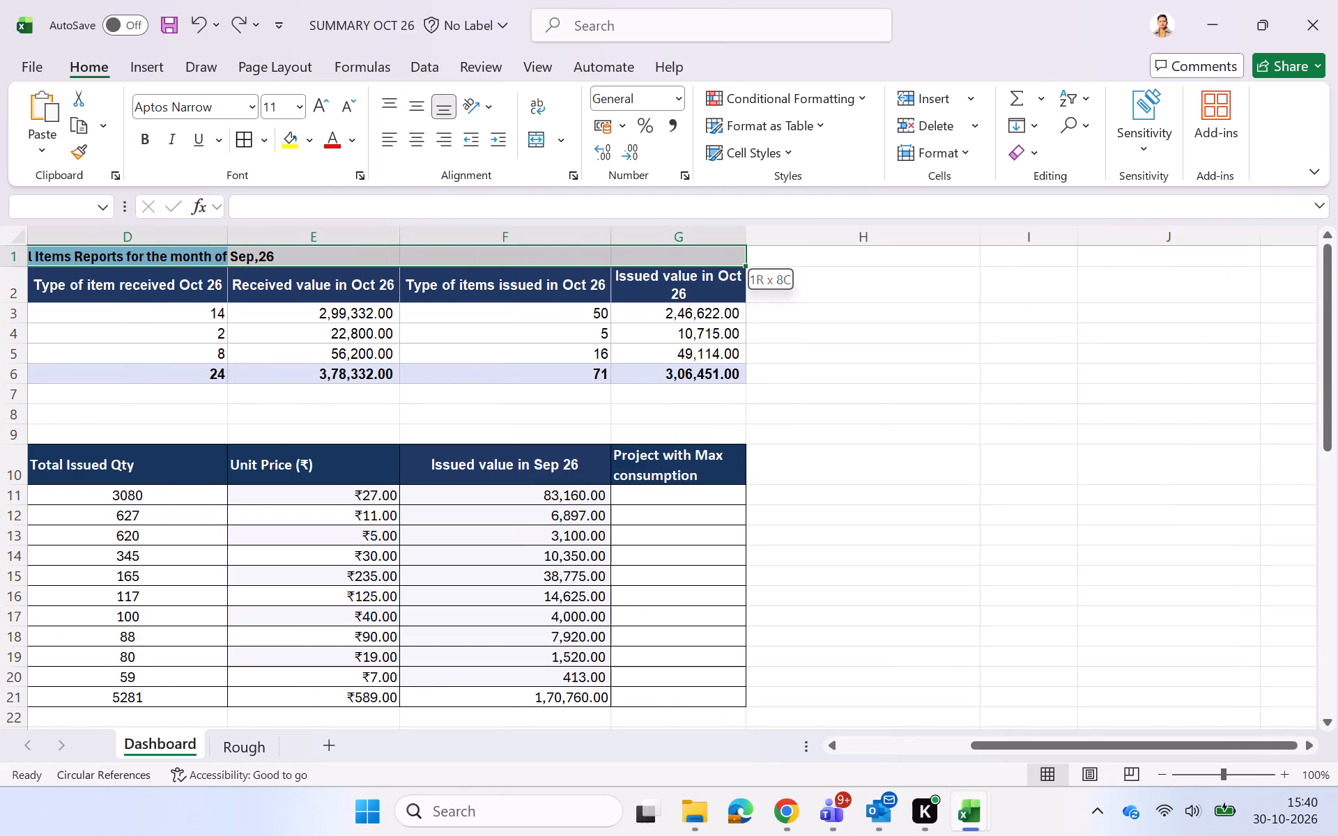
pyautogui.hscroll(6, 95, 258)
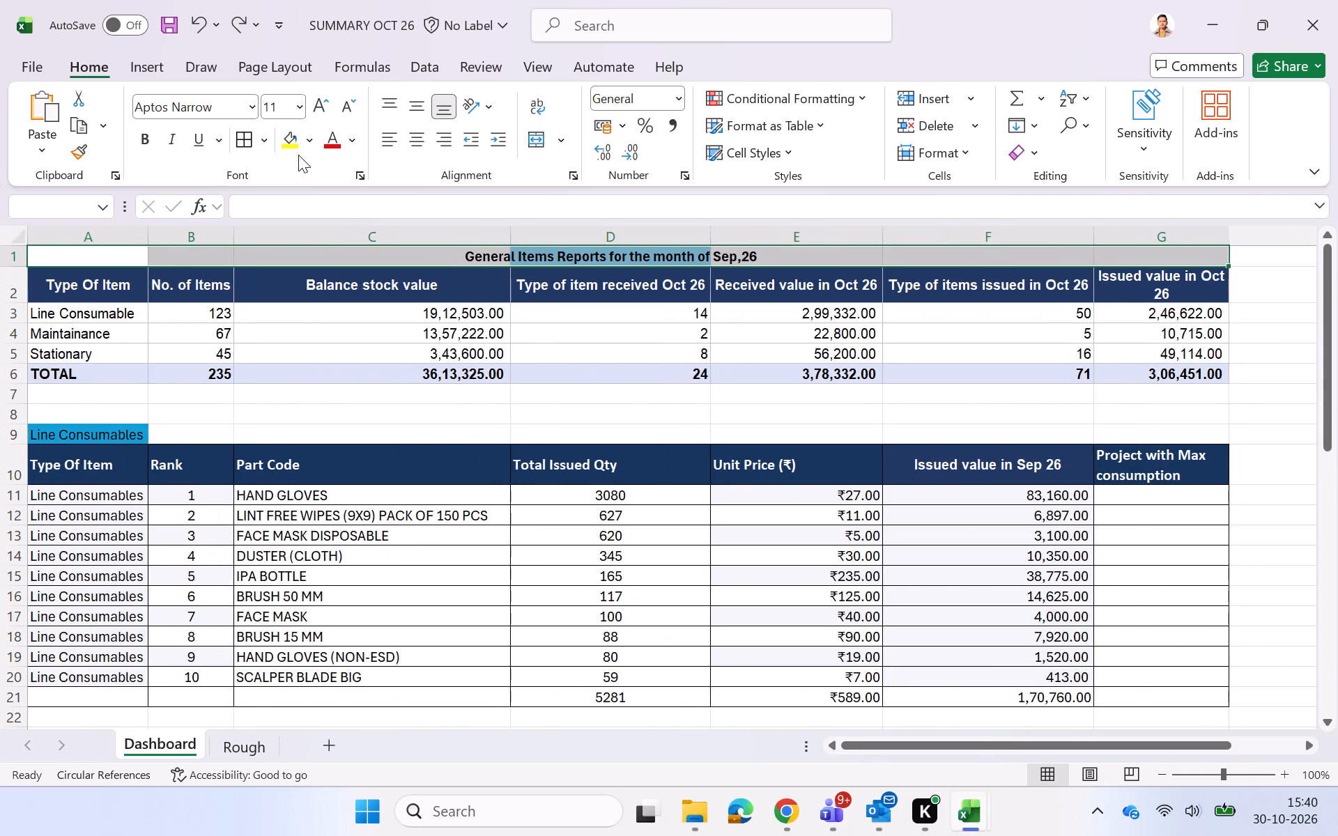
# Open the fill colour choices for the title row cells A1:G1 above the summary table.
pyautogui.click(311, 141)
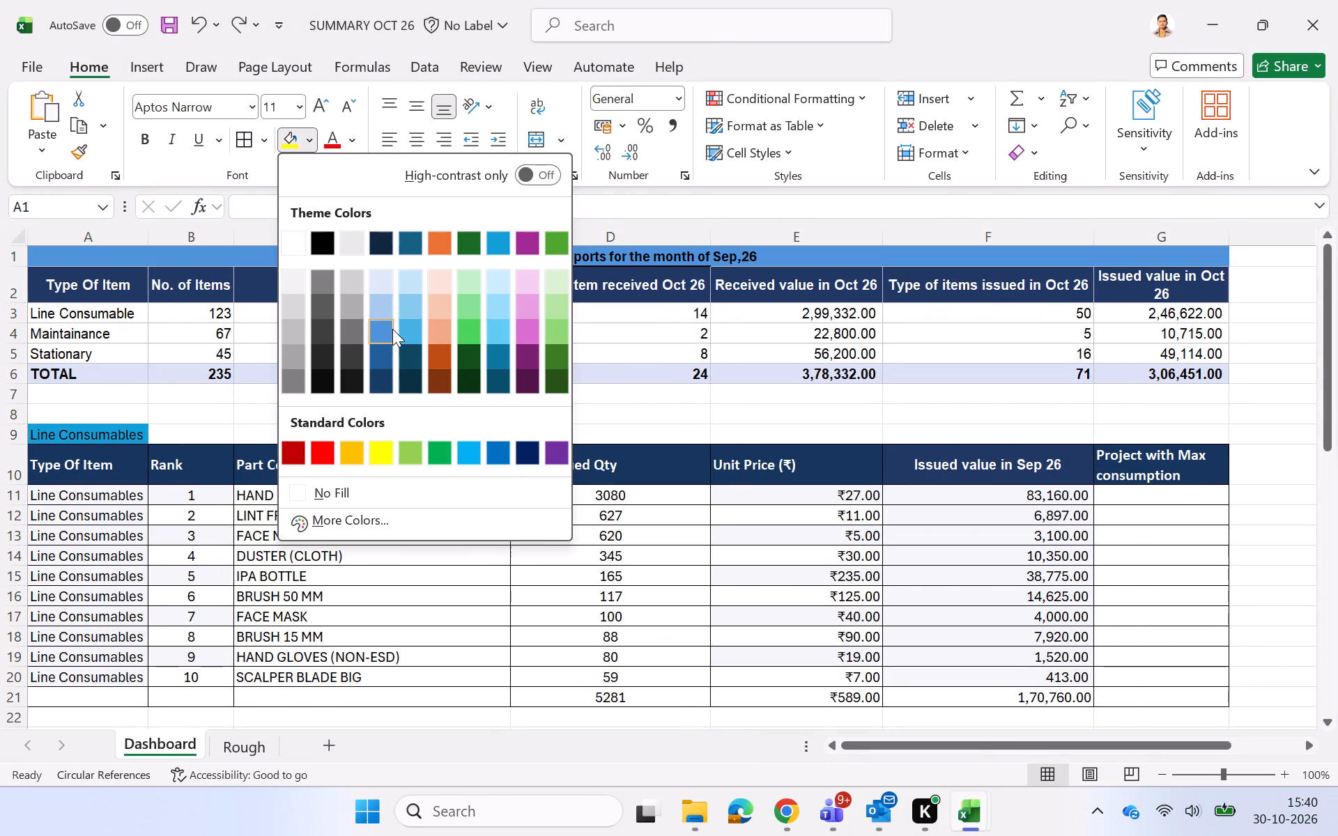
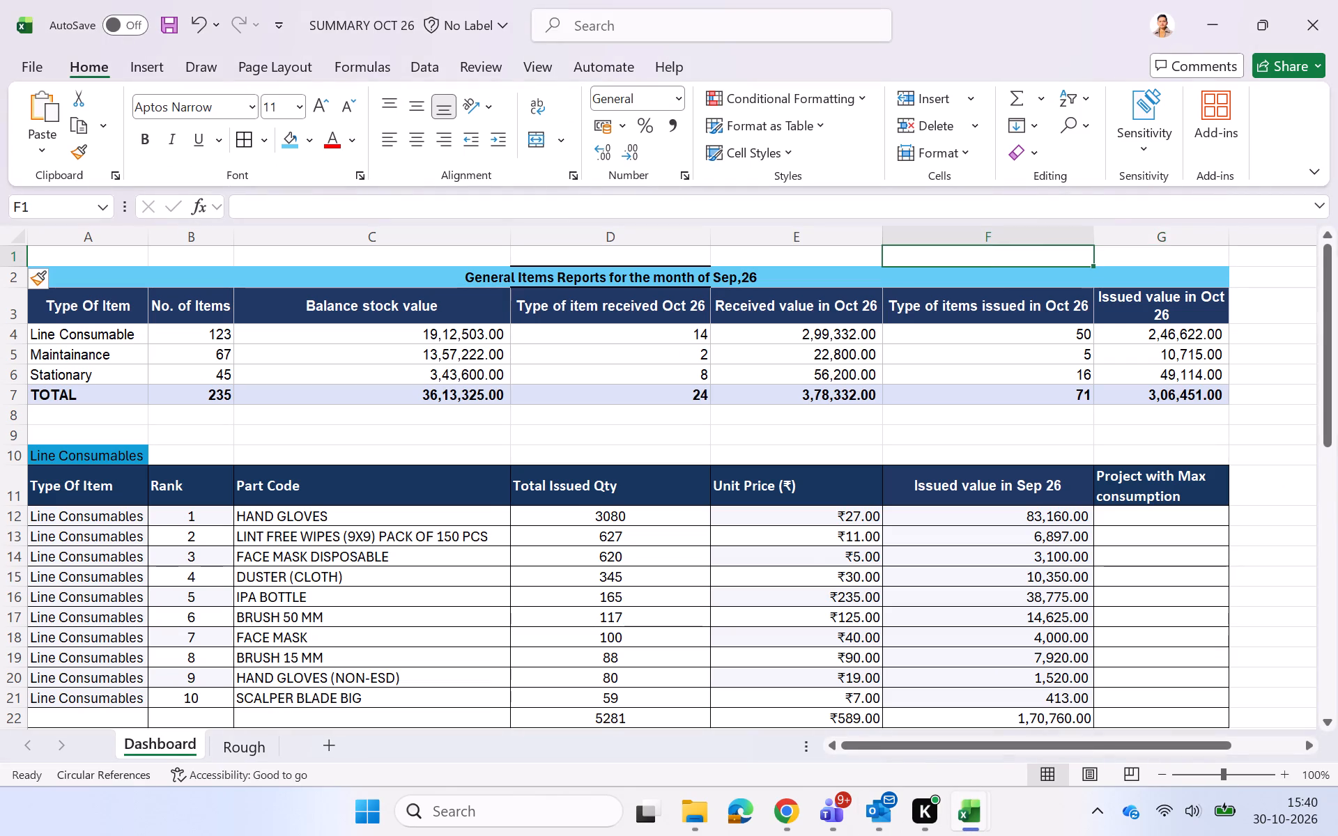
# Paste the copied "All Val in INR" label into G1, above the Issued value column of the summary table.
pyautogui.press('Right')
pyautogui.hotkey('ctrl', 'v')
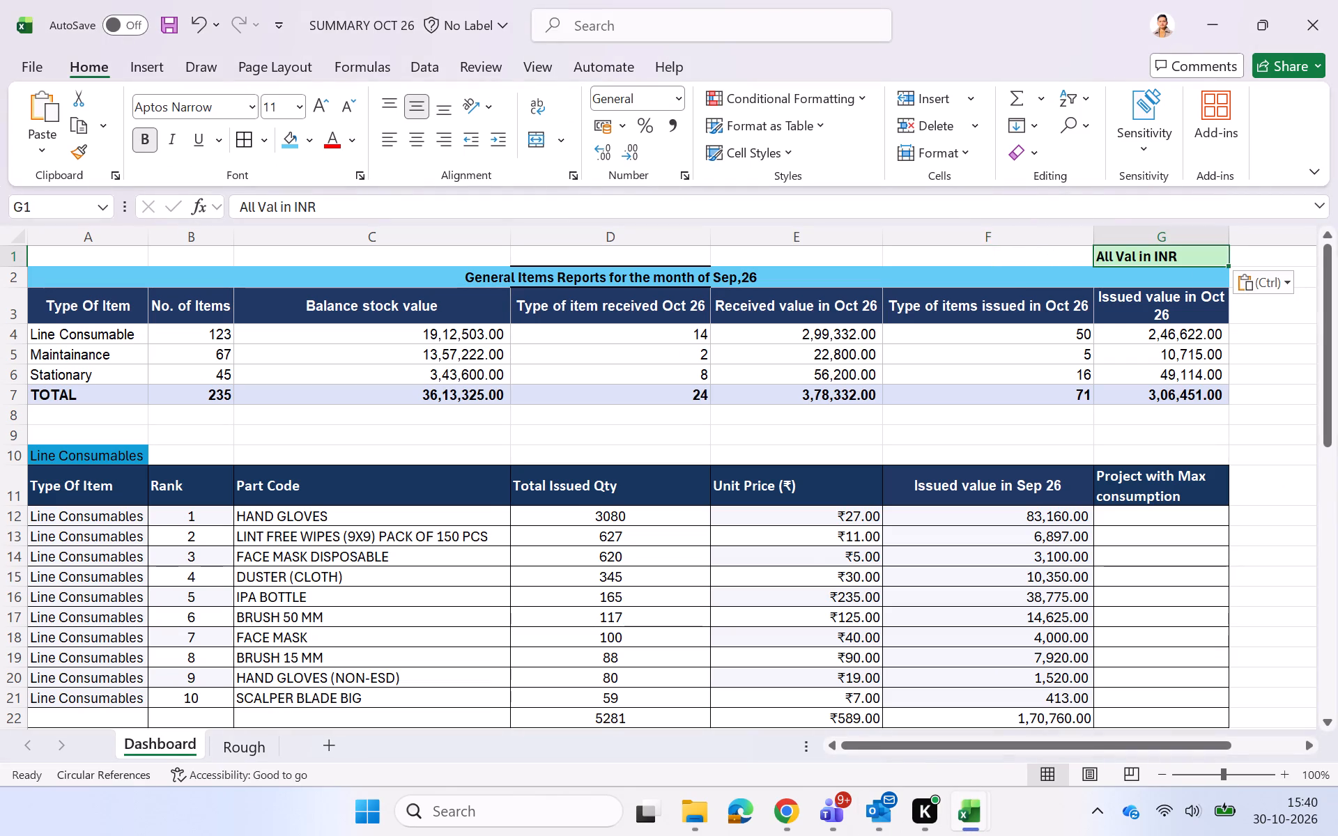
pyautogui.click(1304, 396)
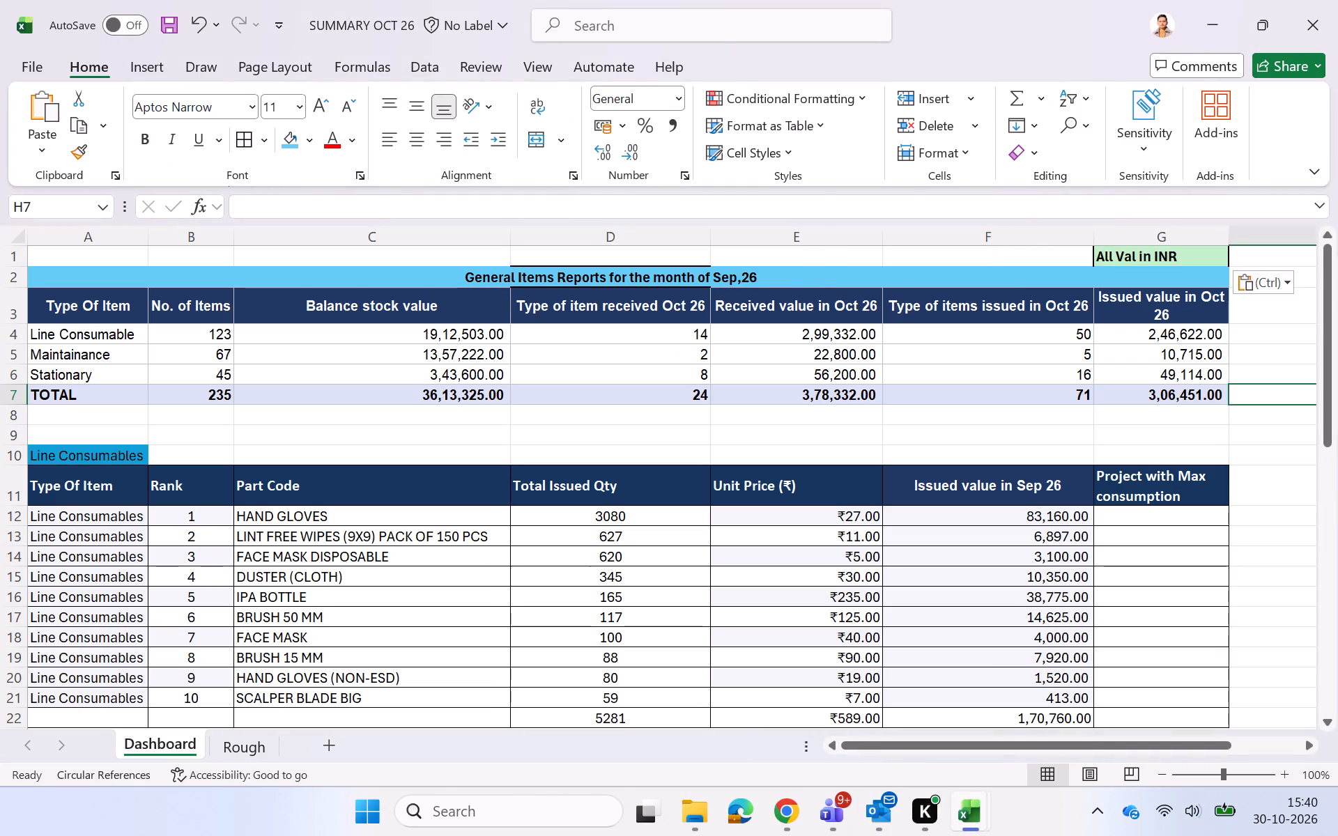
pyautogui.click(1140, 257)
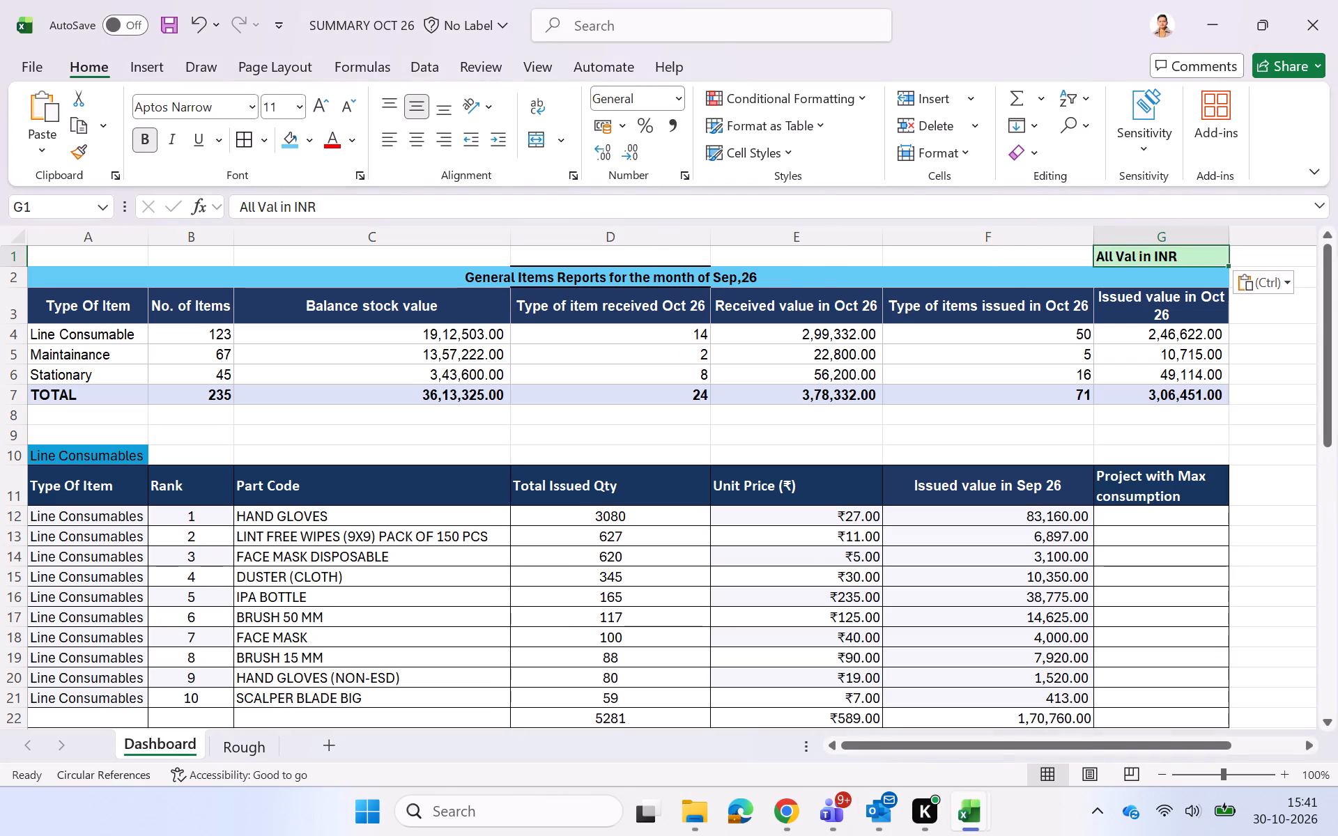
# Save the SUMMARY OCT 26 workbook, accepting the references to unsaved documents.
pyautogui.click(1288, 481)
pyautogui.hotkey('ctrl', 's')
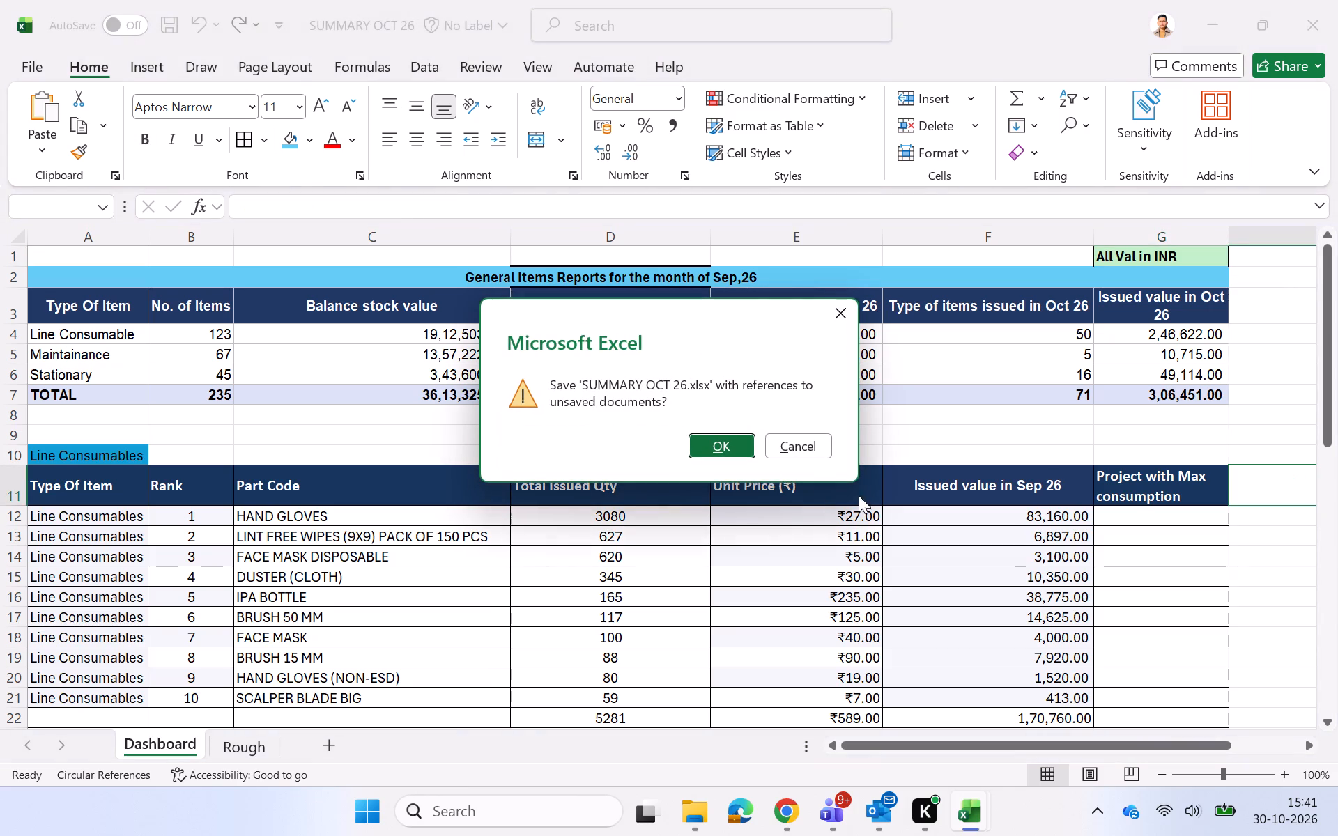
pyautogui.doubleClick(709, 440)
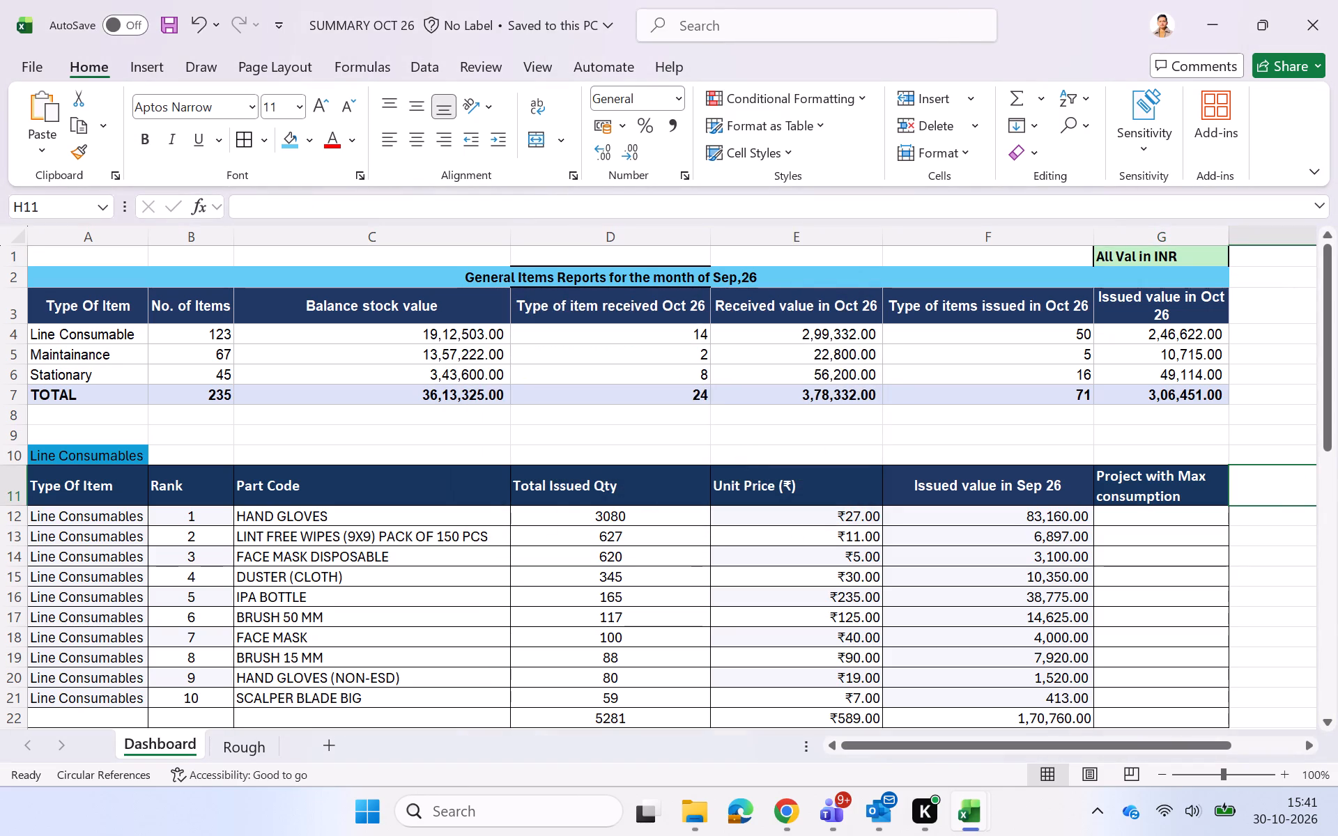
# Review the Dashboard's summary, Line Consumables and Maintainance tables for layout and columns still left empty.
pyautogui.click(866, 450)
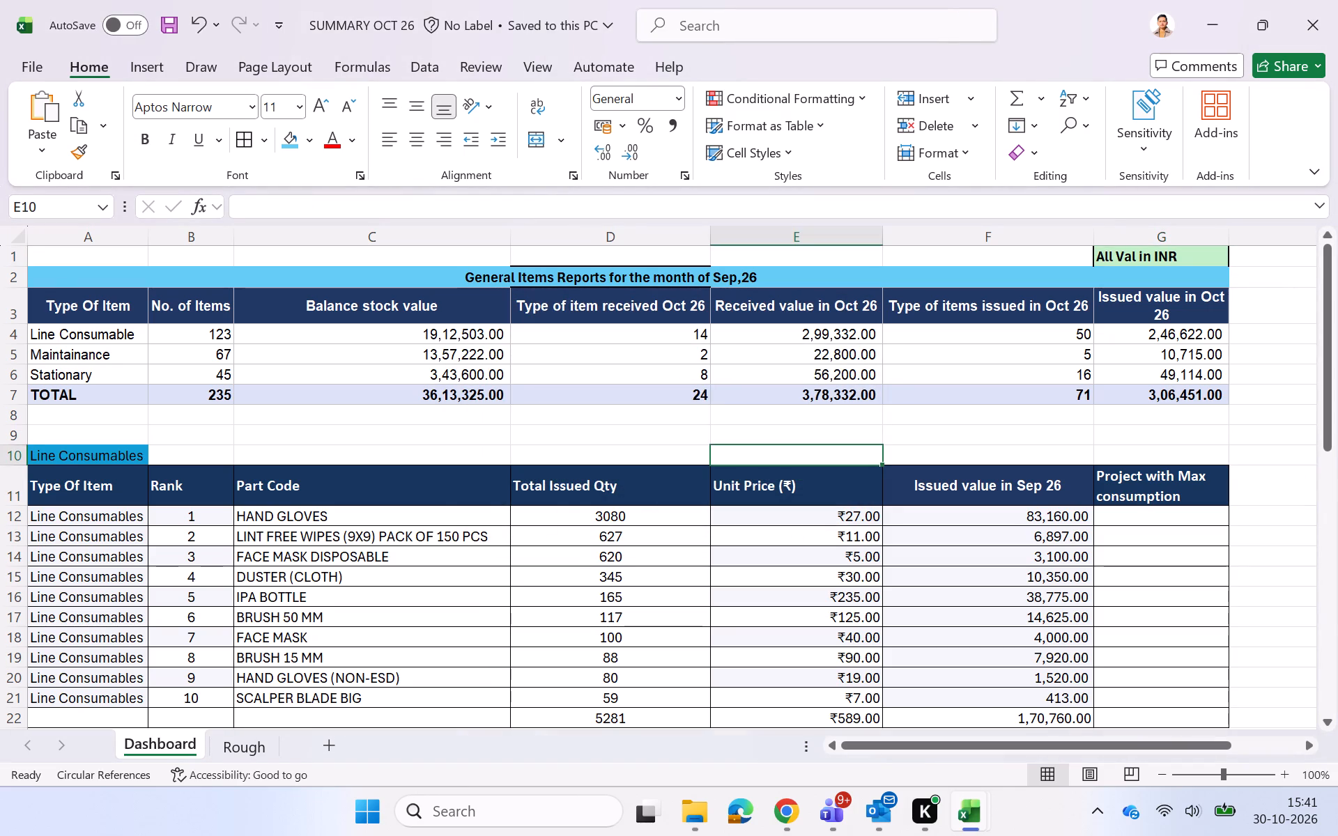
pyautogui.scroll(-1, 866, 450)
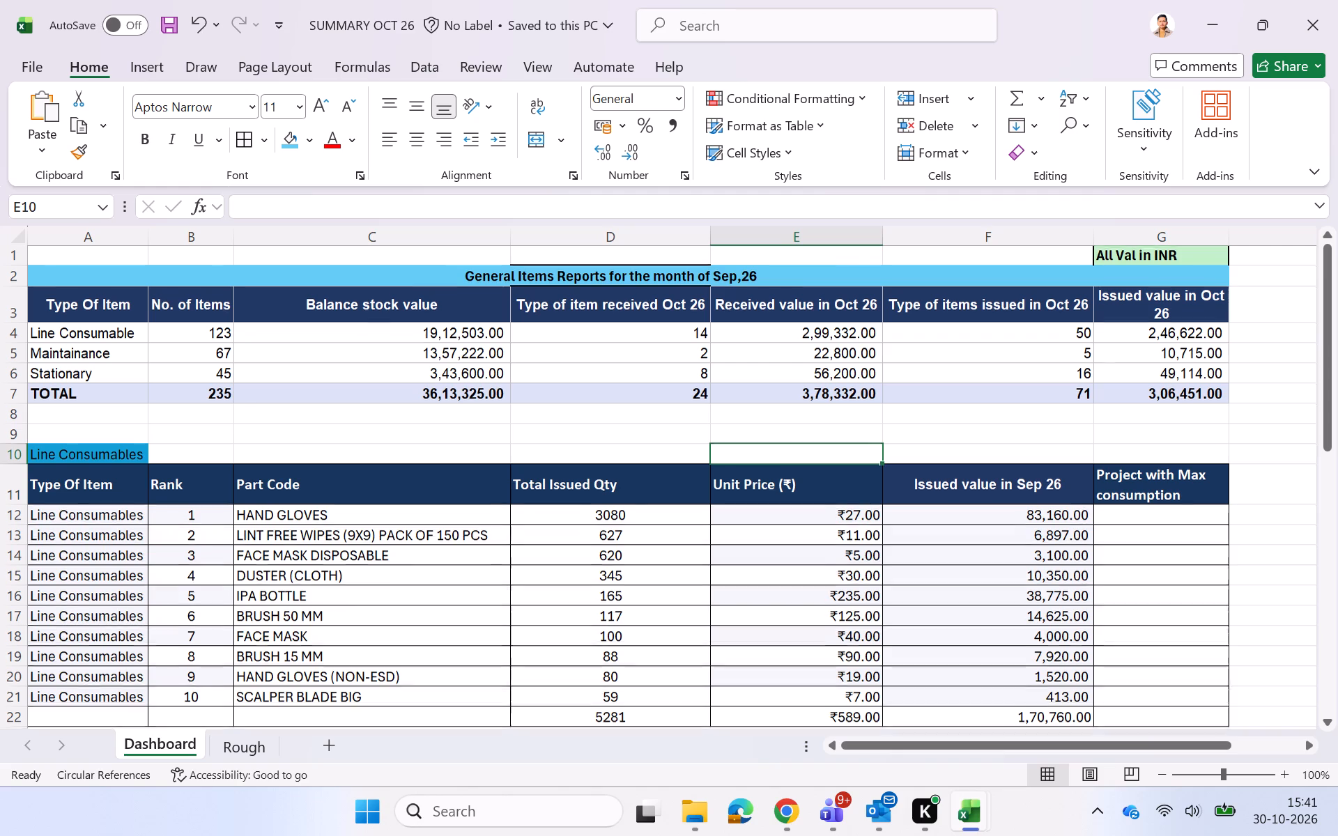
pyautogui.scroll(-3, 866, 450)
pyautogui.scroll(5, 860, 537)
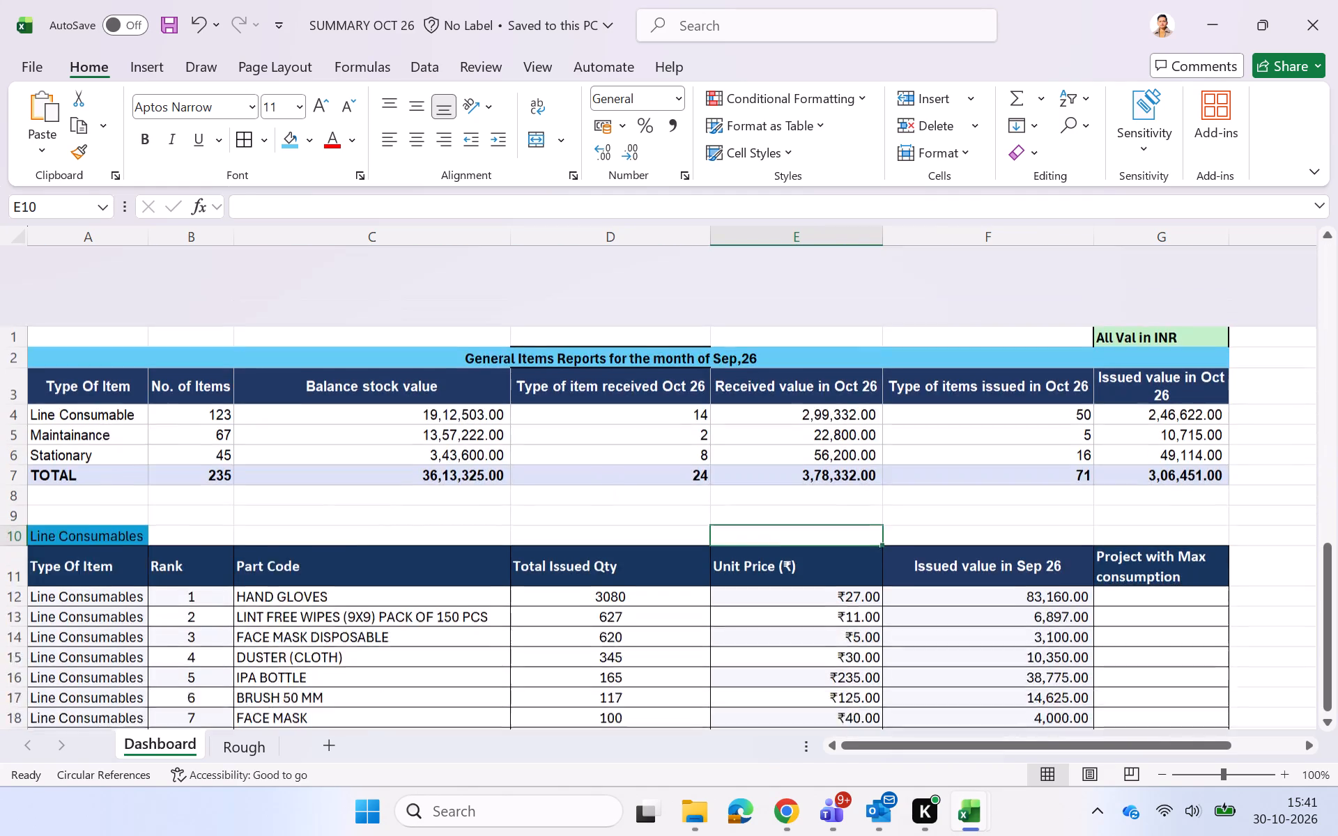
pyautogui.click(1284, 534)
pyautogui.hscroll(-2, 1284, 534)
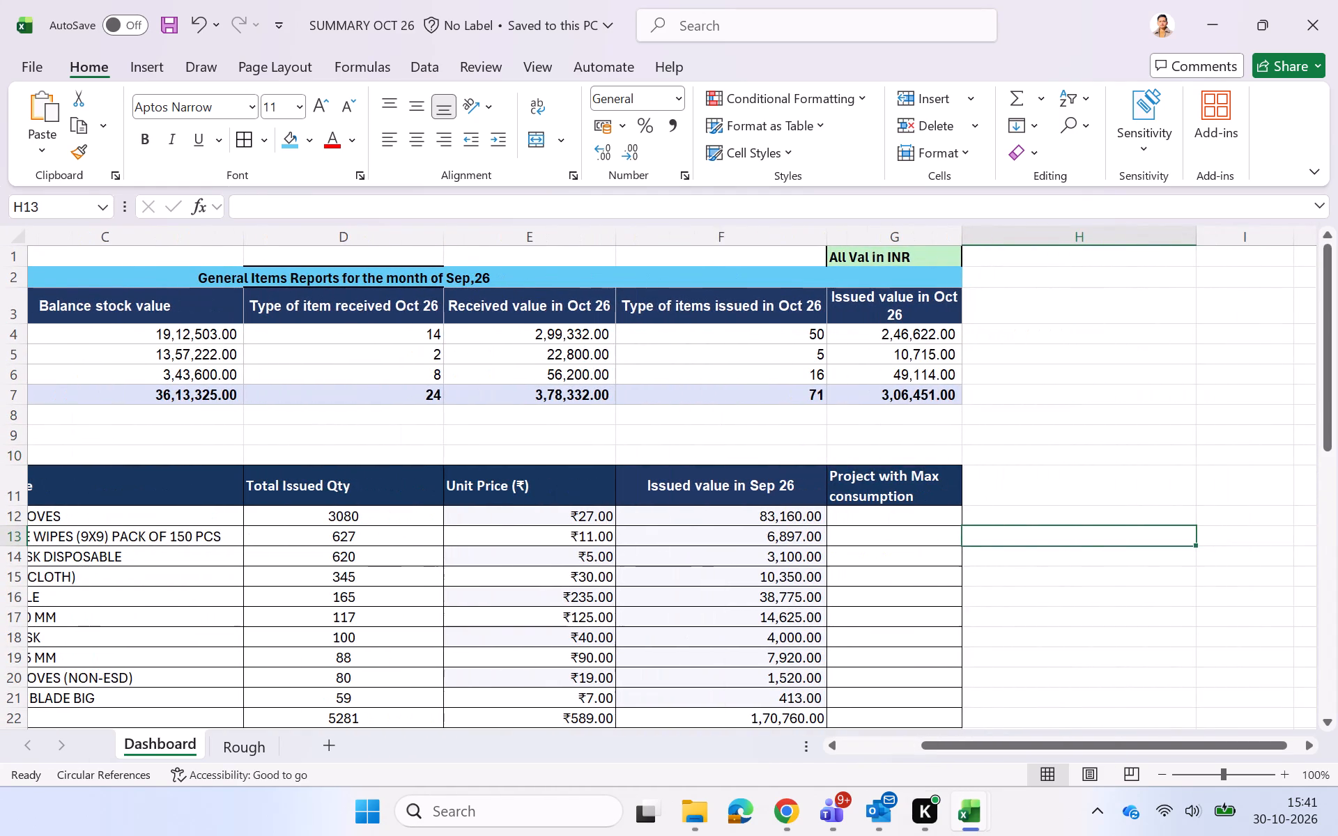
pyautogui.hscroll(3, 1284, 534)
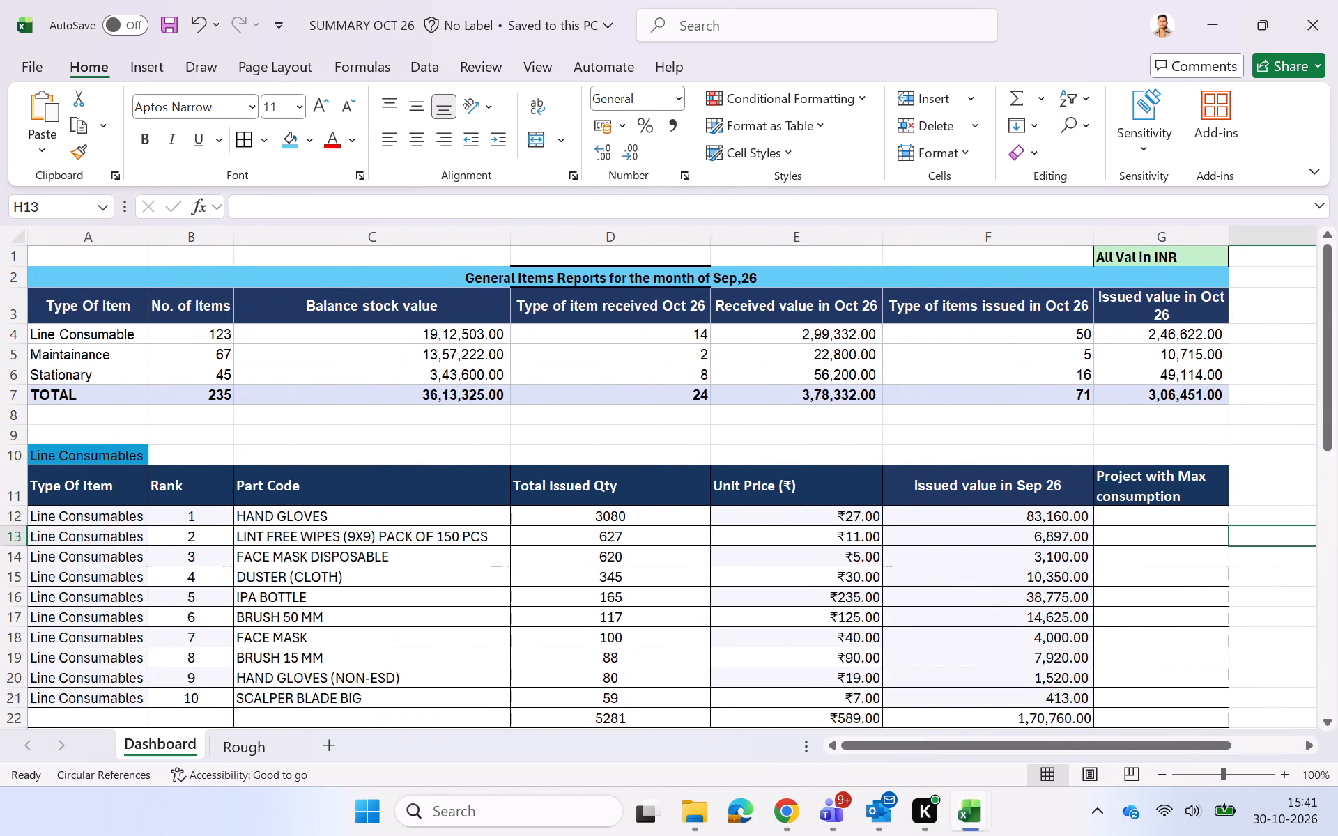
pyautogui.scroll(-1, 1284, 534)
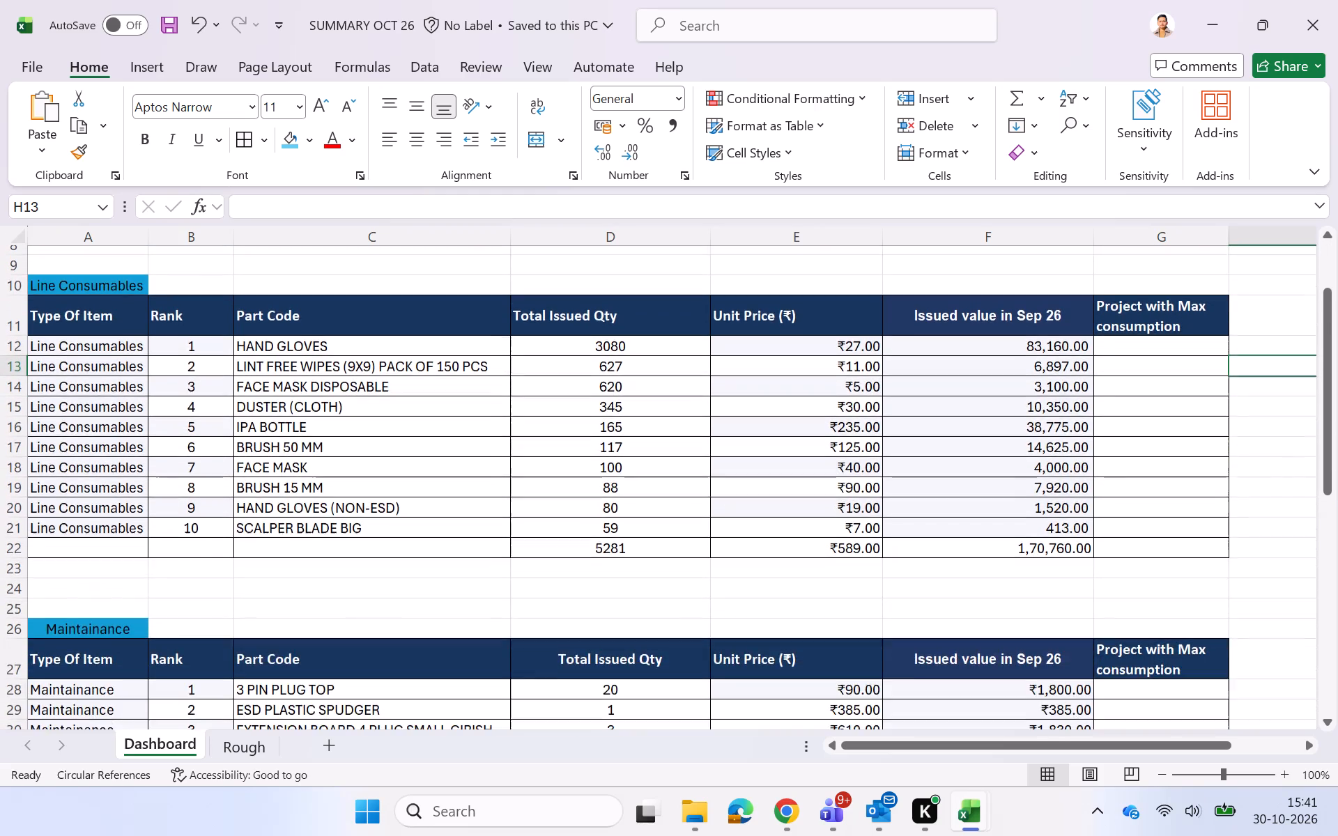
pyautogui.scroll(-2, 1284, 534)
pyautogui.scroll(2, 1284, 534)
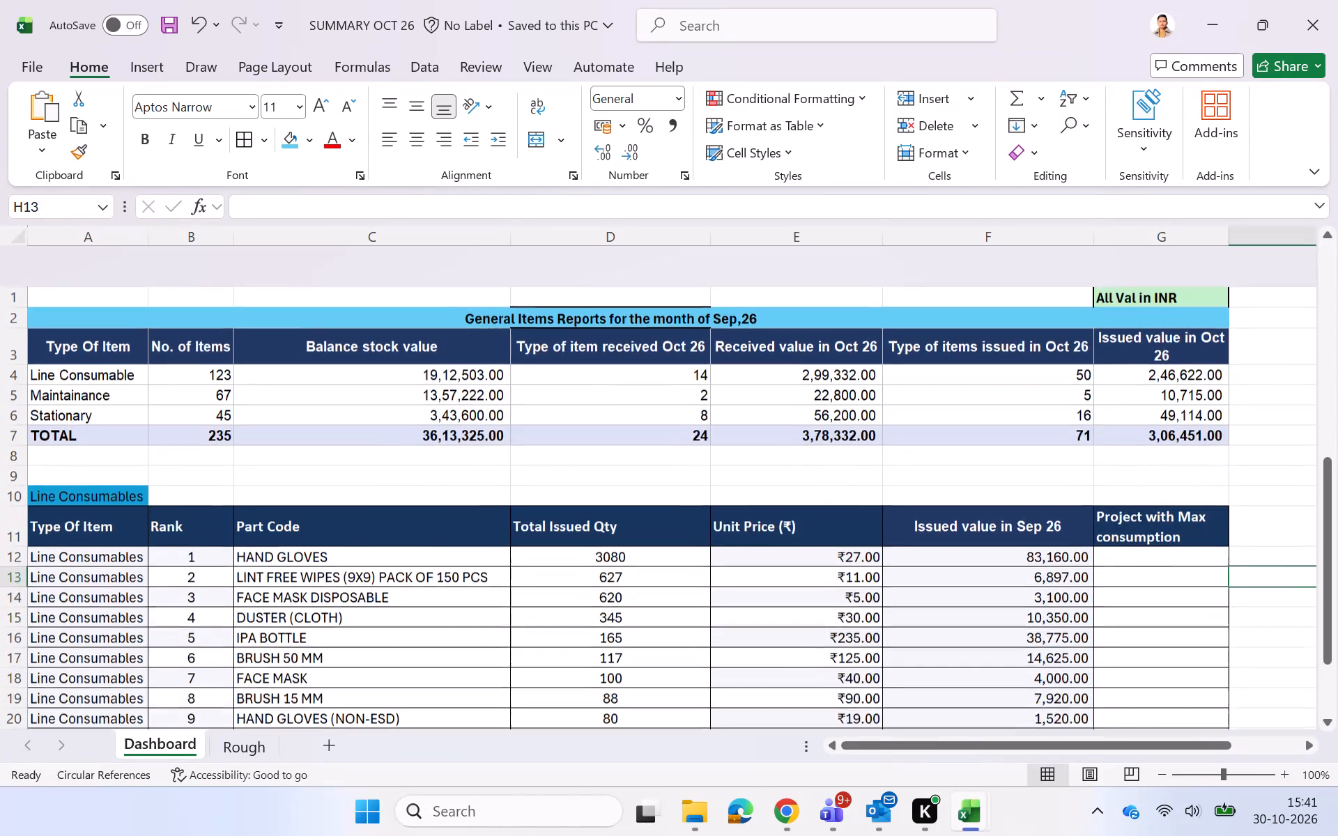
# Switch to the Book1 workbook and bring up the Stationary quantity pivot table by project on Sheet6.
pyautogui.hotkey('alt', 'Tab')
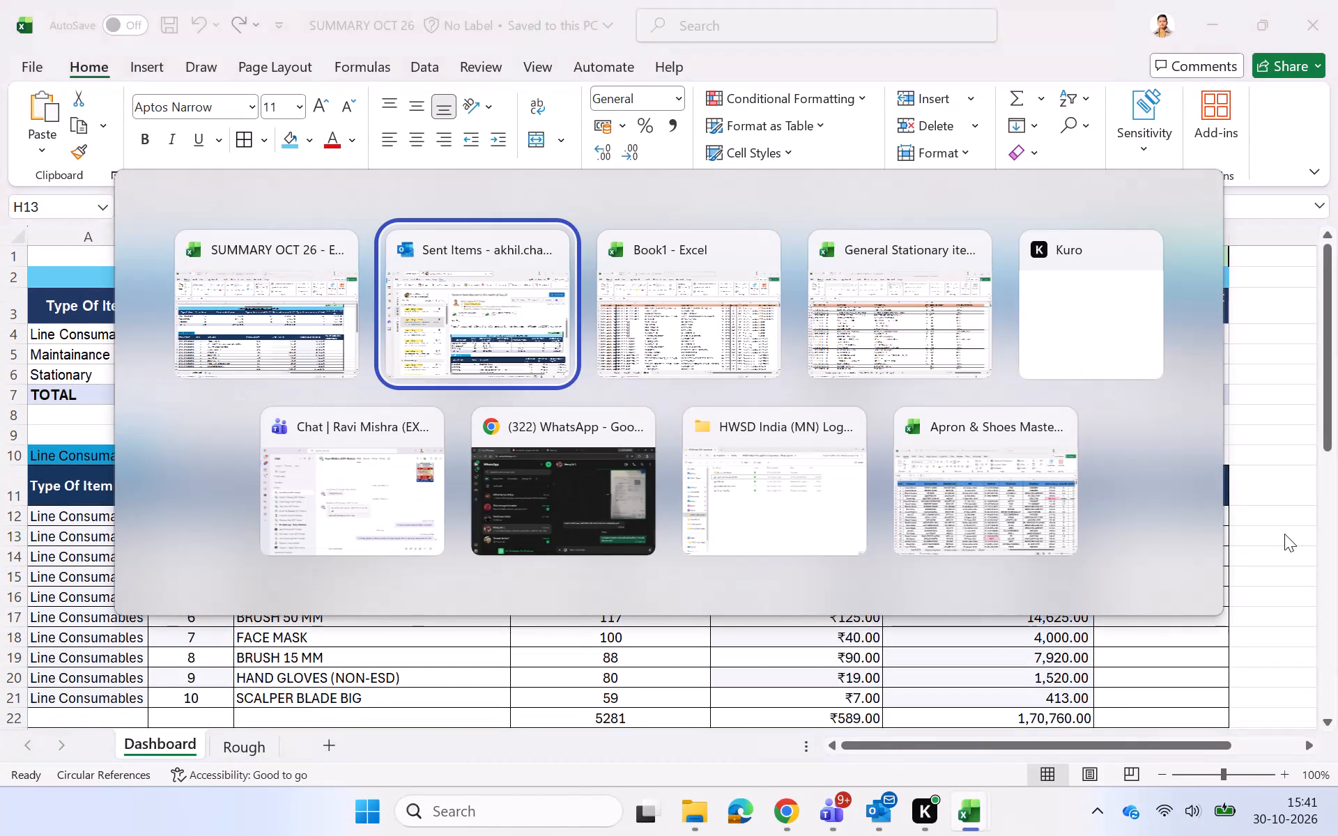
pyautogui.hotkey('alt', 'Tab')
pyautogui.click(795, 511)
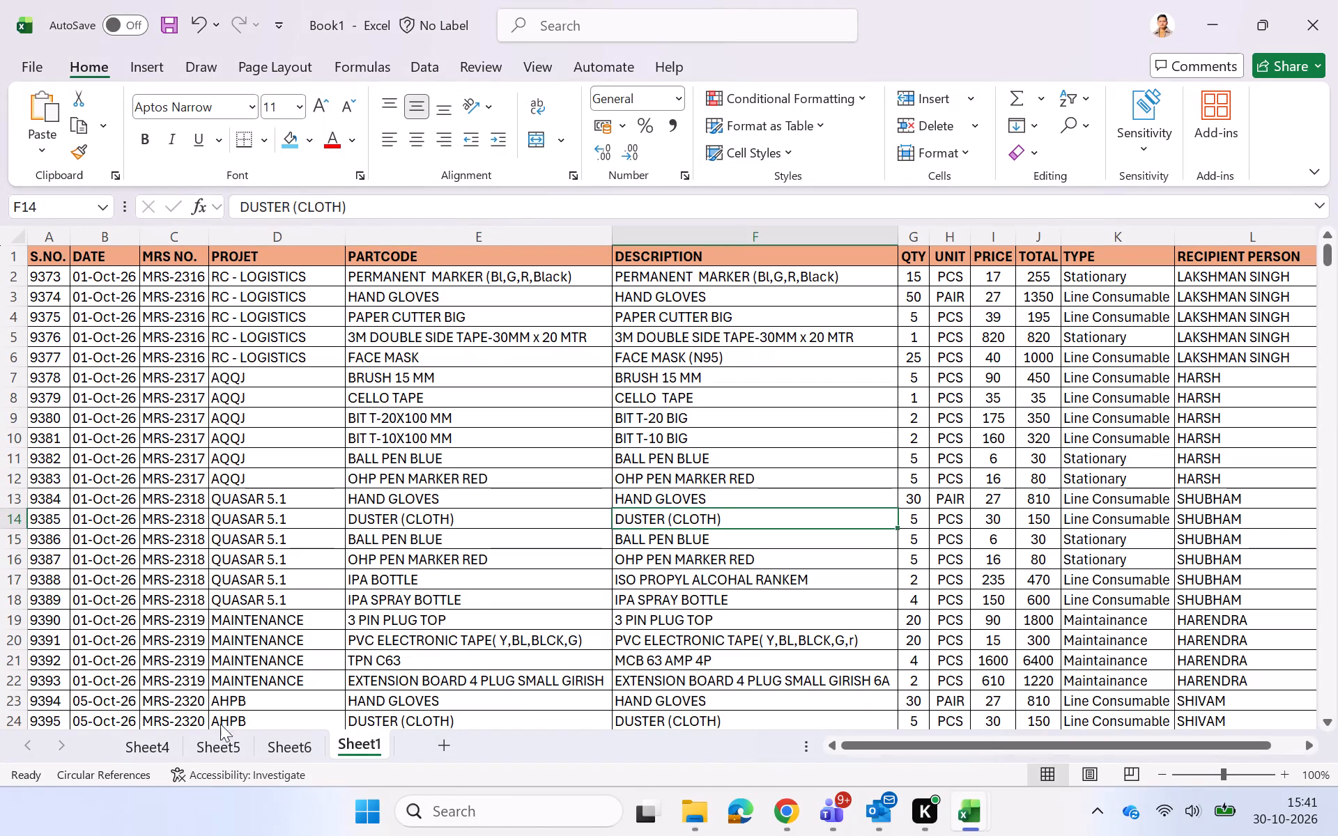
pyautogui.click(270, 743)
pyautogui.click(453, 509)
pyautogui.click(596, 461)
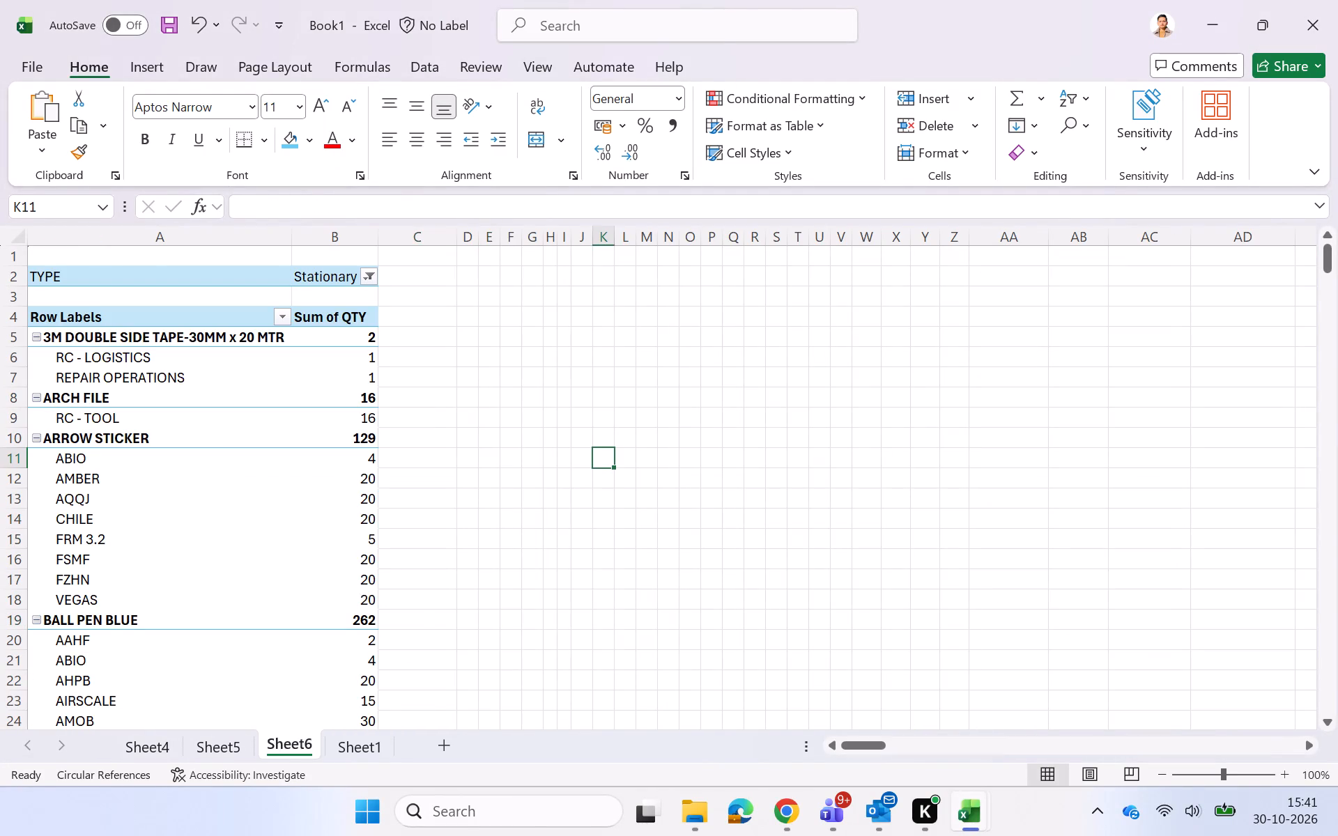
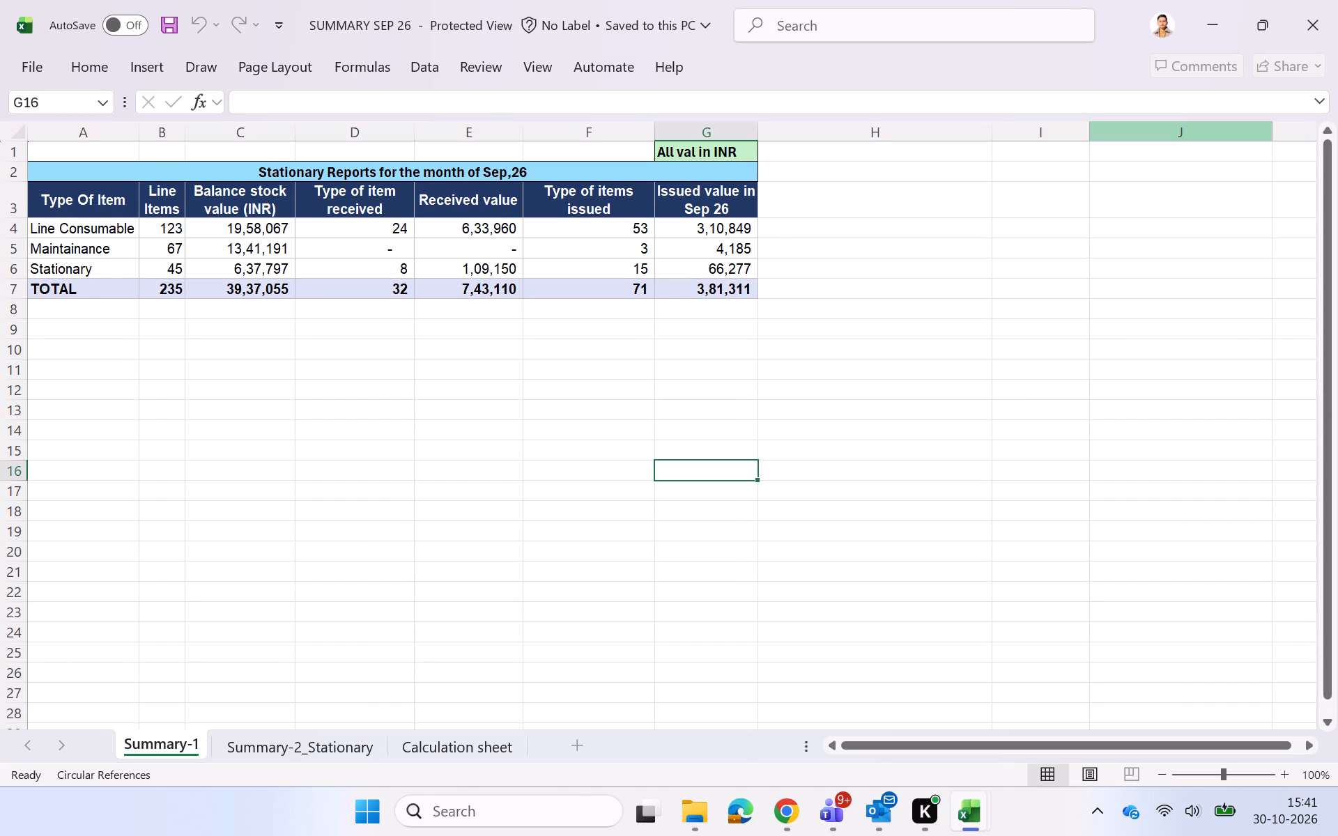
# Show the Summary-2_Stationary sheet in the SUMMARY SEP 26 workbook to consult last month's item tables.
pyautogui.doubleClick(778, 412)
pyautogui.click(505, 469)
pyautogui.click(305, 757)
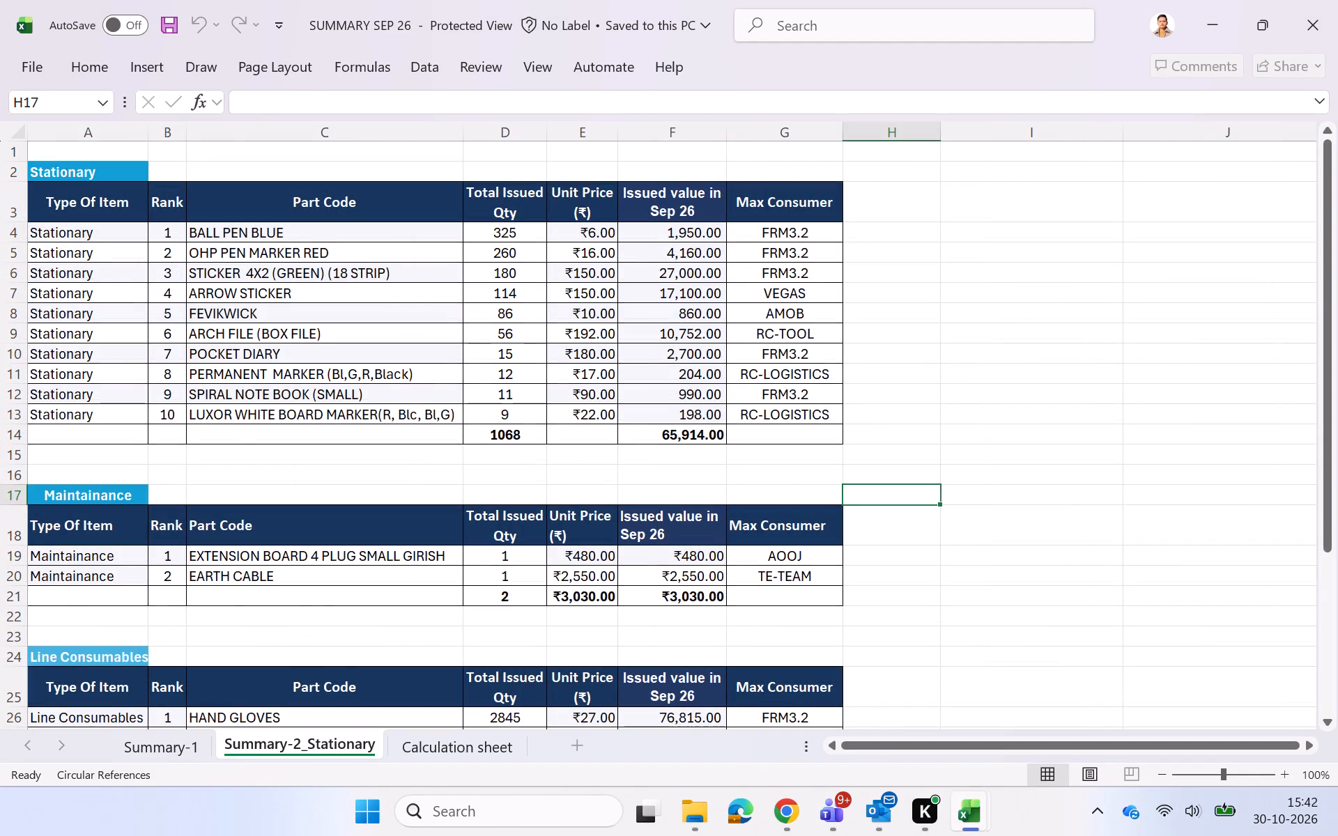
# Examine the stationary and line consumables consumption tables on the Calculation sheet of the SUMMARY SEP 26 workbook.
pyautogui.hscroll(1, 992, 578)
pyautogui.click(466, 764)
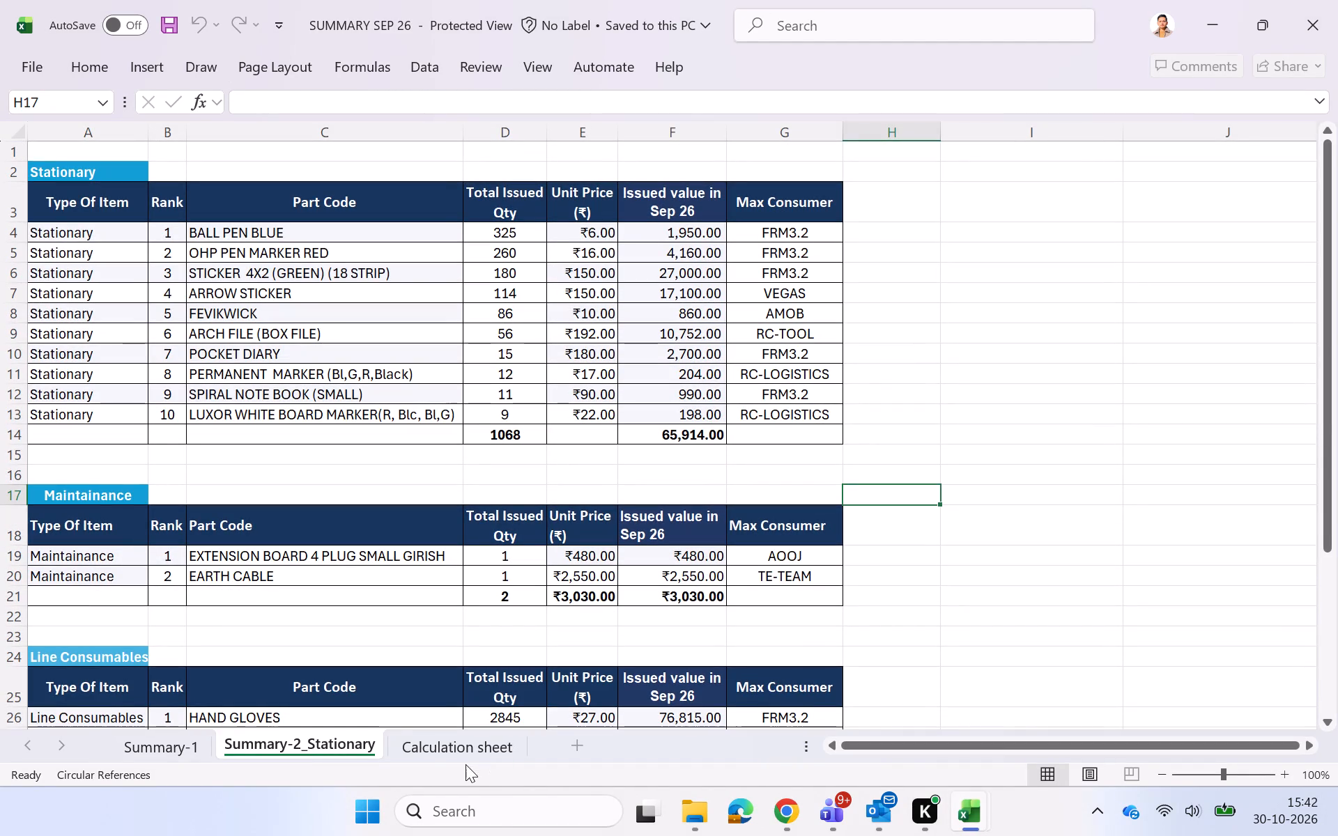
pyautogui.click(466, 763)
pyautogui.click(456, 750)
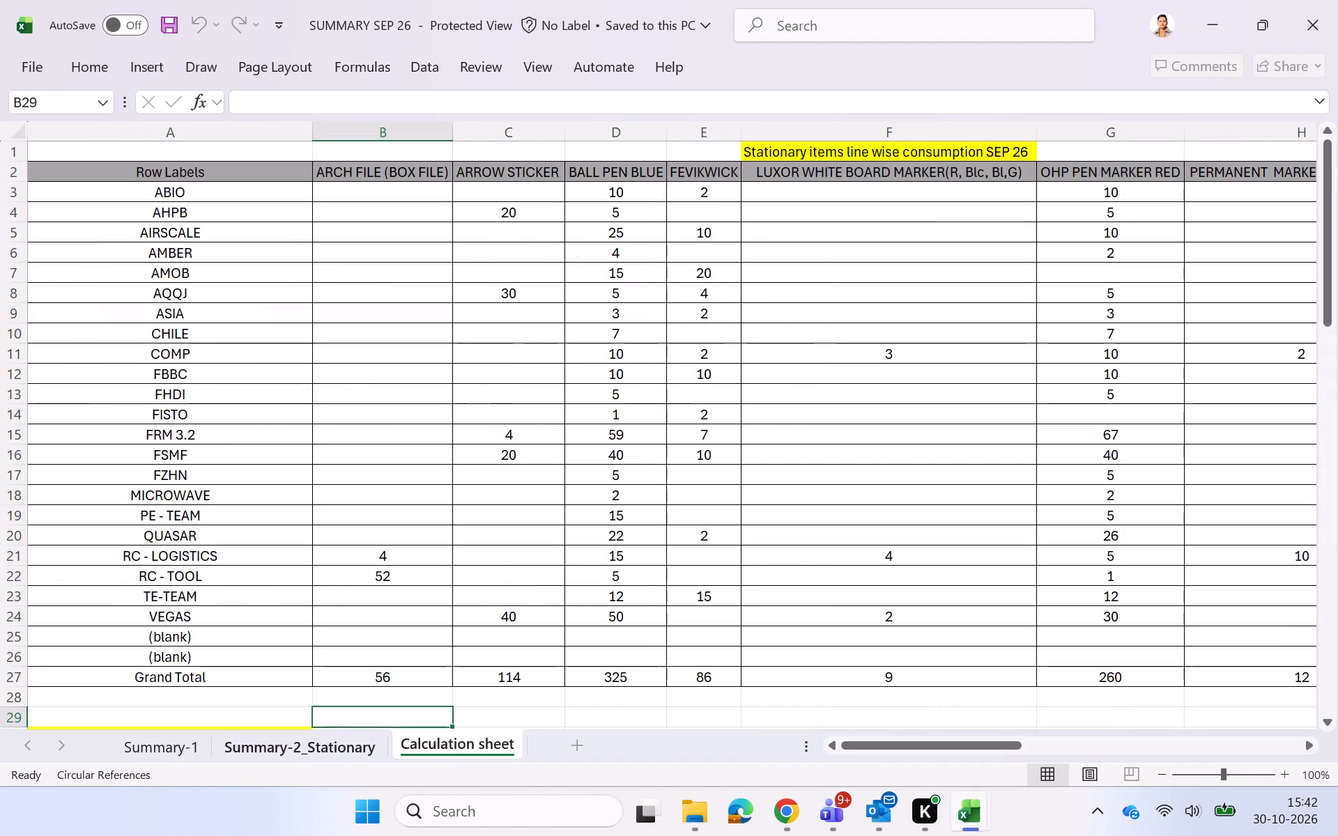
pyautogui.click(719, 473)
pyautogui.scroll(1, 848, 539)
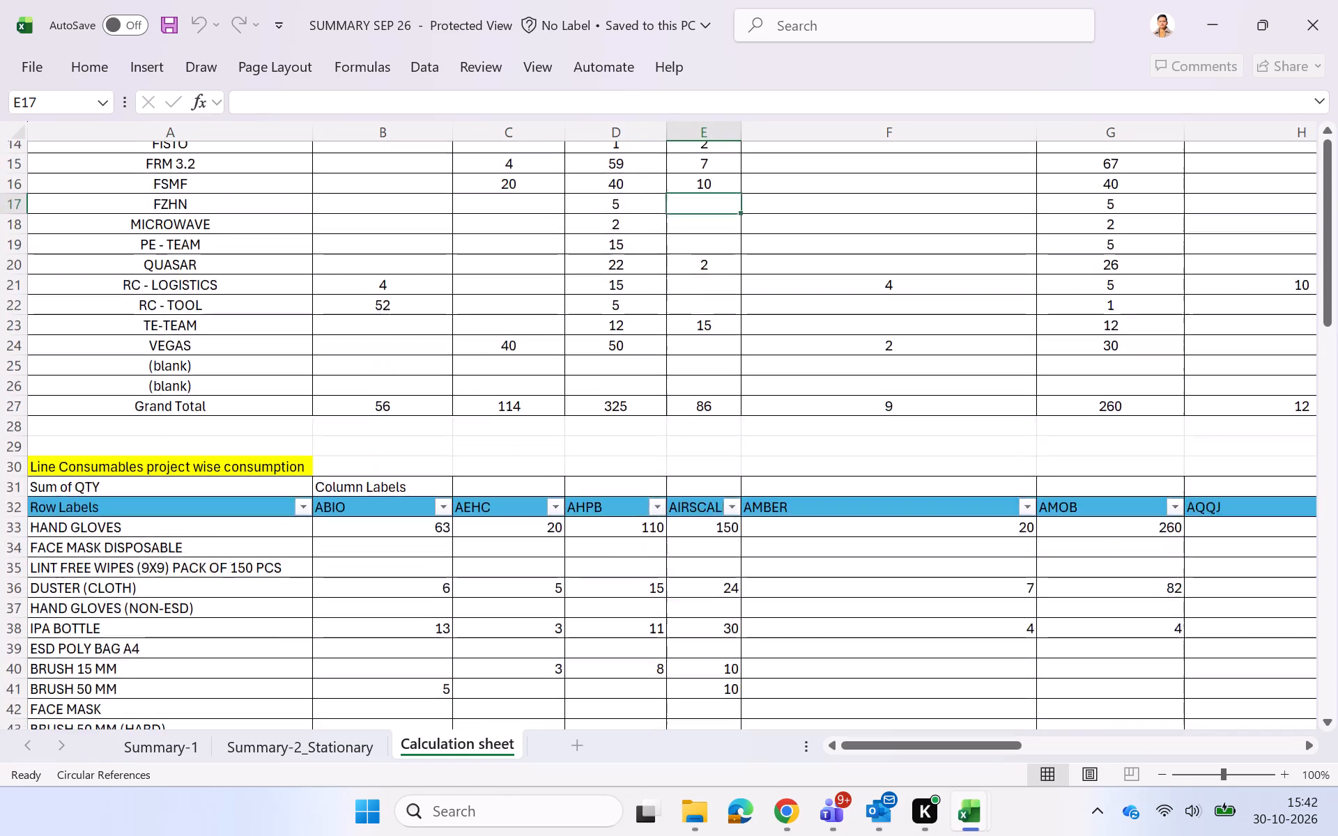
pyautogui.hscroll(-1, 918, 516)
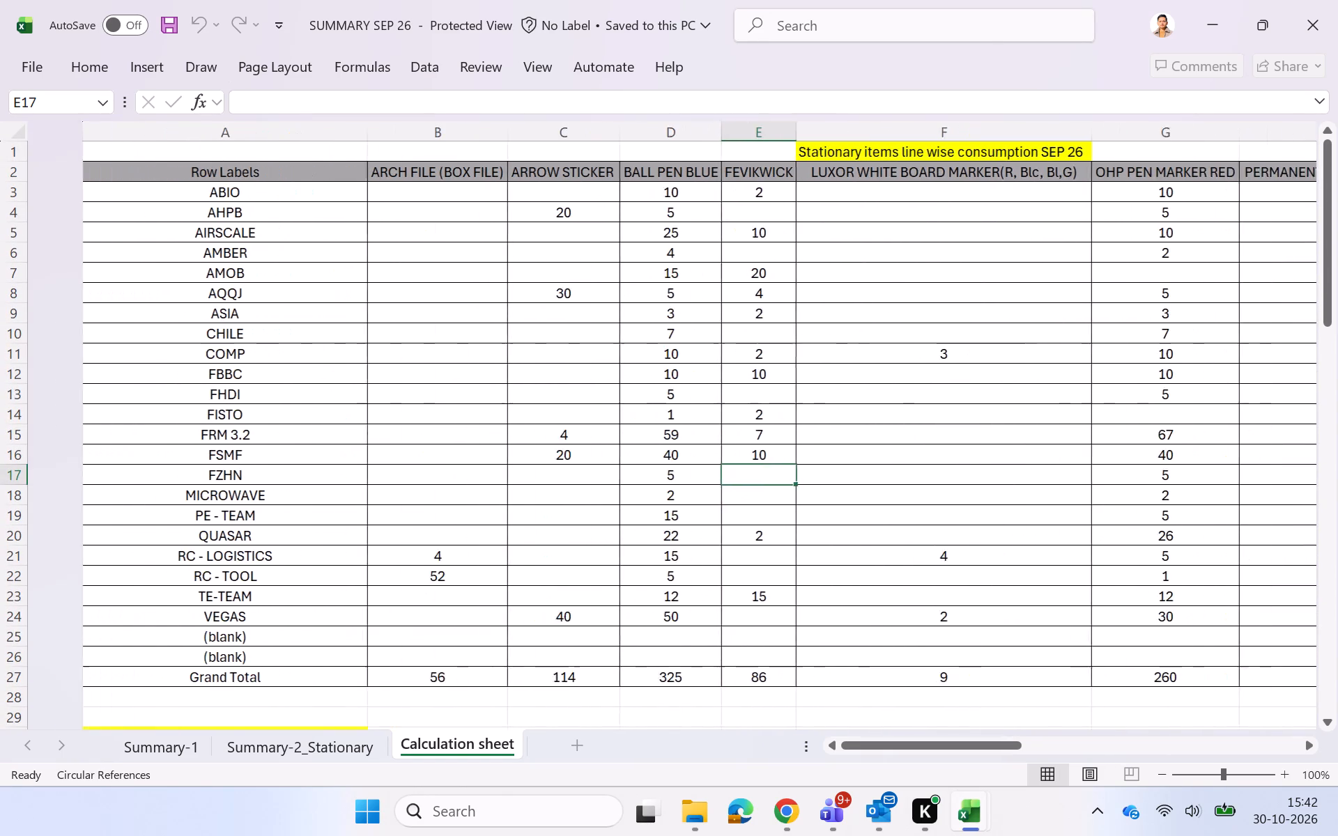
# Switch to the Book1 workbook and go to the October item issue records on Sheet1.
pyautogui.hotkey('alt', 'Tab')
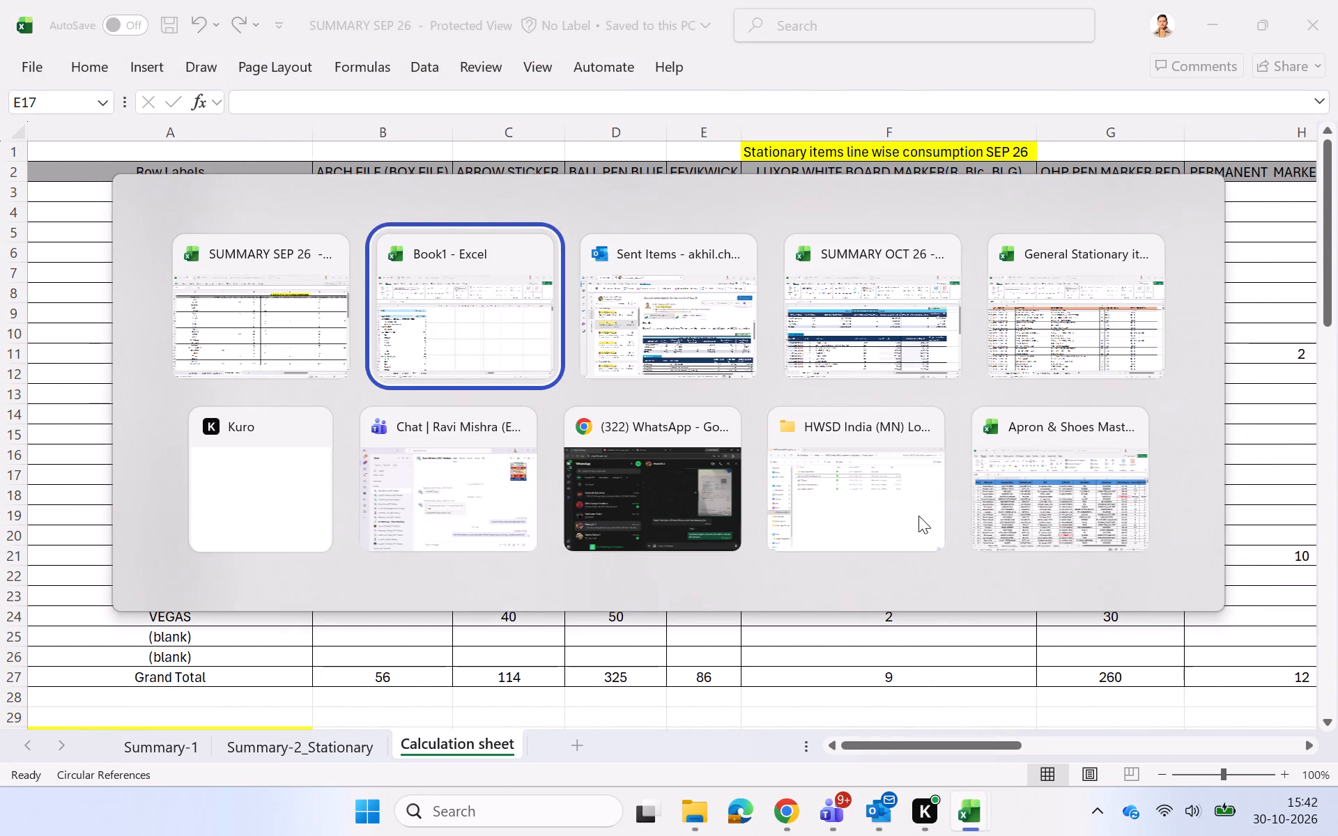
pyautogui.click(362, 745)
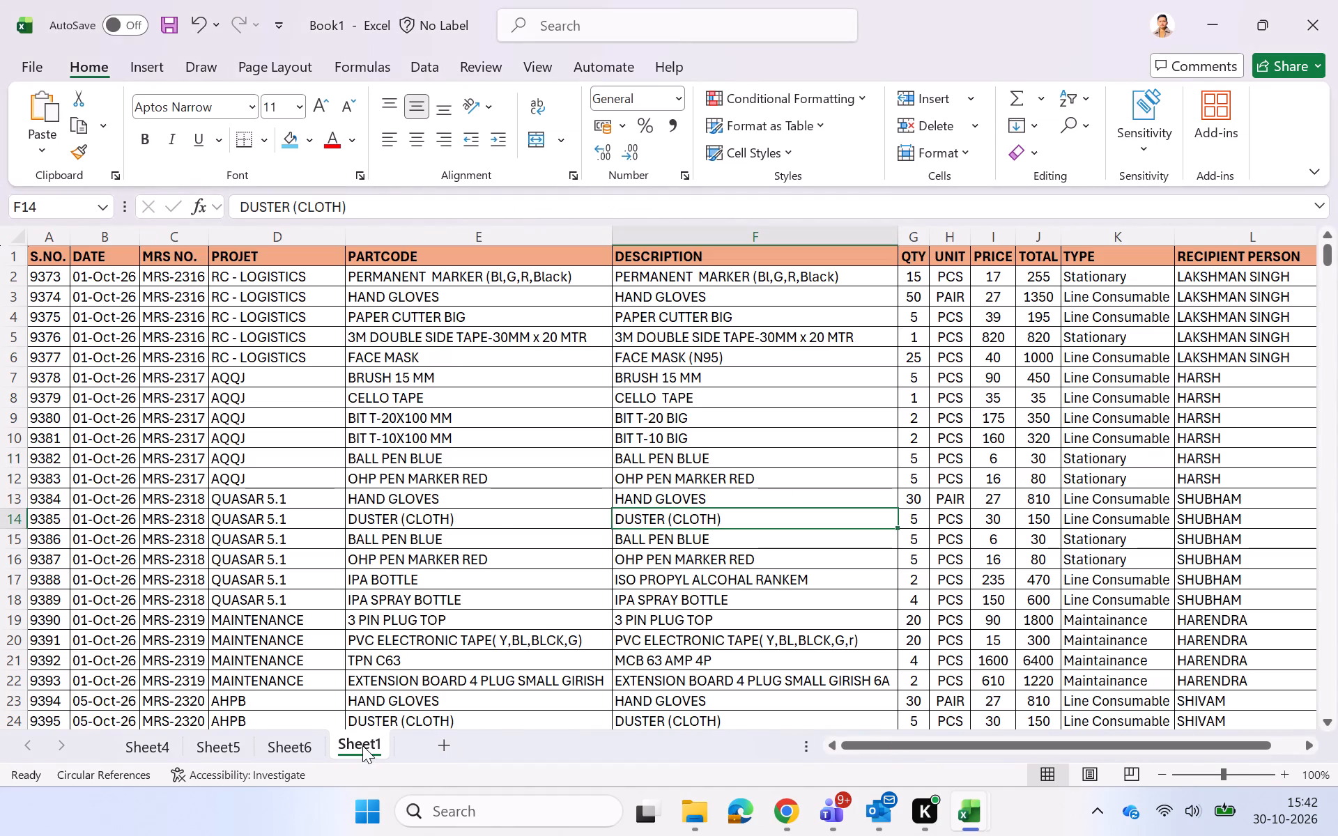
pyautogui.click(394, 600)
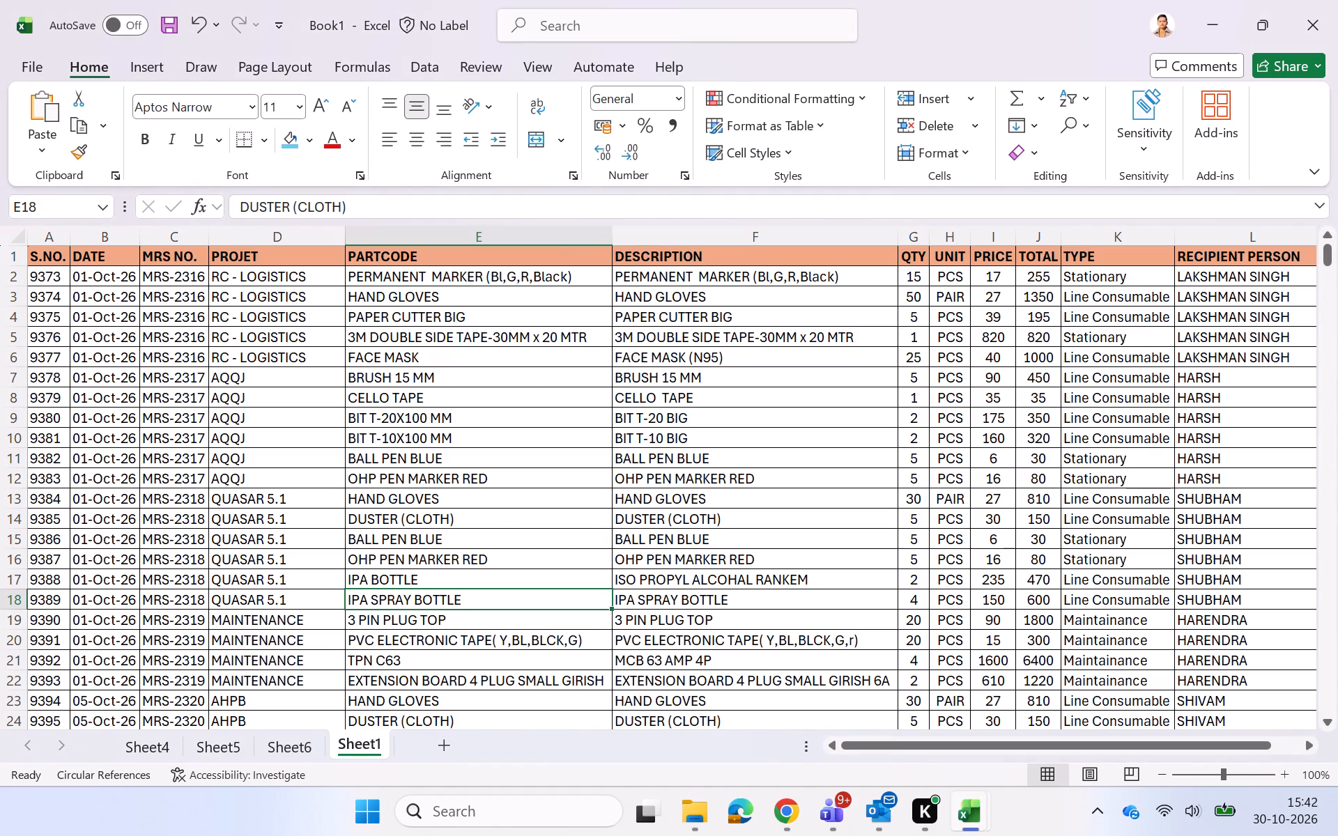
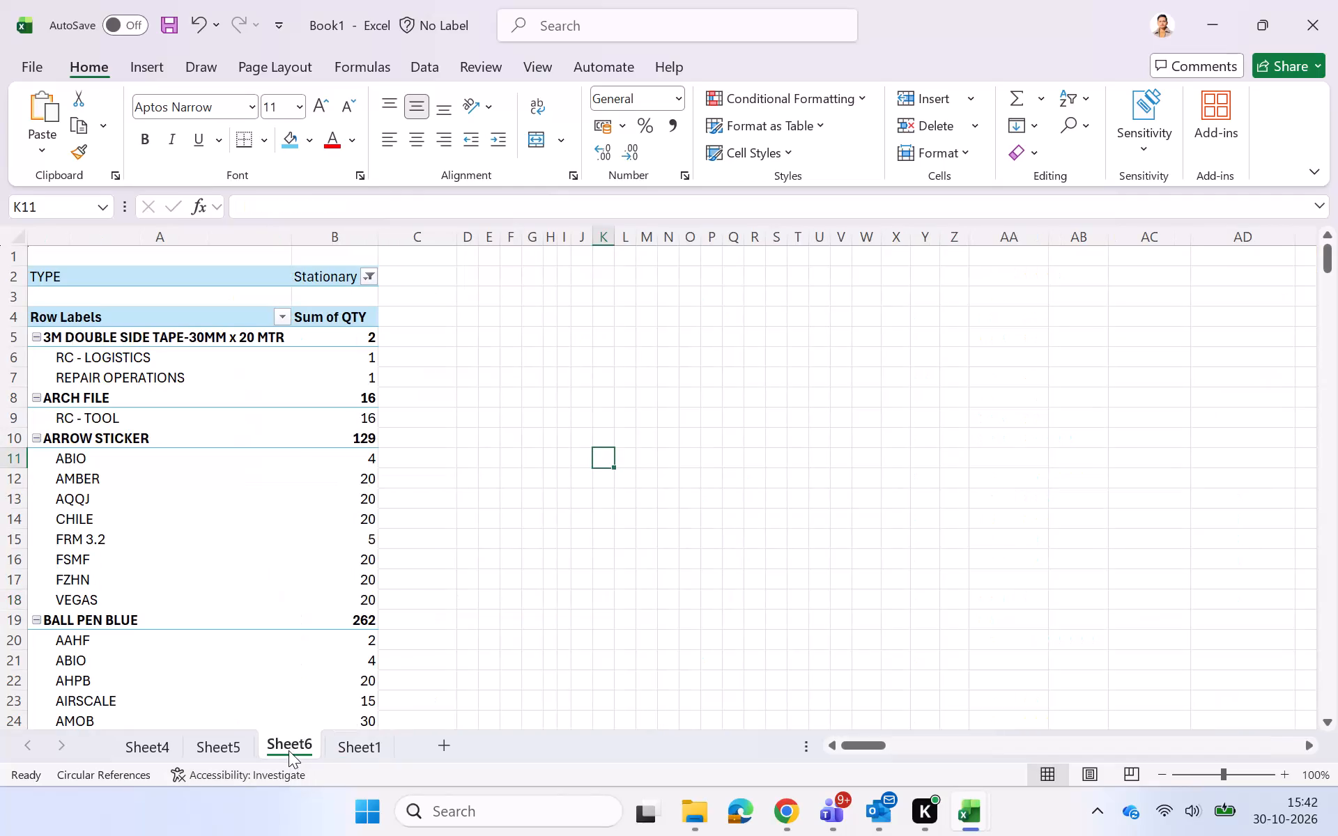
# Delete Sheet6, which holds the stationary pivot table, from the Book1 workbook.
pyautogui.rightClick(289, 750)
pyautogui.click(364, 442)
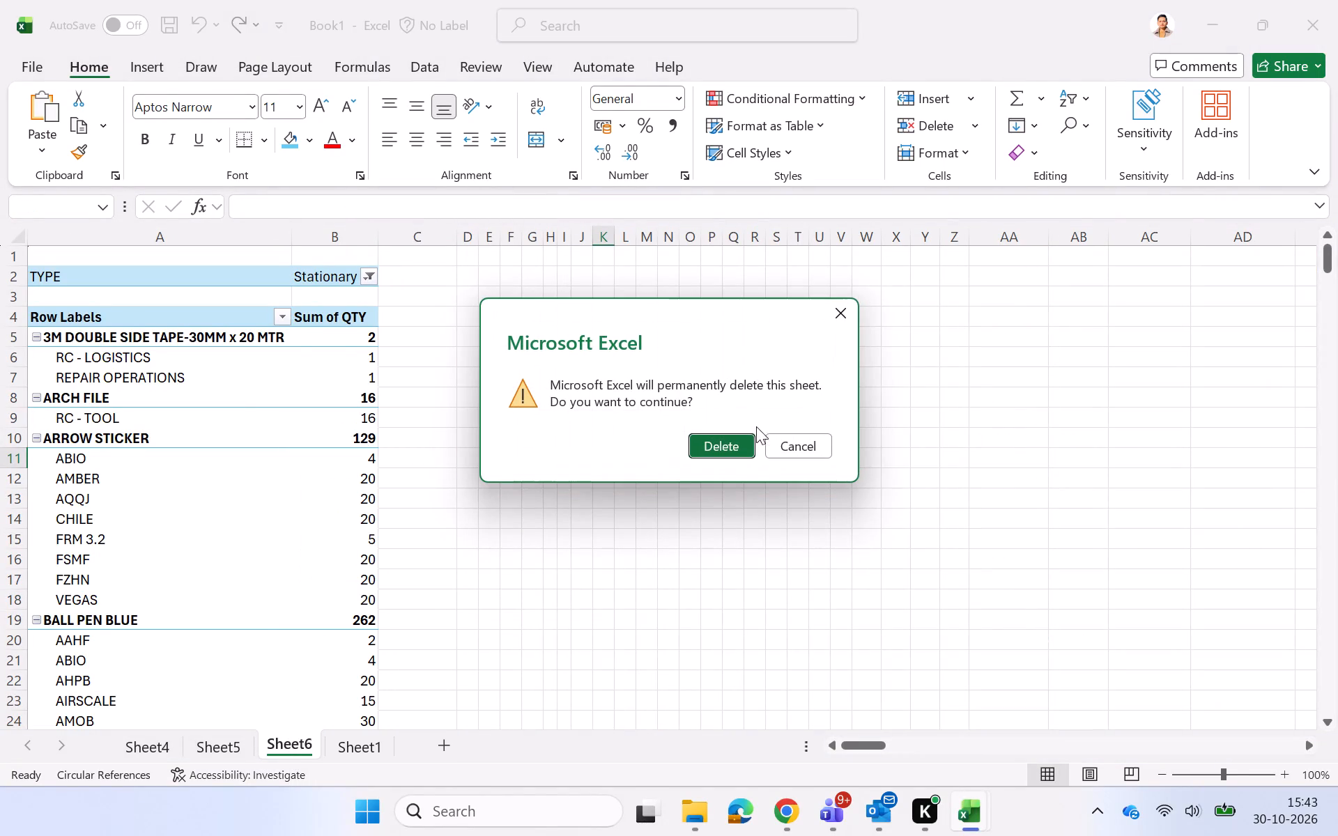
pyautogui.click(721, 436)
# Insert a PivotTable on a new worksheet from the full October issue records on Sheet1 (A1:L479).
pyautogui.click(237, 743)
pyautogui.click(403, 688)
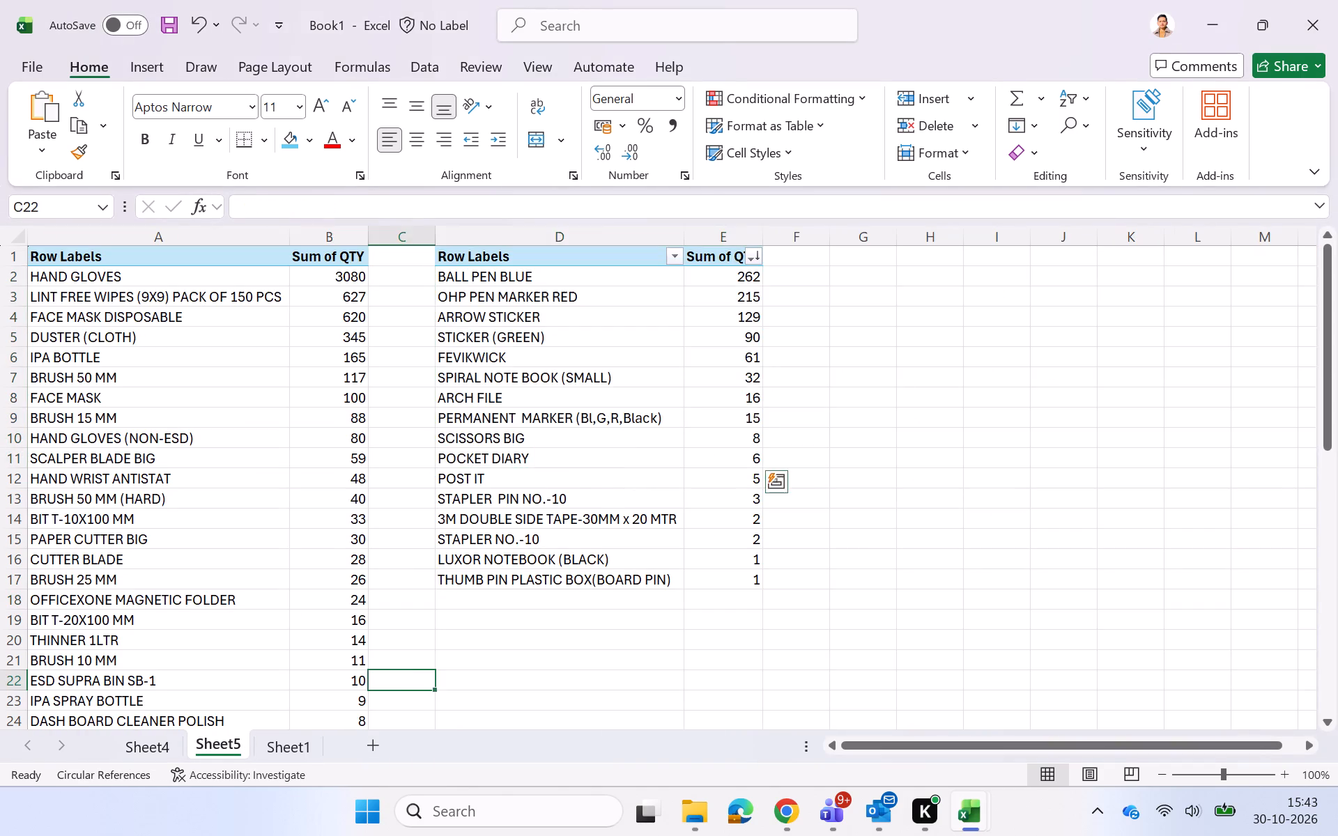
pyautogui.click(298, 738)
pyautogui.click(312, 592)
pyautogui.hotkey('ctrl', 'a')
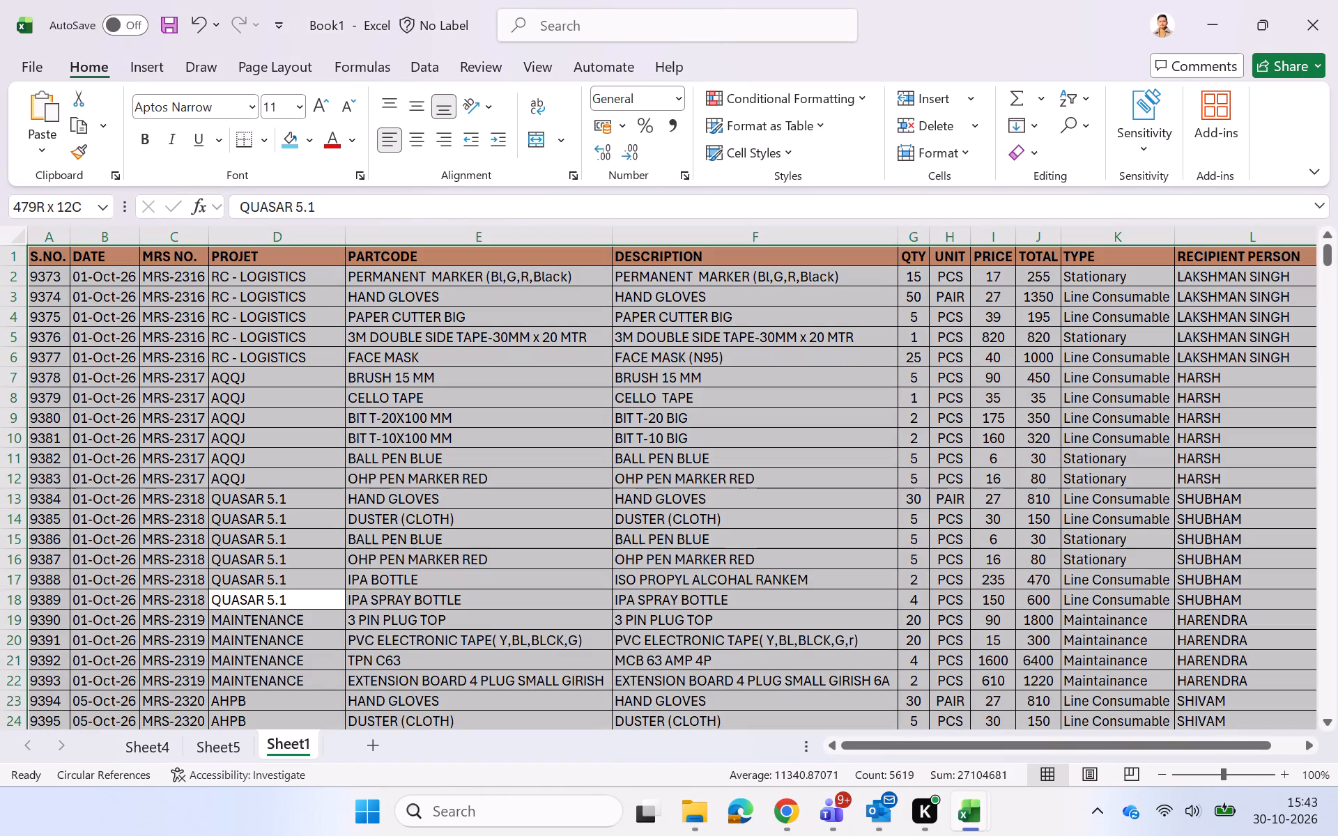
pyautogui.click(148, 68)
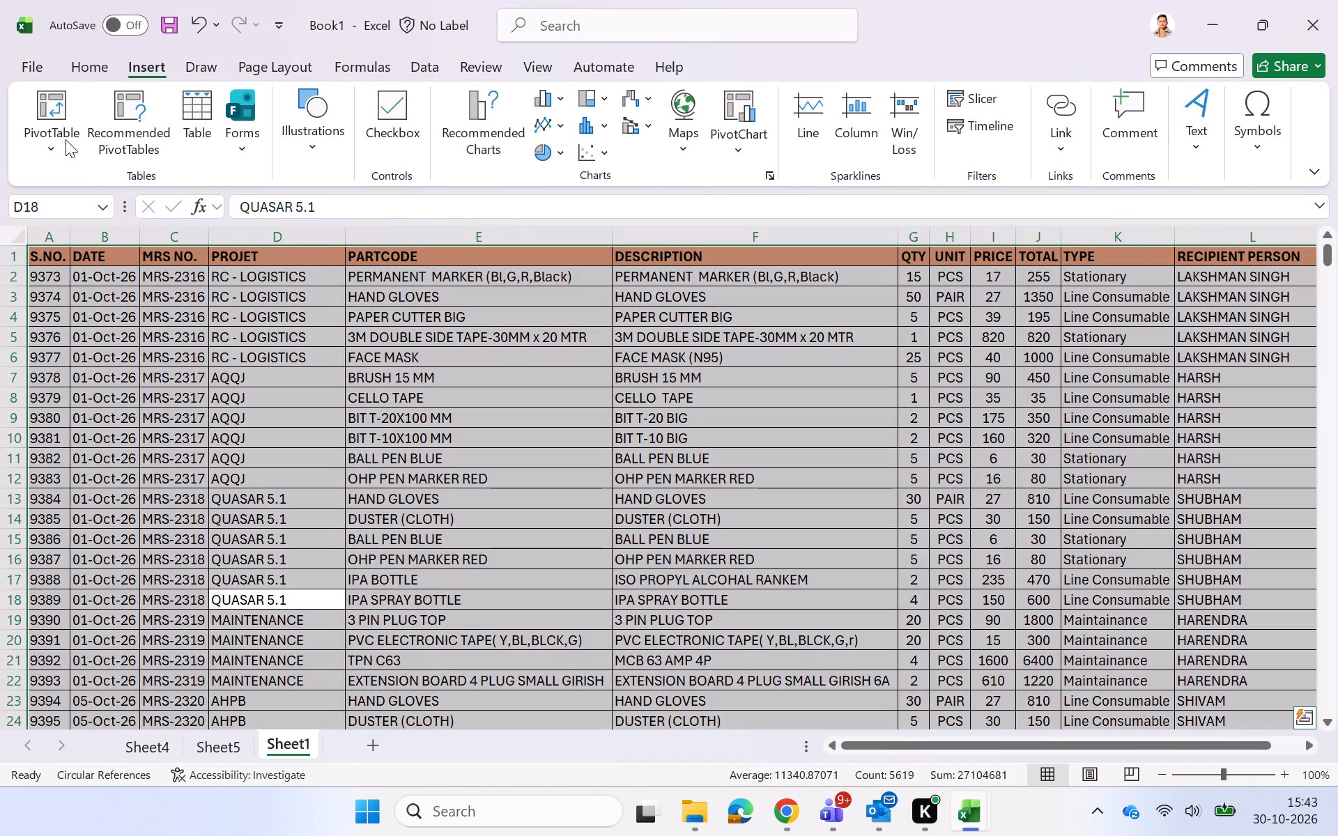
pyautogui.click(64, 139)
pyautogui.click(91, 178)
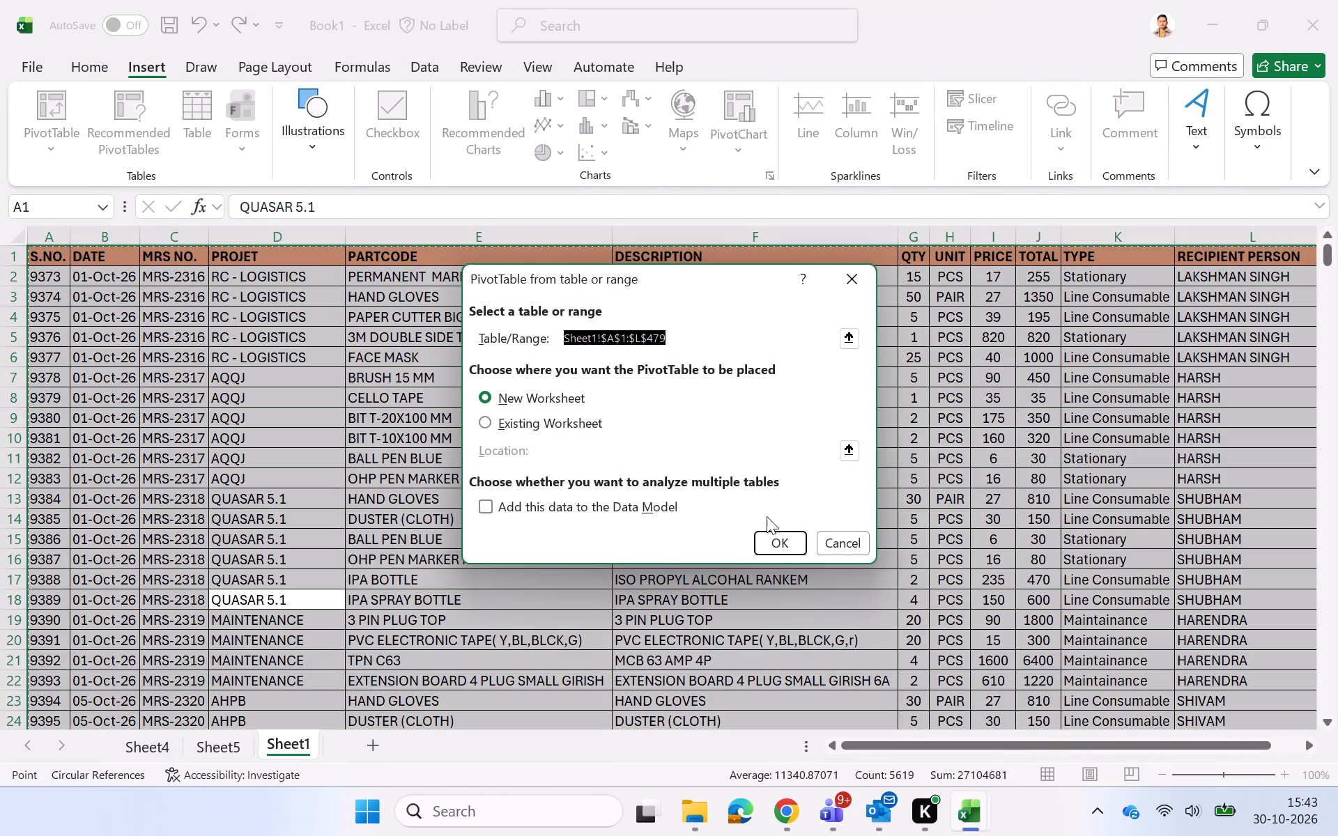
pyautogui.click(778, 542)
# Lay out the new PivotTable with PROJET as rows, PARTCODE as columns and Sum of QTY as values.
pyautogui.hotkey('alt', 'Tab')
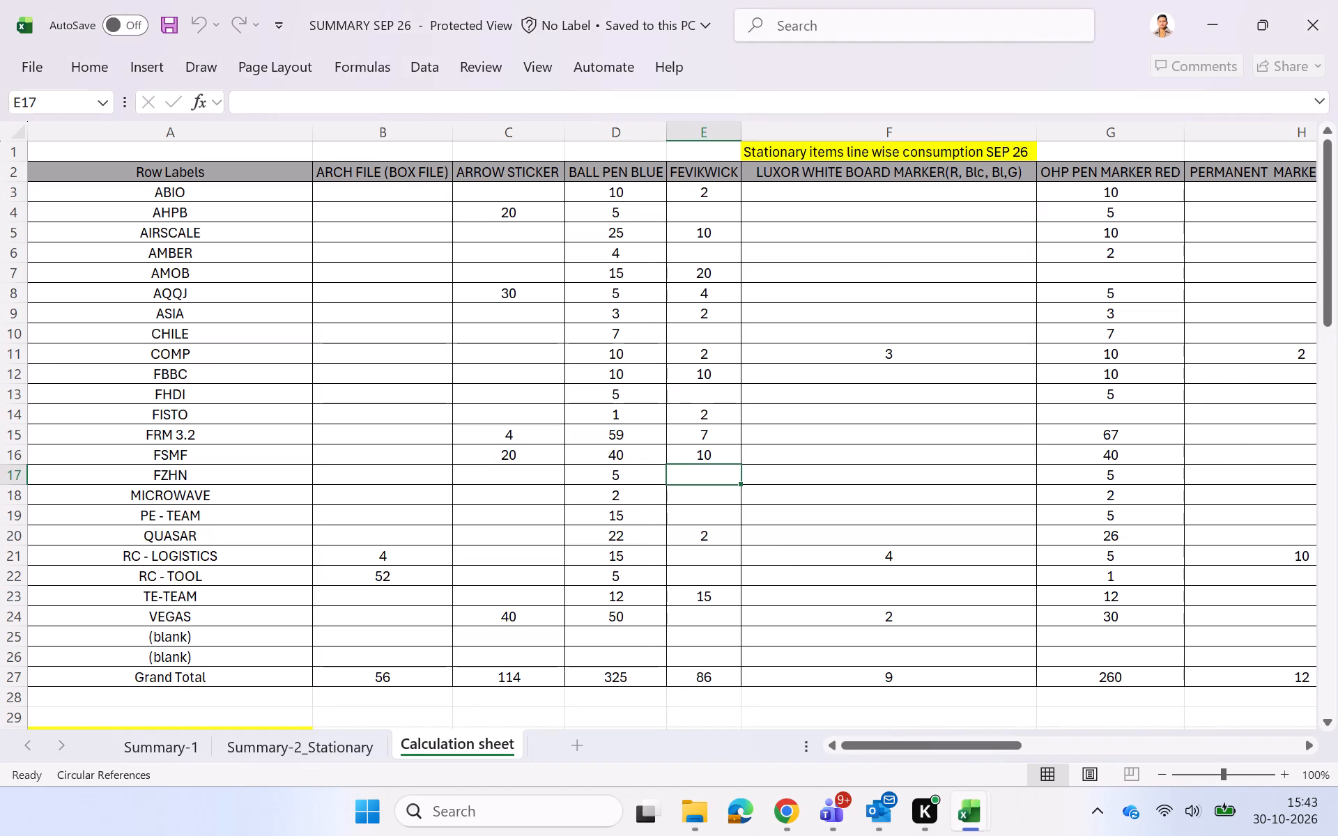
pyautogui.hotkey('alt', 'Tab')
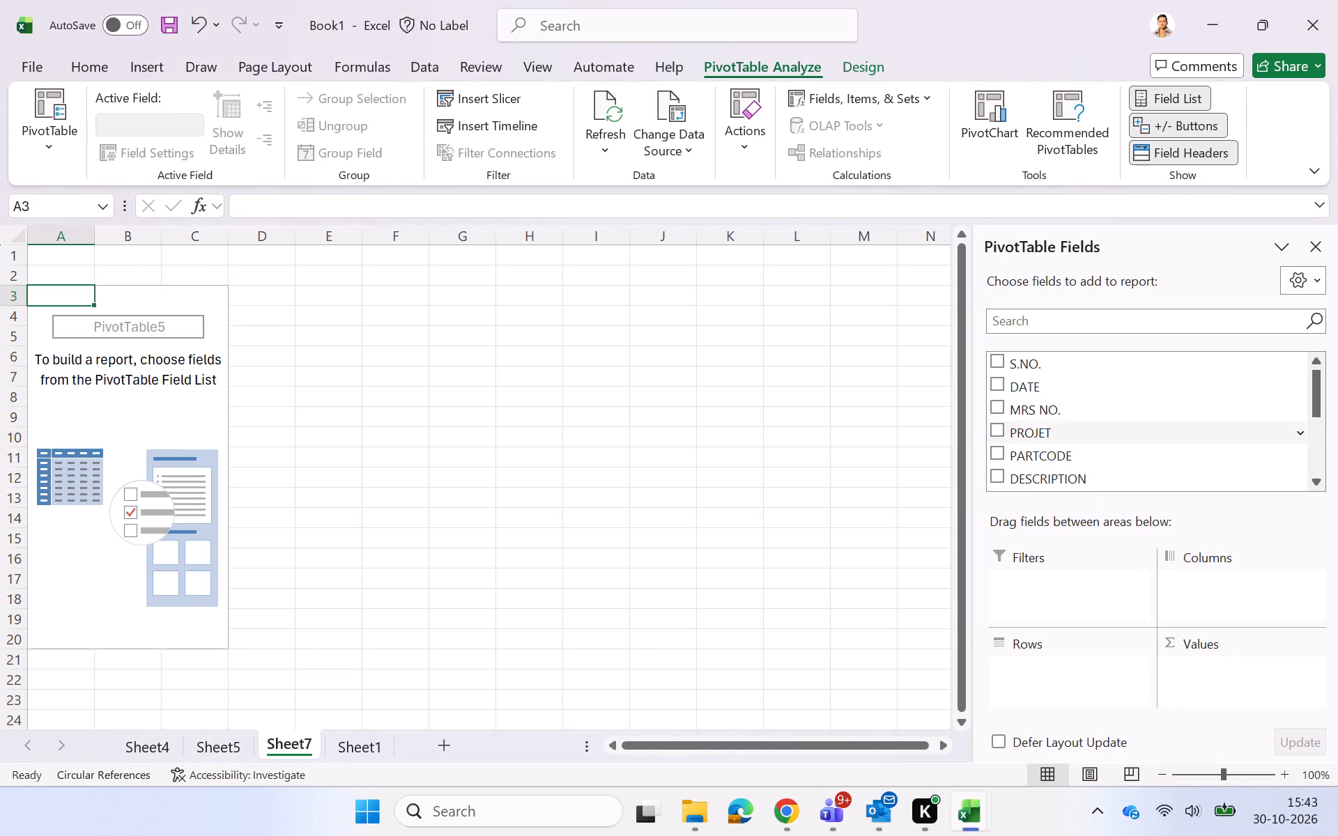
pyautogui.scroll(-1, 1070, 417)
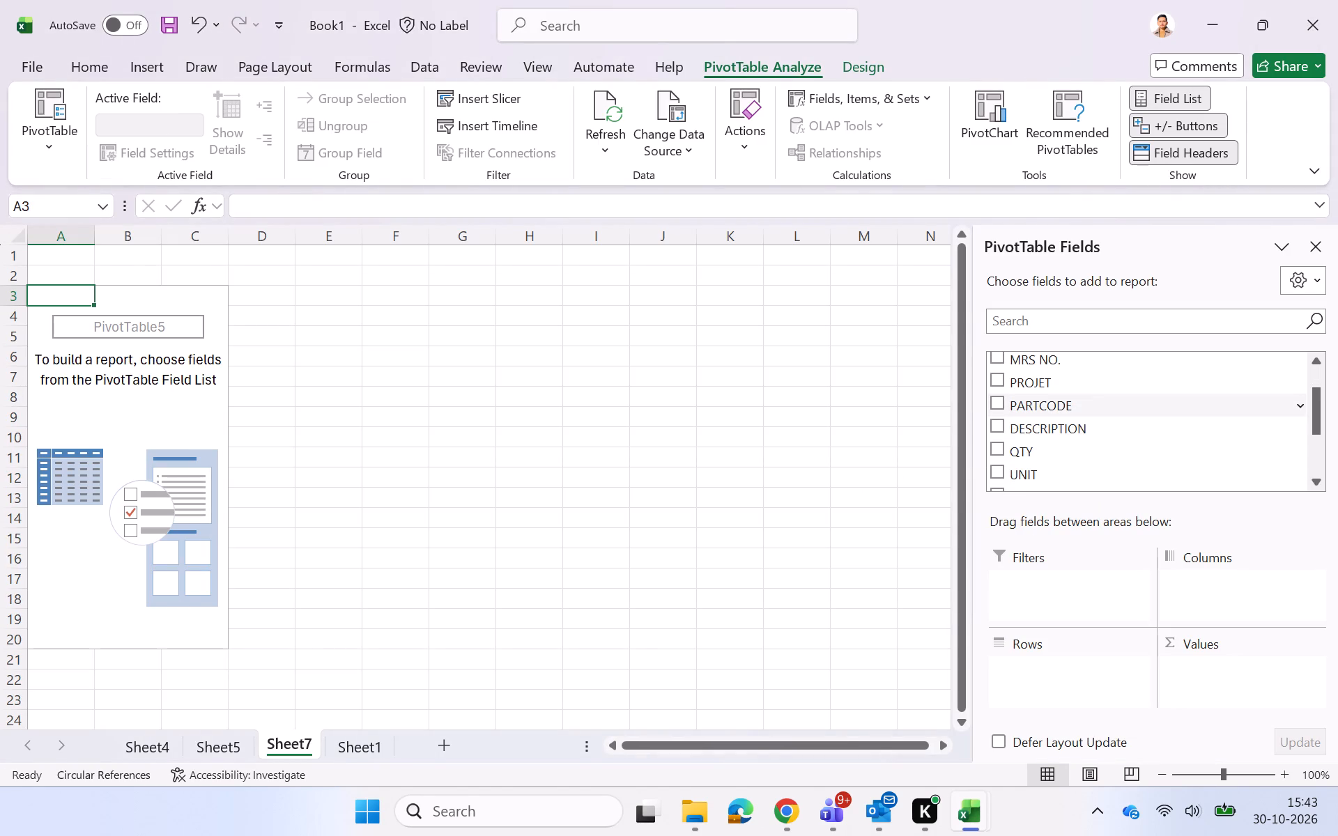
pyautogui.scroll(2, 1046, 396)
pyautogui.moveTo(999, 433); pyautogui.dragTo(1064, 663)
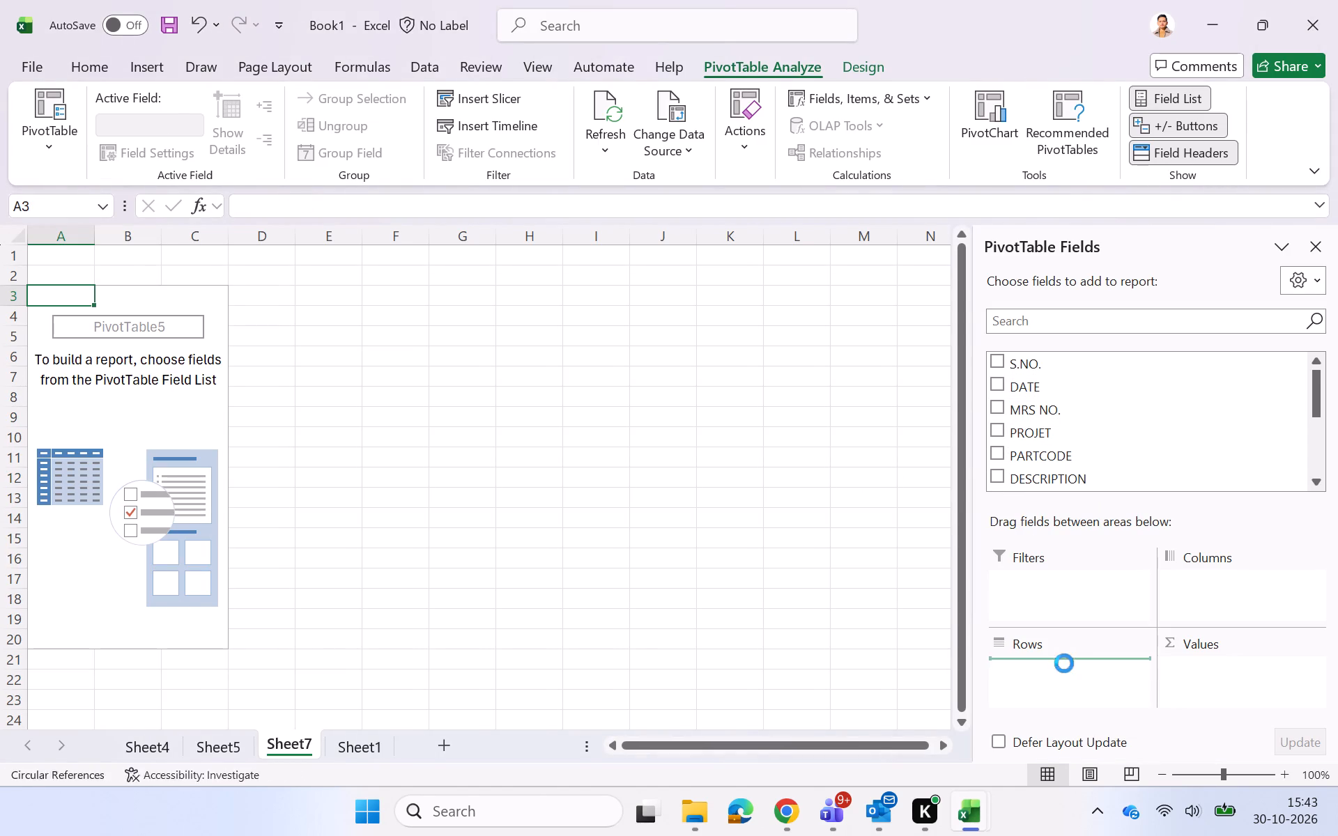
pyautogui.hotkey('alt', 'Tab')
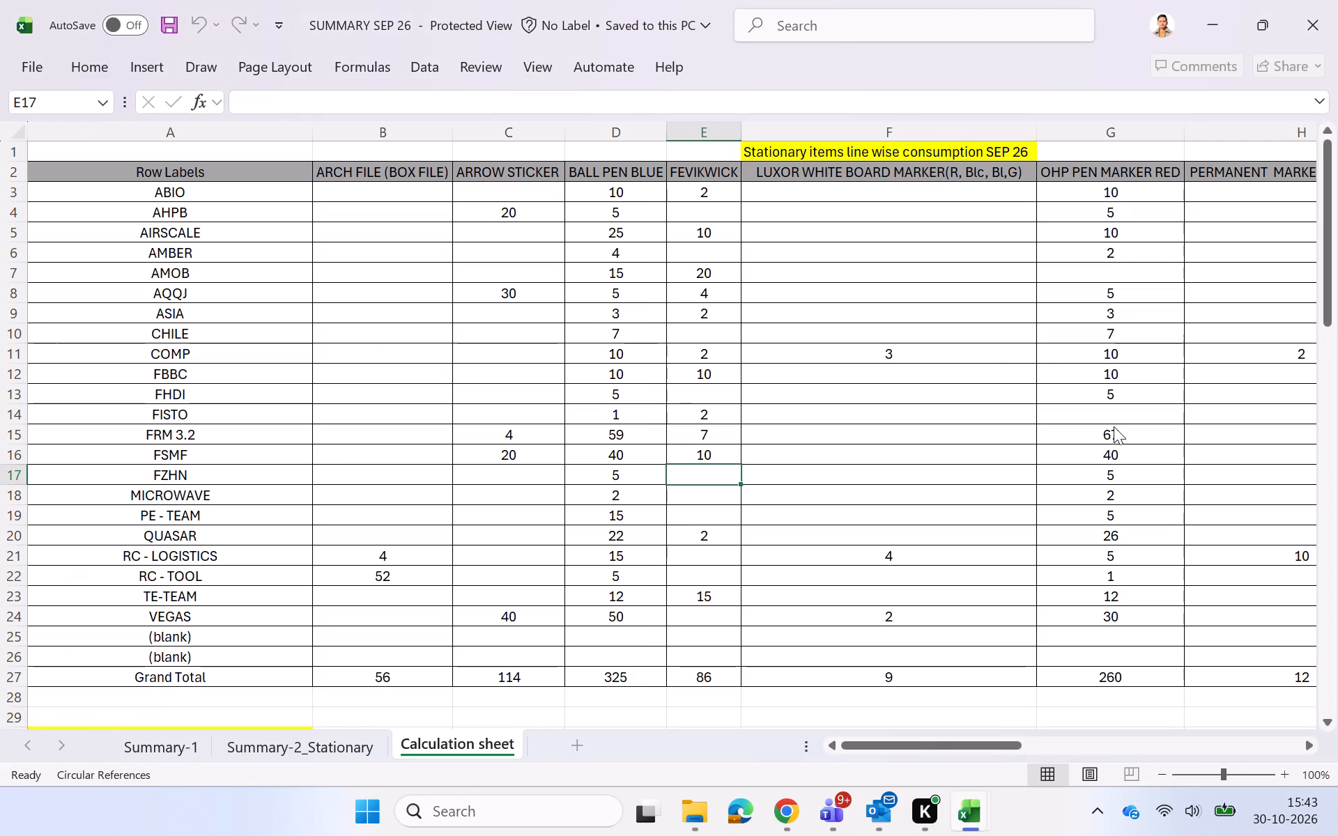
pyautogui.hotkey('alt', 'Tab')
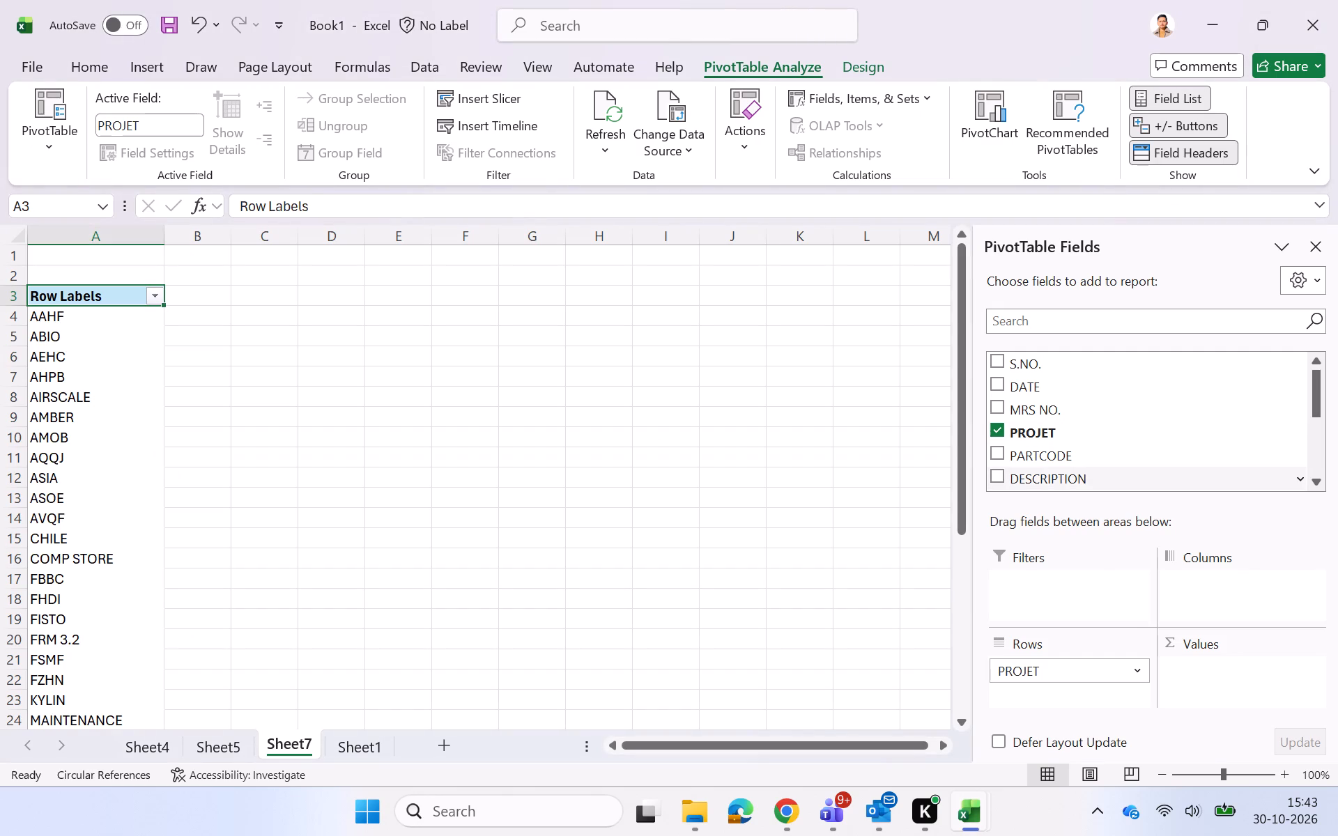
pyautogui.moveTo(998, 453); pyautogui.dragTo(1071, 693)
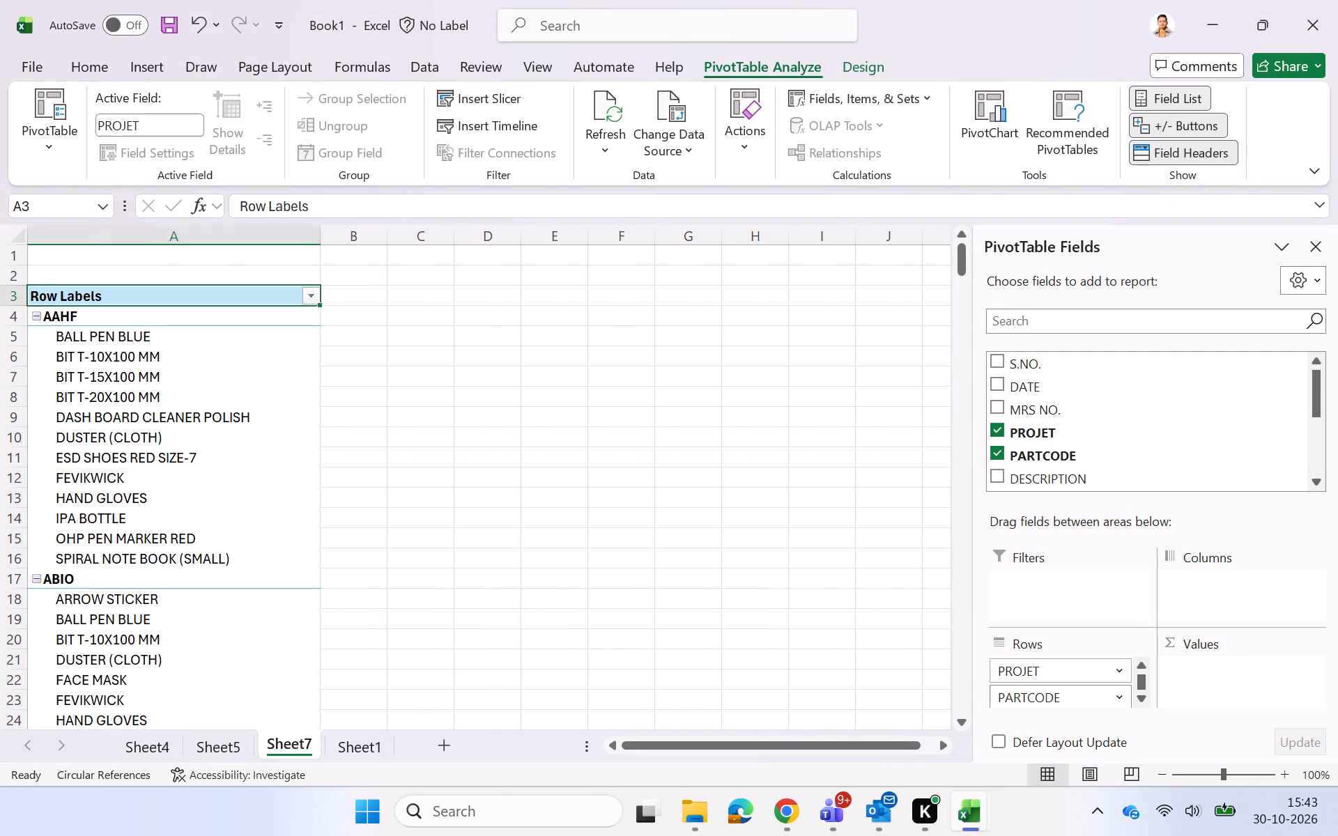
pyautogui.scroll(-1, 1052, 426)
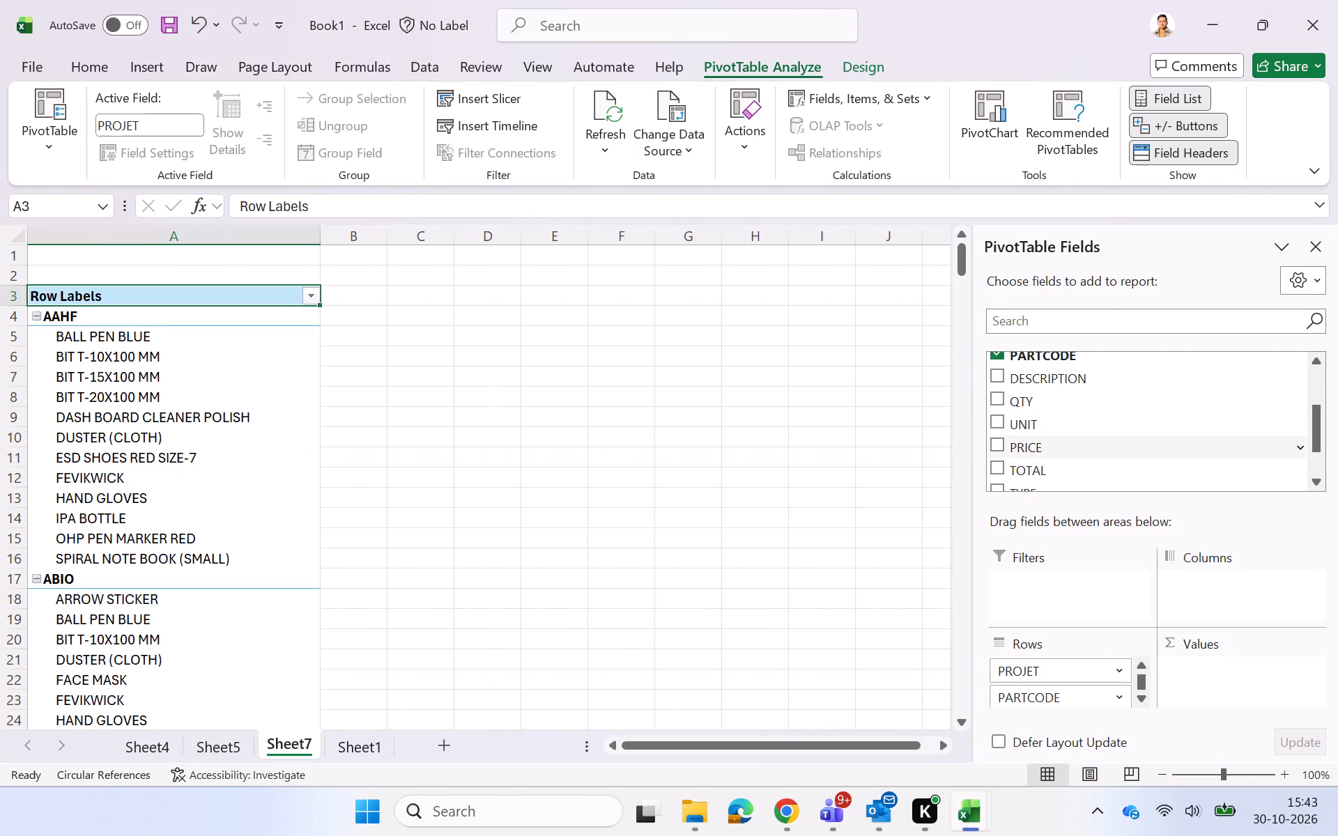
pyautogui.moveTo(997, 401); pyautogui.dragTo(1192, 651)
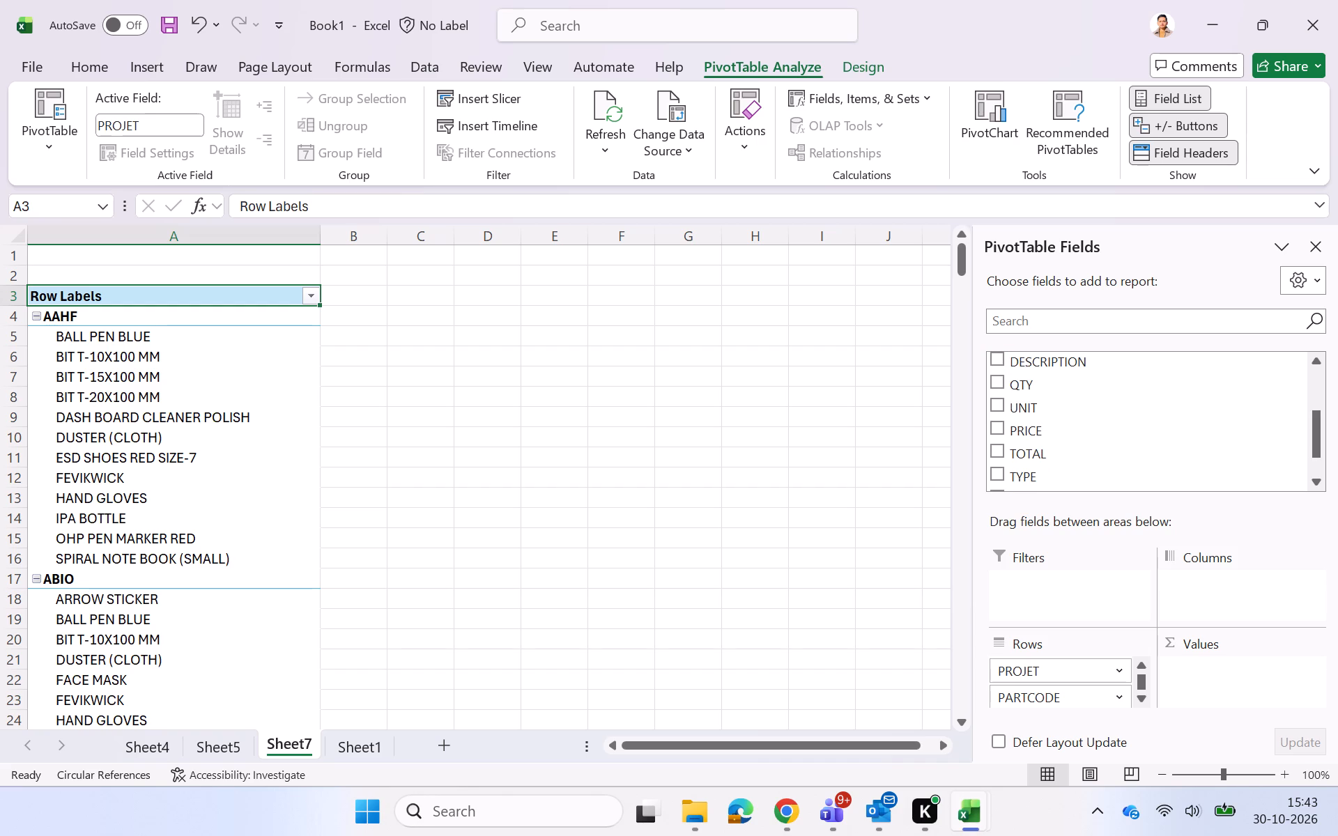
pyautogui.moveTo(1192, 651); pyautogui.dragTo(1187, 695)
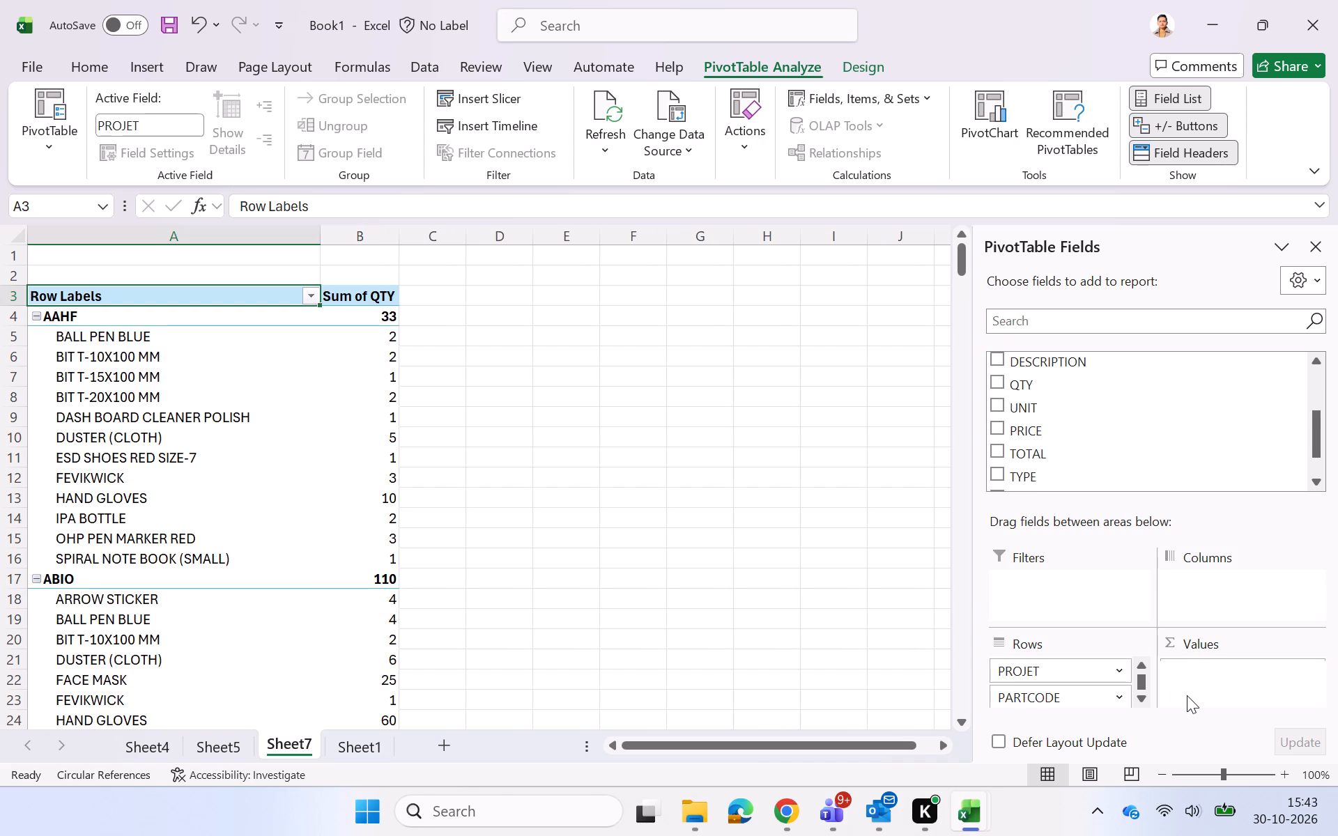
pyautogui.moveTo(1199, 670); pyautogui.dragTo(1212, 610)
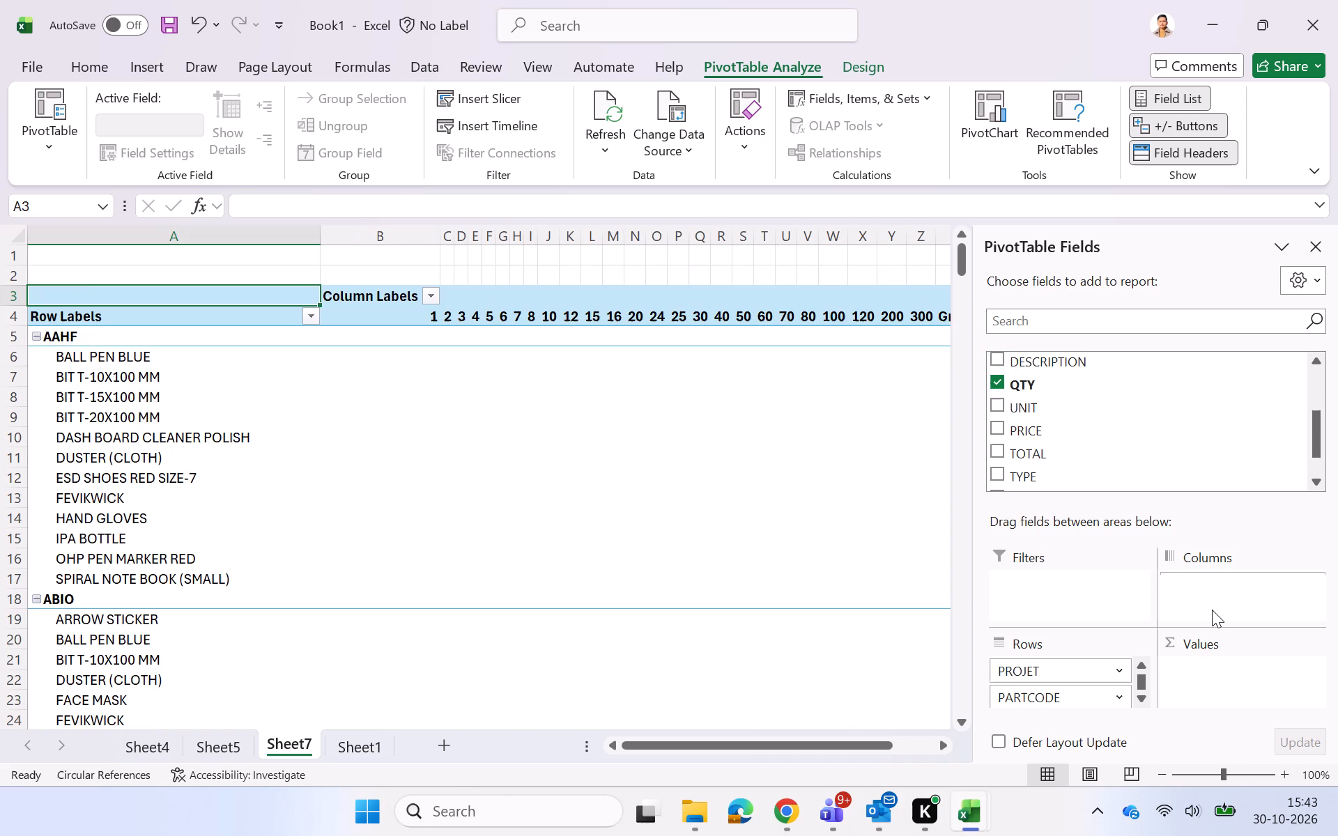
pyautogui.moveTo(1219, 588); pyautogui.dragTo(1214, 681)
pyautogui.moveTo(1080, 693); pyautogui.dragTo(1199, 603)
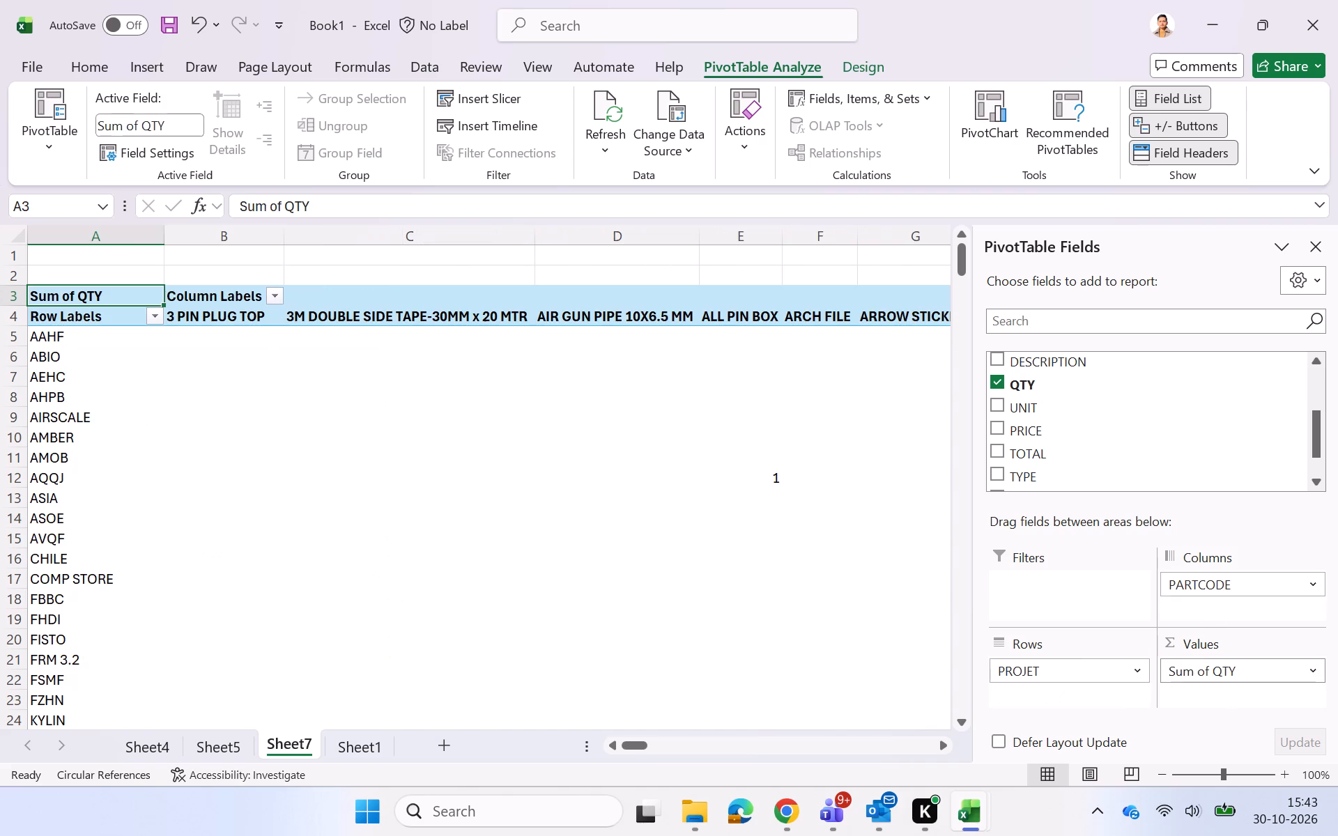
# Examine the project-by-part-code quantity PivotTable across its columns and down to its total row, with the field list closed.
pyautogui.hscroll(-1, 1013, 630)
pyautogui.hscroll(-2, 891, 510)
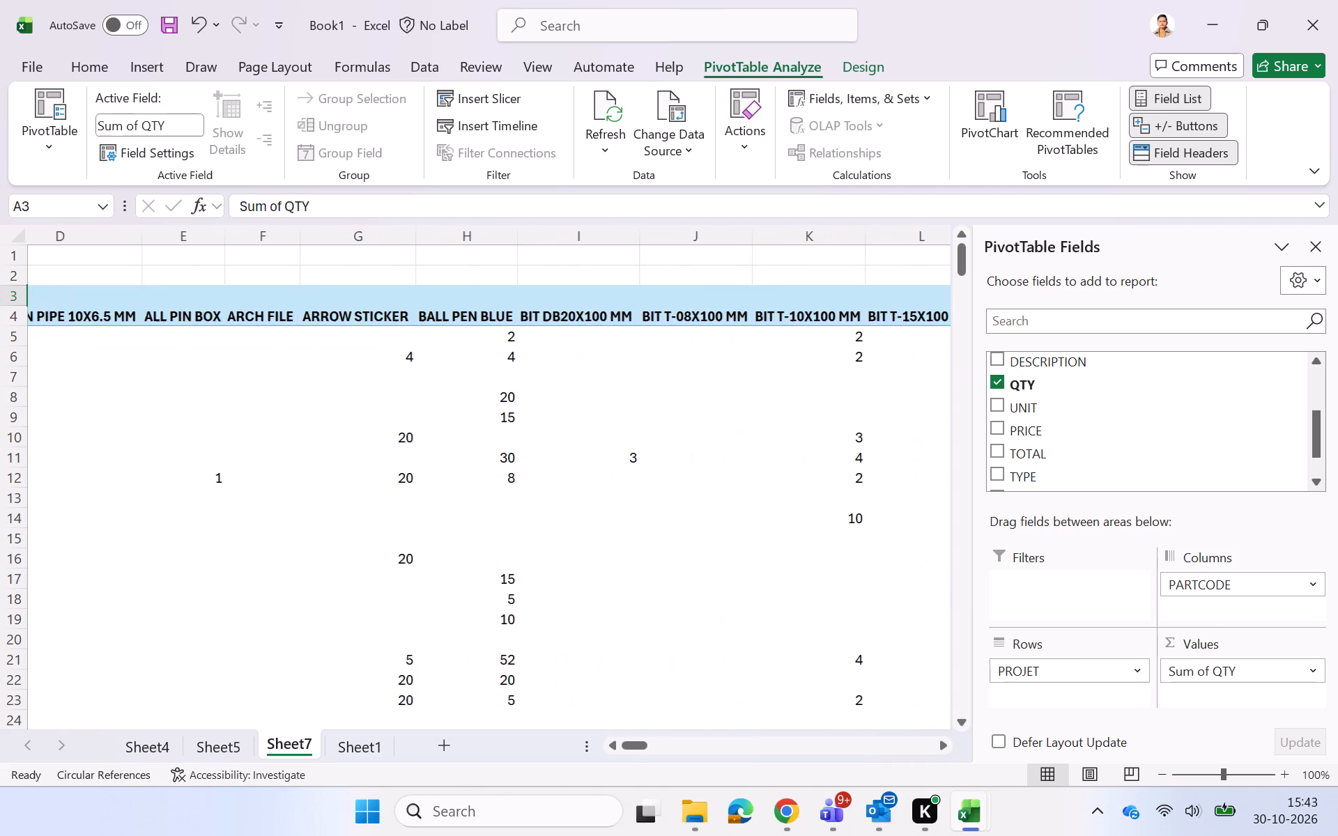
pyautogui.hscroll(3, 990, 527)
pyautogui.hotkey('alt', 'Tab')
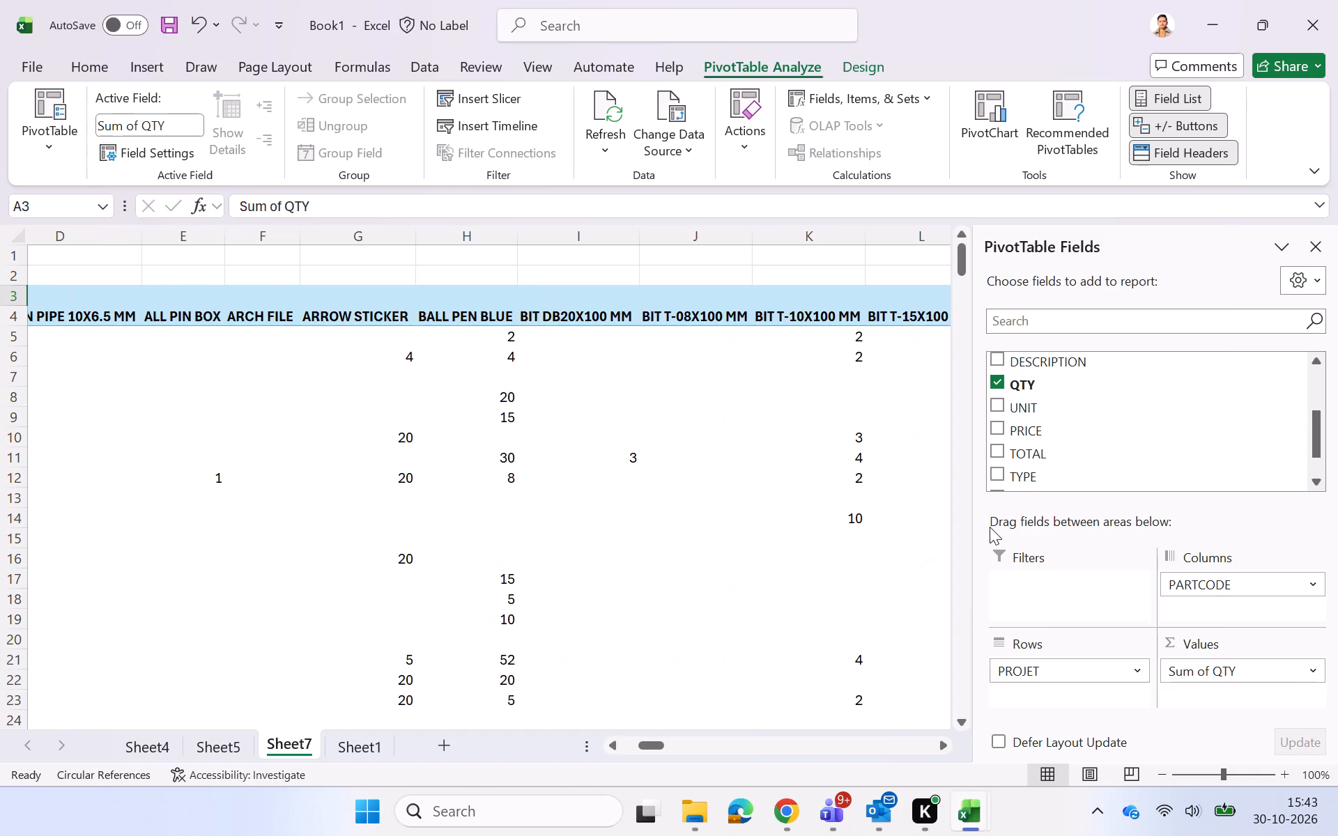
pyautogui.hotkey('alt', 'Tab')
pyautogui.hscroll(5, 990, 527)
pyautogui.click(1311, 248)
pyautogui.click(1014, 451)
pyautogui.hscroll(5, 1014, 451)
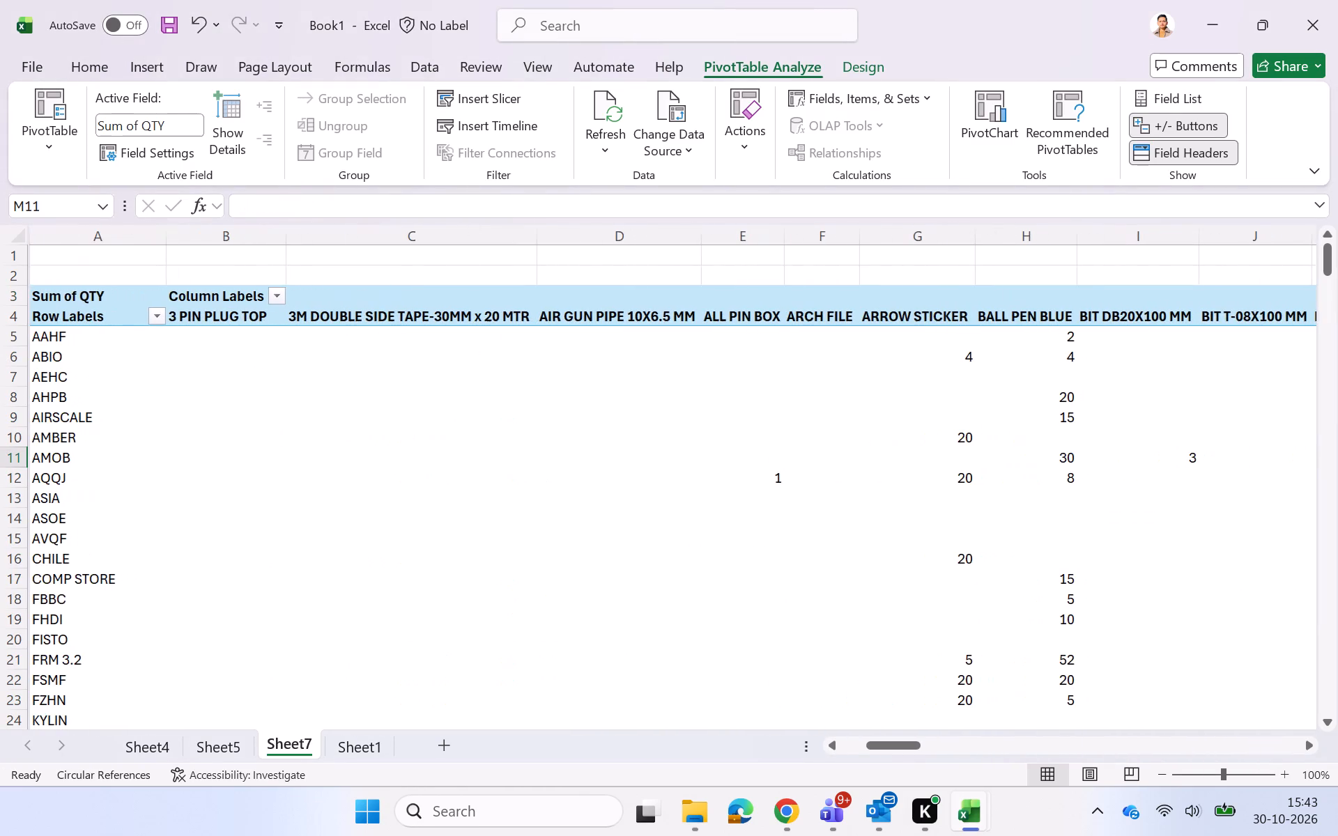
pyautogui.scroll(-1, 618, 544)
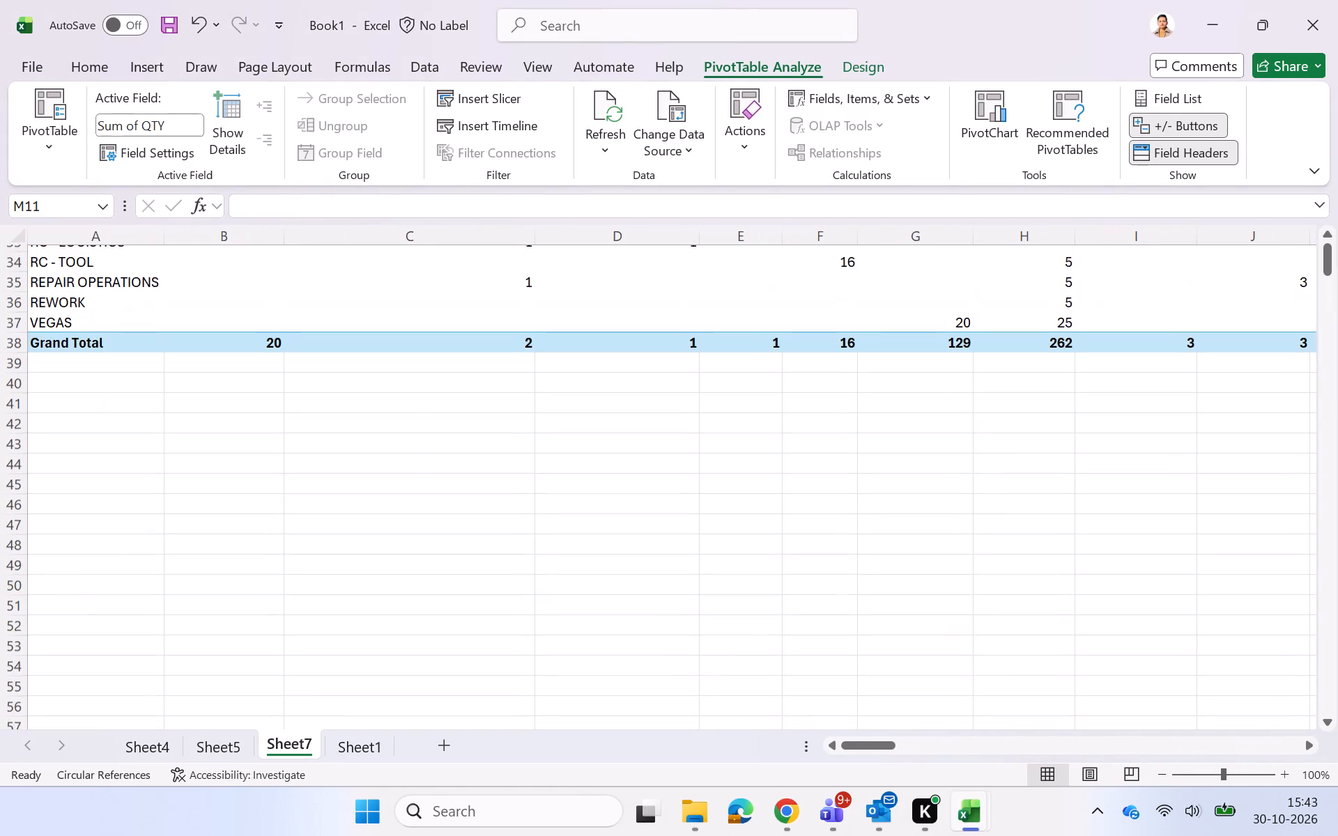
pyautogui.scroll(-1, 618, 544)
pyautogui.scroll(8, 618, 544)
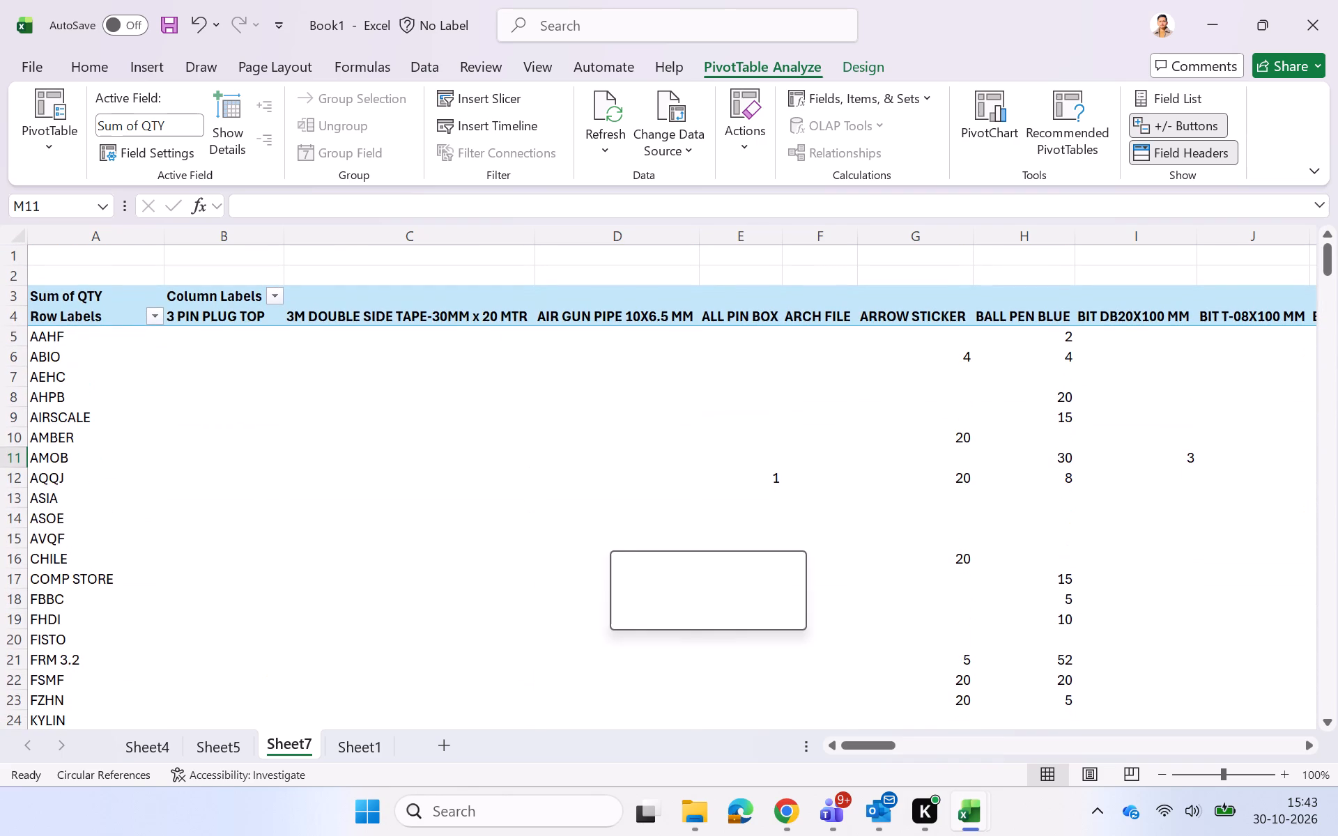
# Switch to SUMMARY SEP 26 and examine the layout of the stationary and line consumables tables on the Calculation sheet.
pyautogui.hotkey('alt', 'Tab')
pyautogui.hscroll(4, 618, 544)
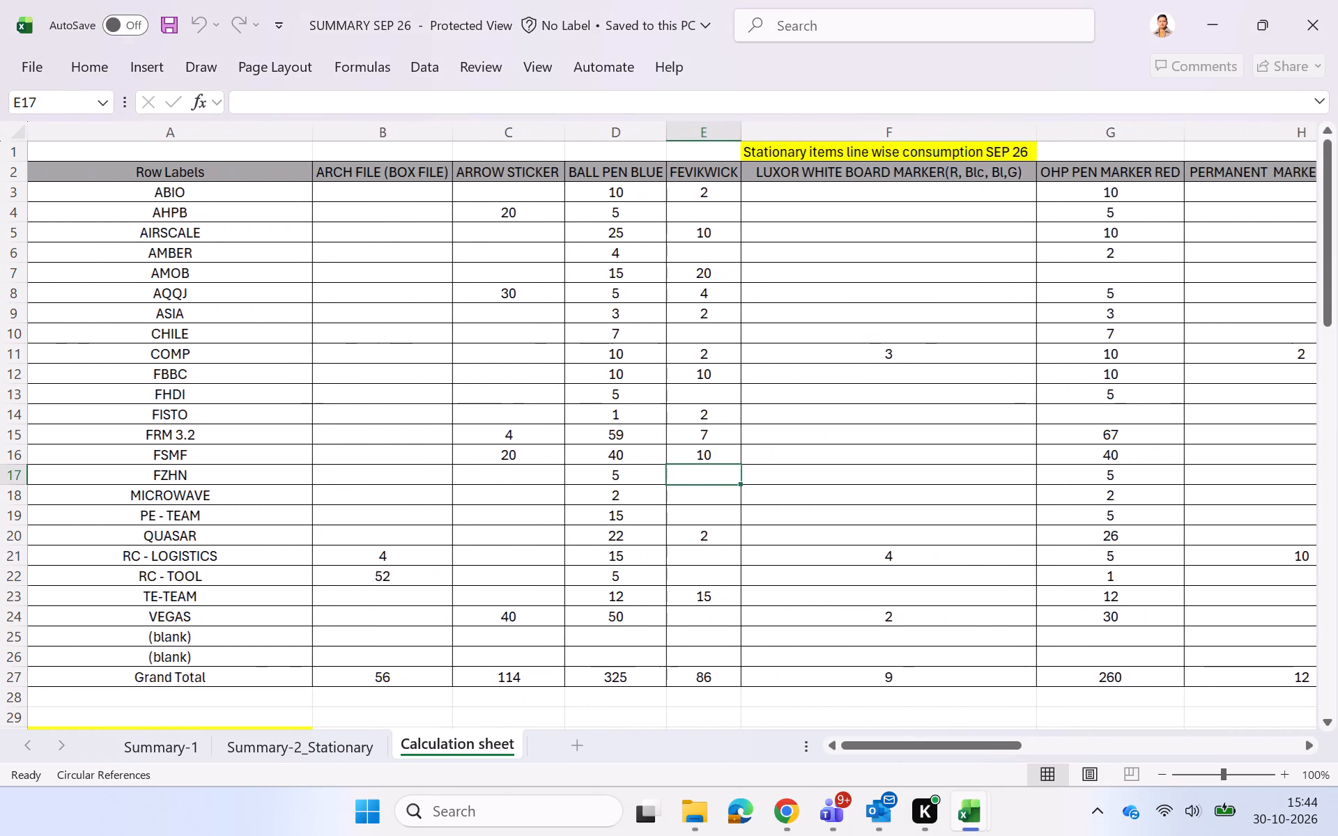
pyautogui.scroll(1, 618, 547)
pyautogui.scroll(-2, 618, 547)
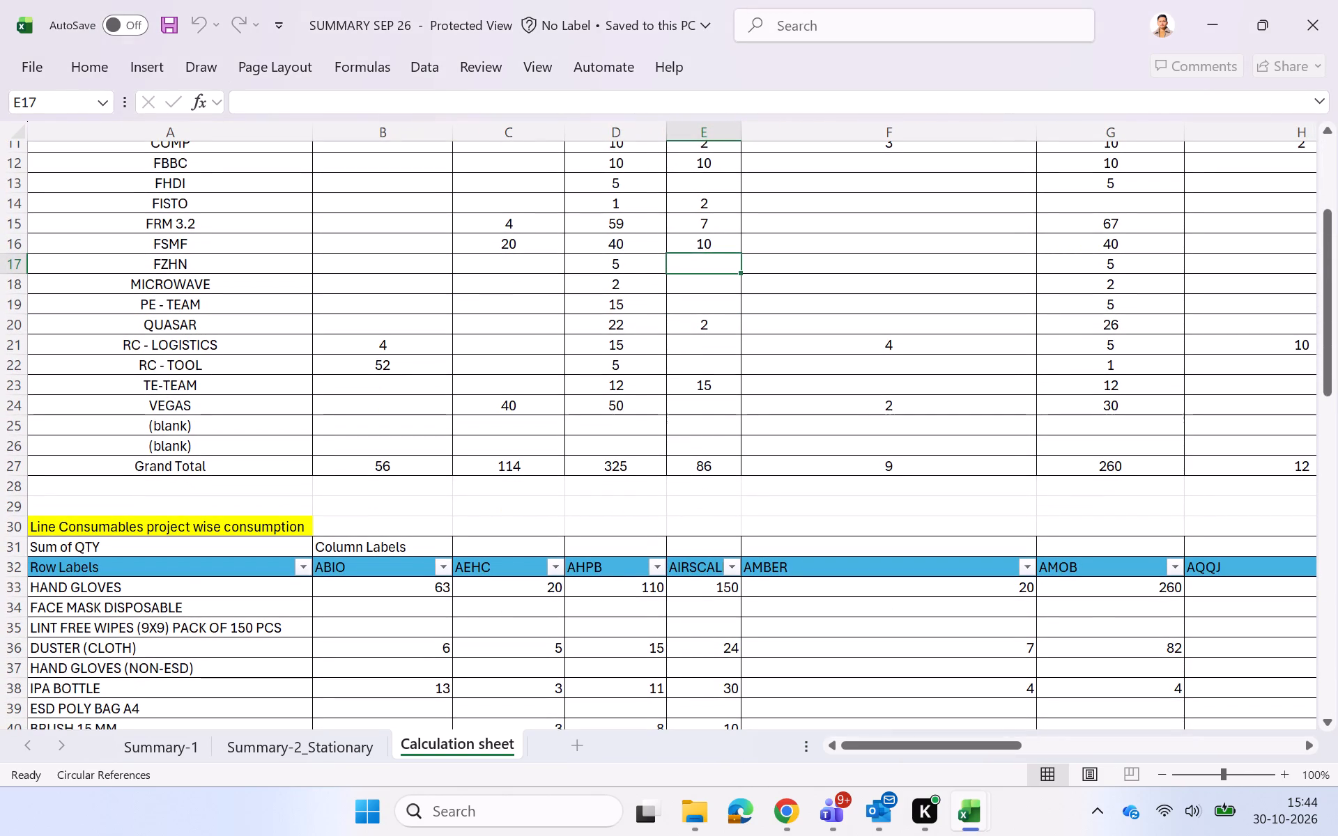
pyautogui.scroll(-3, 618, 547)
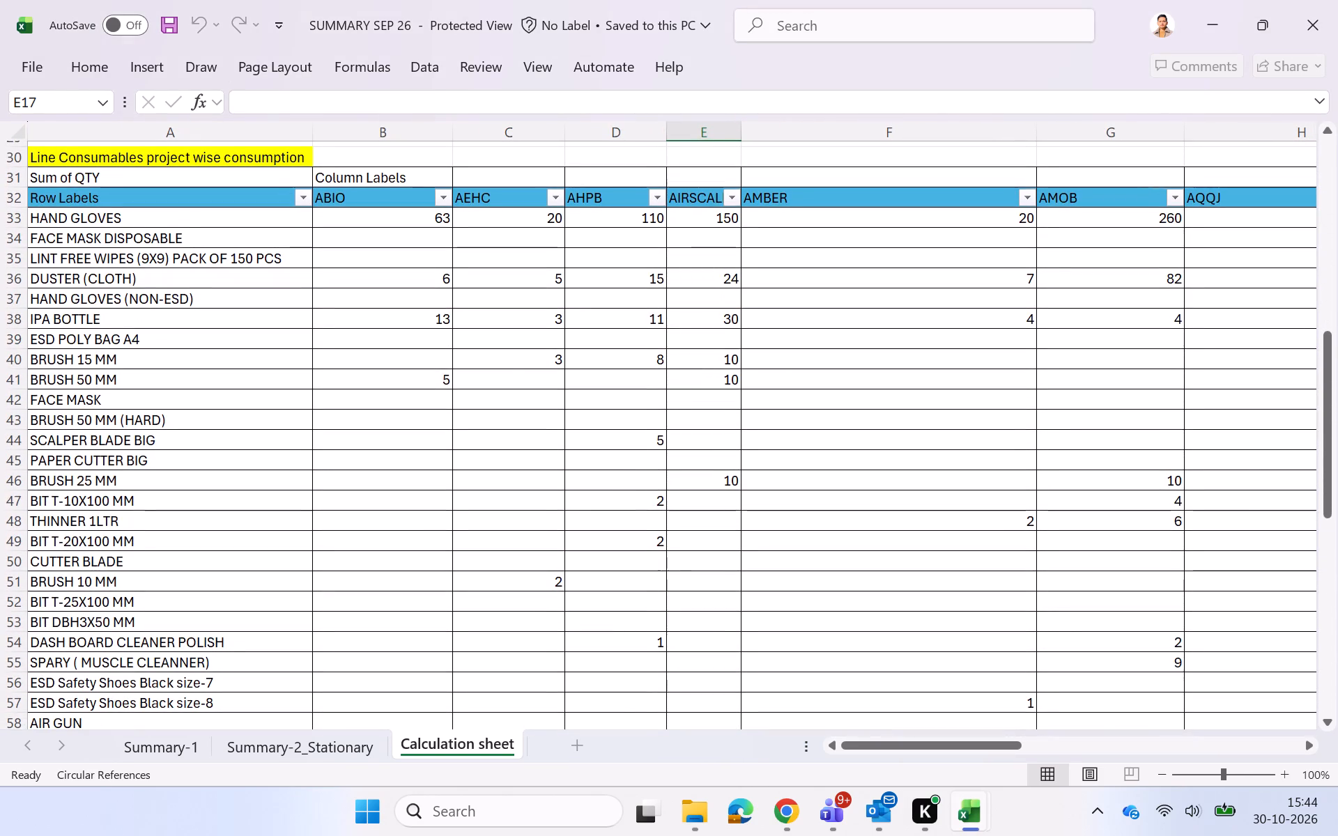
pyautogui.click(420, 502)
pyautogui.hotkey('ctrl', 'shift', 'l')
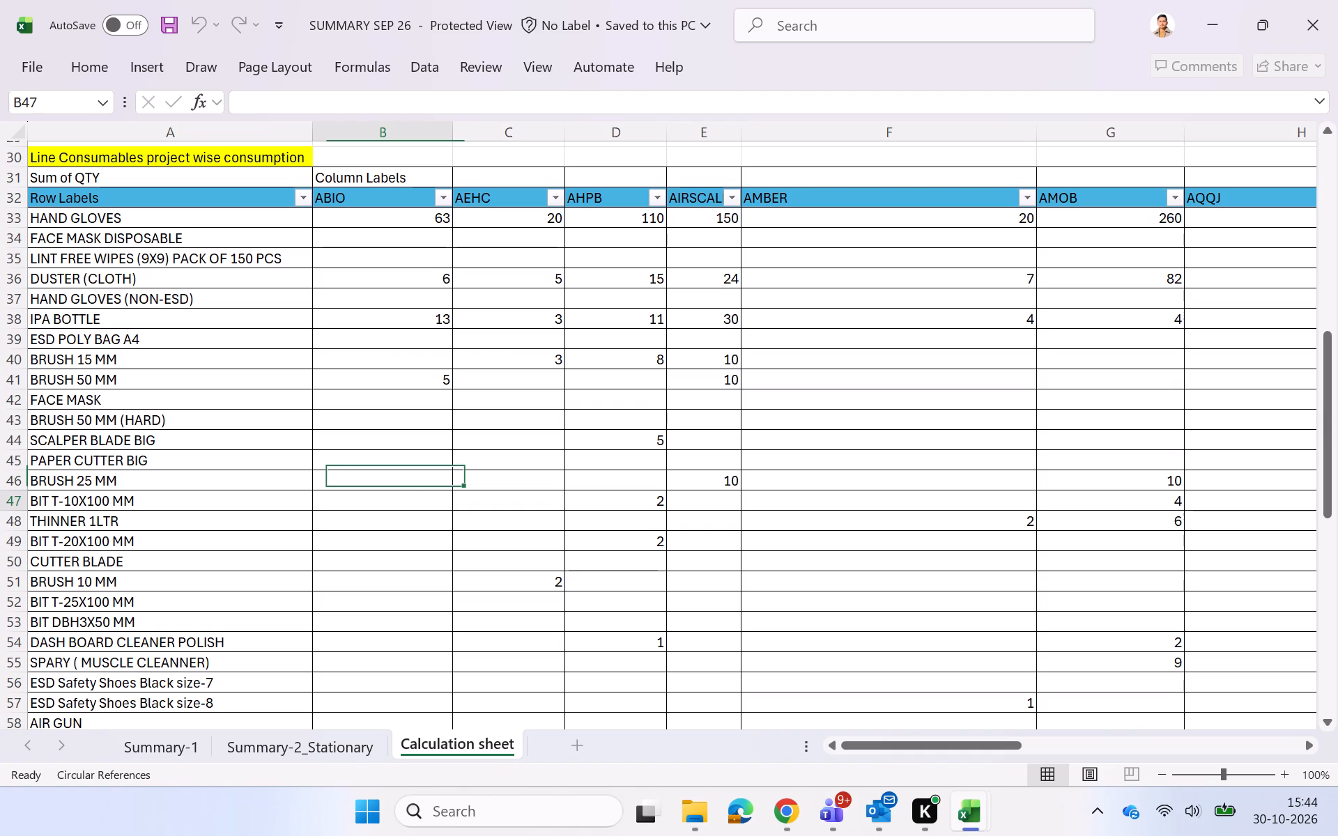
pyautogui.scroll(-5, 420, 502)
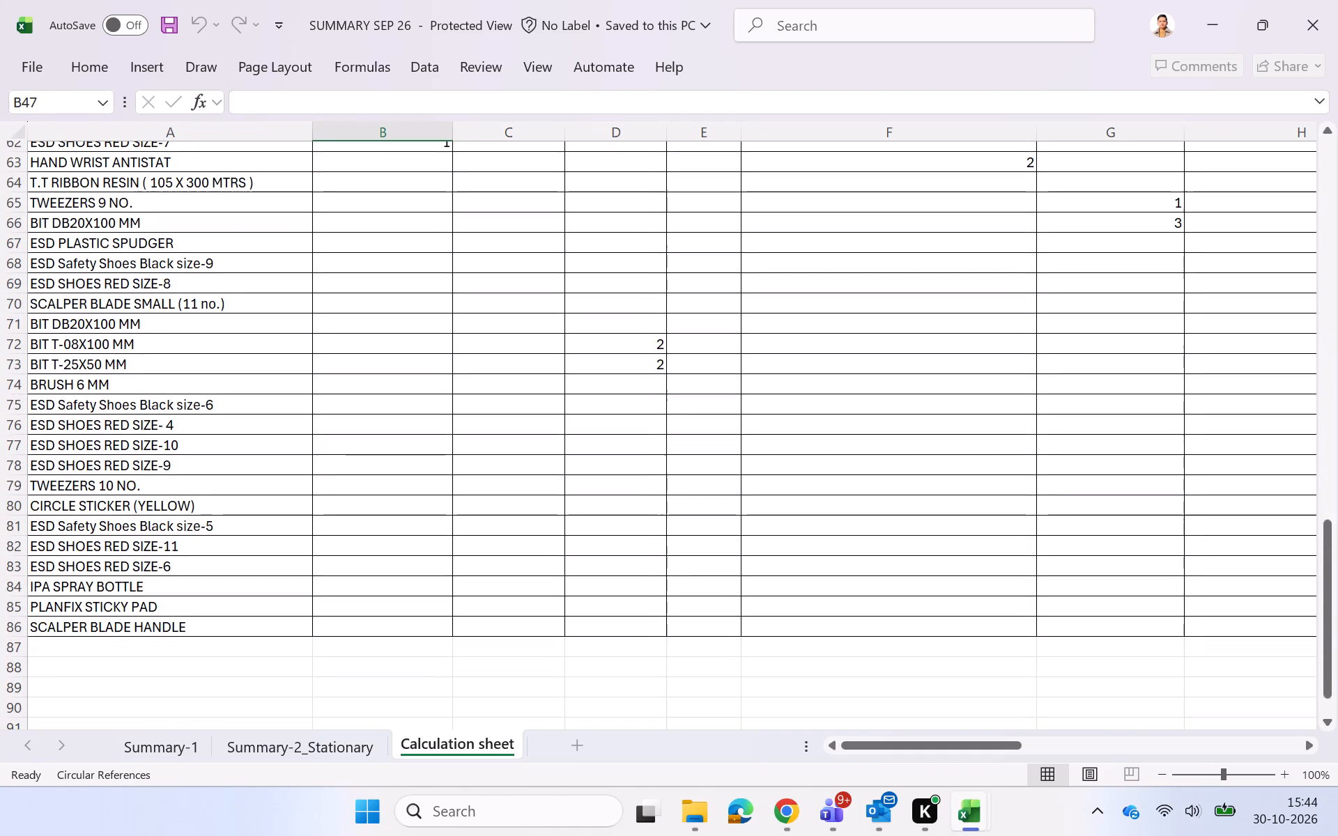
pyautogui.scroll(7, 420, 502)
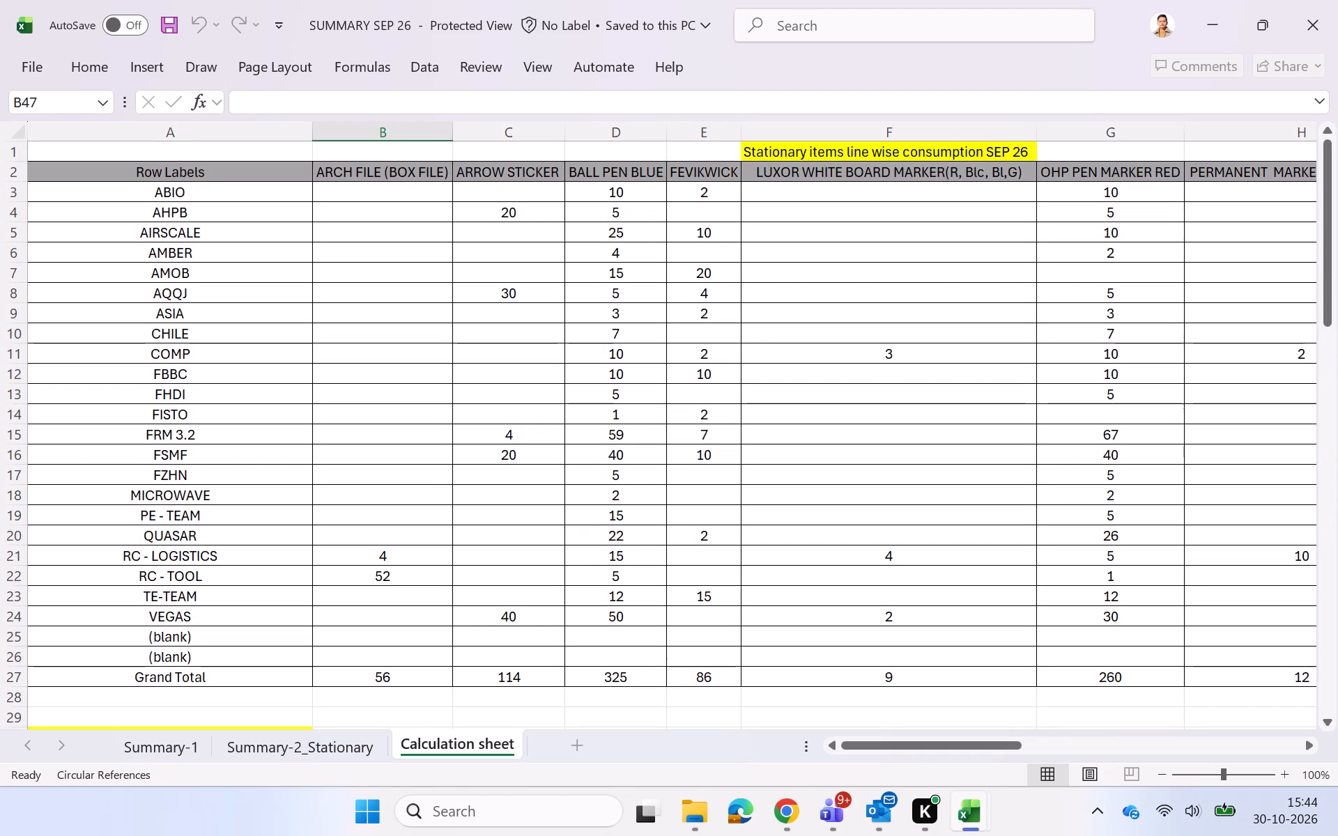
# Switch to the SUMMARY OCT 26 workbook and remove the filters from the Line Consumables project wise consumption table on the Rough sheet.
pyautogui.hotkey('alt', 'Tab')
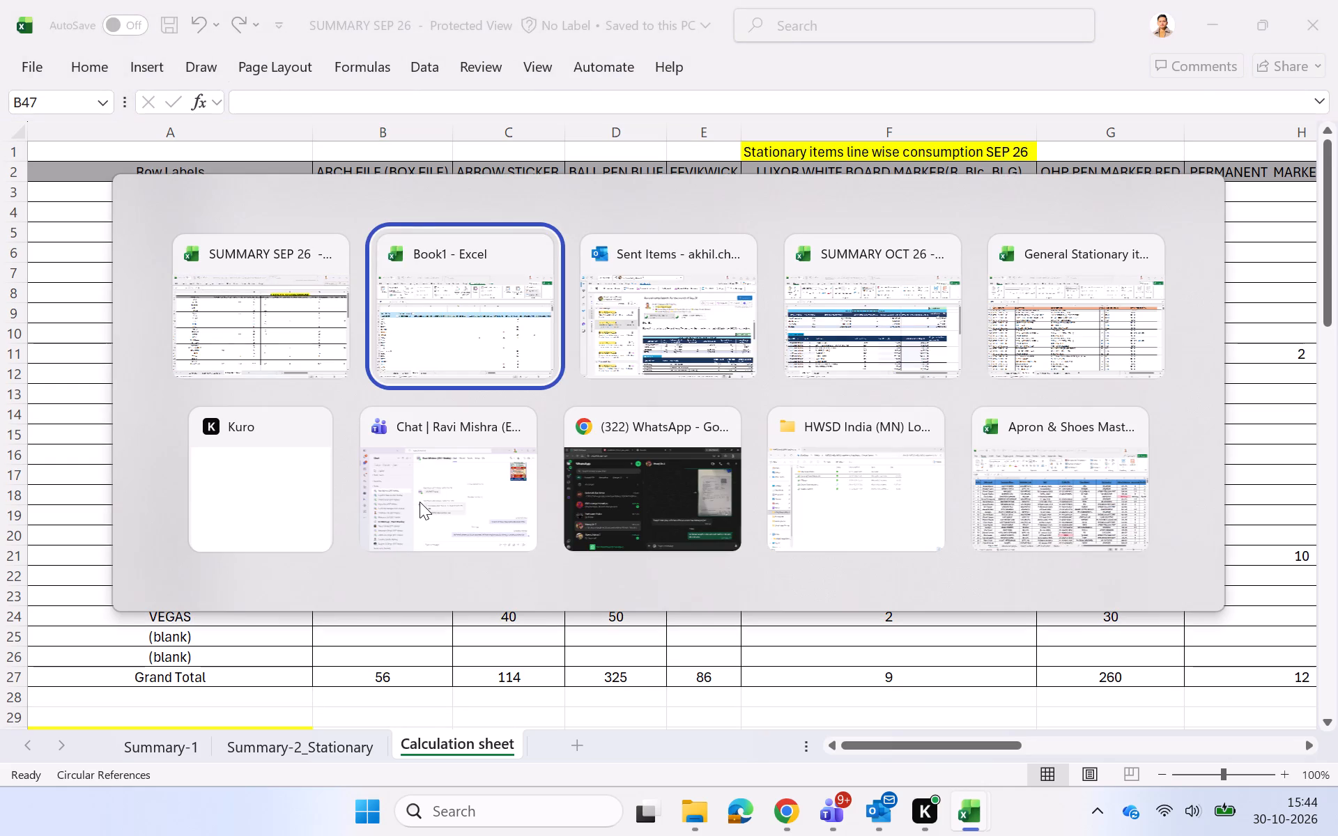
pyautogui.hotkey('alt', 'Tab')
pyautogui.hotkey('alt', 'Tab')
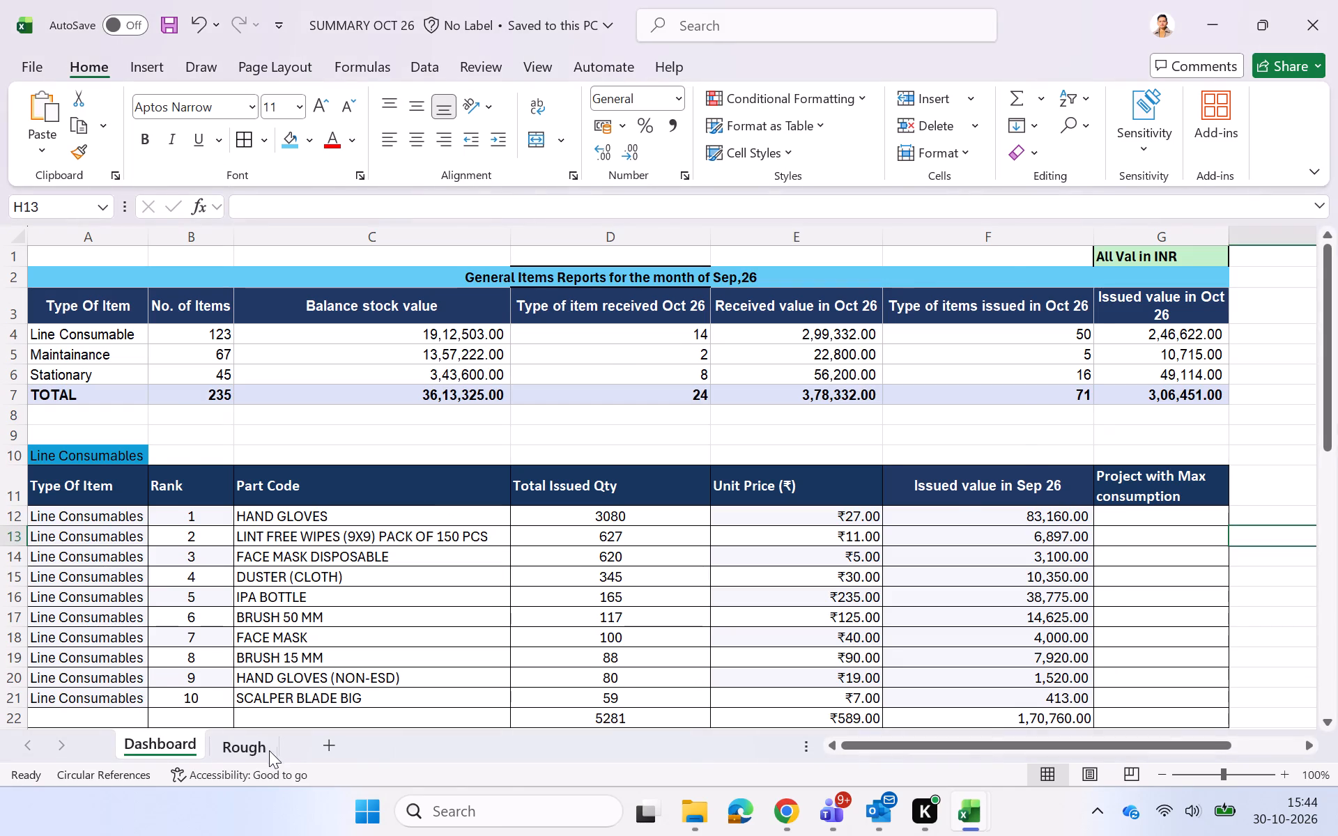
pyautogui.click(262, 752)
pyautogui.hscroll(1, 401, 566)
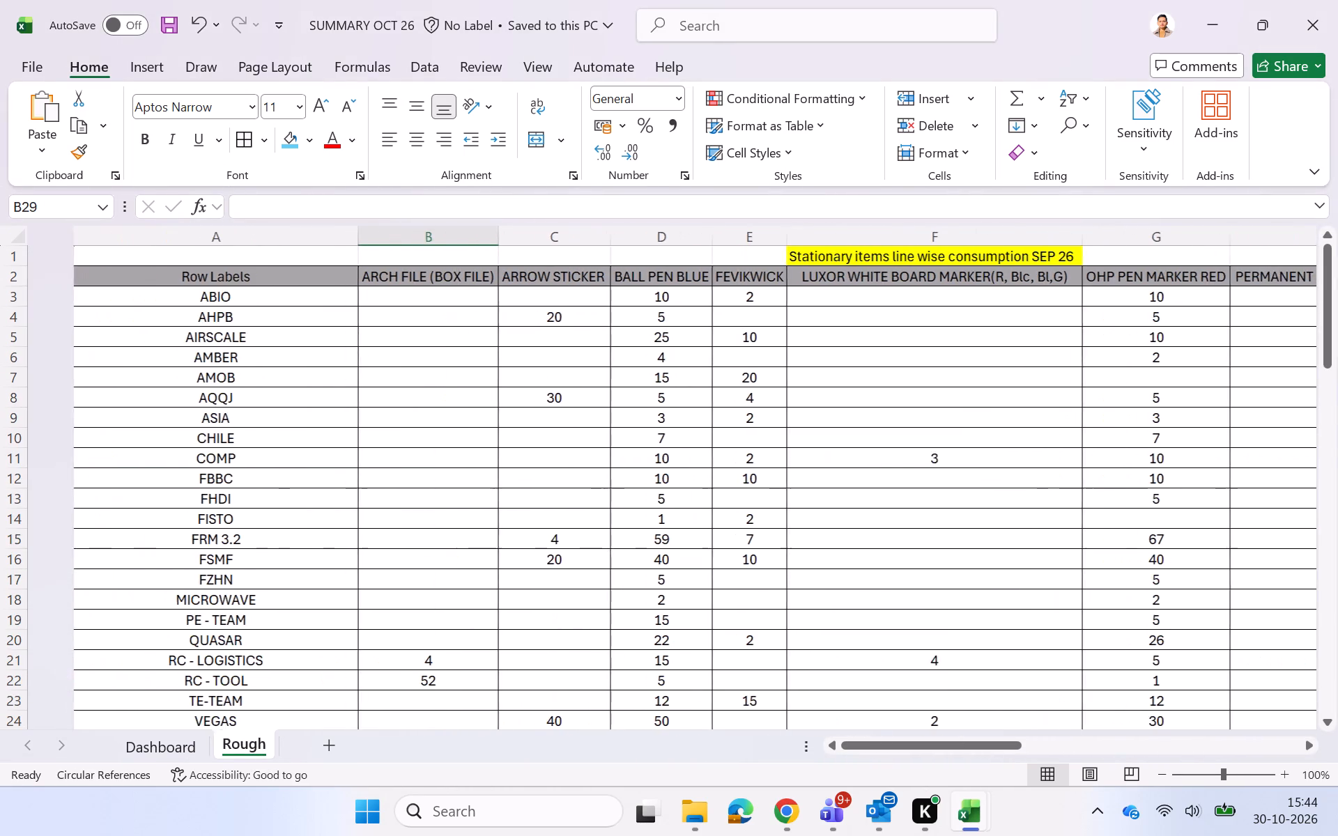
pyautogui.scroll(-4, 401, 566)
pyautogui.scroll(1, 401, 566)
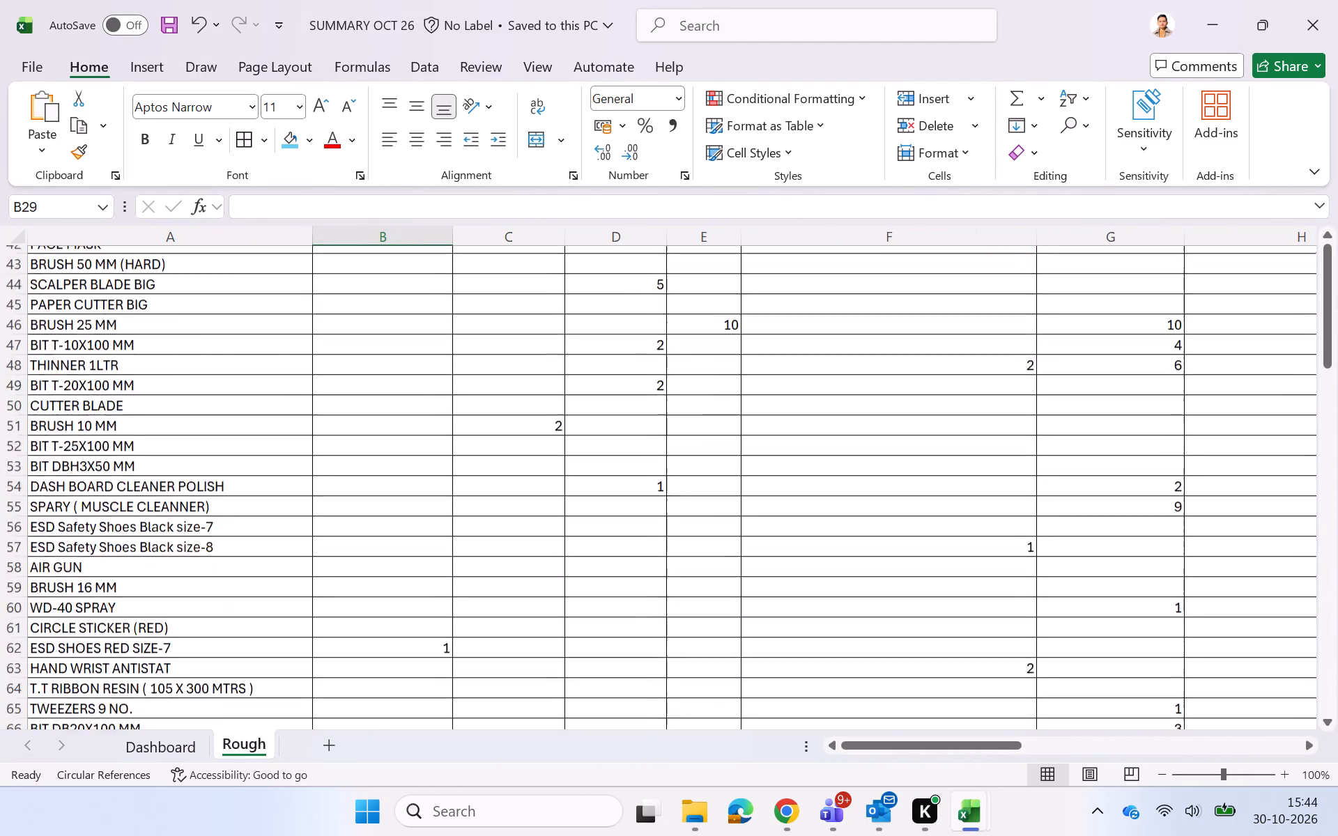
pyautogui.scroll(1, 401, 566)
pyautogui.click(401, 566)
pyautogui.hotkey('ctrl', 'shift', 'l')
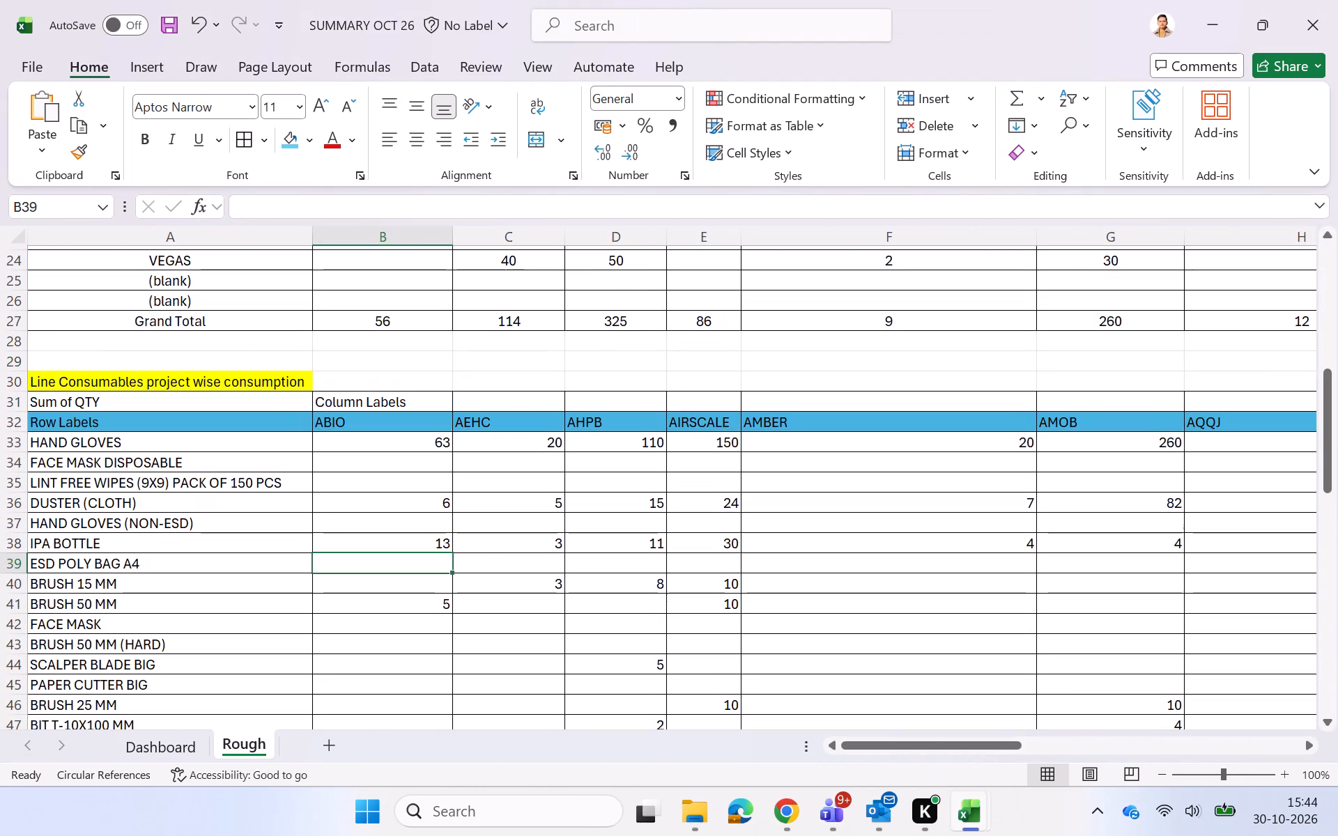
pyautogui.scroll(-5, 401, 566)
pyautogui.scroll(6, 401, 566)
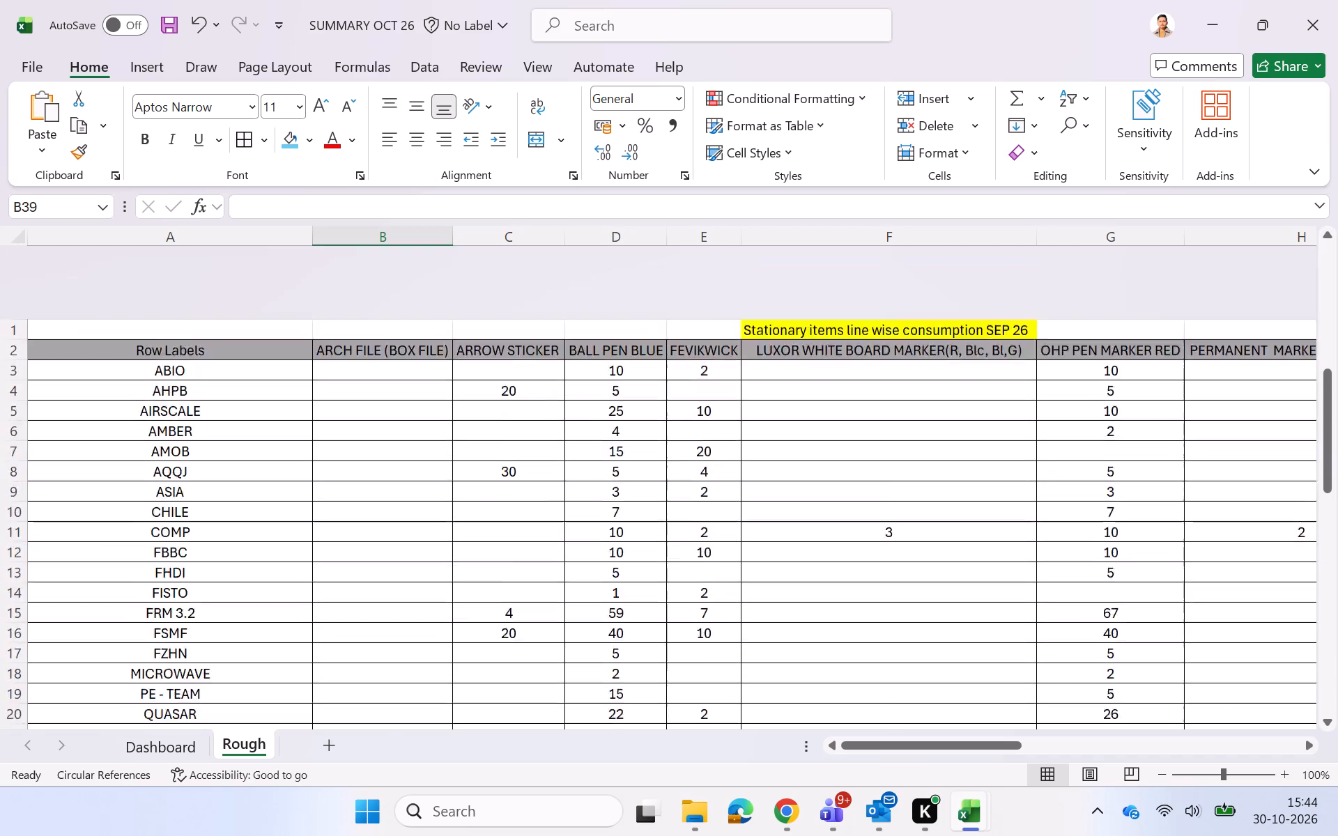
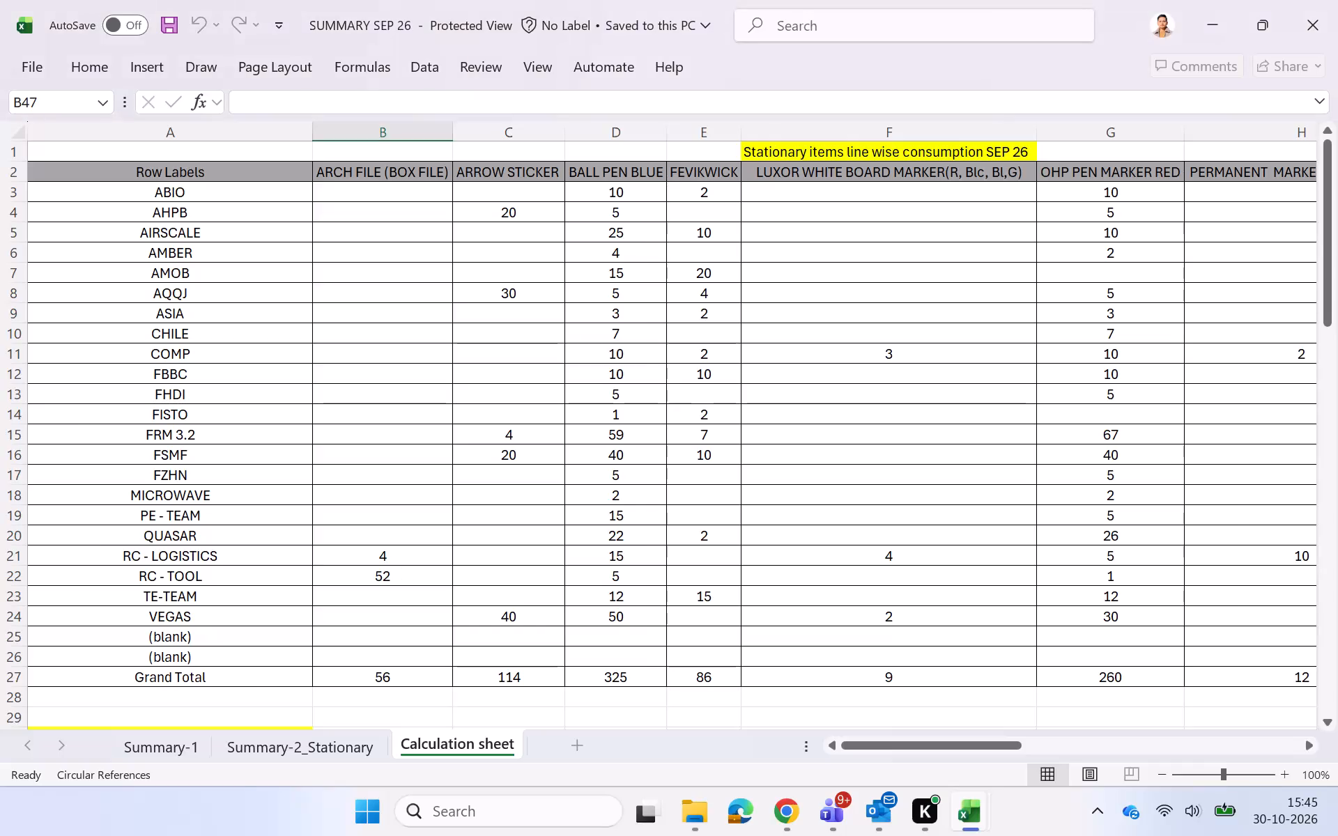
# Switch to Book1 and examine the part-code columns of the project-wise quantity PivotTable on Sheet7.
pyautogui.hotkey('alt', 'Tab')
pyautogui.hotkey('alt', 'Tab')
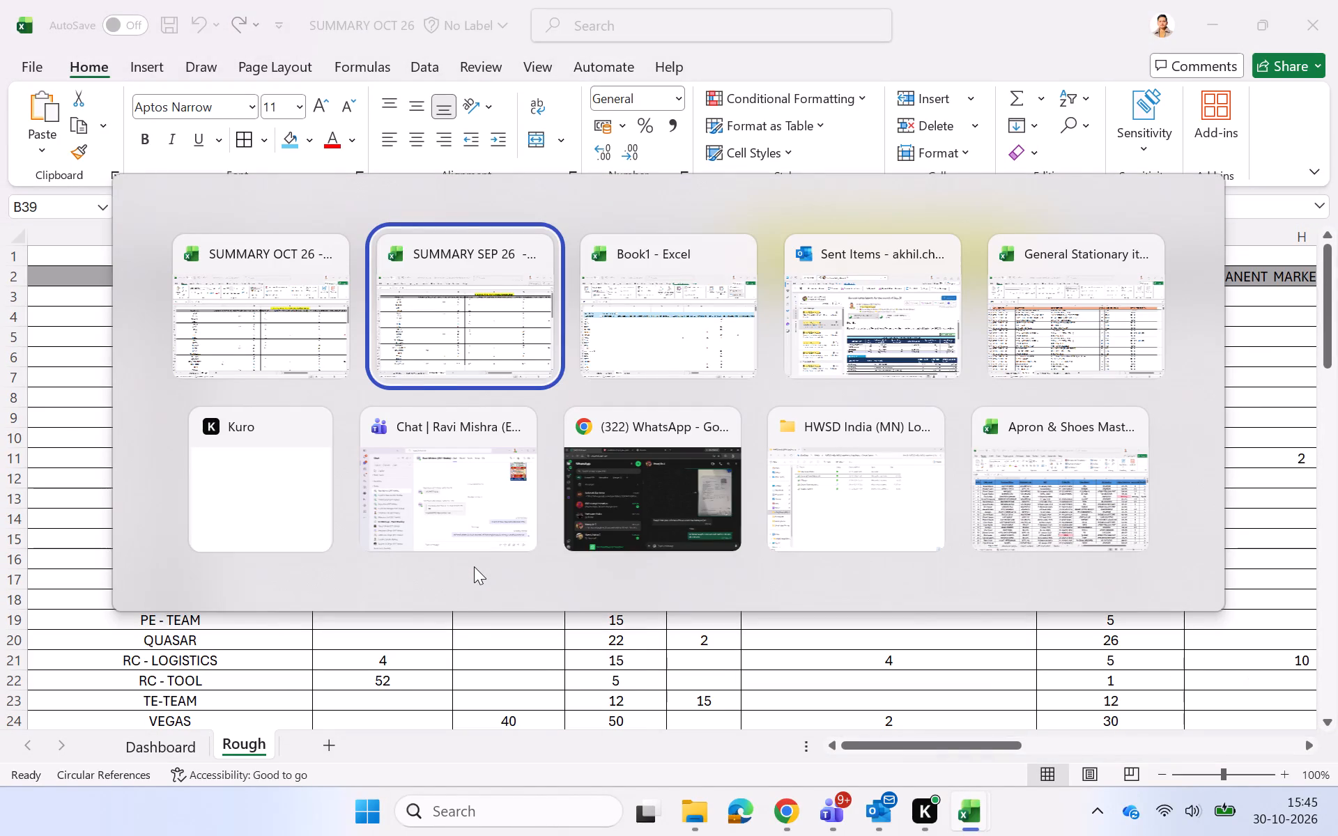
pyautogui.hotkey('alt', 'Tab')
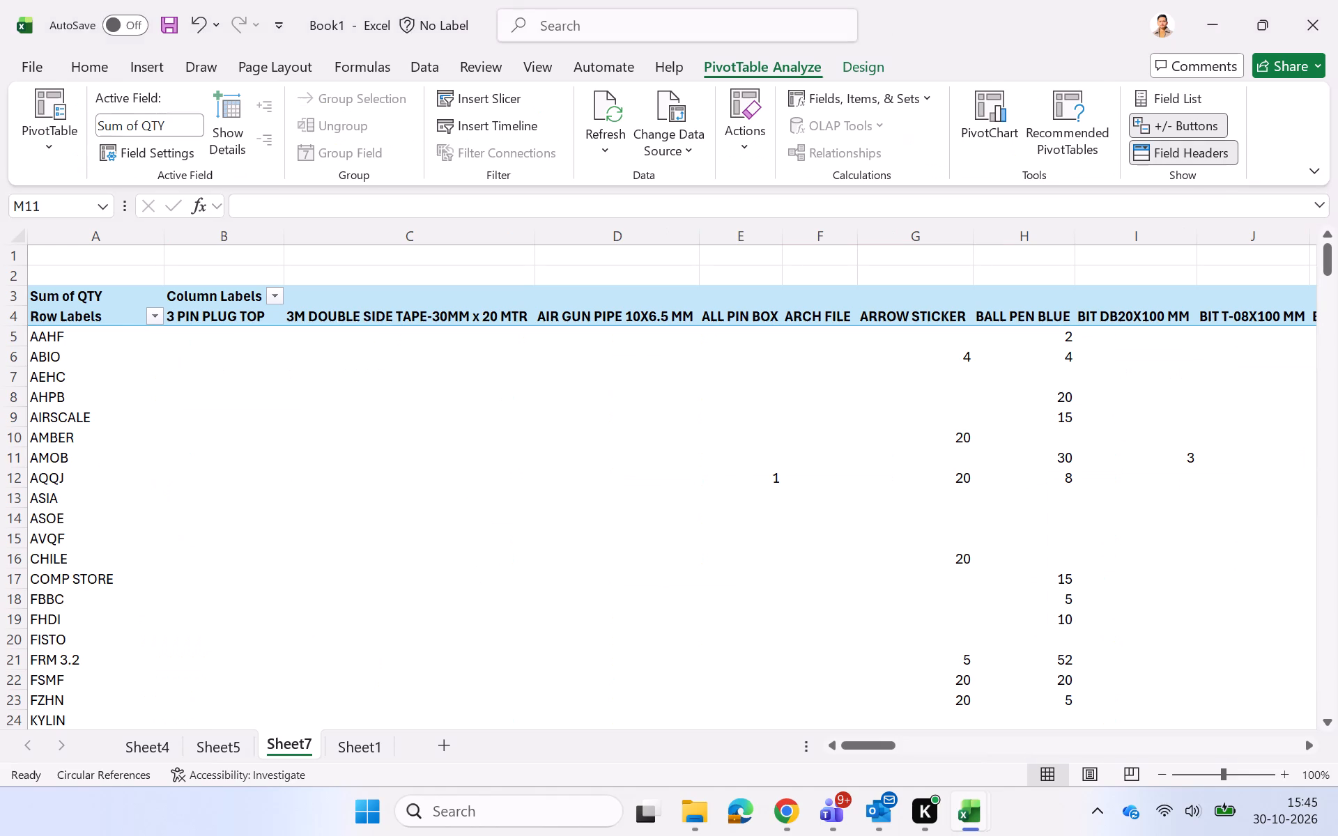
pyautogui.click(474, 566)
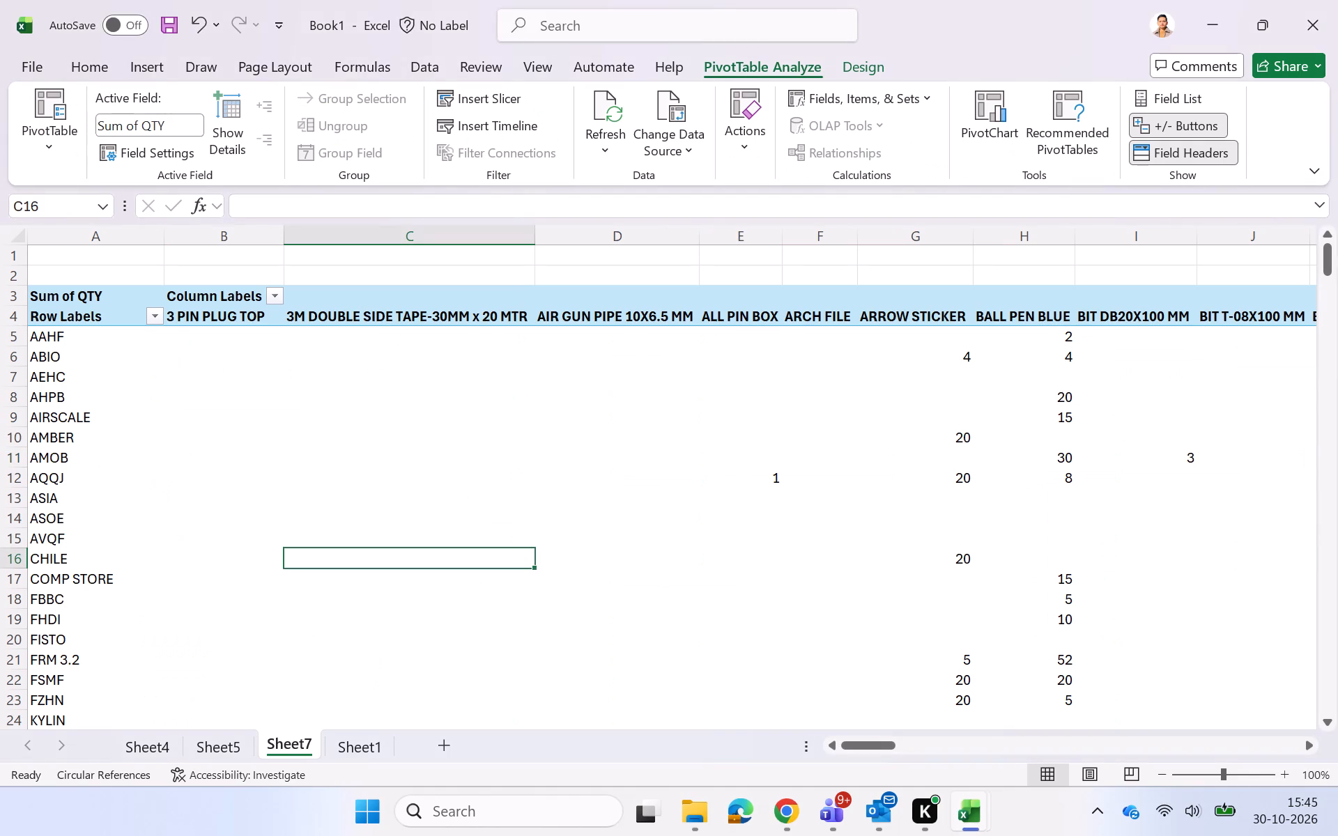
pyautogui.hscroll(-8, 474, 566)
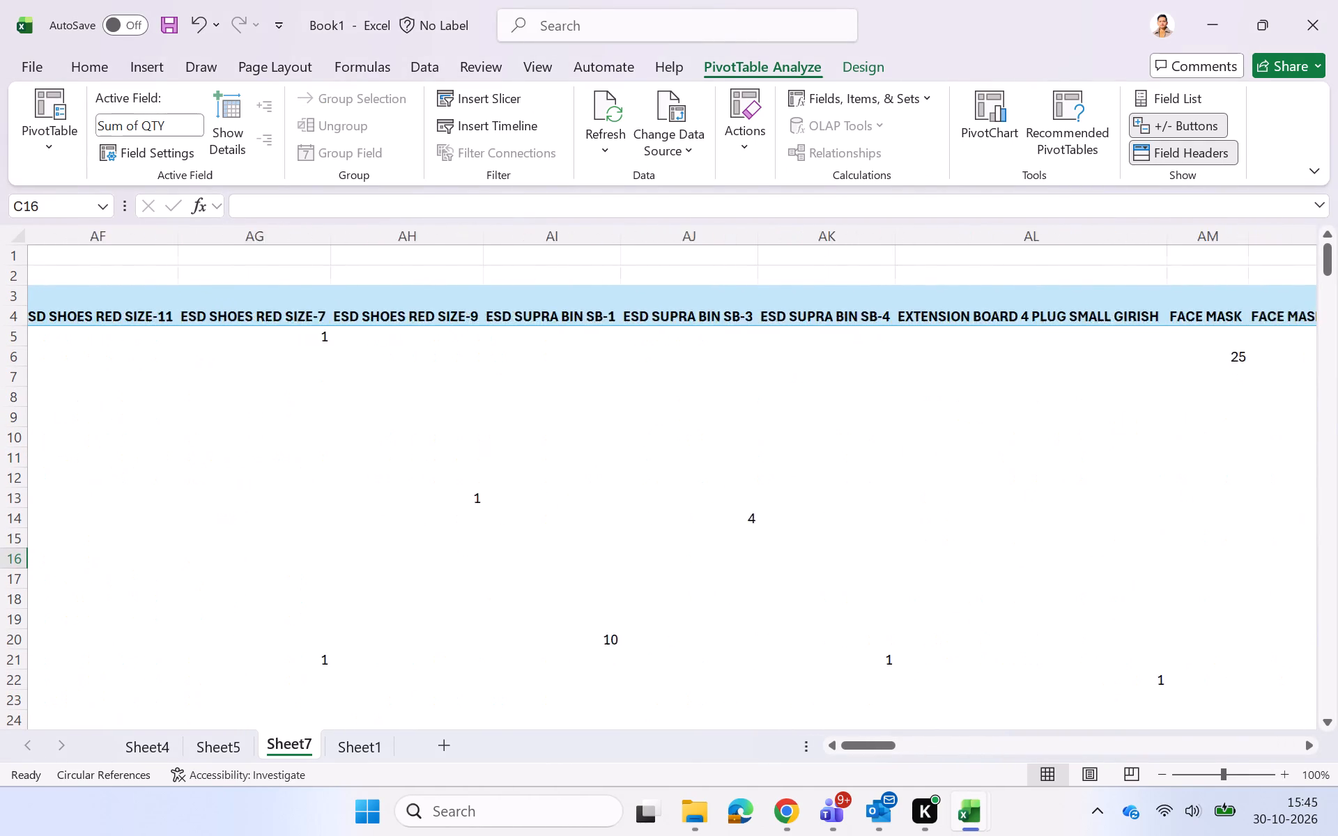
pyautogui.hscroll(-1, 474, 566)
pyautogui.hscroll(10, 474, 566)
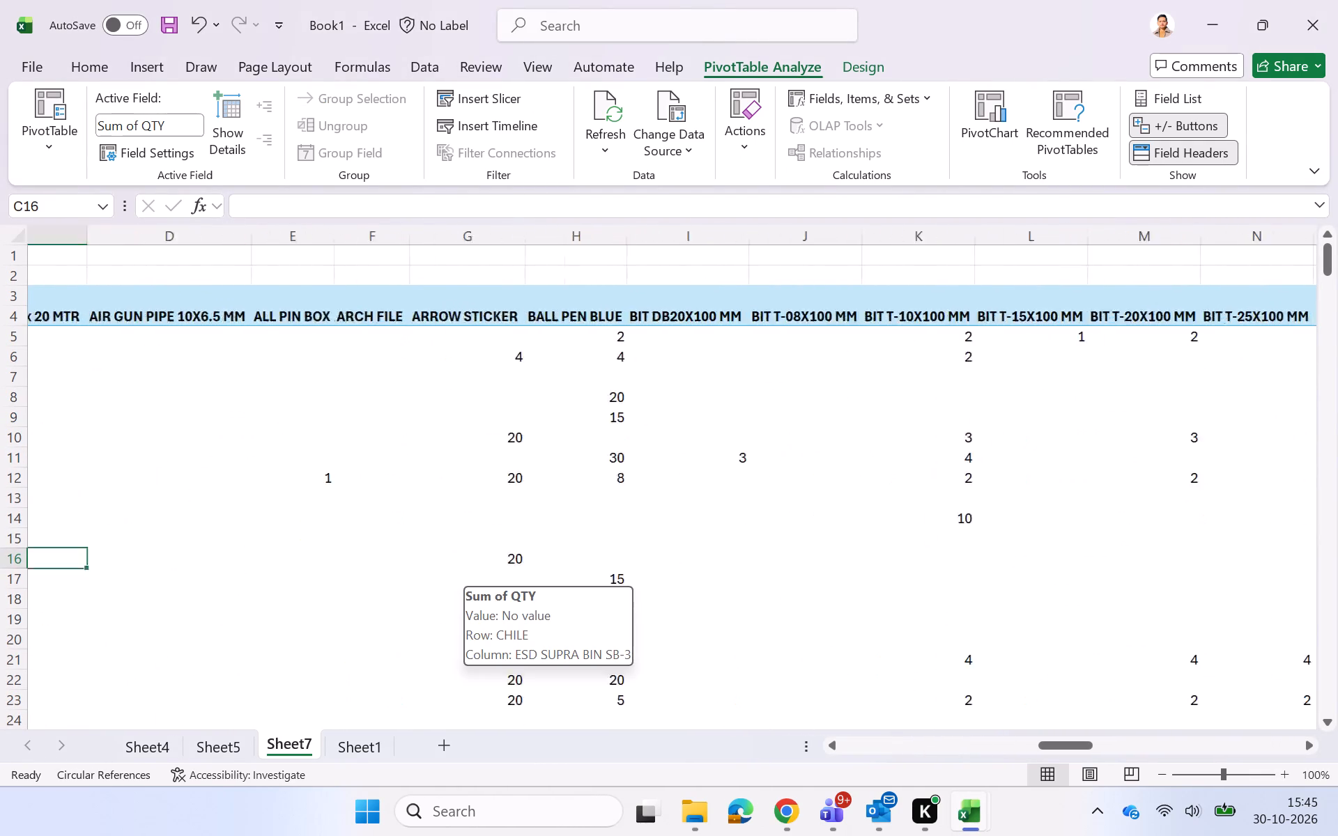
pyautogui.hscroll(7, 474, 566)
# Filter the October issue records on Sheet1 so that TYPE shows only Stationary.
pyautogui.doubleClick(383, 740)
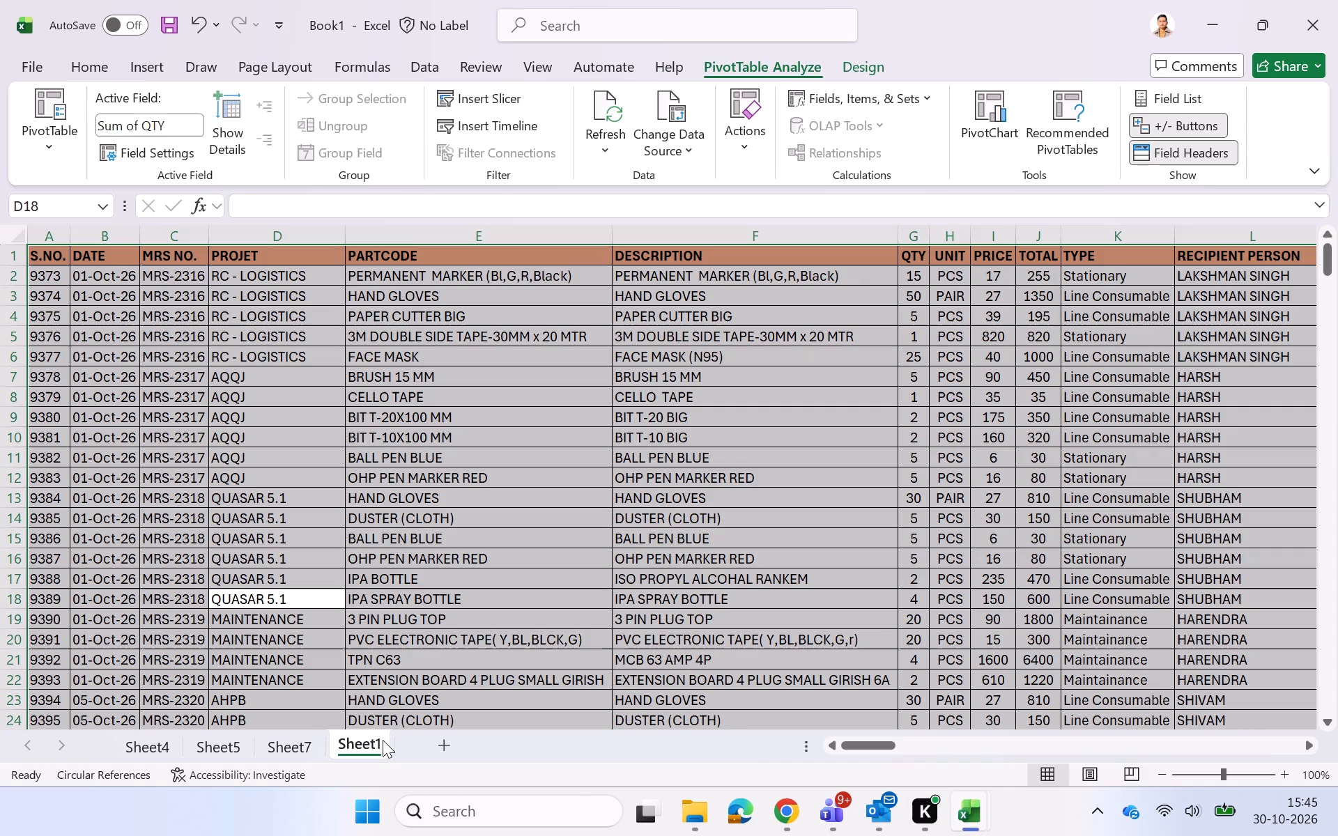
pyautogui.click(514, 577)
pyautogui.hotkey('ctrl', 'shift', 'l')
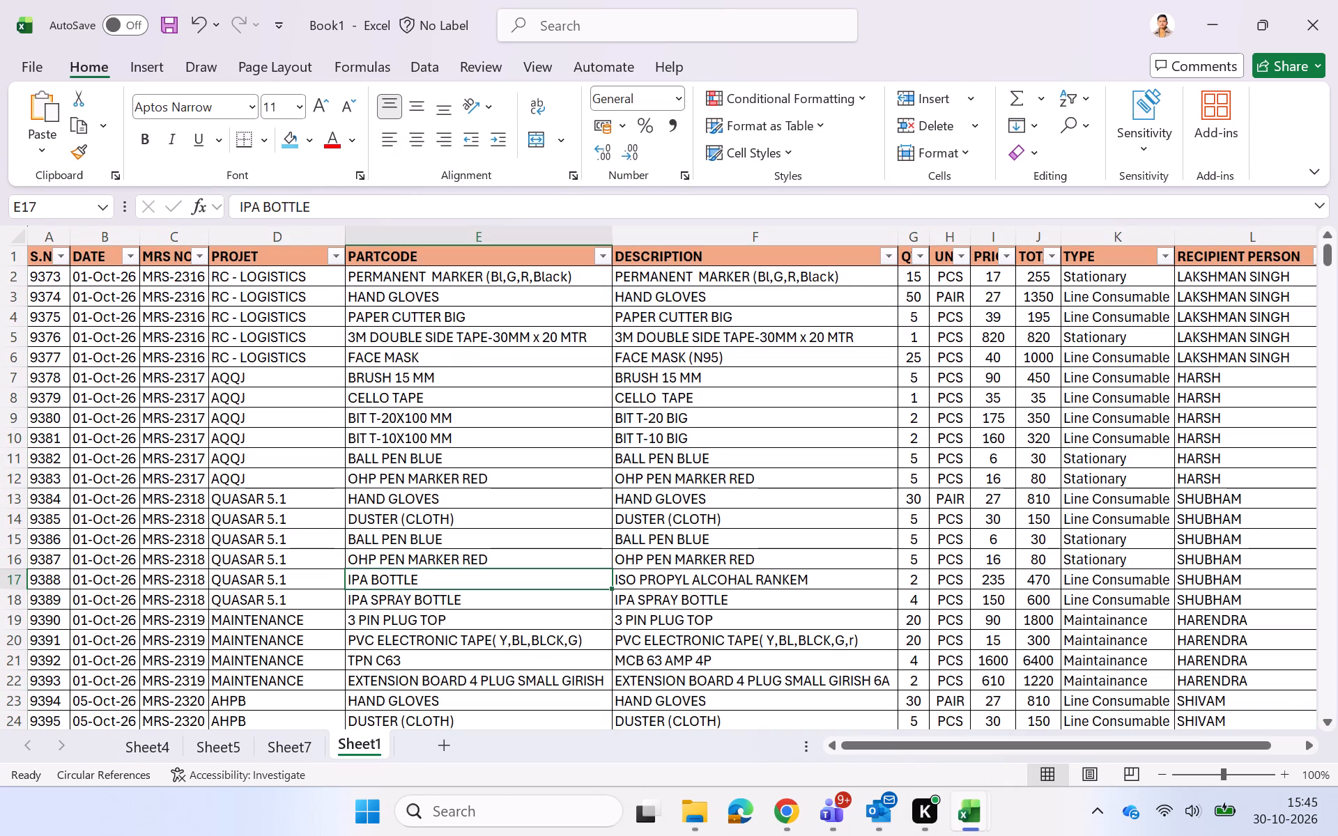
pyautogui.click(1165, 255)
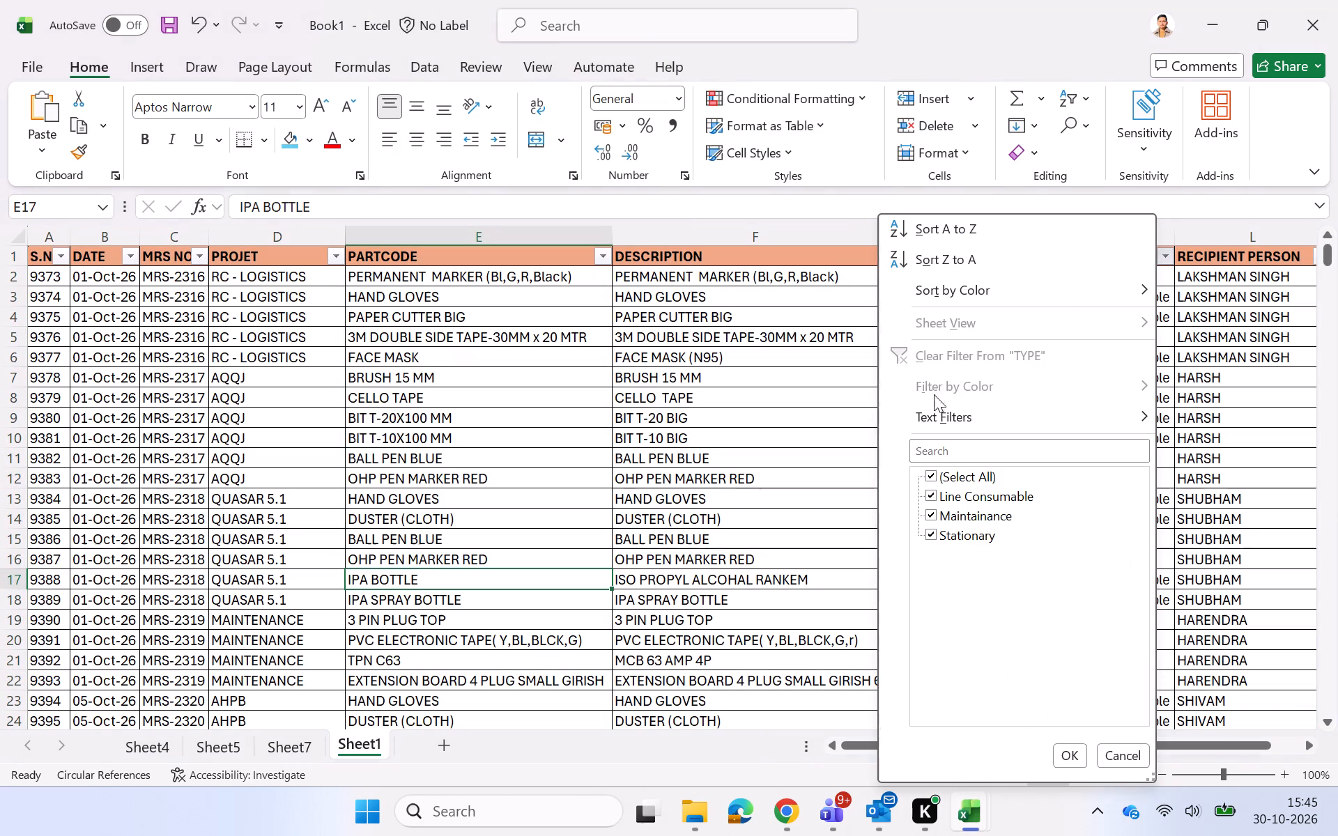
pyautogui.click(957, 476)
pyautogui.click(950, 536)
pyautogui.click(1075, 754)
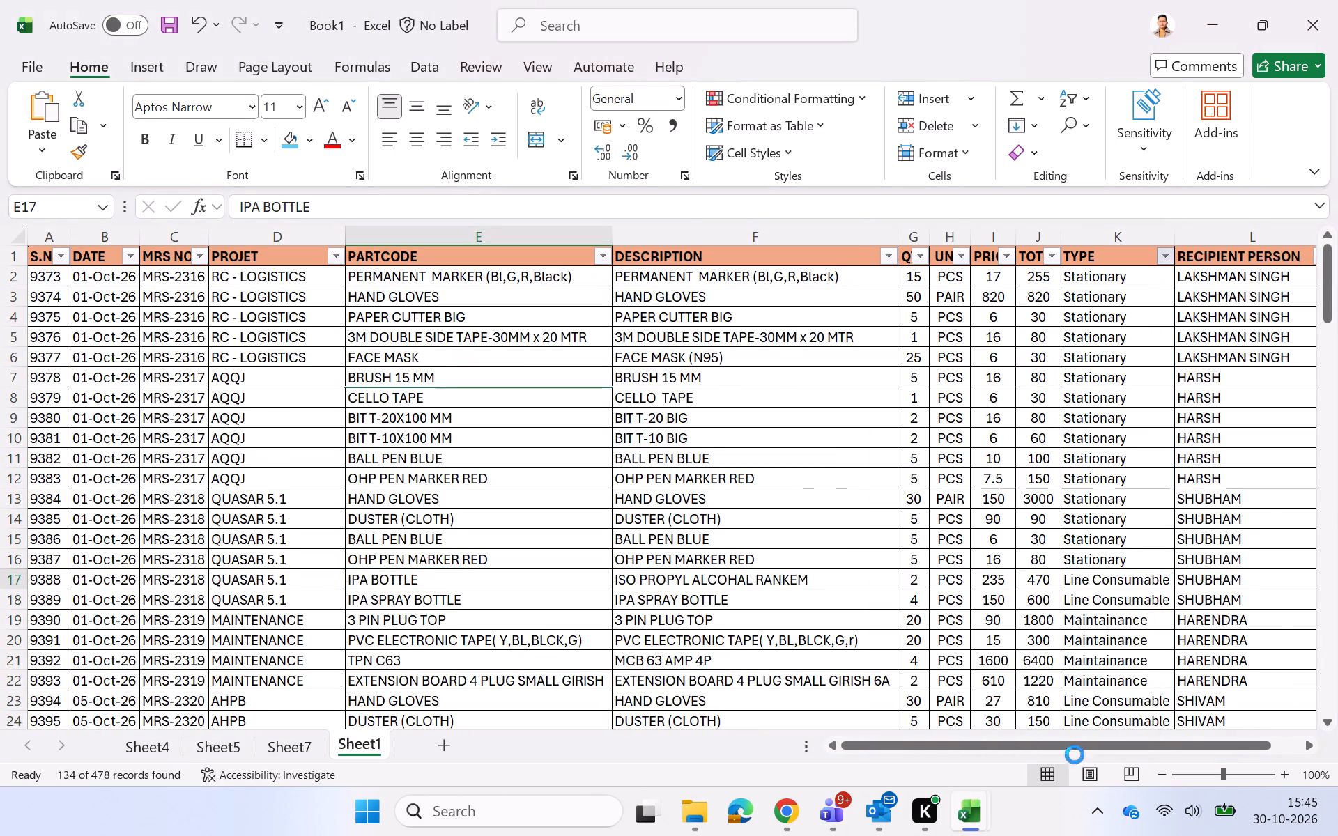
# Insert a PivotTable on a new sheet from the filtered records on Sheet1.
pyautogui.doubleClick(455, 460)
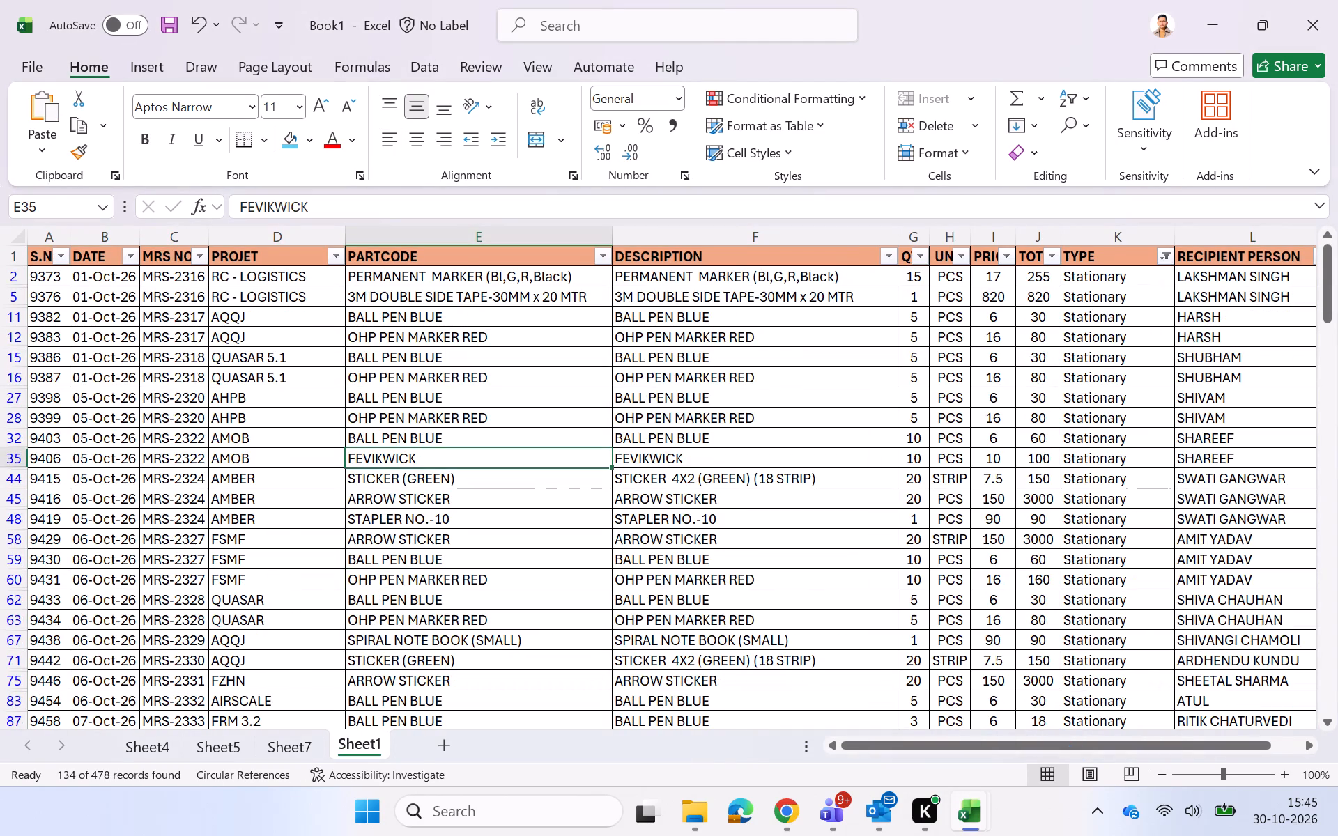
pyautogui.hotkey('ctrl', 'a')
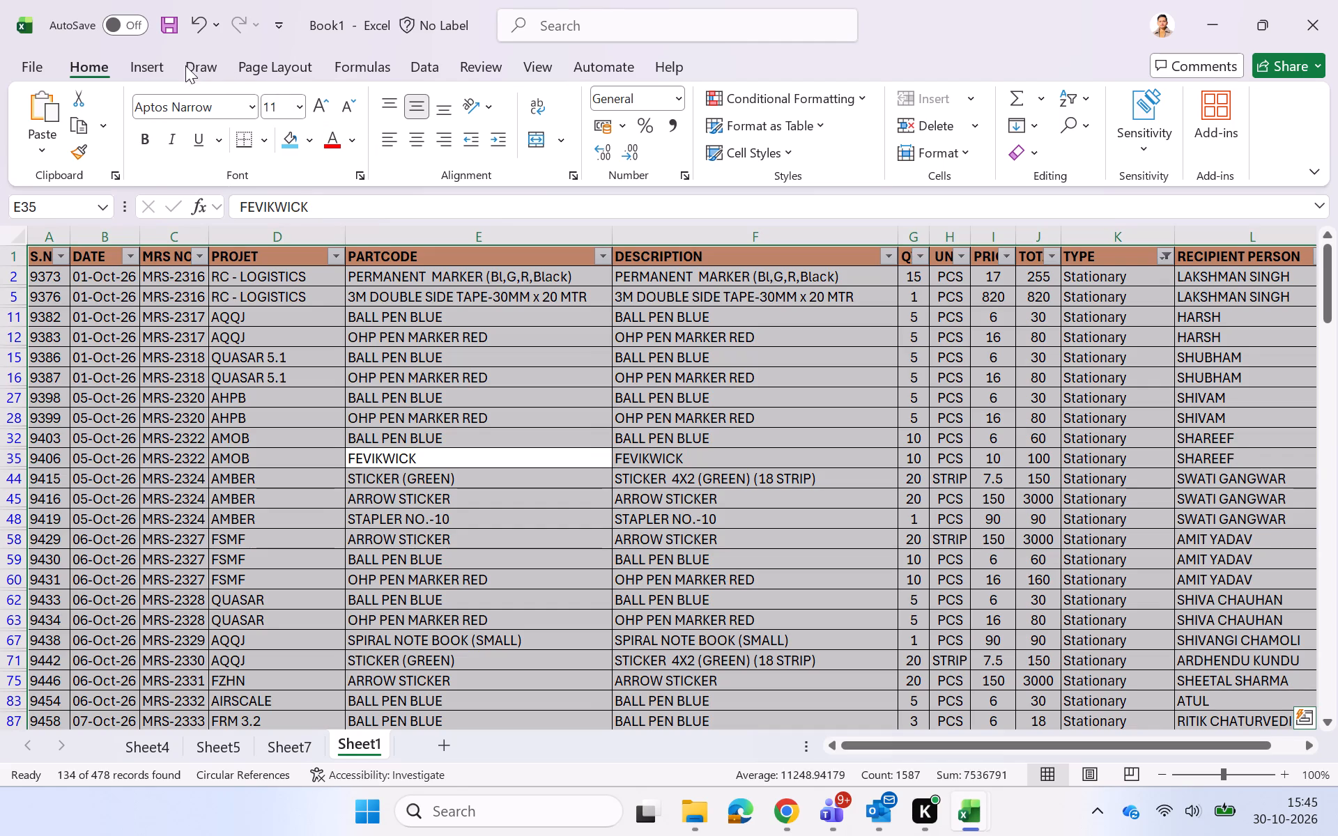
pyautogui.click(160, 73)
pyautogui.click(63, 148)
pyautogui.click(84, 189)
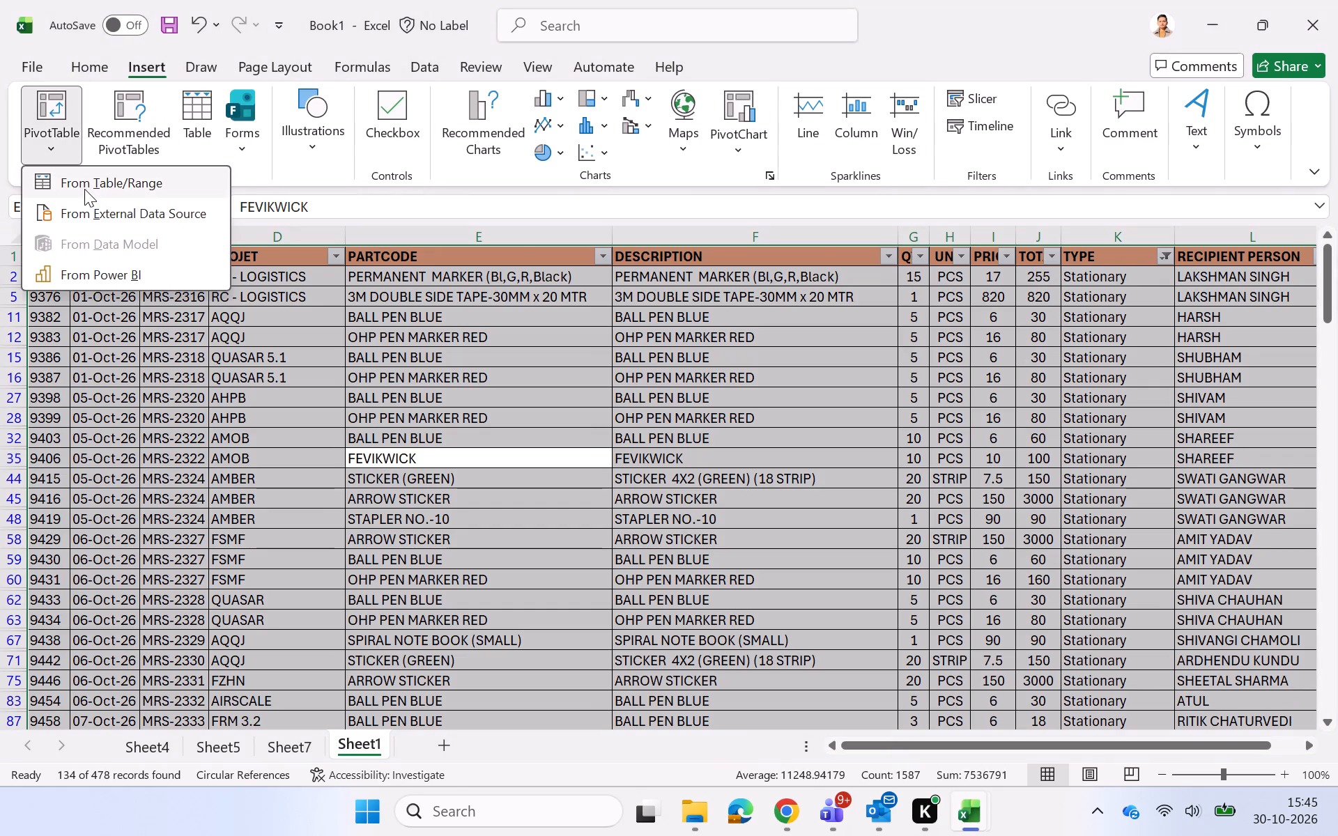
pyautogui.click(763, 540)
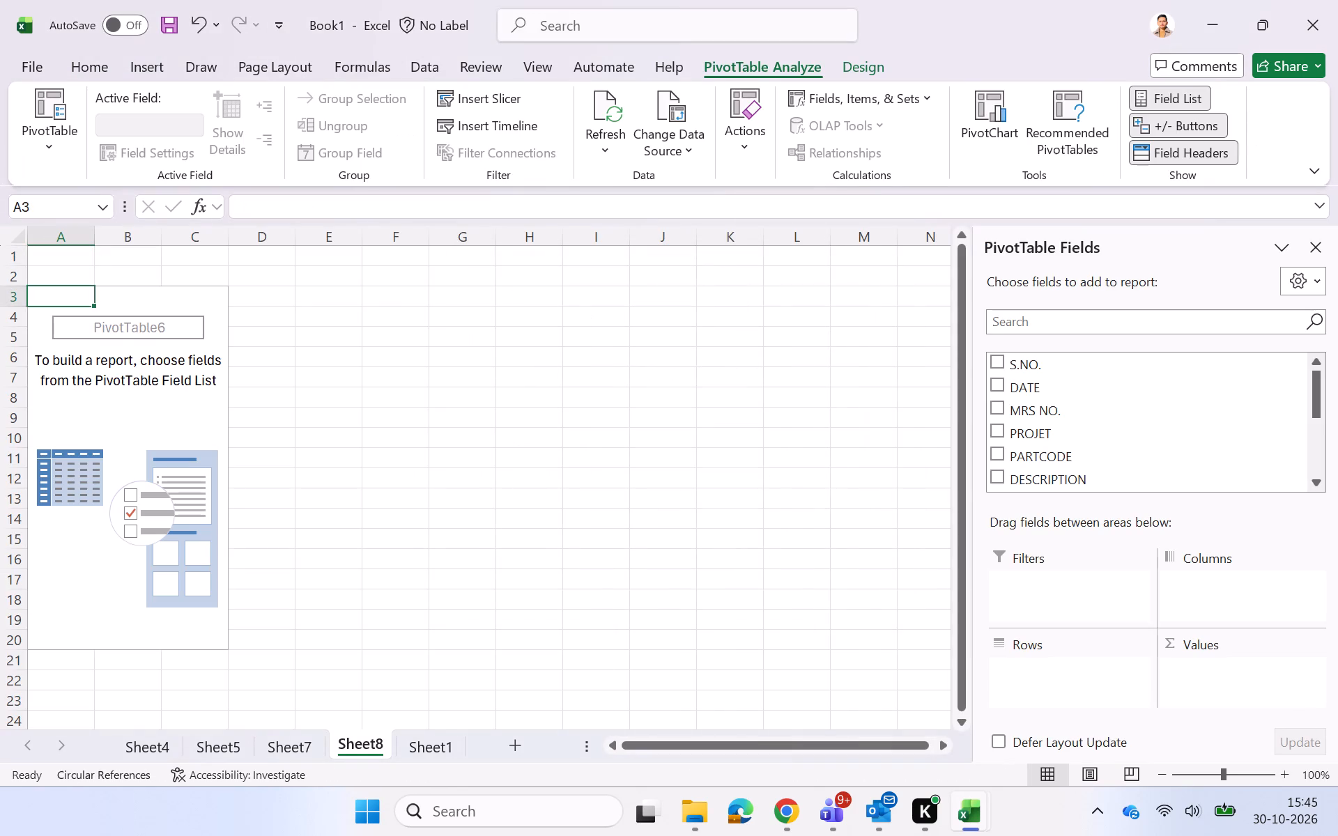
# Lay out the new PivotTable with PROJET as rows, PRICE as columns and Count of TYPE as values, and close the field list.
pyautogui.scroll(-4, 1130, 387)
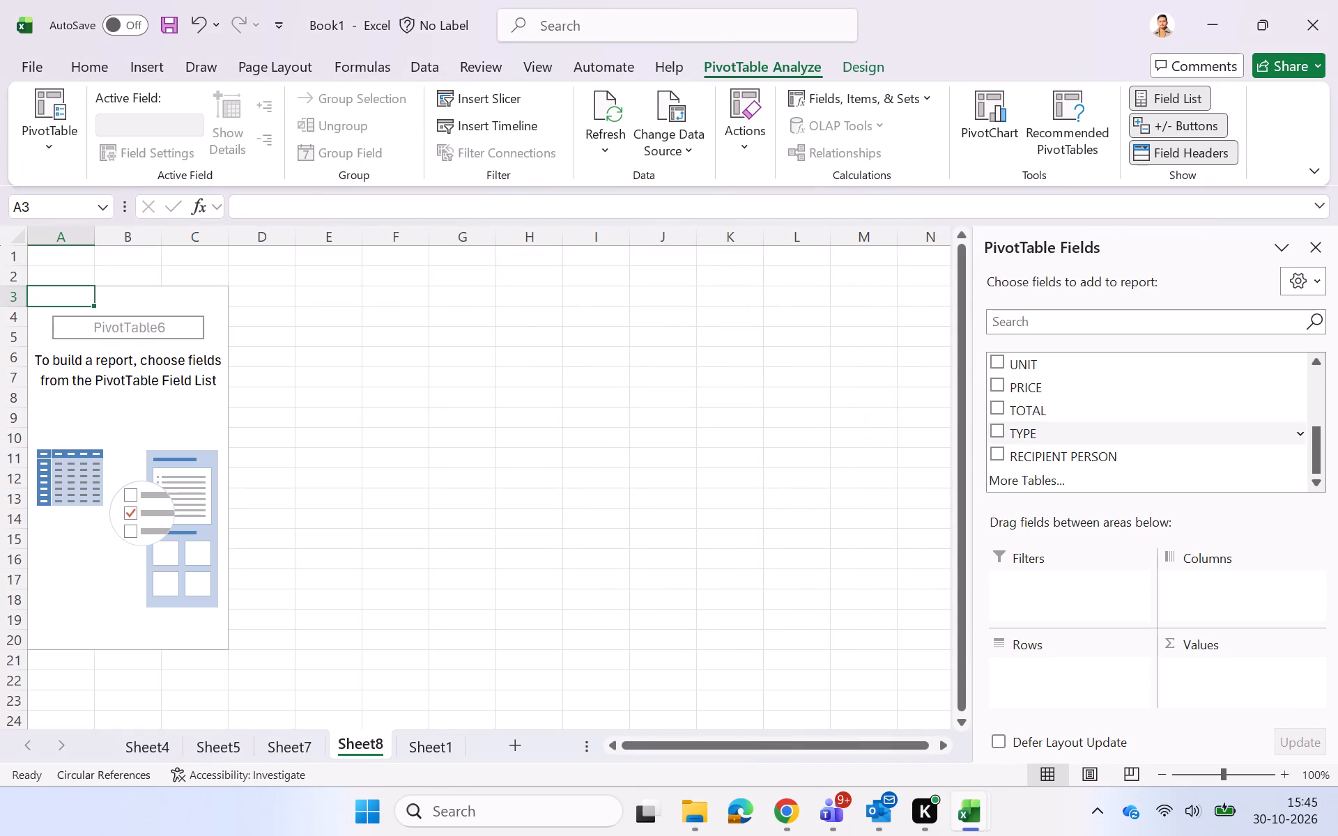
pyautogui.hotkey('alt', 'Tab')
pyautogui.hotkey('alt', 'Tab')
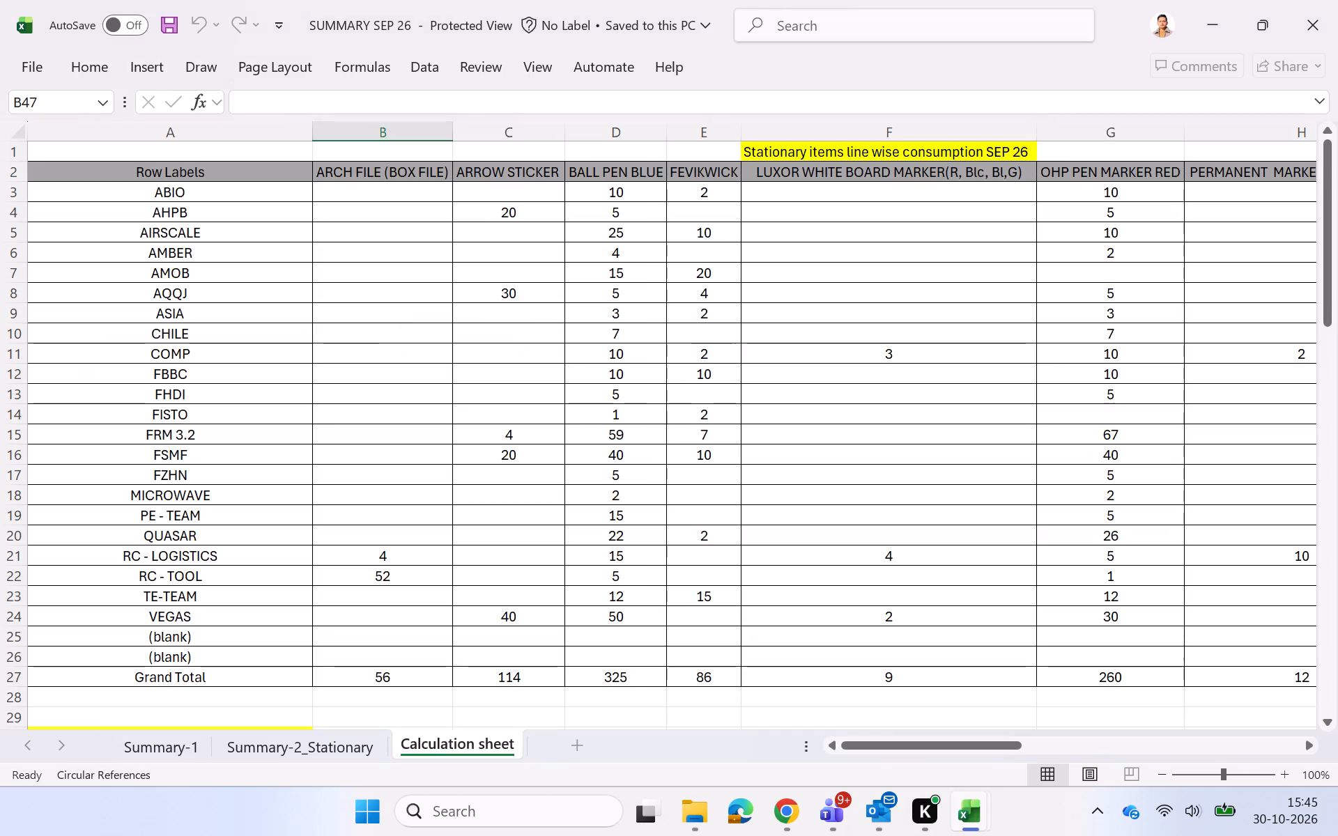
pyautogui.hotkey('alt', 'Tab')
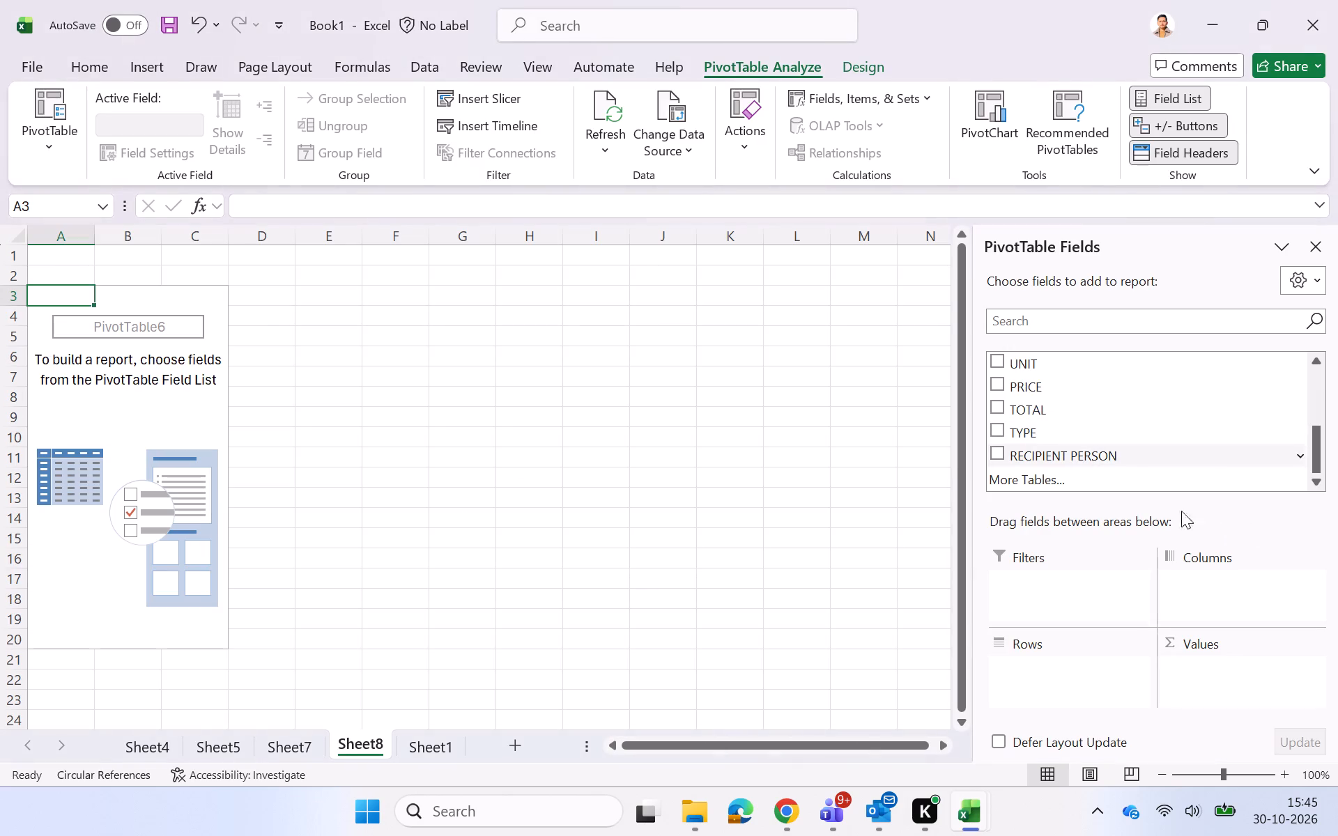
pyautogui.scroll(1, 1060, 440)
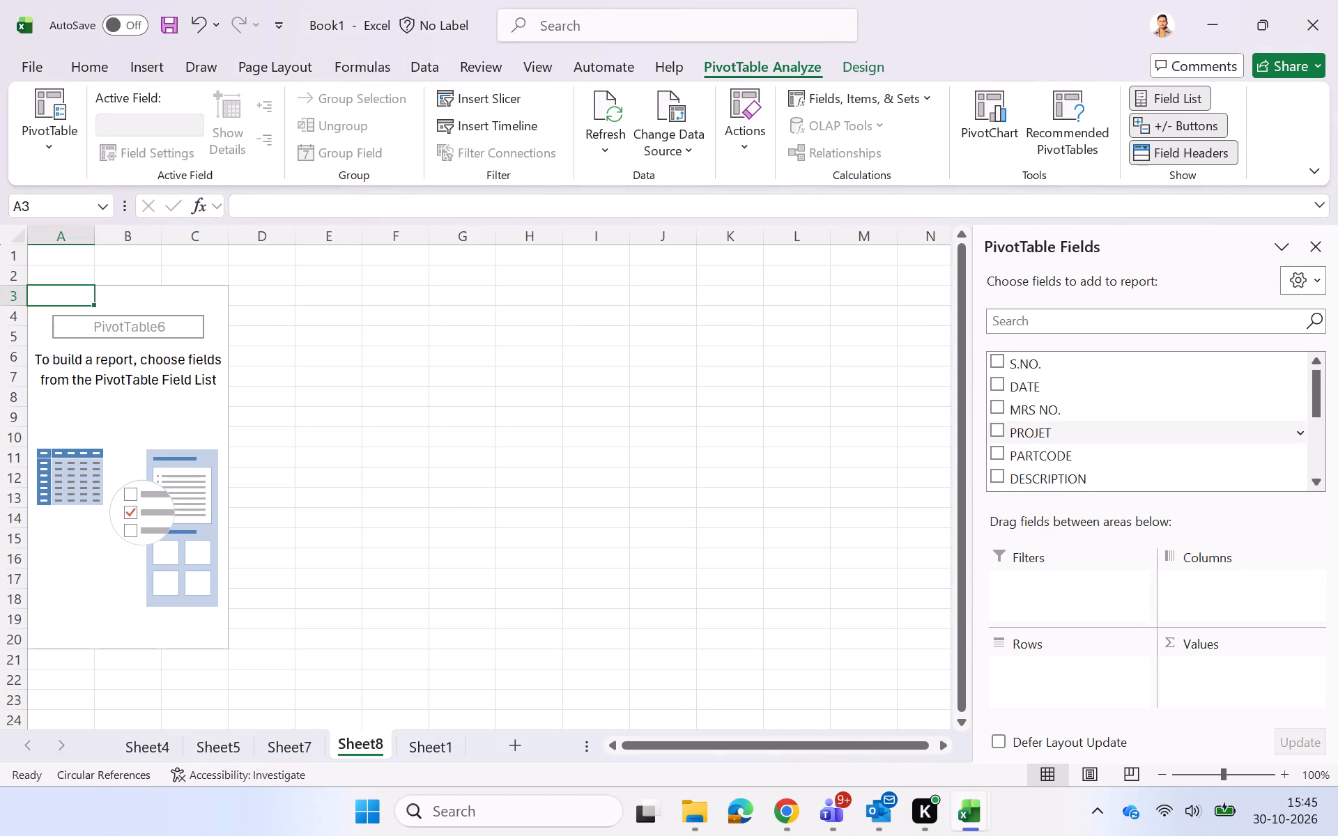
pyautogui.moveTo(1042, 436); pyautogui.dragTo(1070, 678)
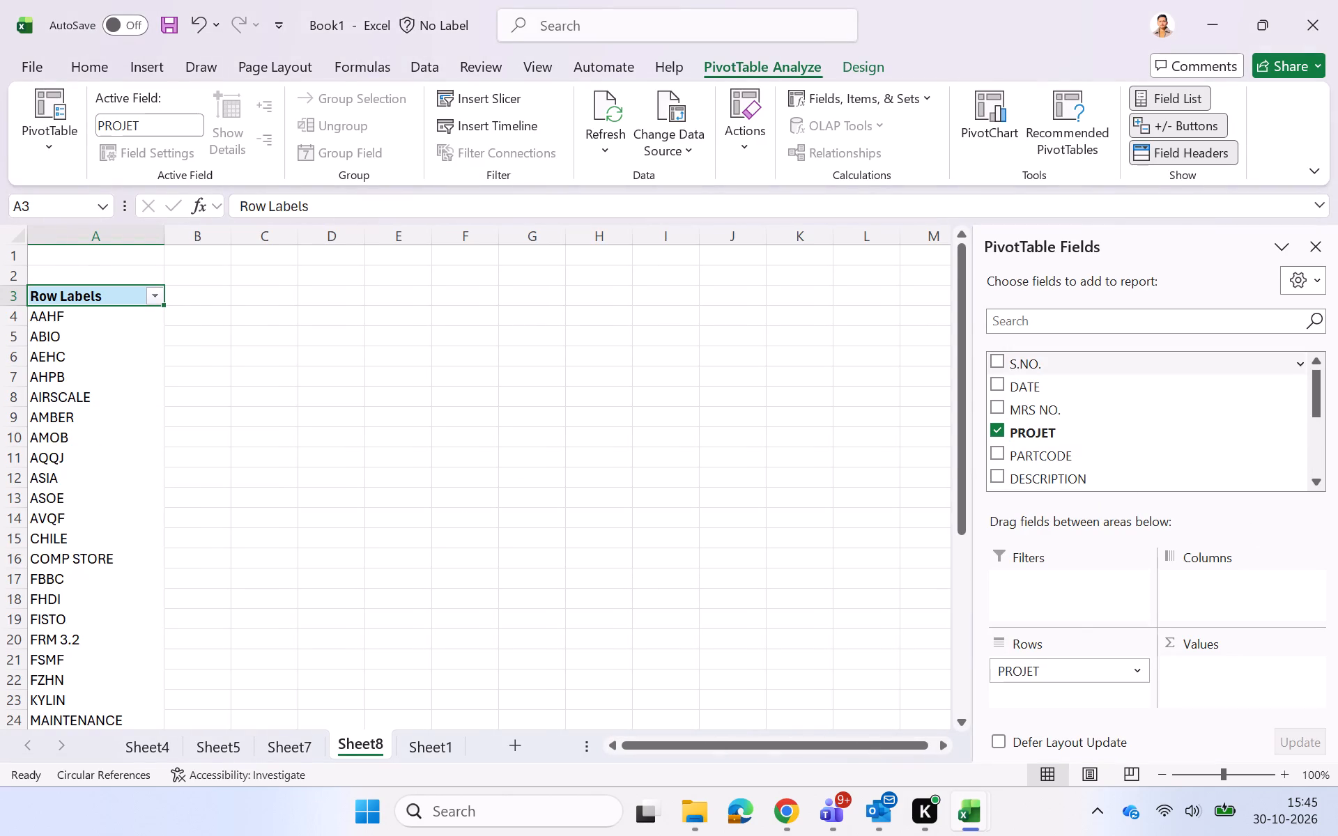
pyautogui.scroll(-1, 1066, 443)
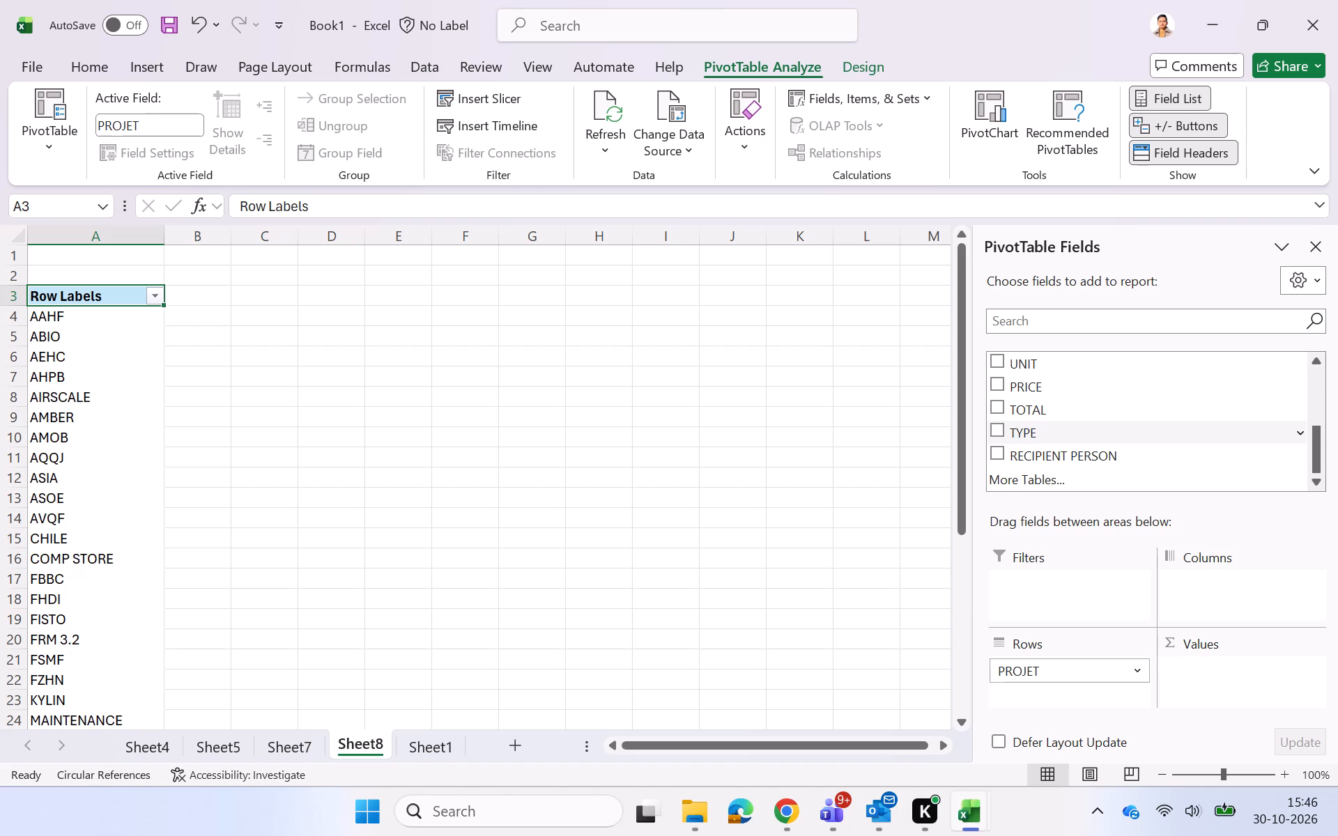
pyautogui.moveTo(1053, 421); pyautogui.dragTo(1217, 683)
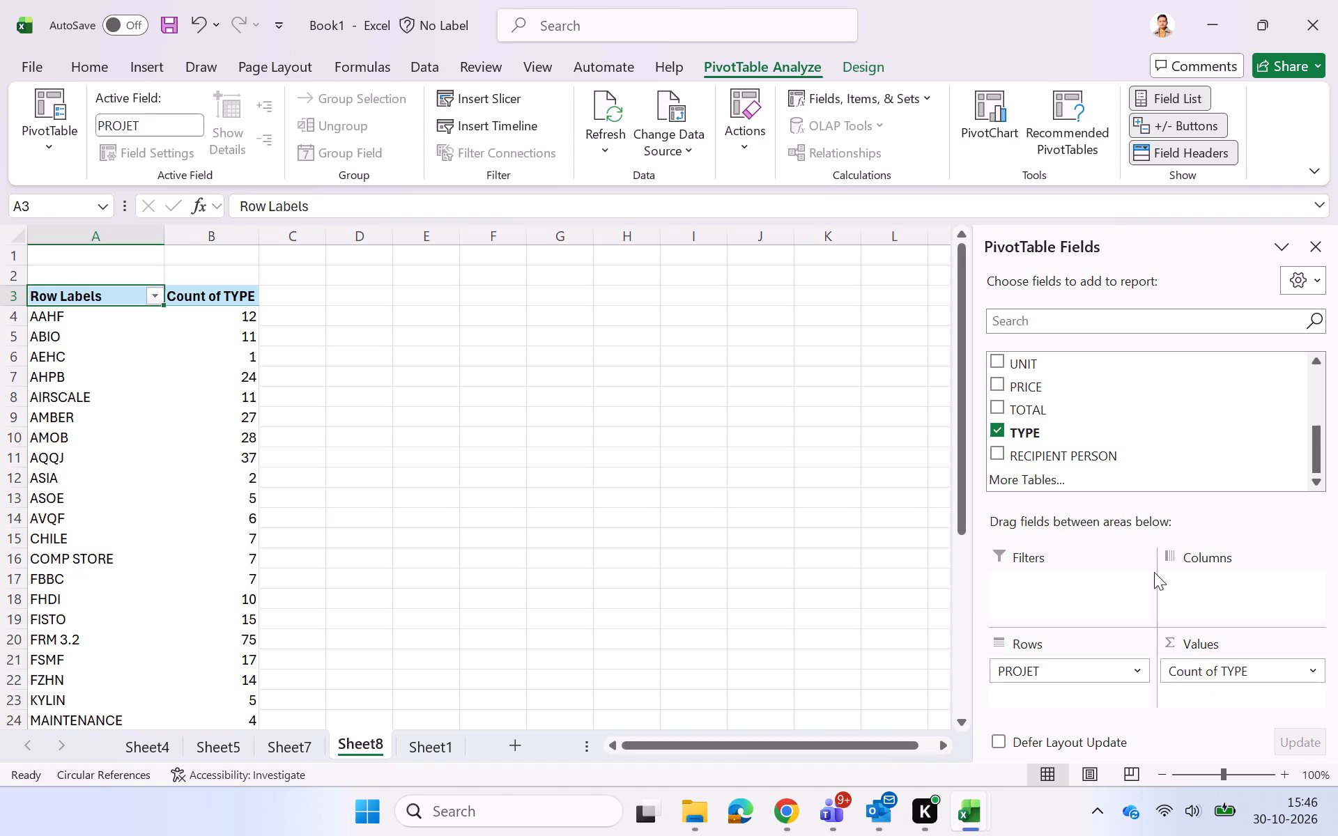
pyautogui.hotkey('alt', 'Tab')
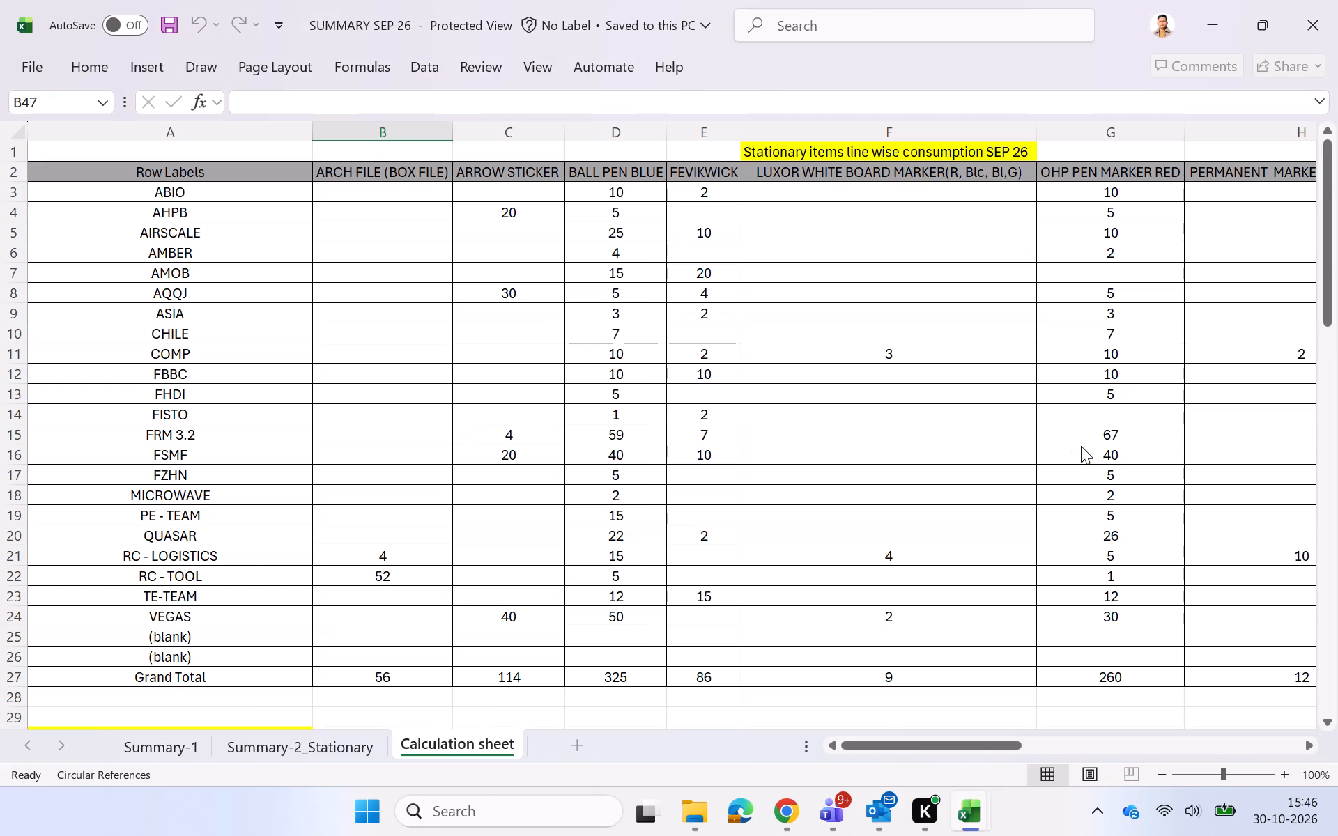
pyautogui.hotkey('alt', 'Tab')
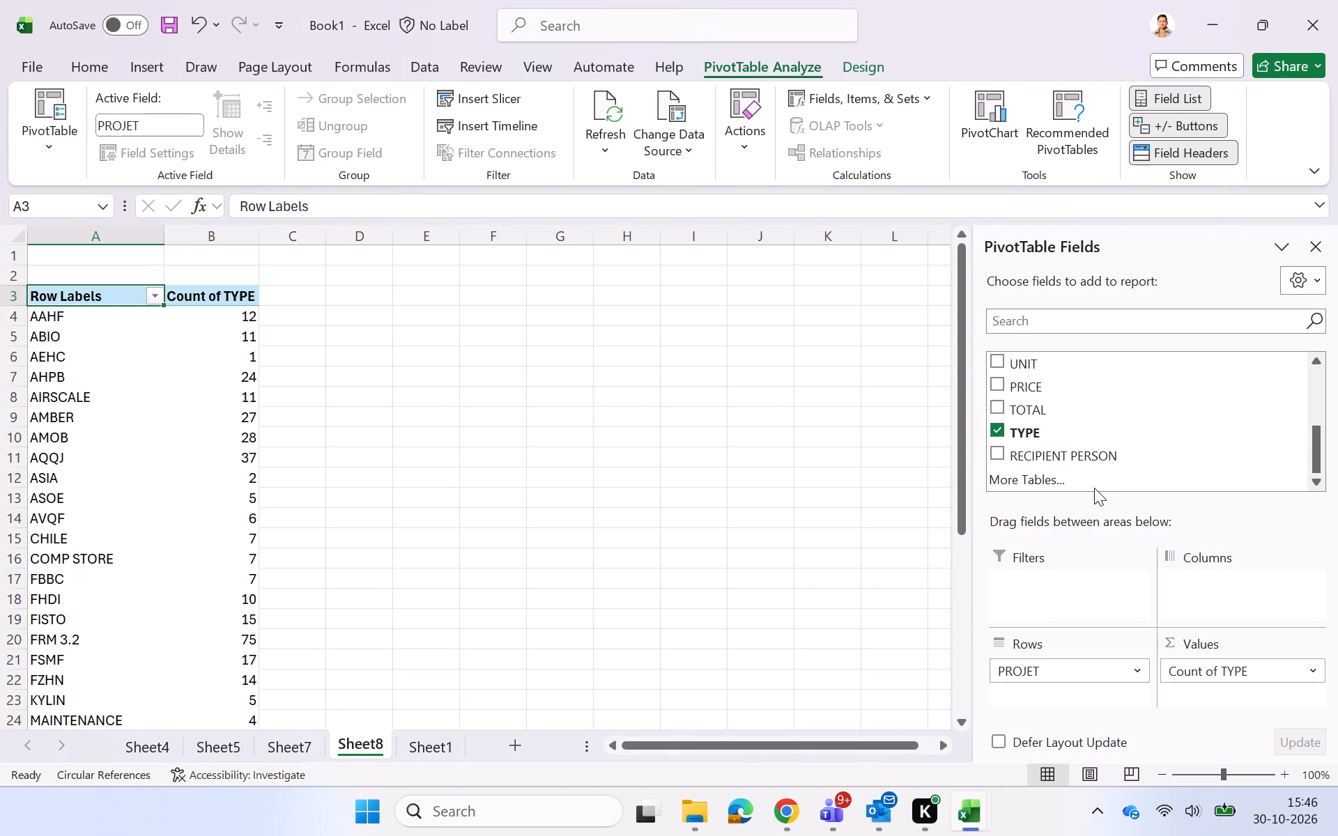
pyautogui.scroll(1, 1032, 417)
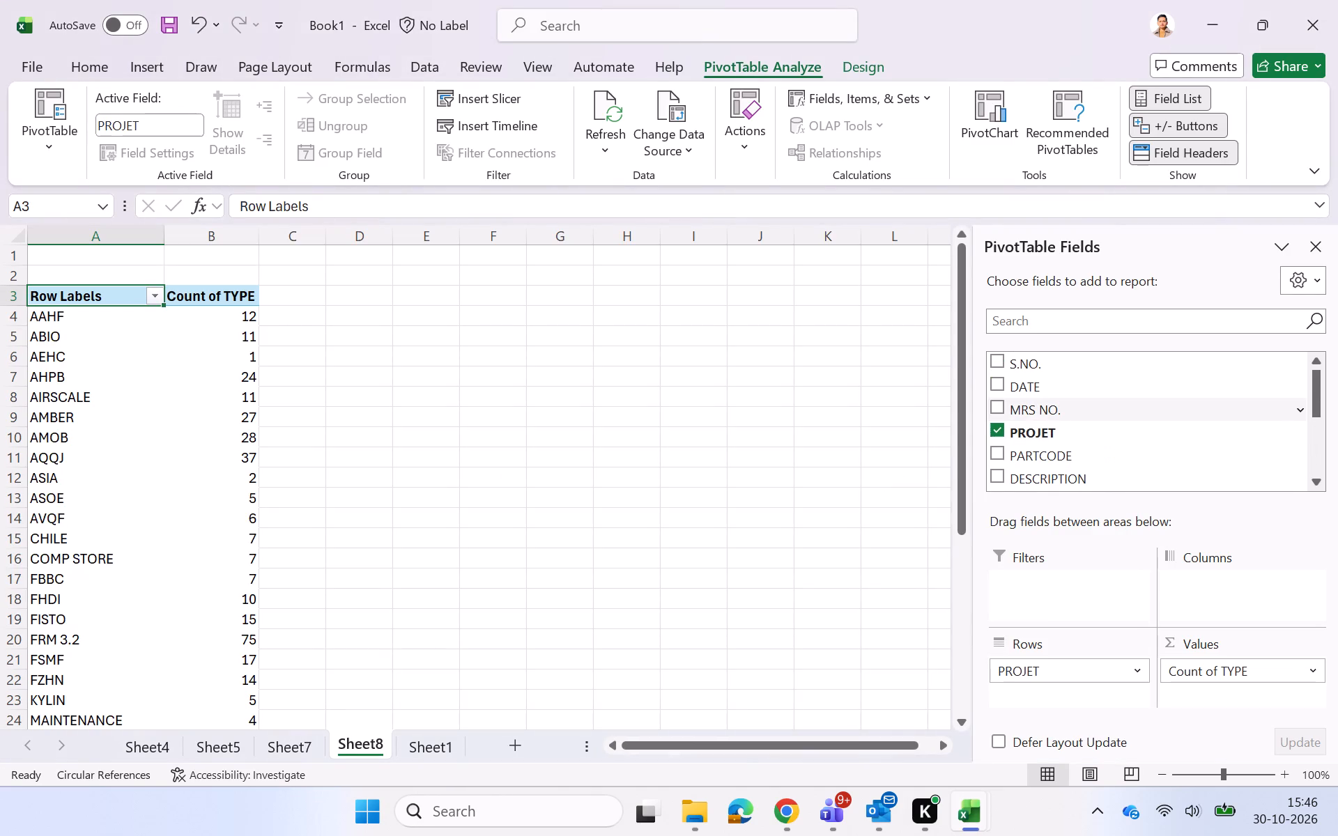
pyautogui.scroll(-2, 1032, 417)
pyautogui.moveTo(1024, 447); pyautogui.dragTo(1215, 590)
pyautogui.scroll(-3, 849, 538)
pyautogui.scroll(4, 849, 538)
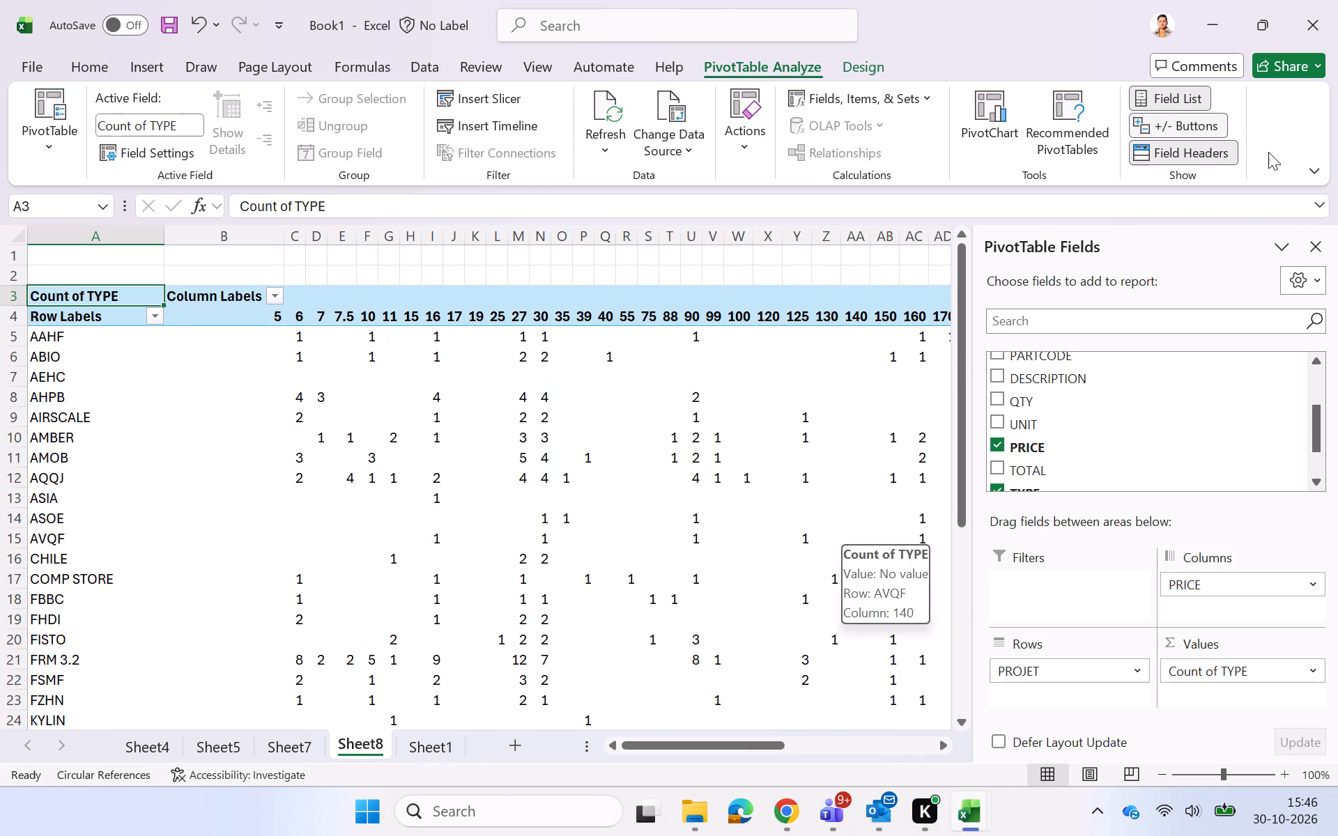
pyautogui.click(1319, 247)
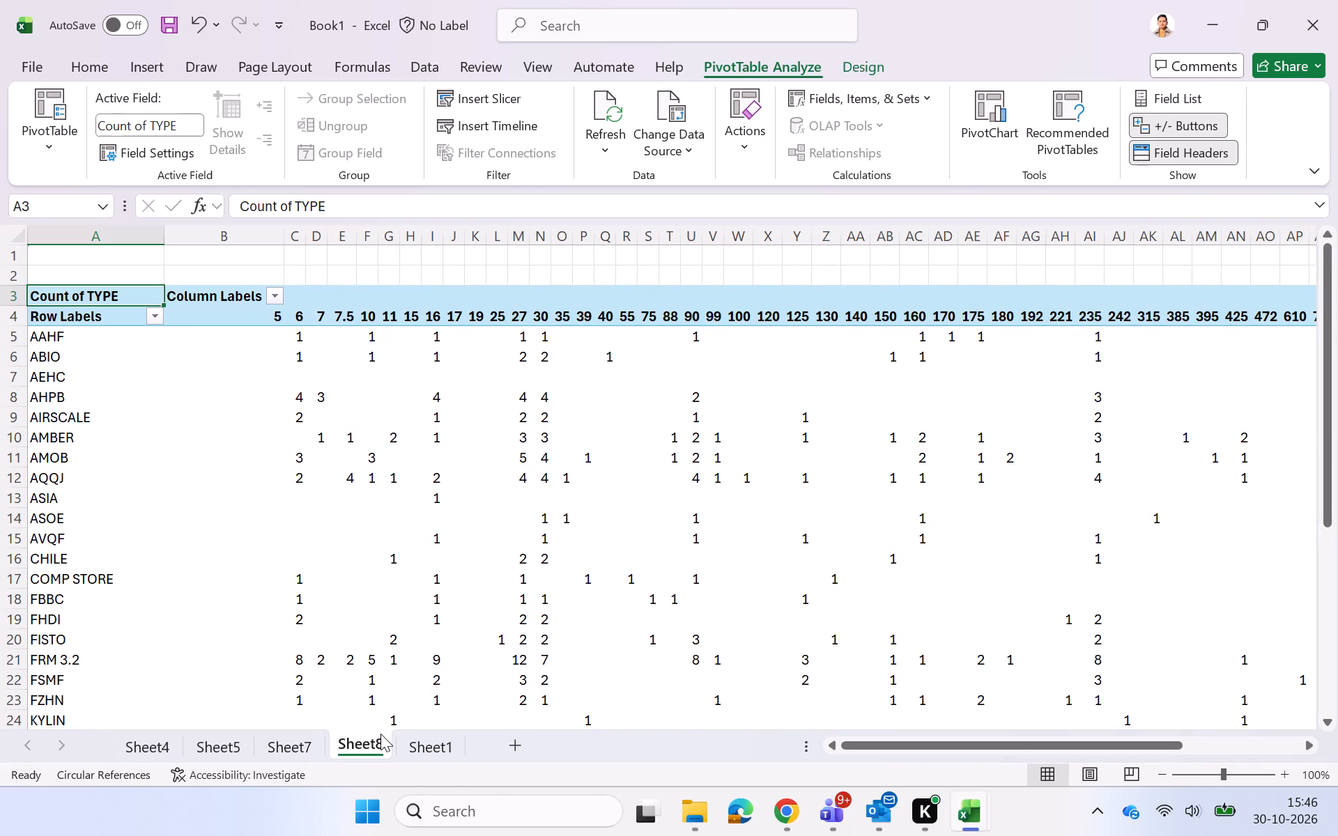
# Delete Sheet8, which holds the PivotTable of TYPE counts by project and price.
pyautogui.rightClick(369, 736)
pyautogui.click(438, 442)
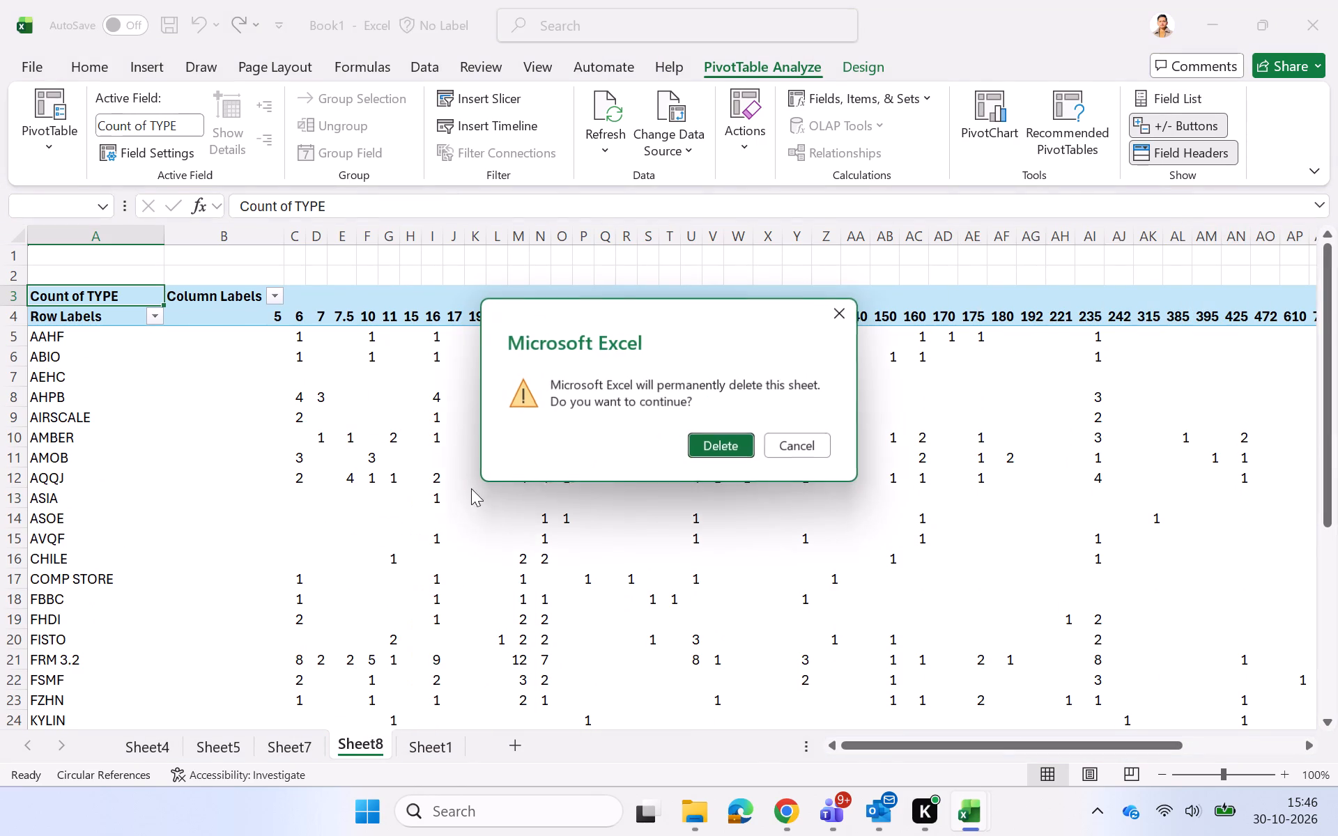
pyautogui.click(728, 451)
# Copy the filtered Stationary records with their headers from Sheet1 into a new blank sheet, starting at cell A1.
pyautogui.click(711, 564)
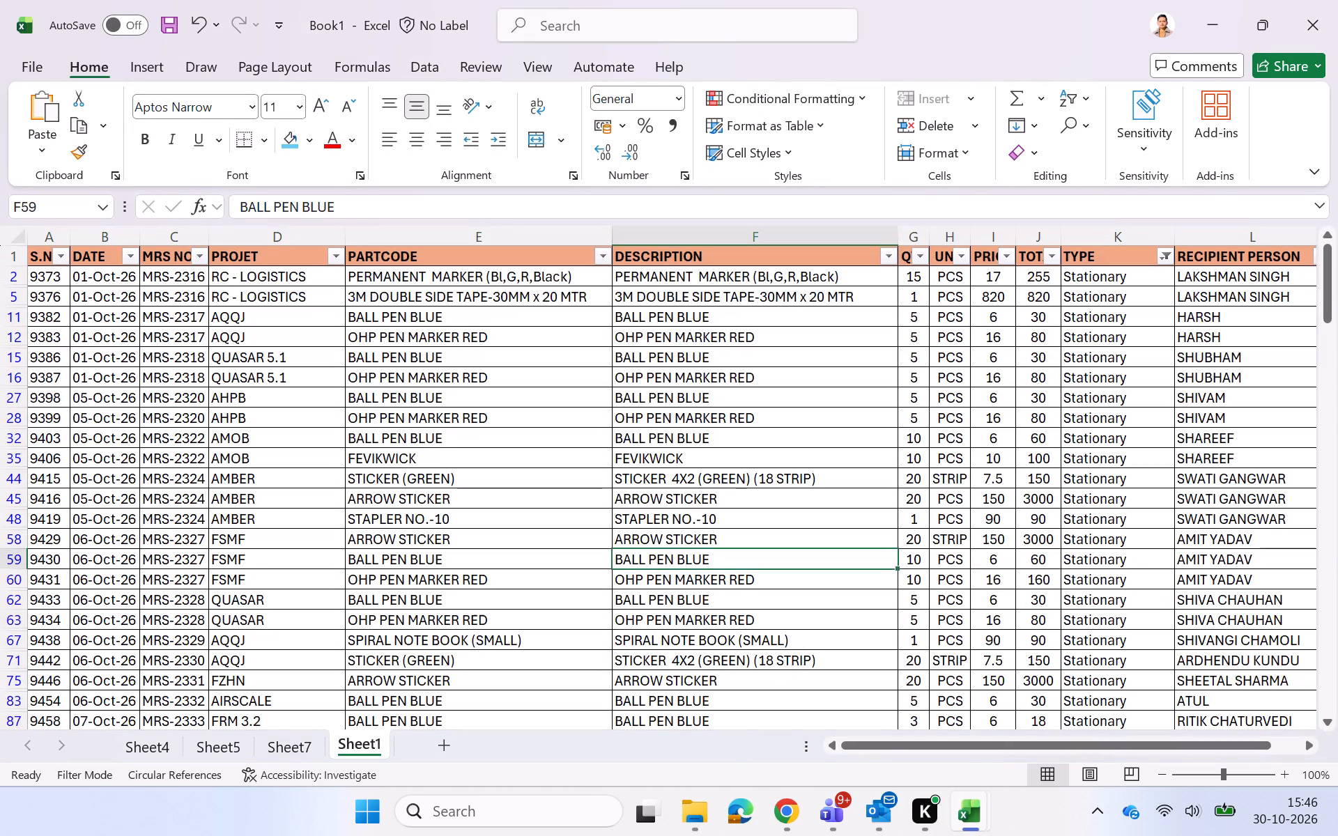
pyautogui.hotkey('ctrl', 'a')
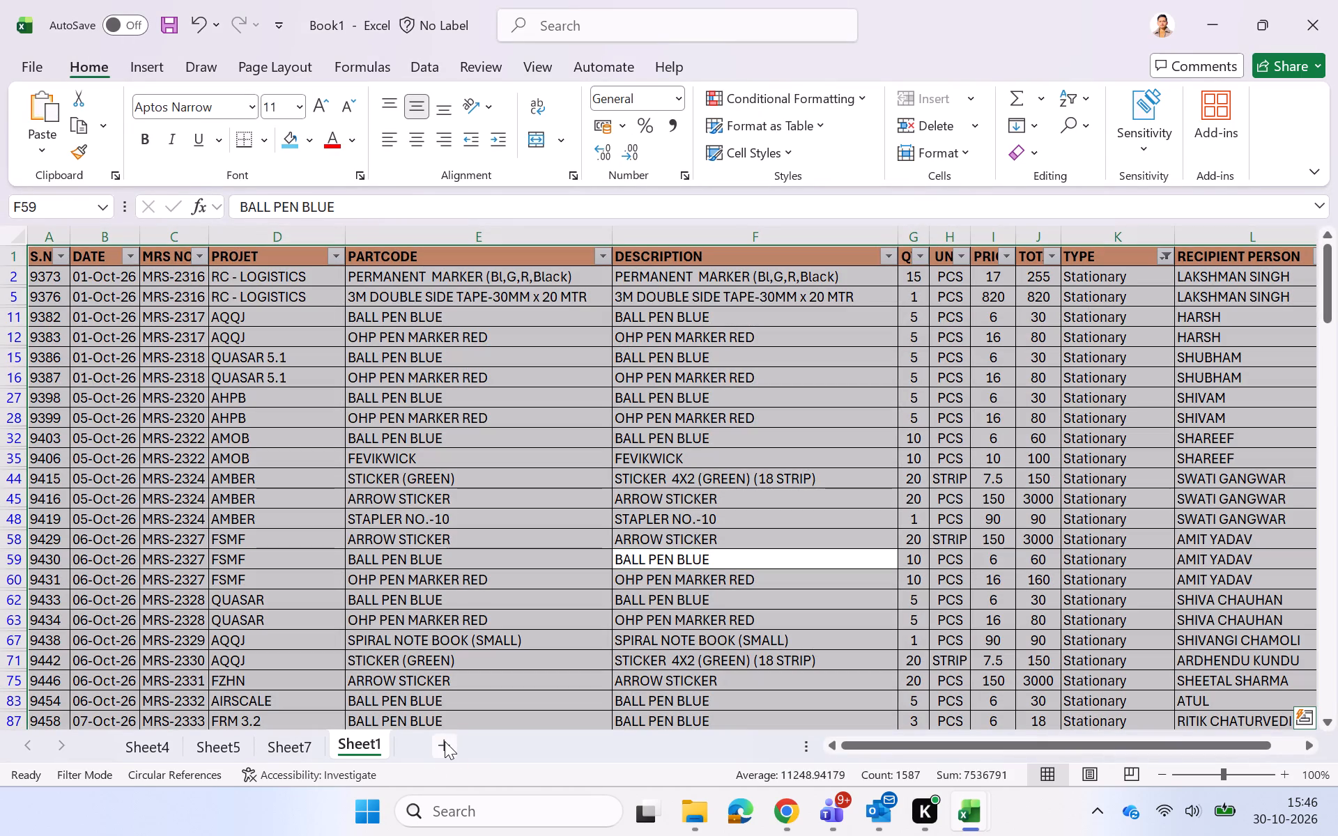
pyautogui.click(445, 741)
pyautogui.hotkey('ctrl', 'v')
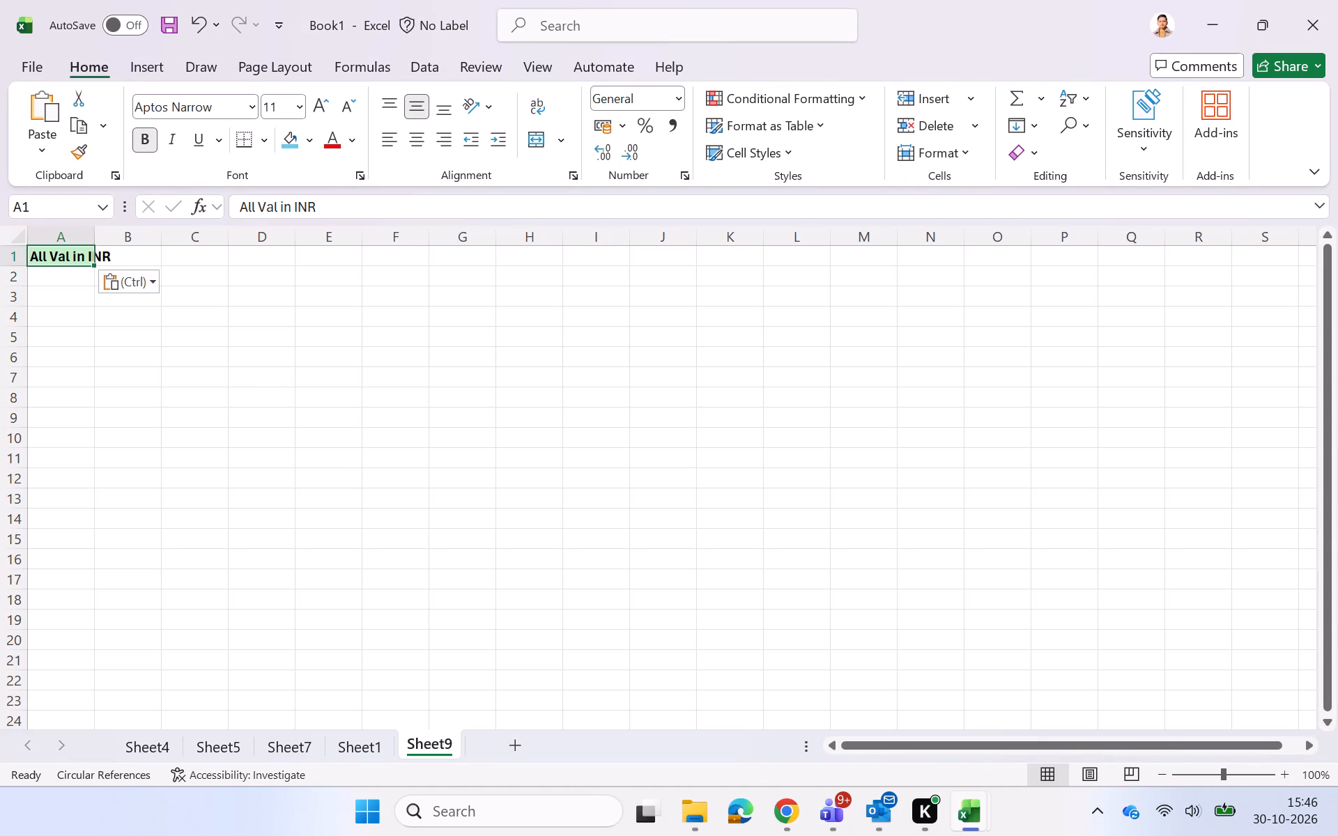
pyautogui.hotkey('ctrl', 'z')
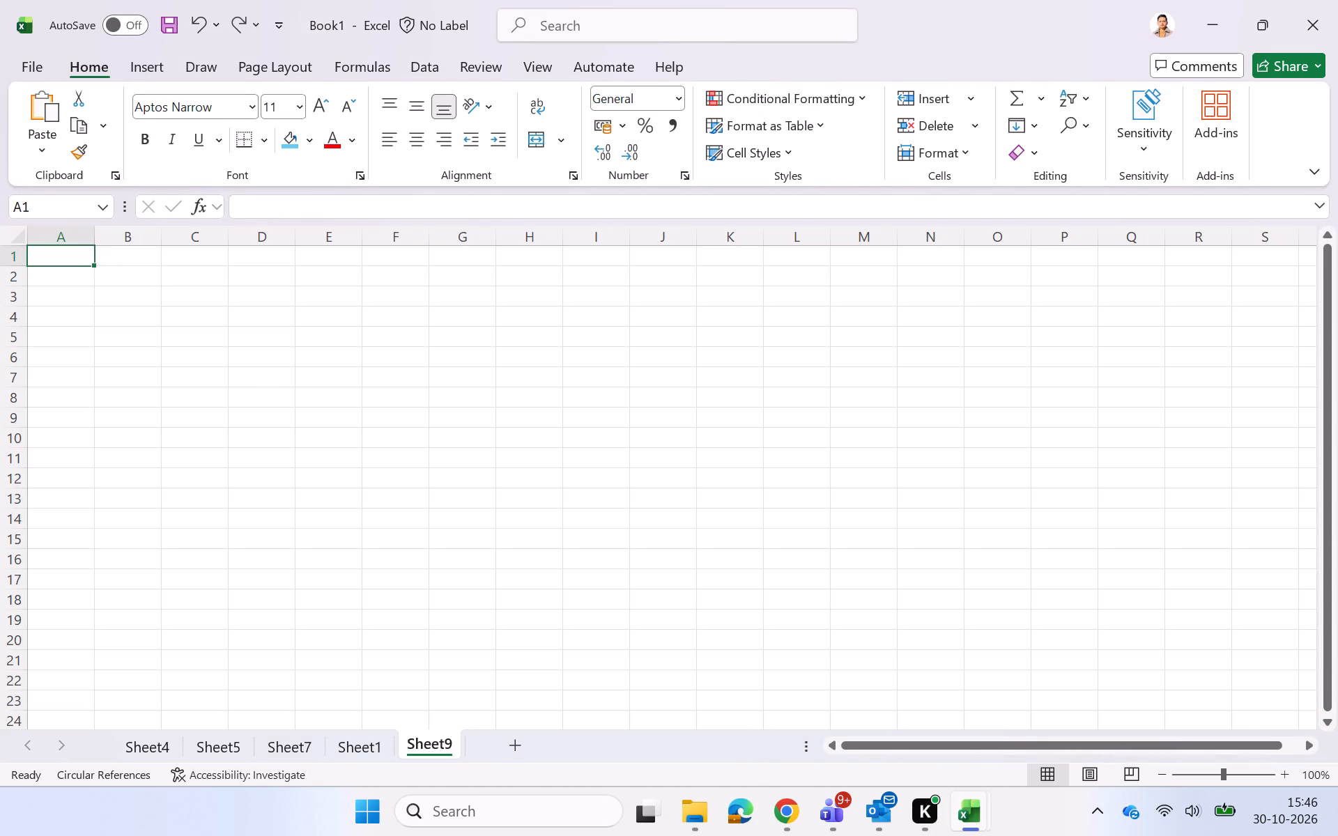
pyautogui.click(364, 736)
pyautogui.click(337, 514)
pyautogui.hotkey('ctrl', 'a')
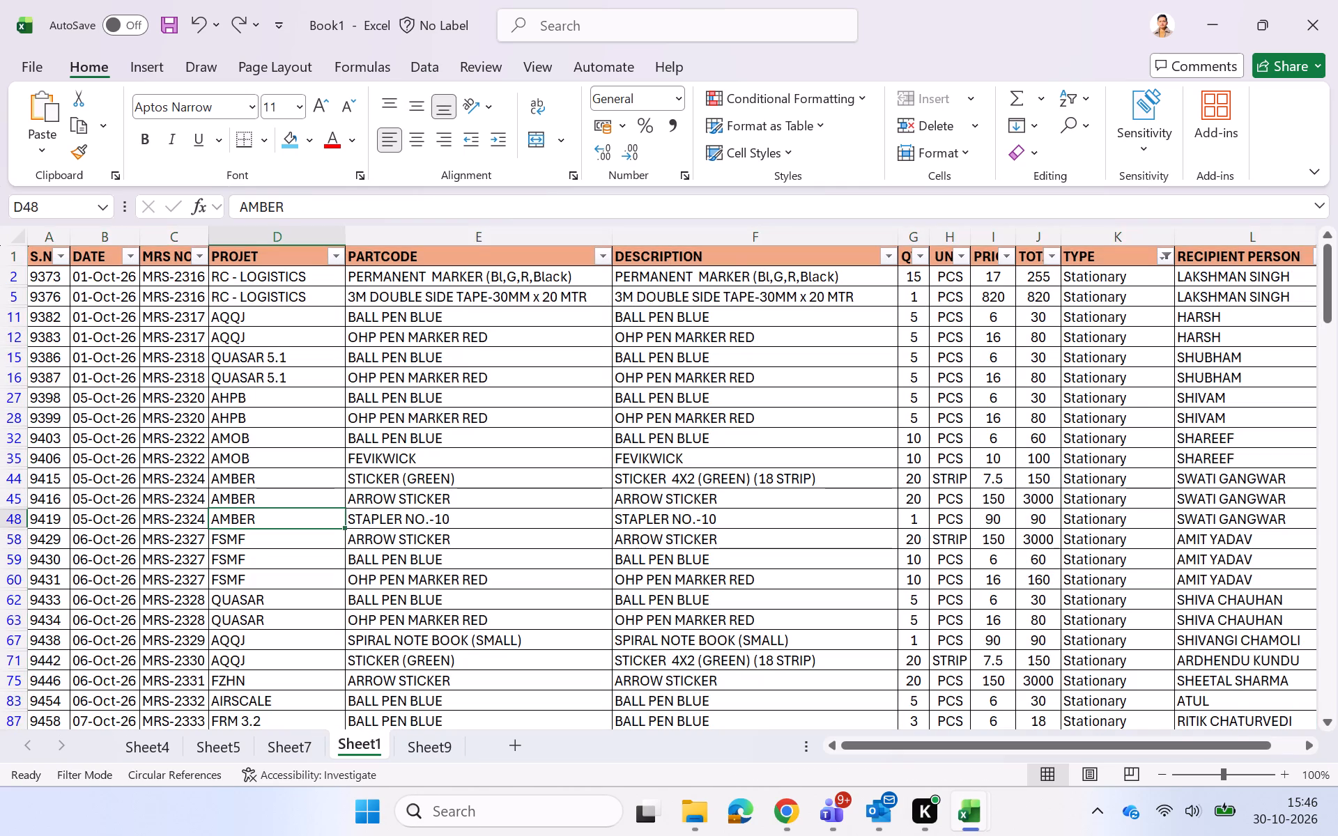
pyautogui.hotkey('ctrl', 'c')
pyautogui.click(443, 761)
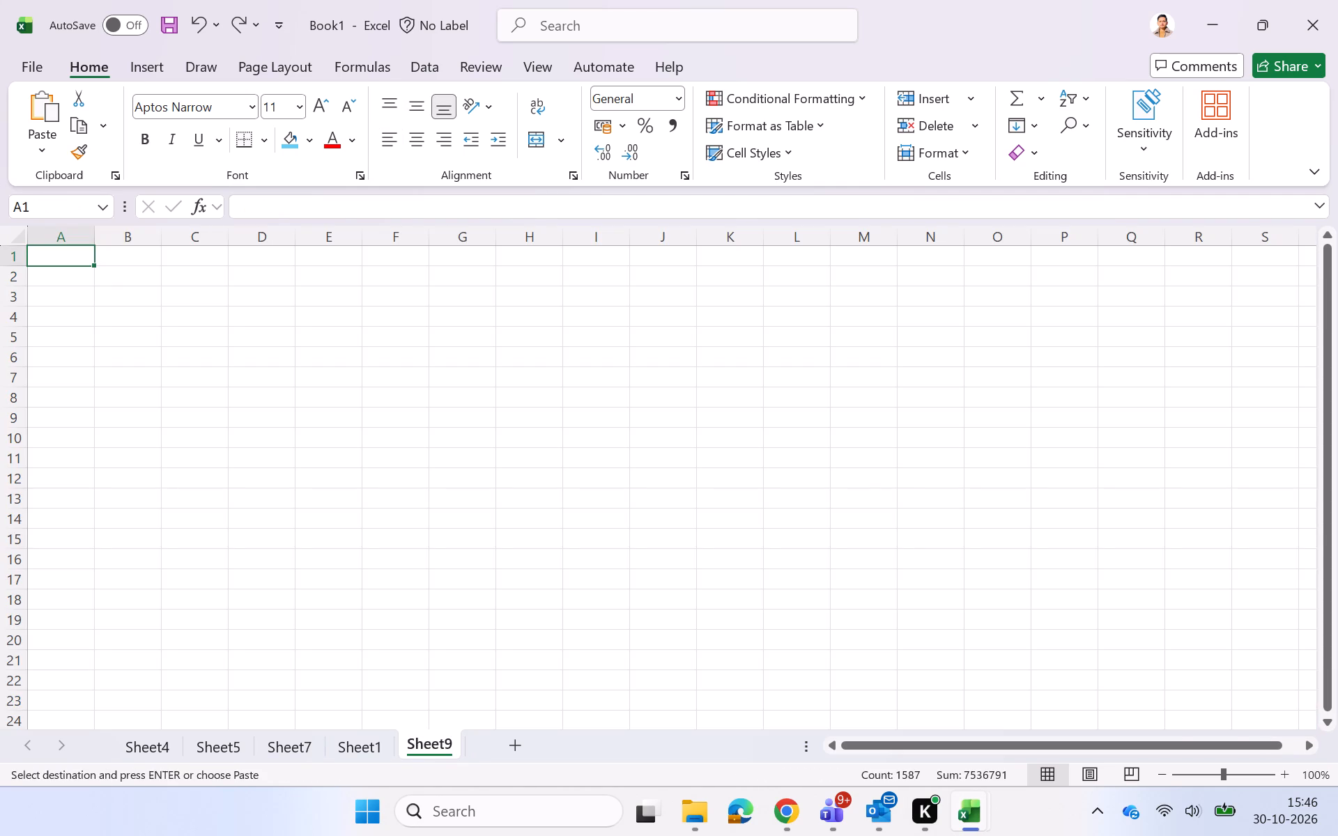
pyautogui.hotkey('ctrl', 'v')
# Autofit all column widths on the new sheet of stationary records.
pyautogui.click(0, 225)
pyautogui.click(8, 230)
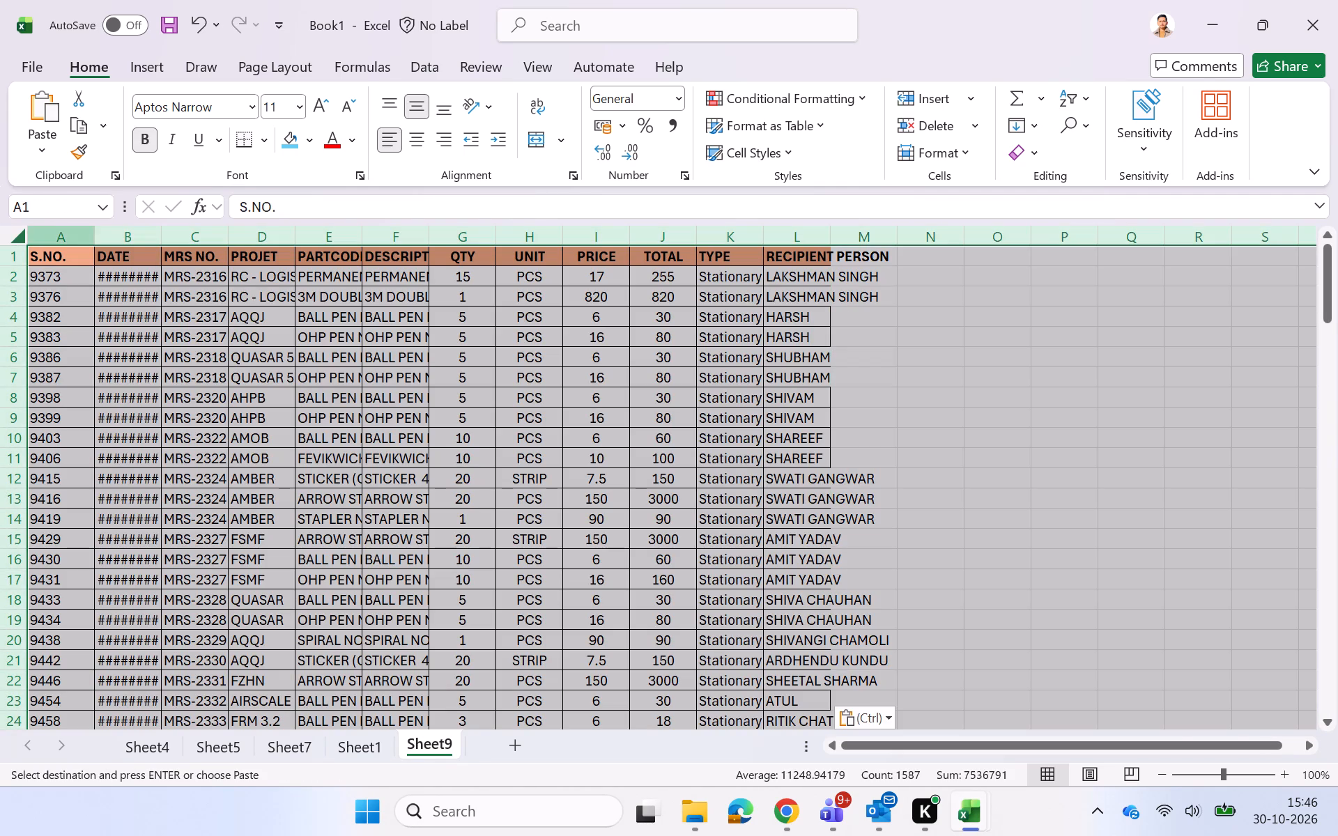
pyautogui.doubleClick(98, 238)
pyautogui.click(843, 456)
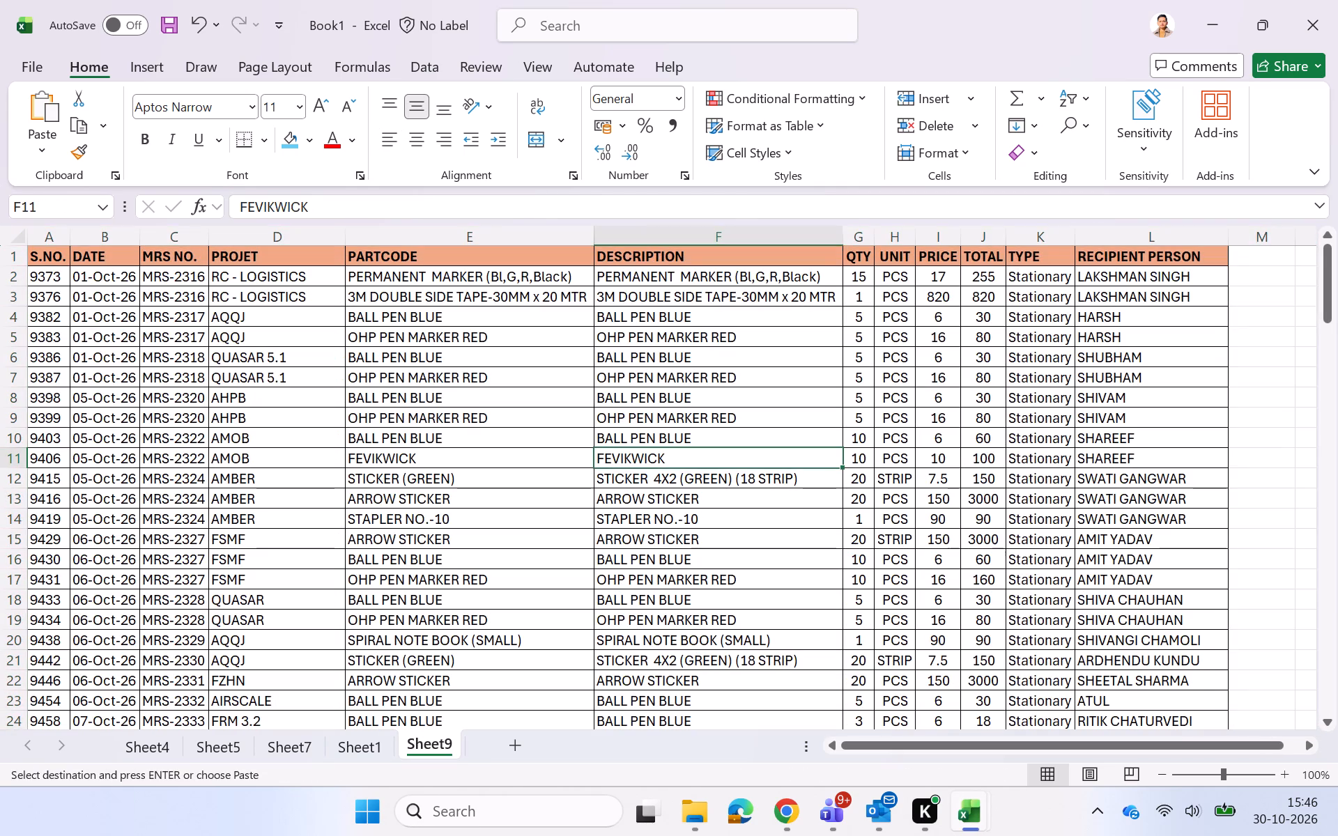
pyautogui.scroll(-5, 843, 456)
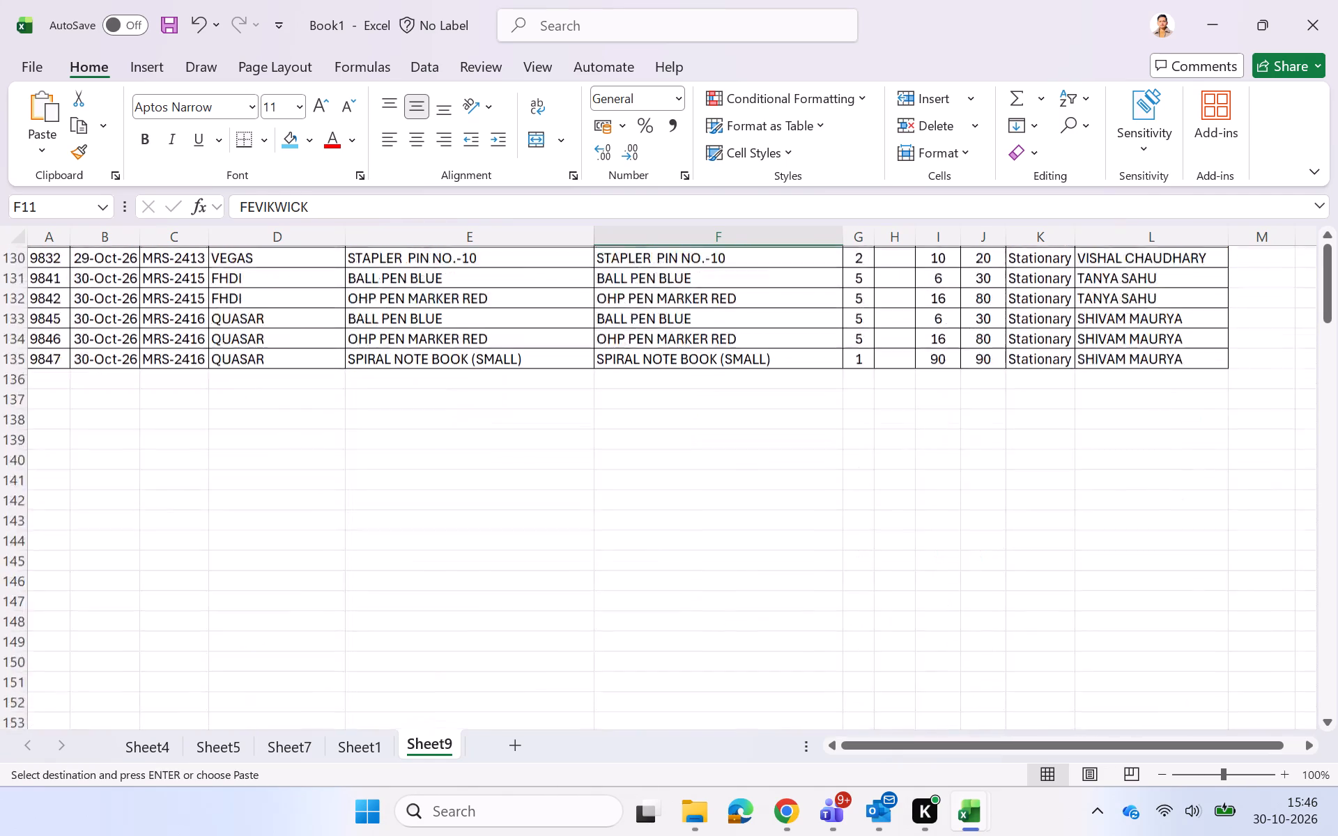
# Create a PivotTable on a new worksheet from all the stationary records on Sheet9.
pyautogui.scroll(8, 843, 456)
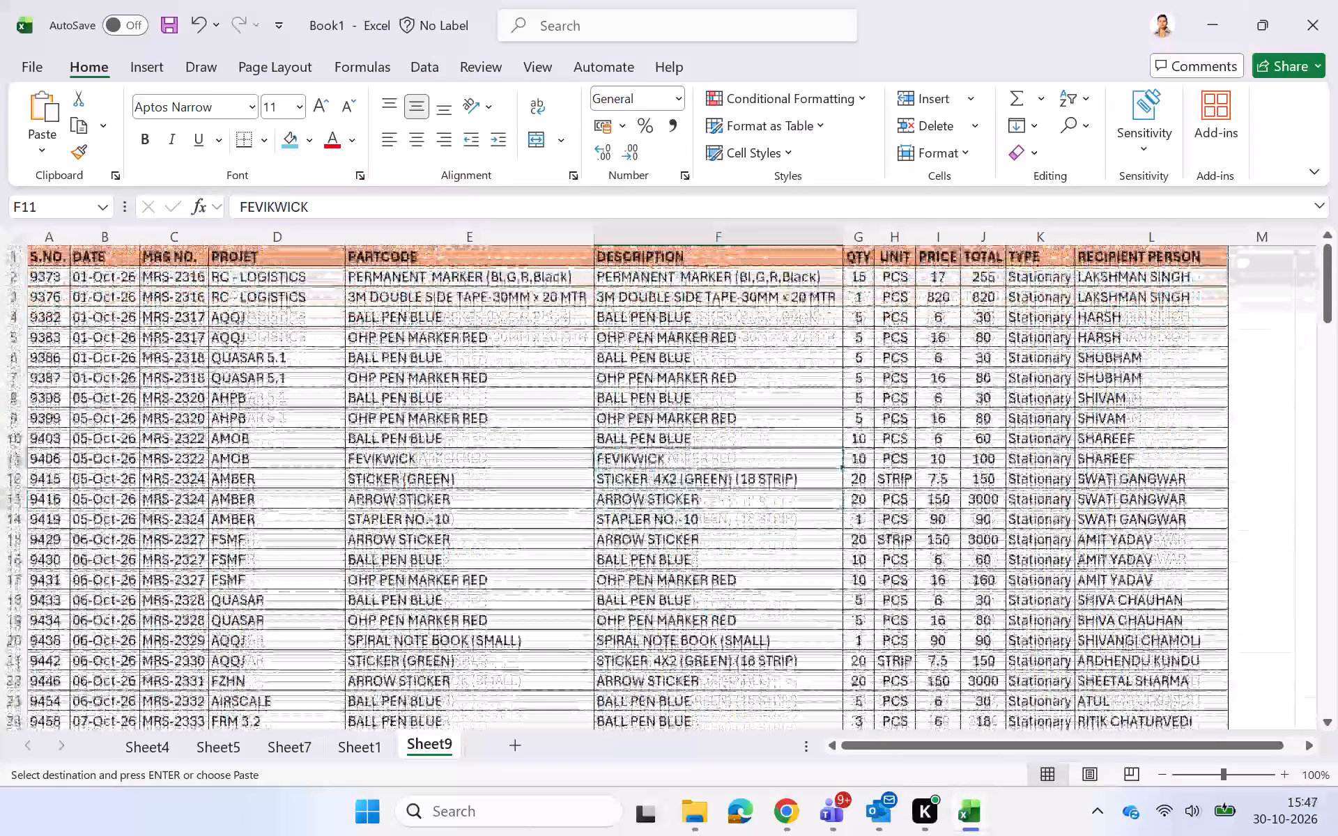
pyautogui.click(546, 410)
pyautogui.hotkey('ctrl', 'a')
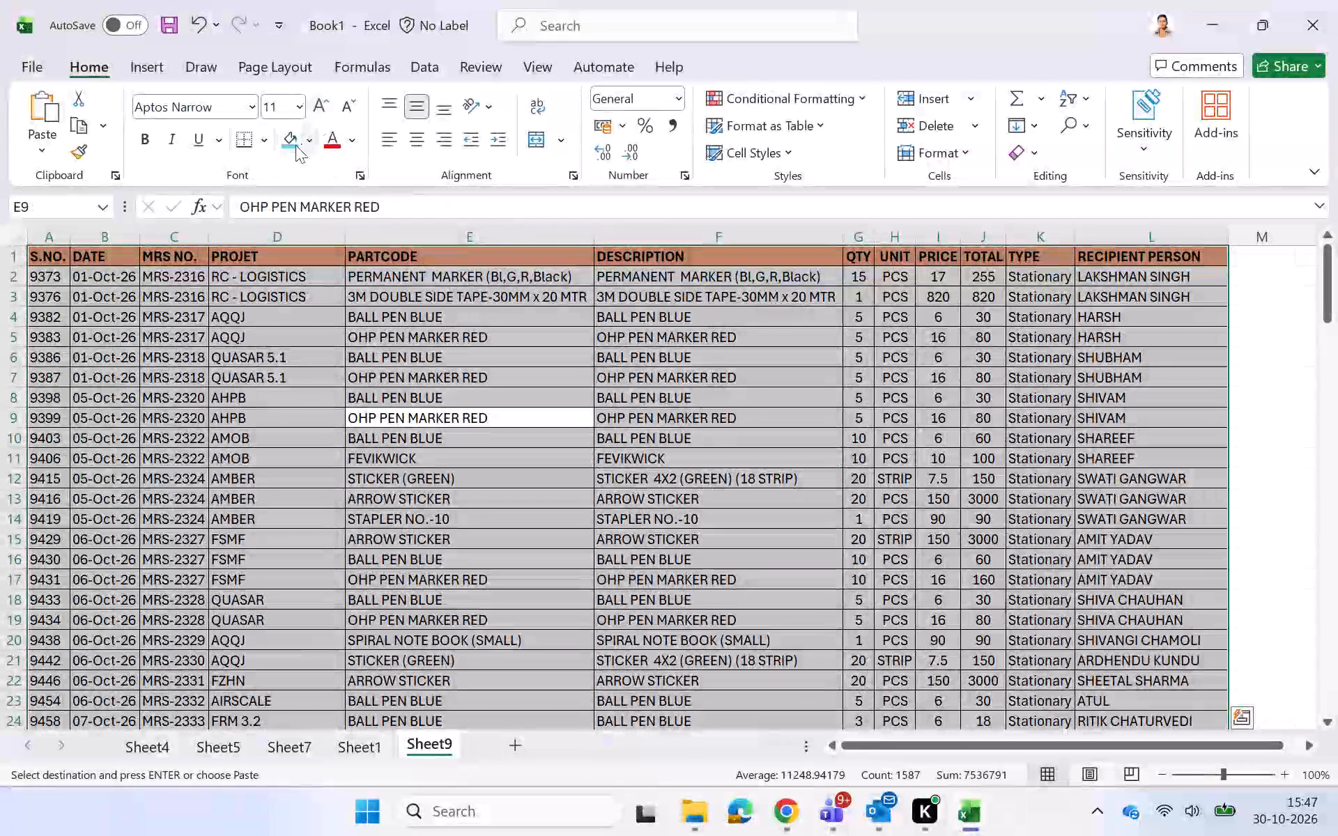
pyautogui.click(143, 73)
pyautogui.click(68, 142)
pyautogui.click(90, 190)
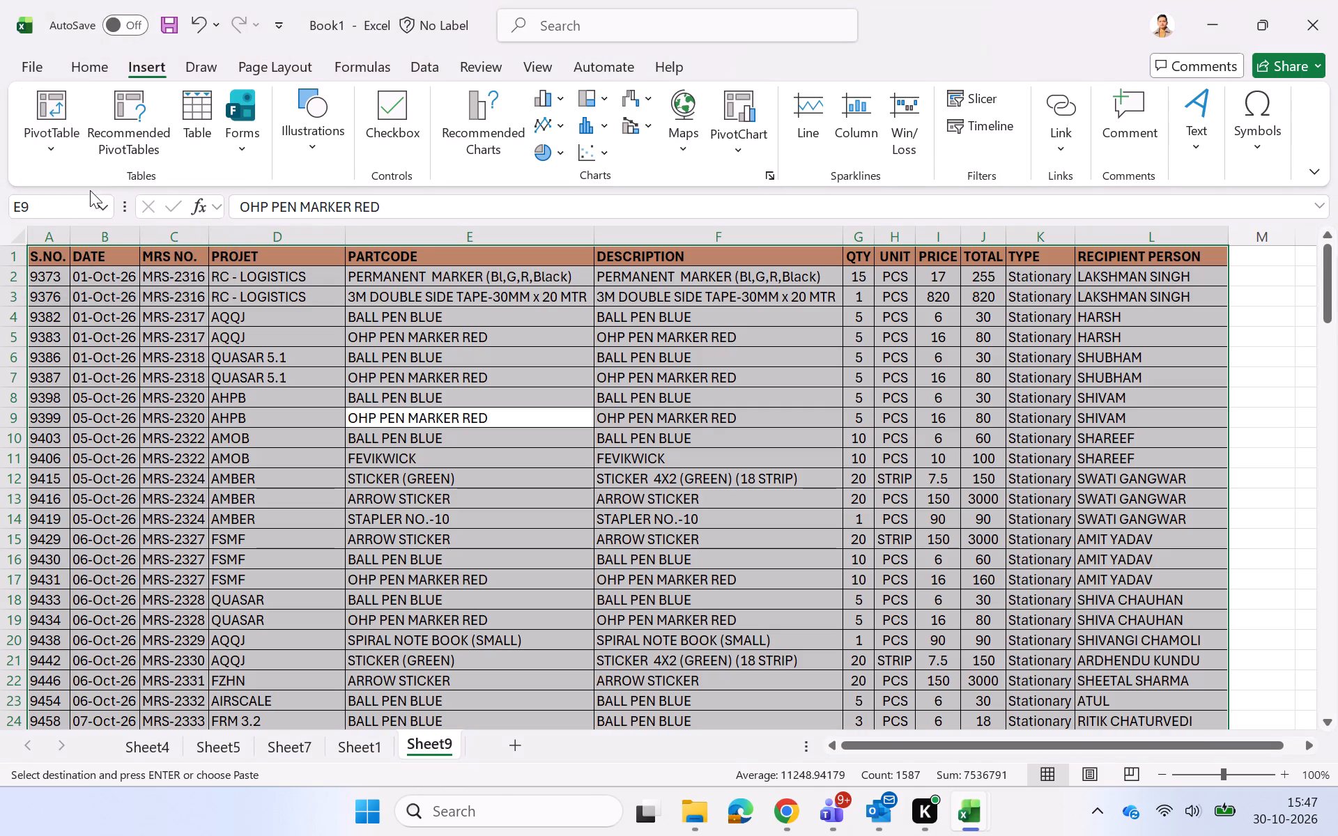
pyautogui.click(774, 550)
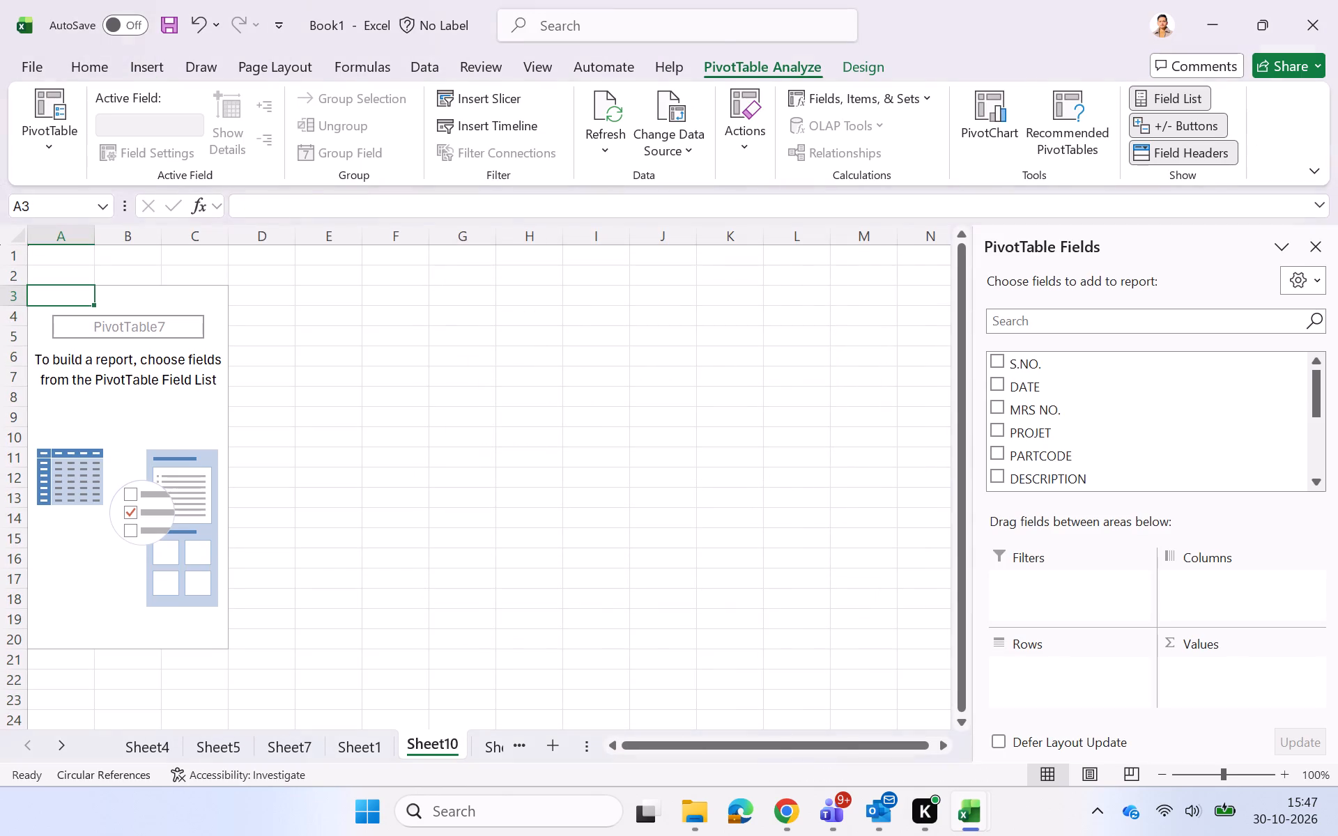
# Lay out the PivotTable with PROJET as rows, PARTCODE as columns and Sum of QTY as values, and close the field list.
pyautogui.moveTo(1058, 435); pyautogui.dragTo(1094, 668)
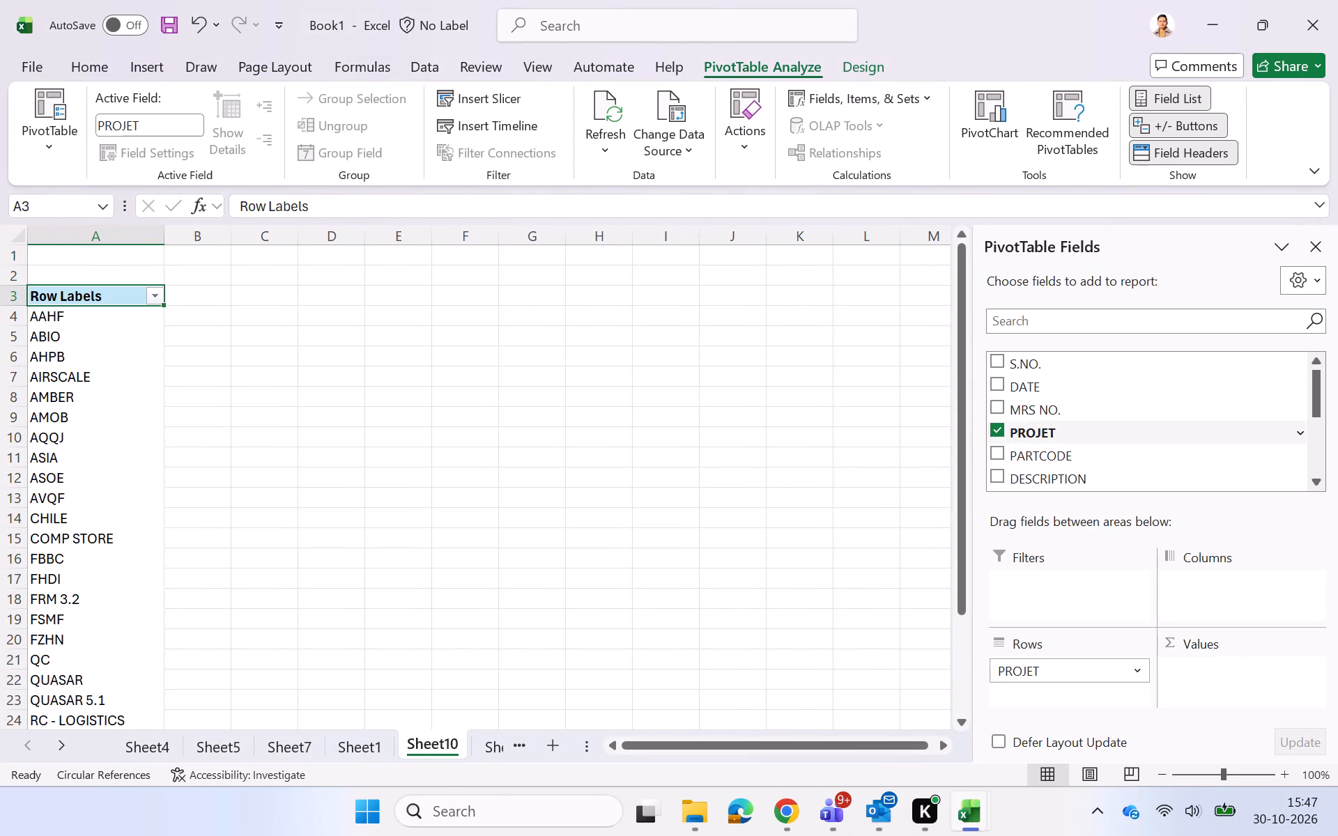
pyautogui.scroll(-1, 1055, 450)
pyautogui.moveTo(1044, 433); pyautogui.dragTo(1100, 472)
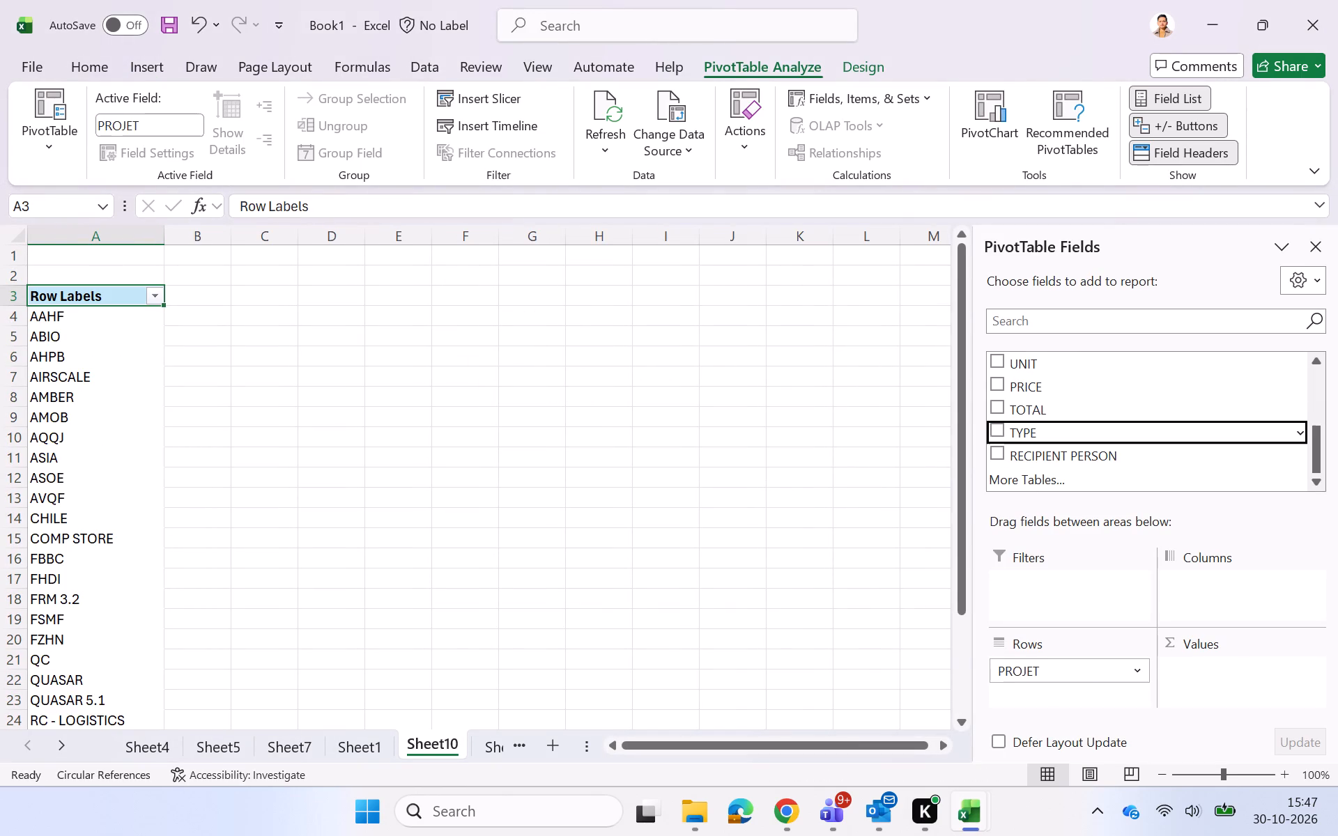
pyautogui.moveTo(1100, 472); pyautogui.dragTo(1056, 431)
pyautogui.scroll(1, 1056, 438)
pyautogui.moveTo(1020, 391); pyautogui.dragTo(1187, 683)
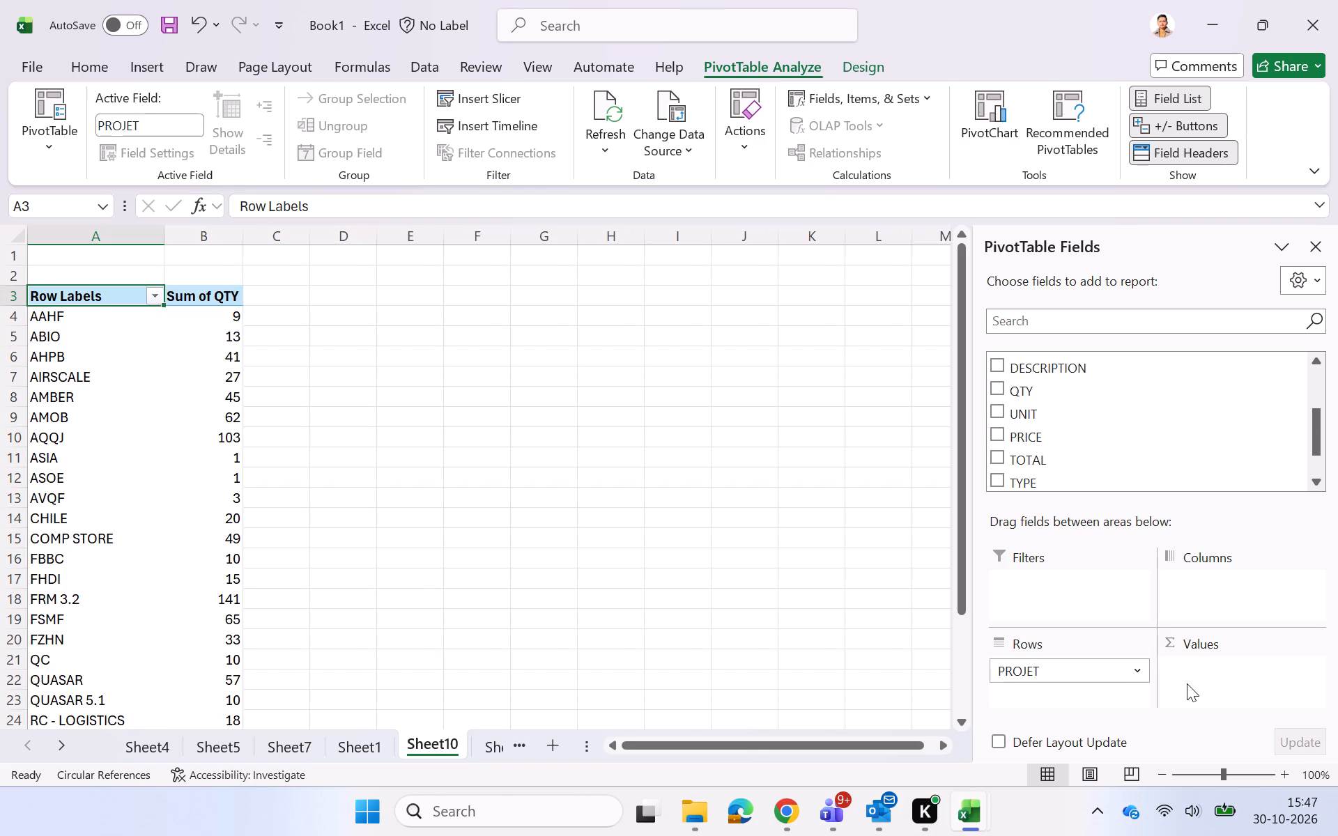
pyautogui.scroll(1, 1047, 405)
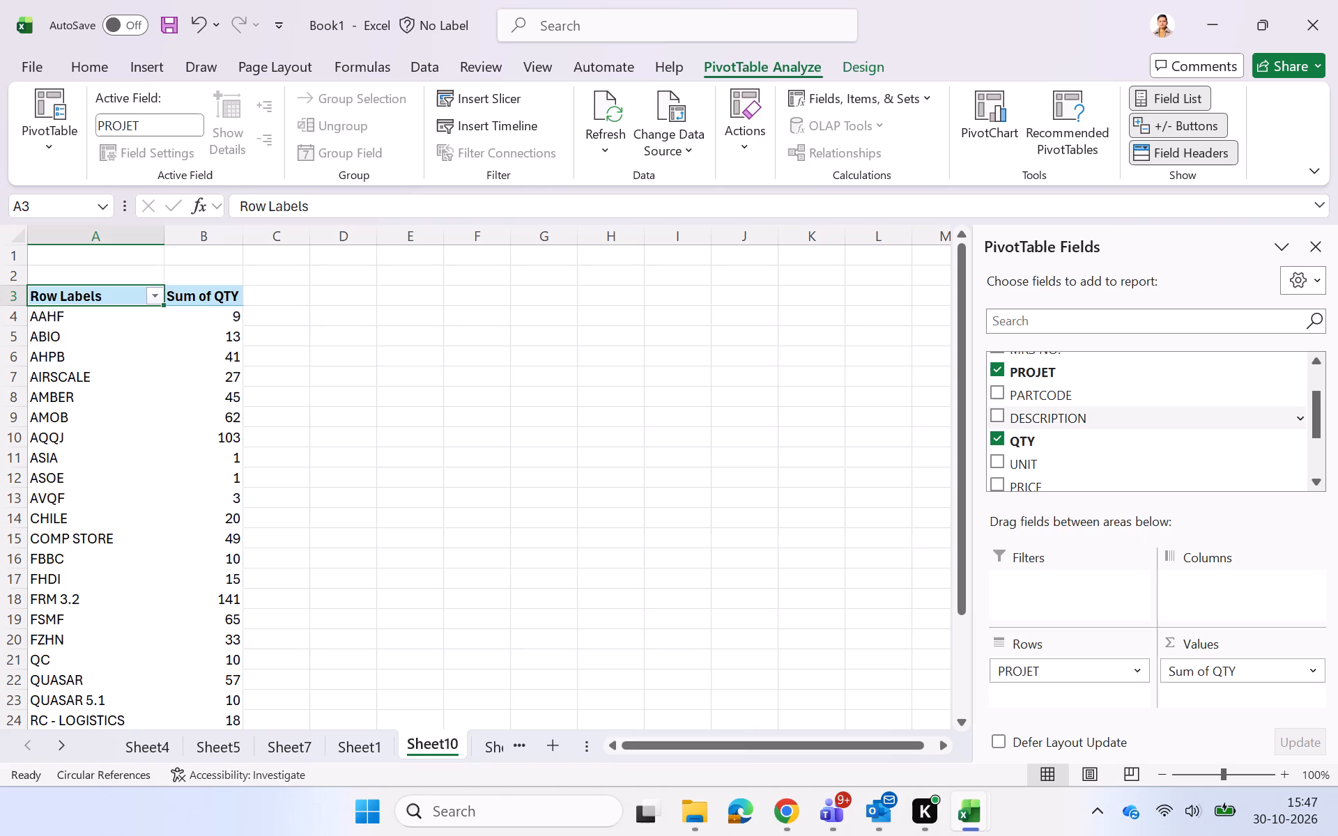
pyautogui.scroll(1, 1054, 421)
pyautogui.moveTo(1044, 448); pyautogui.dragTo(1183, 596)
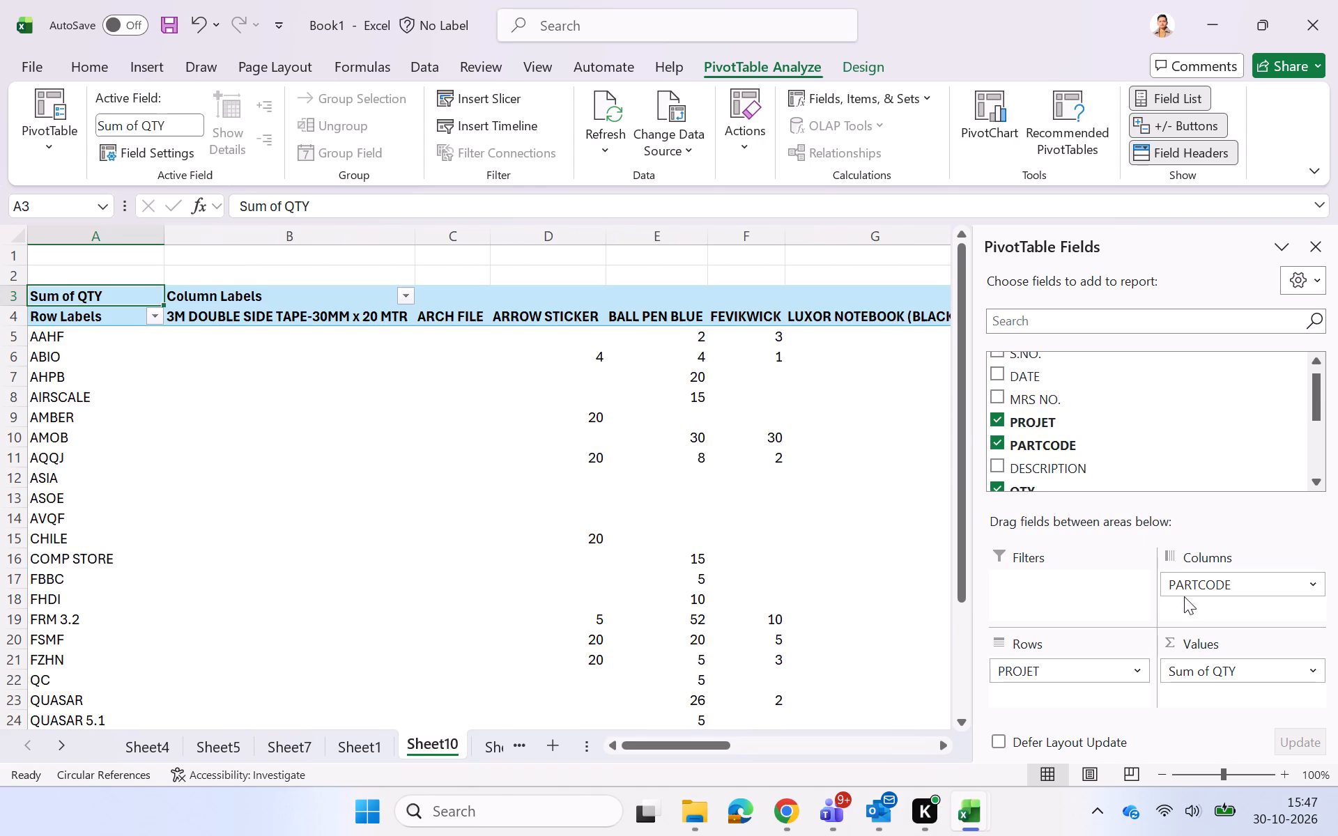
pyautogui.click(1309, 250)
# Copy the whole PivotTable of quantities by project and partcode, and switch to the SUMMARY OCT 26 workbook.
pyautogui.hscroll(-5, 1084, 519)
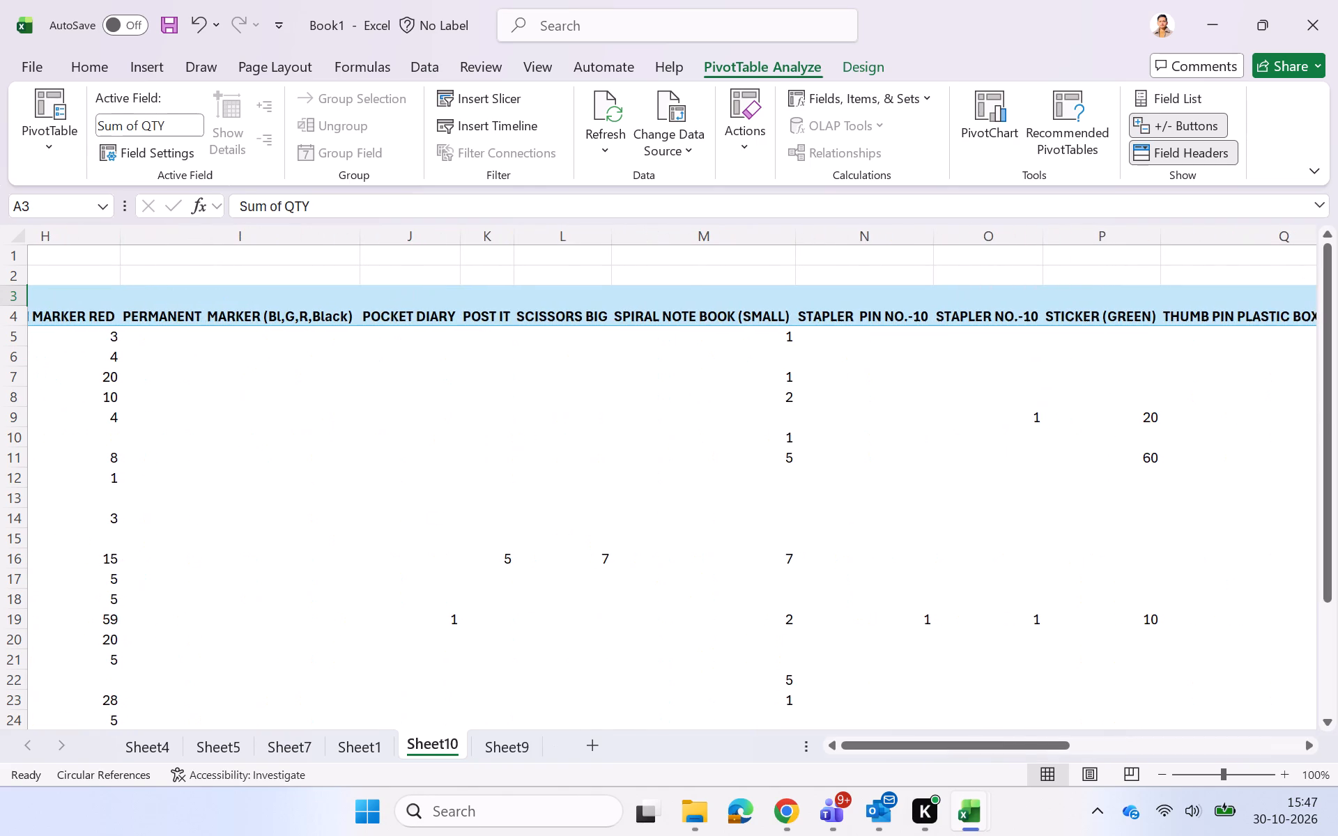
pyautogui.hscroll(-3, 1084, 519)
pyautogui.hscroll(9, 1084, 519)
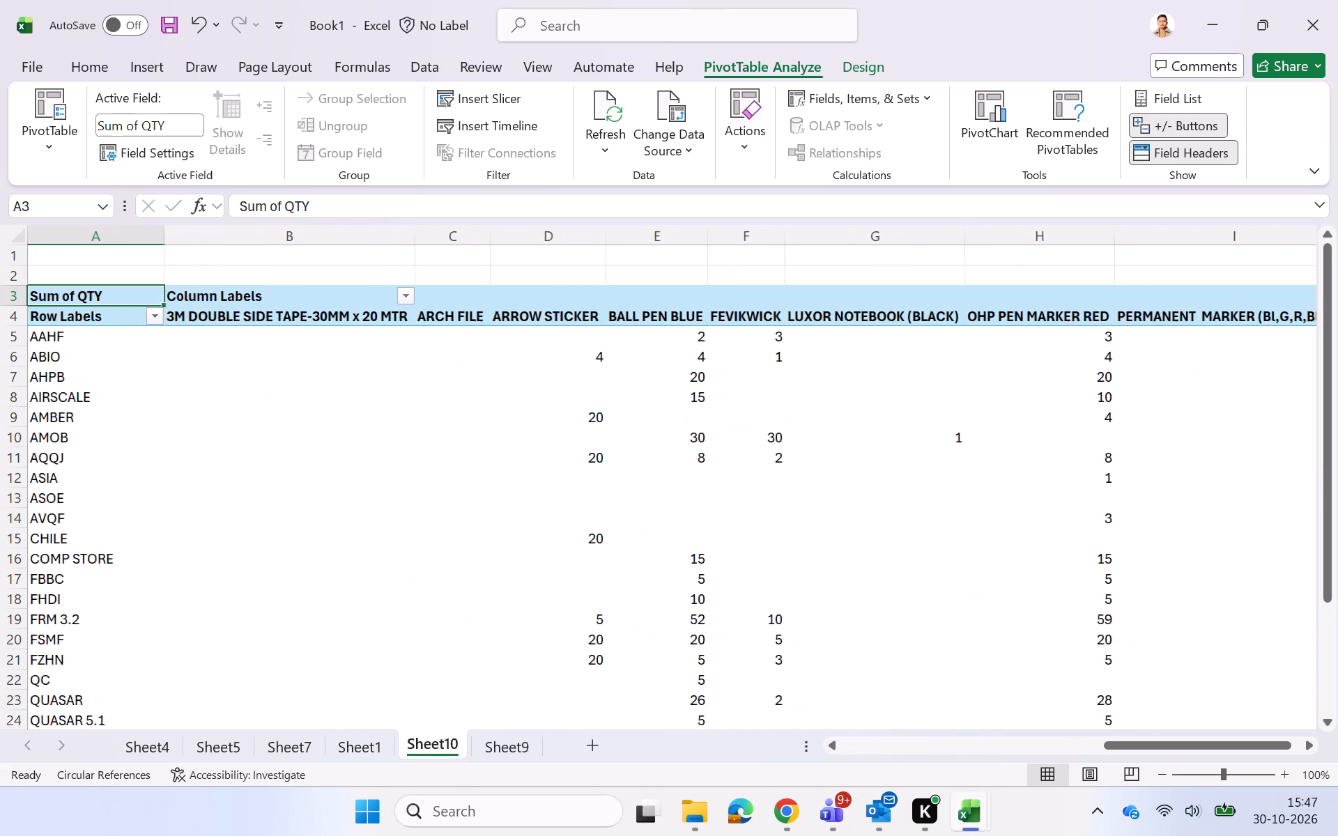
pyautogui.click(480, 509)
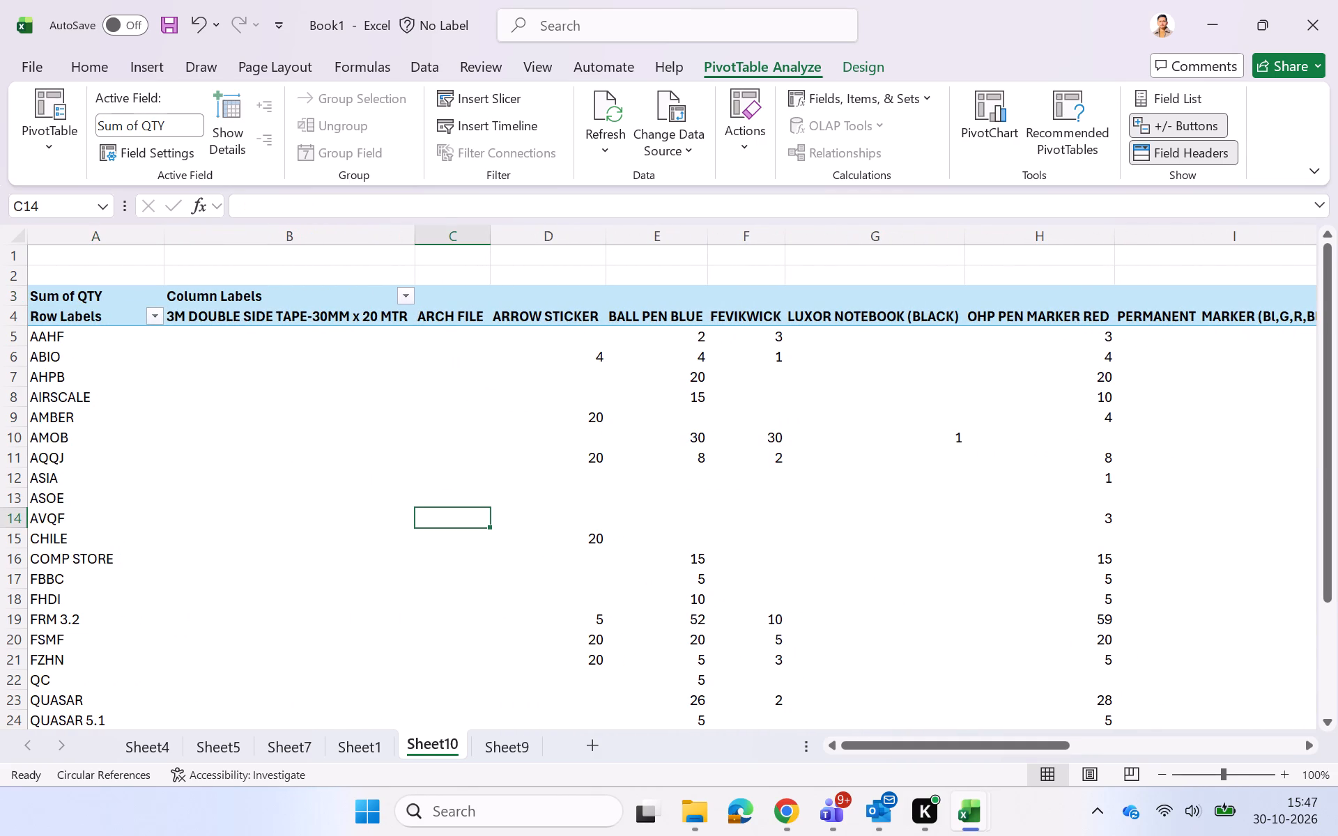
pyautogui.hotkey('ctrl', 'a')
pyautogui.hotkey('ctrl', 'c')
pyautogui.hotkey('alt', 'Tab')
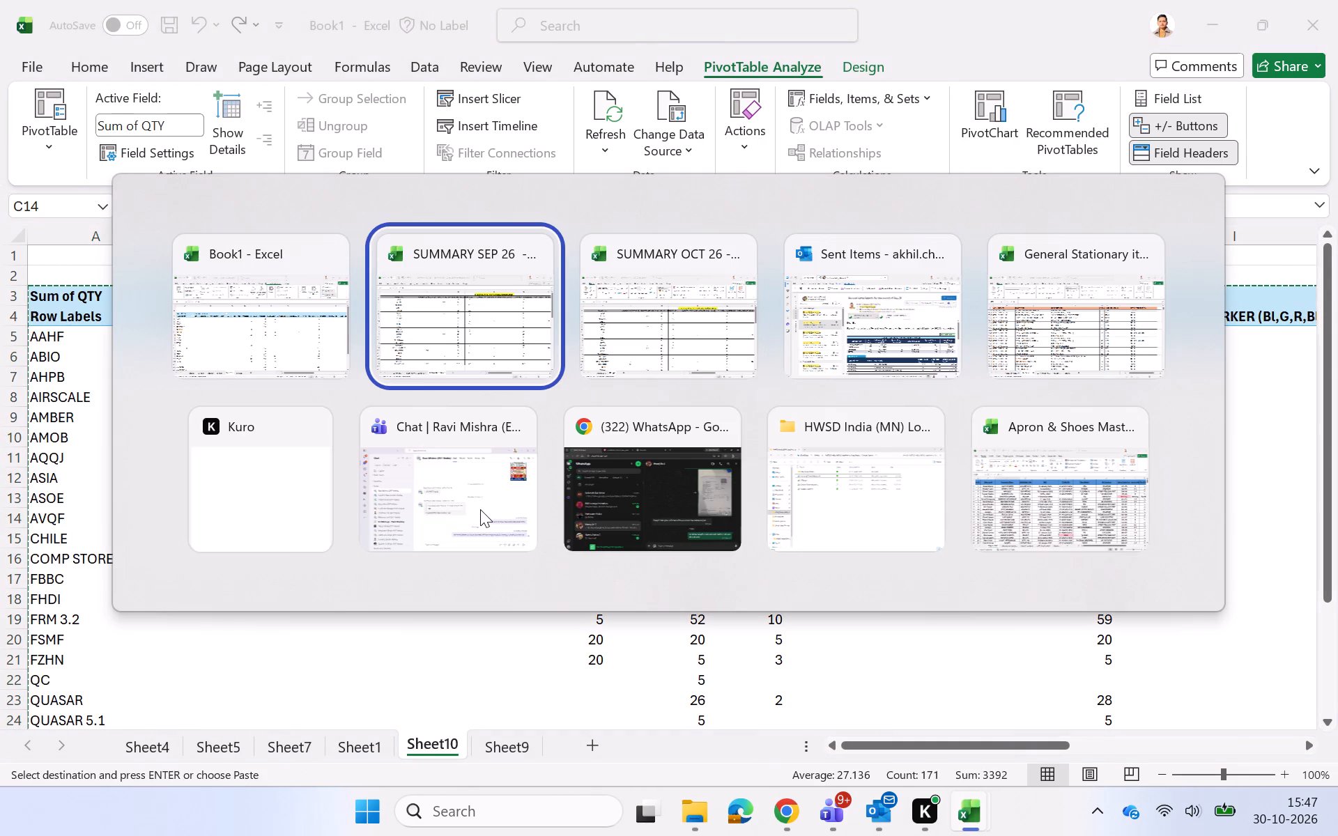
pyautogui.hotkey('alt', 'Tab')
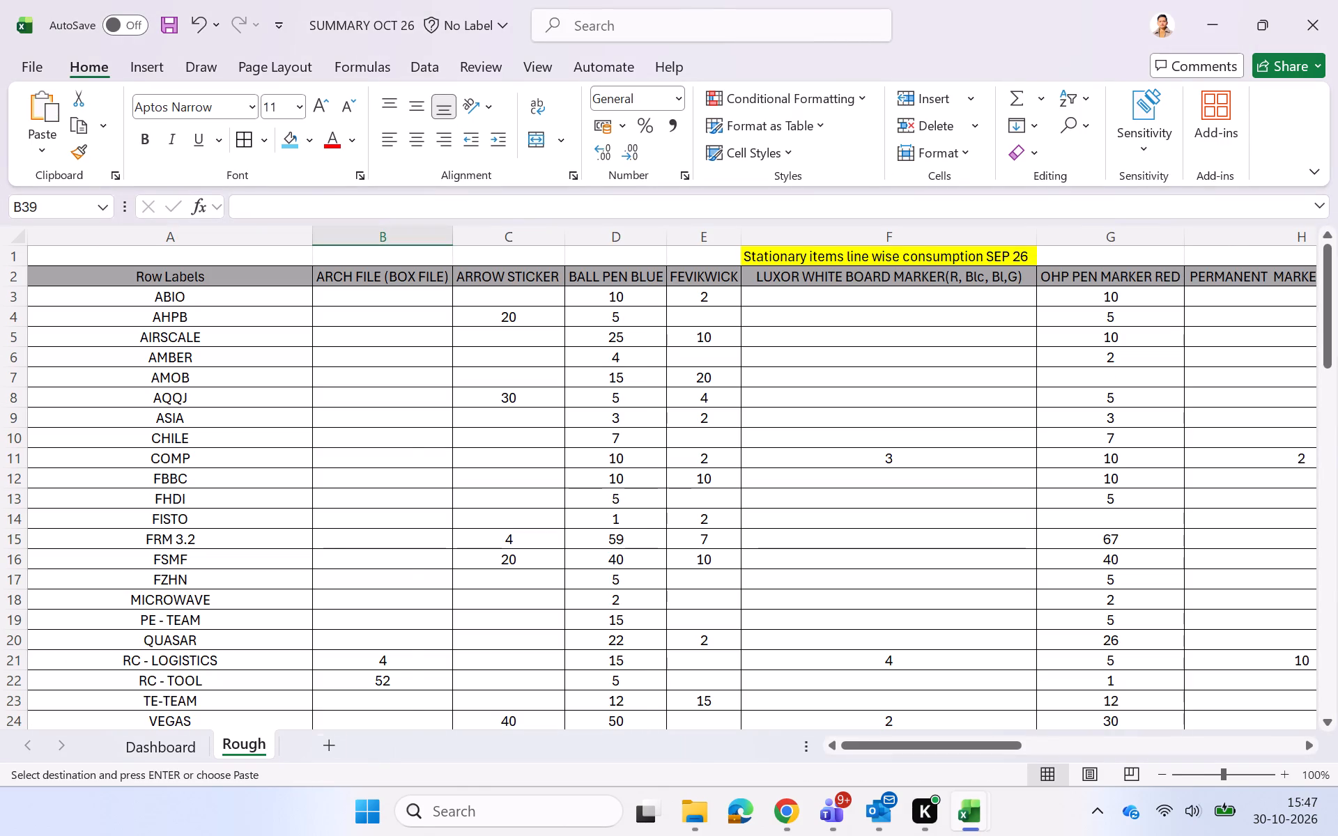
# Delete the Rough sheet from SUMMARY OCT 26.
pyautogui.rightClick(252, 747)
pyautogui.click(326, 440)
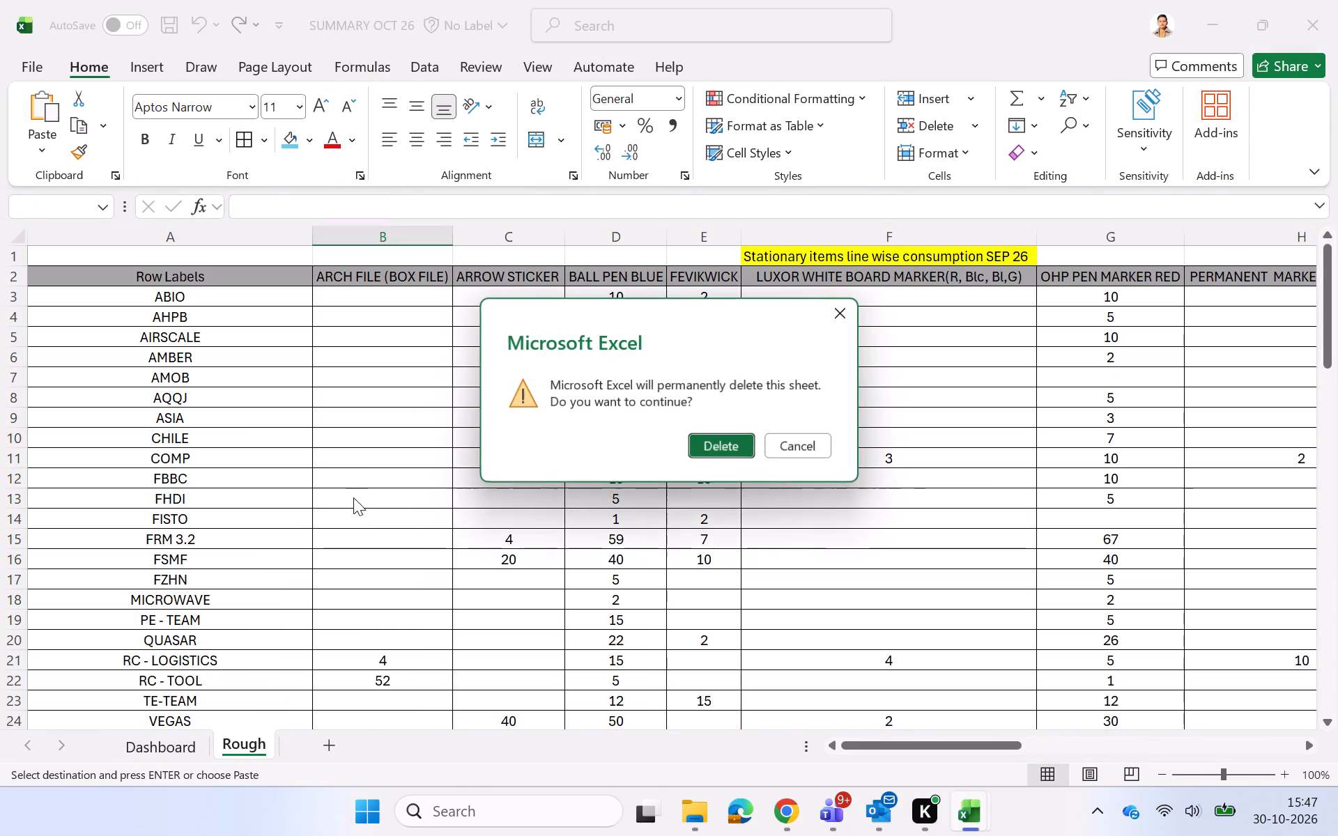
pyautogui.doubleClick(722, 433)
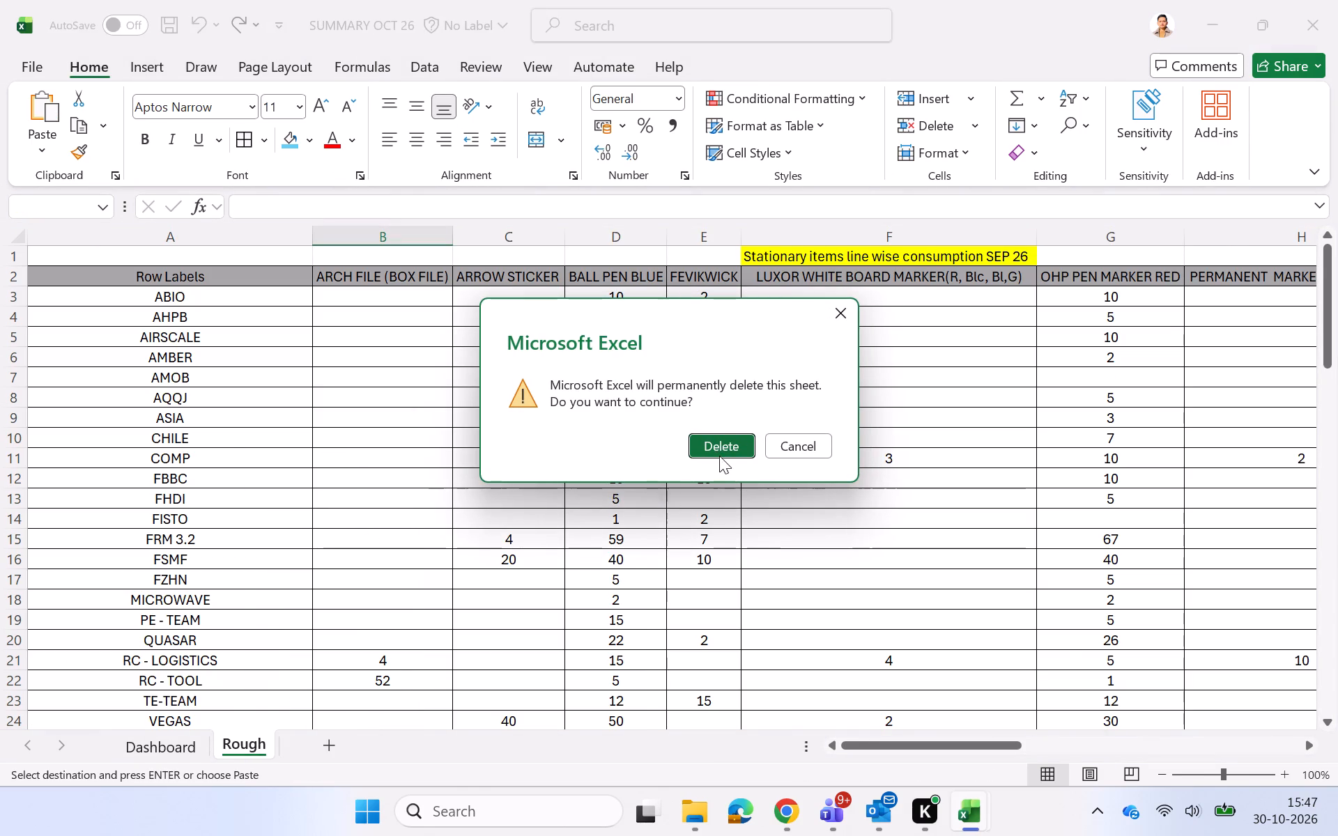
pyautogui.click(719, 454)
# Add a new sheet in SUMMARY OCT 26 and paste Book1's PivotTable of quantities by project and partcode at cell A2.
pyautogui.click(261, 747)
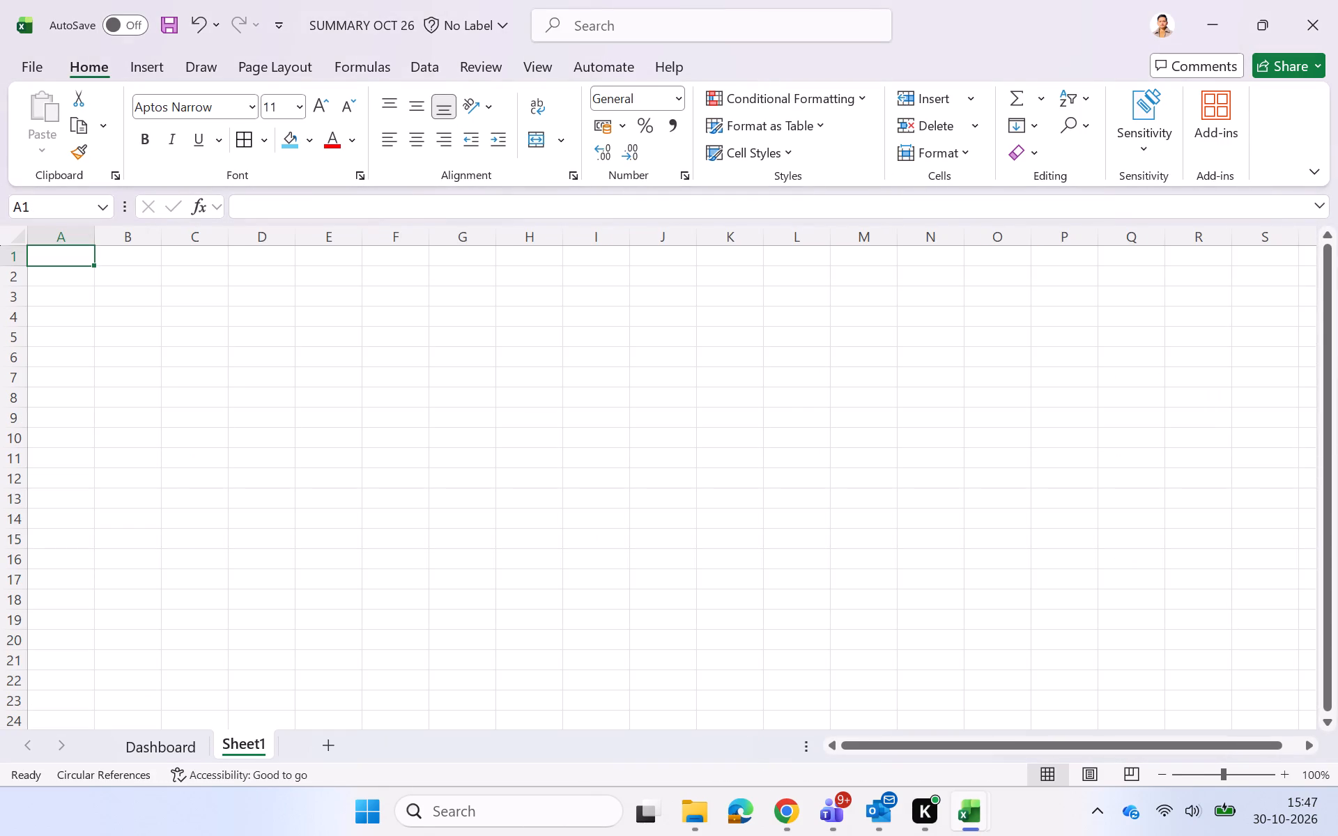
pyautogui.hotkey('ctrl', 'v')
pyautogui.hotkey('alt', 'Tab')
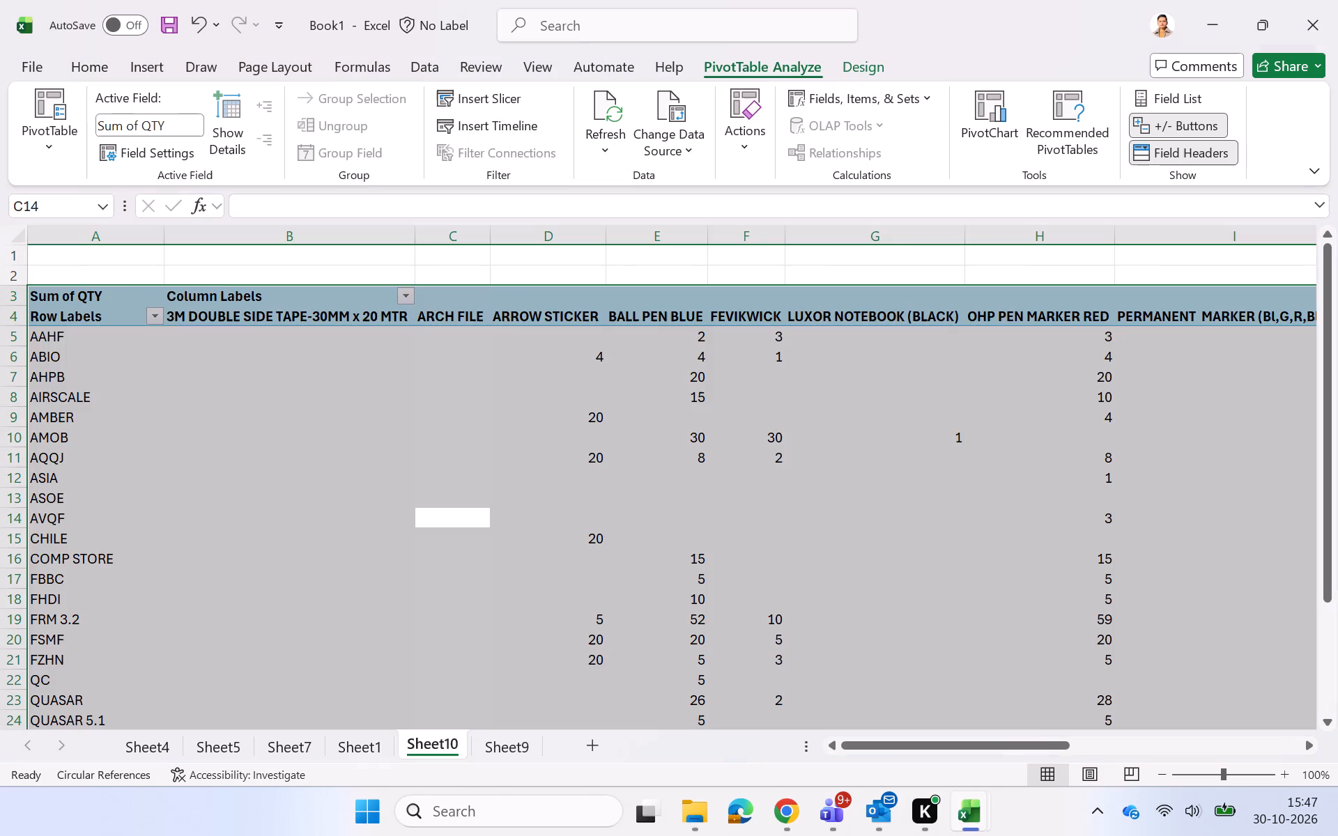
pyautogui.hotkey('ctrl', 'c')
pyautogui.hotkey('alt', 'Tab')
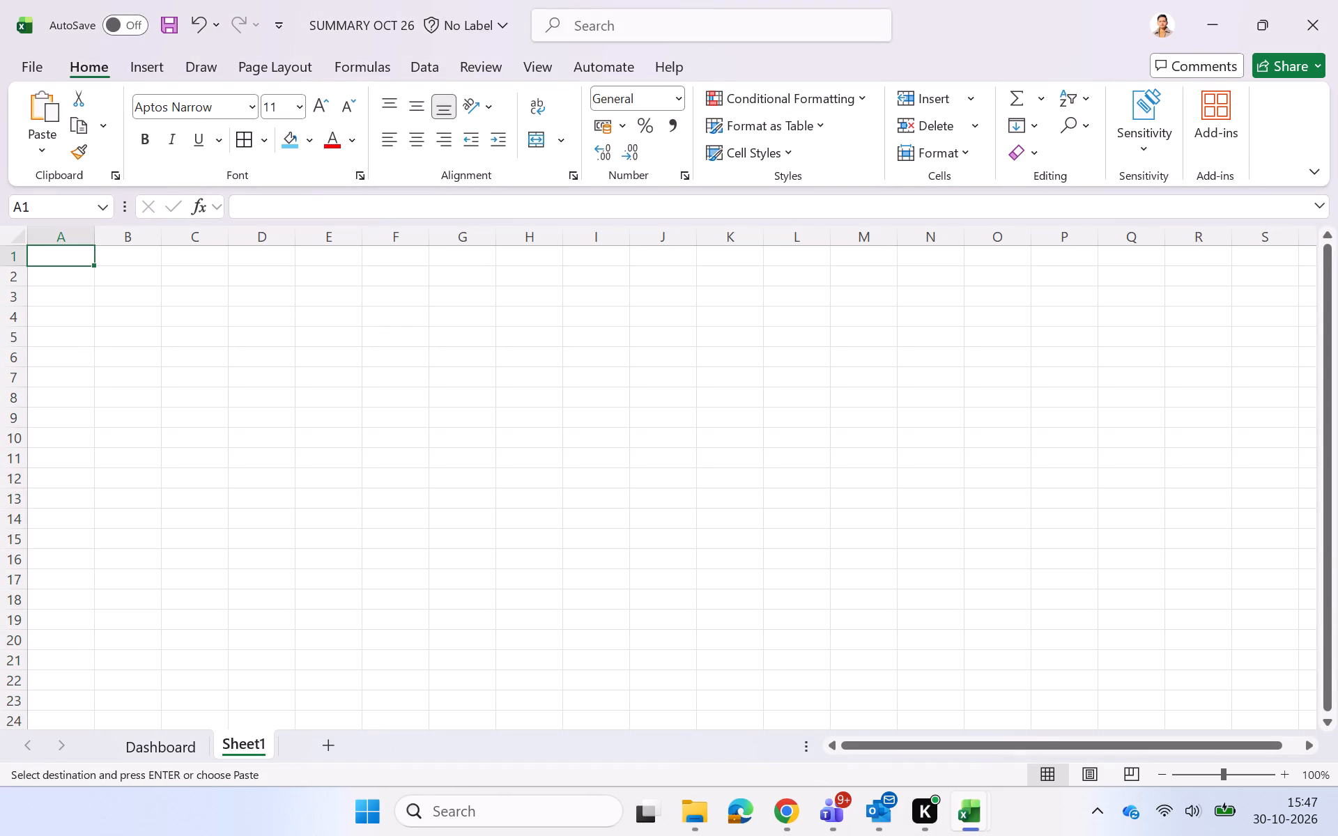
pyautogui.click(70, 280)
pyautogui.hotkey('ctrl', 'v')
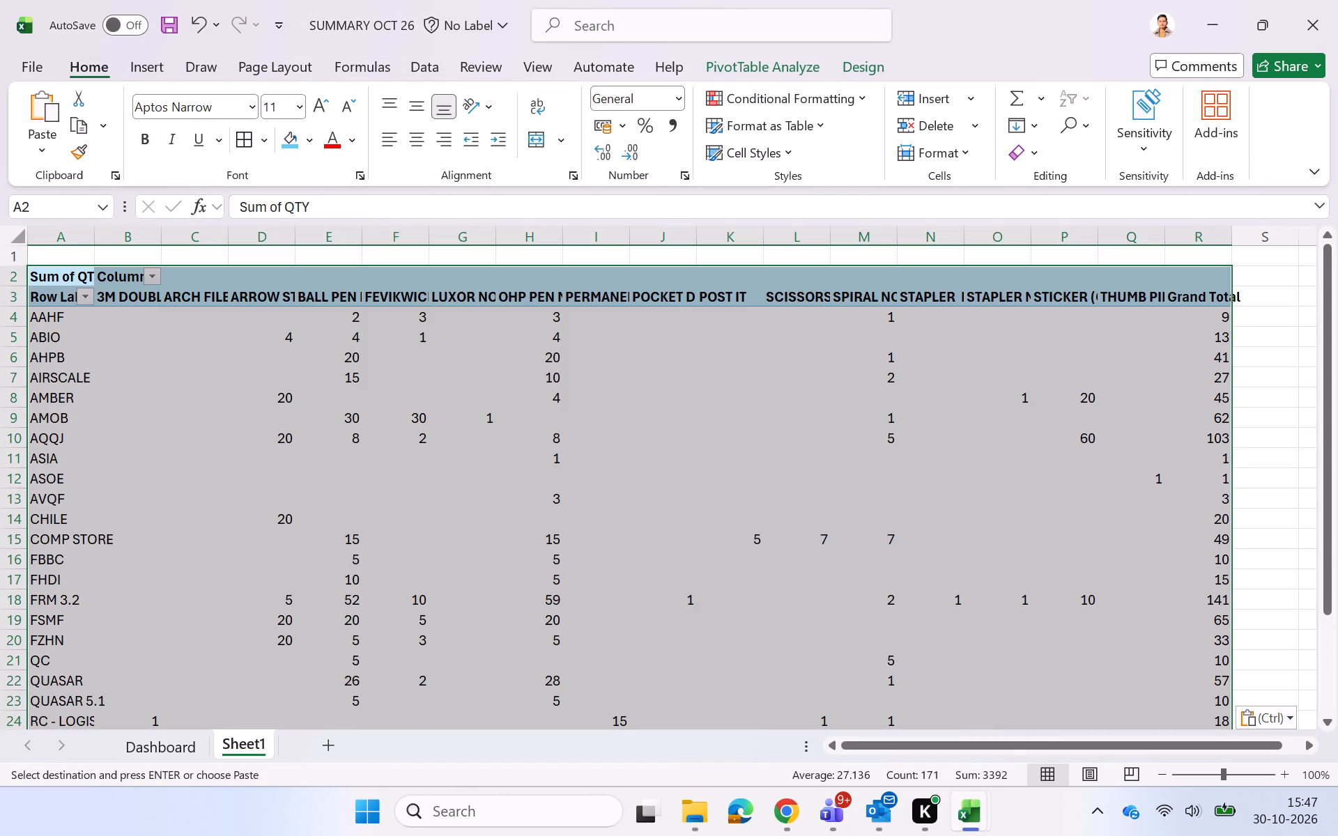
# Autofit all column widths on the sheet with the pasted PivotTable.
pyautogui.click(12, 231)
pyautogui.doubleClick(90, 231)
pyautogui.click(192, 373)
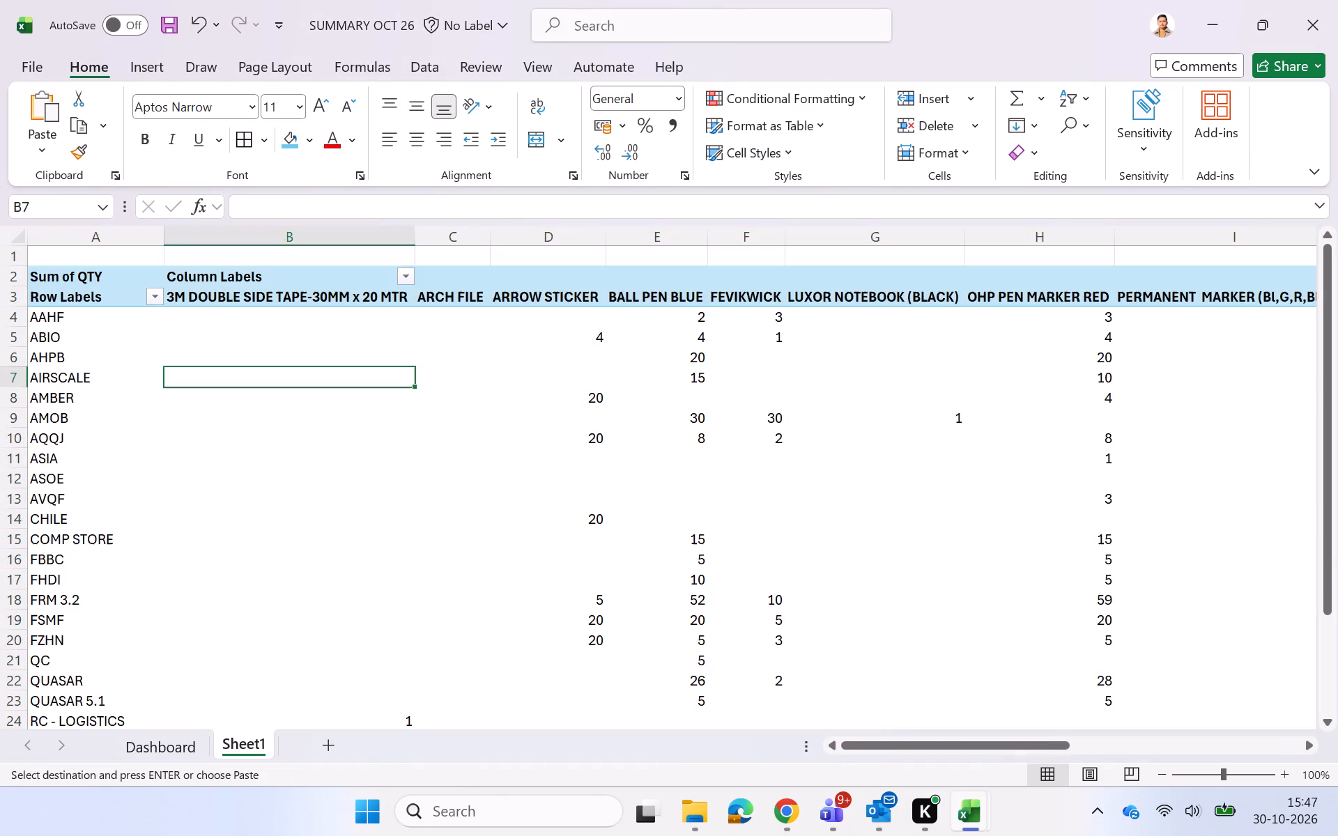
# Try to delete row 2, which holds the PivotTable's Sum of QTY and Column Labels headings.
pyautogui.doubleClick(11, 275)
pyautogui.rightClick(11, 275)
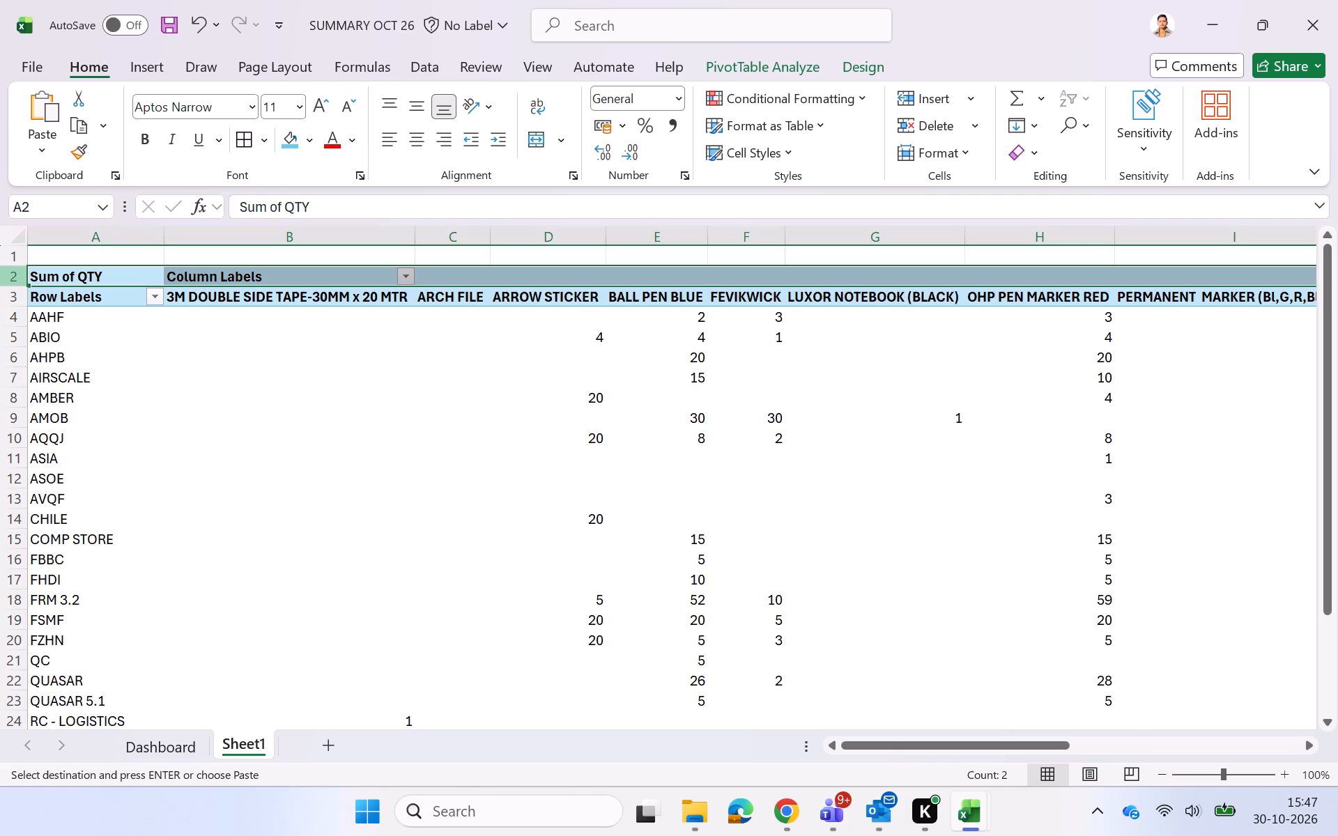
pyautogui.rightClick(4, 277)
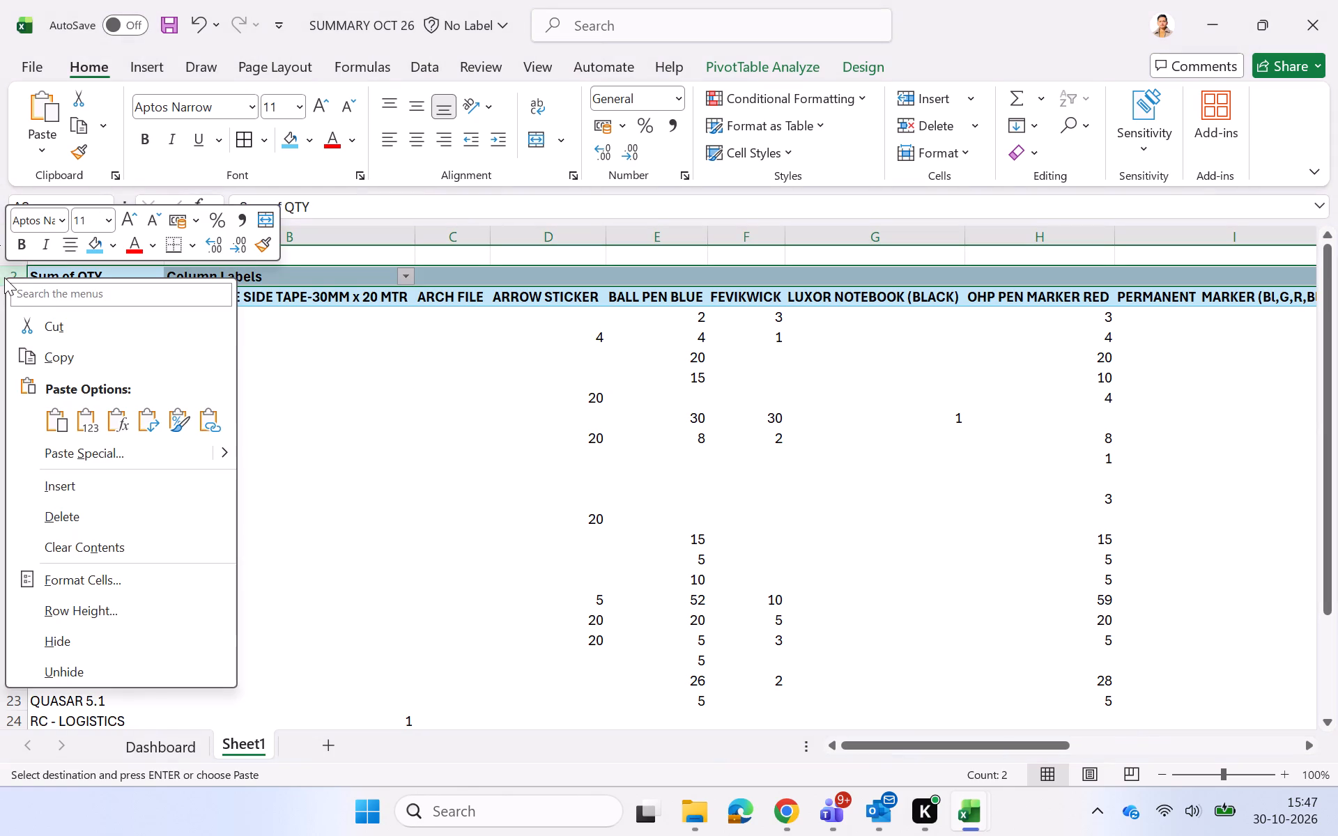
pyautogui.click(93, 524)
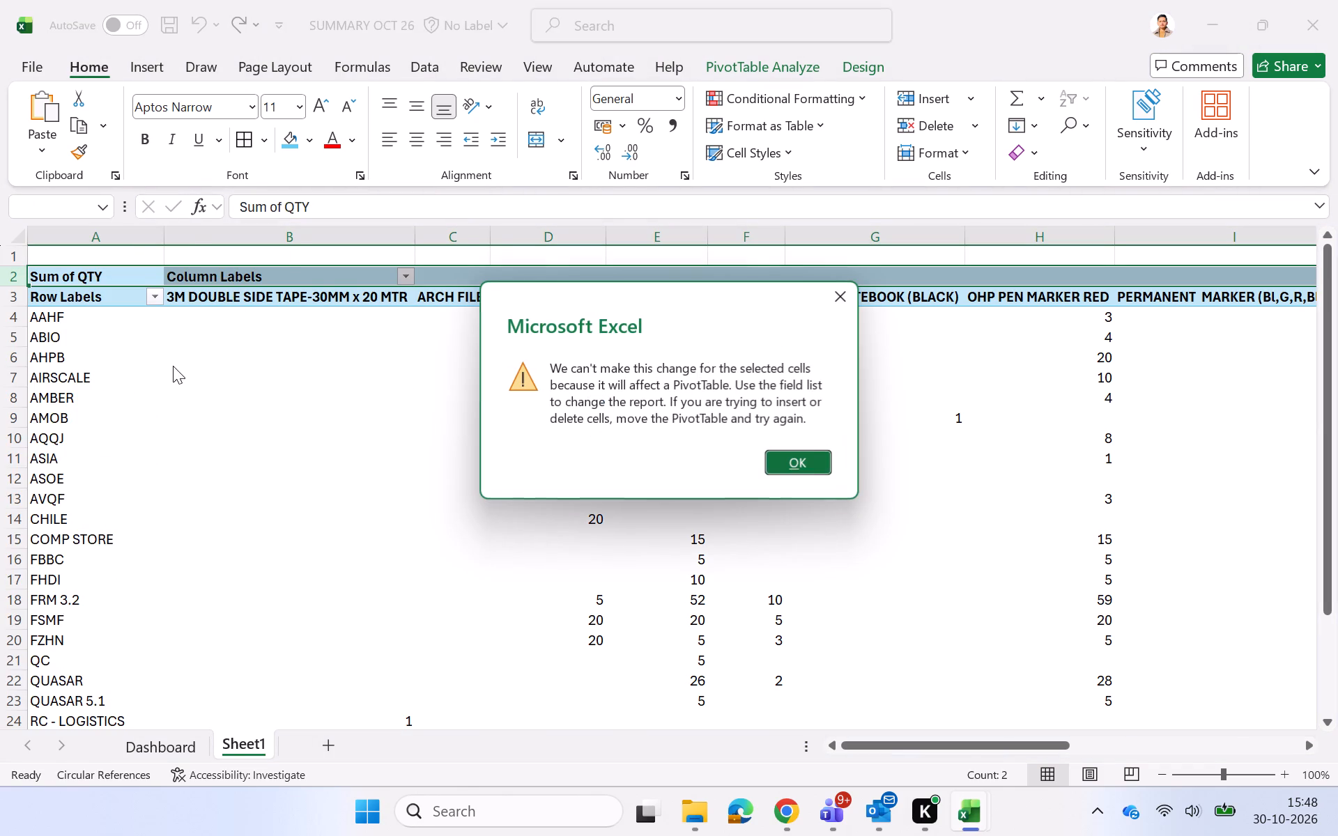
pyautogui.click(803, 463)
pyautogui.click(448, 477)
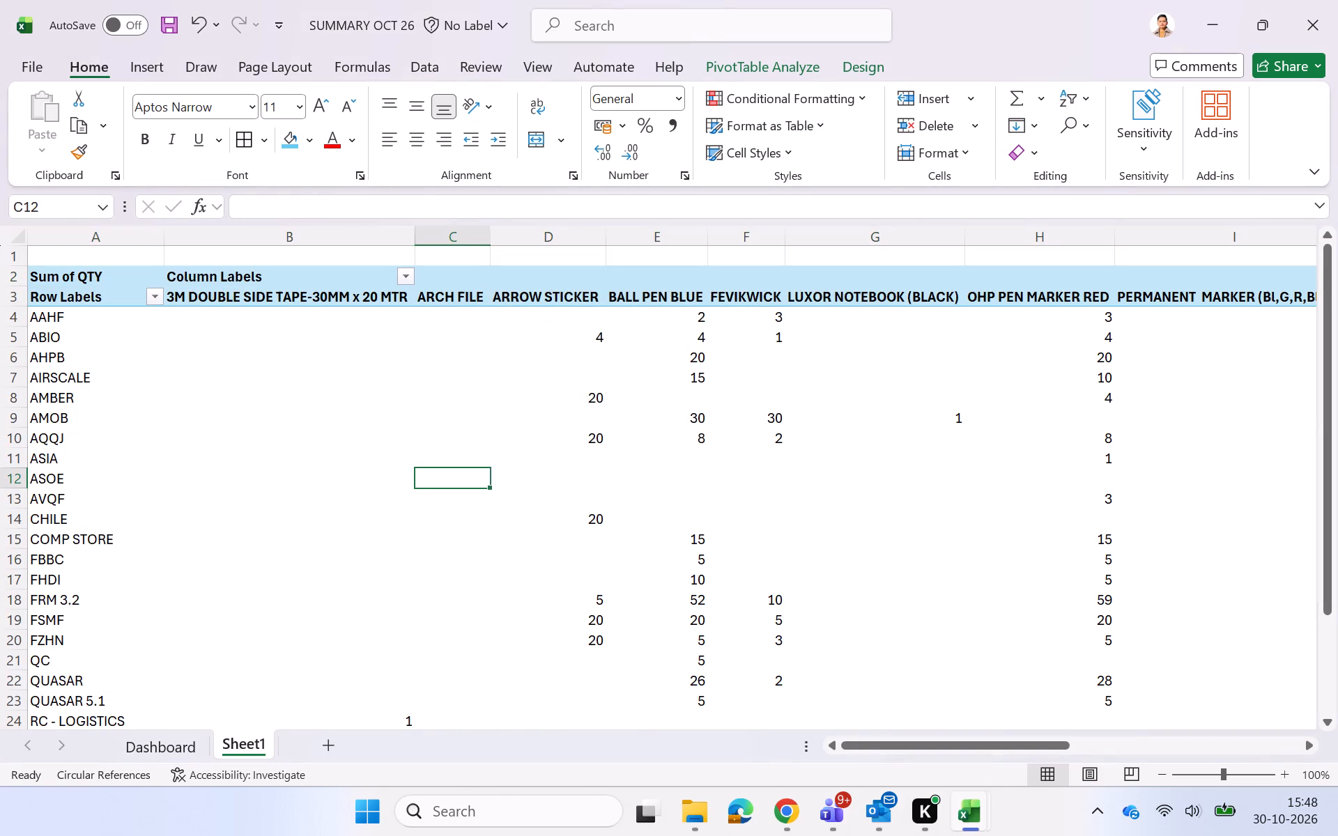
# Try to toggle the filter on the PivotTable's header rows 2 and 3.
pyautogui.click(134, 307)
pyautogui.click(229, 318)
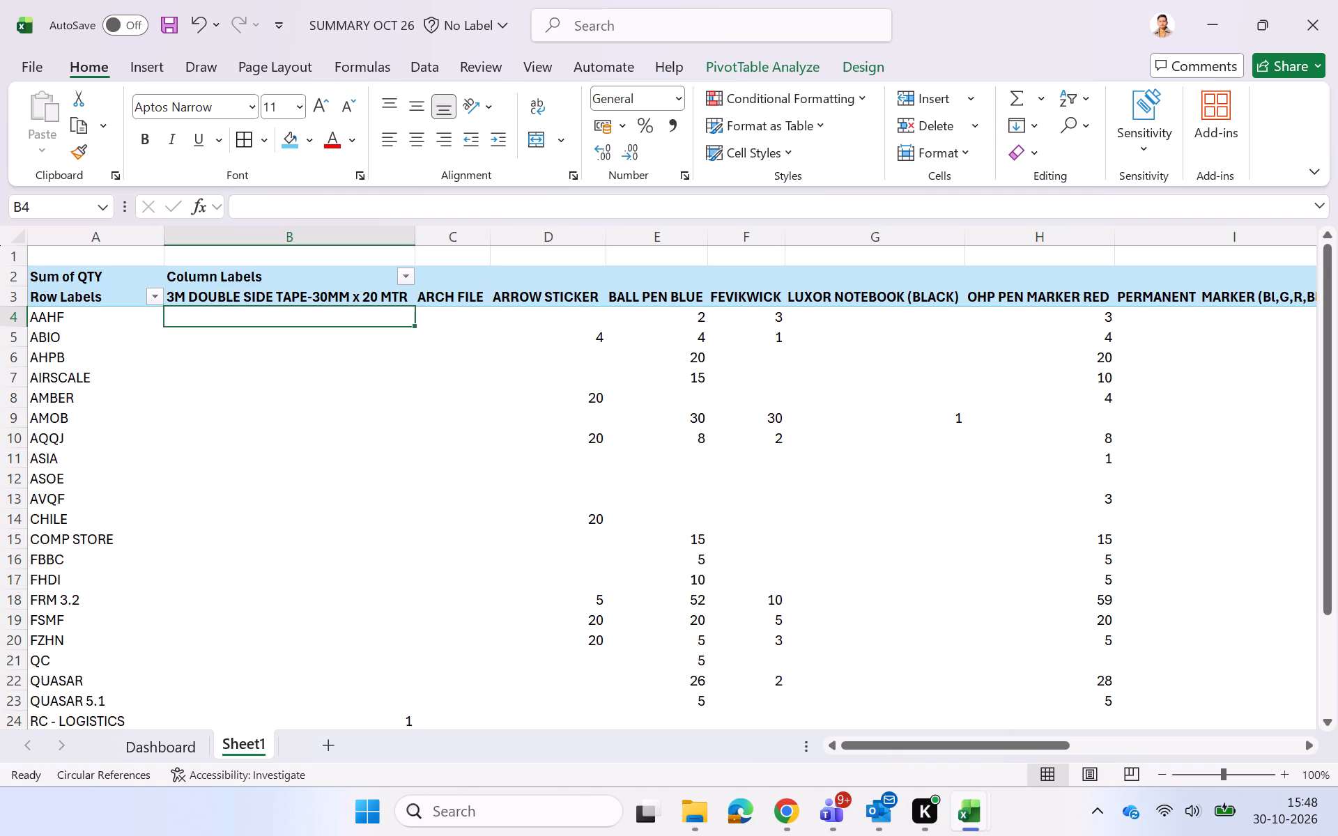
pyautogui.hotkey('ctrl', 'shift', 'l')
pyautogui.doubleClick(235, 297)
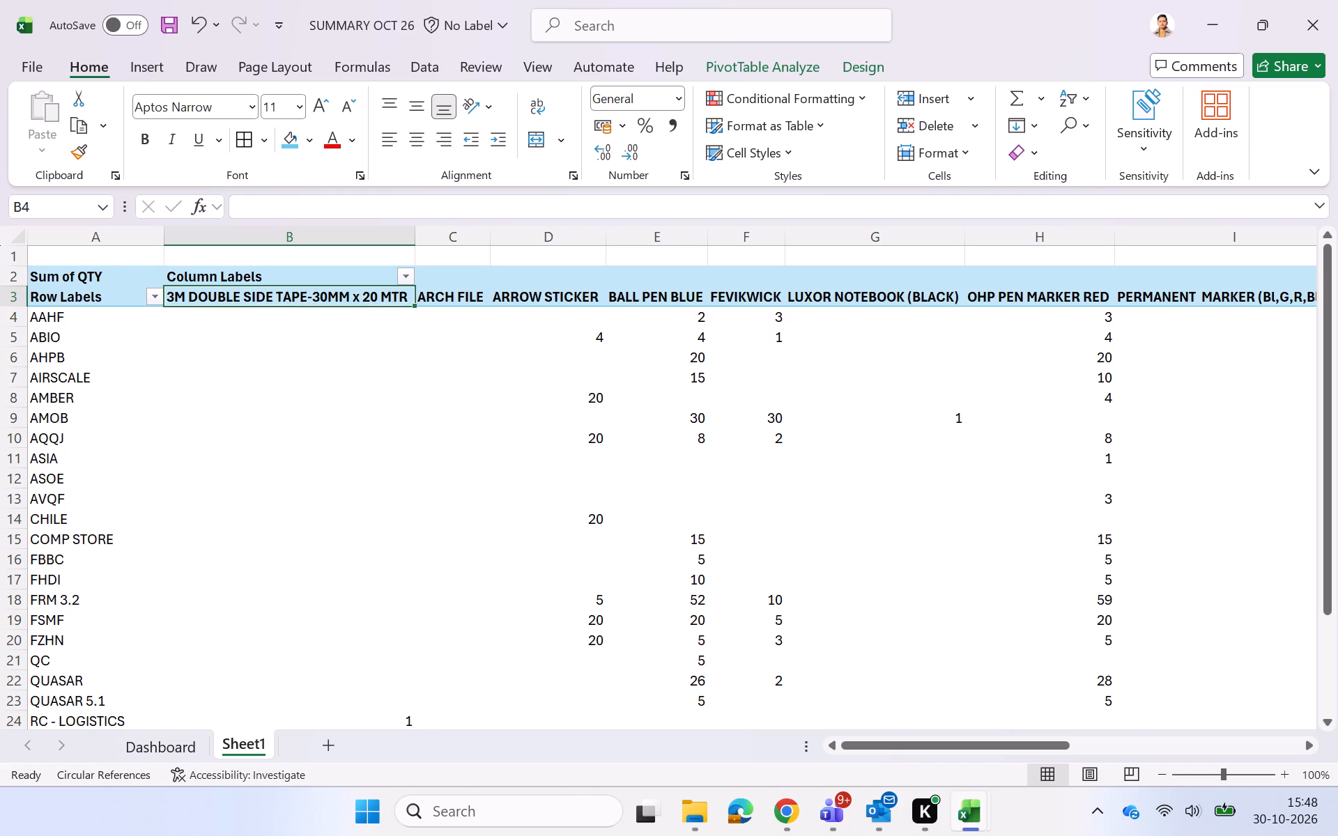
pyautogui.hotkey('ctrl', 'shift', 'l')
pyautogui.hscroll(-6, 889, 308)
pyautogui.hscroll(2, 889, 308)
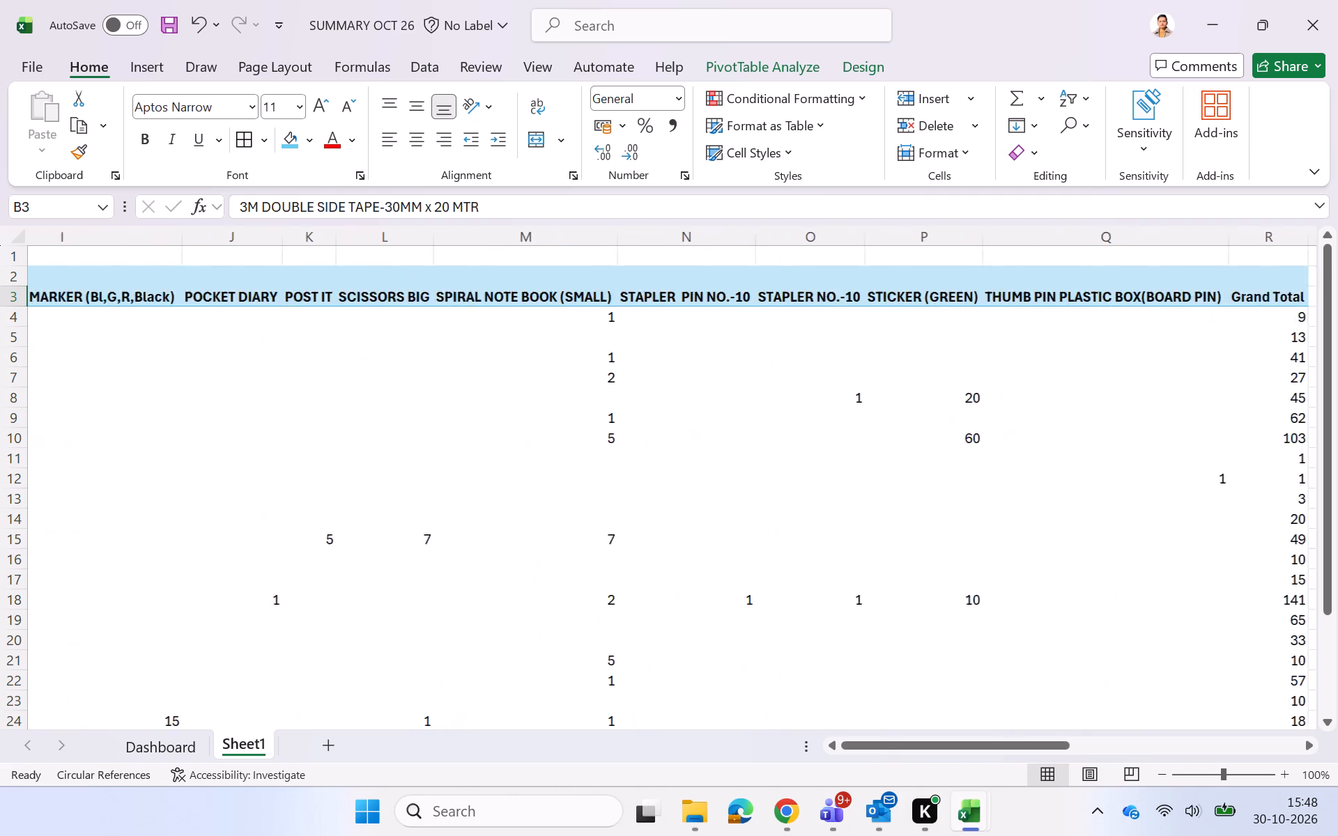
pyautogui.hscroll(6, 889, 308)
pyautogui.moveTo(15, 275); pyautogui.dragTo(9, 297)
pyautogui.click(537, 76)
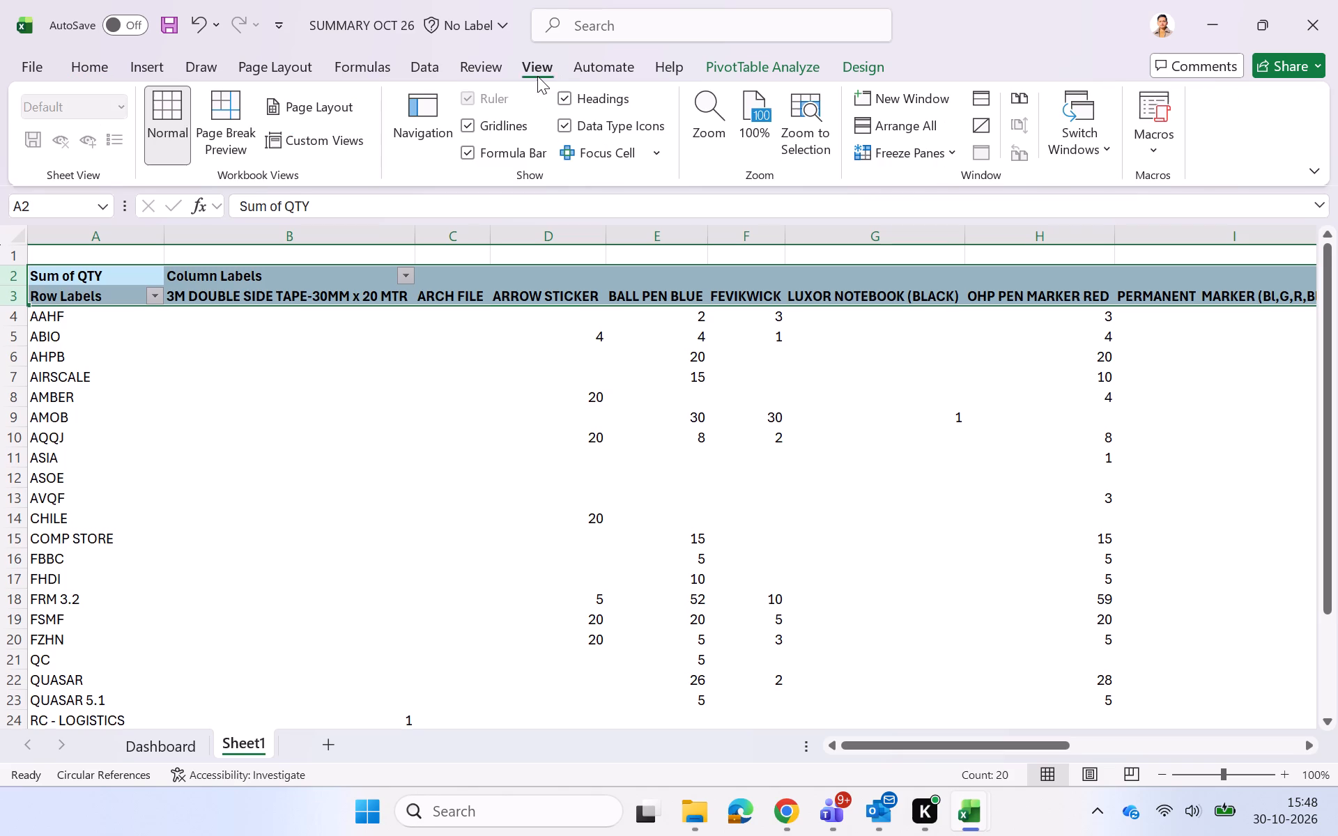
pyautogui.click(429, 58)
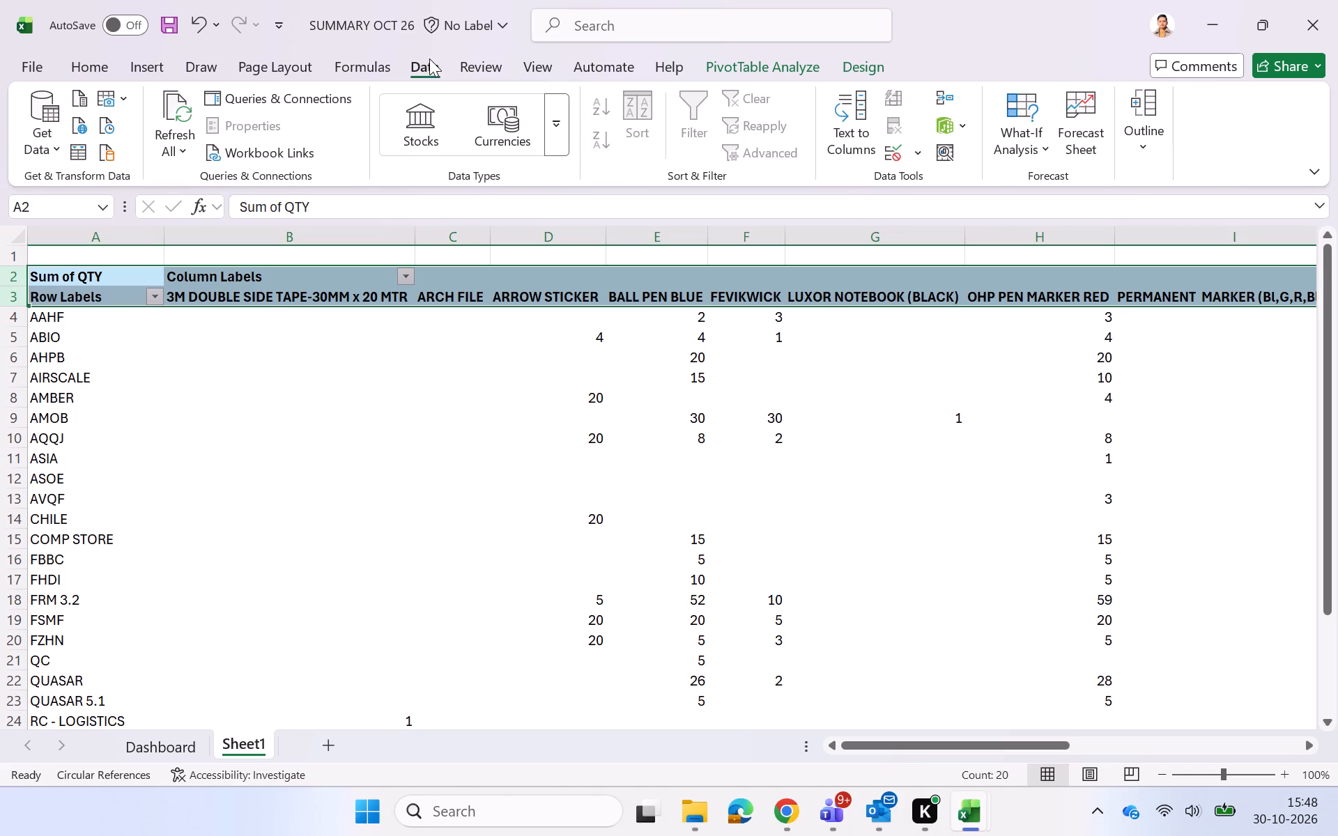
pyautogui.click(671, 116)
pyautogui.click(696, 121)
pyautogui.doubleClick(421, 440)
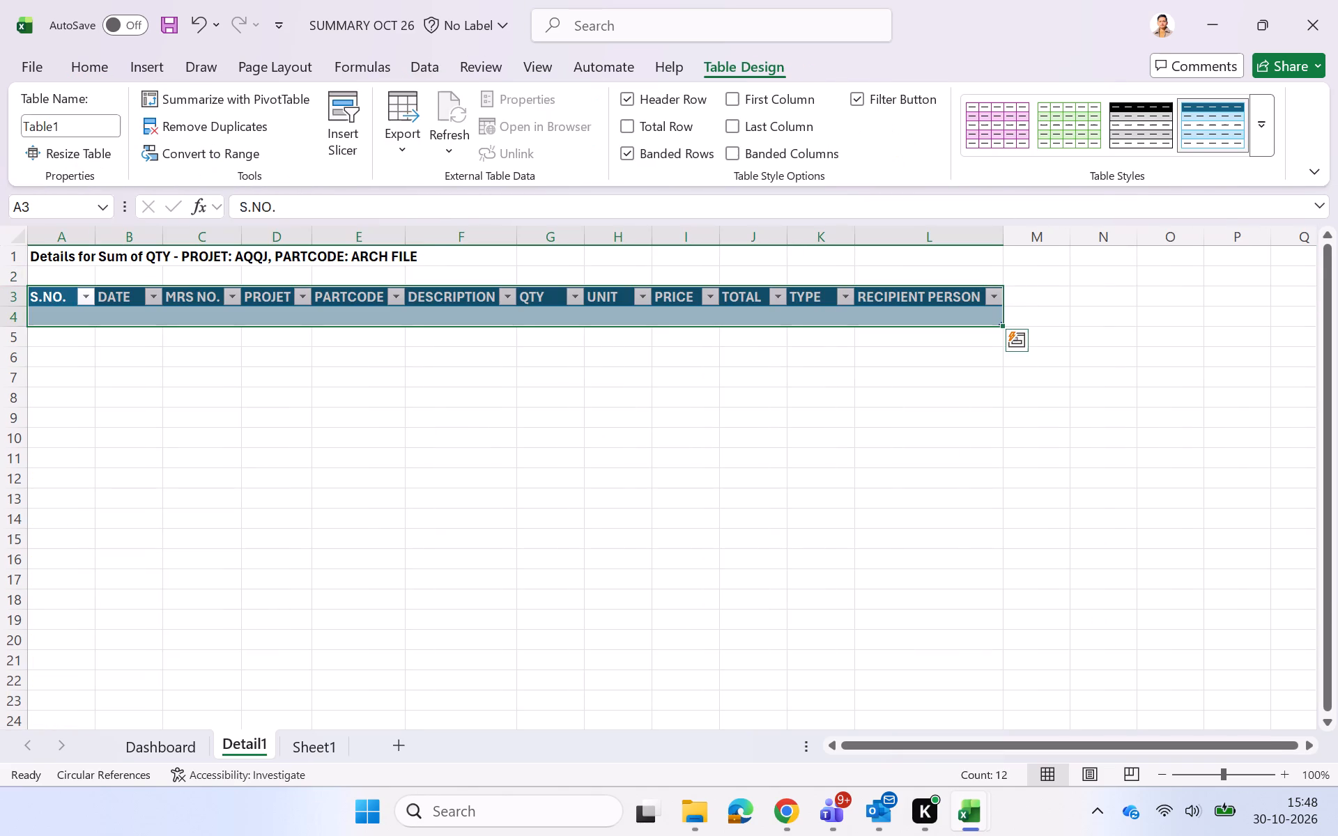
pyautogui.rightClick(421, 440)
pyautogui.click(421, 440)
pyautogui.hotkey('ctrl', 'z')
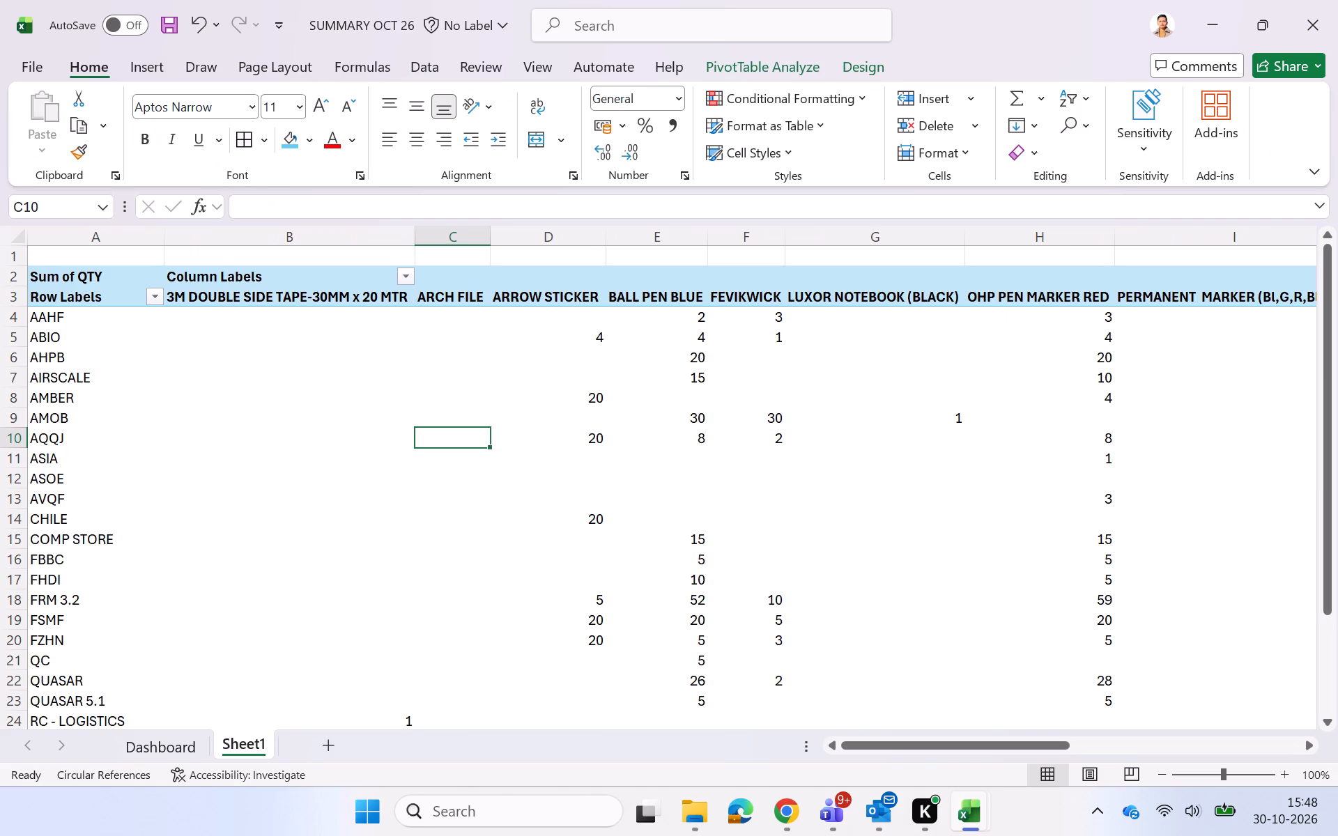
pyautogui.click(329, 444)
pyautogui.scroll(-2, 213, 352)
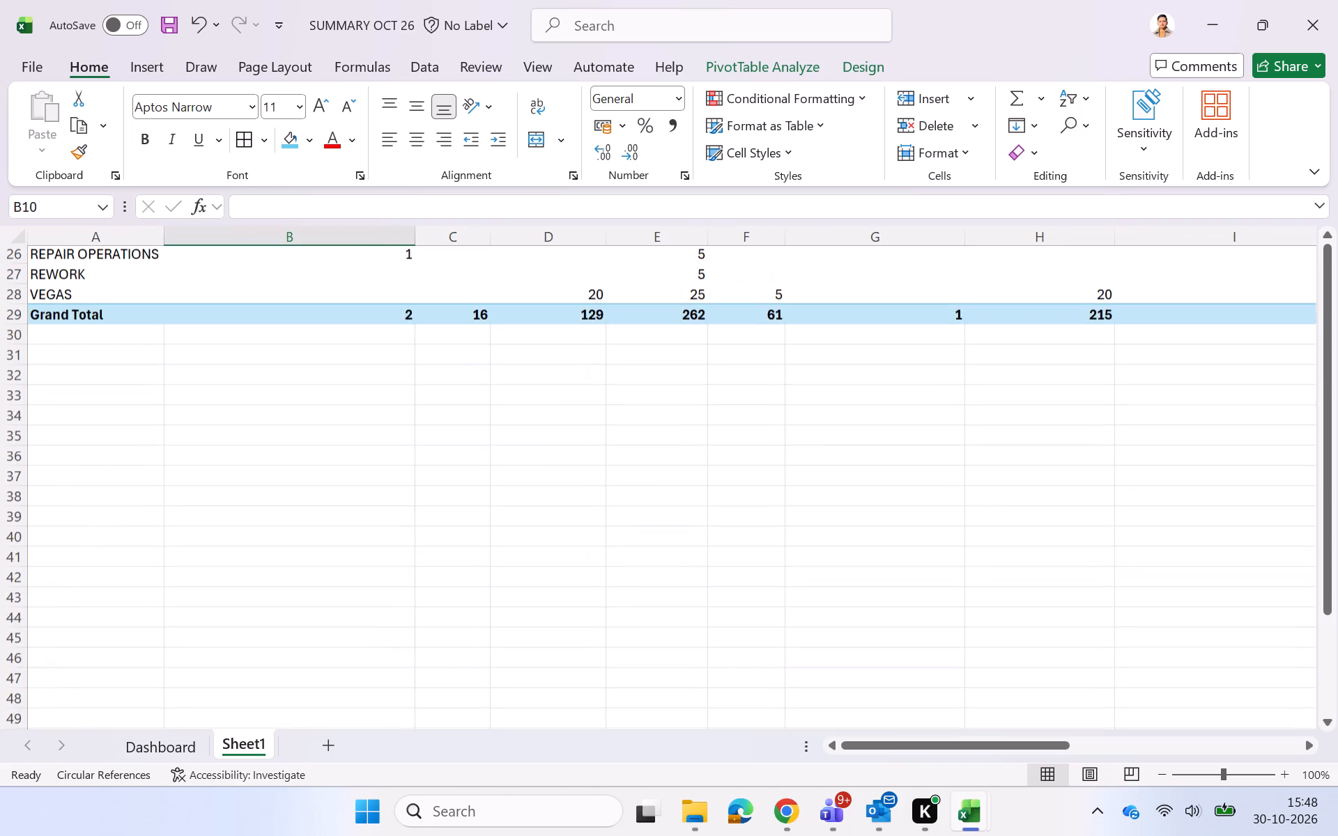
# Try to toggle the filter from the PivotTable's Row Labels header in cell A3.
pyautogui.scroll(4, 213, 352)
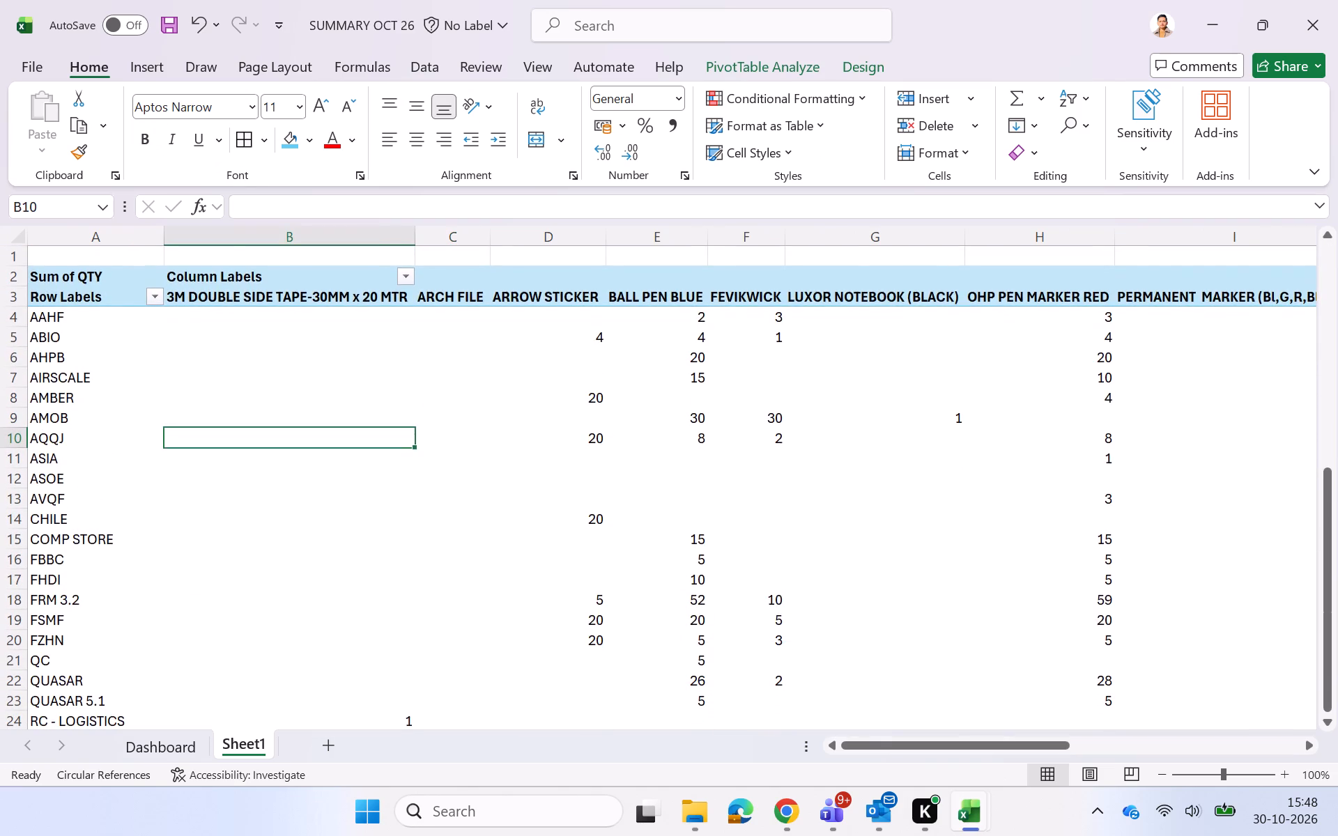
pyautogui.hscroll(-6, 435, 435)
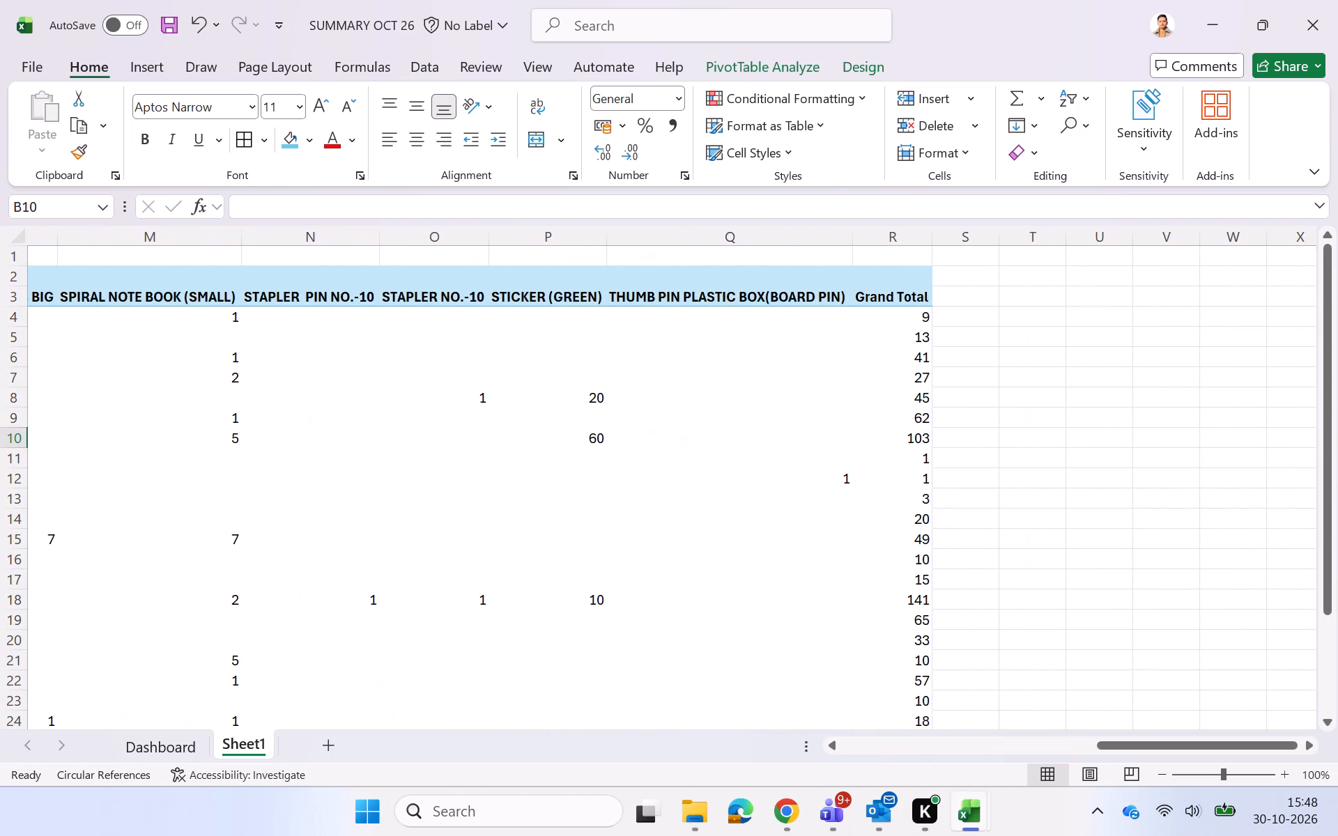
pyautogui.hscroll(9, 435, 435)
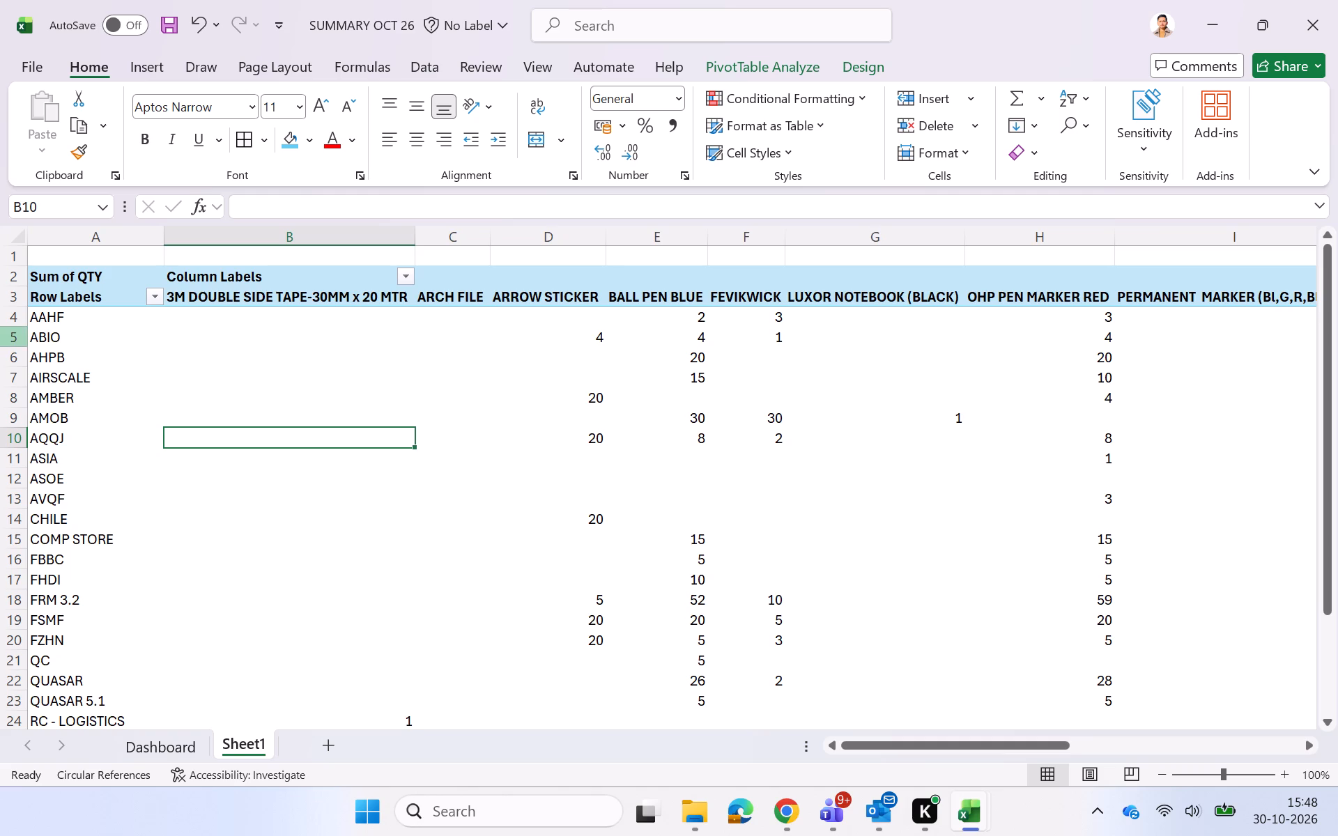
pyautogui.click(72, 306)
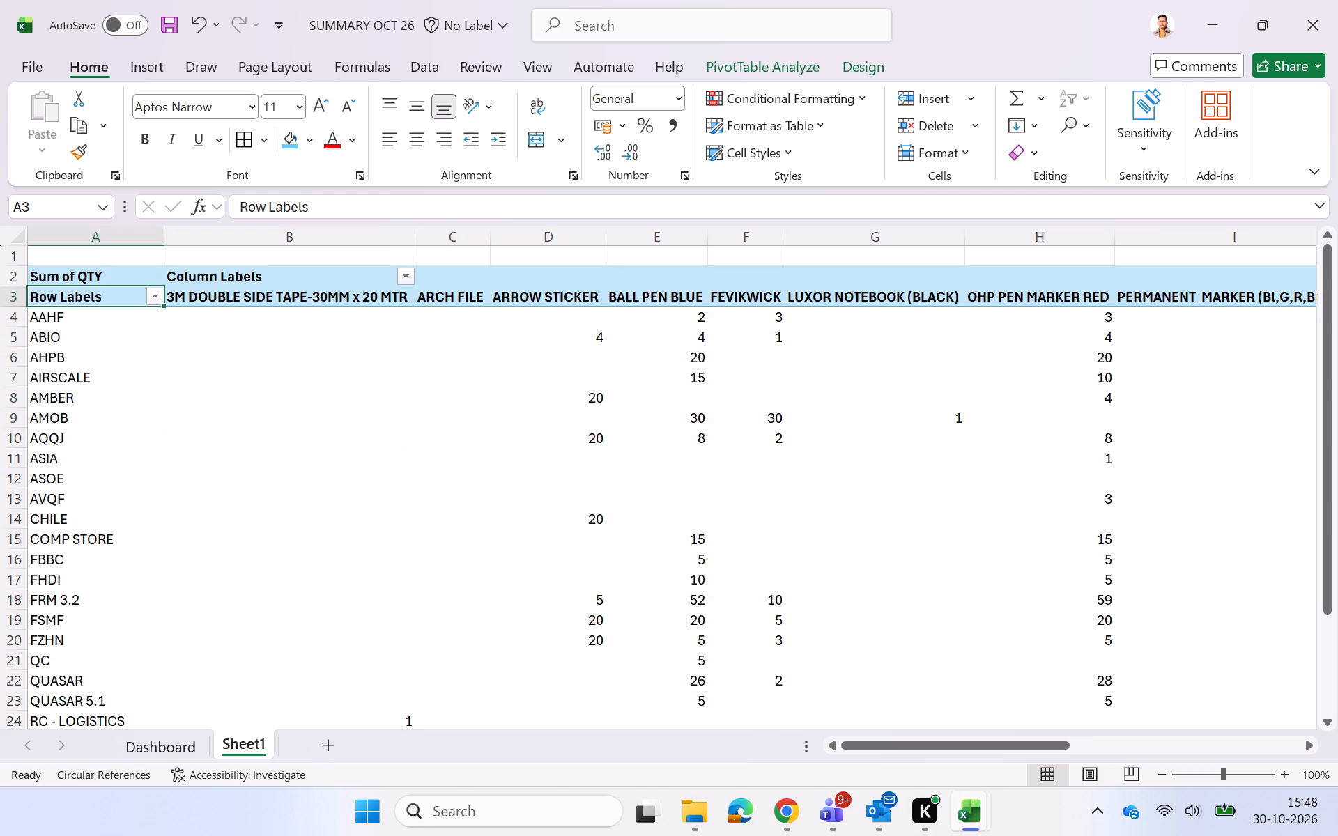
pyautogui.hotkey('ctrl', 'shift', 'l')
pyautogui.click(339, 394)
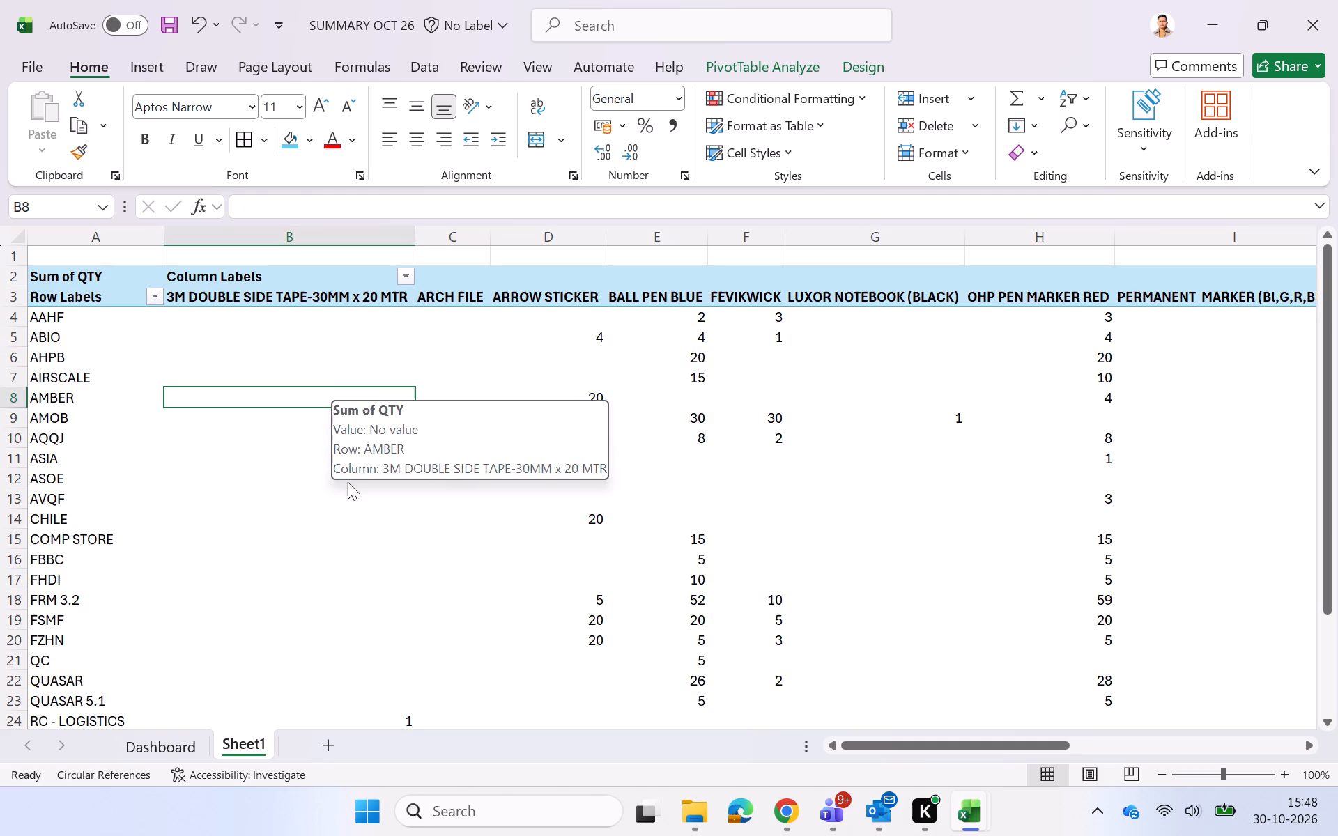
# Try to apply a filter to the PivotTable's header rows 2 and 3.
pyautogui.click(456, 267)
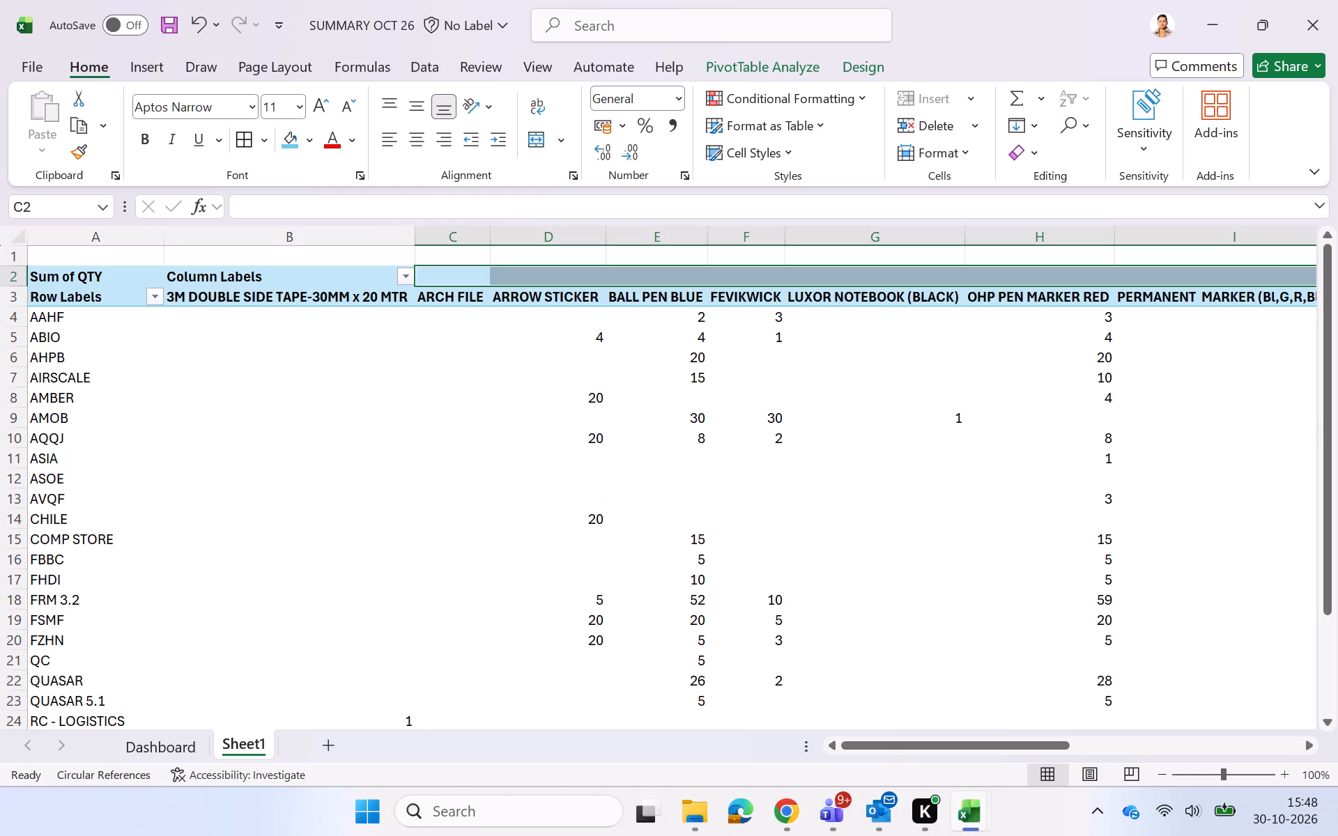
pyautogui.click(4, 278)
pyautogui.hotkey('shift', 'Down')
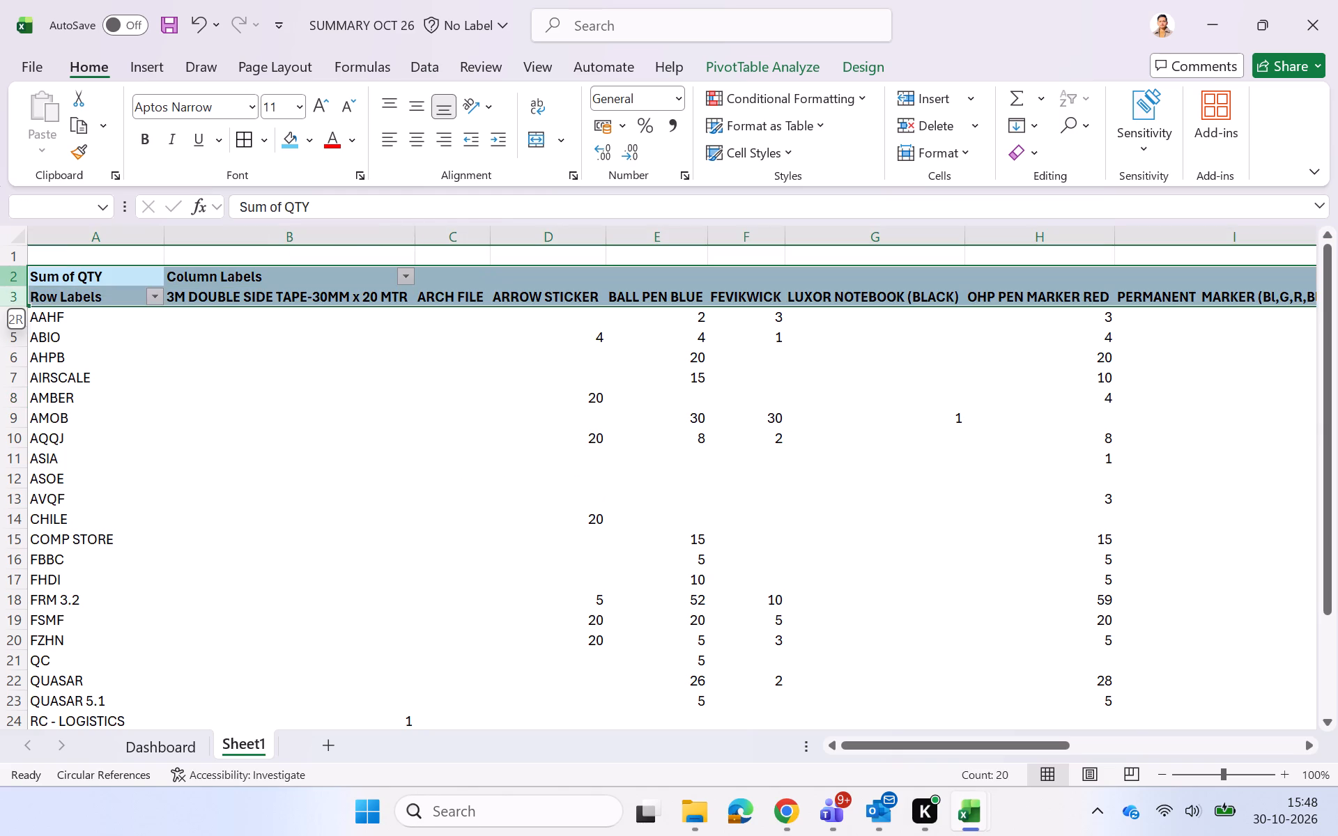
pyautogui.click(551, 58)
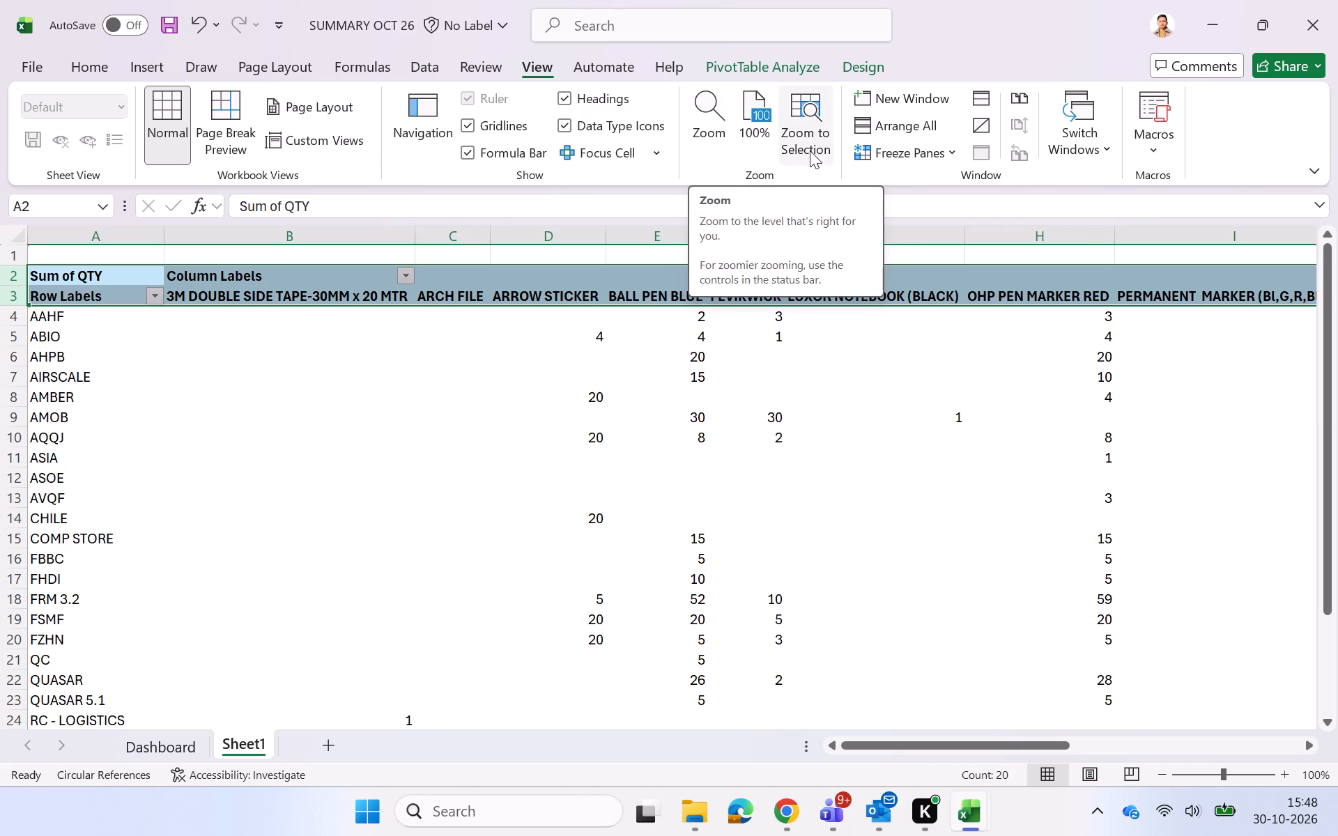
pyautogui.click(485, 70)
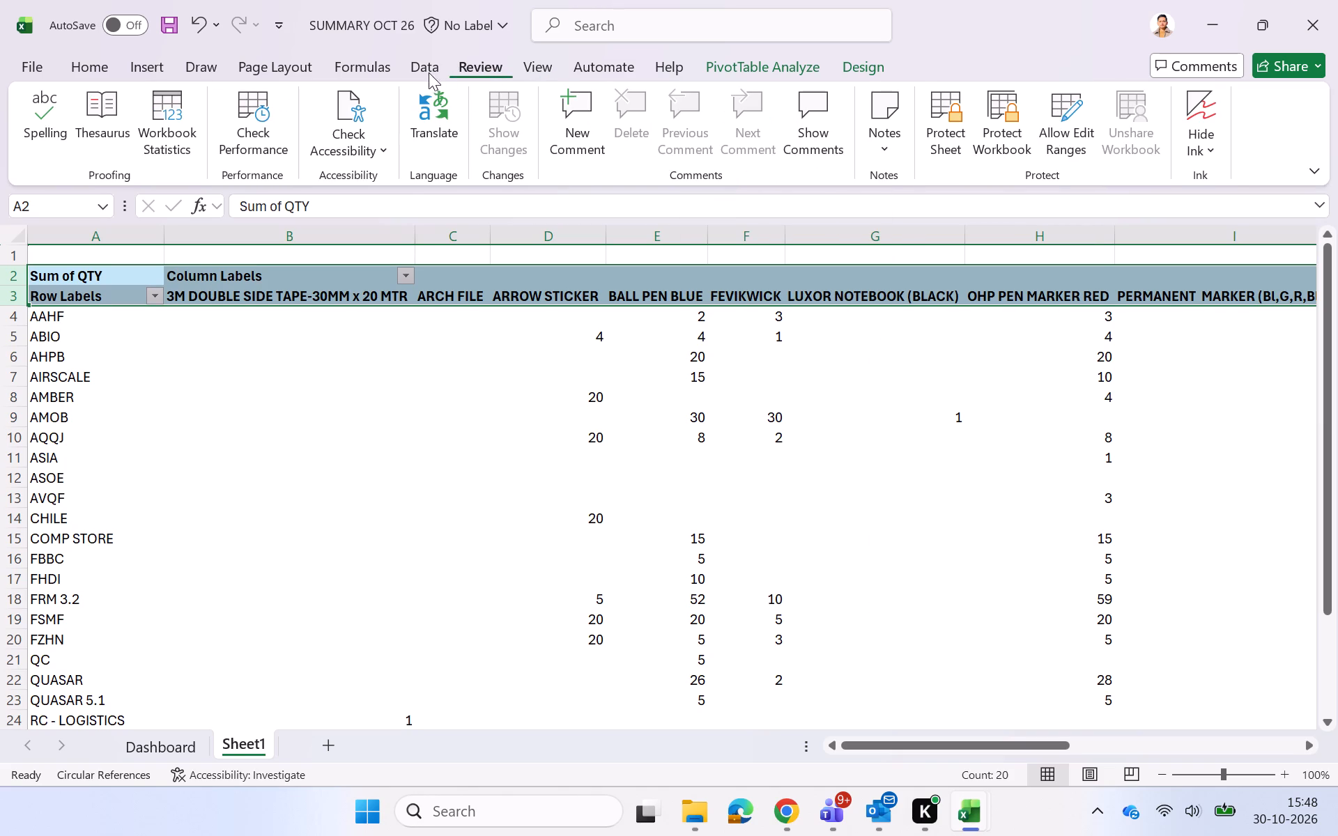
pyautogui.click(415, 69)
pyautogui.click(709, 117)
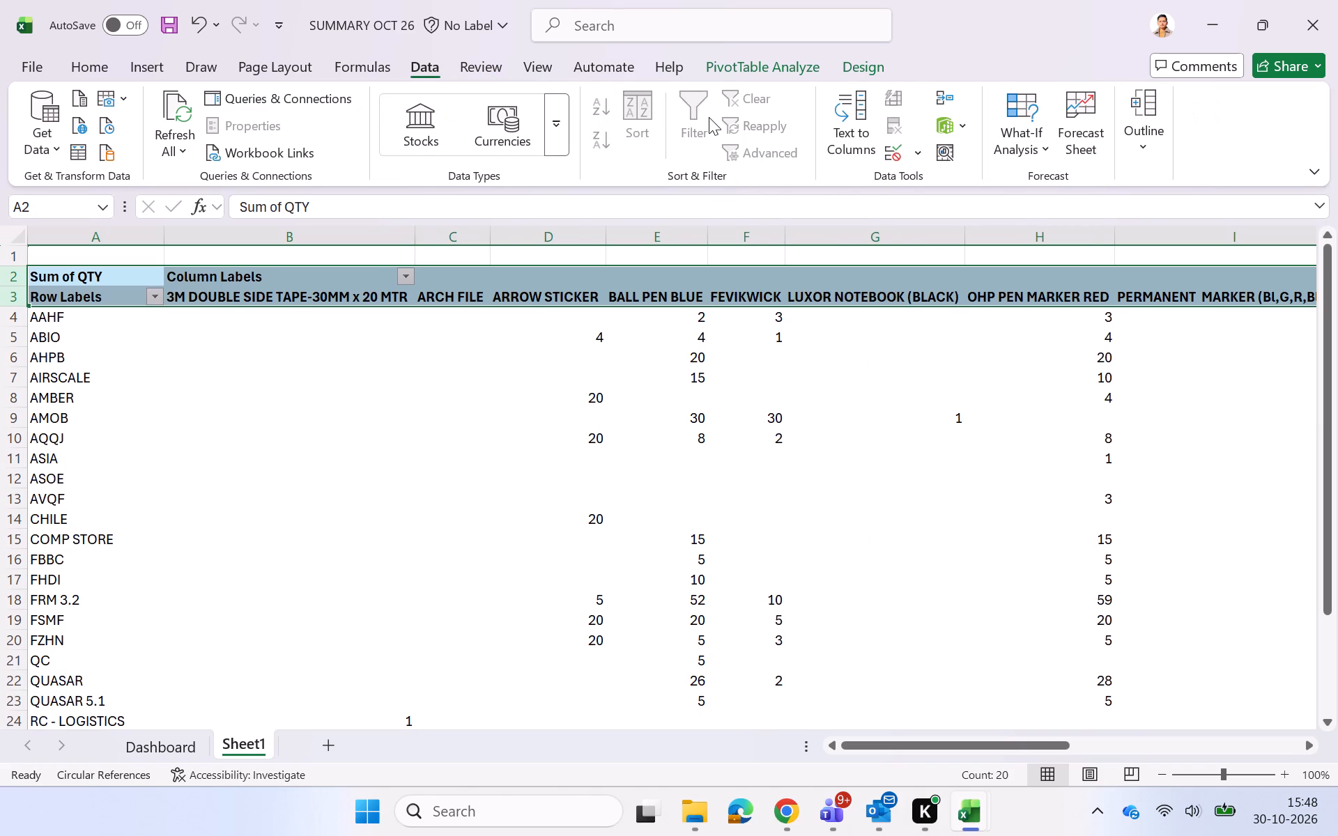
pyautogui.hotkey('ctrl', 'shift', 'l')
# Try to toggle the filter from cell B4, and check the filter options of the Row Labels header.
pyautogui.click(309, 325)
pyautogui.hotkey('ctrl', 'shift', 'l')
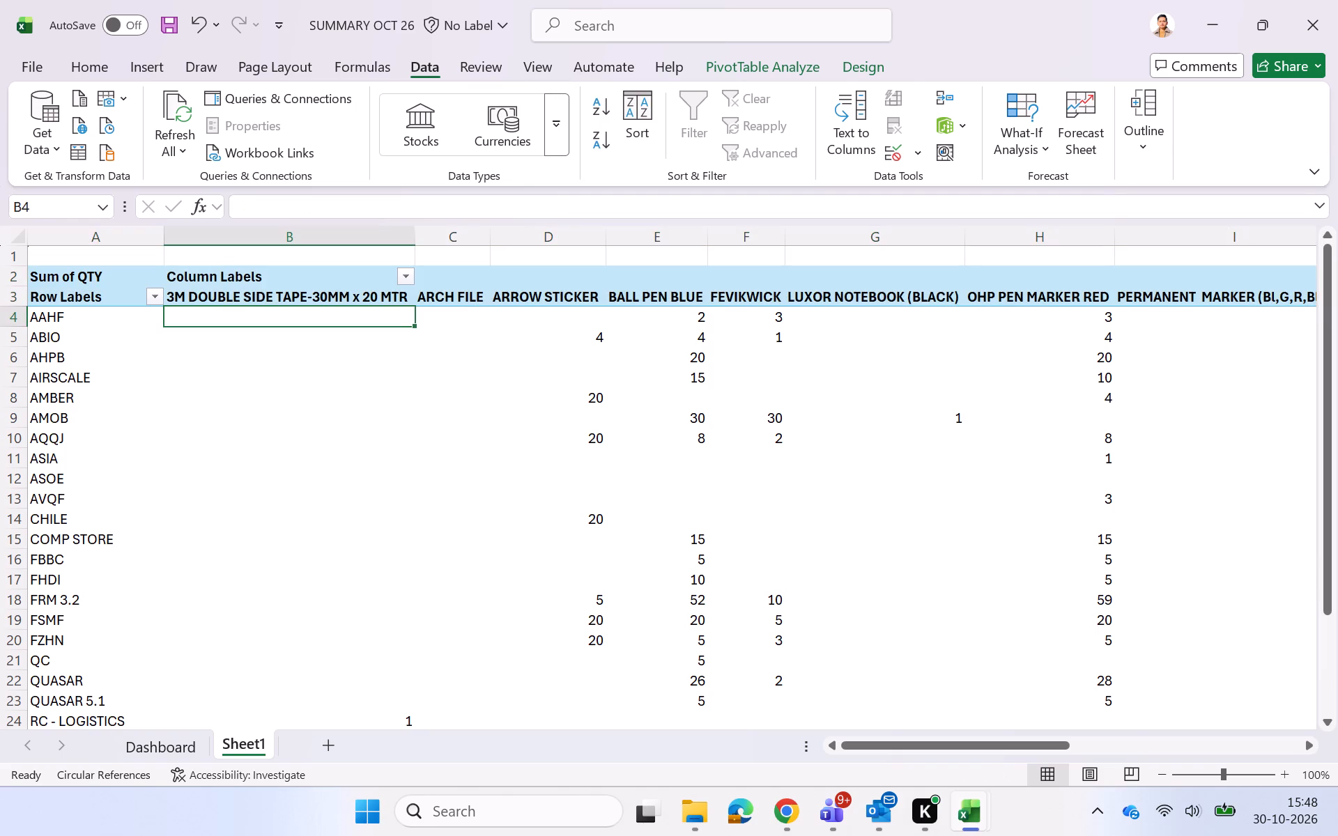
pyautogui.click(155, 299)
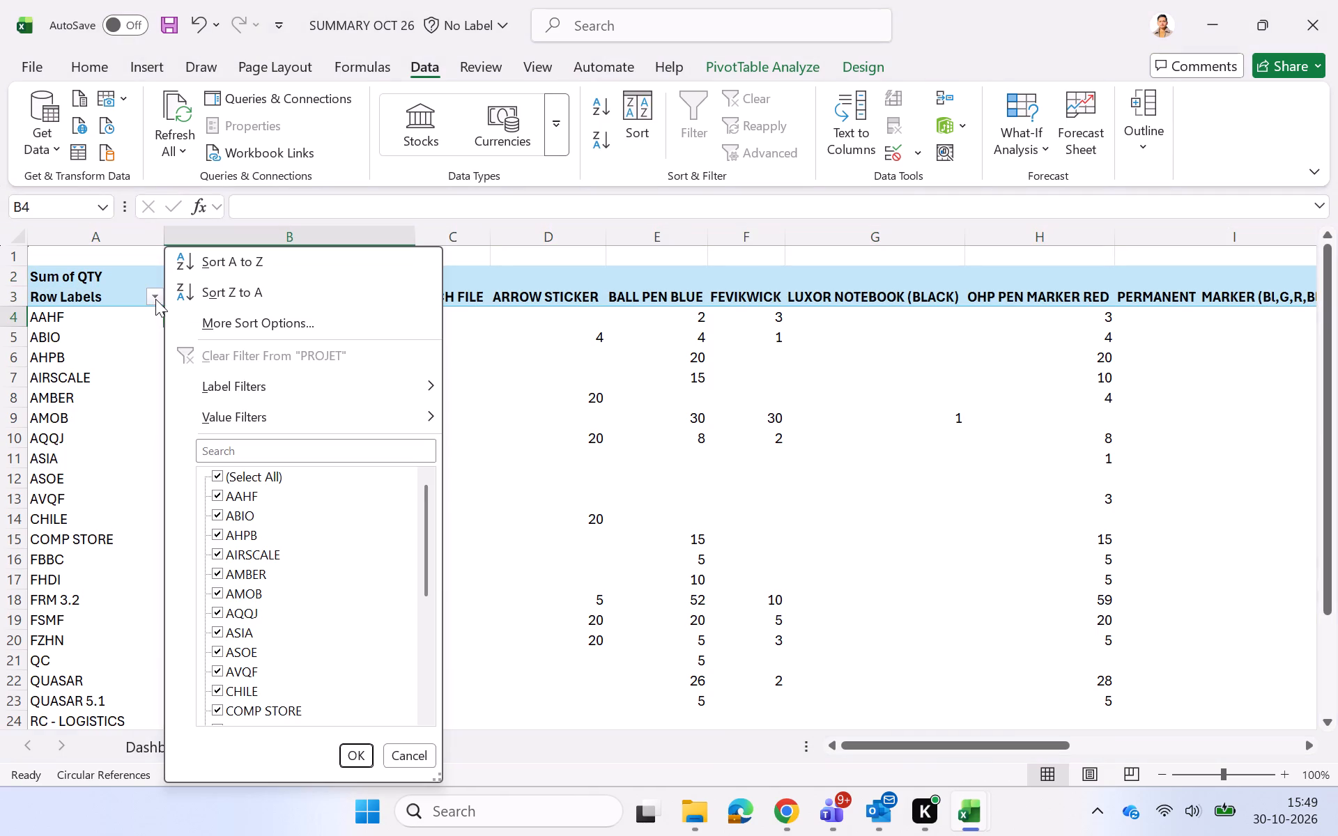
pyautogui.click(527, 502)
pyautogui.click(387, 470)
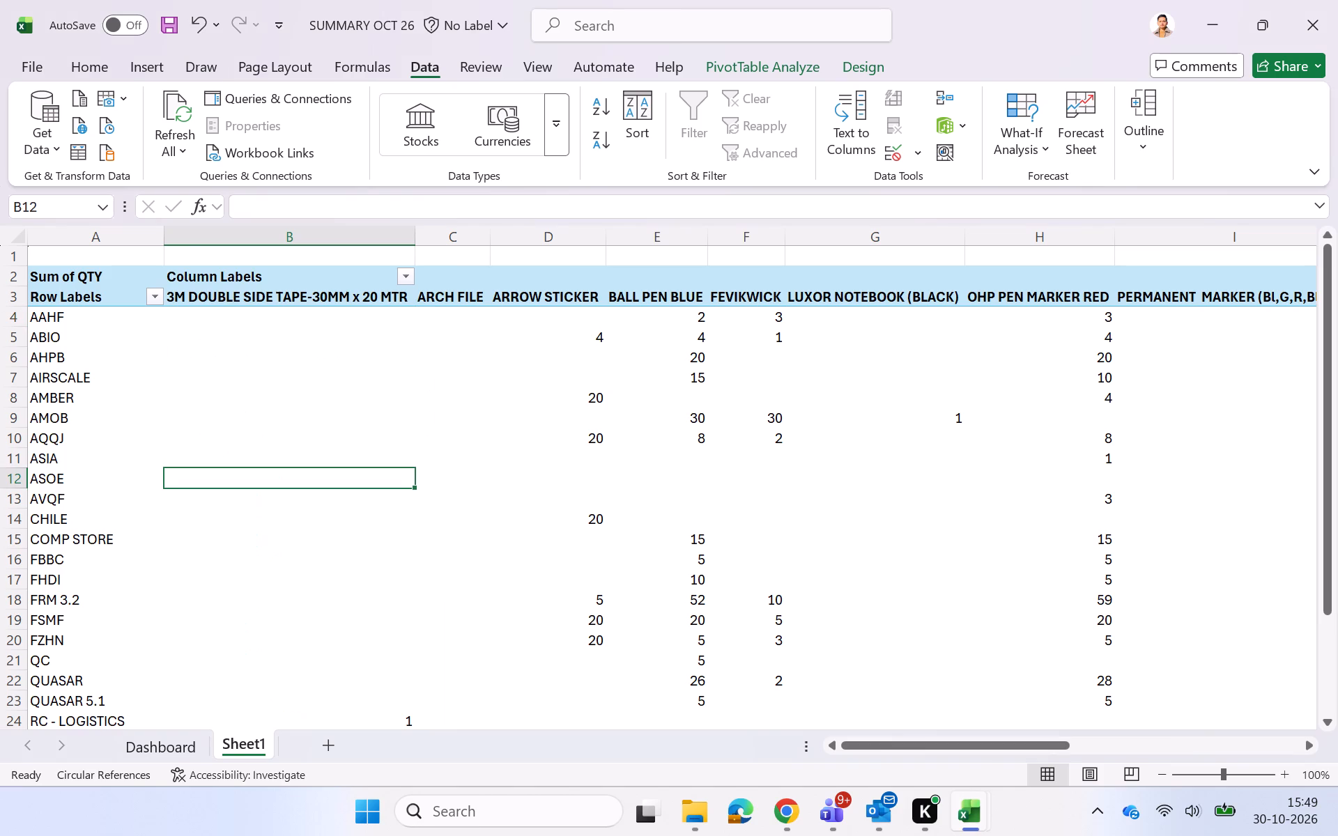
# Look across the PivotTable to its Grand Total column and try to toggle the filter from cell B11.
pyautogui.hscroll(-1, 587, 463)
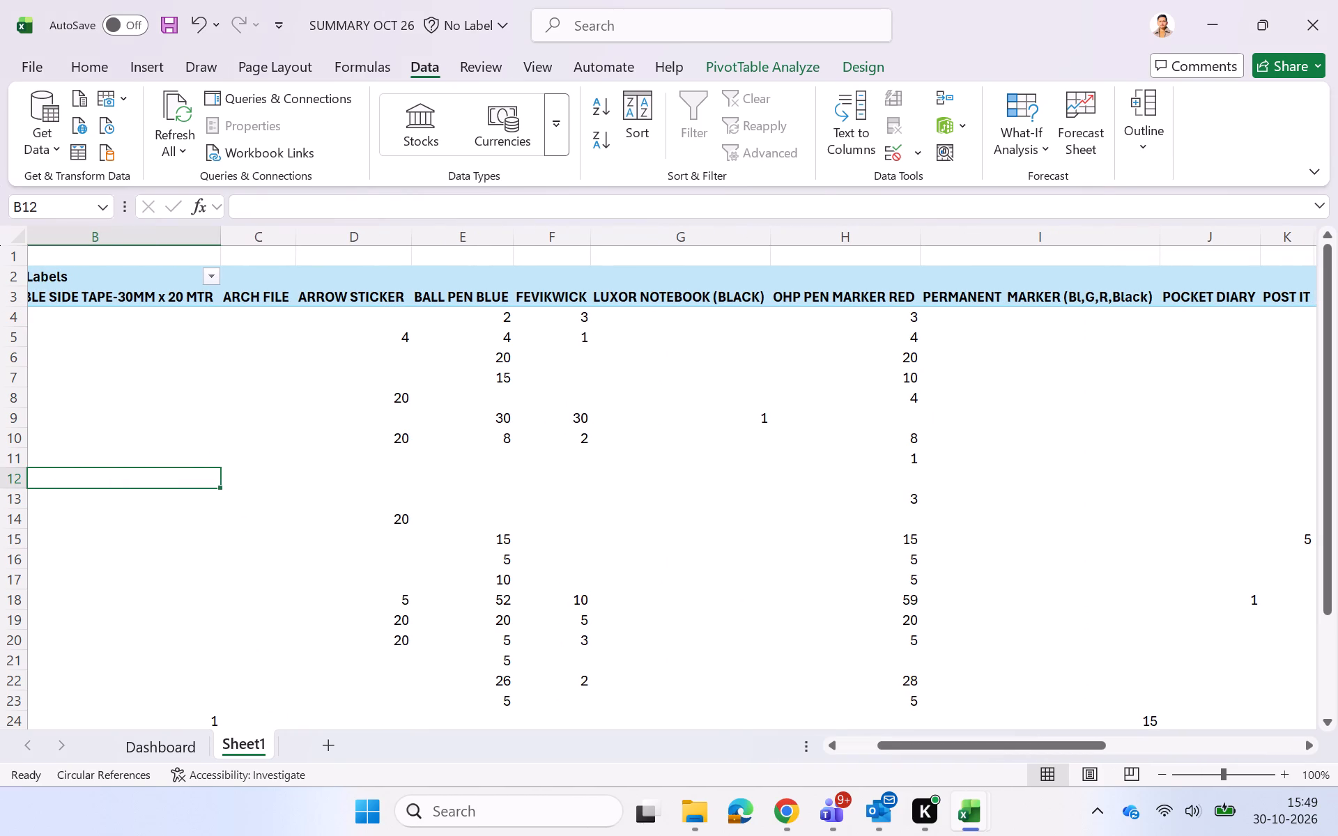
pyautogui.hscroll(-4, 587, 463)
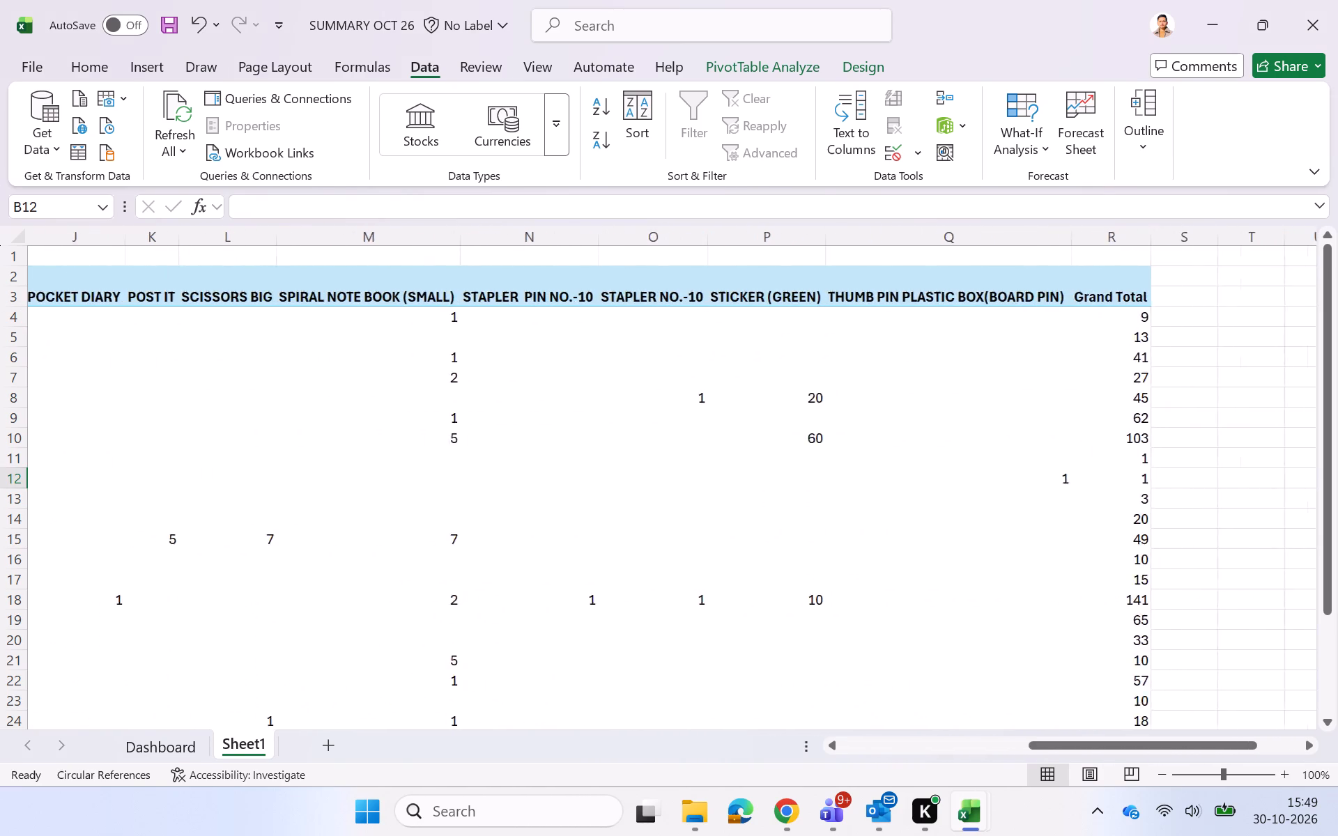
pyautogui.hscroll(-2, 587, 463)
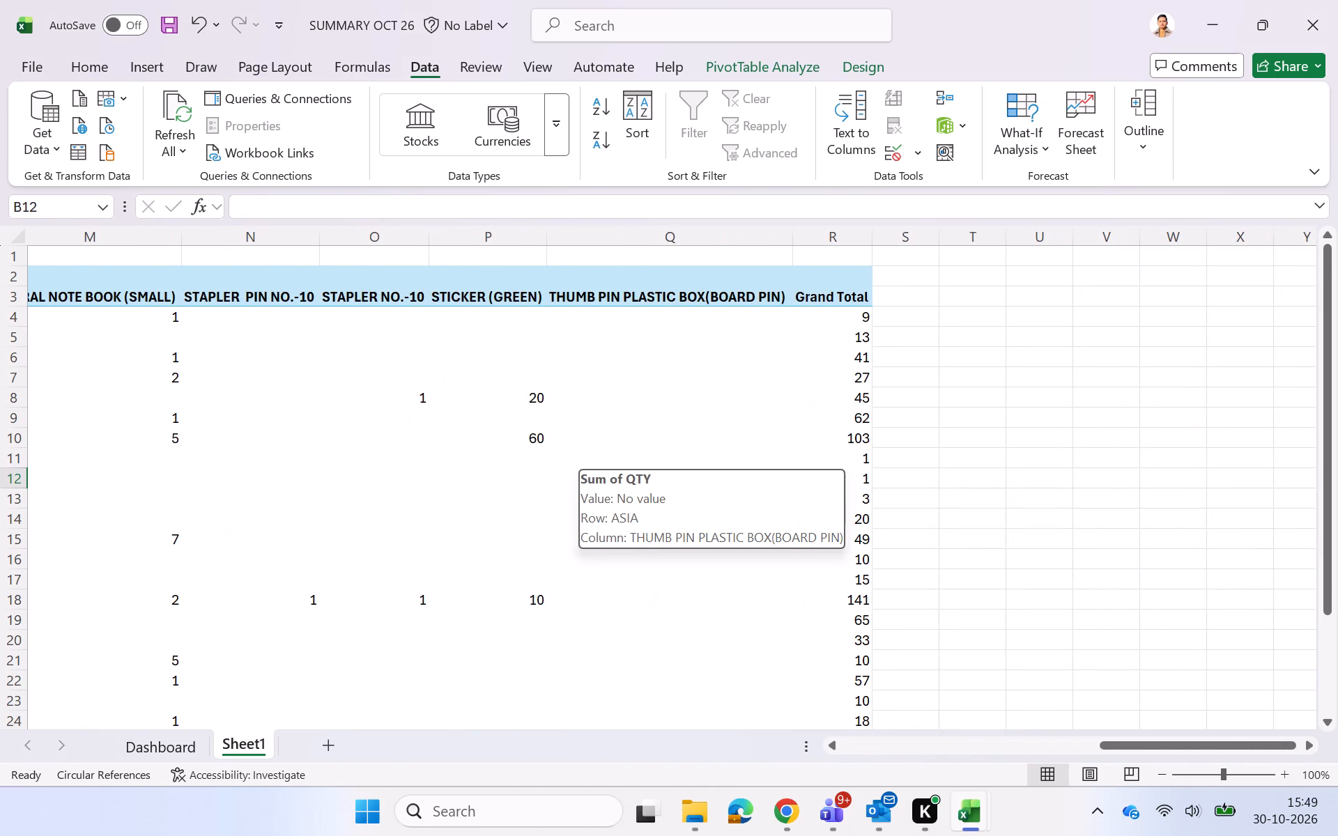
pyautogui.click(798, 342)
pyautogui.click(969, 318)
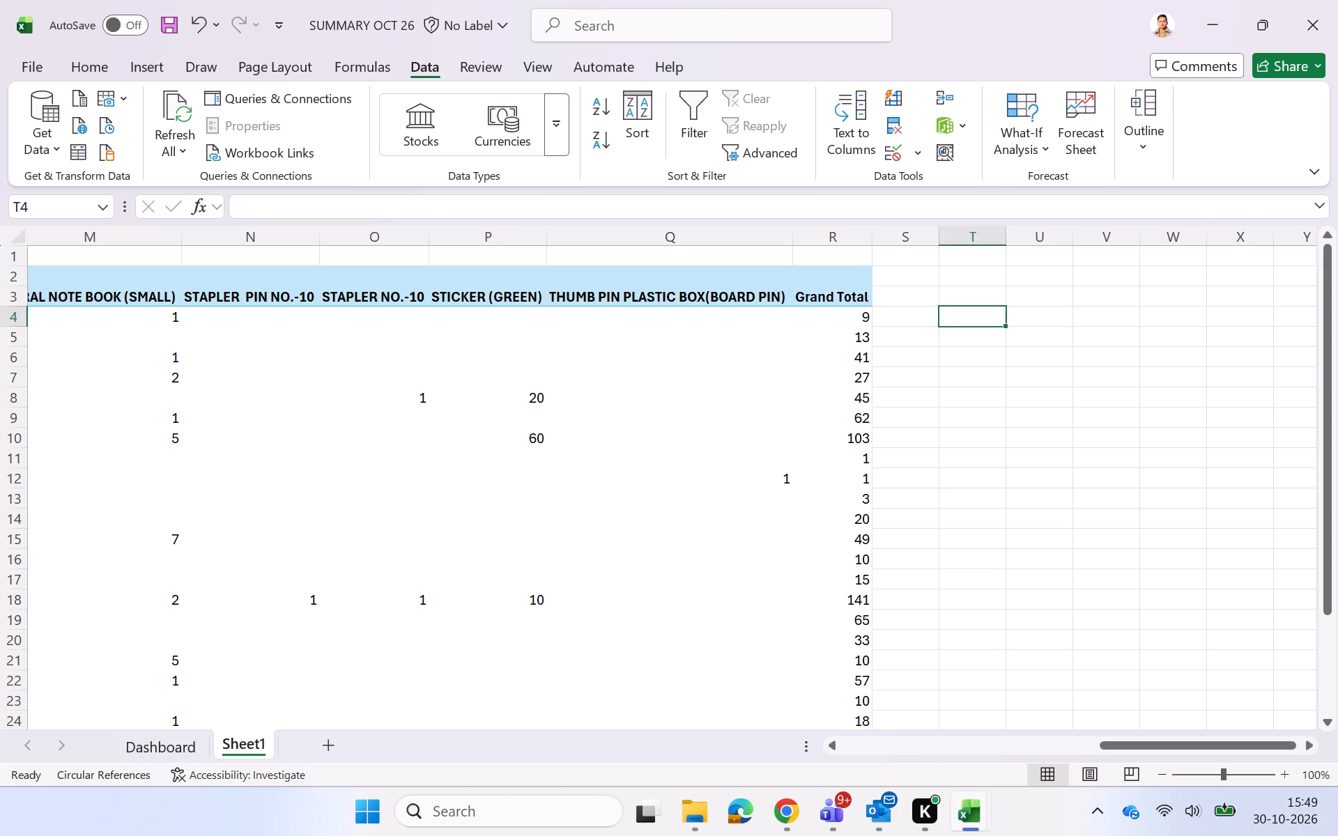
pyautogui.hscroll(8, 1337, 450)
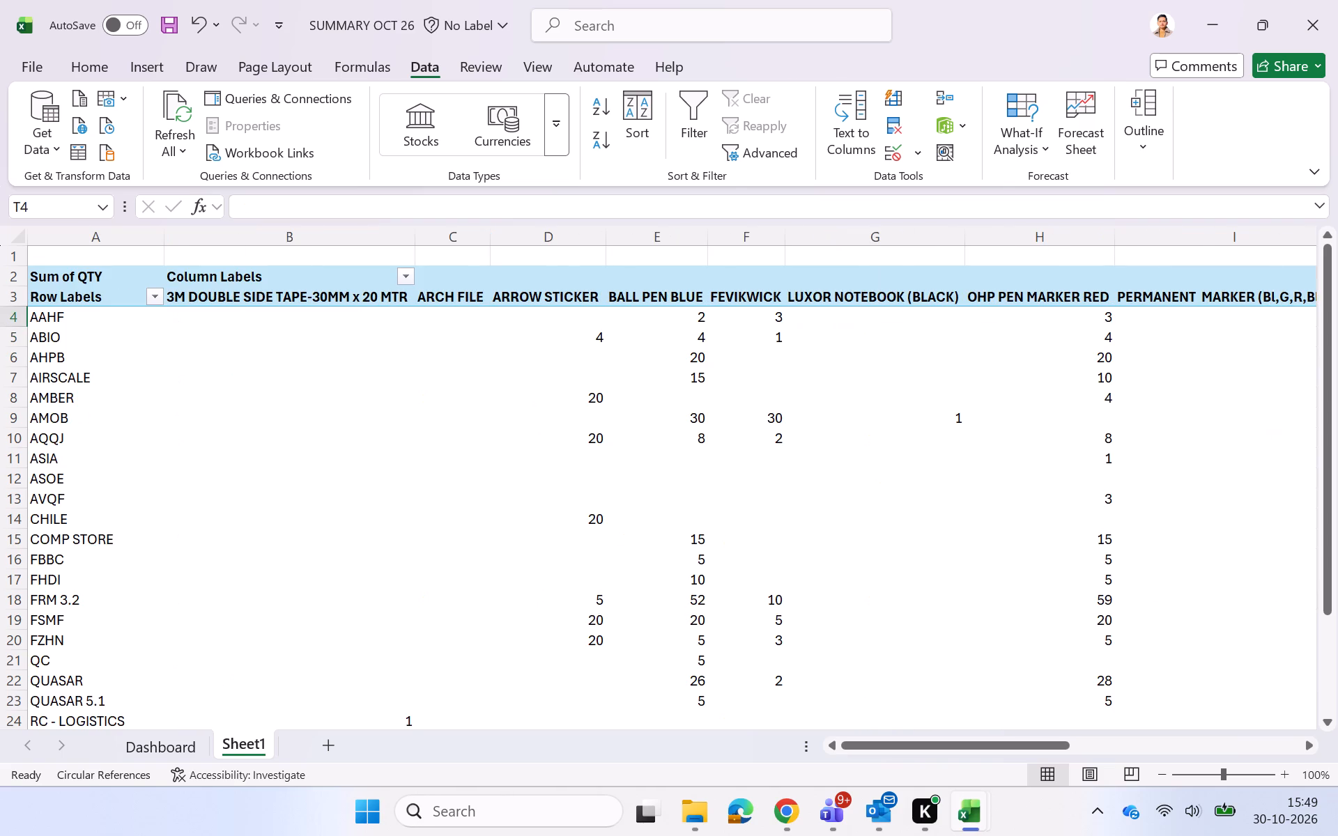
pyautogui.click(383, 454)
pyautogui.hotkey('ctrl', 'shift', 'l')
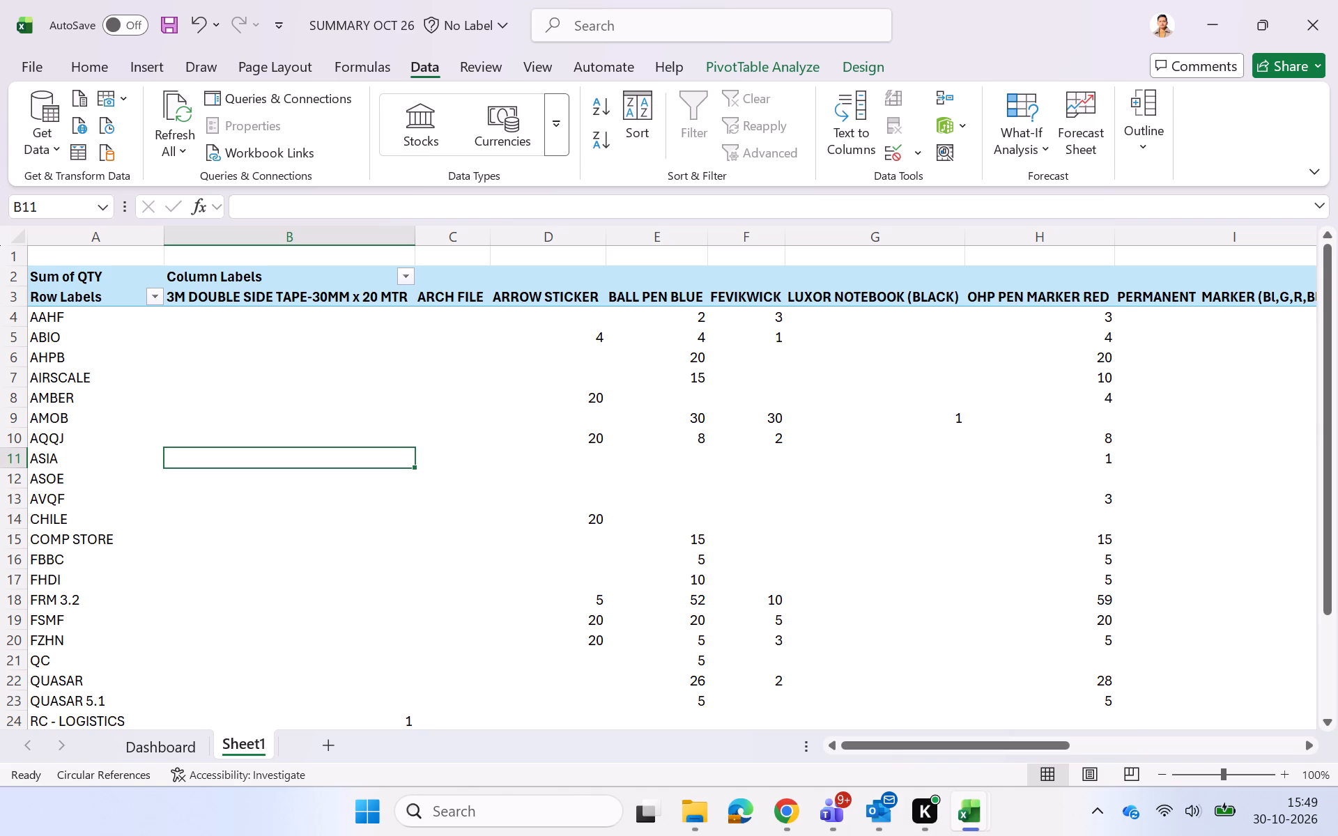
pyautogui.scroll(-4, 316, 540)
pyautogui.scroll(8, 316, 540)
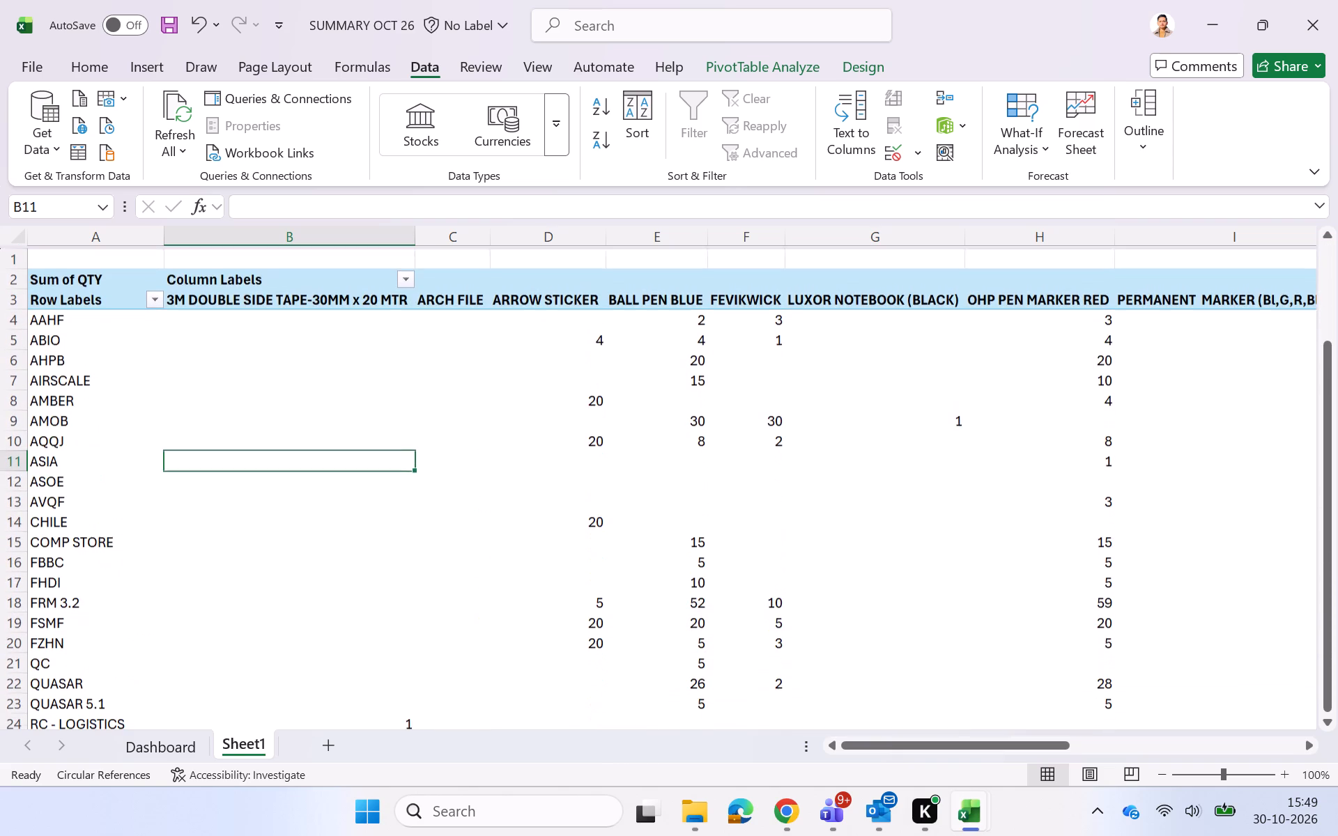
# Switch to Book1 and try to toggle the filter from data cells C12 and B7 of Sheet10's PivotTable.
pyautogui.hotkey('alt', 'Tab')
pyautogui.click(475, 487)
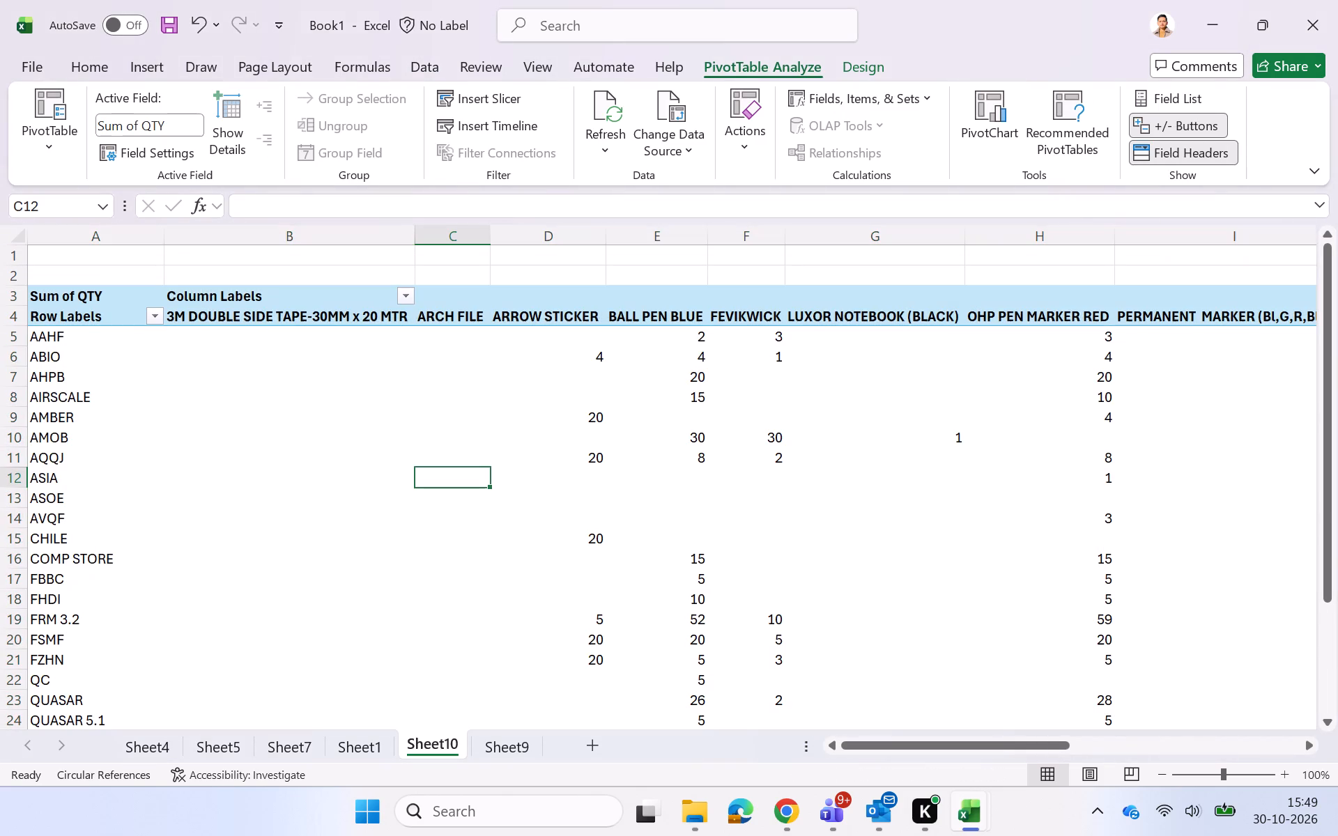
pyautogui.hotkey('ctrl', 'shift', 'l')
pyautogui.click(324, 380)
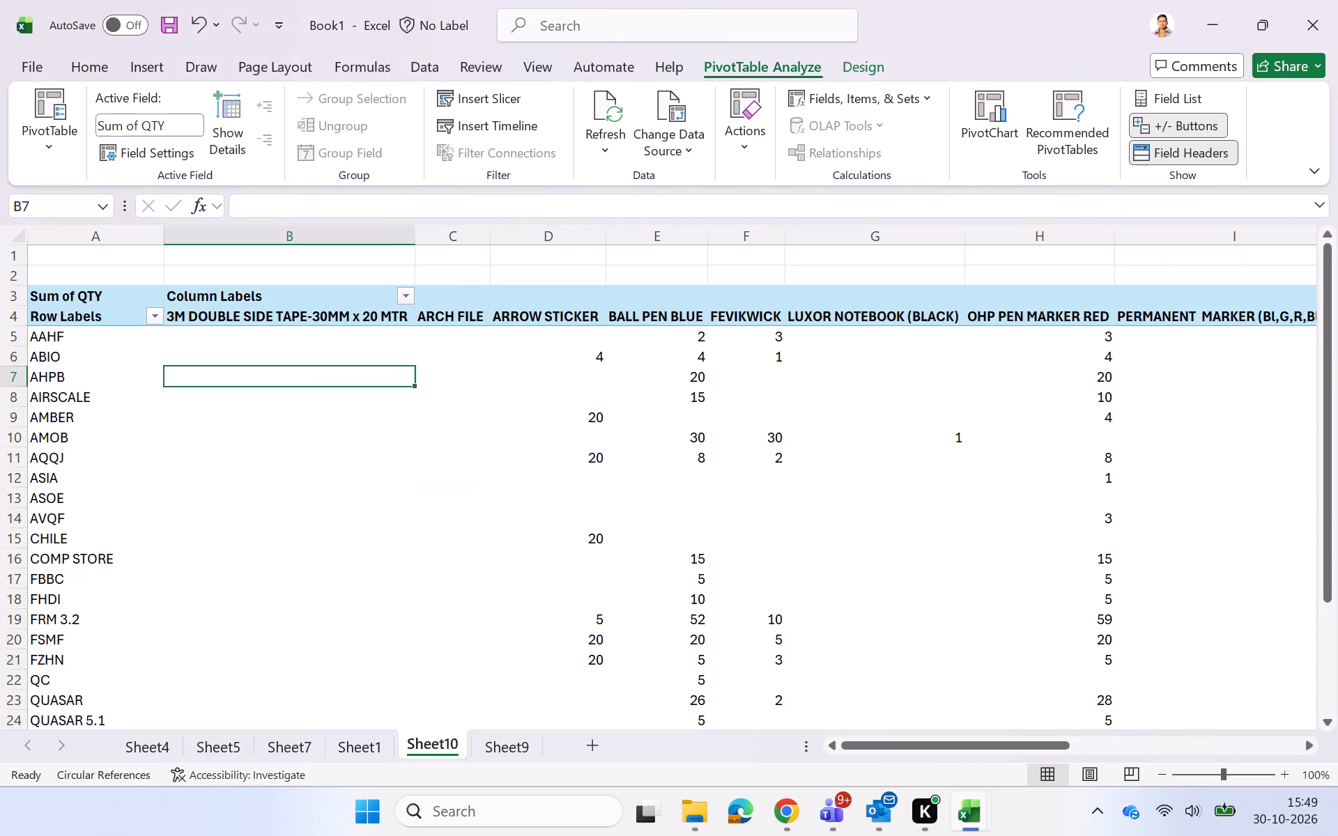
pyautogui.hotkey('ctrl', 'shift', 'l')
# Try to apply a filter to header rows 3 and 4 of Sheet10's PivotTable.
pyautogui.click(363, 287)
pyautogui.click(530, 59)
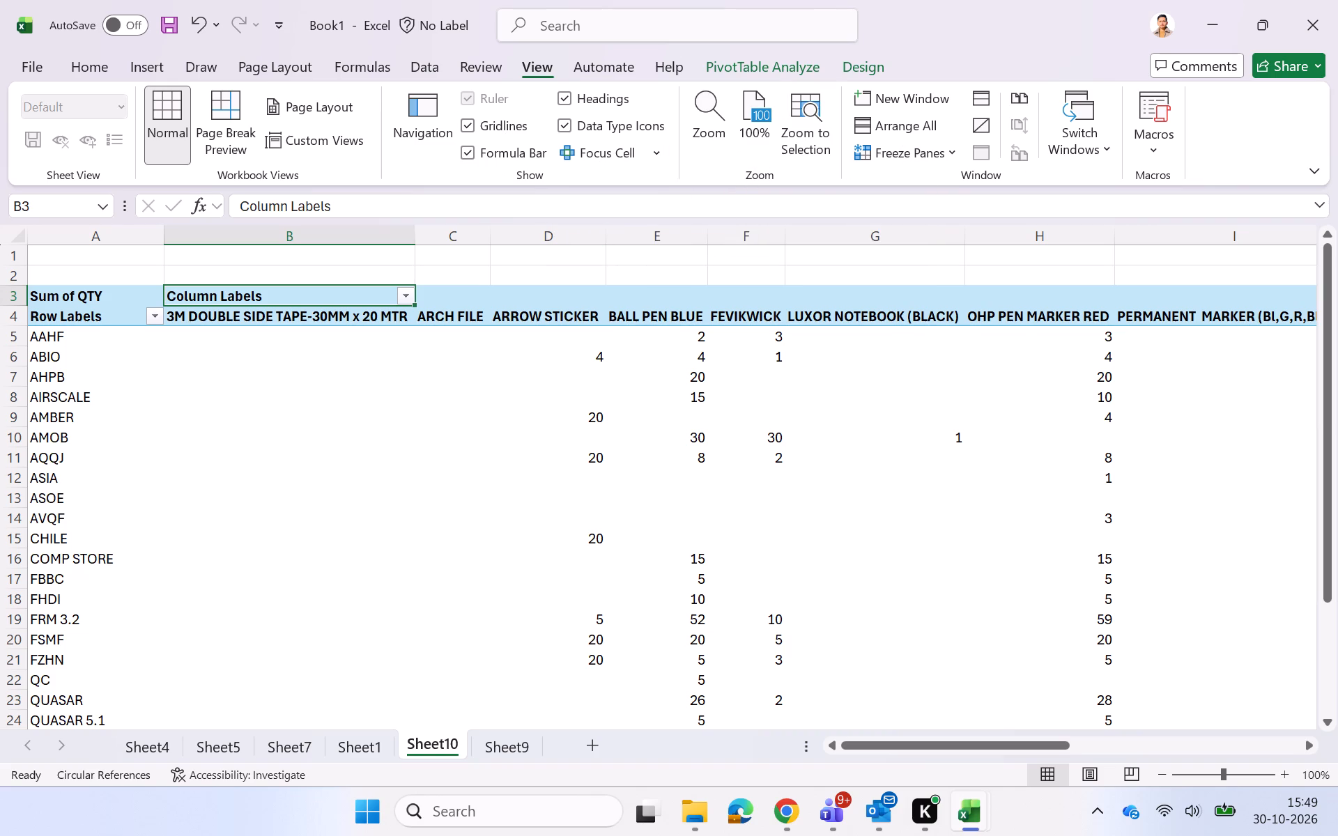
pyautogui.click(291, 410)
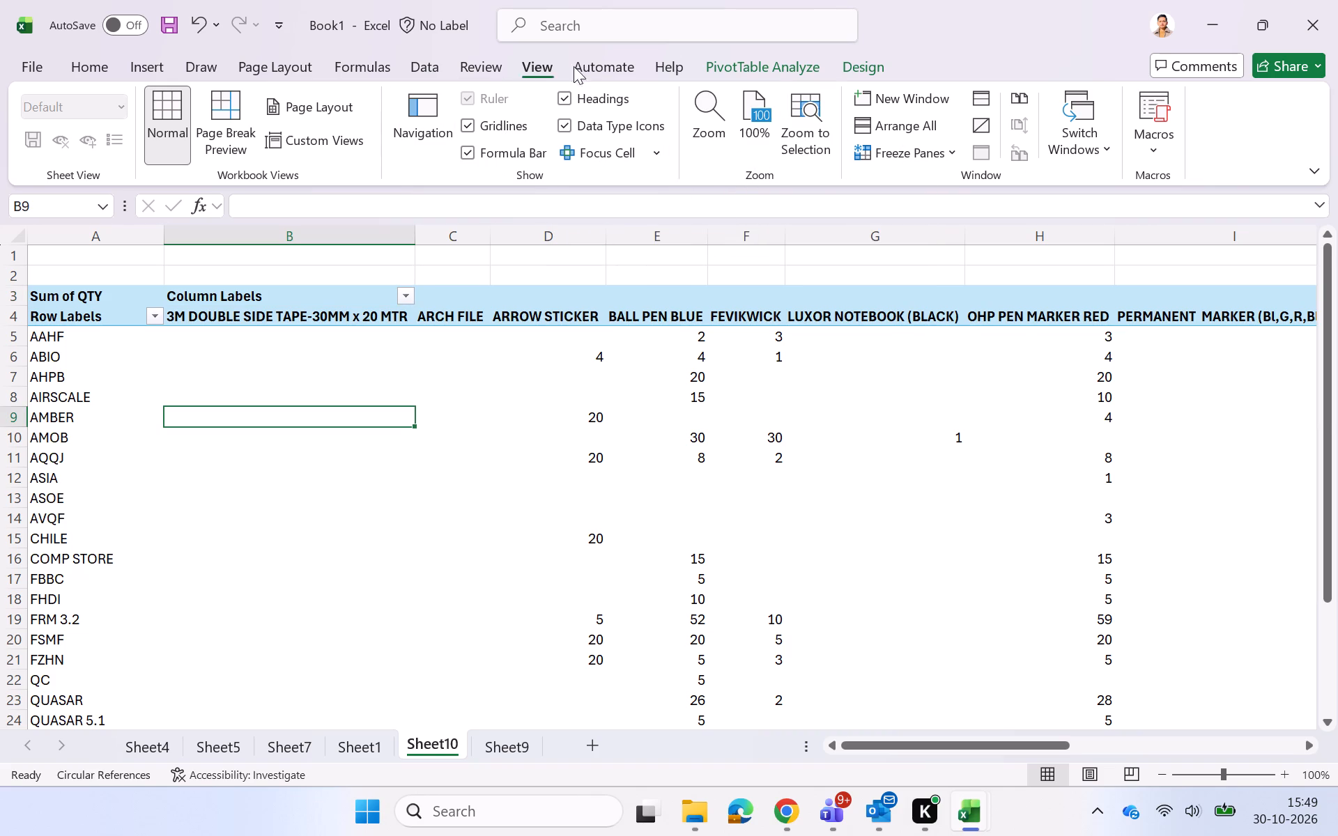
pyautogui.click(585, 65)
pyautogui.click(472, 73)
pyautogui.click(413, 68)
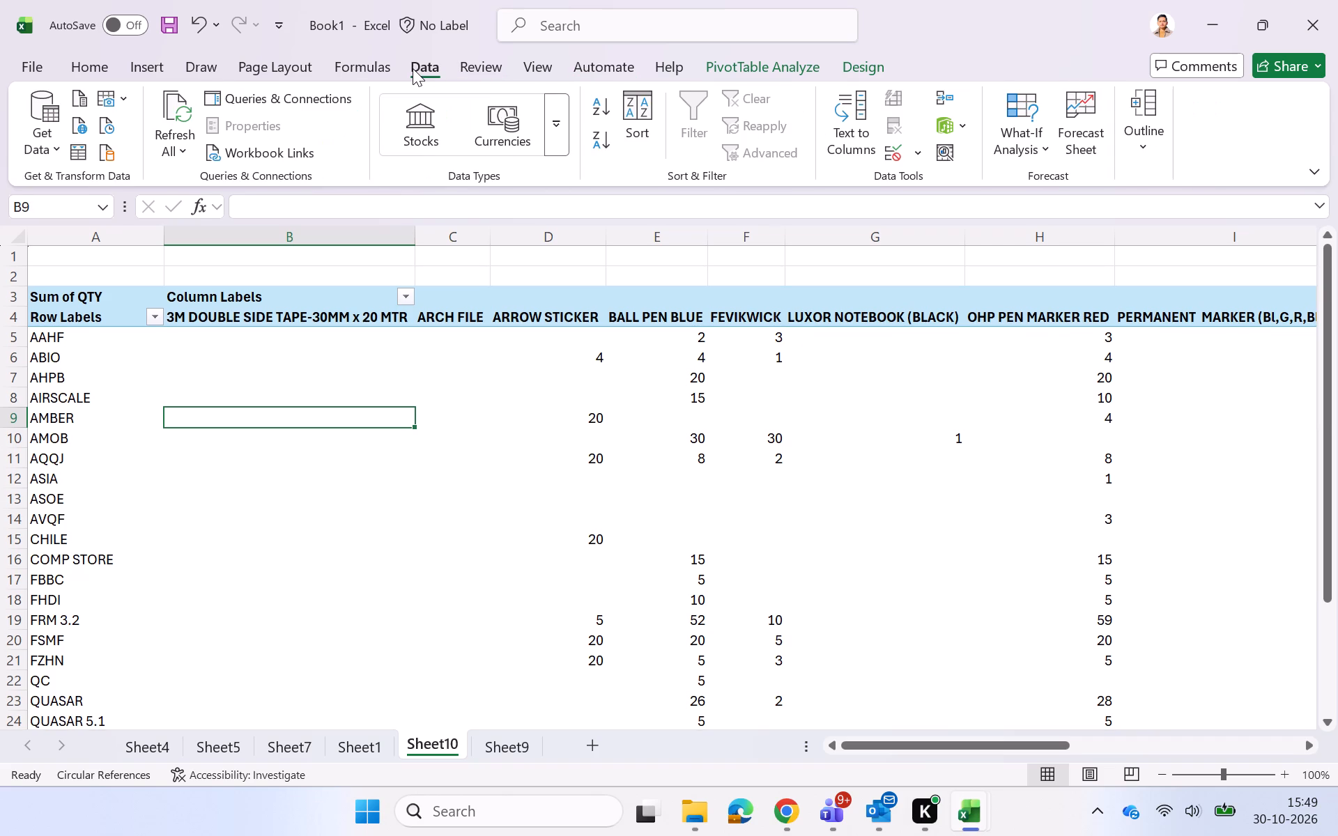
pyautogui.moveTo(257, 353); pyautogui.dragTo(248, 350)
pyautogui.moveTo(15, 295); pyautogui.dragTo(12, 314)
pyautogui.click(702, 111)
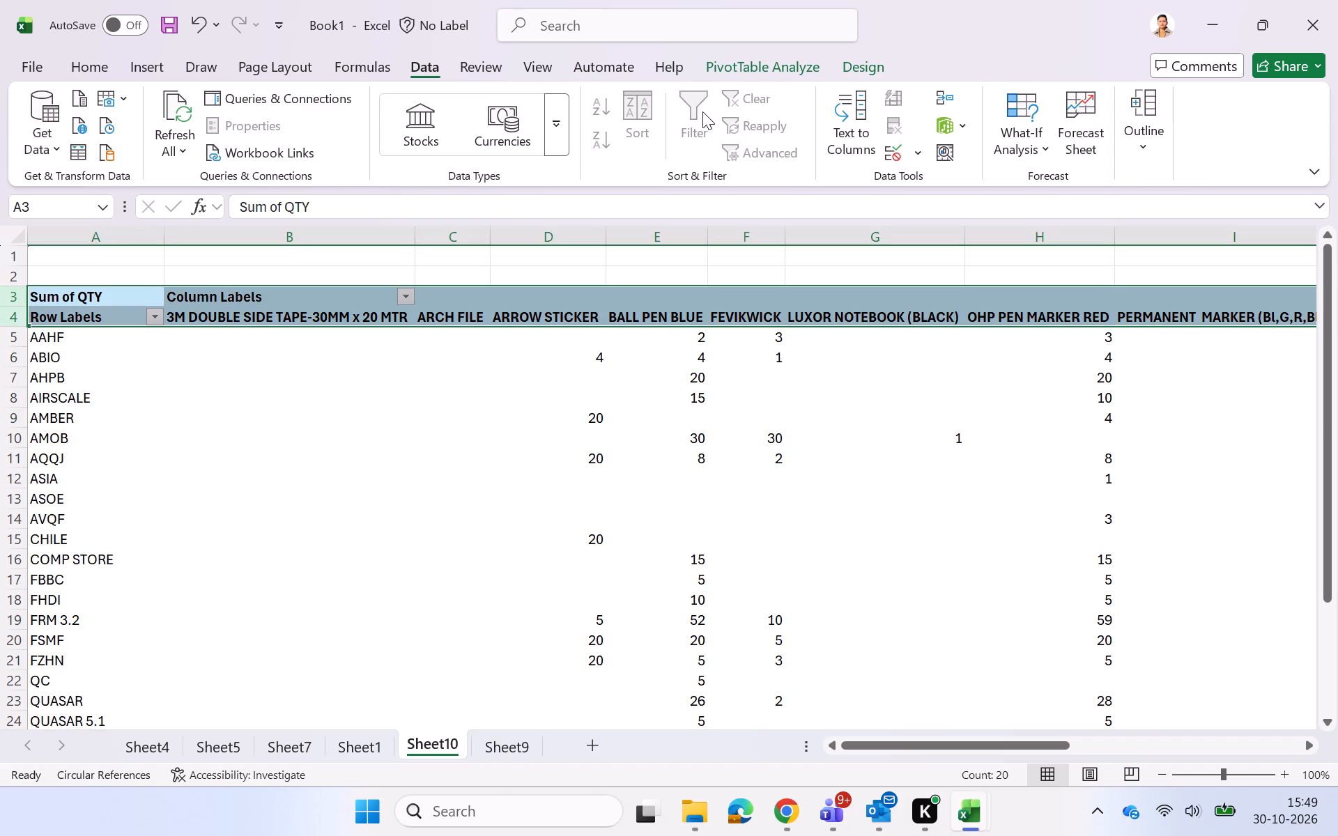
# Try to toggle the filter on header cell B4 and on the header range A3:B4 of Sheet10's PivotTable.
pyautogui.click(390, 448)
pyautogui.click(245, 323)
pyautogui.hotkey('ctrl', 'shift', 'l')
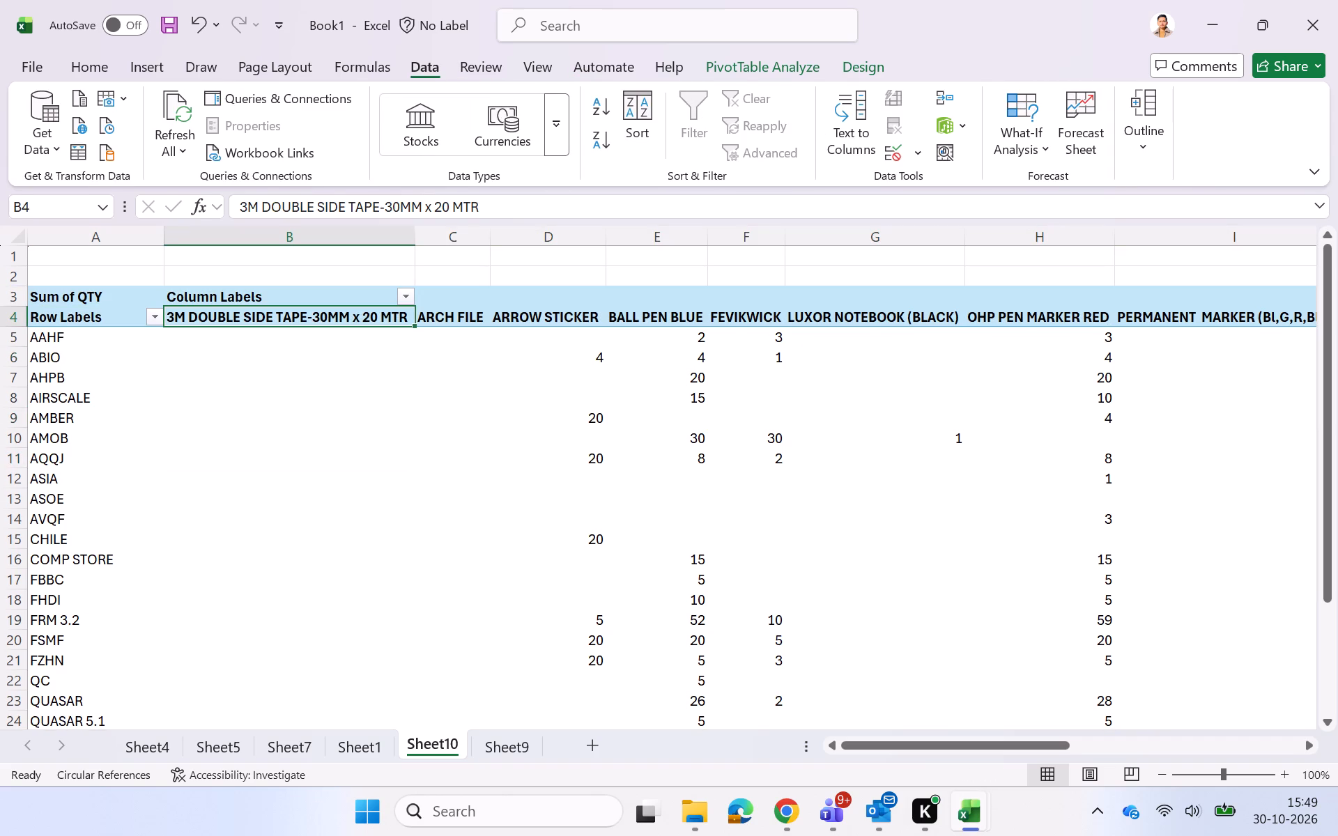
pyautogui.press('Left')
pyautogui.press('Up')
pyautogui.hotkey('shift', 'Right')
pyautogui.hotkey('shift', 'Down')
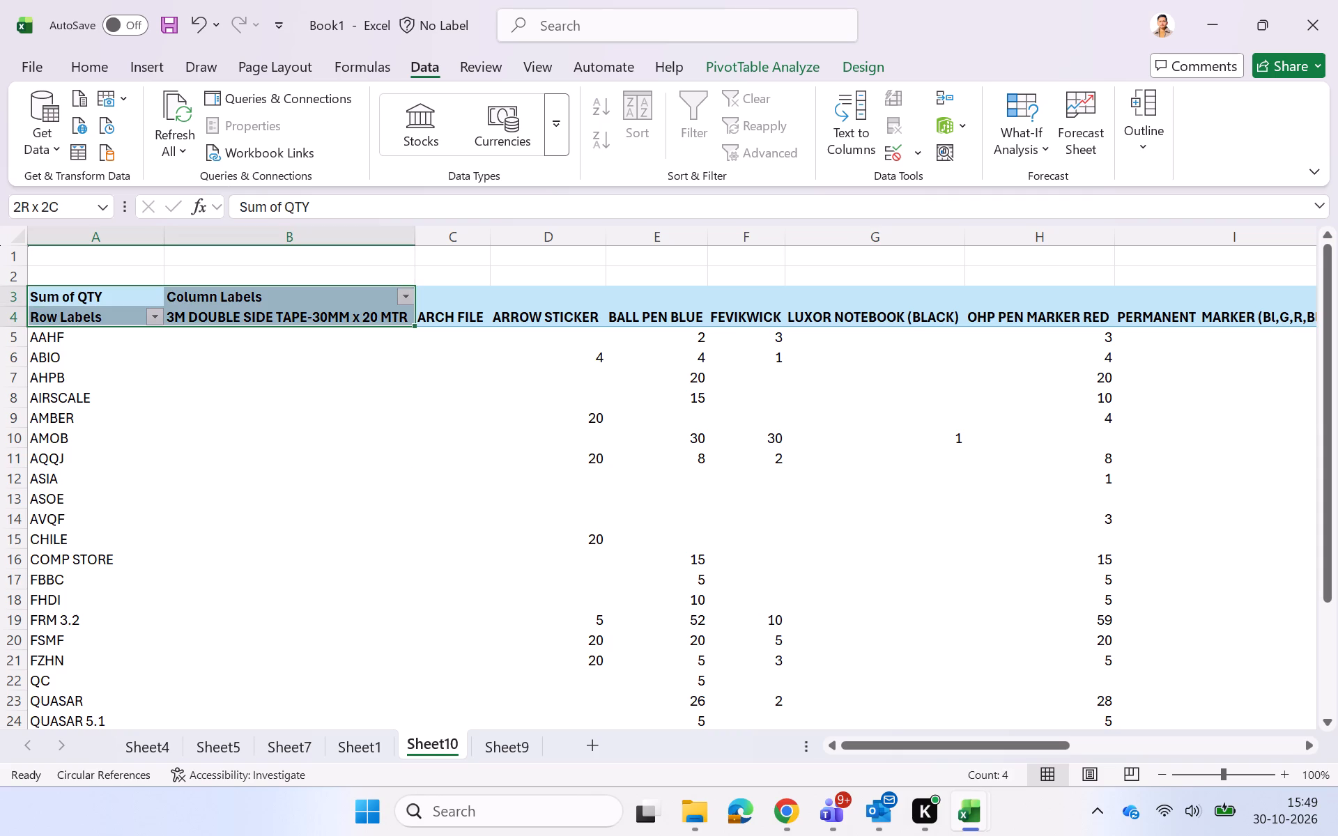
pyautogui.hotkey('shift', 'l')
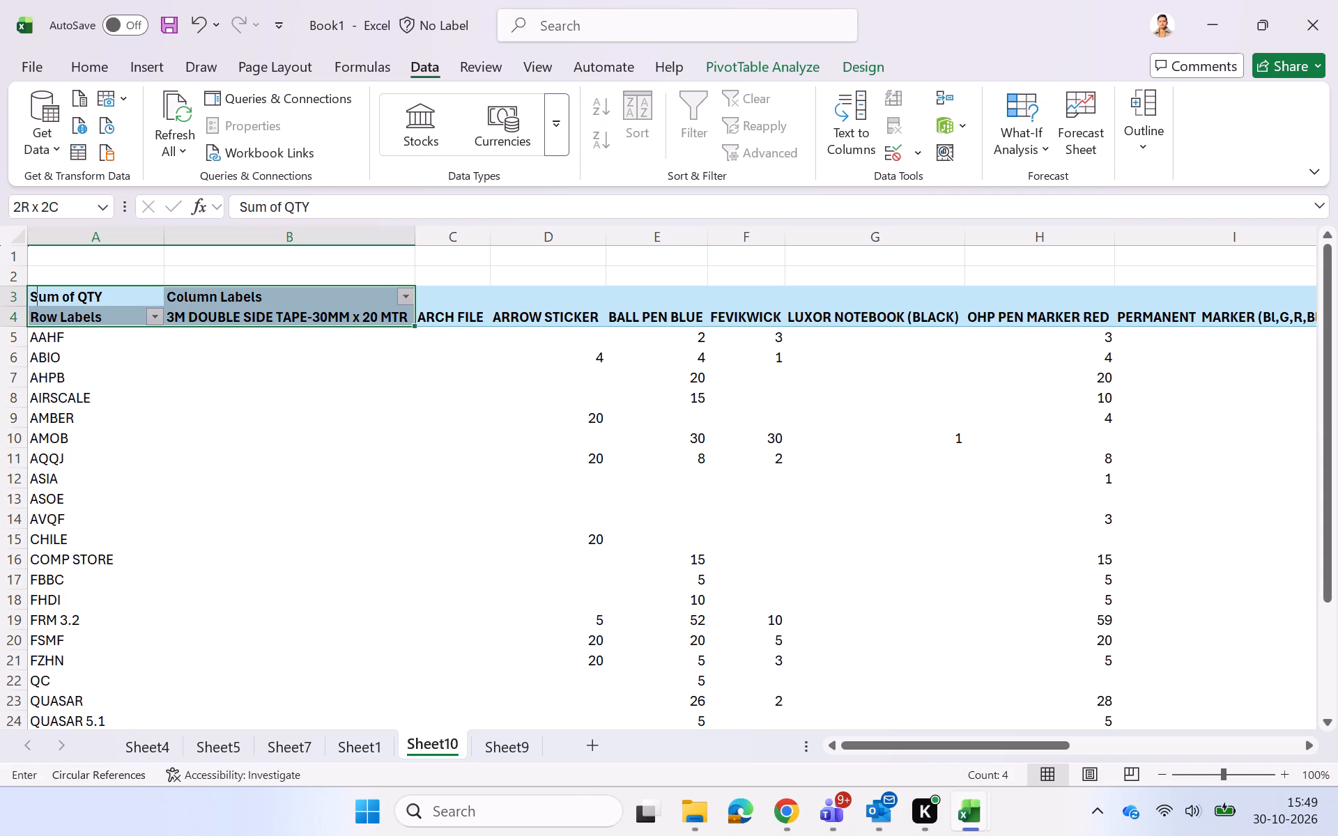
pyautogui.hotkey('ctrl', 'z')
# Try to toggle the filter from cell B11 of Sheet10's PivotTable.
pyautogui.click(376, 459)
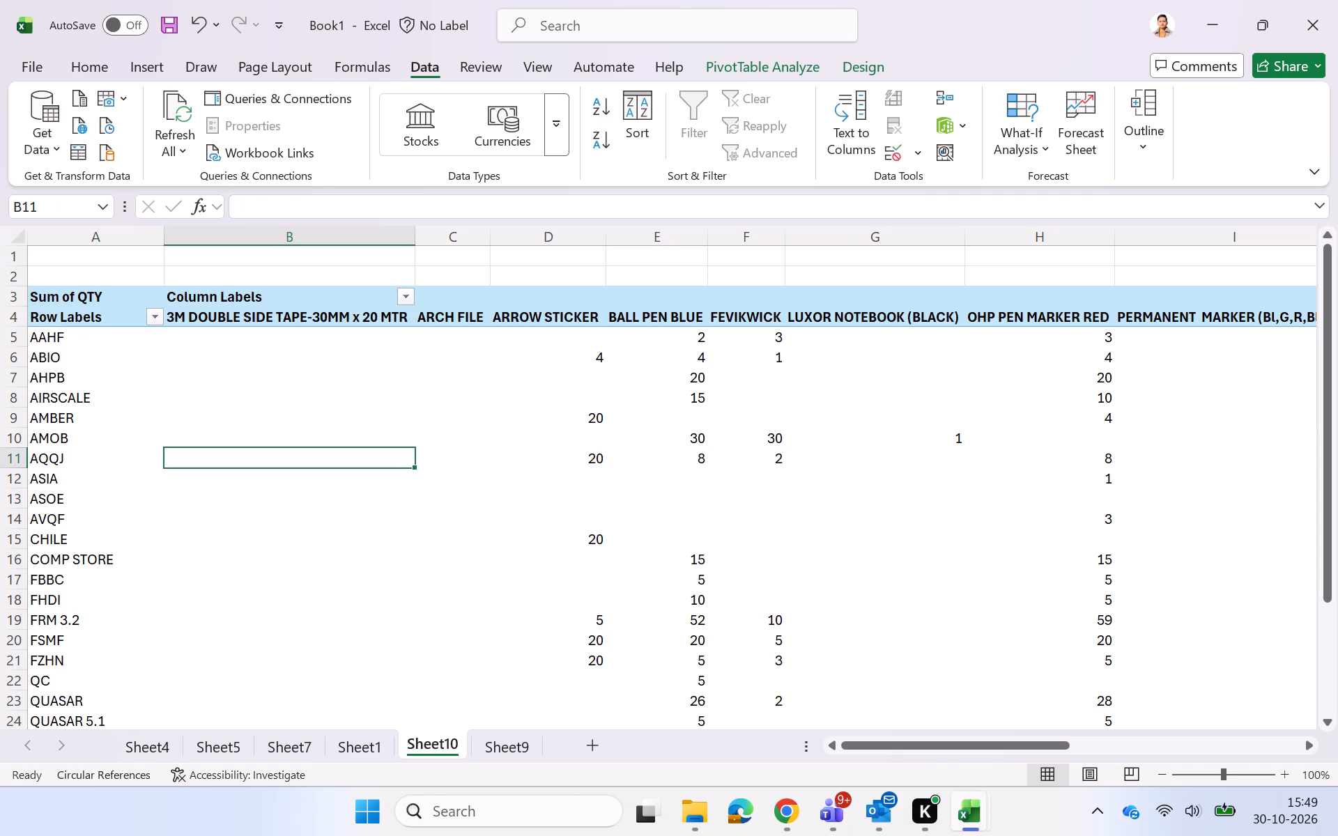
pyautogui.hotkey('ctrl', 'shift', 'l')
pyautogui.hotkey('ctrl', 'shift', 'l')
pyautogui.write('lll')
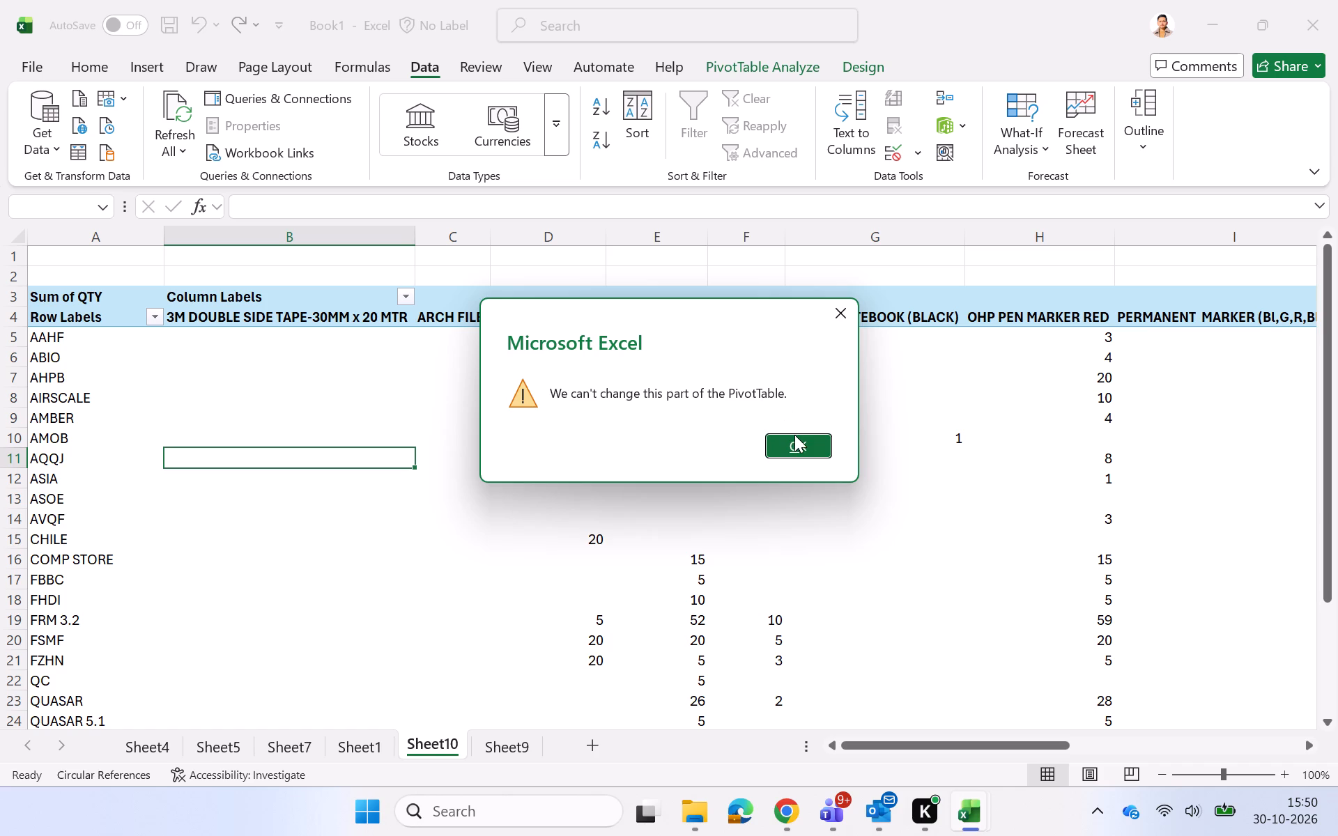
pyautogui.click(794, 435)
# Show the underlying details of the PivotTable value for COMP STORE and ARCH FILE on a new sheet.
pyautogui.doubleClick(462, 566)
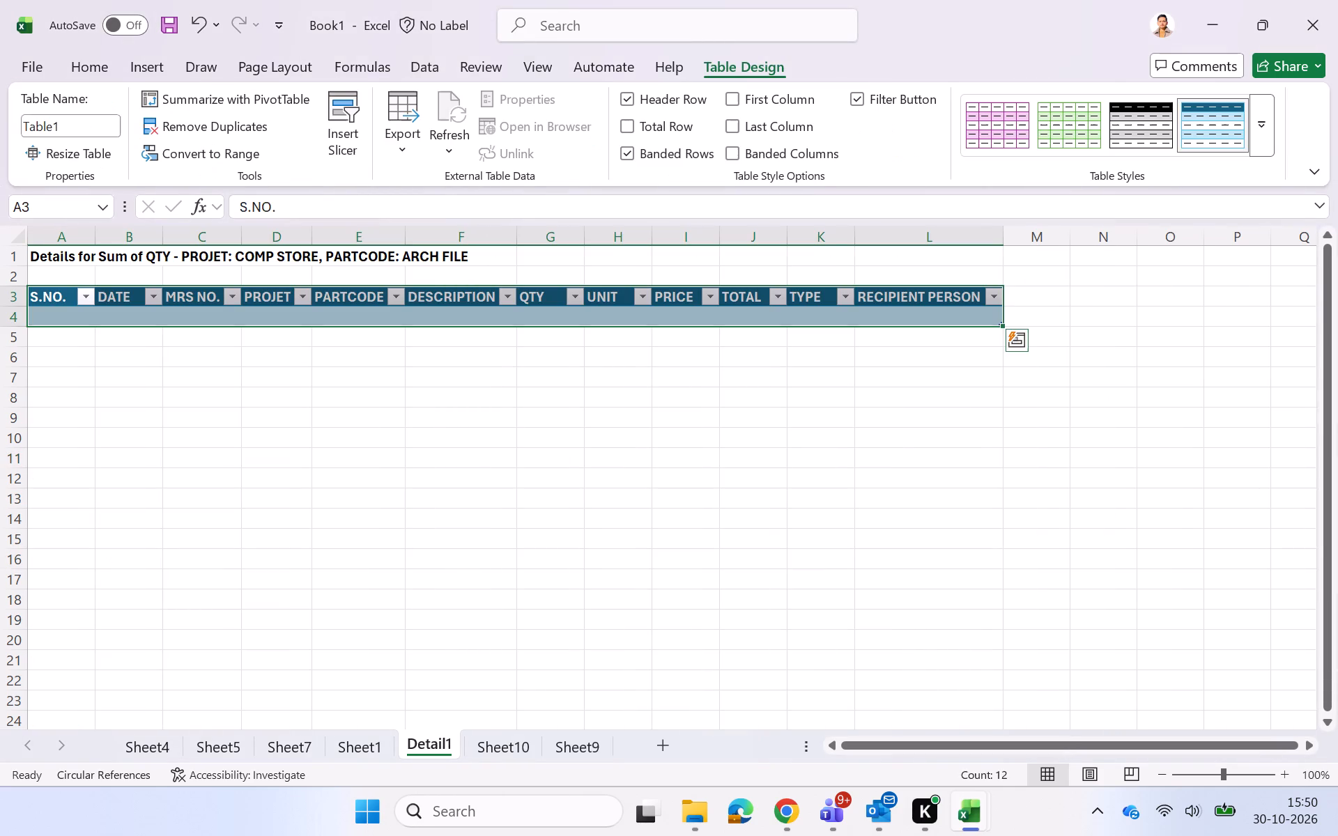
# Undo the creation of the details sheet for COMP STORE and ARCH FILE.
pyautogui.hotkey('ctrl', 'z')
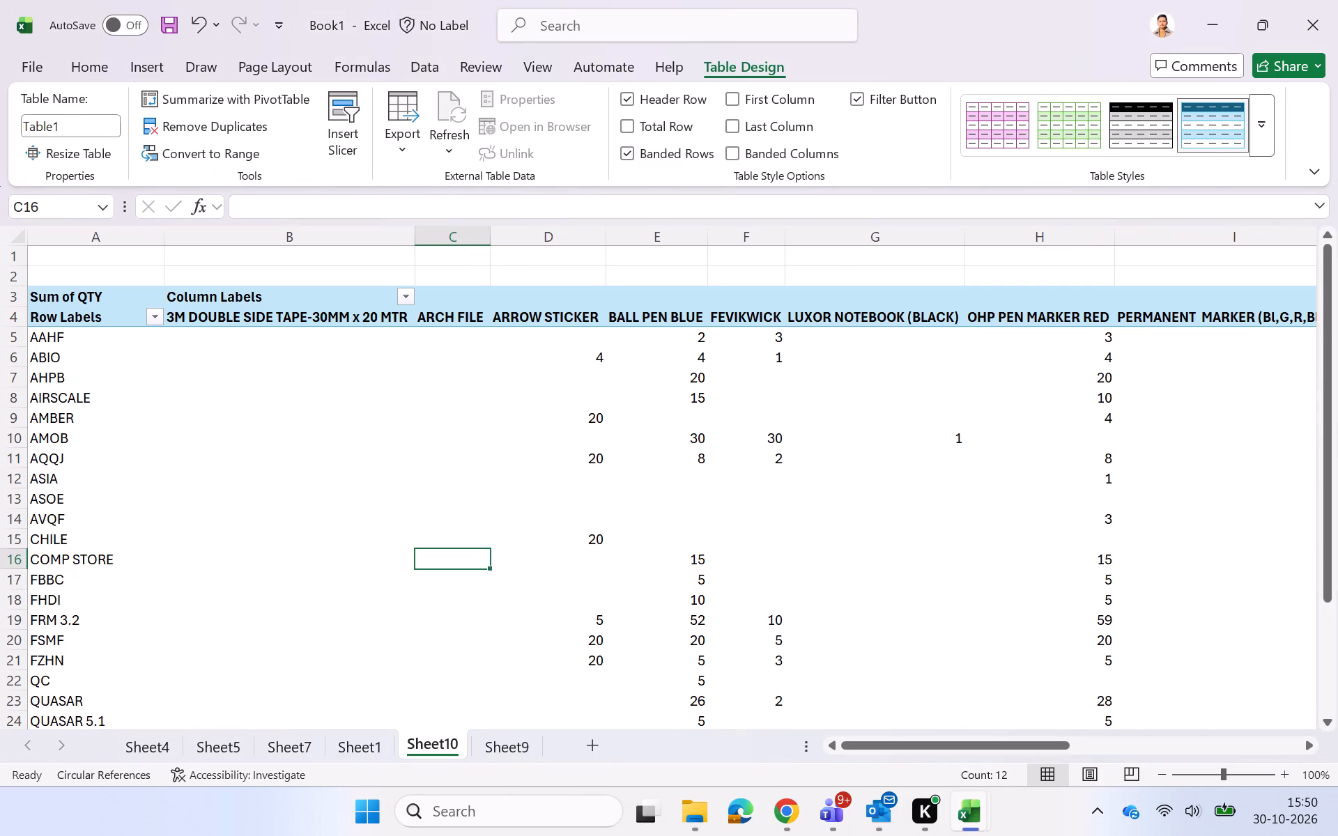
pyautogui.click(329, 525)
# Switch to the SUMMARY OCT 26 workbook and delete its Sheet1 holding the copied PivotTable.
pyautogui.hotkey('alt', 'Tab')
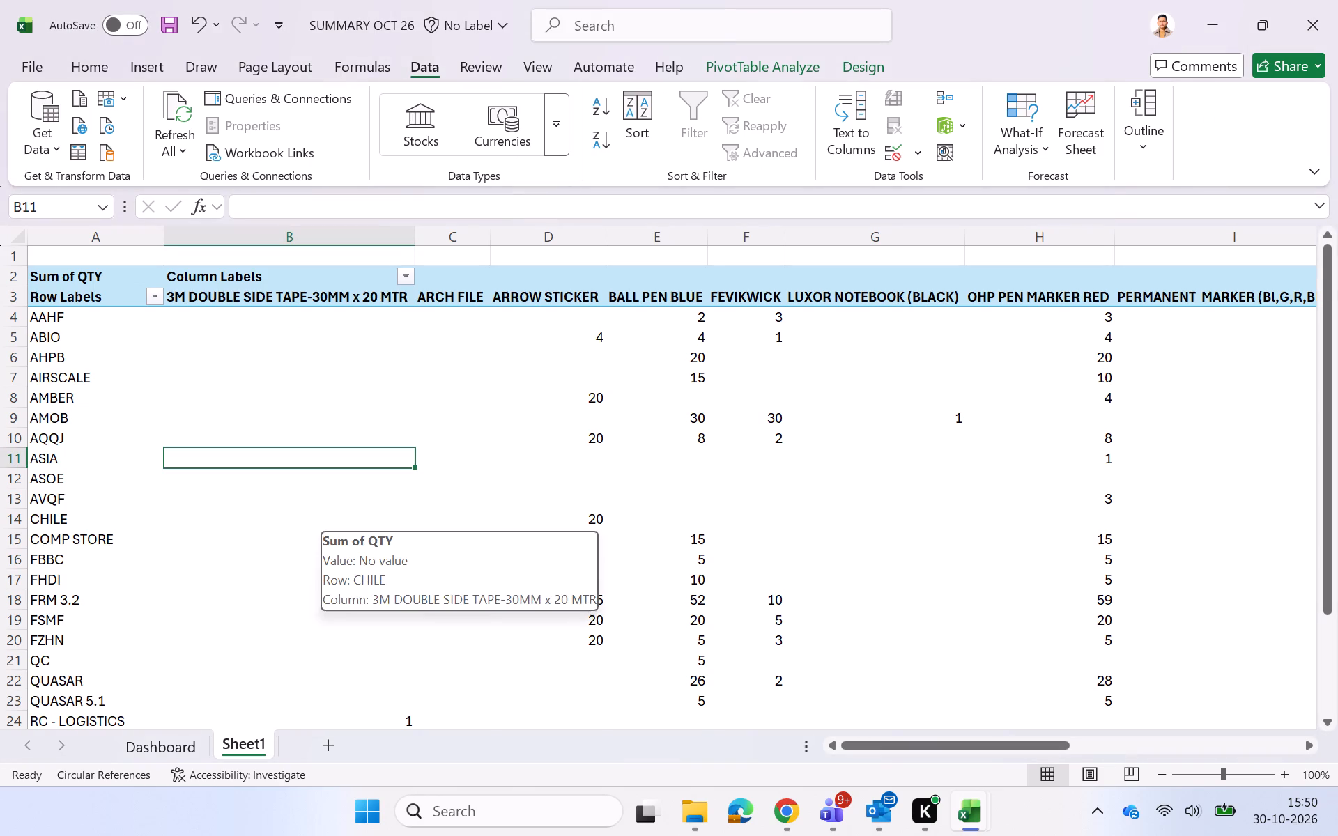
pyautogui.scroll(-1, 329, 525)
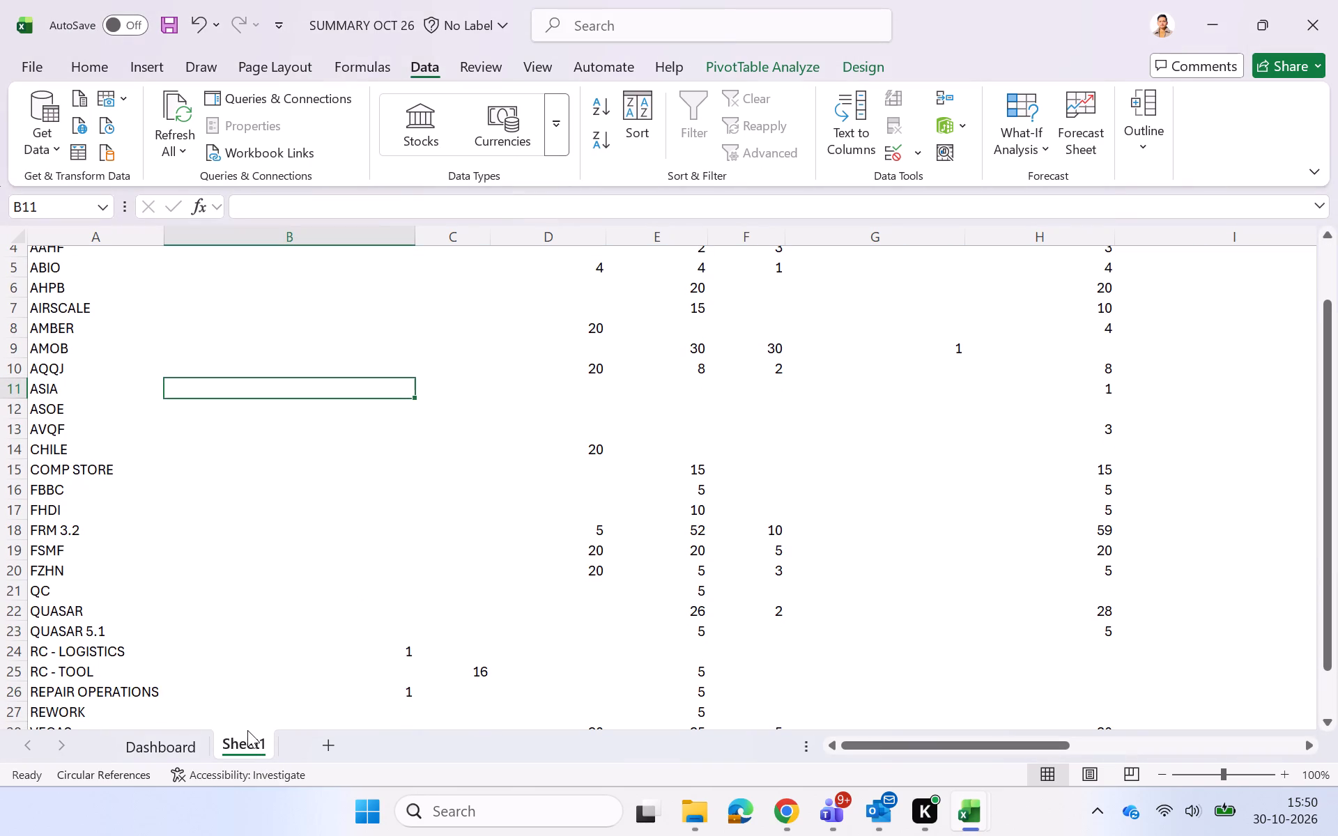
pyautogui.rightClick(245, 736)
pyautogui.click(314, 439)
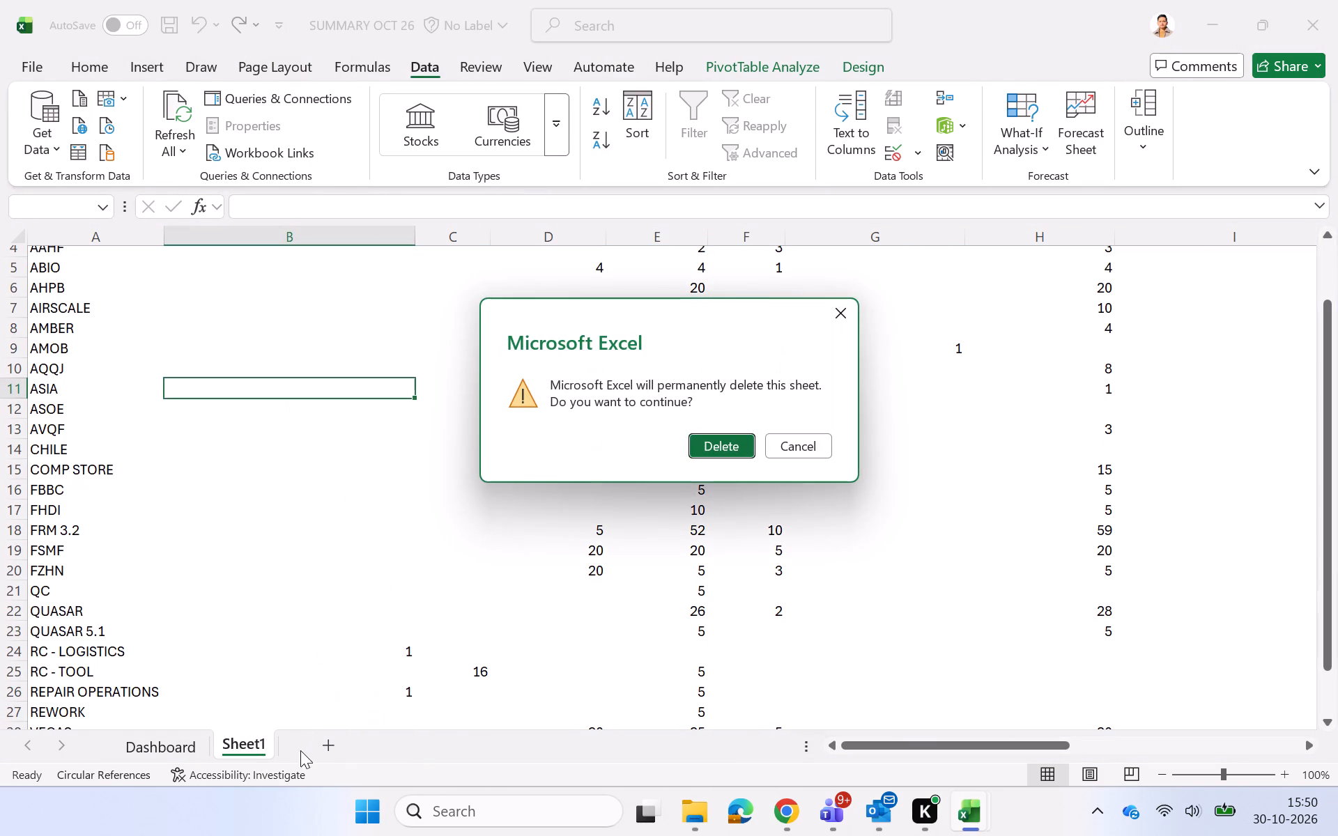
pyautogui.click(721, 448)
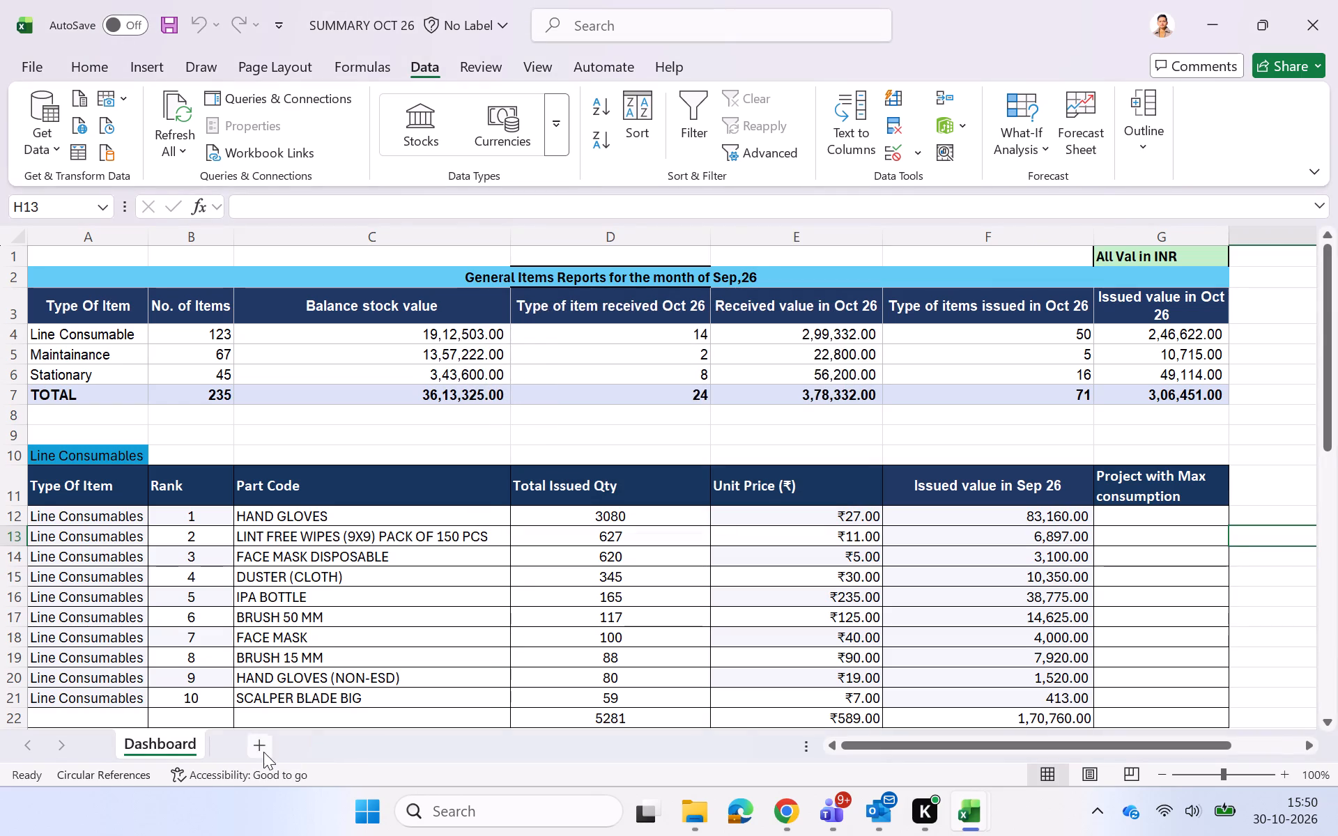
# Add a new sheet to SUMMARY OCT 26 and paste Book1's Sheet10 PivotTable there as values only, starting at cell A2.
pyautogui.click(263, 752)
pyautogui.hotkey('alt', 'Tab')
pyautogui.scroll(1, 377, 443)
pyautogui.click(312, 426)
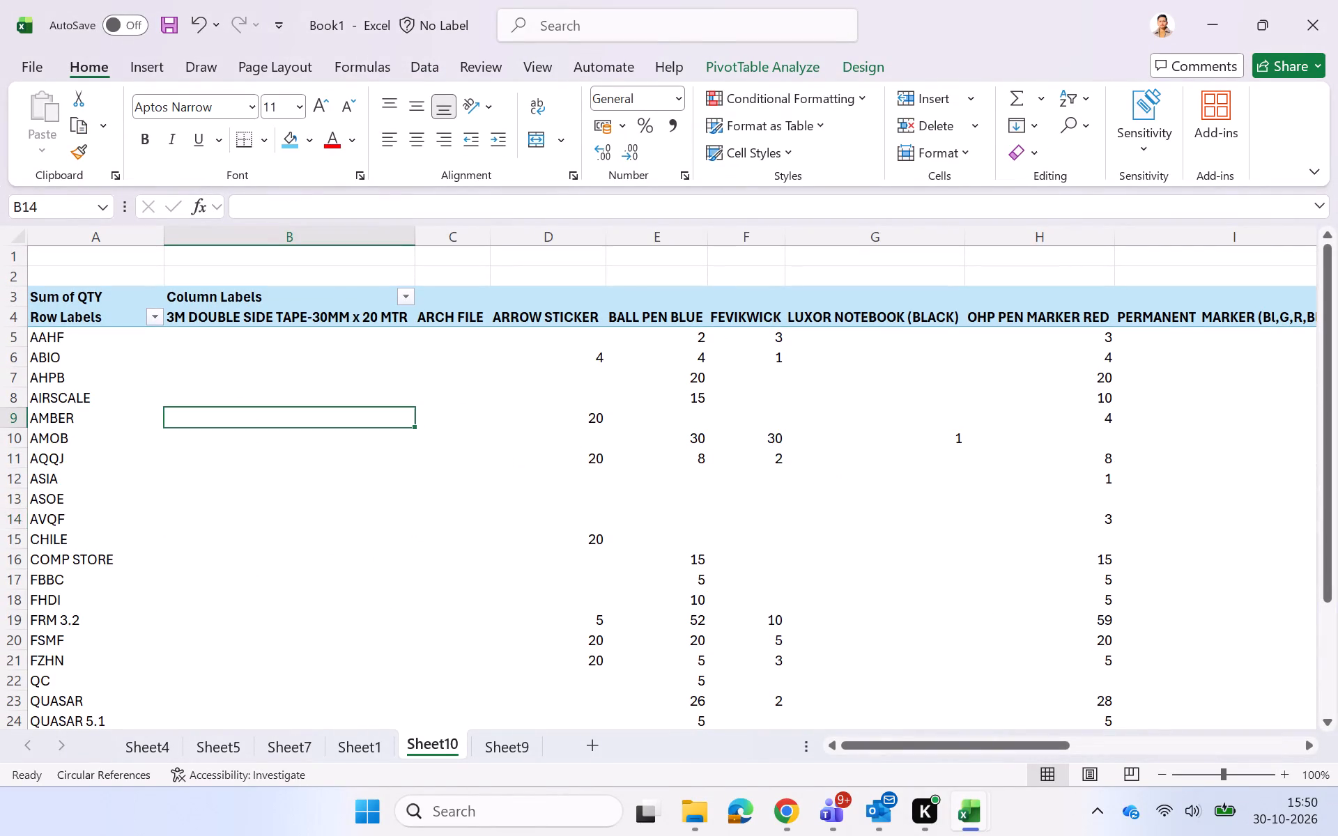
pyautogui.hotkey('ctrl', 'a')
pyautogui.hotkey('ctrl', 'c')
pyautogui.hotkey('alt', 'Tab')
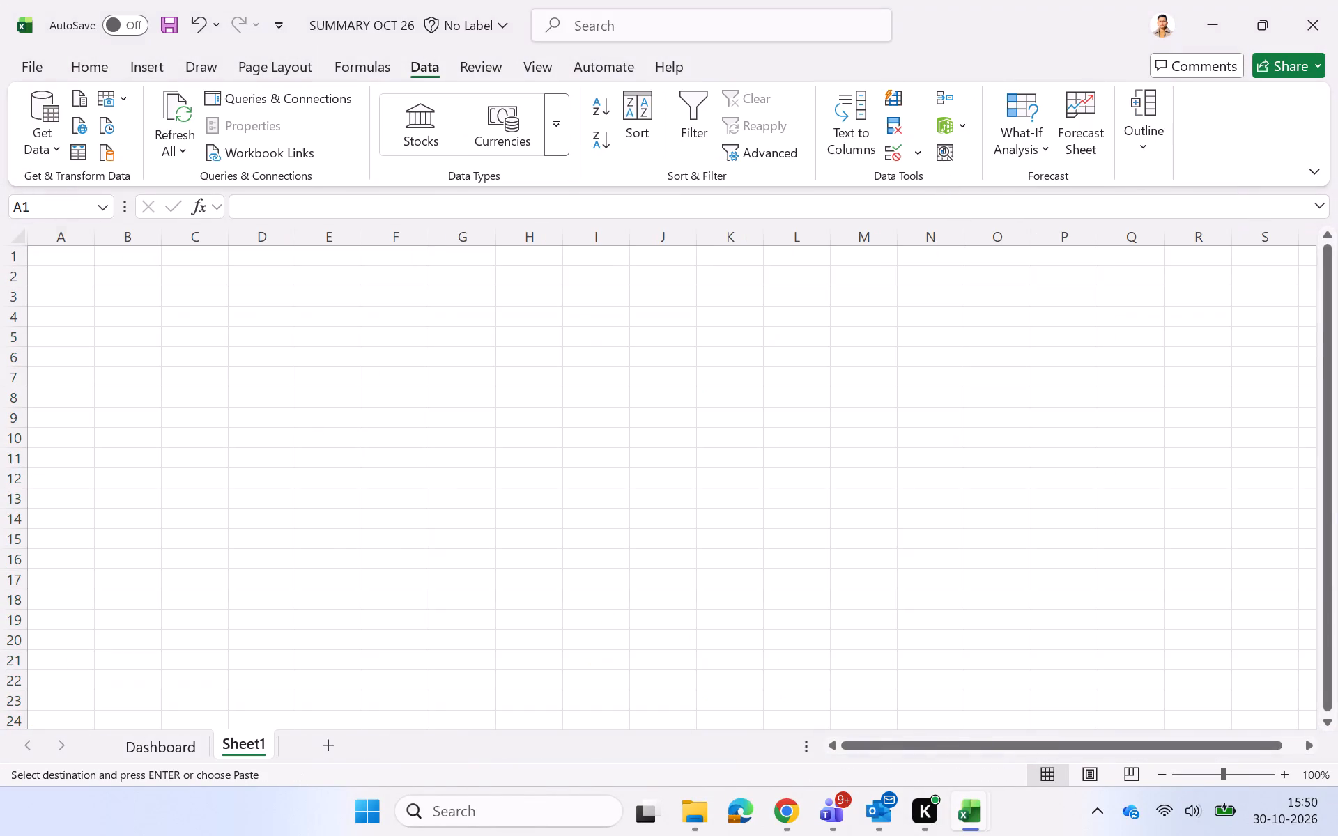
pyautogui.click(51, 279)
pyautogui.rightClick(51, 279)
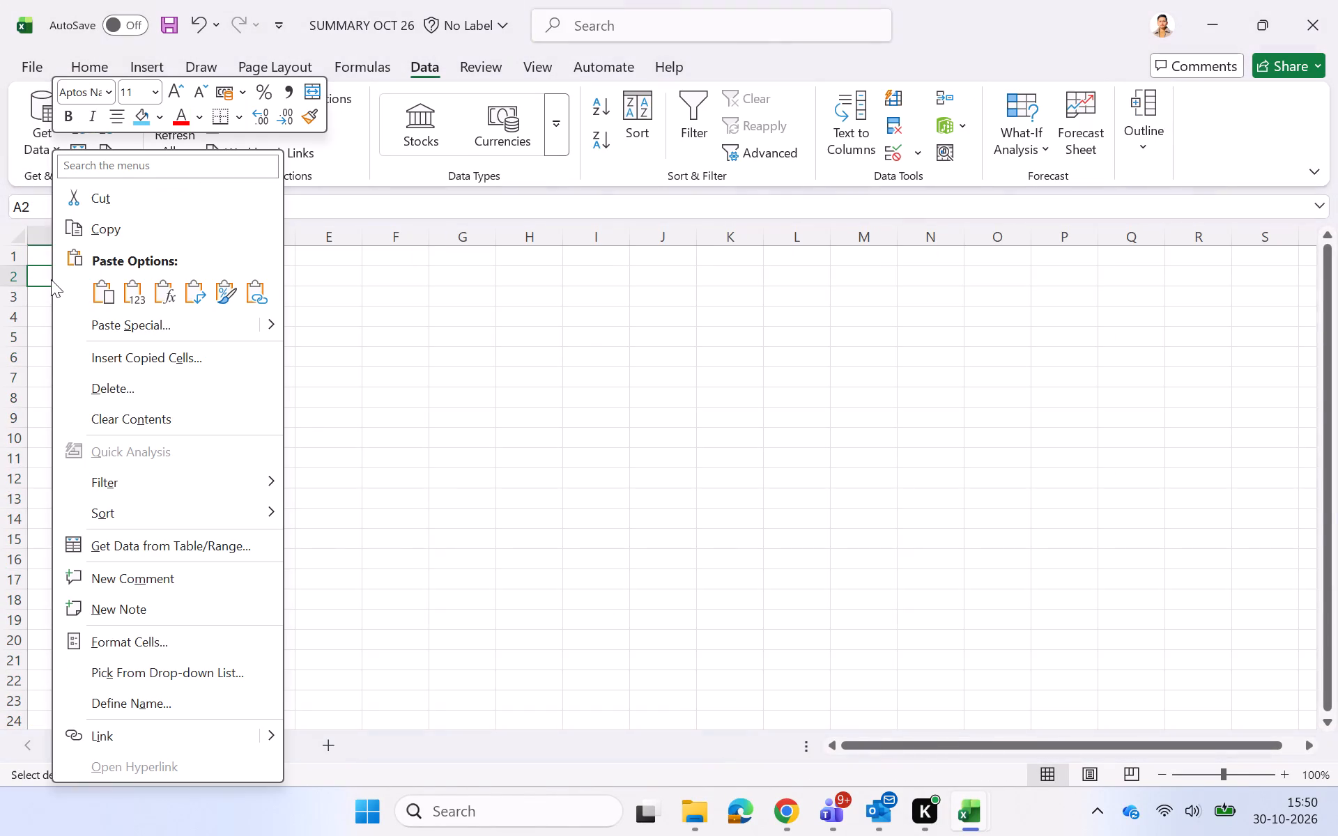
pyautogui.doubleClick(131, 284)
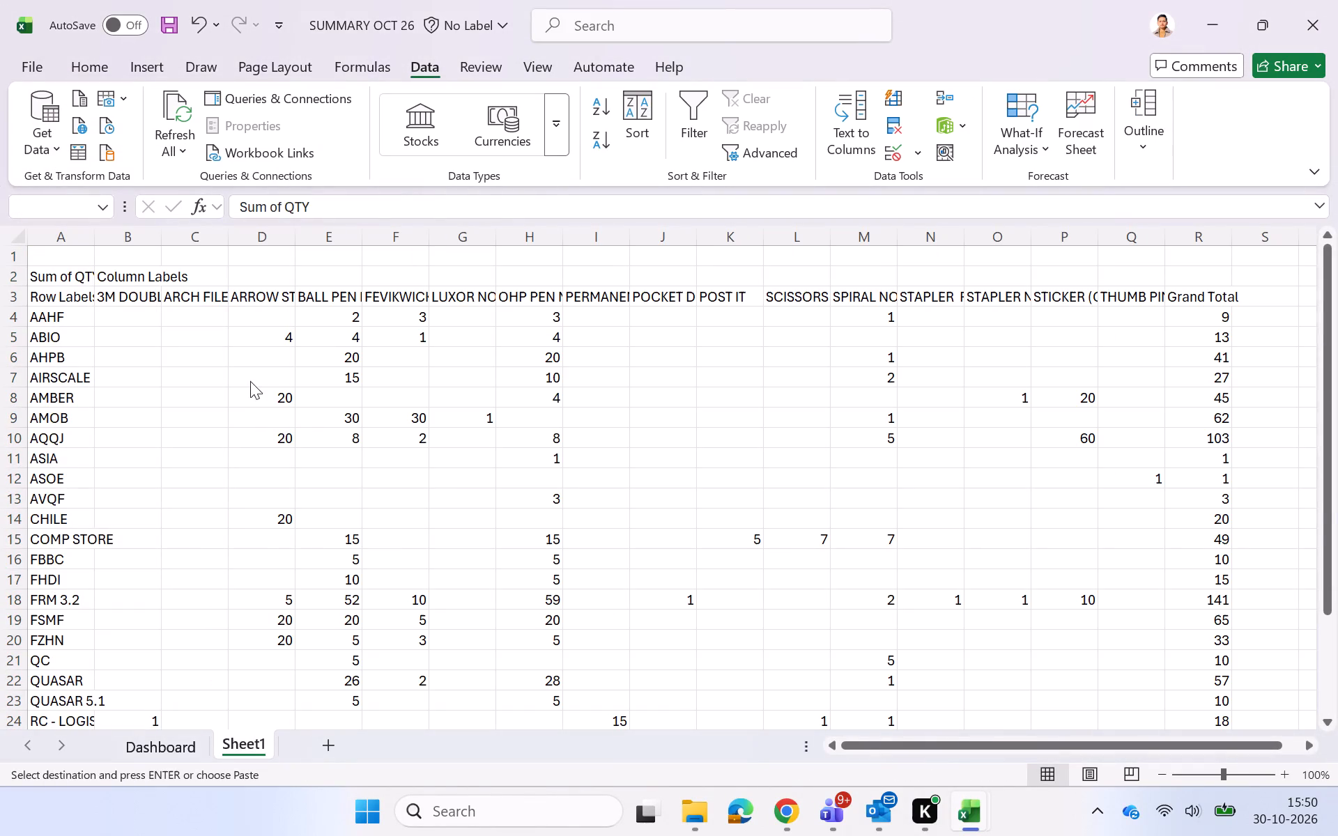
# Autofit column A of the new sheet to its project names.
pyautogui.click(20, 232)
pyautogui.click(25, 234)
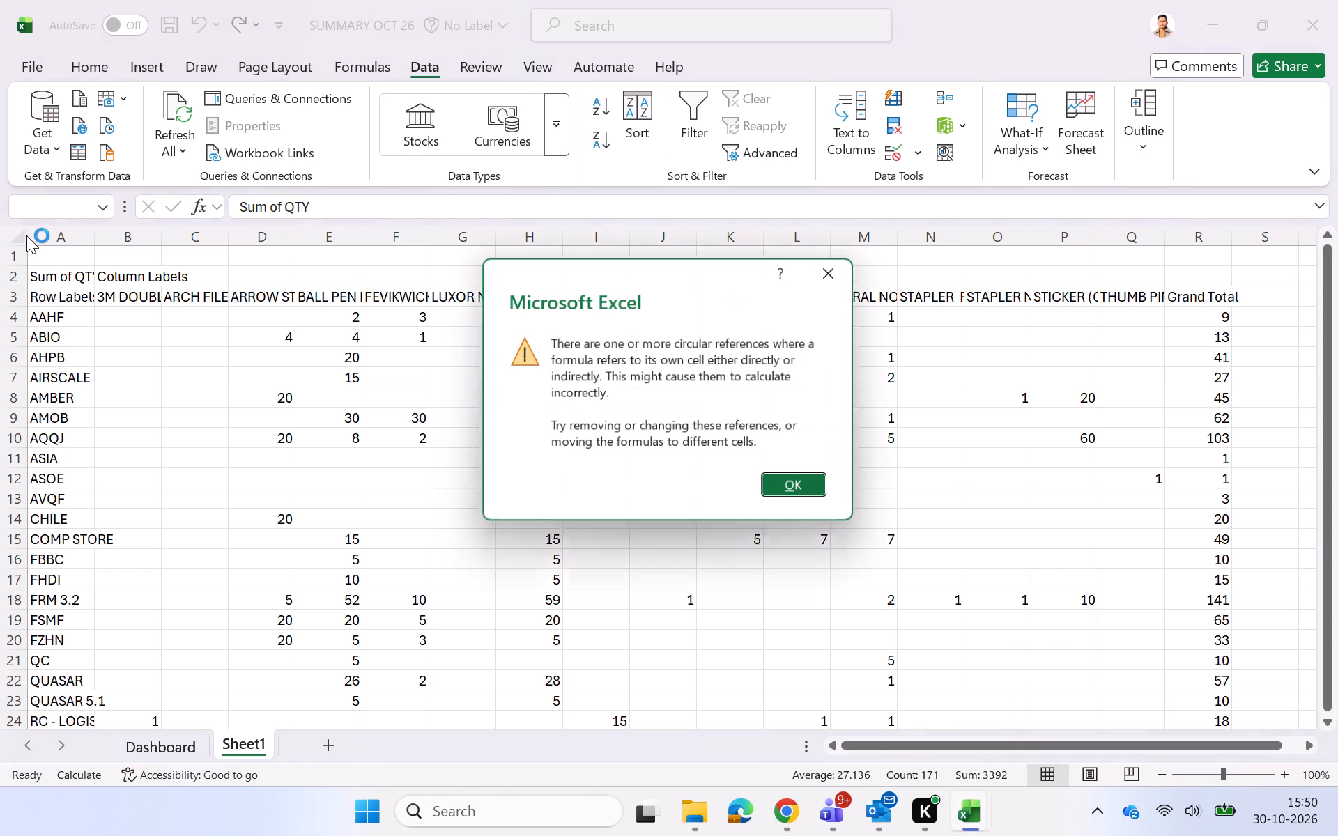
pyautogui.click(26, 235)
pyautogui.click(824, 490)
pyautogui.hscroll(5, 666, 486)
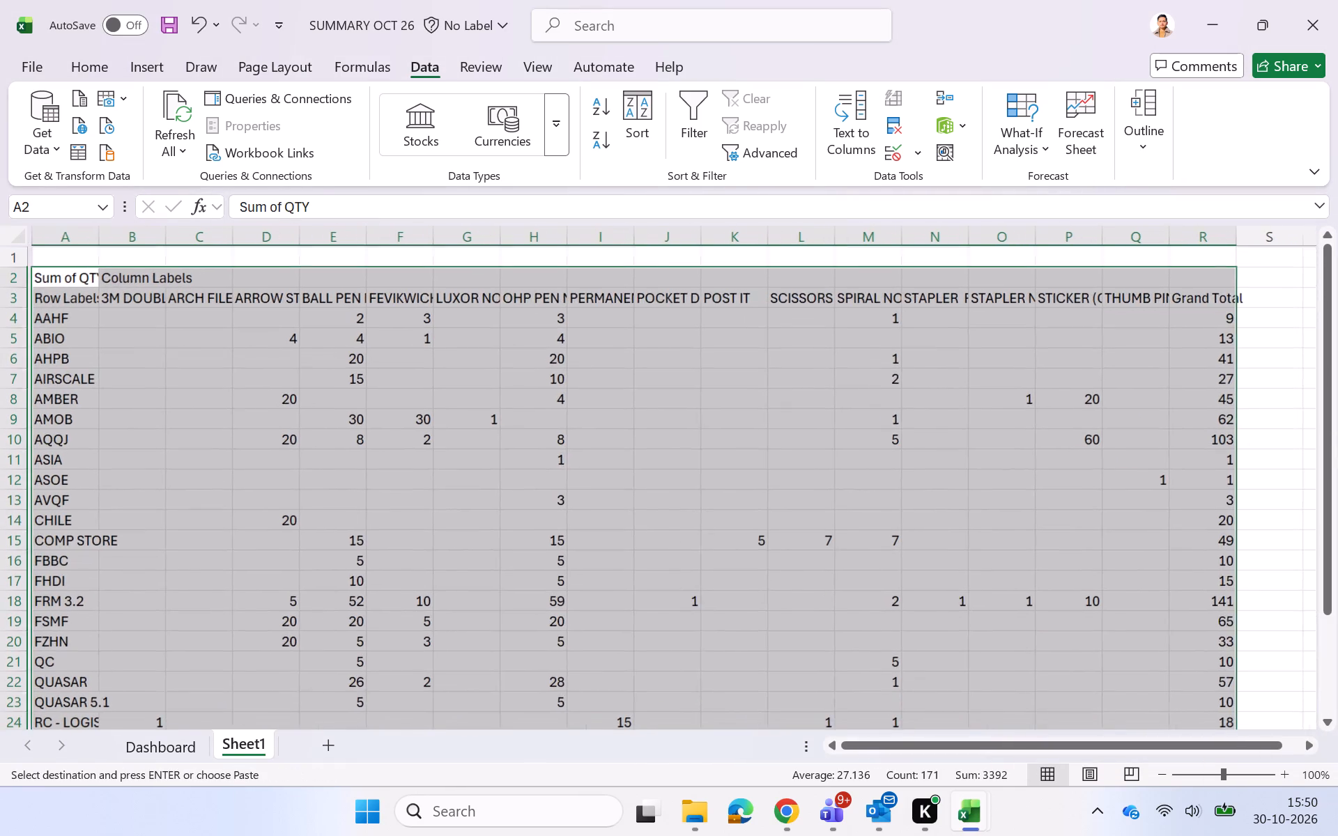
pyautogui.doubleClick(92, 226)
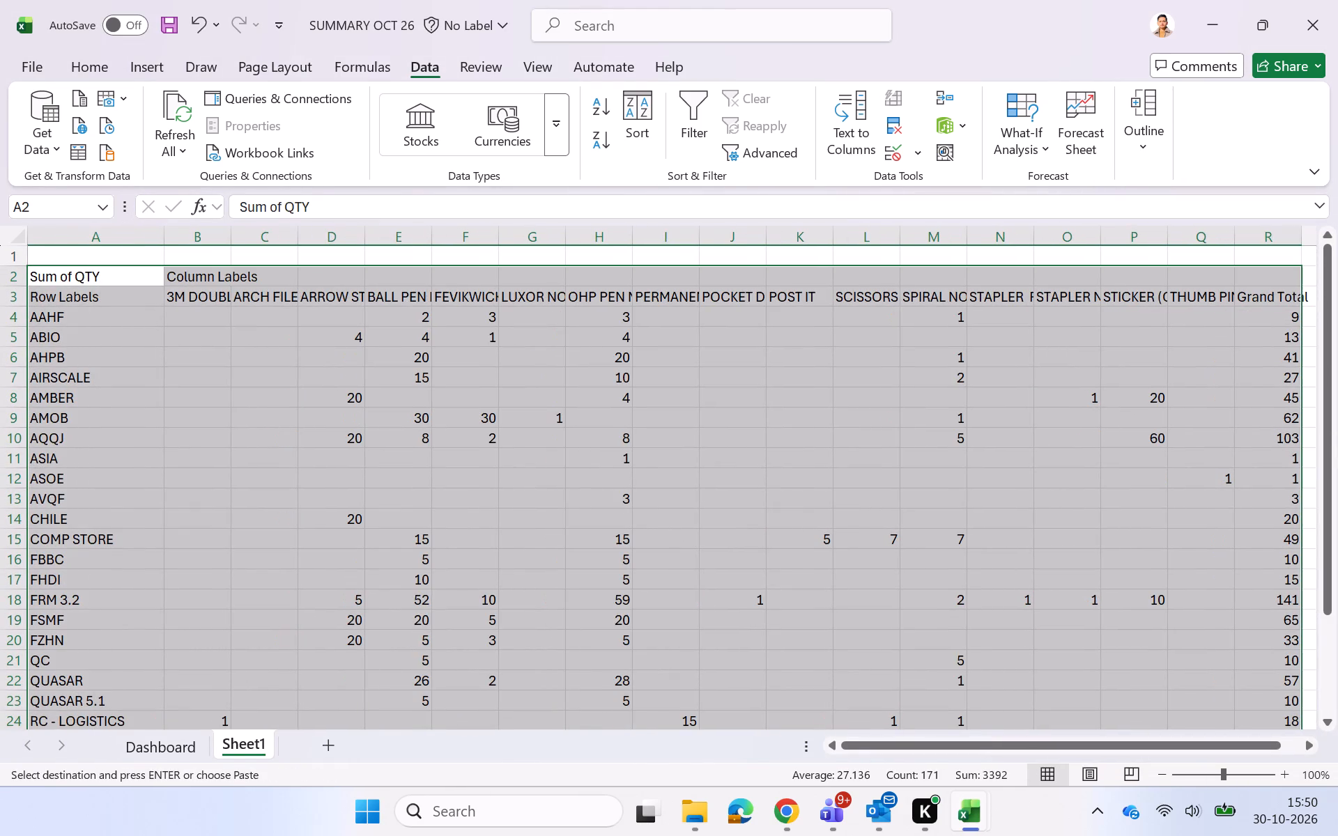
pyautogui.click(227, 405)
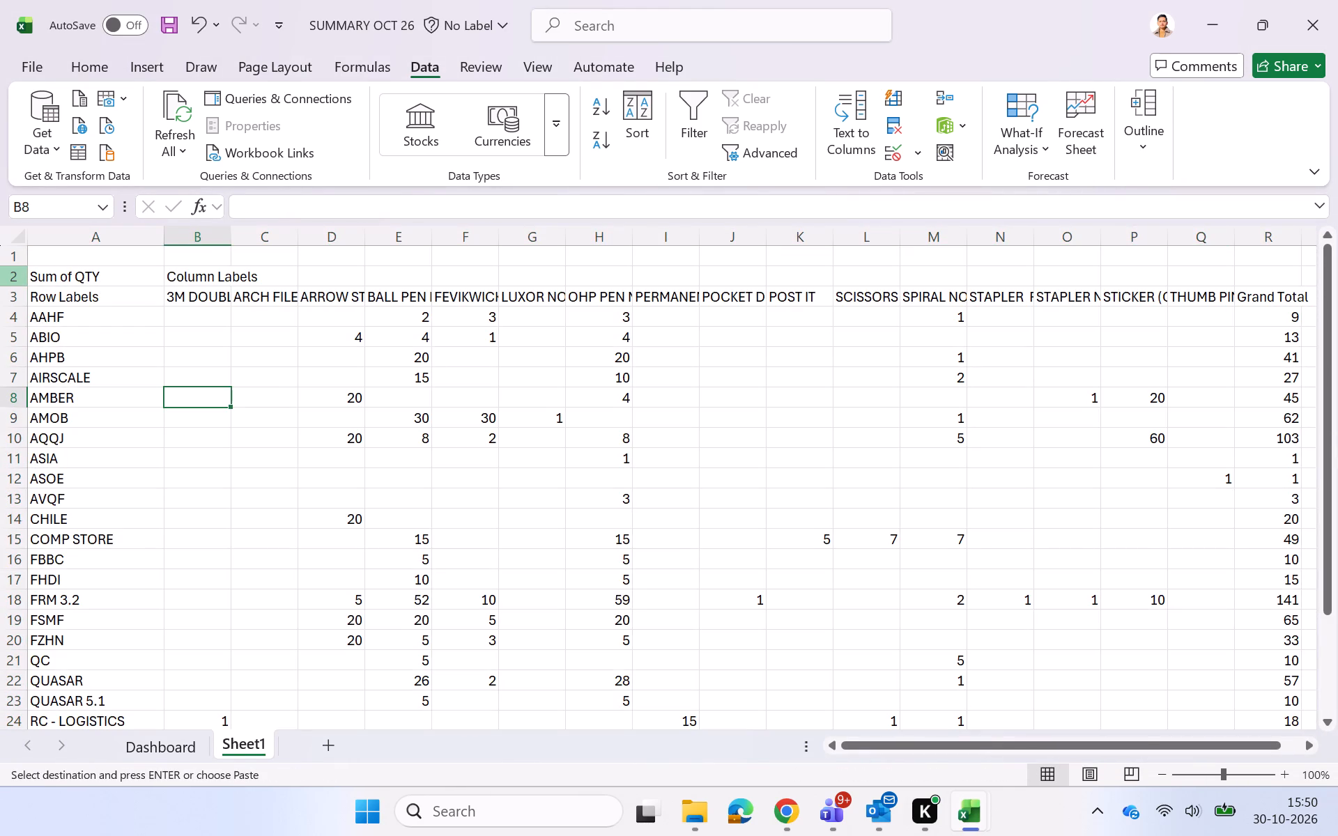
# Delete row 2 containing Sum of QTY and Column Labels from Sheet1 of SUMMARY OCT 26.
pyautogui.click(4, 274)
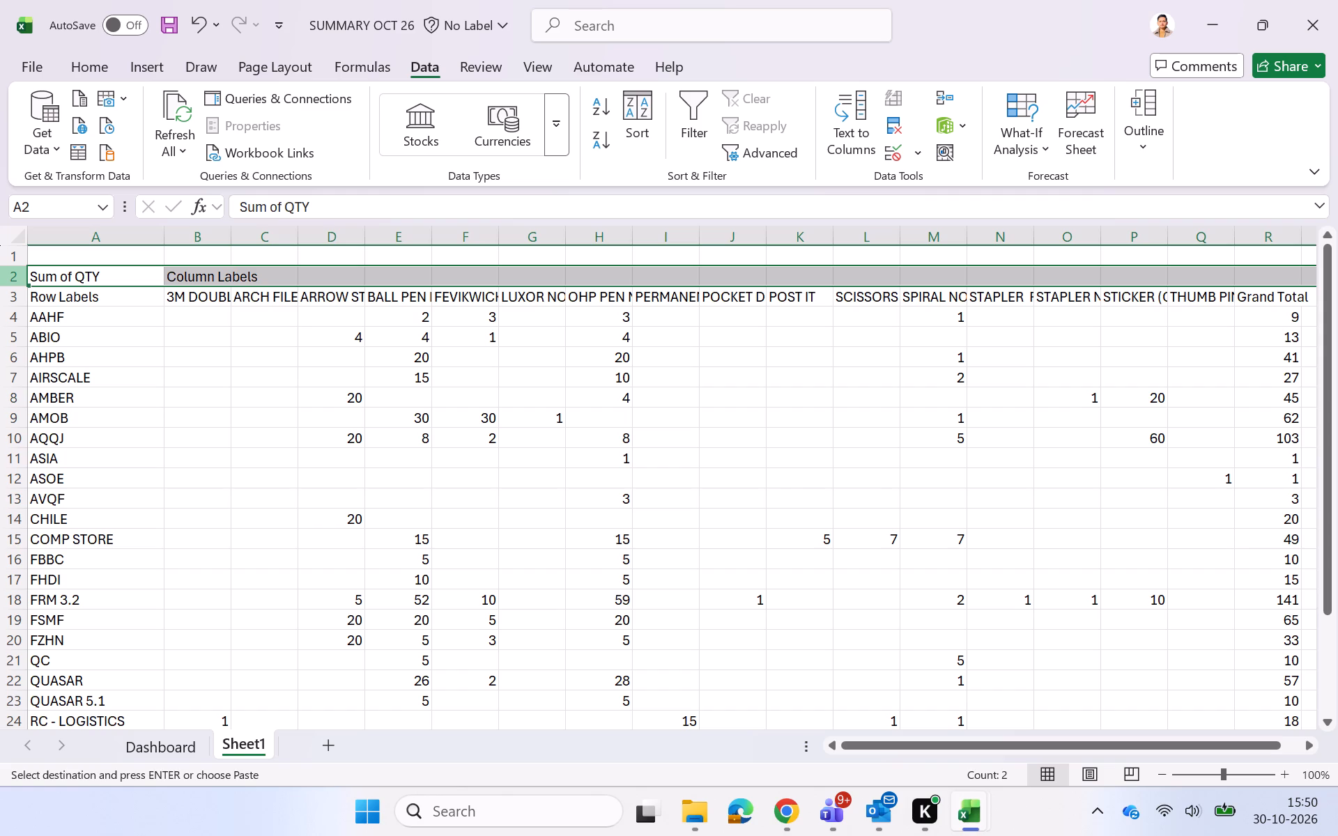
pyautogui.hotkey('alt', 'Tab')
pyautogui.hotkey('alt', 'Tab')
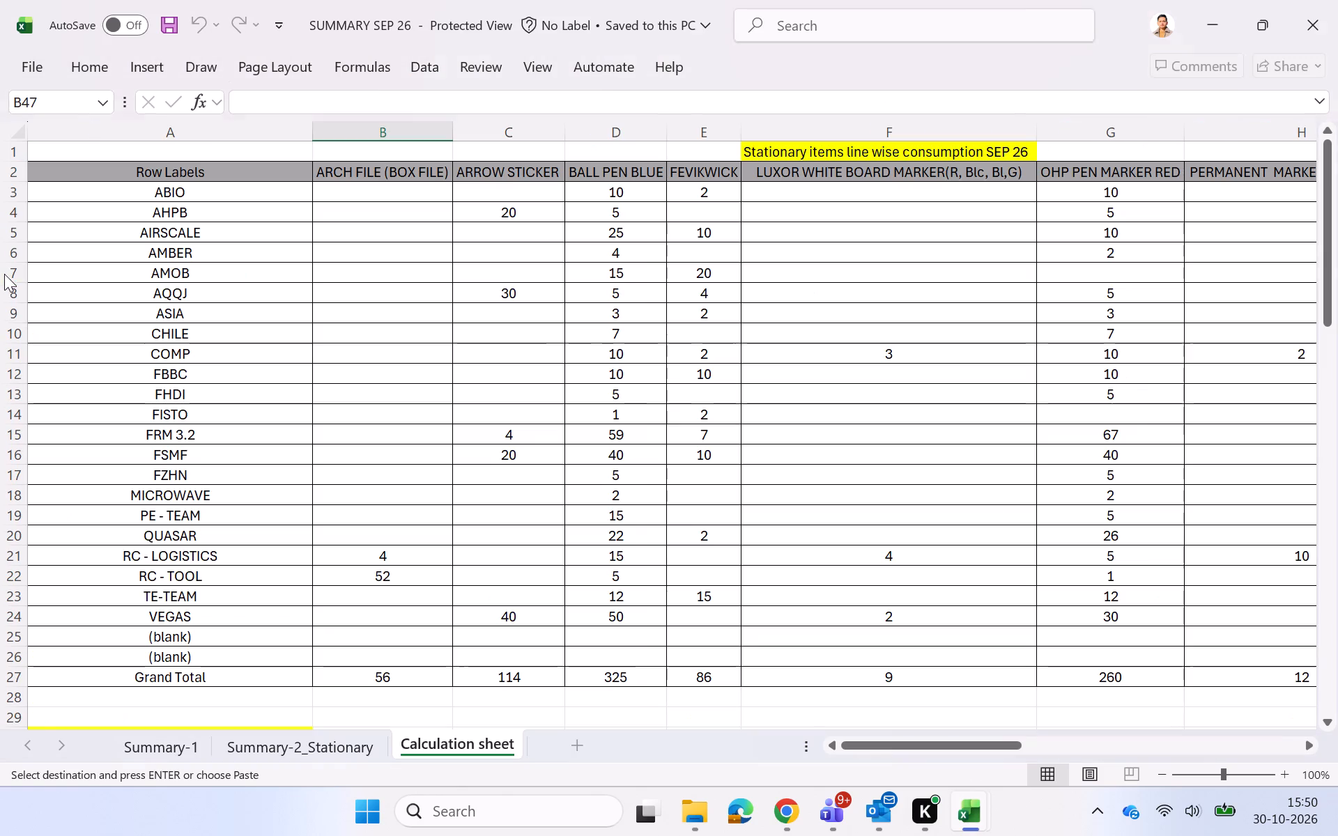
pyautogui.hscroll(1, 353, 316)
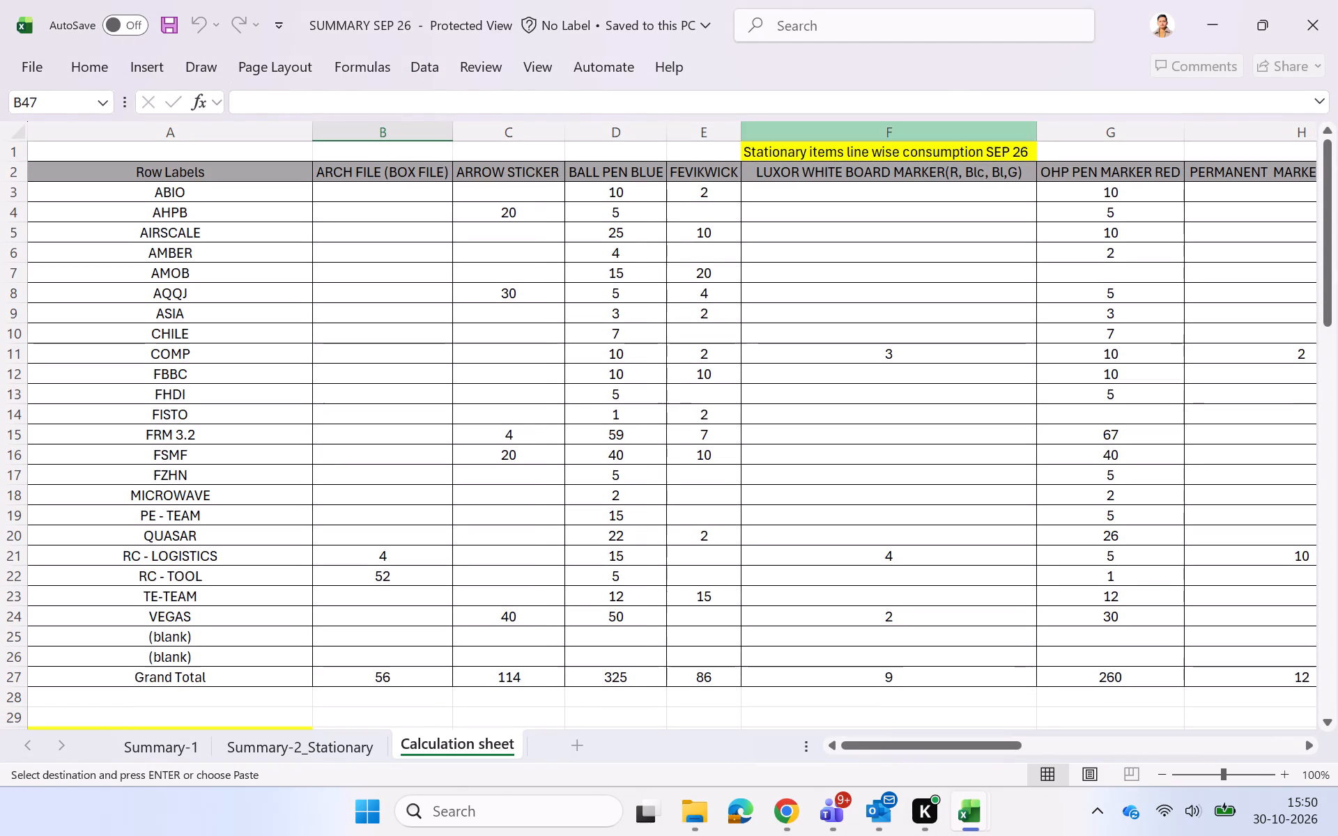
pyautogui.click(833, 155)
pyautogui.hotkey('ctrl', 'c')
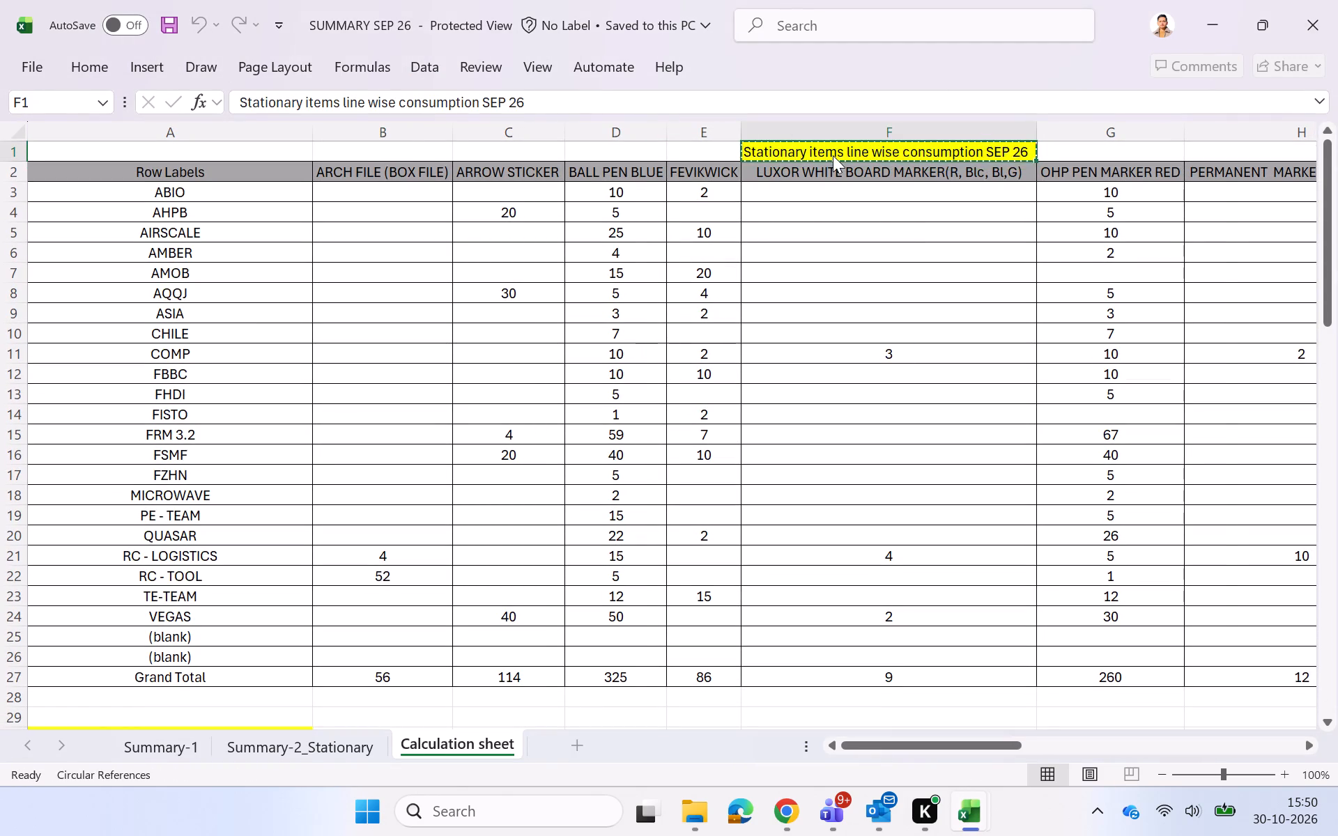
pyautogui.hotkey('alt', 'Tab')
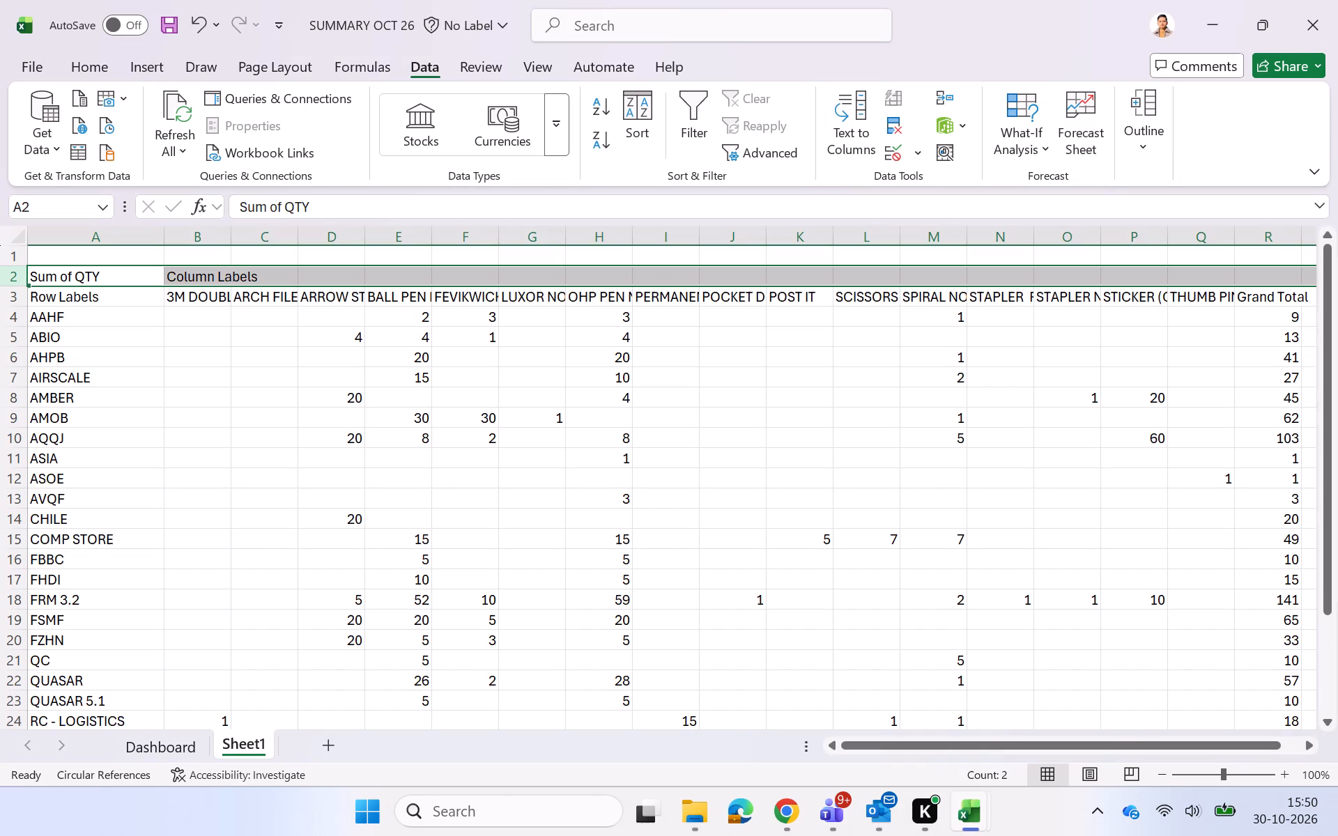
pyautogui.rightClick(14, 276)
pyautogui.click(71, 521)
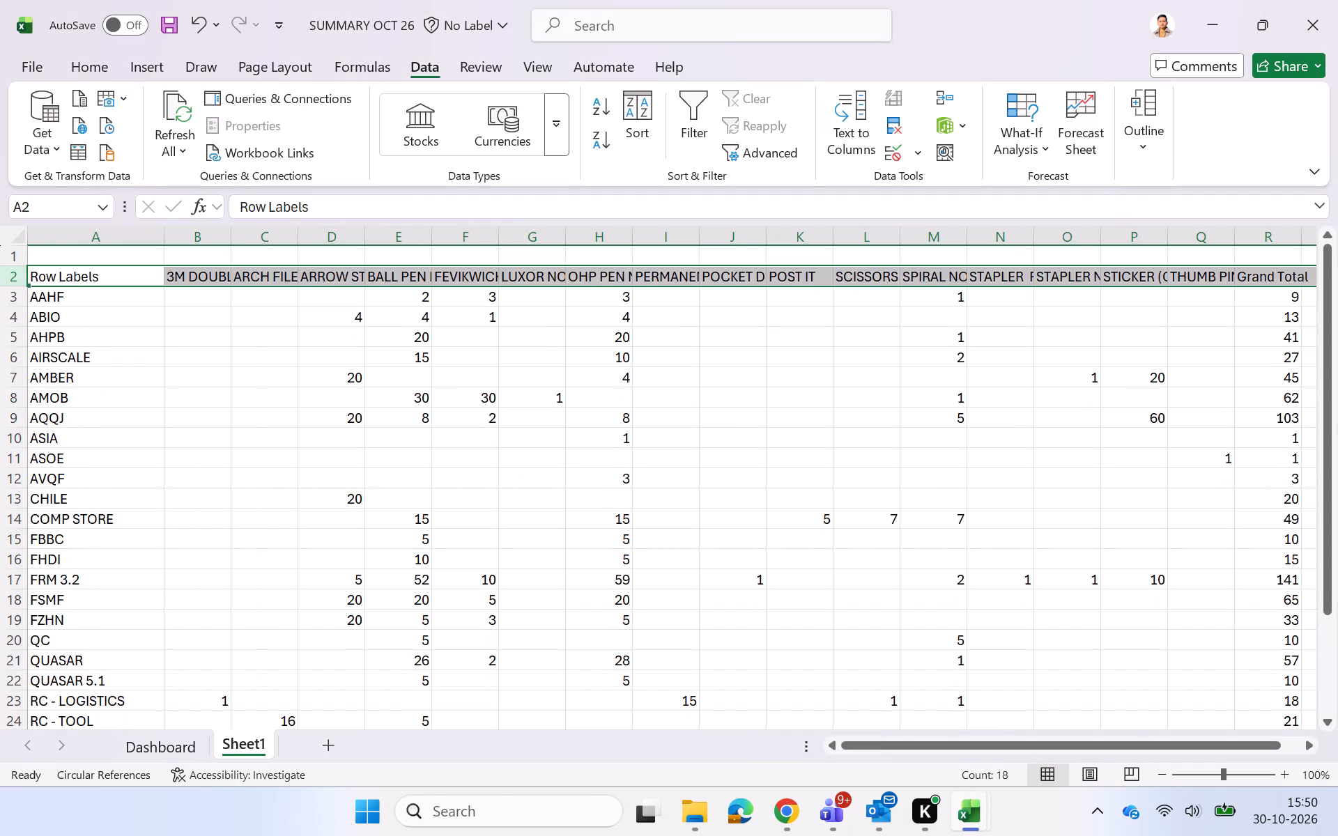
pyautogui.click(257, 419)
# Copy the title "Stationary items line wise consumption SEP 26" from SUMMARY SEP 26's Calculation sheet into cell B1 of Sheet1.
pyautogui.hotkey('alt', 'Tab')
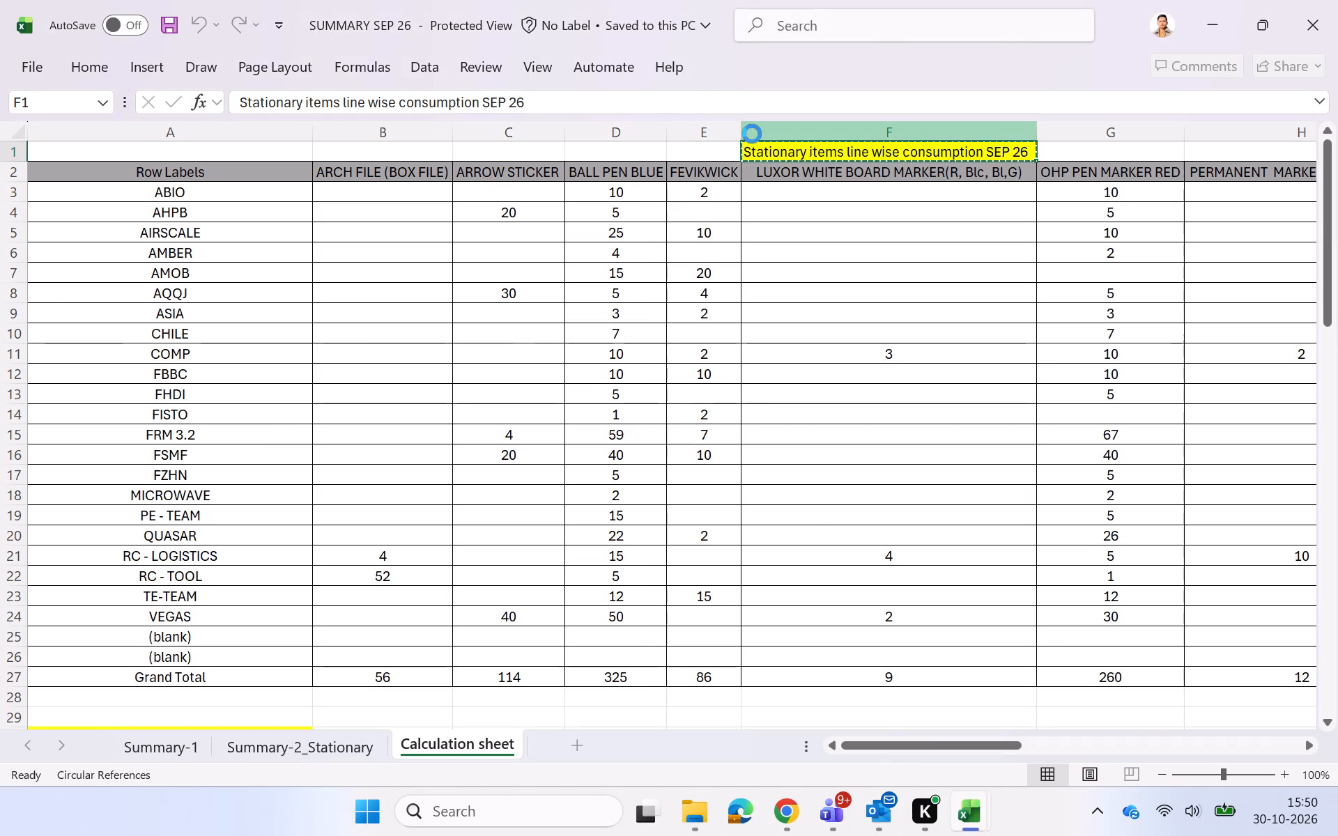
pyautogui.hotkey('ctrl', 'c')
pyautogui.hotkey('alt', 'Tab')
pyautogui.click(641, 257)
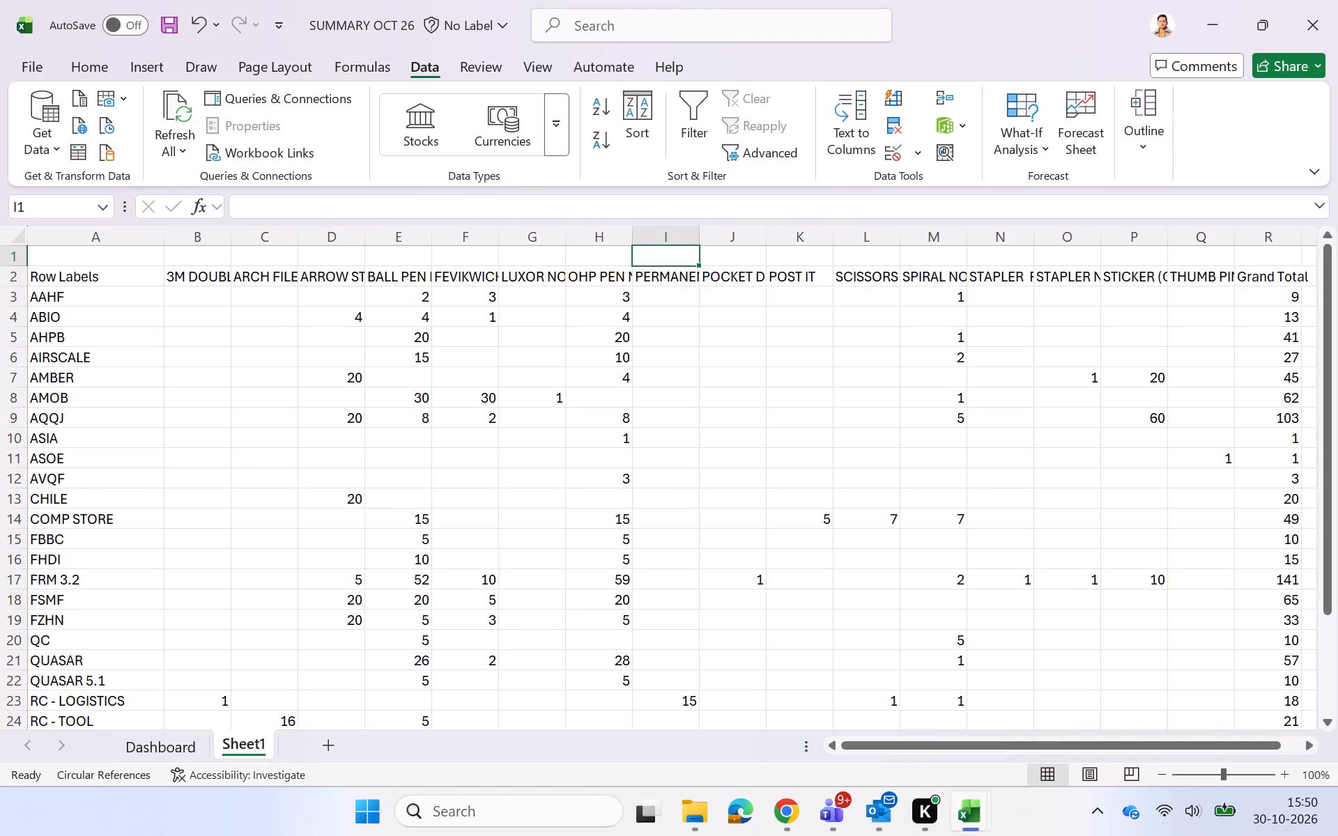
pyautogui.press('Left')
pyautogui.press('Left')
pyautogui.press('Left')
pyautogui.press('Left')
pyautogui.press('Left')
pyautogui.press('Left')
pyautogui.press('Left')
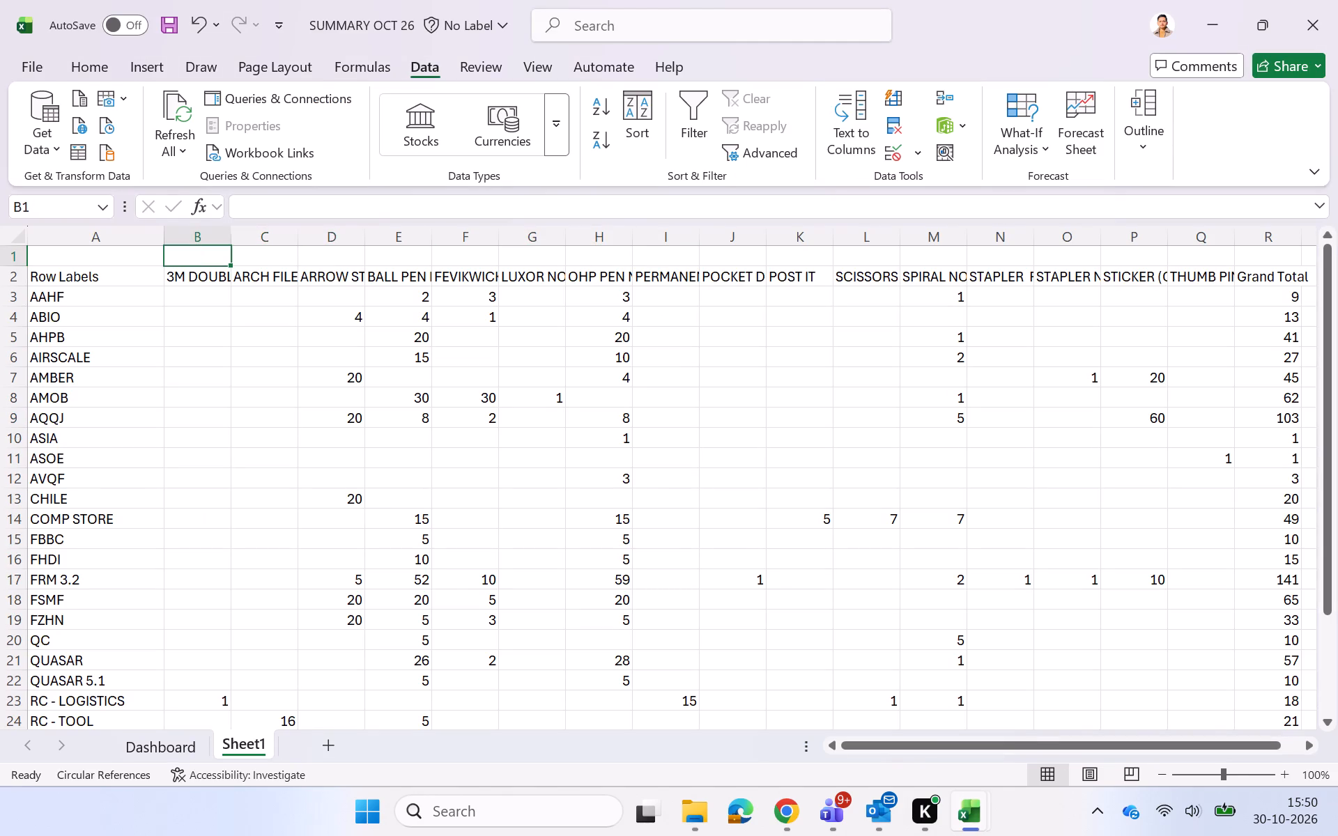
pyautogui.hotkey('ctrl', 'v')
pyautogui.click(452, 417)
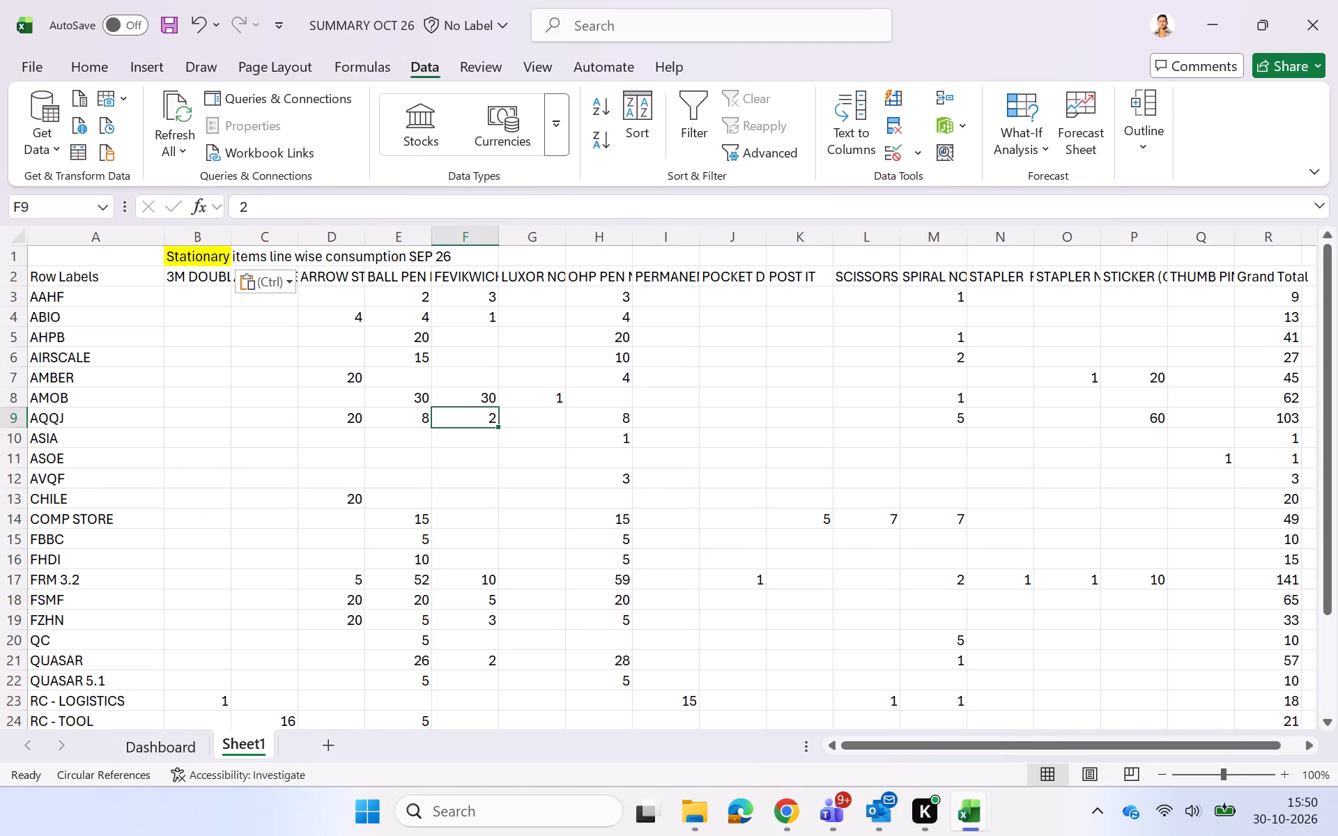
# Fill the title range B1:F1 with standard yellow.
pyautogui.click(220, 257)
pyautogui.hotkey('shift', 'Right')
pyautogui.hotkey('shift', 'Right')
pyautogui.hotkey('shift', 'Right')
pyautogui.hotkey('shift', 'Right')
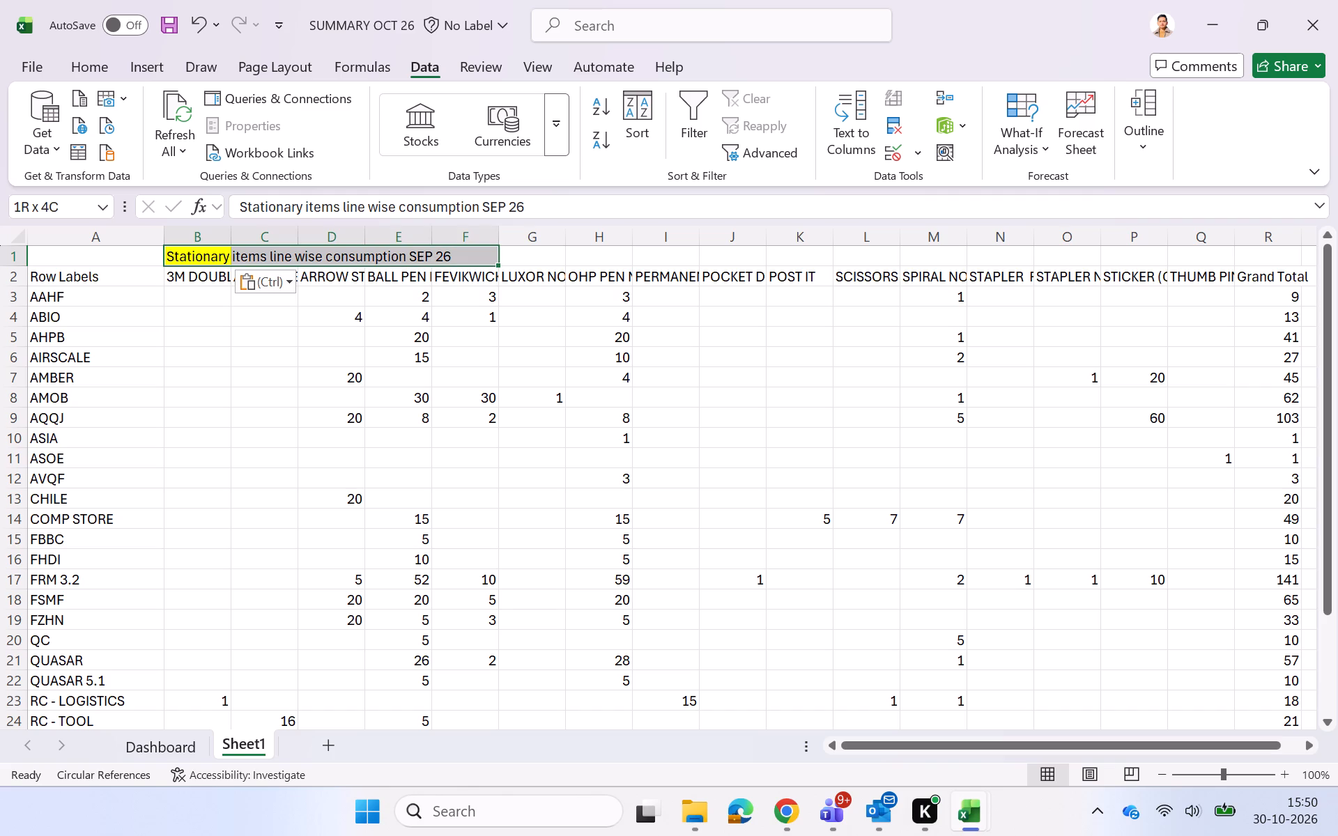
pyautogui.click(100, 45)
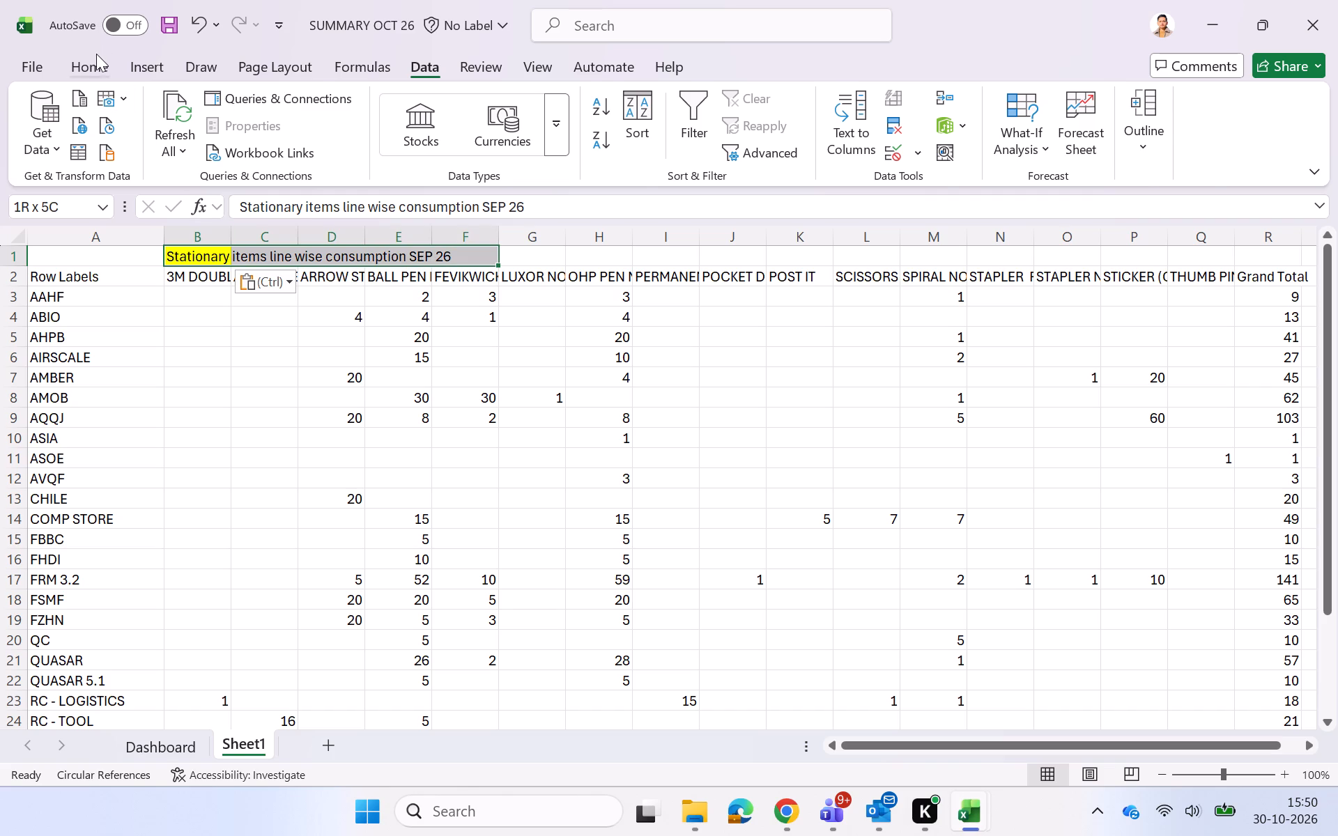
pyautogui.click(95, 54)
pyautogui.click(312, 141)
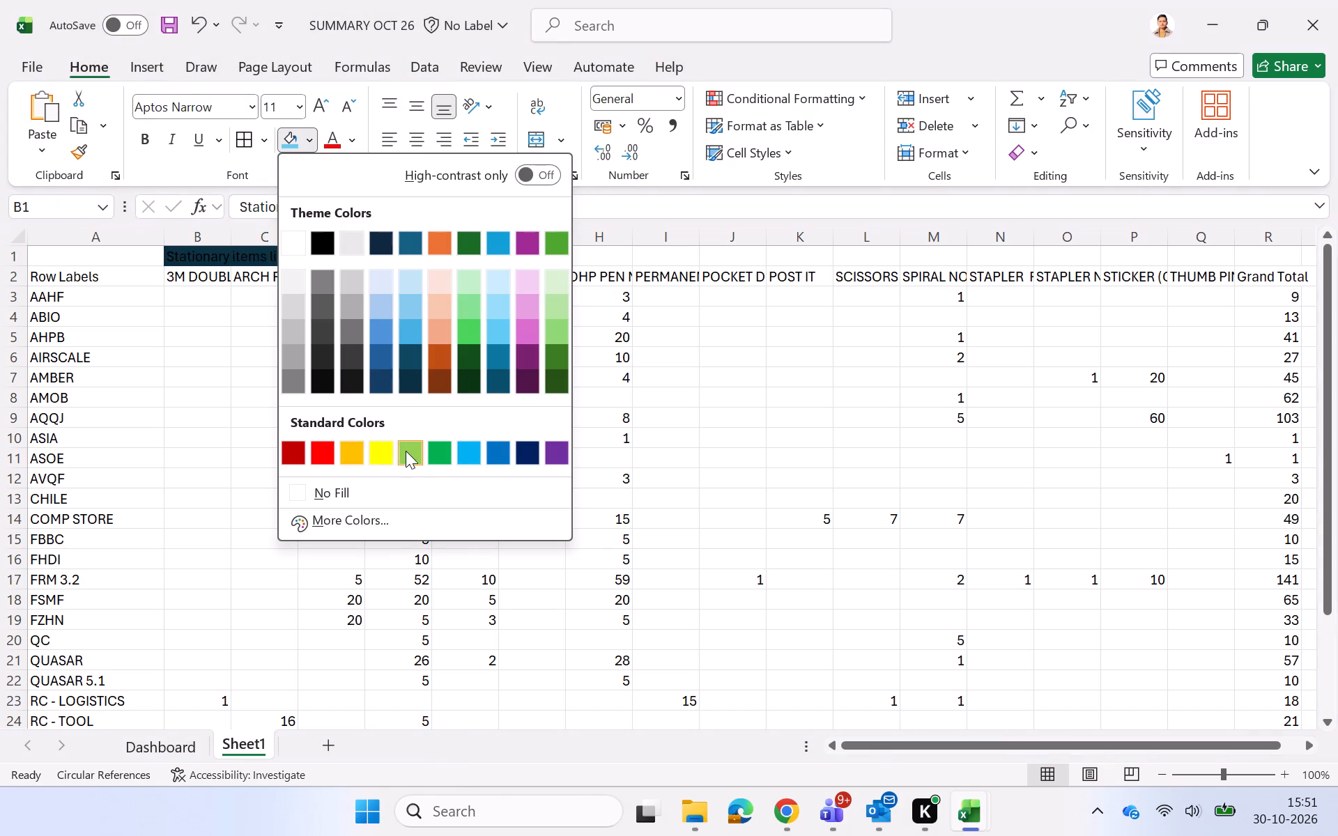
pyautogui.click(382, 451)
pyautogui.click(504, 272)
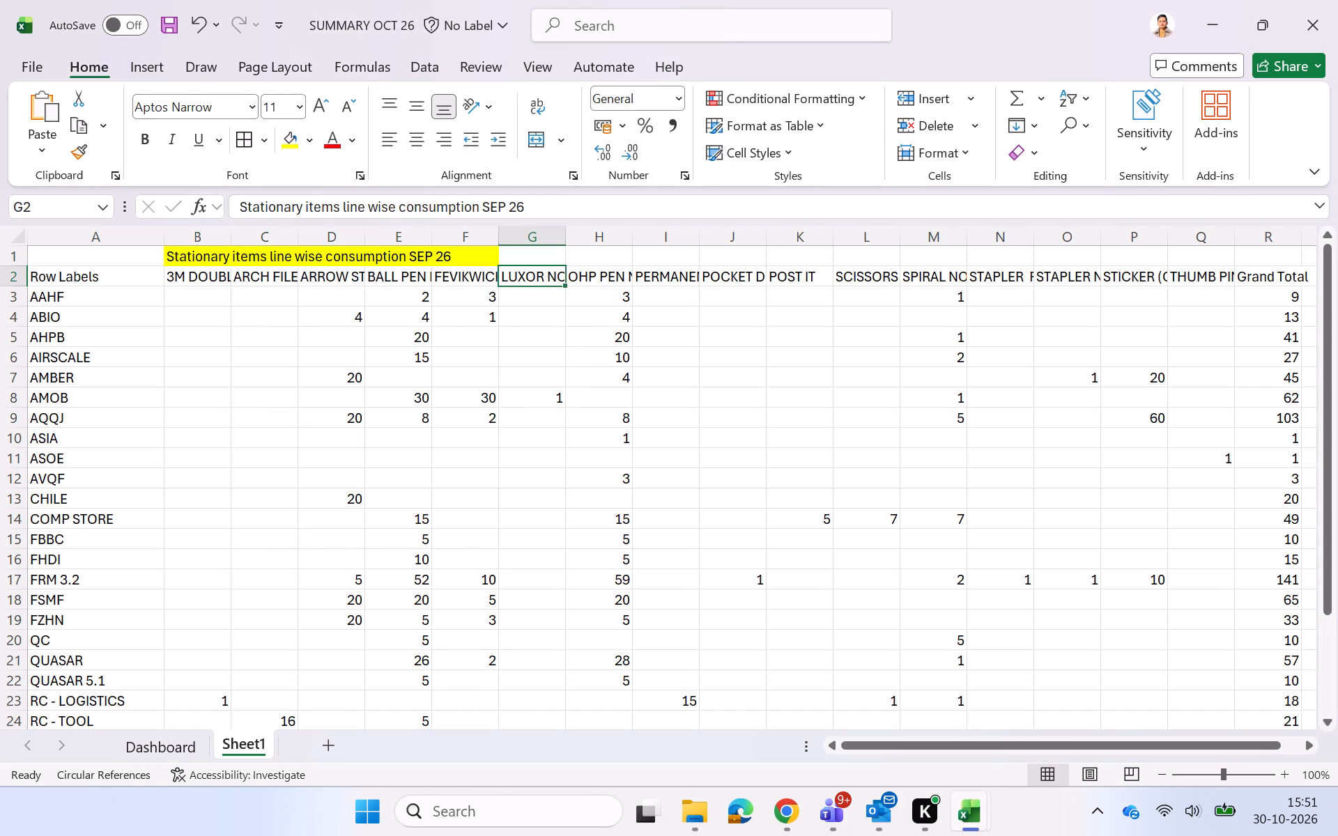
# Autofit all columns of Sheet1 and narrow column B to fit the 3M DOUBLE SIDE TAPE-30MM x 20 MTR header.
pyautogui.click(13, 244)
pyautogui.doubleClick(162, 242)
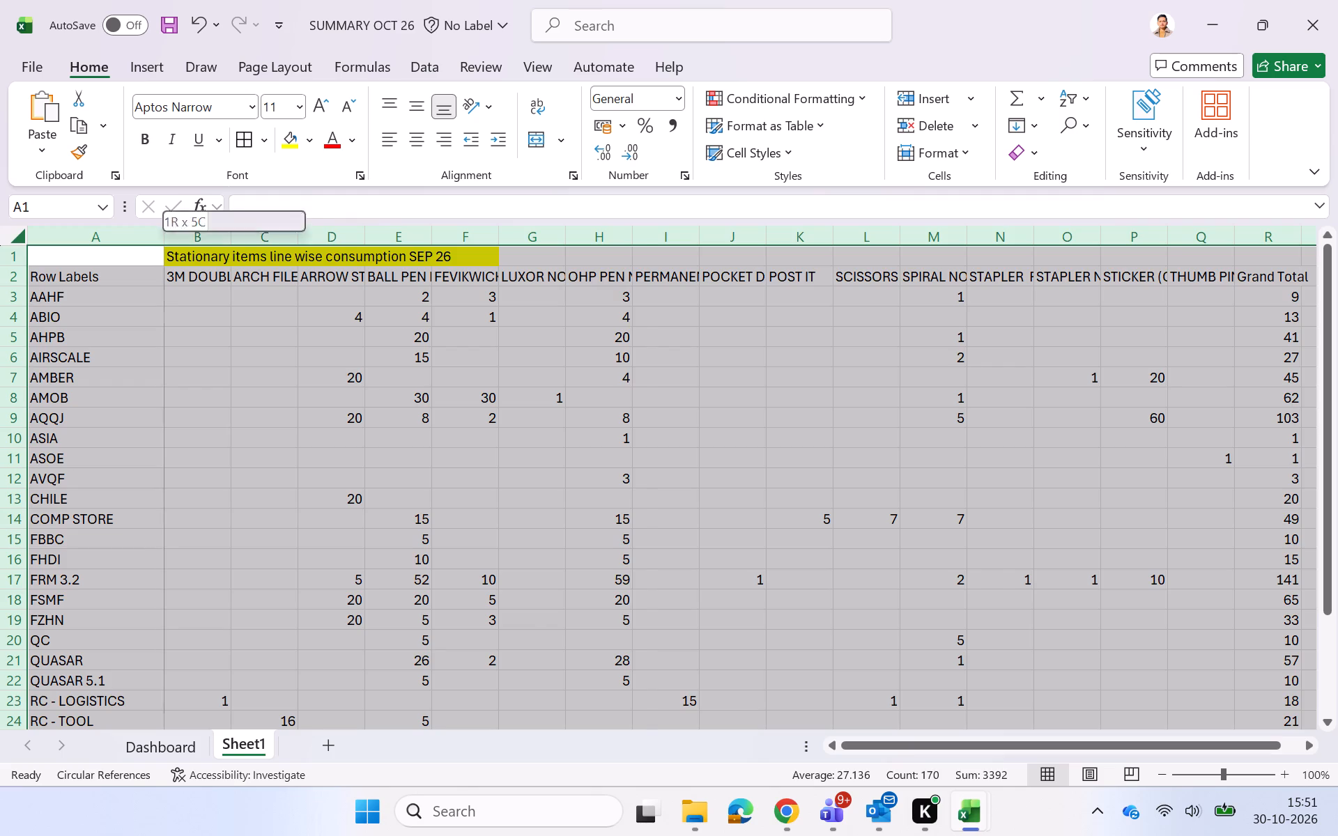
pyautogui.click(364, 401)
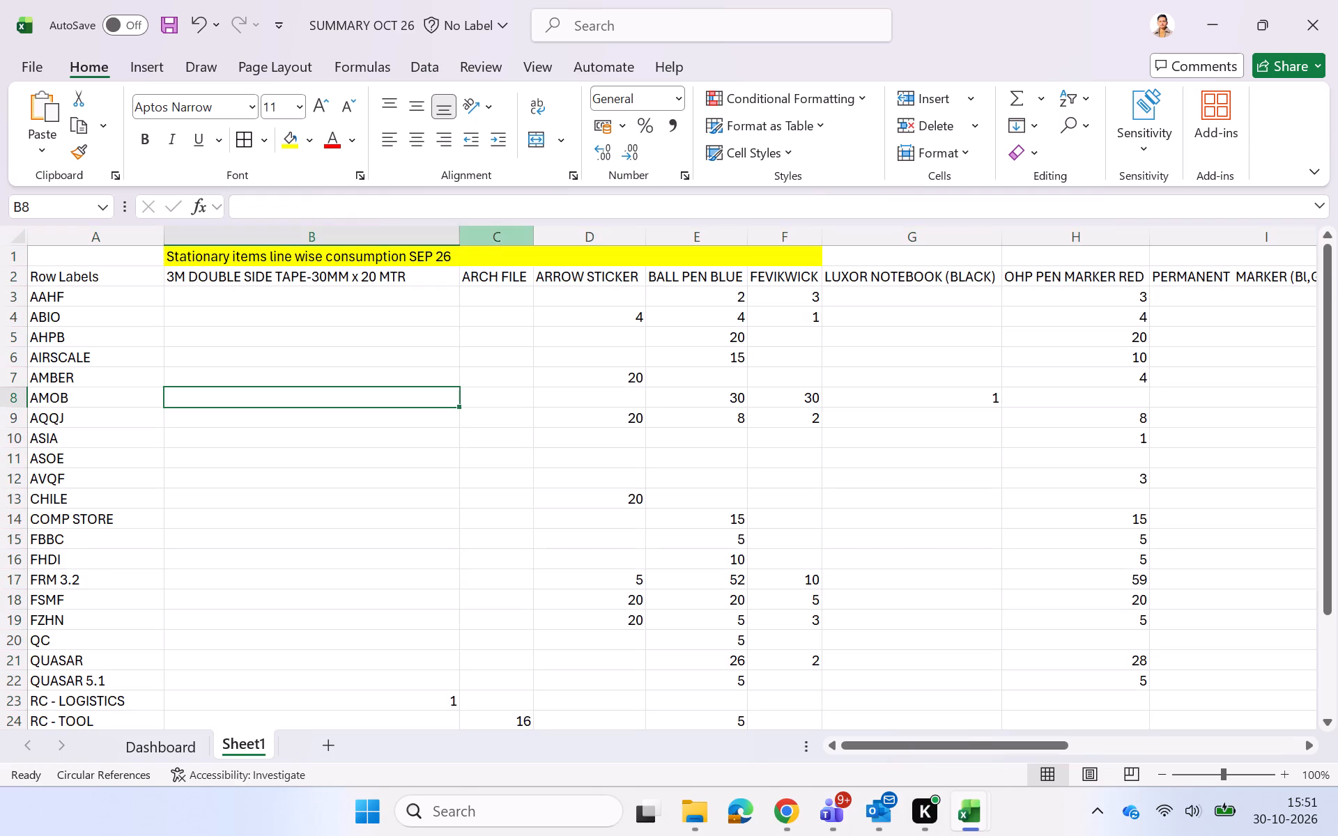
pyautogui.moveTo(459, 237); pyautogui.dragTo(411, 242)
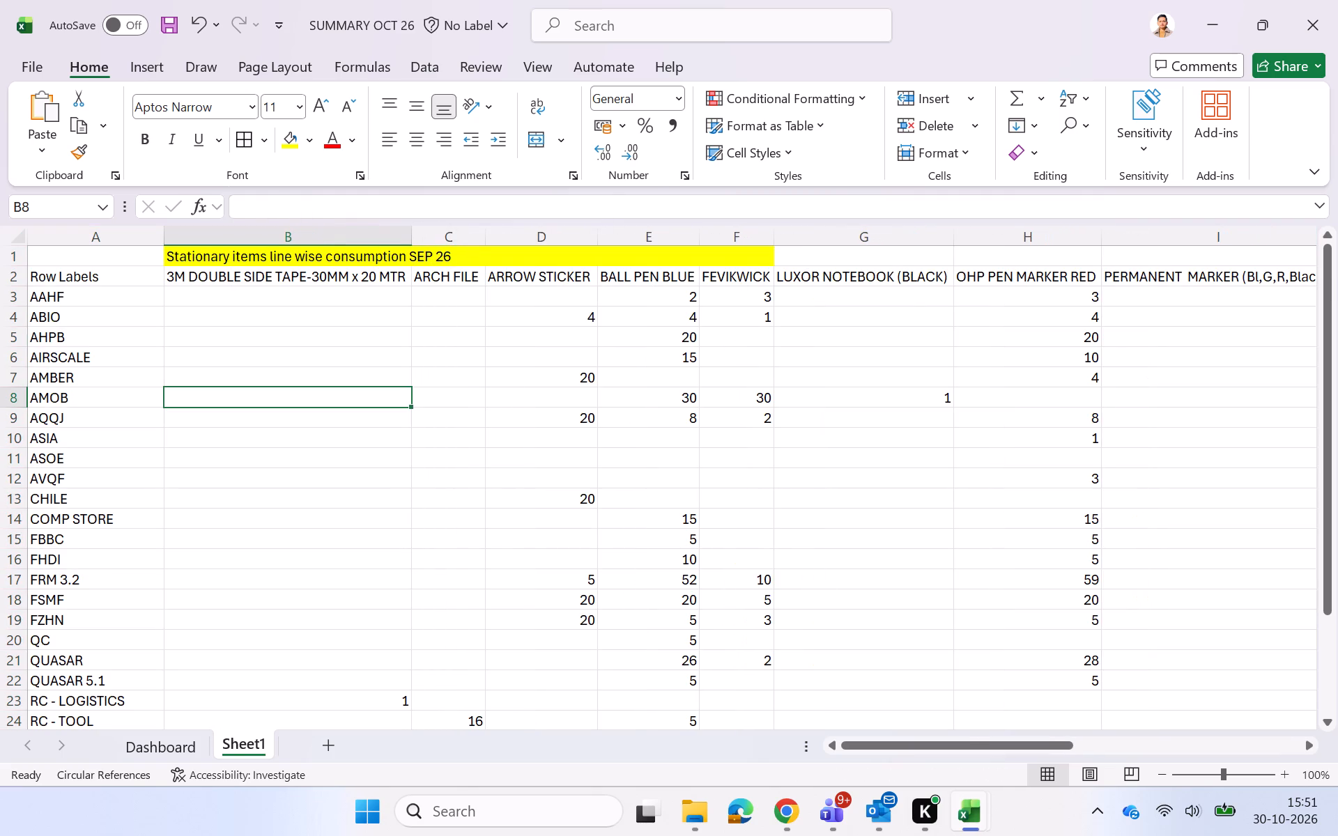
pyautogui.hotkey('ctrl', 'a')
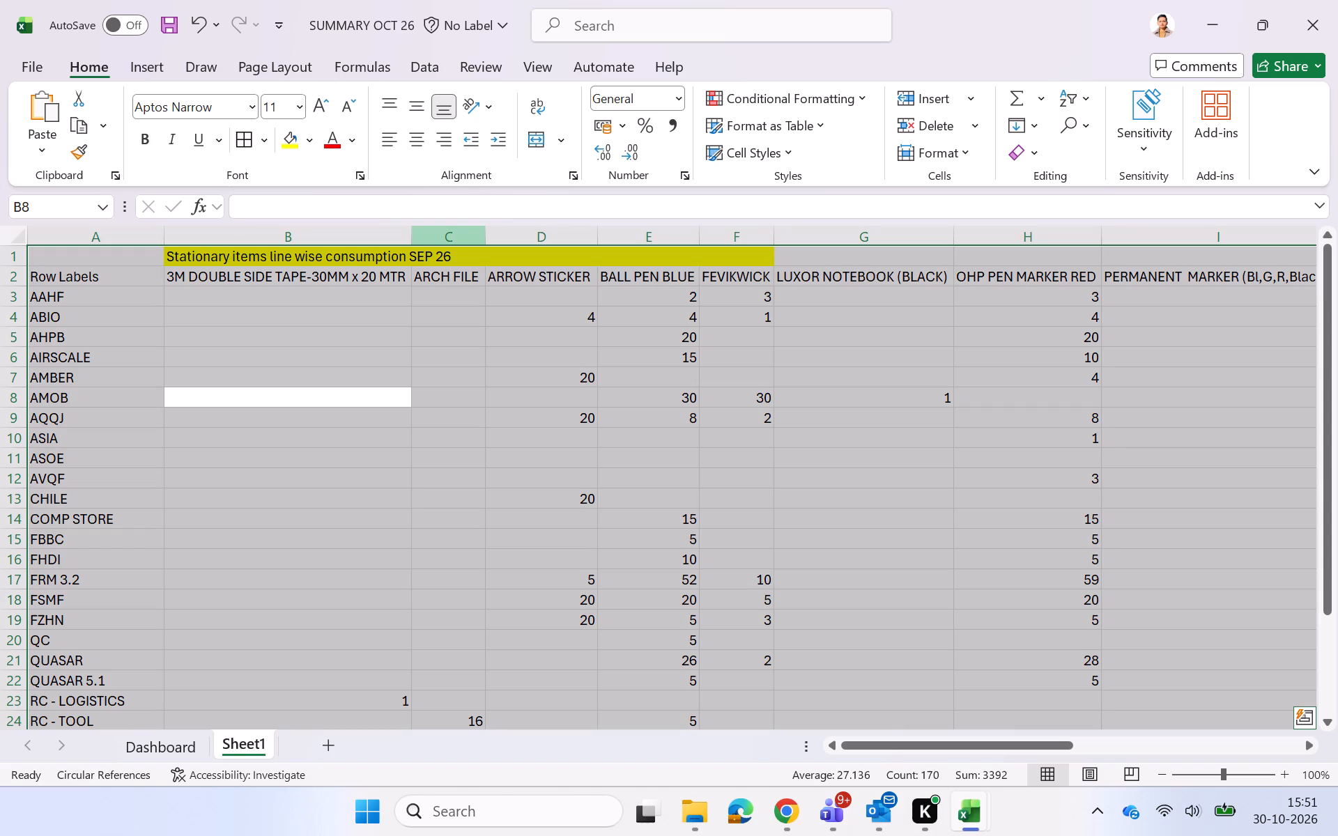
pyautogui.click(514, 242)
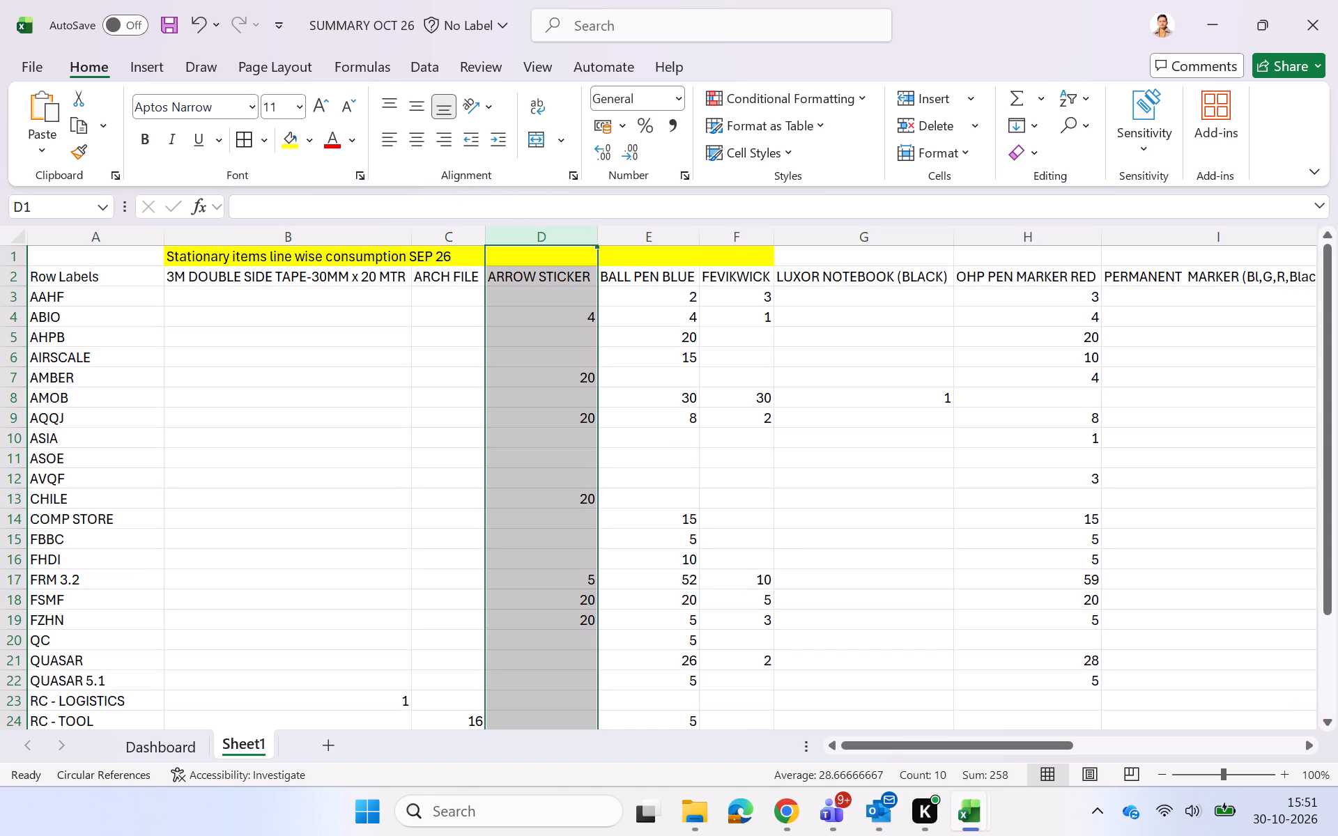
# Clear the yellow fill from cells D1:F1 beside the title.
pyautogui.click(643, 256)
pyautogui.press('Right')
pyautogui.hotkey('shift', 'Left')
pyautogui.hotkey('shift', 'Left')
pyautogui.hotkey('shift', 'Left')
pyautogui.hotkey('shift', 'Right')
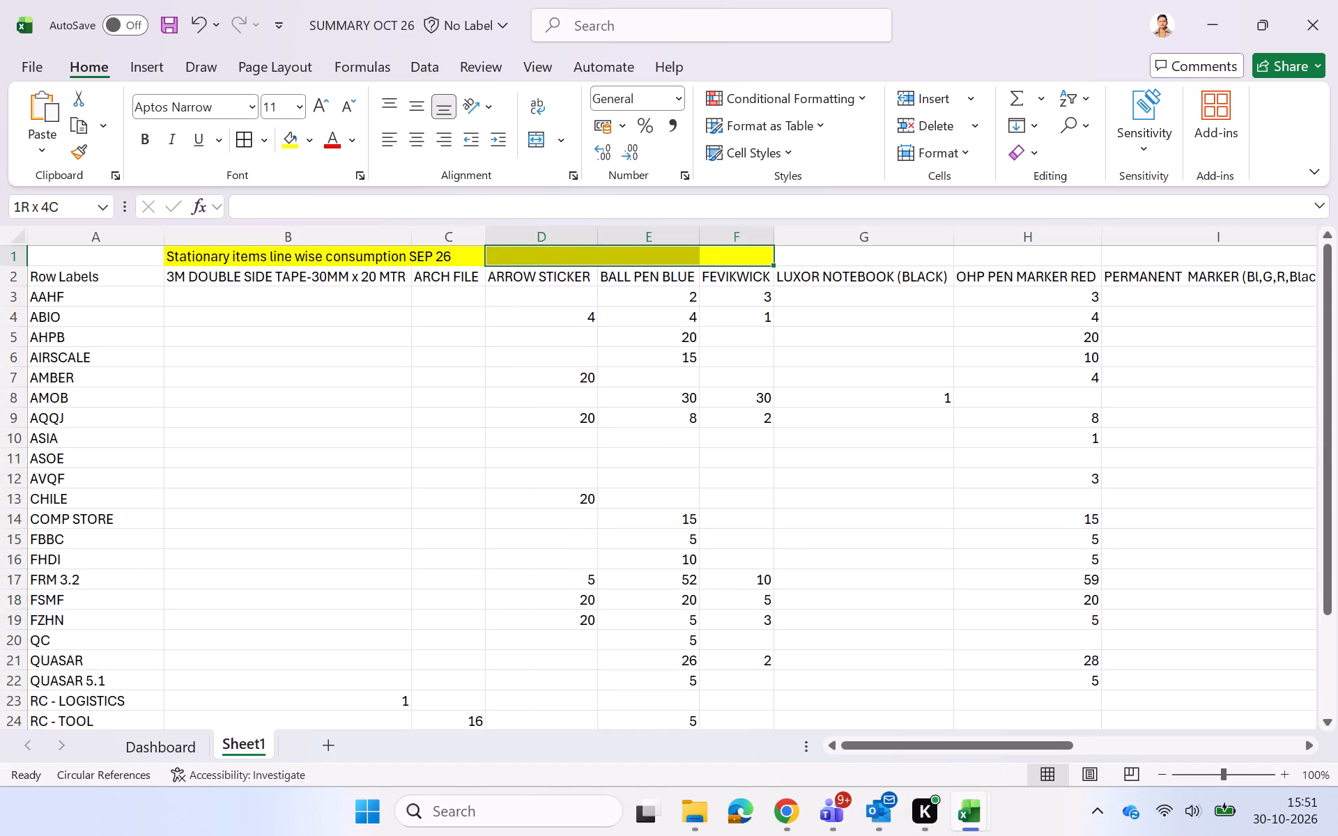
pyautogui.click(1010, 141)
pyautogui.click(1038, 181)
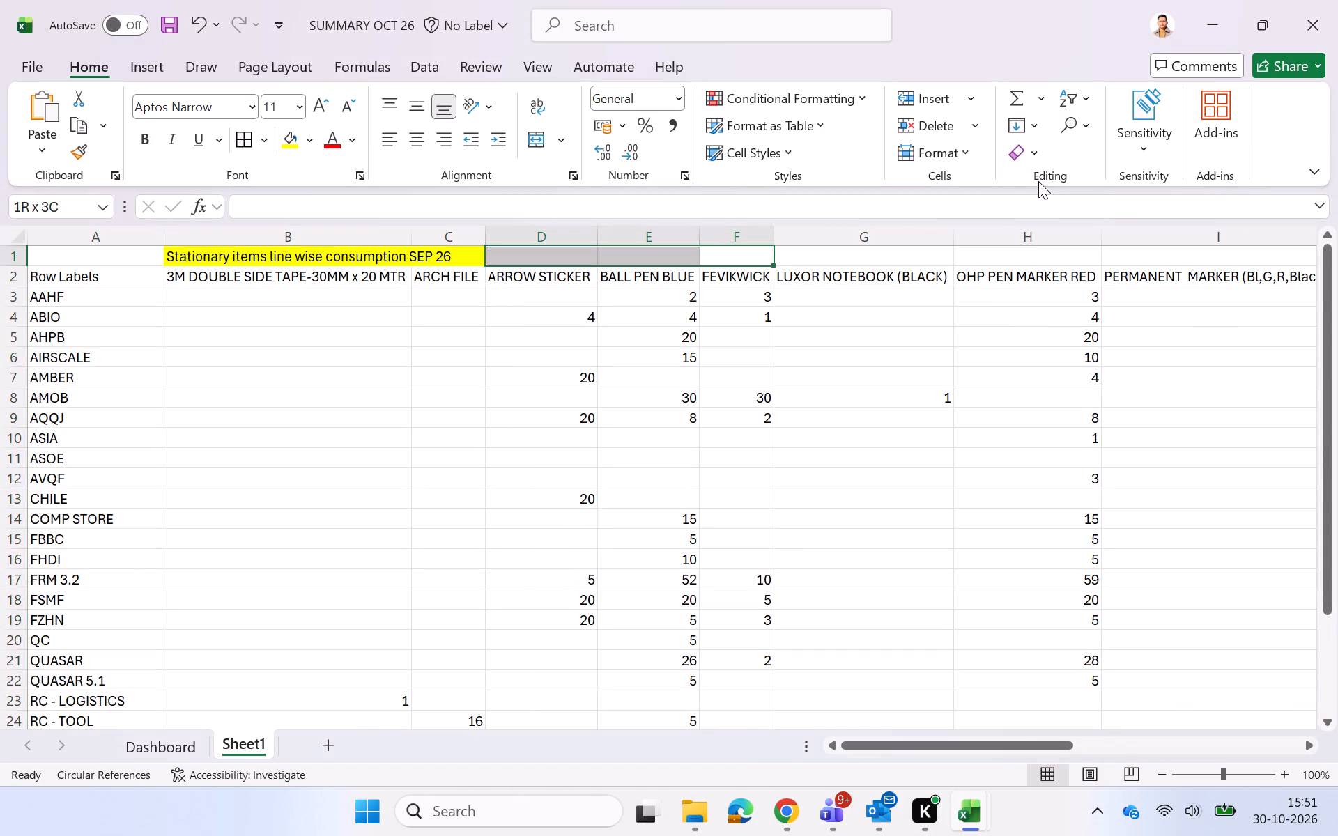
pyautogui.doubleClick(518, 385)
pyautogui.click(360, 364)
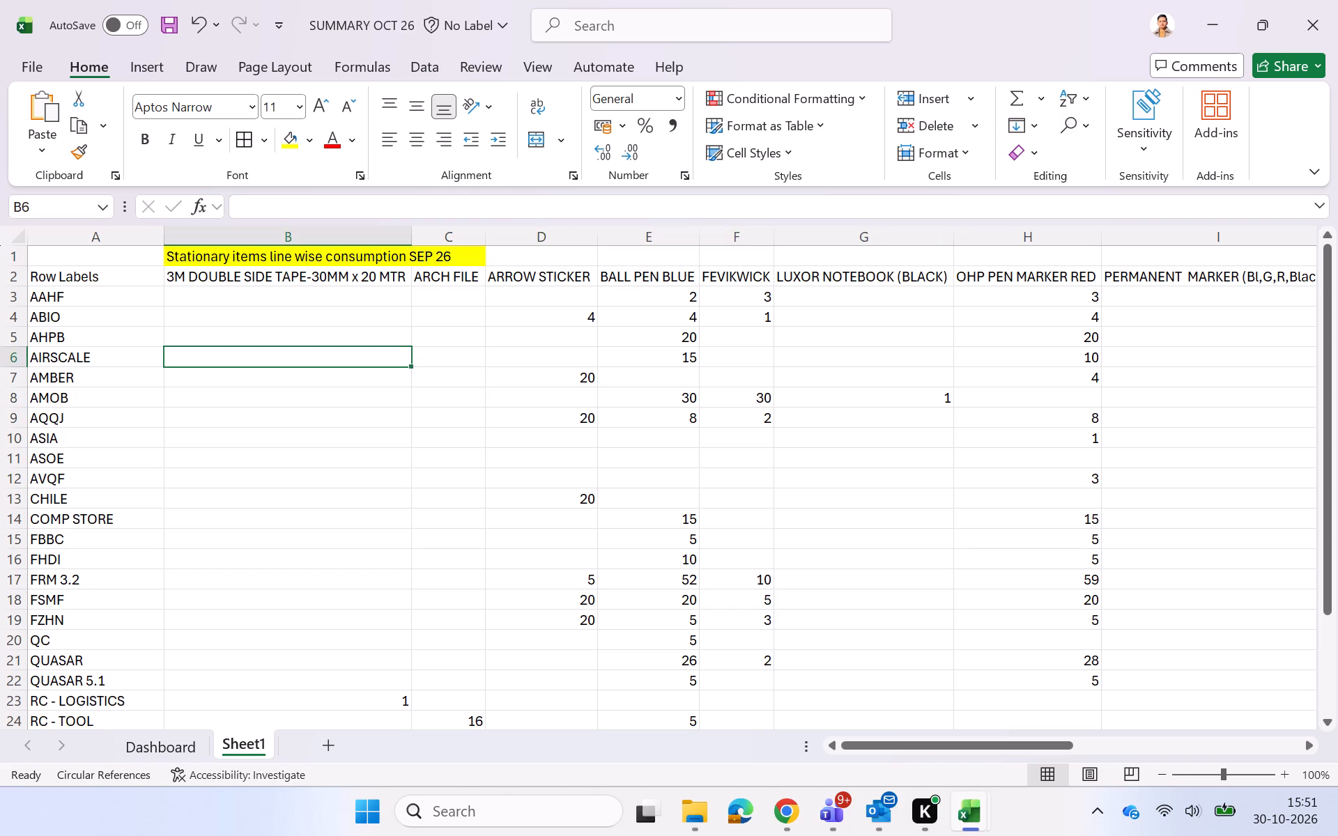
# Apply all borders to the stationary table on Sheet1, from the Row Labels header through the Grand Total row and column.
pyautogui.press('Left')
pyautogui.press('Up')
pyautogui.press('Up')
pyautogui.press('Up')
pyautogui.press('Up')
pyautogui.hotkey('ctrl', 'shift', 'Right')
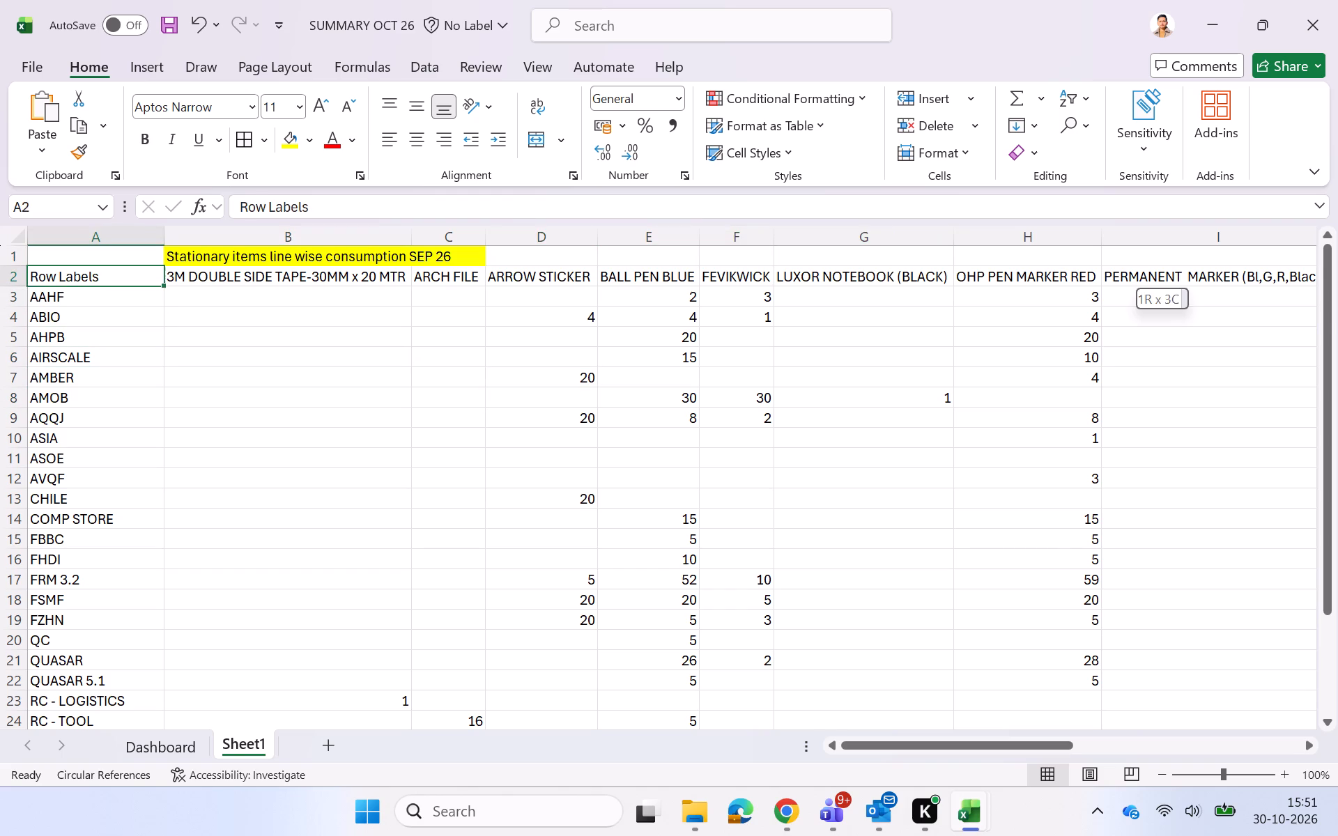
pyautogui.hotkey('ctrl', 'shift', 'Down')
pyautogui.click(248, 137)
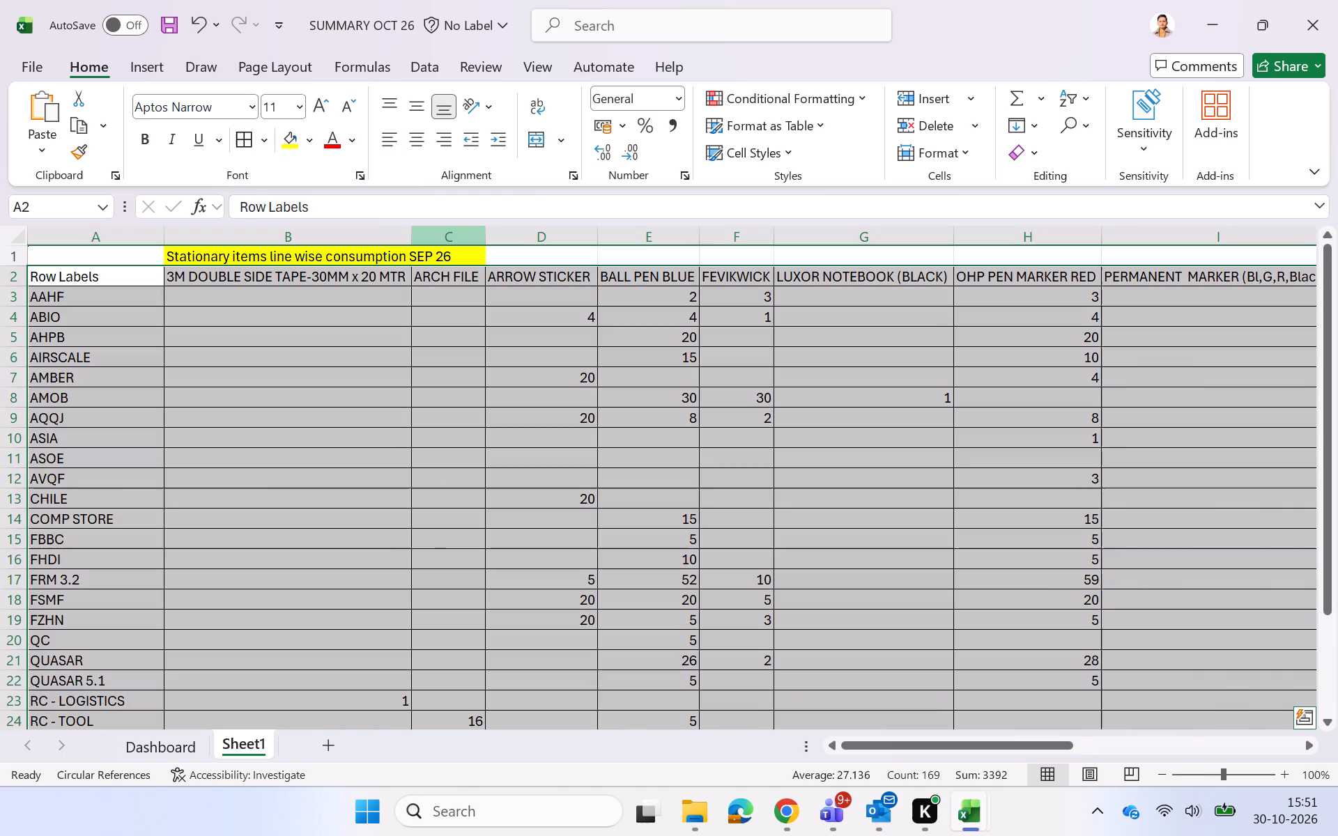
# Review the bordered stationary table across all item columns and down to the Grand Total row.
pyautogui.doubleClick(799, 456)
pyautogui.hscroll(-7, 799, 456)
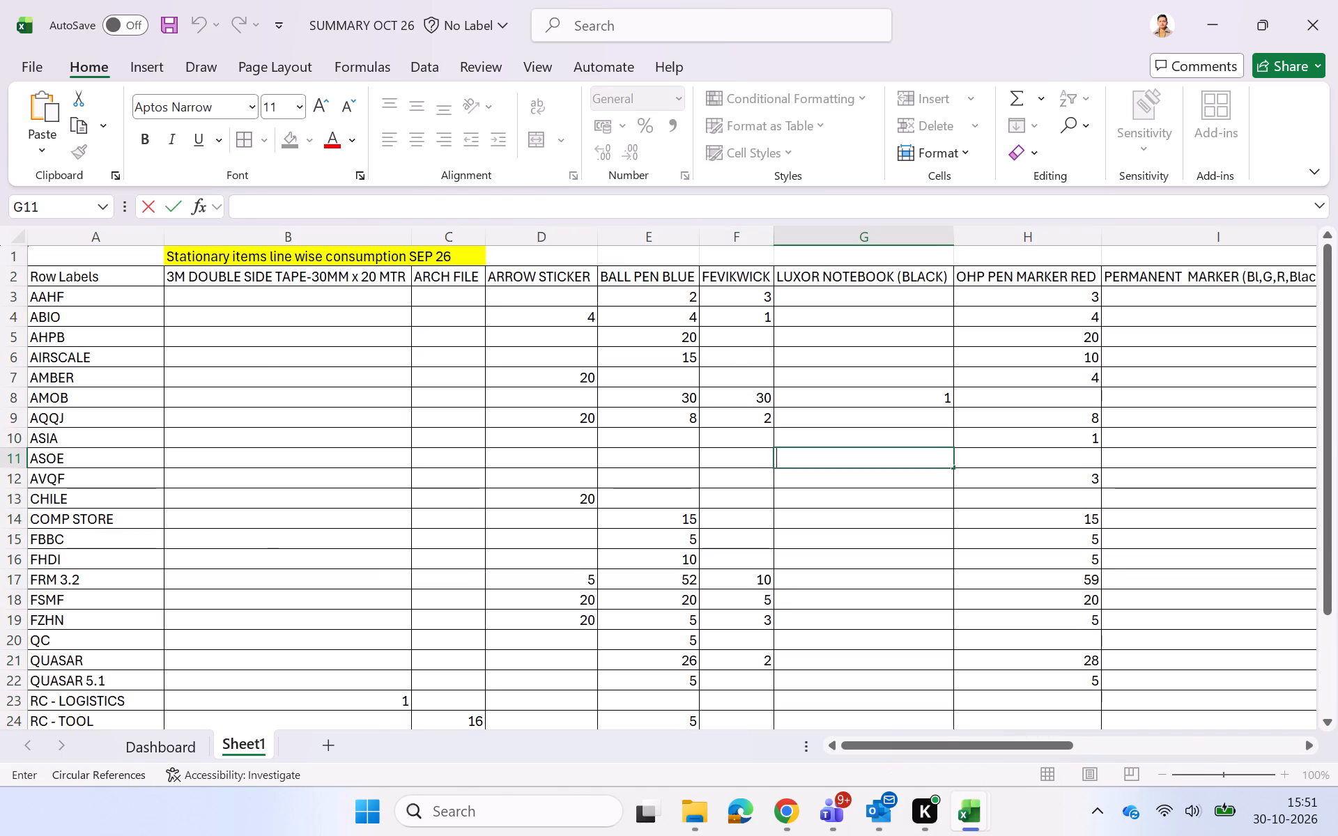
pyautogui.click(1209, 397)
pyautogui.hscroll(-6, 1210, 397)
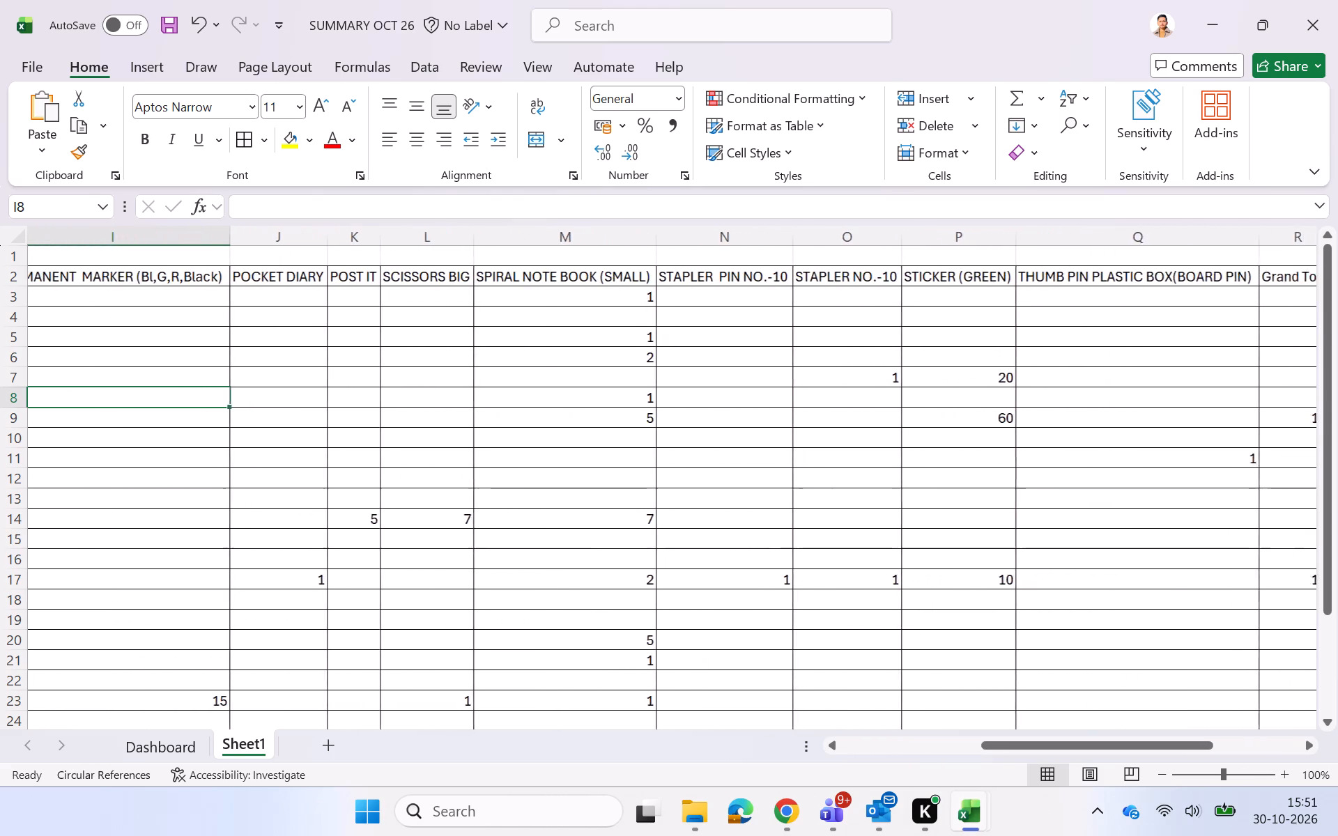
pyautogui.hscroll(-1, 1210, 397)
pyautogui.hscroll(18, 1210, 397)
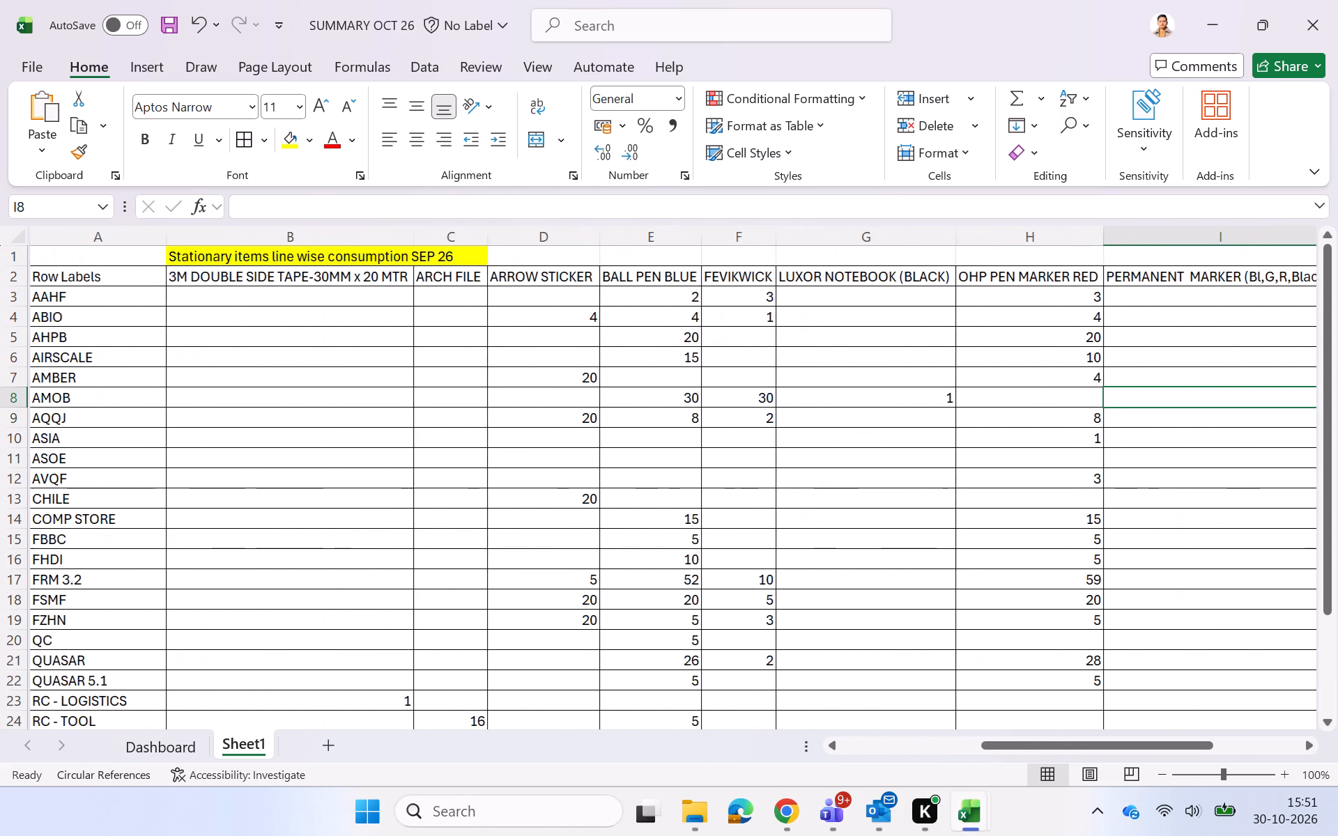
pyautogui.doubleClick(242, 399)
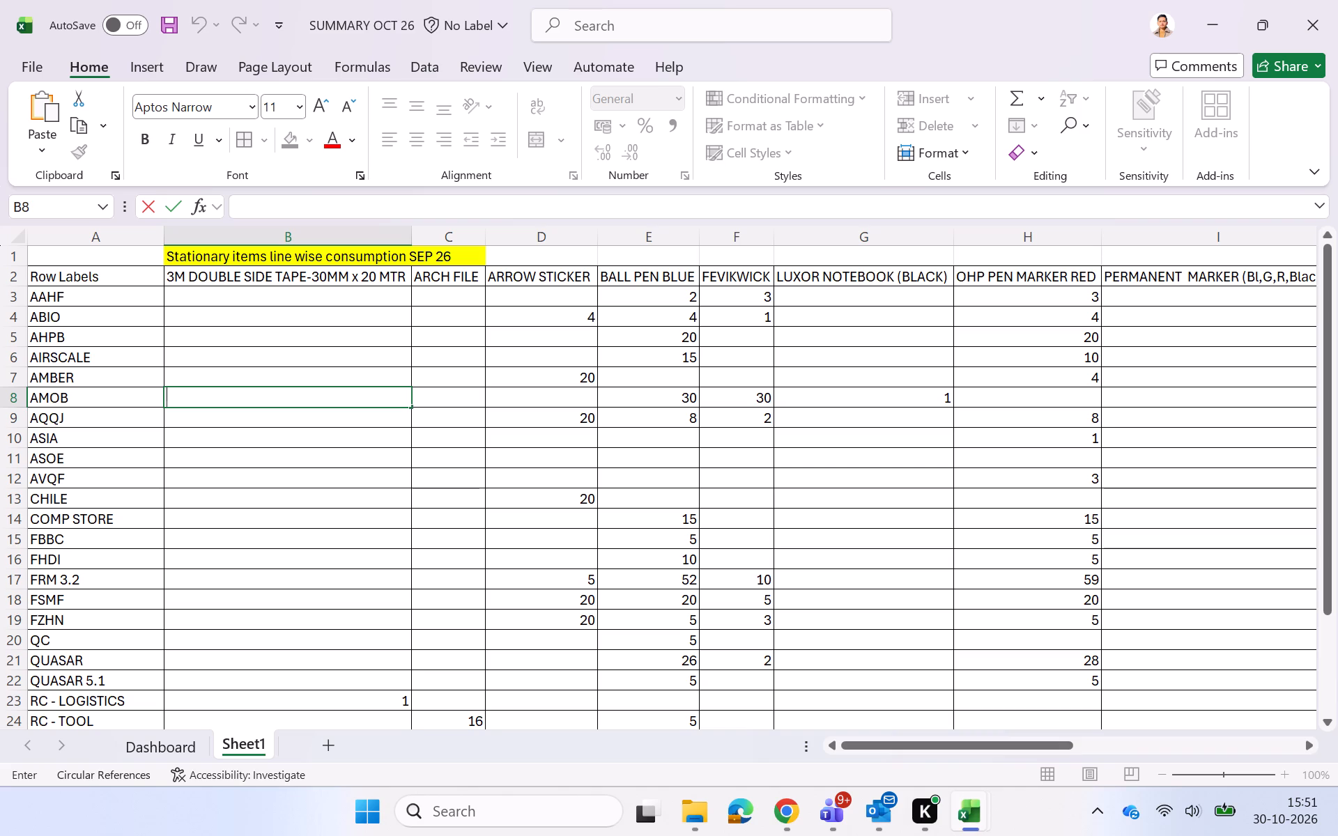
pyautogui.scroll(-3, 242, 399)
pyautogui.scroll(9, 242, 399)
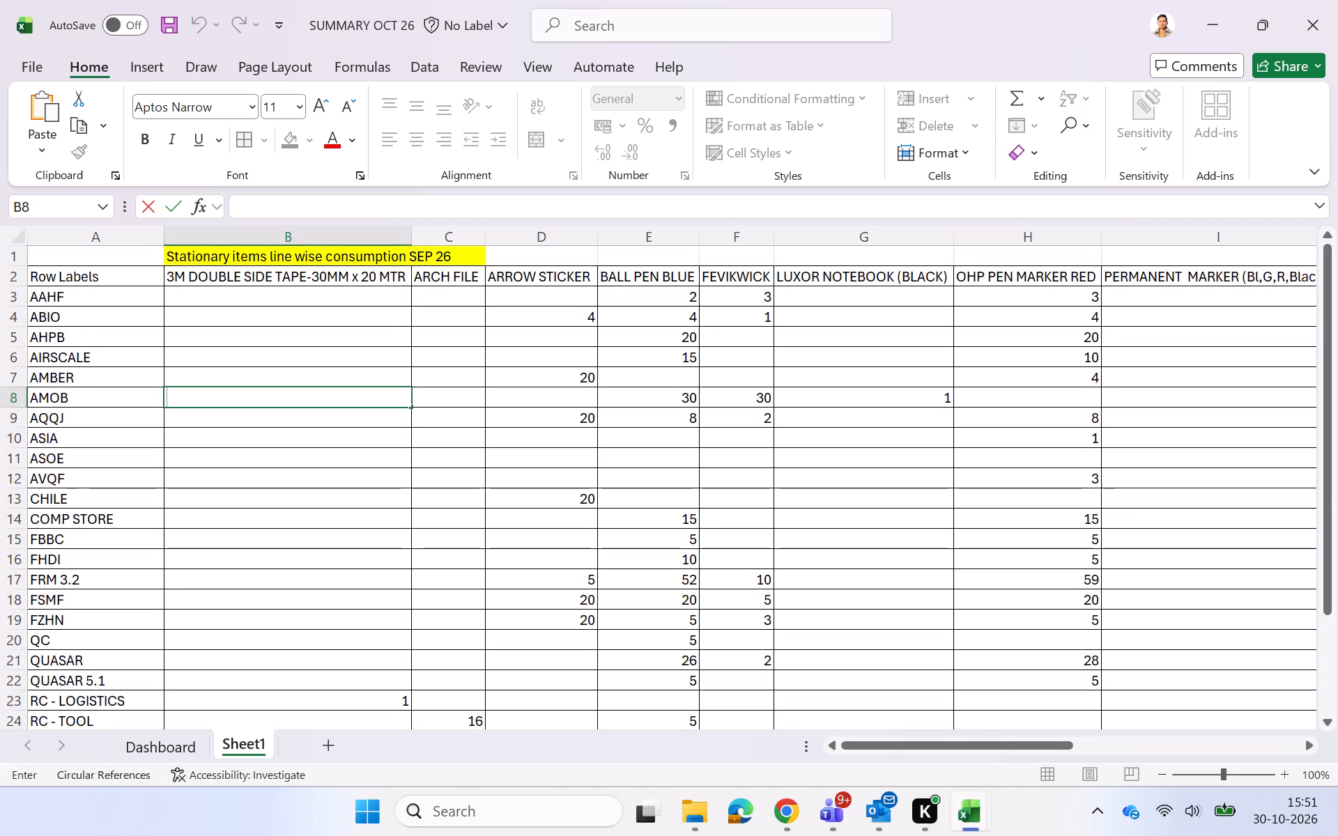
pyautogui.scroll(-3, 294, 455)
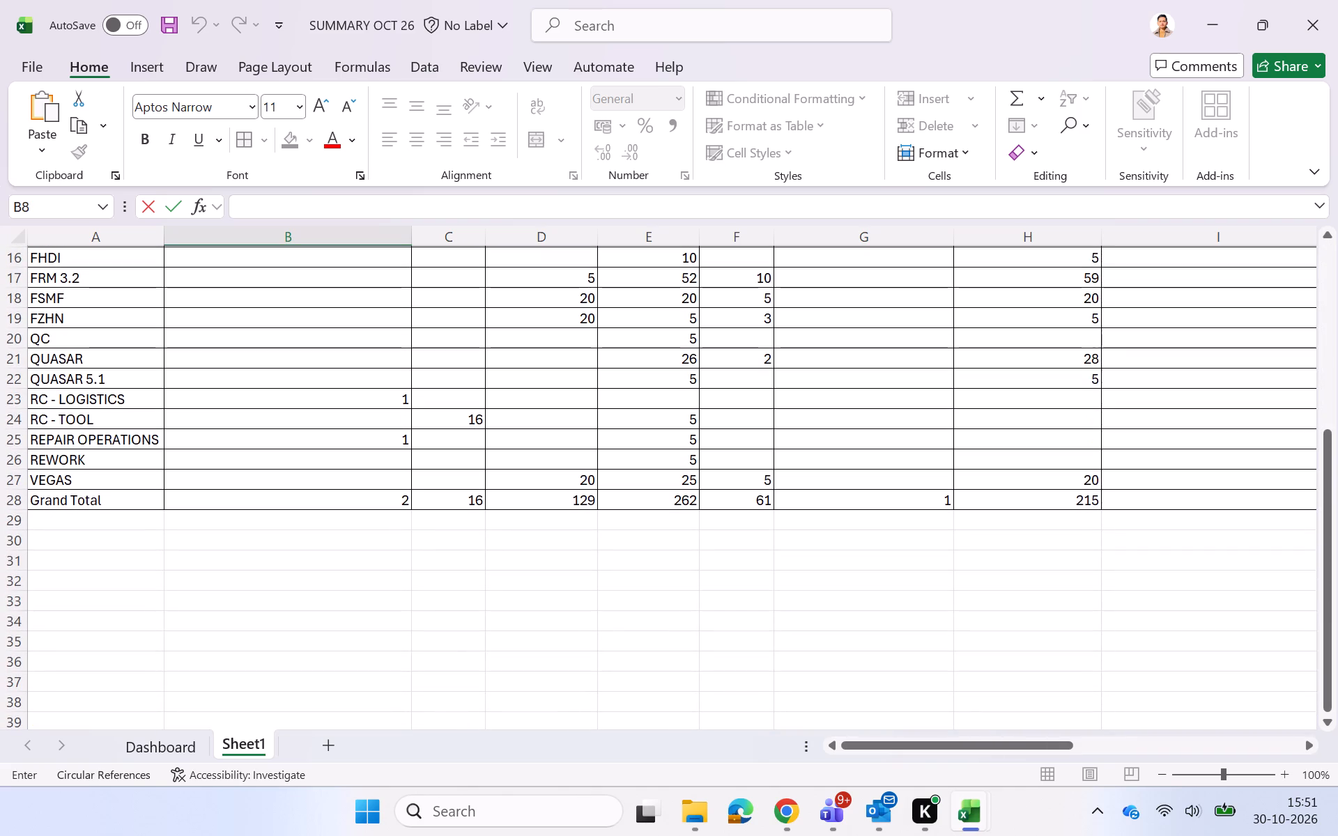
pyautogui.scroll(6, 236, 525)
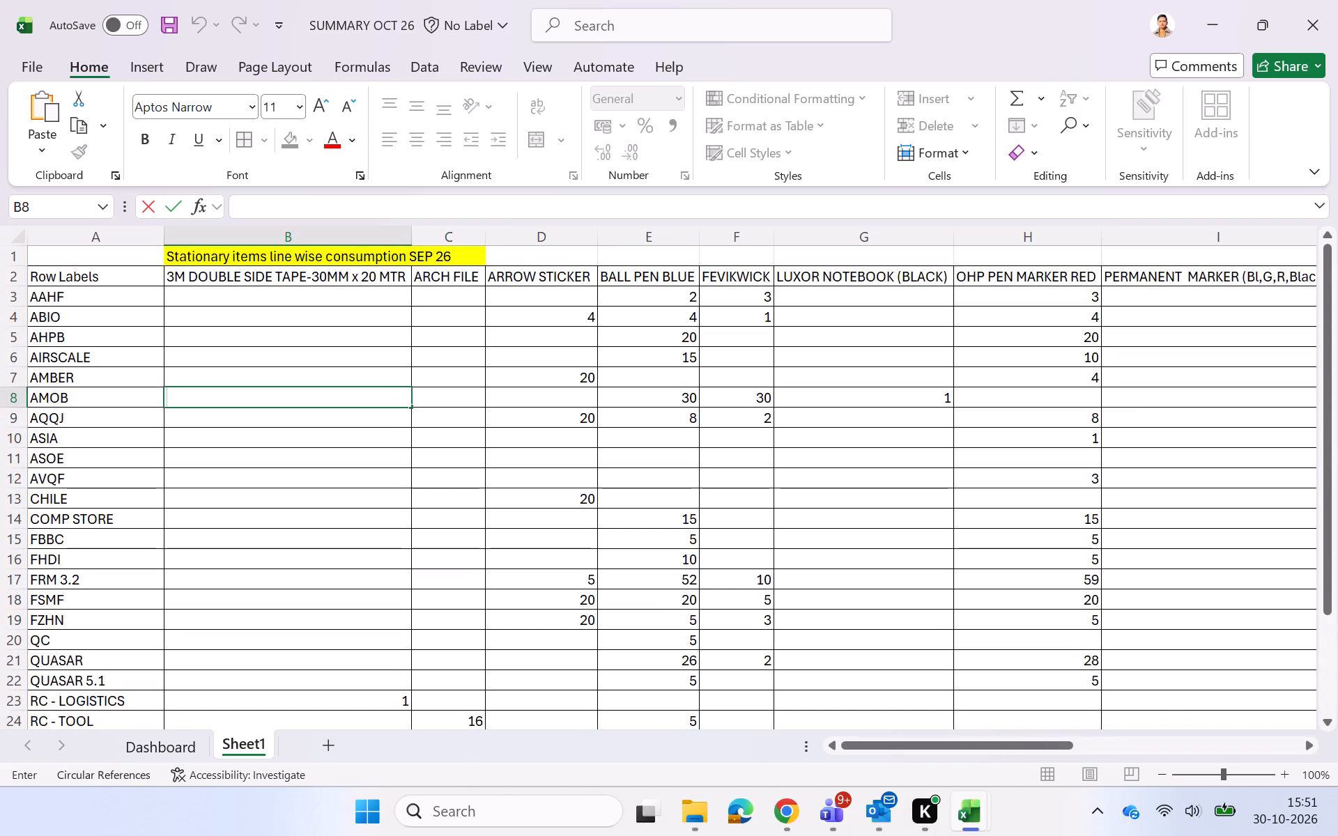
# Copy the title "Line Consumables project wise consumption" from SUMMARY SEP 26's Calculation sheet into cell A30 of SUMMARY OCT 26's Sheet1.
pyautogui.scroll(-2, 279, 627)
pyautogui.hotkey('alt', 'Tab')
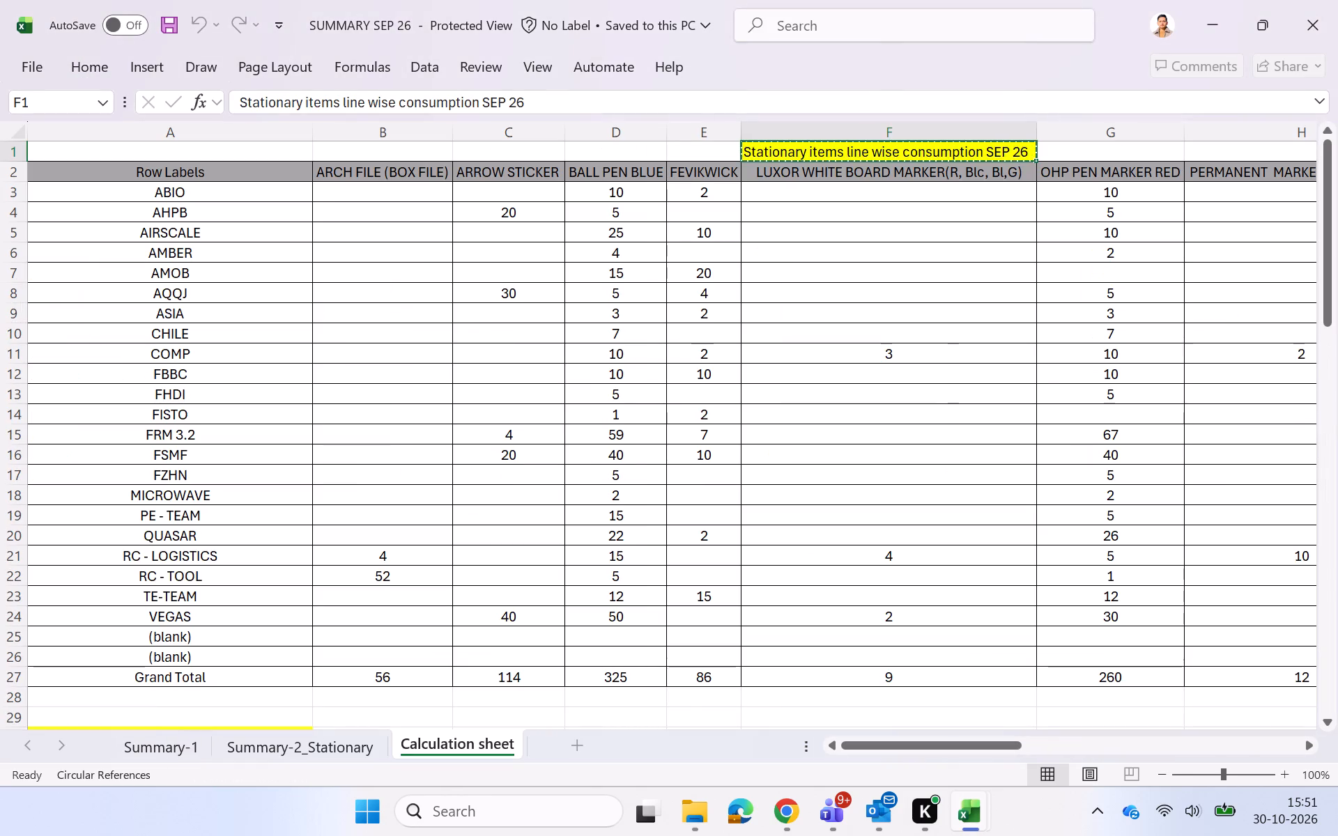
pyautogui.scroll(-2, 528, 528)
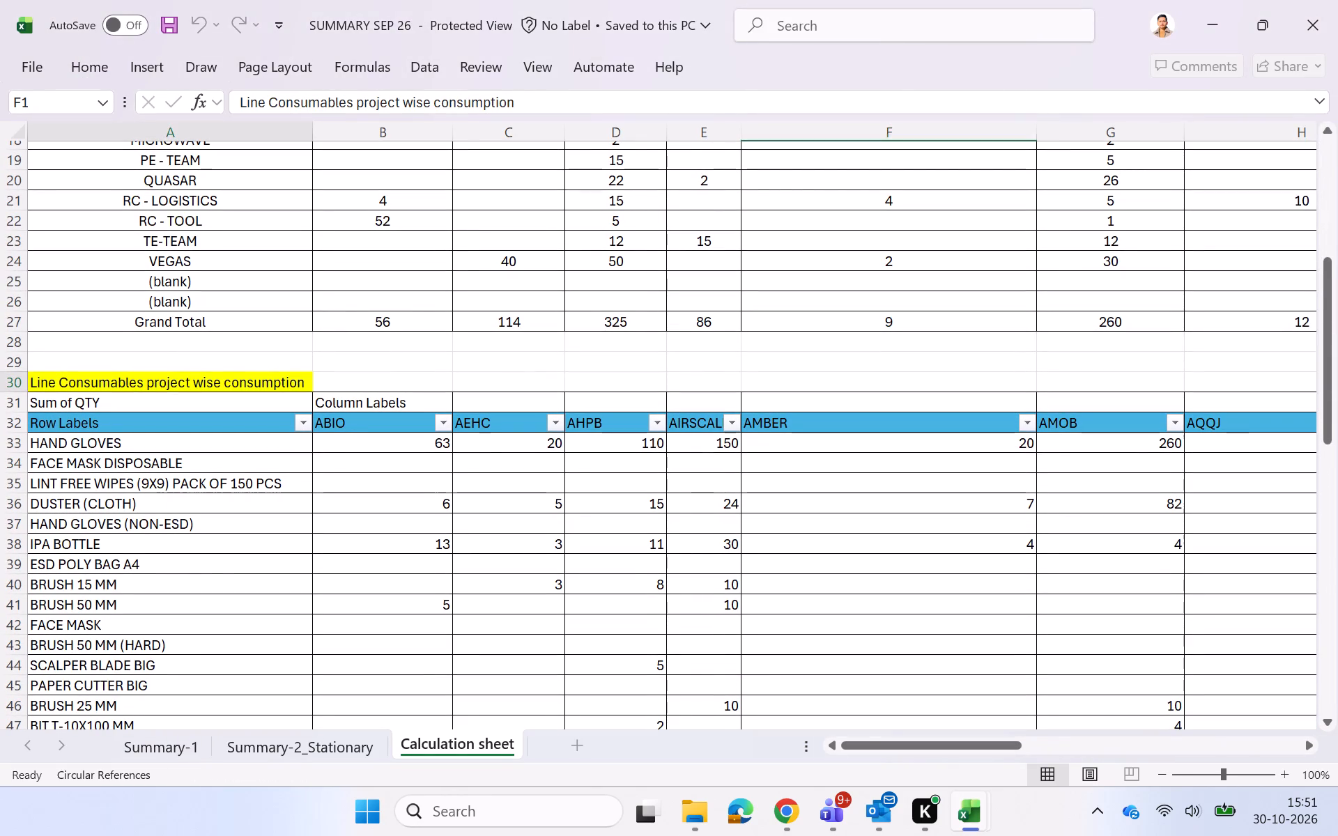
pyautogui.click(222, 377)
pyautogui.hotkey('ctrl', 'c')
pyautogui.hotkey('alt', 'Tab')
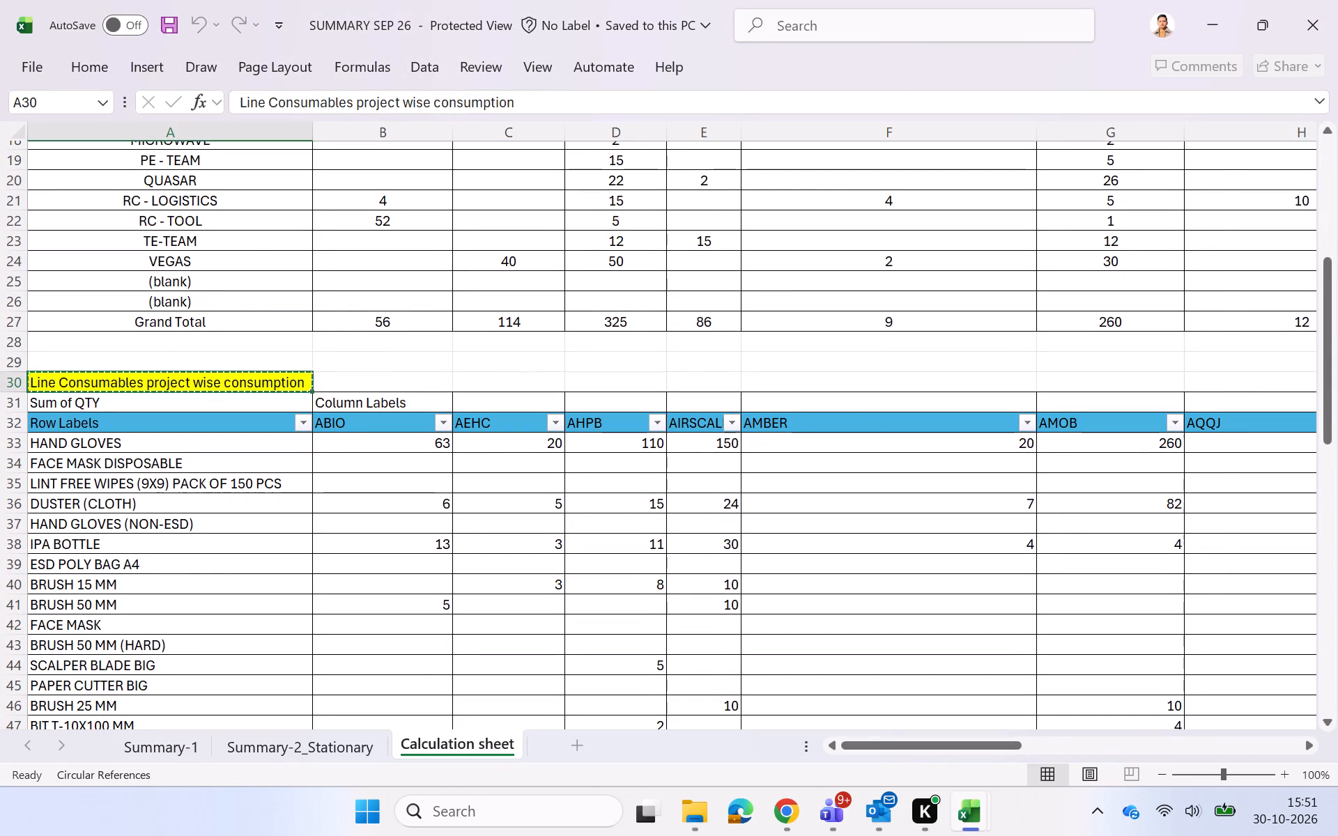
pyautogui.click(94, 510)
pyautogui.hotkey('ctrl', 'v')
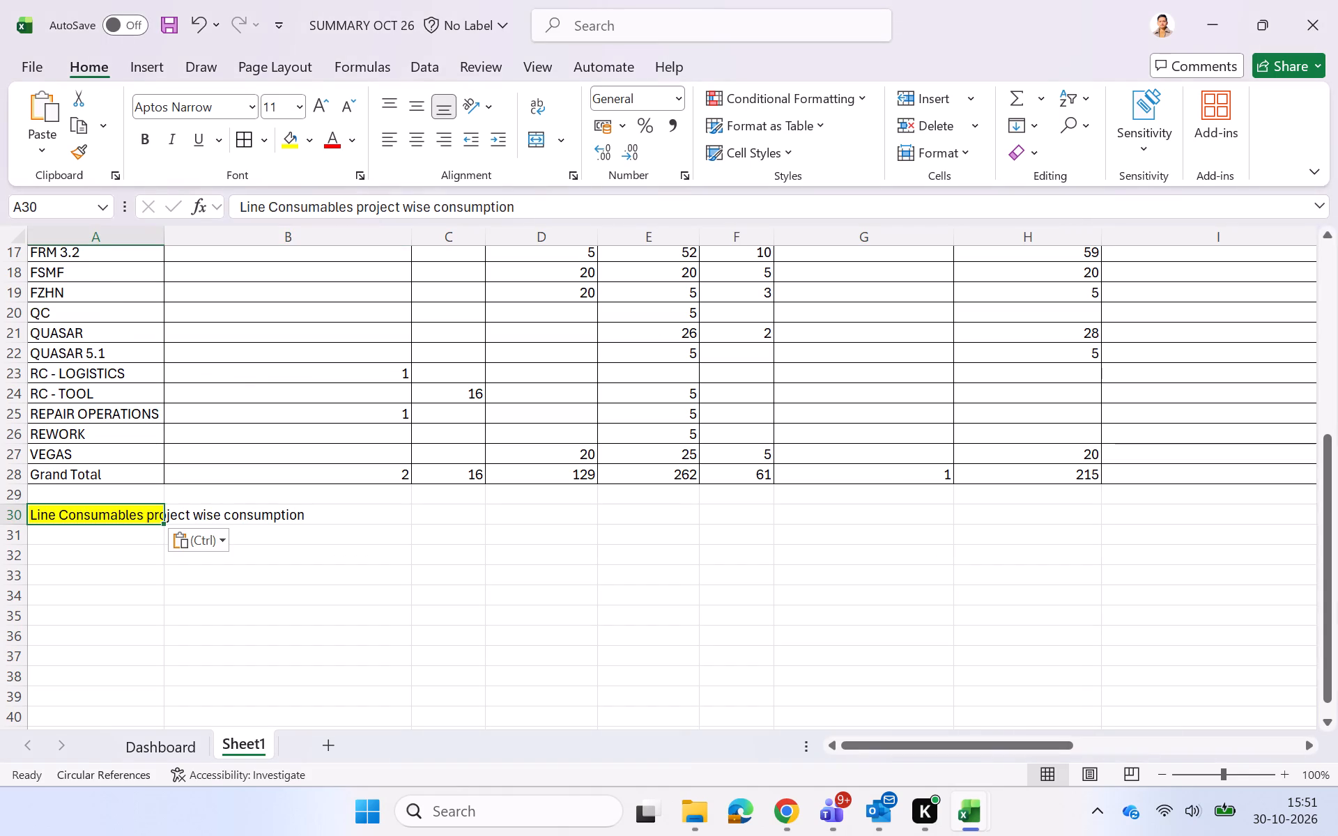
# Fill the line consumables title range A30:B30 with yellow.
pyautogui.click(223, 507)
pyautogui.press('Left')
pyautogui.hotkey('shift', 'Right')
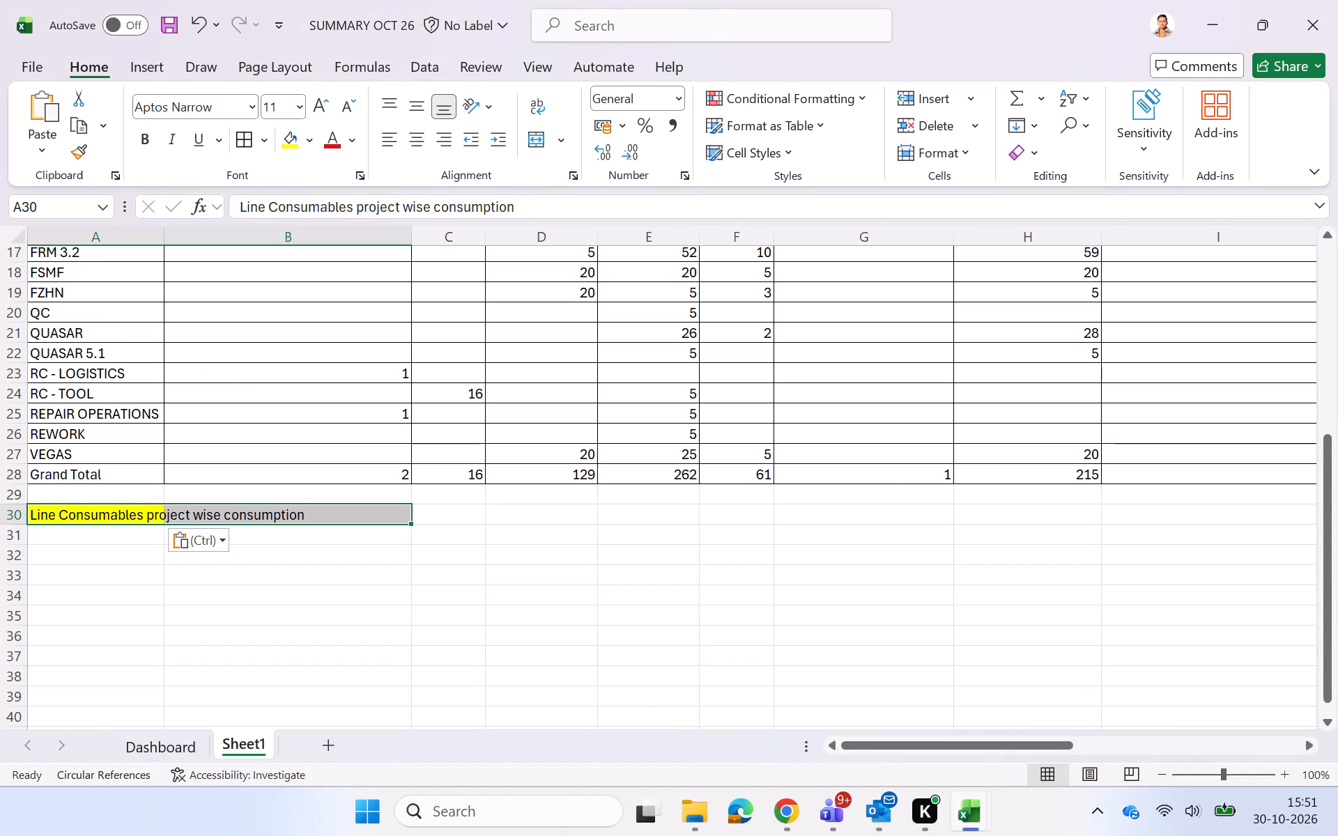
pyautogui.click(290, 143)
pyautogui.click(444, 569)
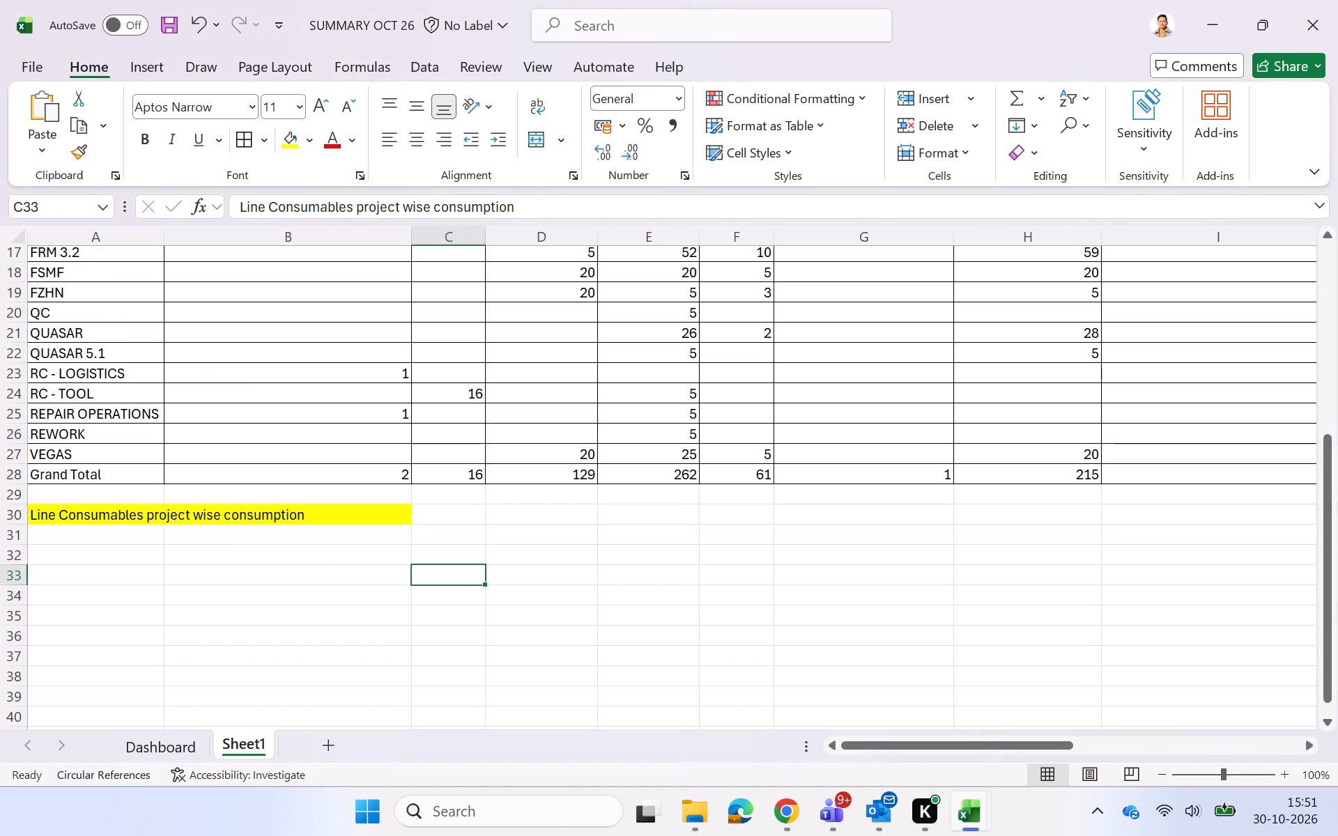
# Switch to Book1 and delete the stationary pivot sheet, Sheet10, and its source data sheet, Sheet9.
pyautogui.hotkey('alt', 'Tab')
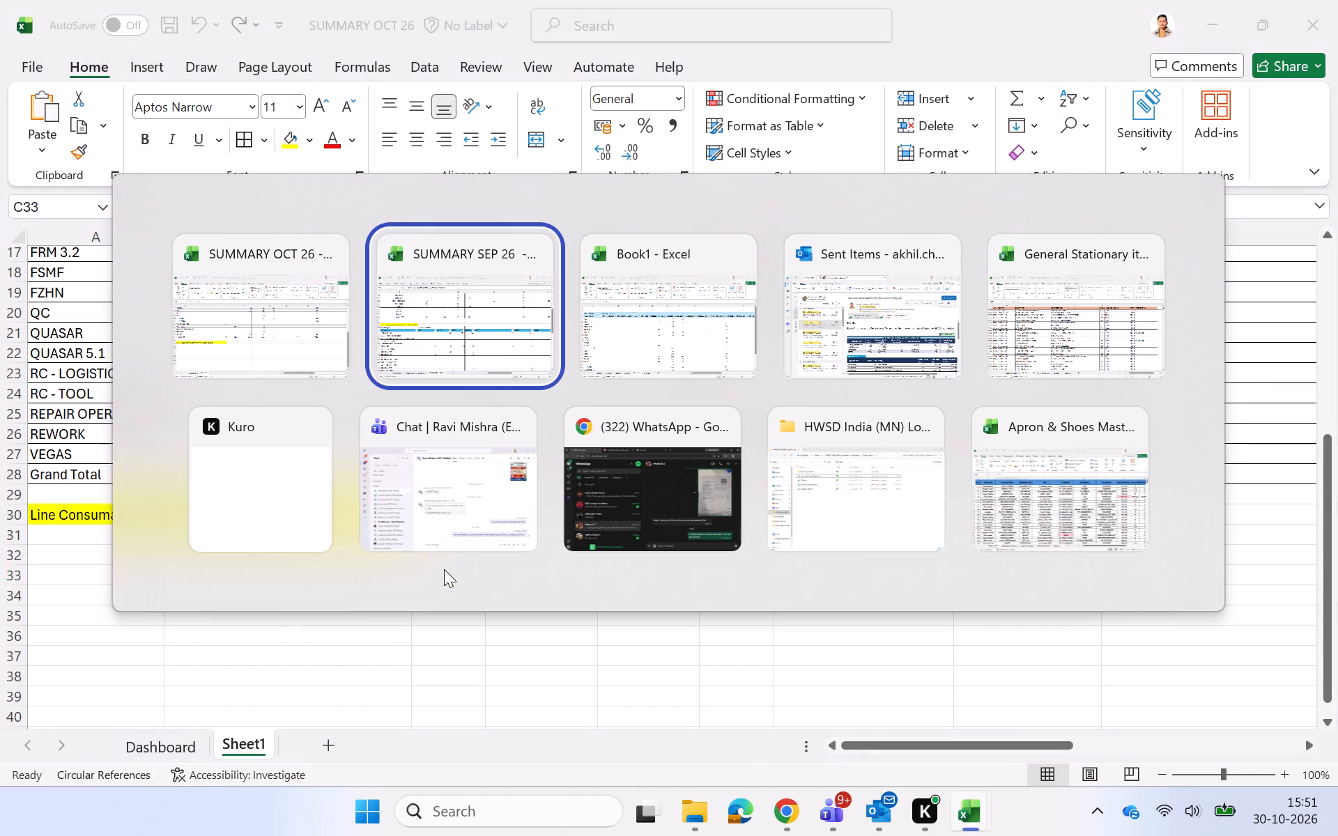
pyautogui.hotkey('alt', 'Tab')
pyautogui.click(282, 646)
pyautogui.scroll(-1, 282, 646)
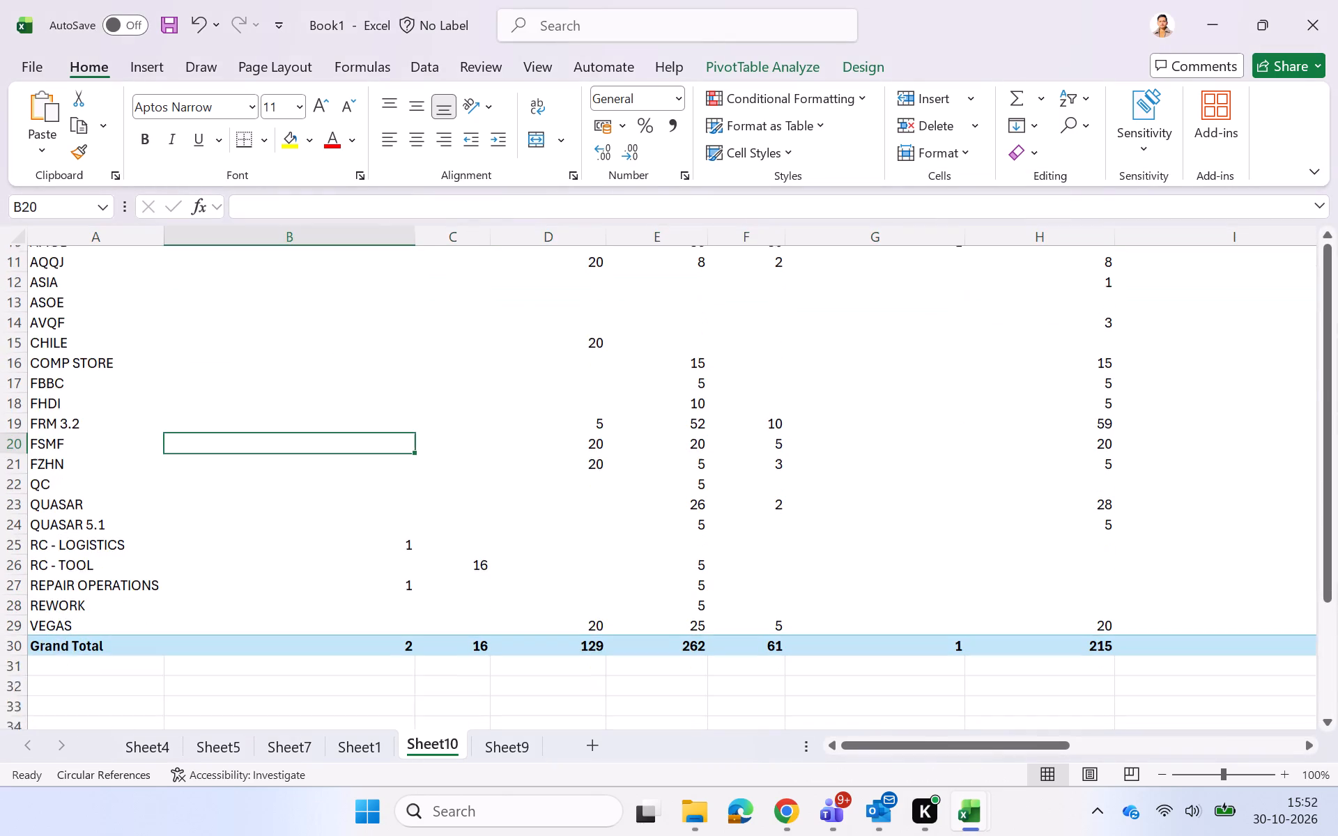
pyautogui.scroll(-1, 282, 646)
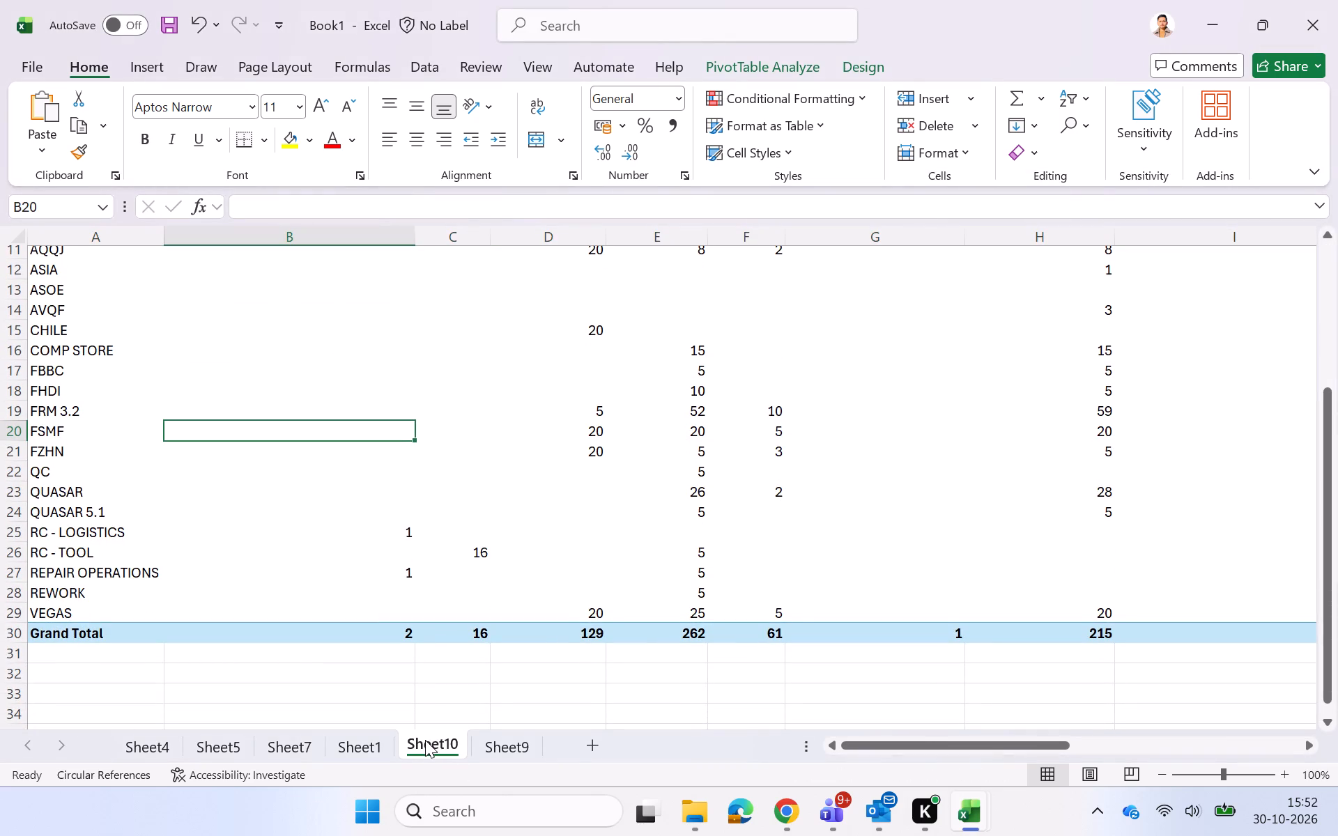
pyautogui.rightClick(425, 740)
pyautogui.click(507, 440)
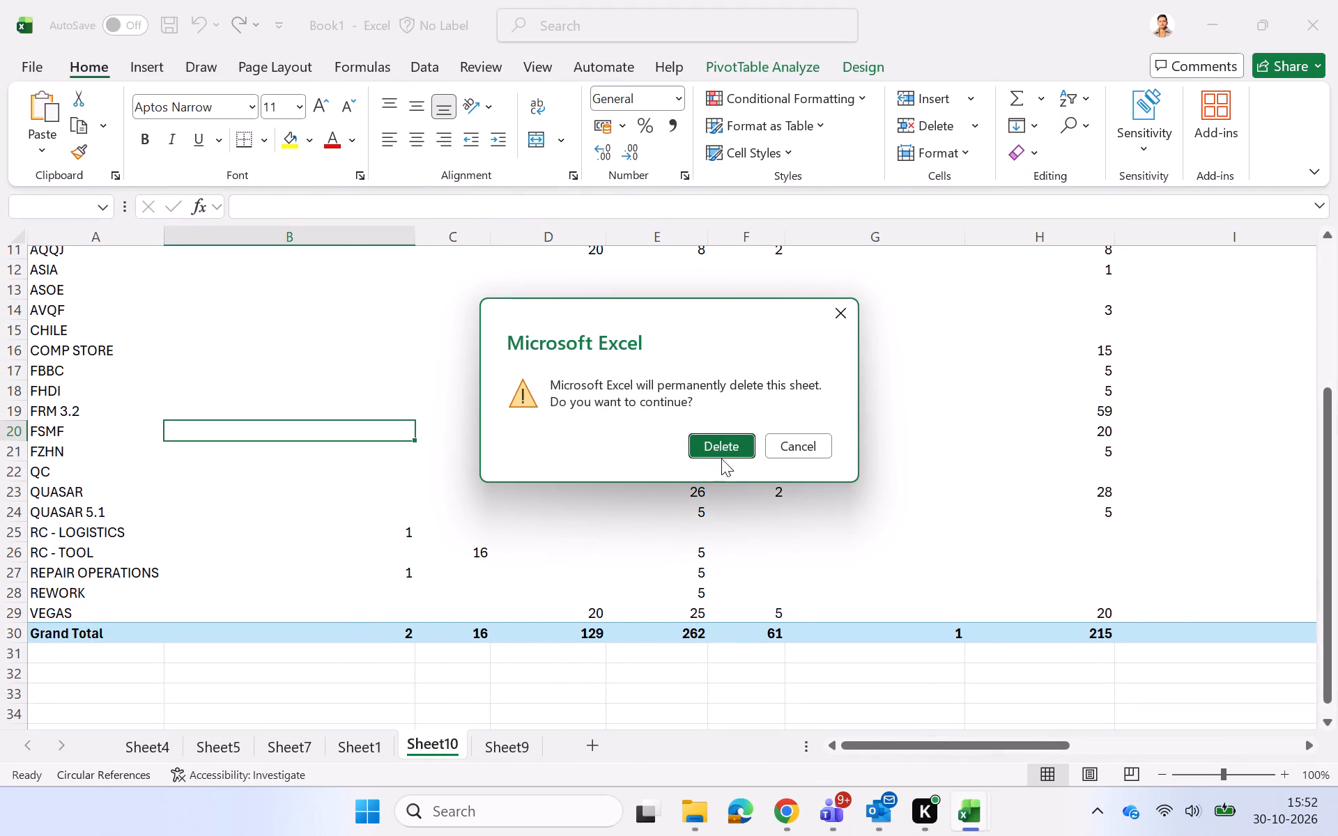
pyautogui.click(728, 445)
pyautogui.rightClick(429, 751)
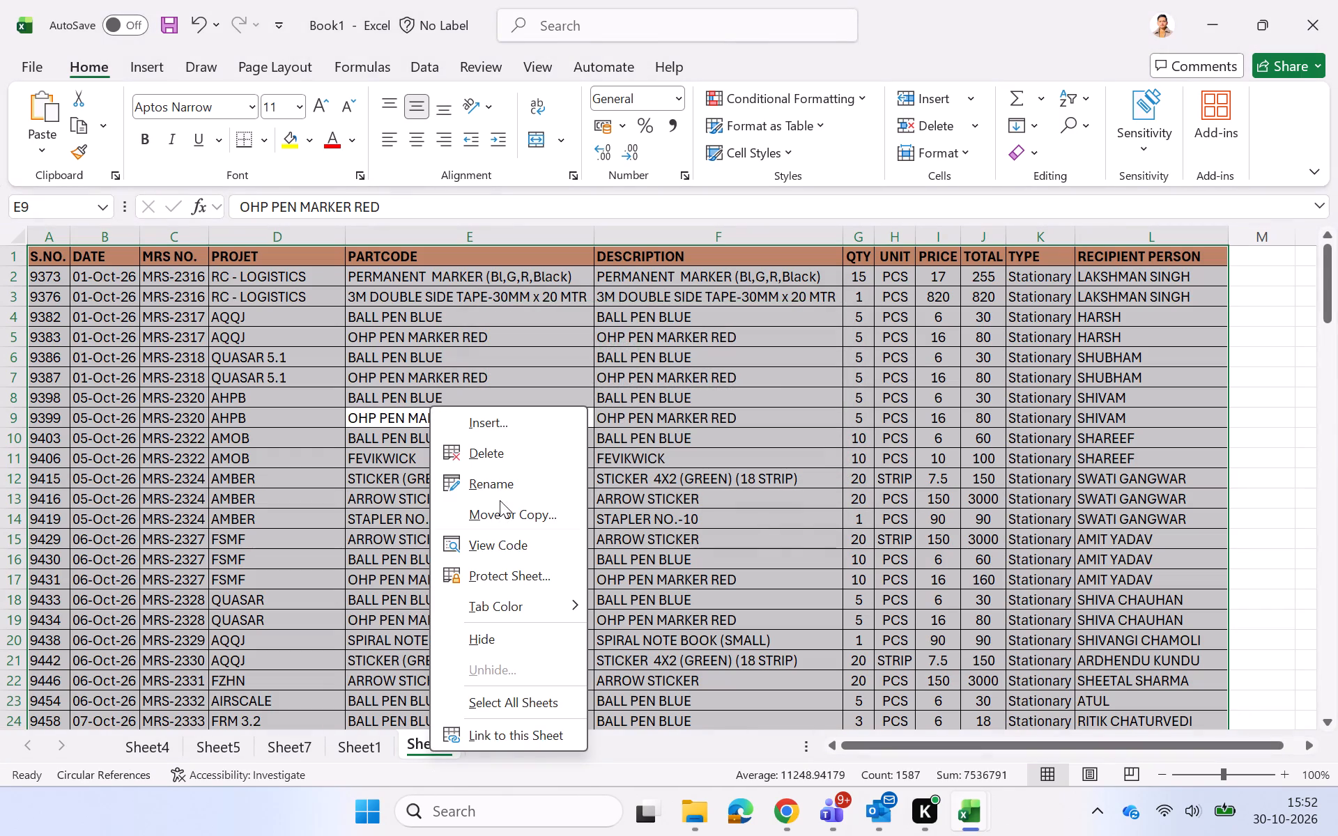
pyautogui.click(499, 444)
pyautogui.click(726, 440)
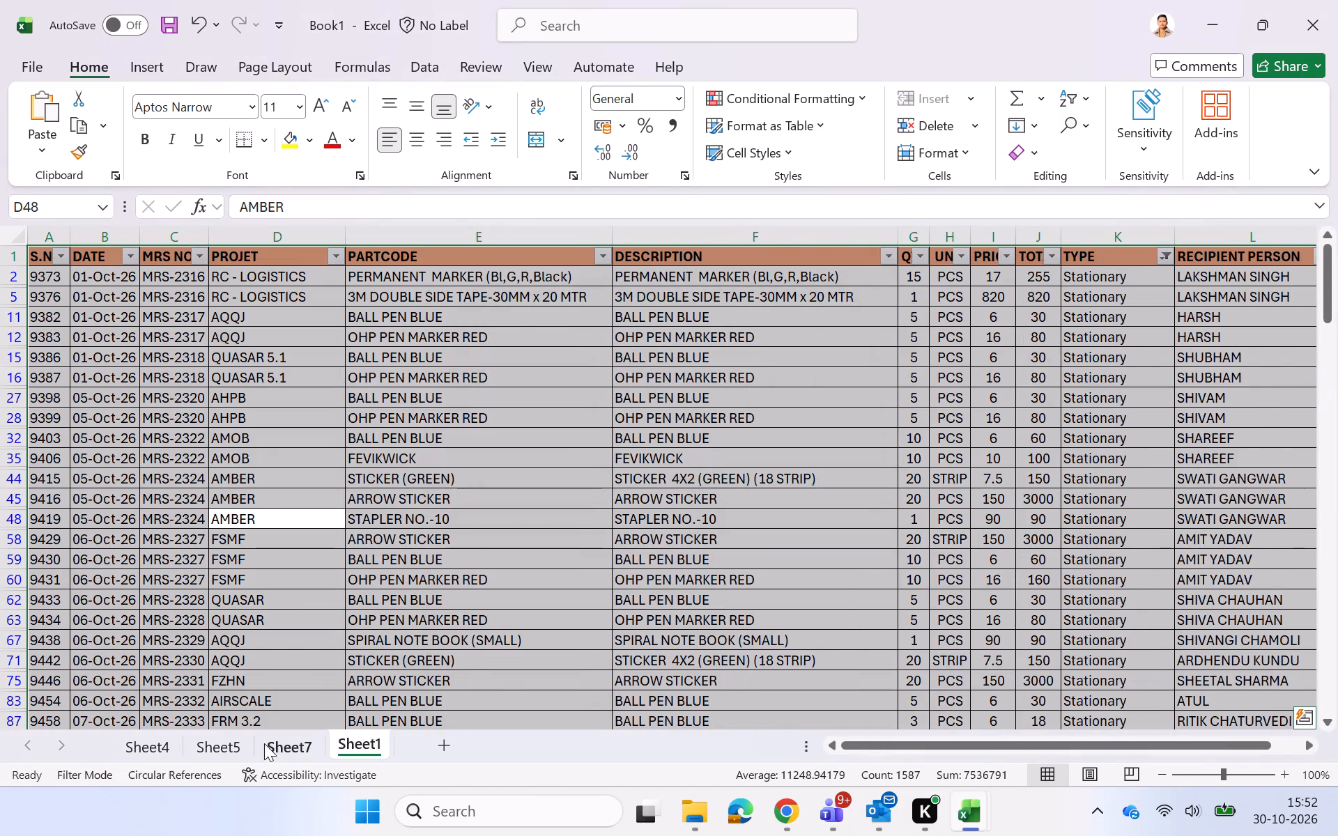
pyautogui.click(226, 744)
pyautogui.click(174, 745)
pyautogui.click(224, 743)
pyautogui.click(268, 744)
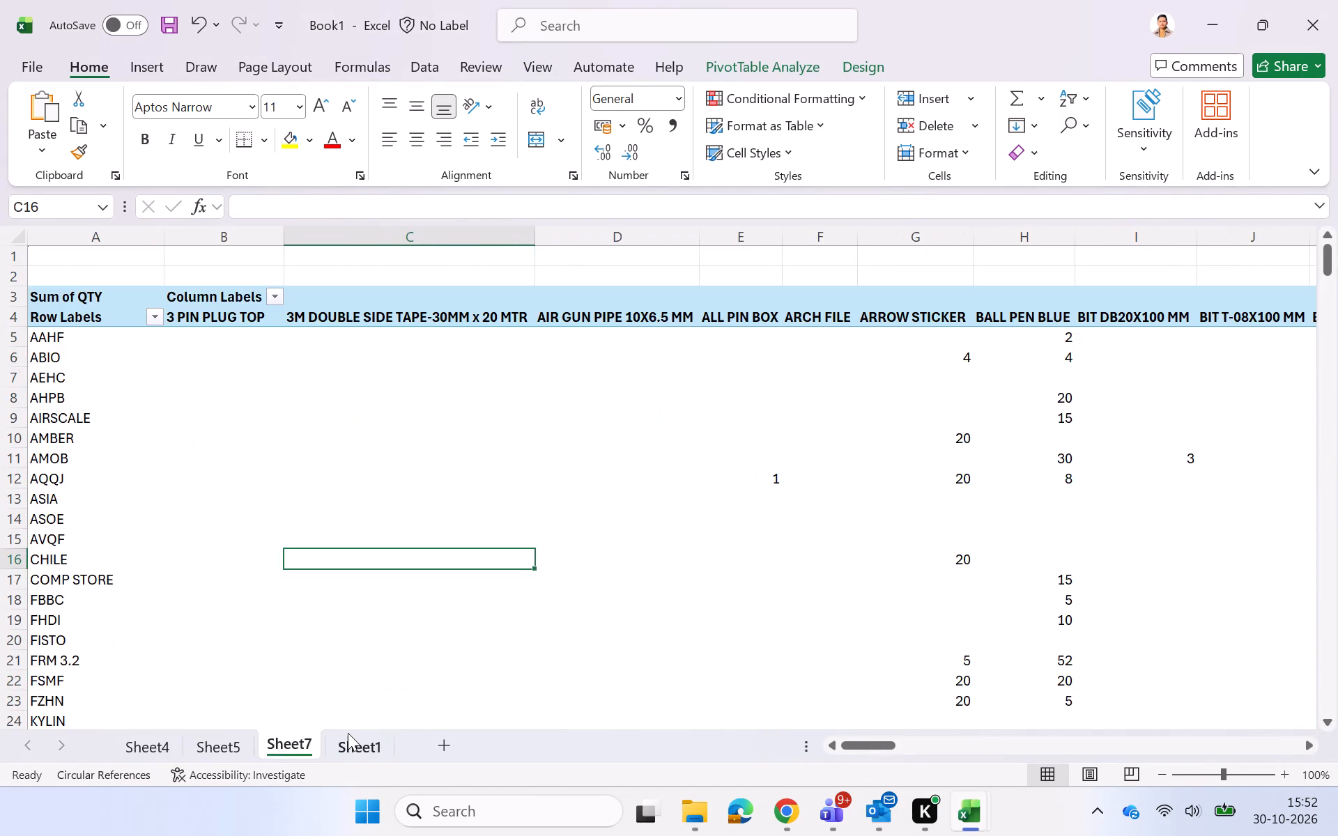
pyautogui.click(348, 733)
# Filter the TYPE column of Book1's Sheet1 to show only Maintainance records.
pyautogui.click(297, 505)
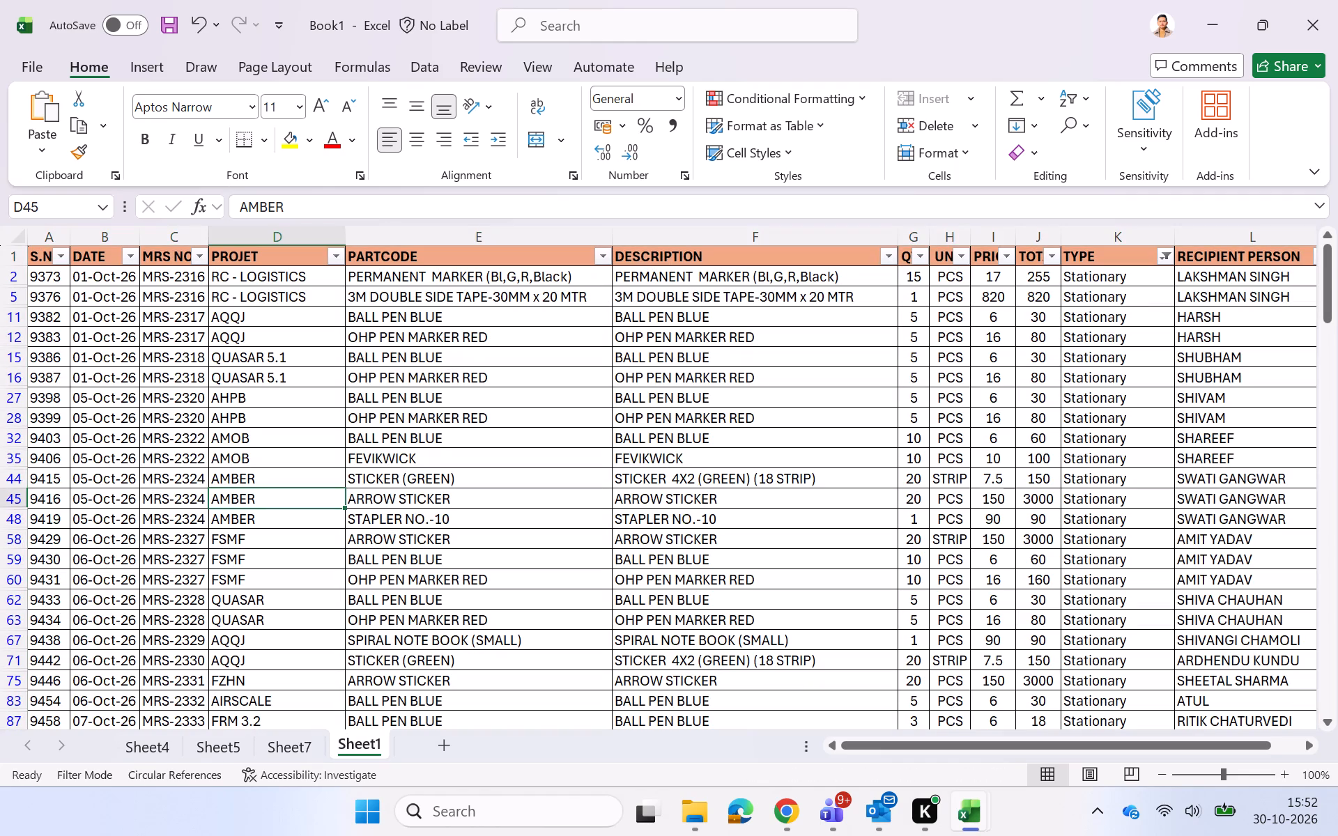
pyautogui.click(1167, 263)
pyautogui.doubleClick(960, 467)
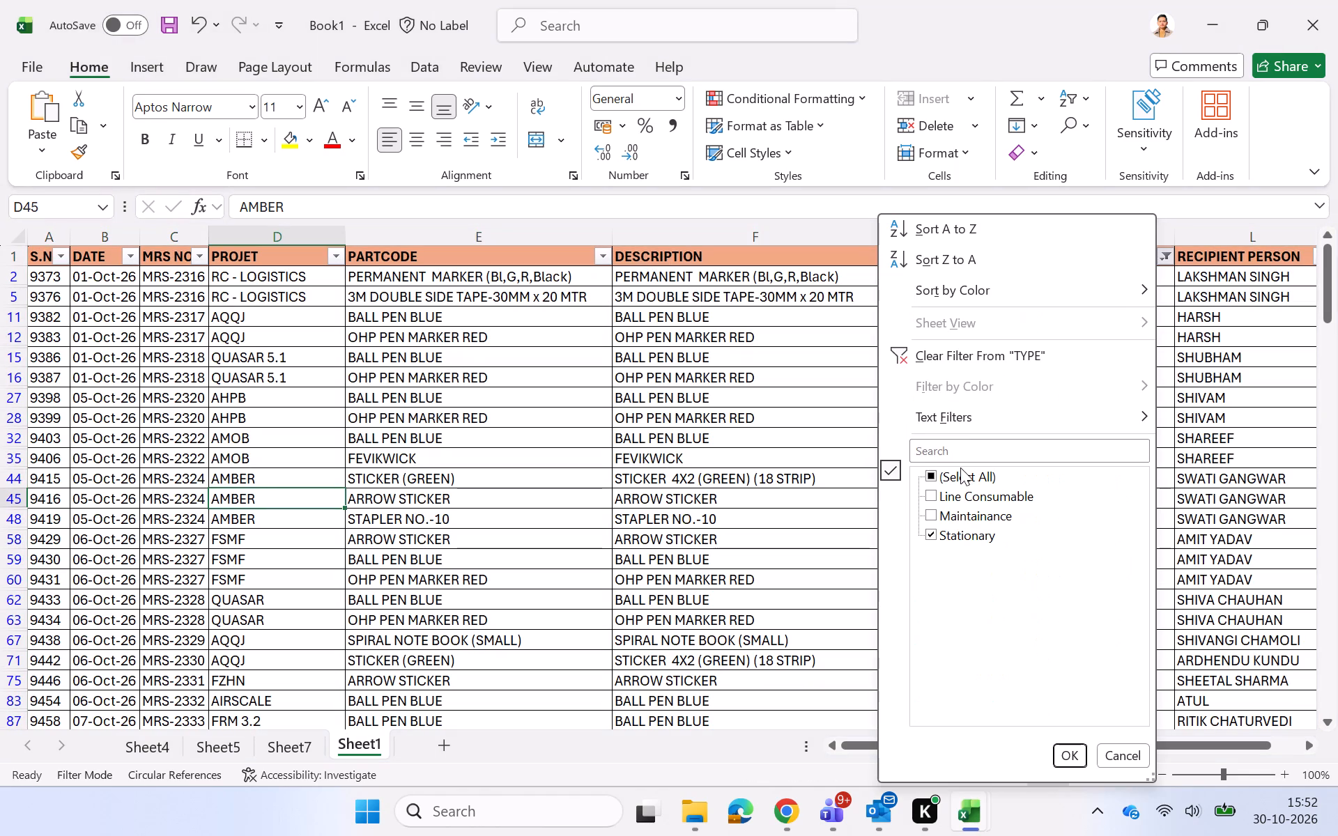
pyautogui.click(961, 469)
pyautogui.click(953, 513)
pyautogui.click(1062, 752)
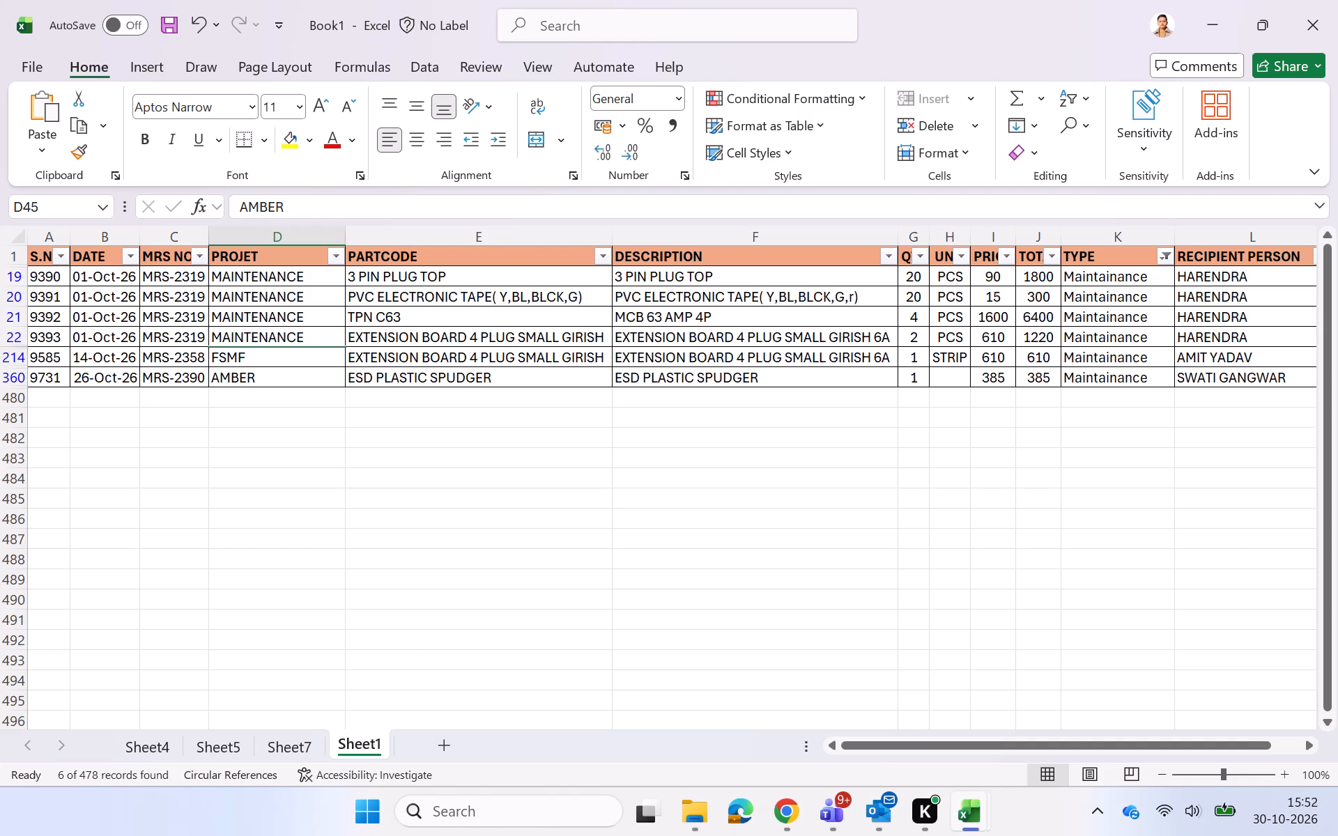
# Examine the Line Consumables project wise table on SUMMARY SEP 26's Calculation sheet to see which items it covers.
pyautogui.hotkey('alt', 'Tab')
pyautogui.scroll(-2, 584, 413)
pyautogui.scroll(4, 584, 413)
pyautogui.scroll(-3, 584, 413)
pyautogui.hotkey('alt', 'Tab')
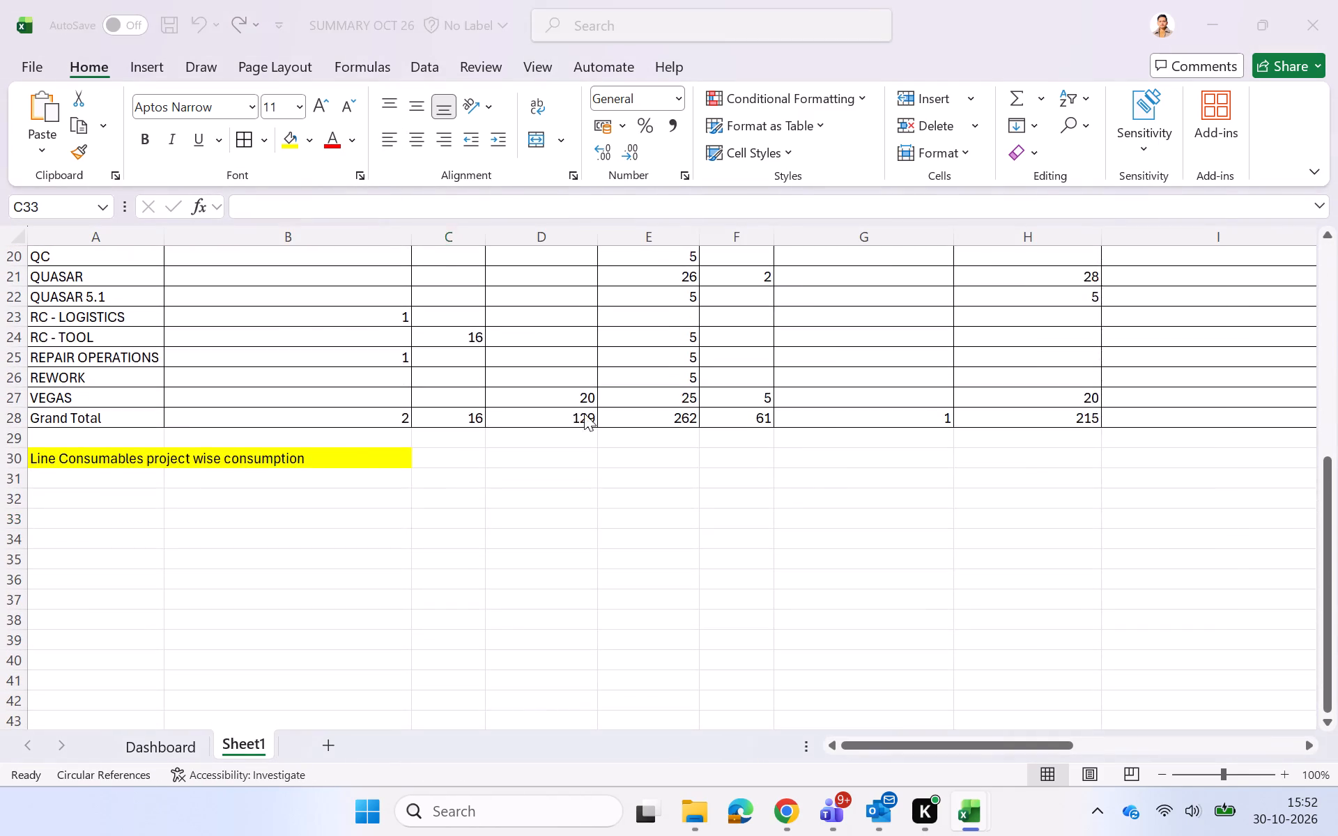
pyautogui.hotkey('alt', 'Tab')
pyautogui.scroll(-4, 584, 413)
pyautogui.scroll(2, 584, 413)
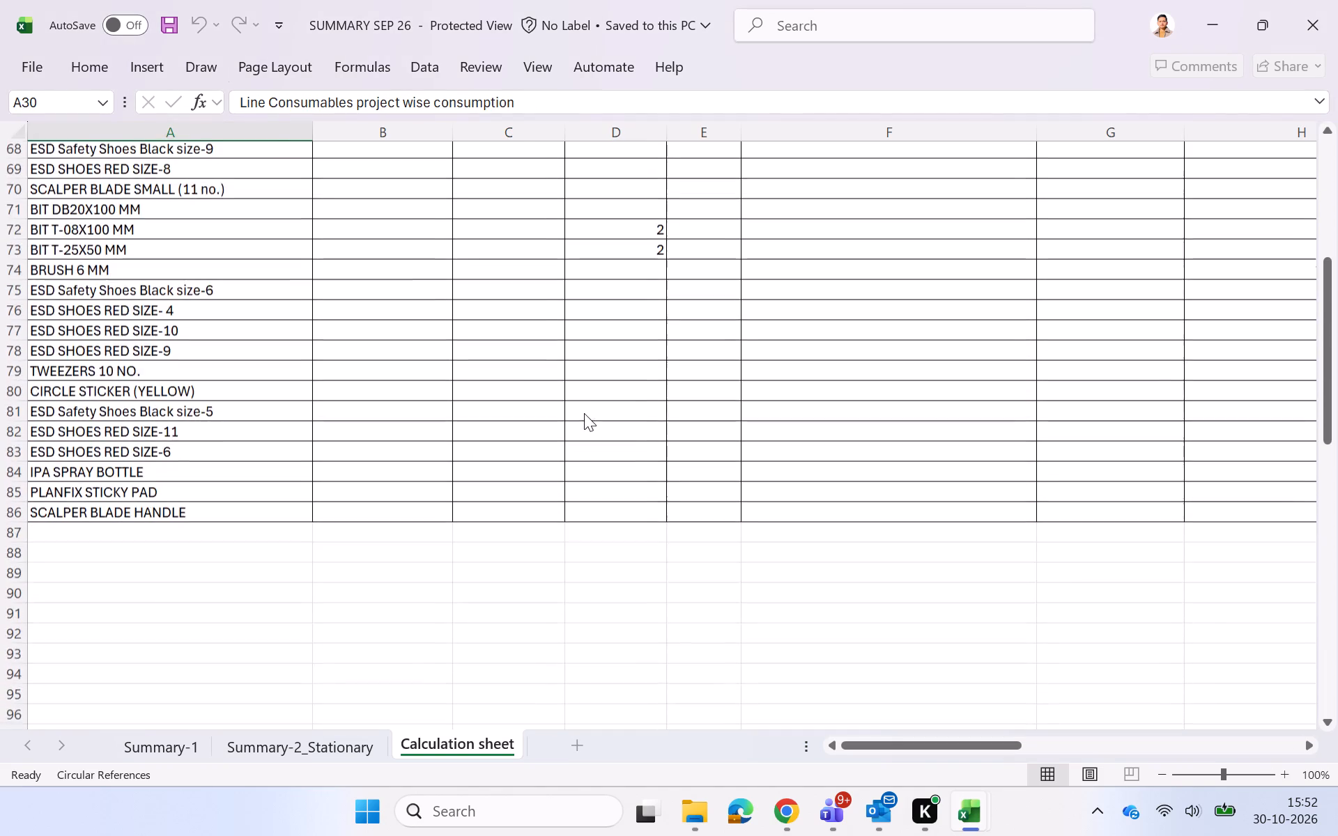
pyautogui.scroll(2, 584, 413)
# Return to Book1 and filter Sheet1's TYPE column to show only Line Consumable records.
pyautogui.hotkey('alt', 'Tab')
pyautogui.hotkey('alt', 'Tab')
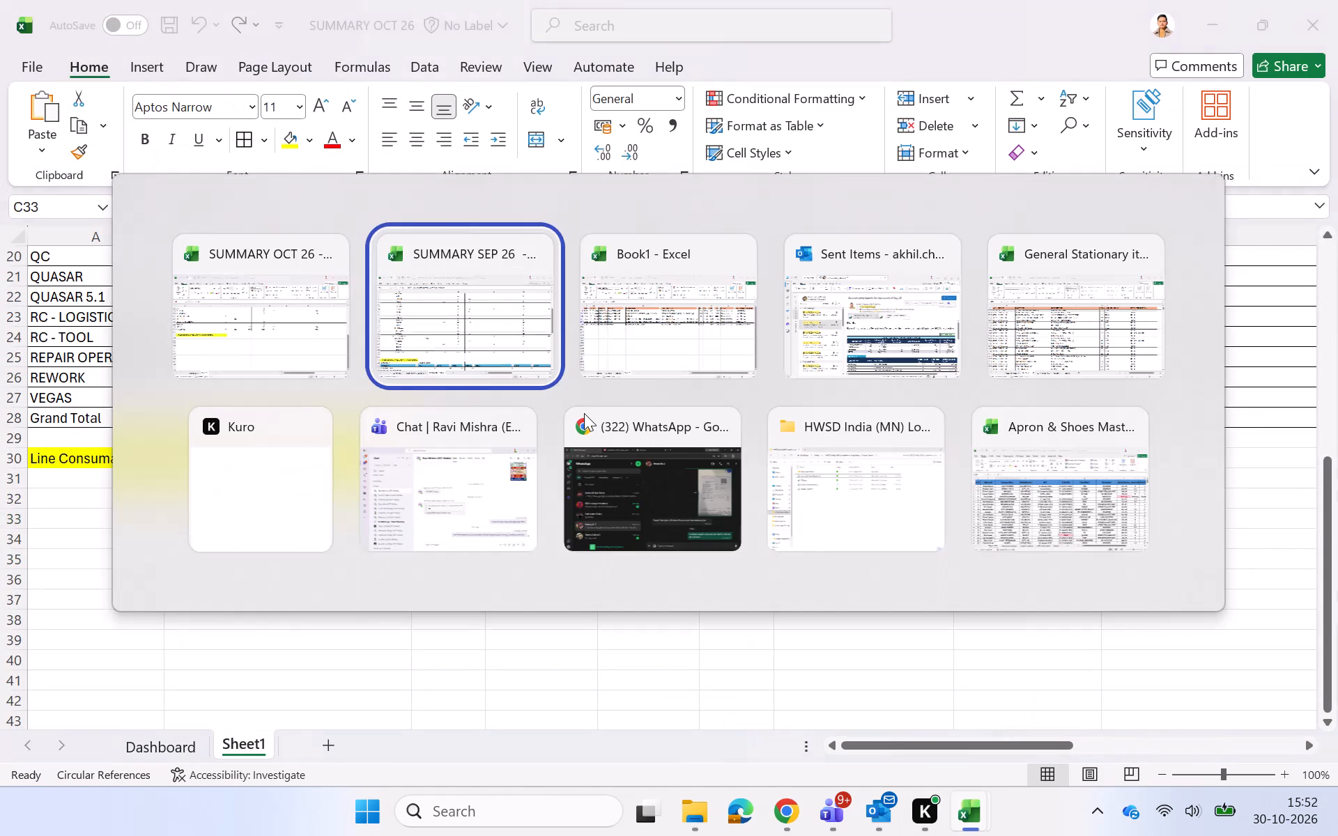
pyautogui.hotkey('alt', 'Tab')
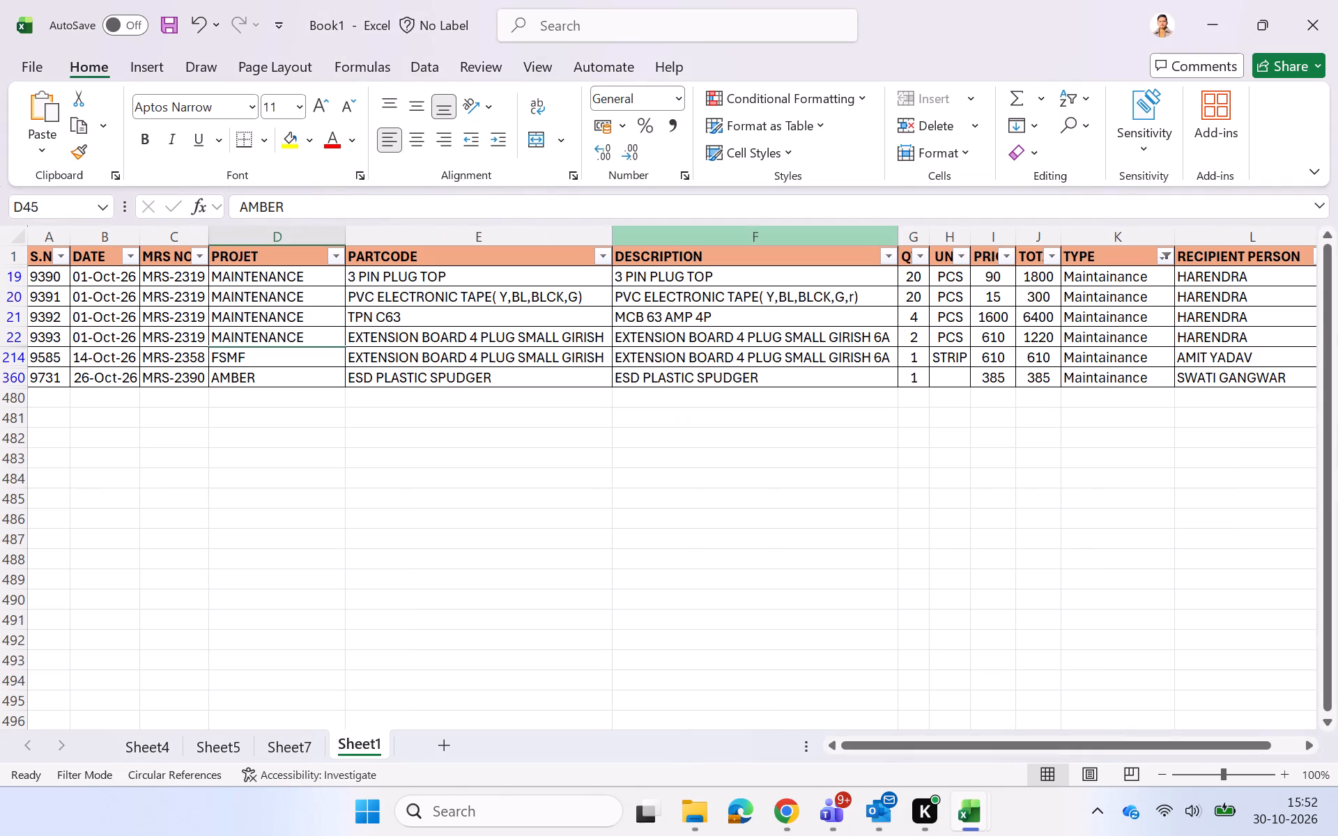
pyautogui.doubleClick(1168, 261)
pyautogui.click(946, 512)
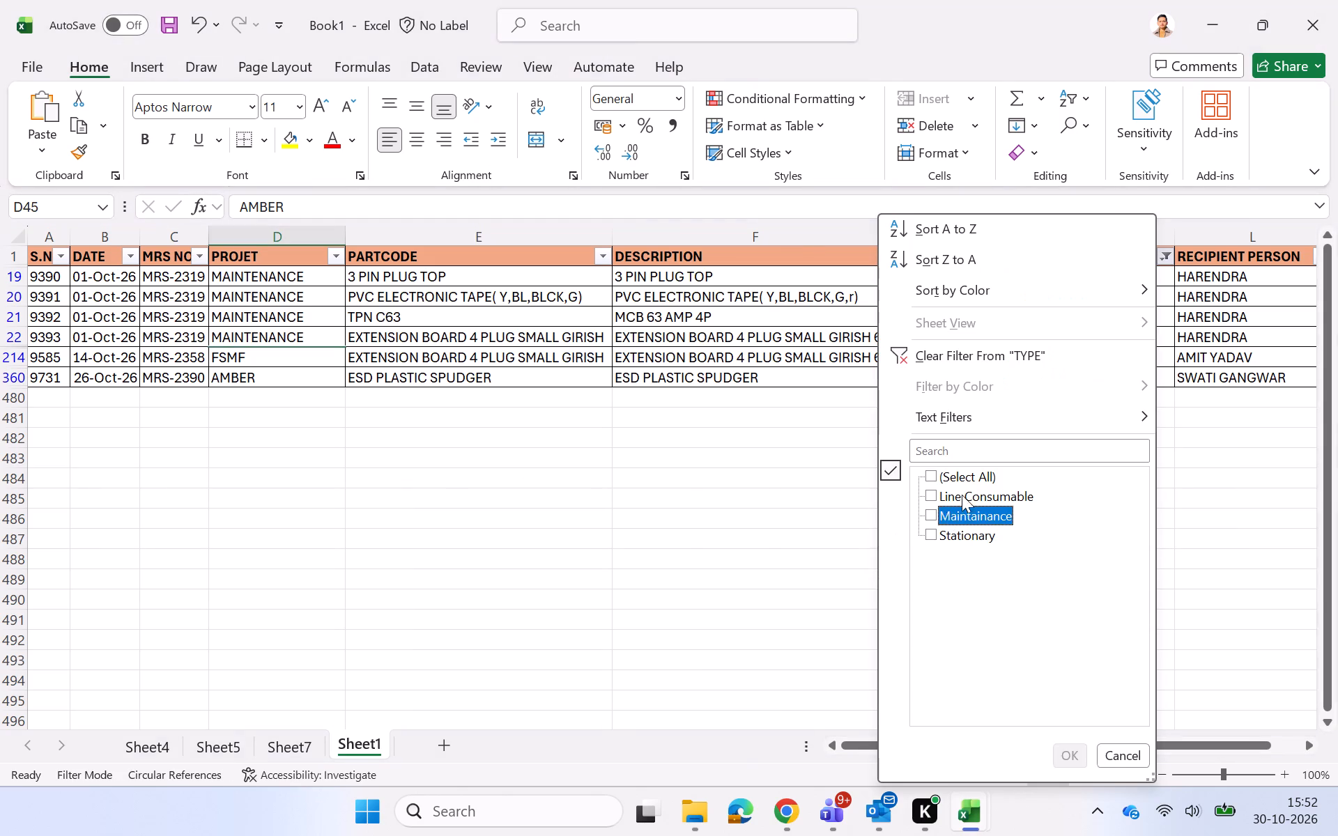
pyautogui.click(965, 493)
pyautogui.click(1073, 779)
pyautogui.click(1075, 762)
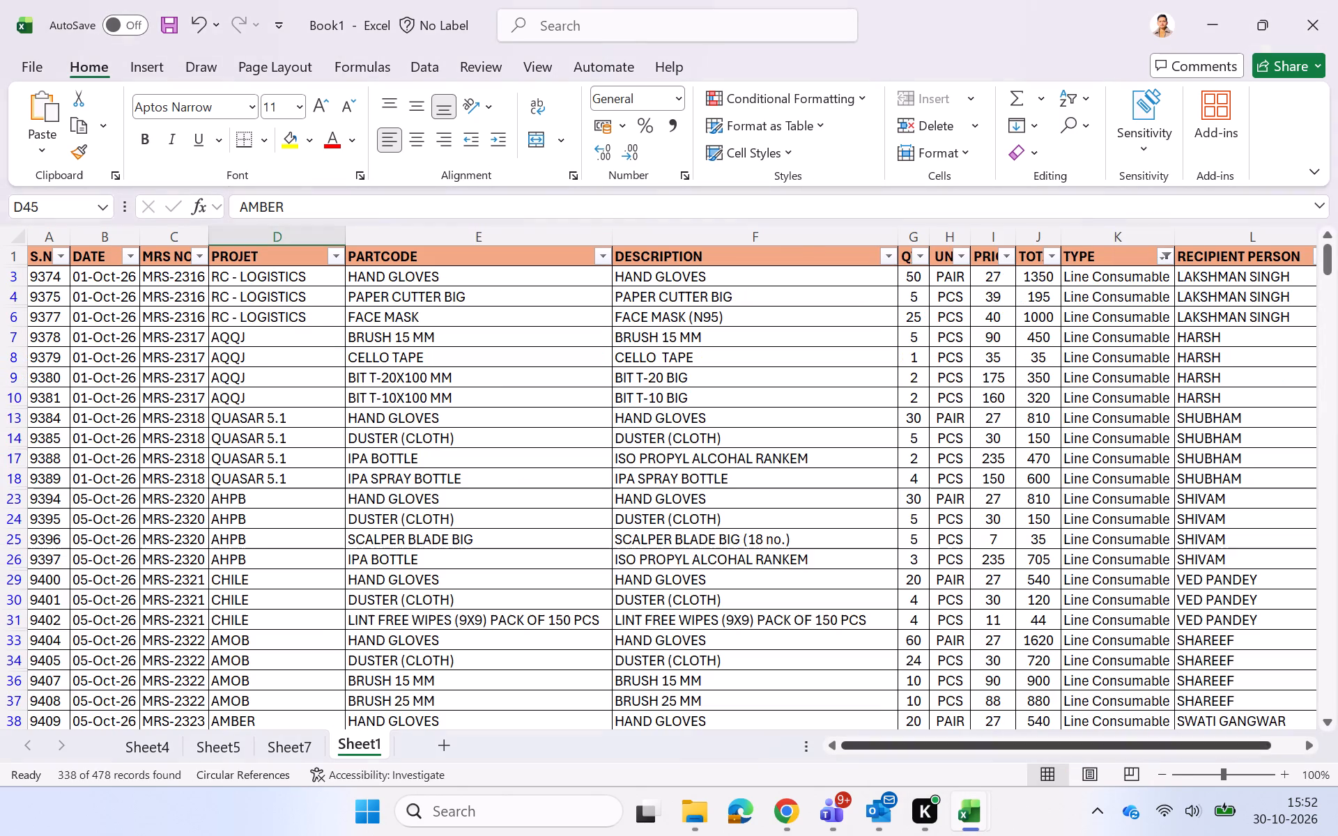
# Copy the filtered Line Consumable records with headers and paste them as values into cell A1 of a new sheet in Book1.
pyautogui.click(649, 550)
pyautogui.hotkey('ctrl', 'a')
pyautogui.hotkey('ctrl', 'c')
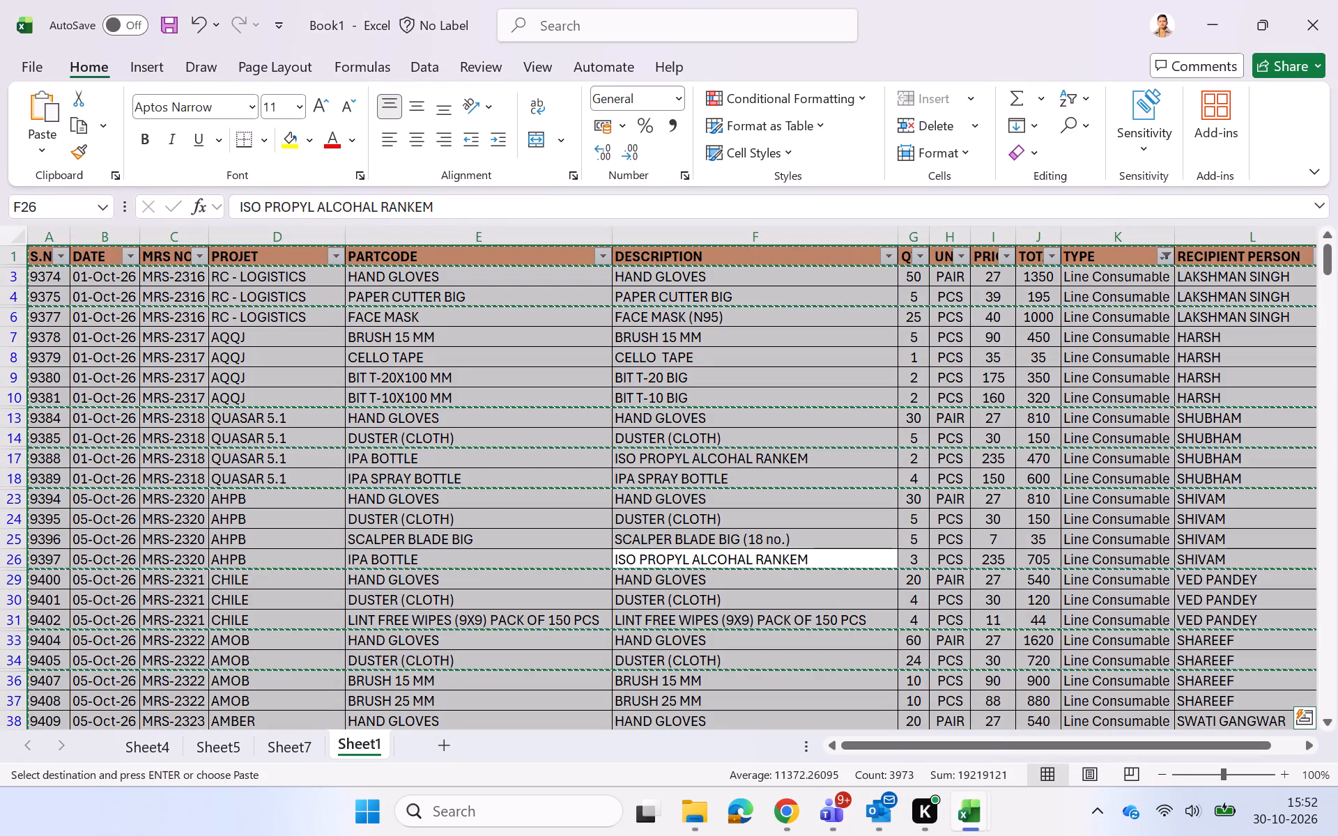
pyautogui.click(438, 745)
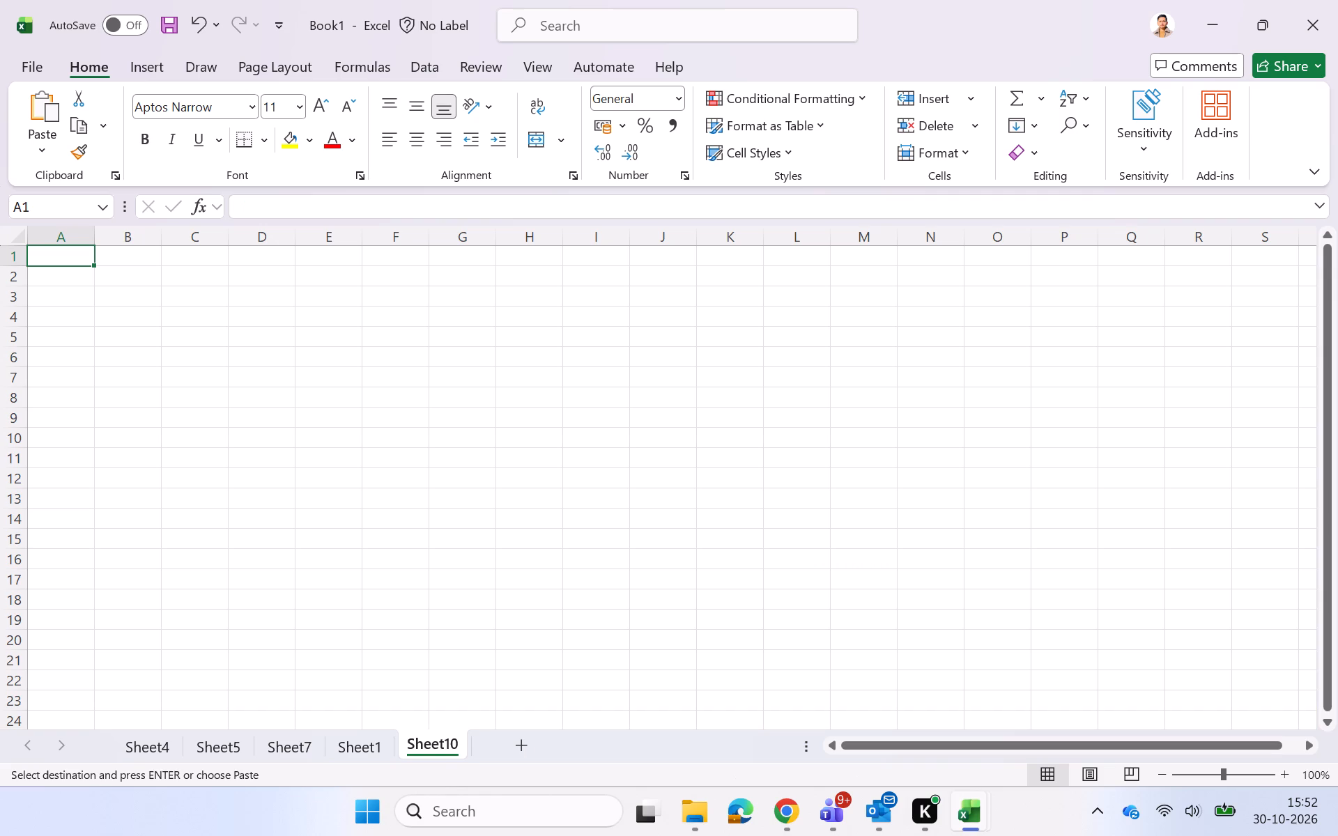
pyautogui.rightClick(49, 258)
pyautogui.click(122, 283)
pyautogui.click(123, 283)
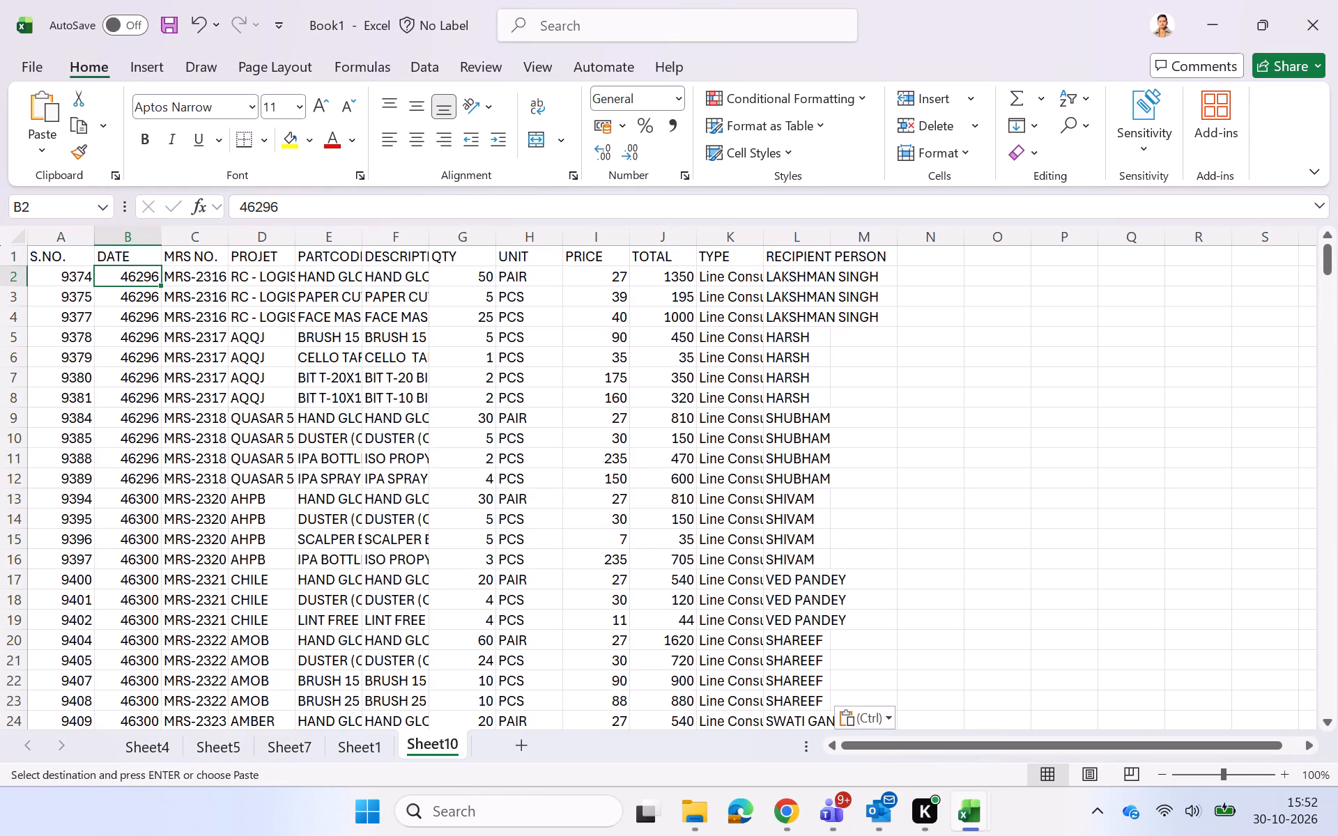
# Undo the values-only paste, paste the Line Consumable records with their original formatting at A1, and autofit all columns.
pyautogui.hotkey('ctrl', 'z')
pyautogui.rightClick(62, 260)
pyautogui.click(107, 284)
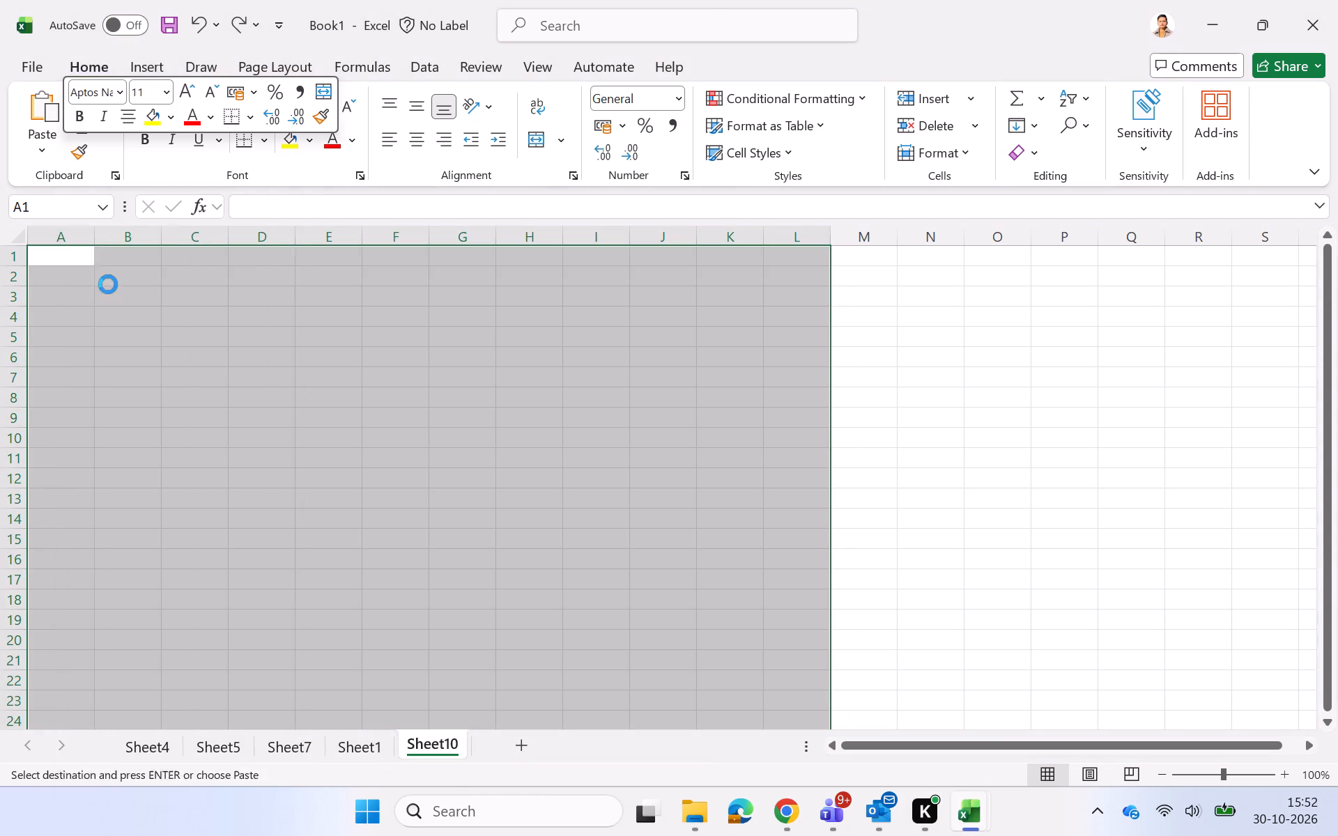
pyautogui.click(18, 235)
pyautogui.doubleClick(93, 239)
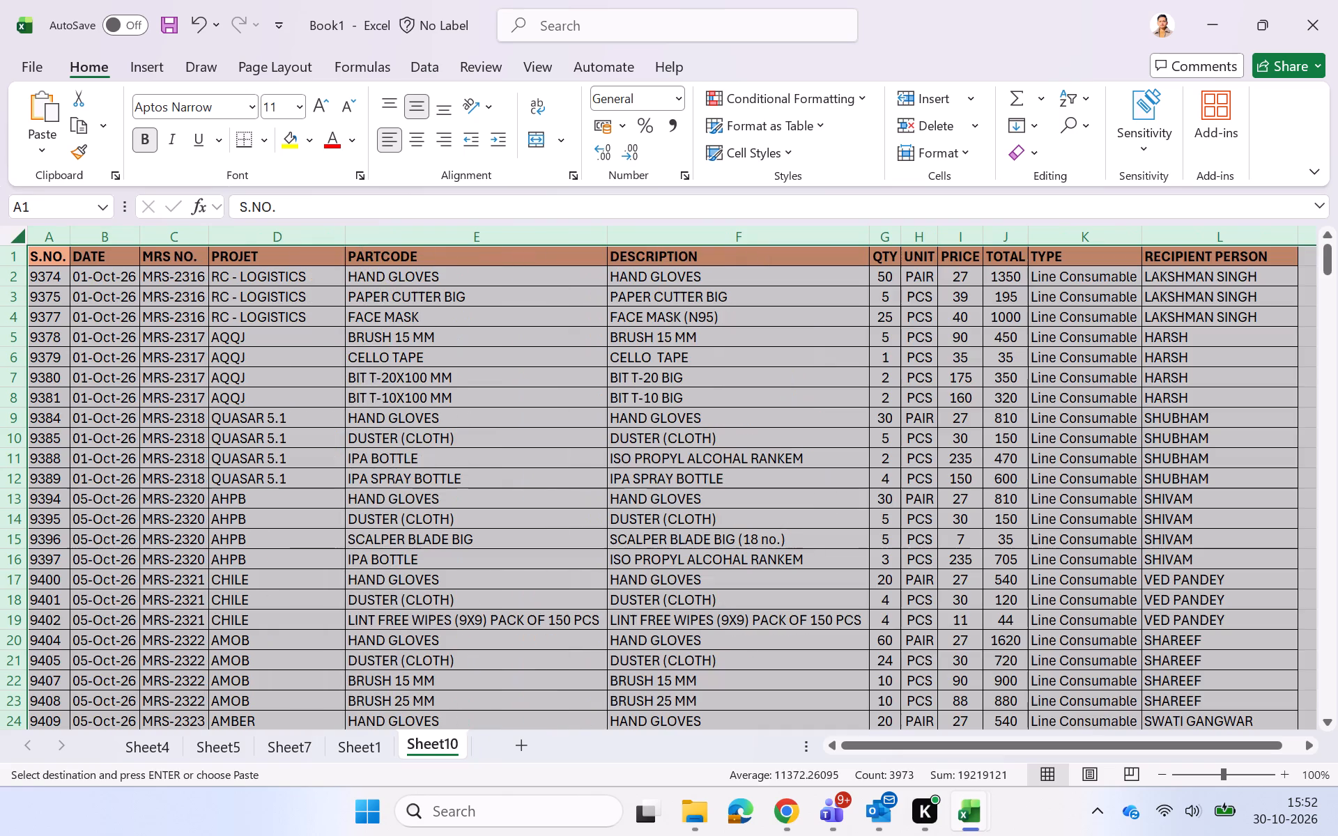
# Create a PivotTable on a new worksheet from the complete Line Consumable data range.
pyautogui.click(739, 403)
pyautogui.hotkey('ctrl', 'a')
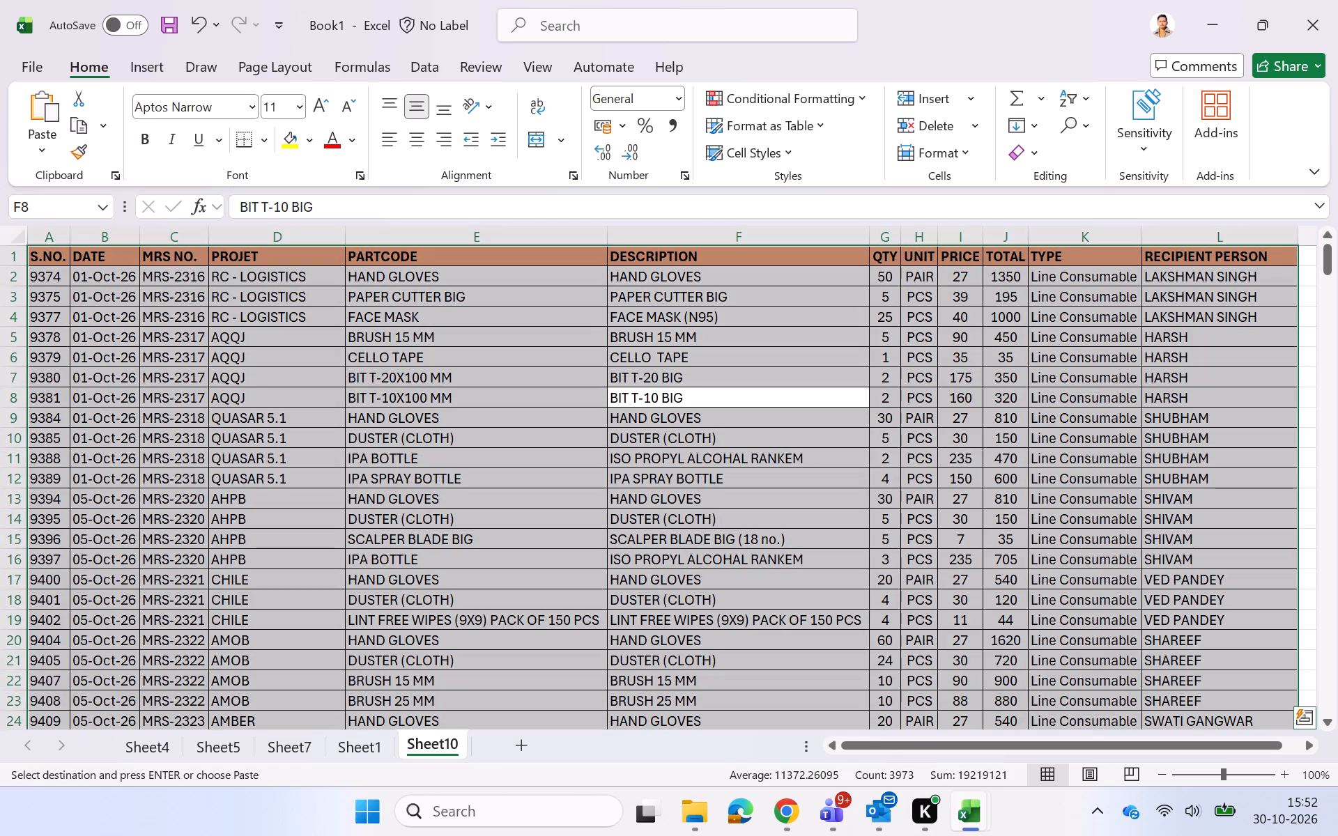
pyautogui.click(152, 65)
pyautogui.click(55, 157)
pyautogui.click(93, 171)
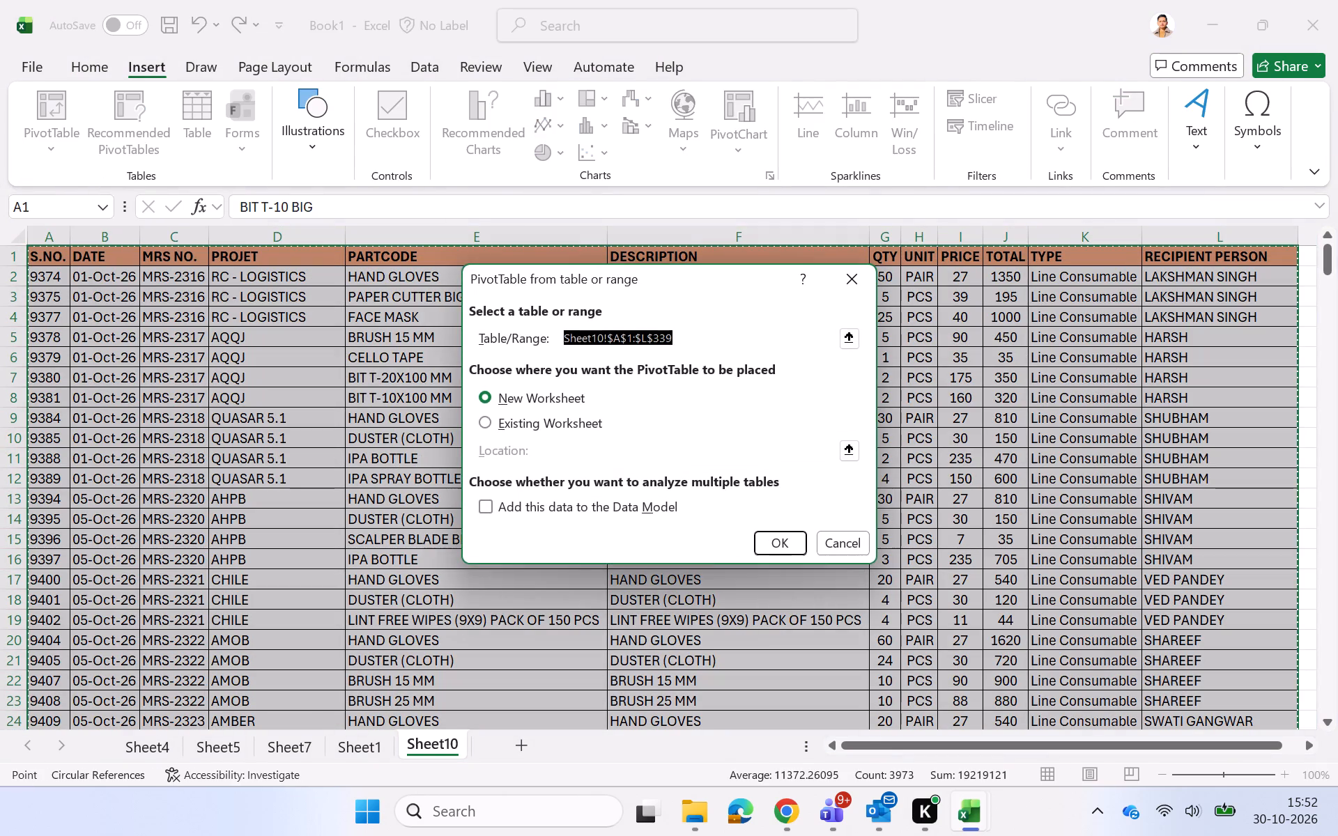
pyautogui.click(786, 537)
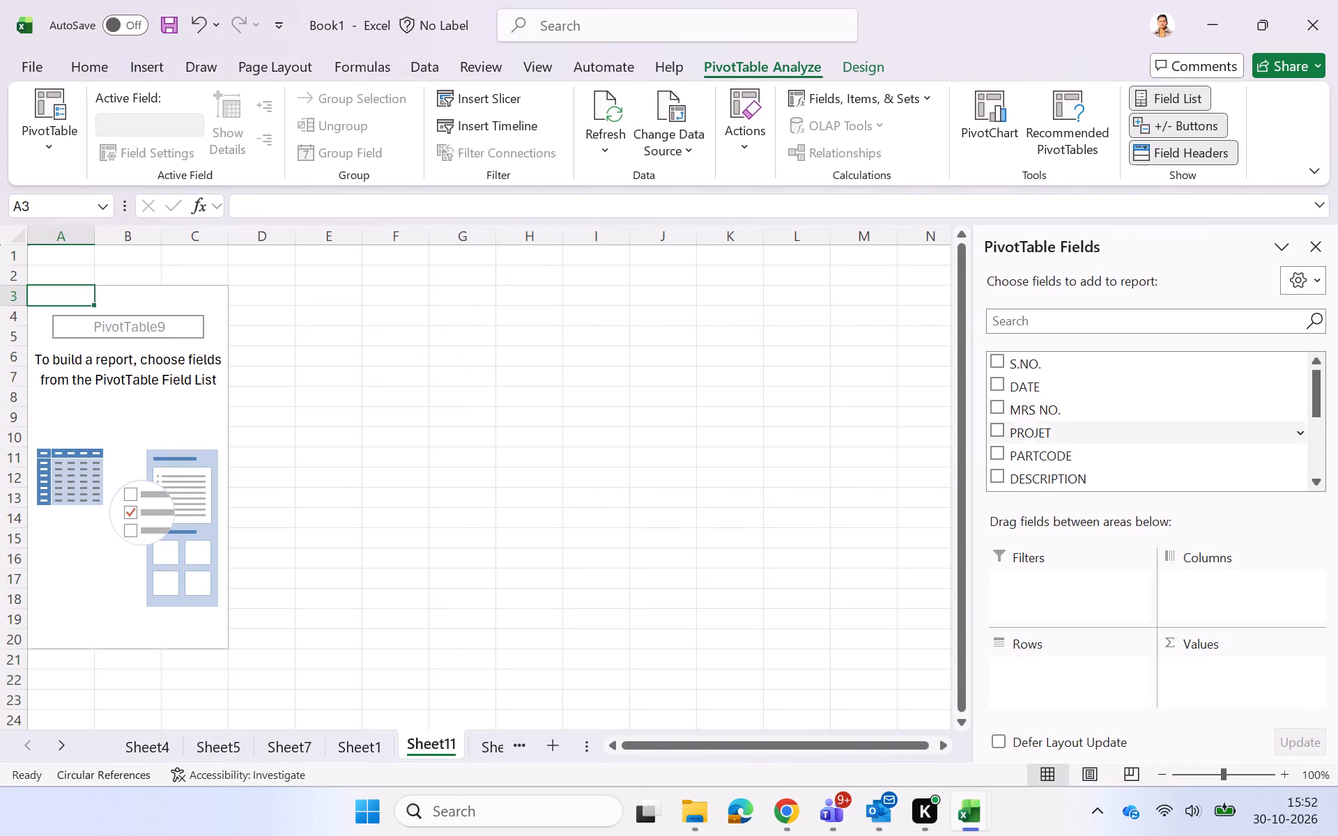
# Lay out the PivotTable with PROJET as rows, PARTCODE as columns and Count of UNIT as values, and close its field list.
pyautogui.moveTo(1039, 429); pyautogui.dragTo(1089, 674)
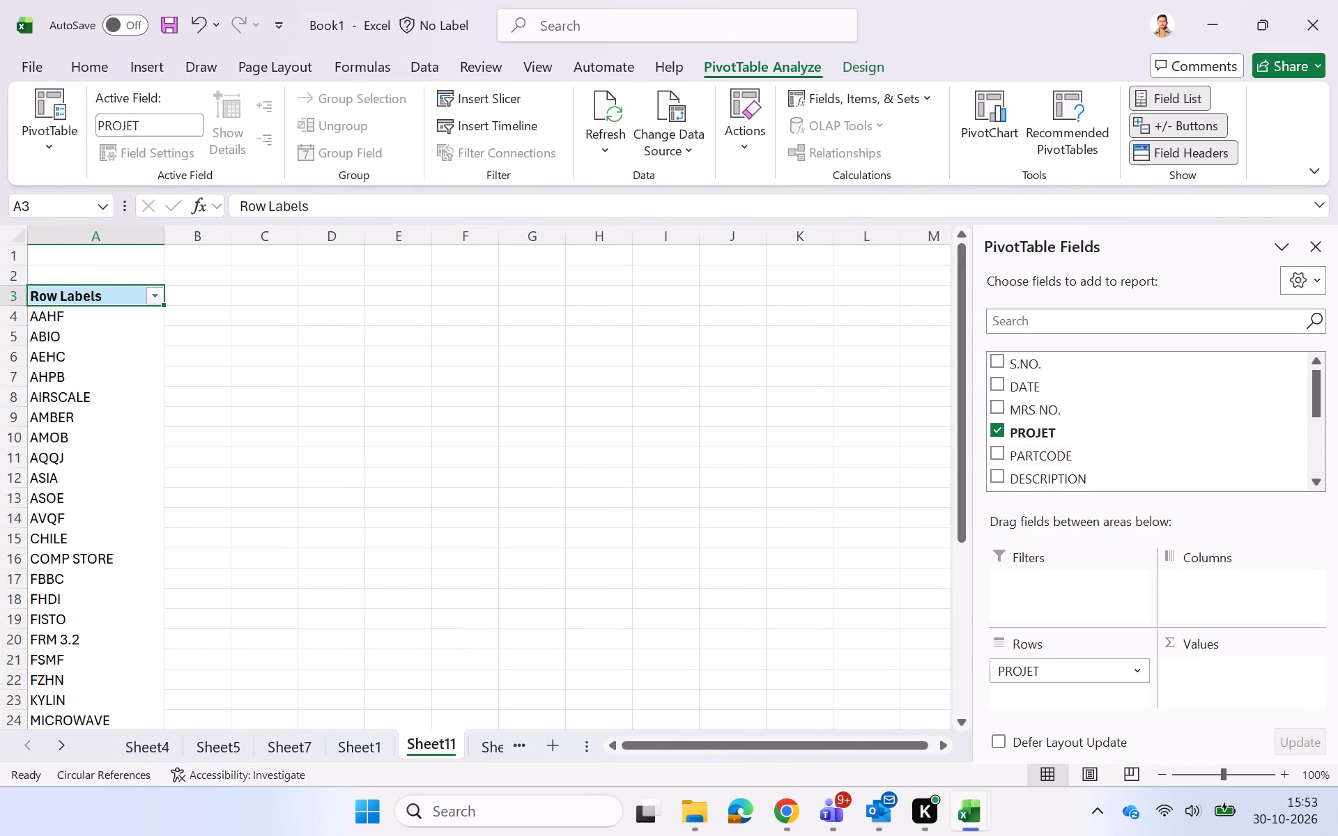
pyautogui.scroll(3, 1036, 388)
pyautogui.moveTo(1035, 455); pyautogui.dragTo(1215, 596)
pyautogui.scroll(2, 1082, 408)
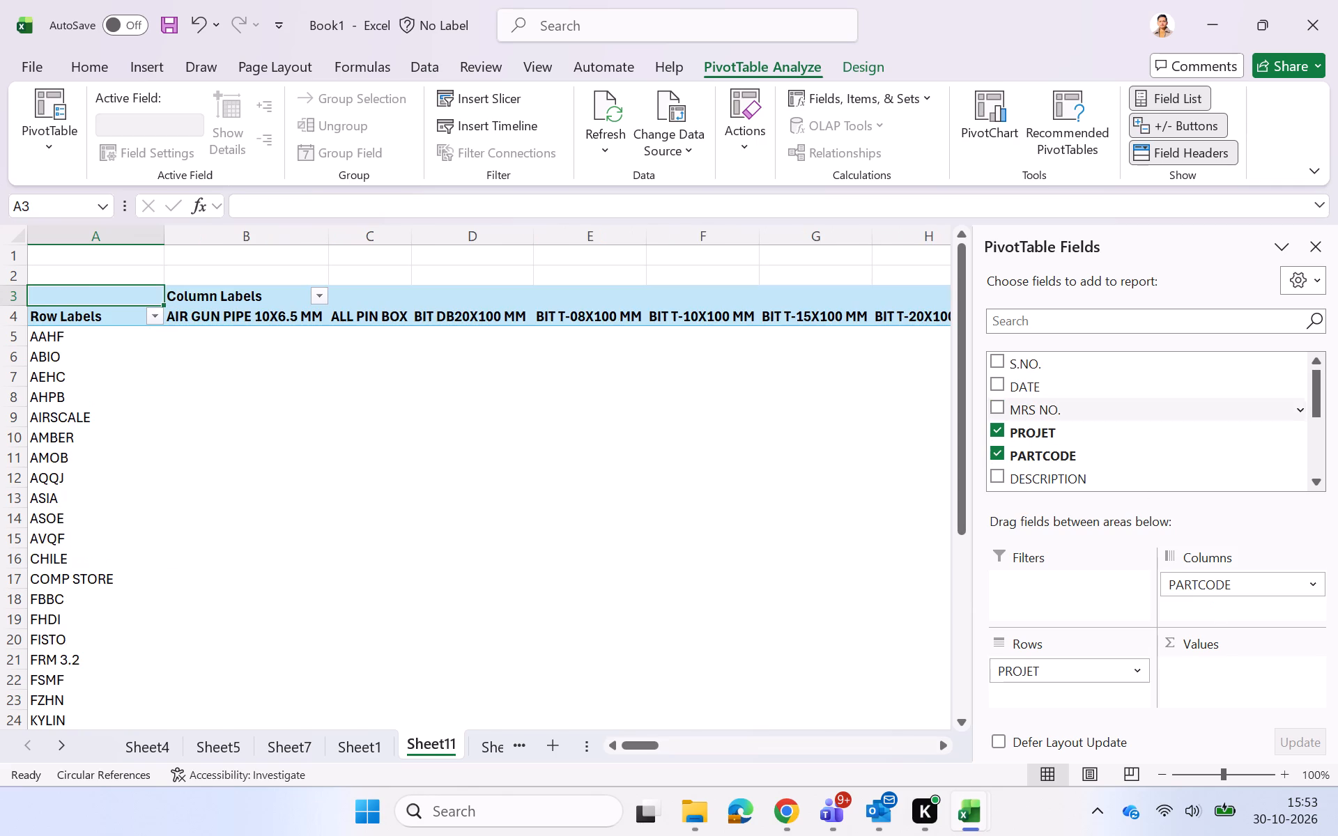
pyautogui.scroll(-2, 1053, 467)
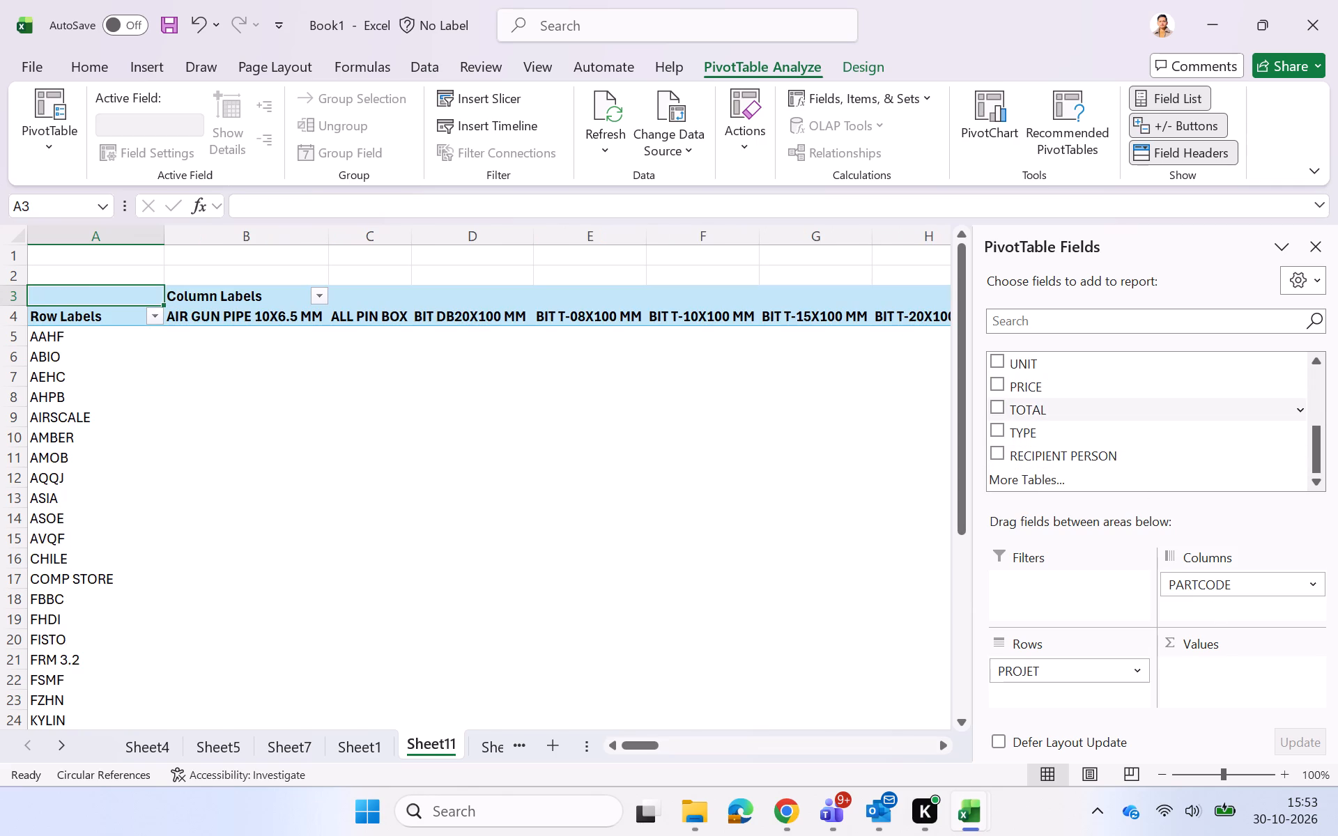
pyautogui.moveTo(1054, 371); pyautogui.dragTo(1144, 474)
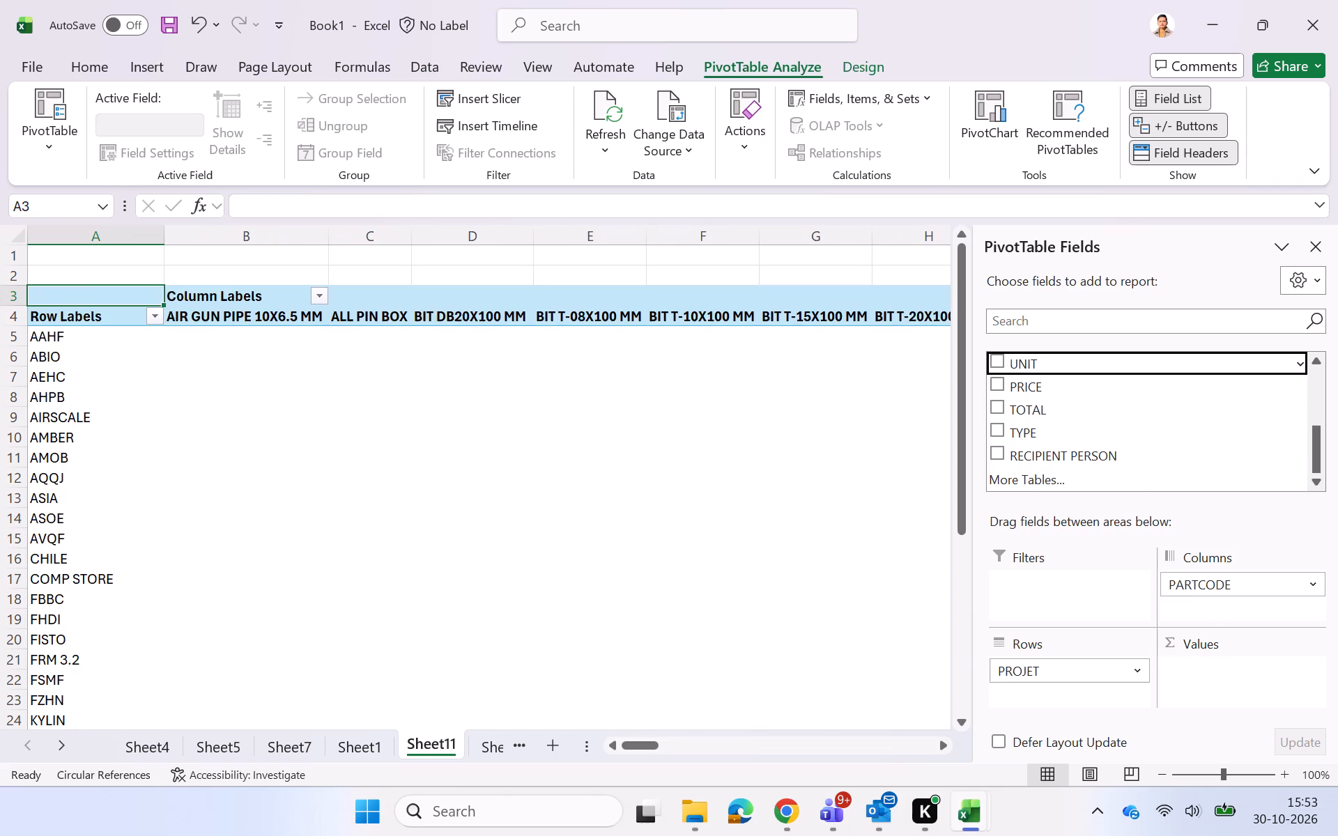
pyautogui.moveTo(1144, 474); pyautogui.dragTo(1194, 677)
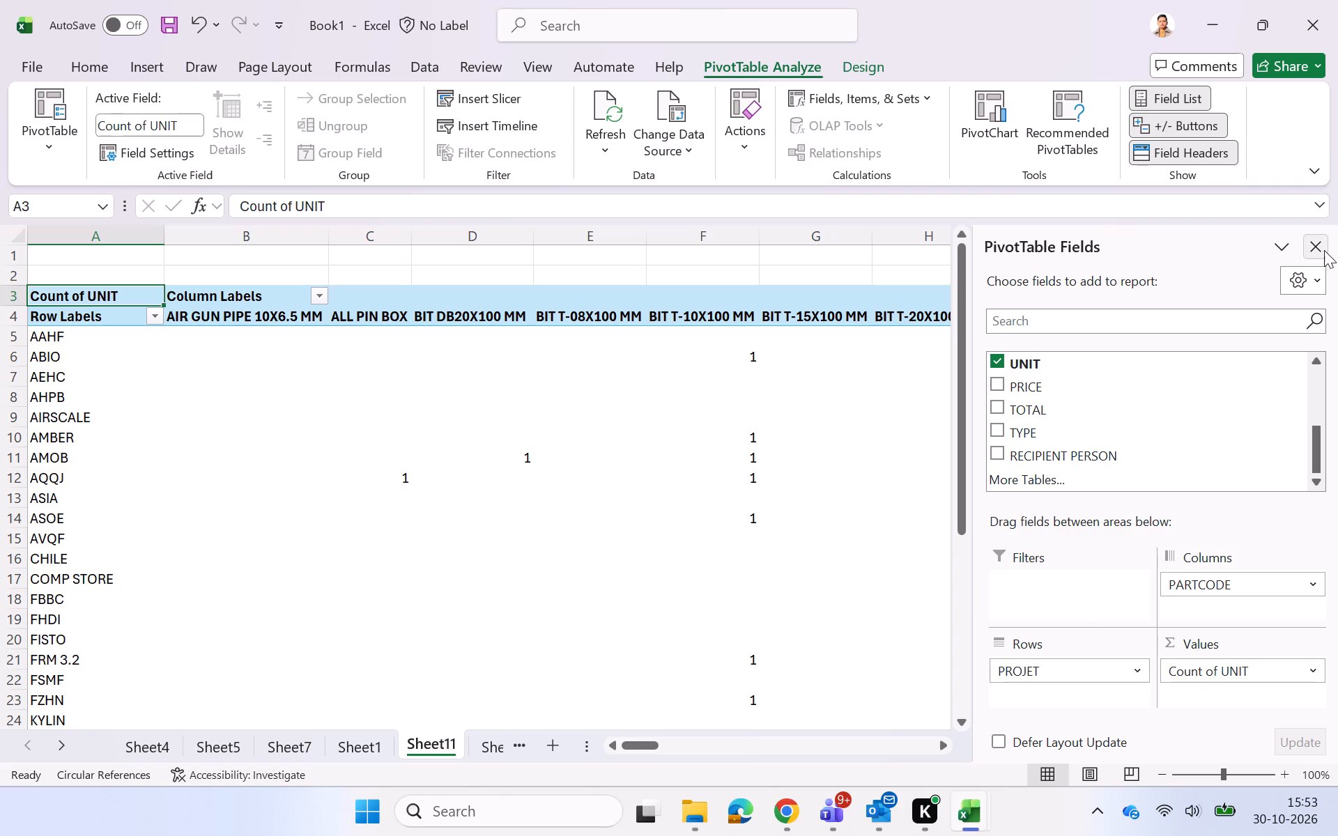
pyautogui.click(1321, 249)
# Copy the entire PivotTable and paste it as values at A31 on Sheet1 of SUMMARY OCT 26, beneath the Line Consumables heading.
pyautogui.click(903, 519)
pyautogui.click(432, 468)
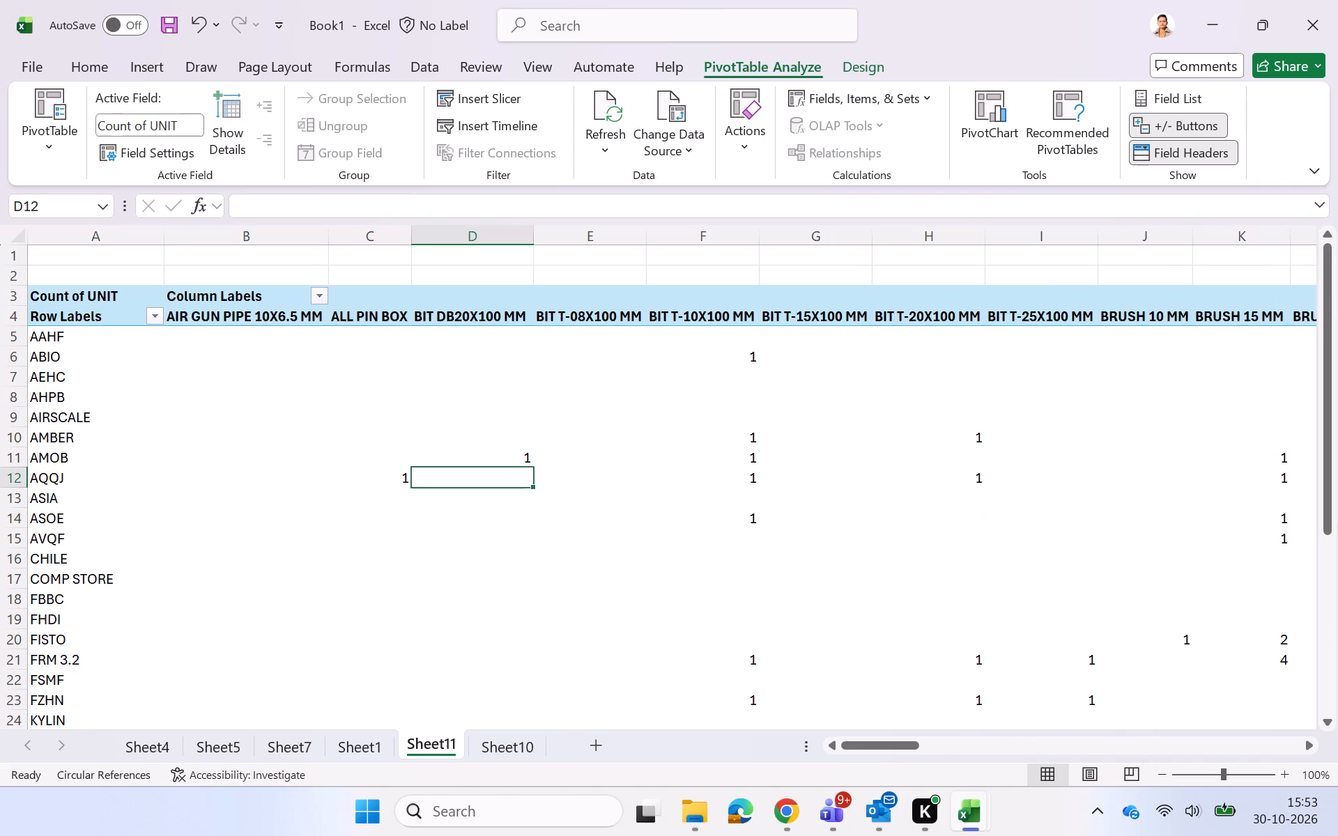
pyautogui.hotkey('ctrl', 'a')
pyautogui.click(336, 541)
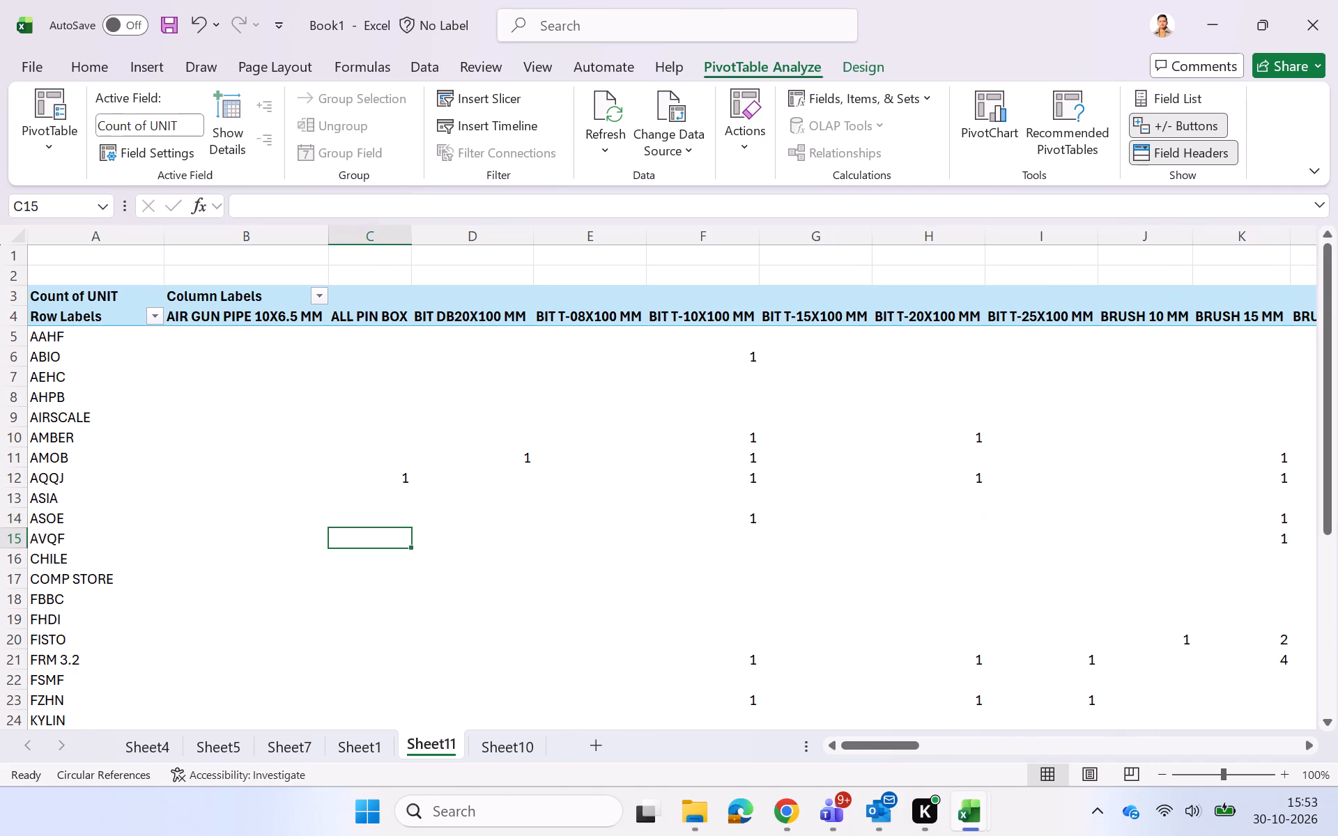
pyautogui.click(76, 295)
pyautogui.hotkey('ctrl', 'a')
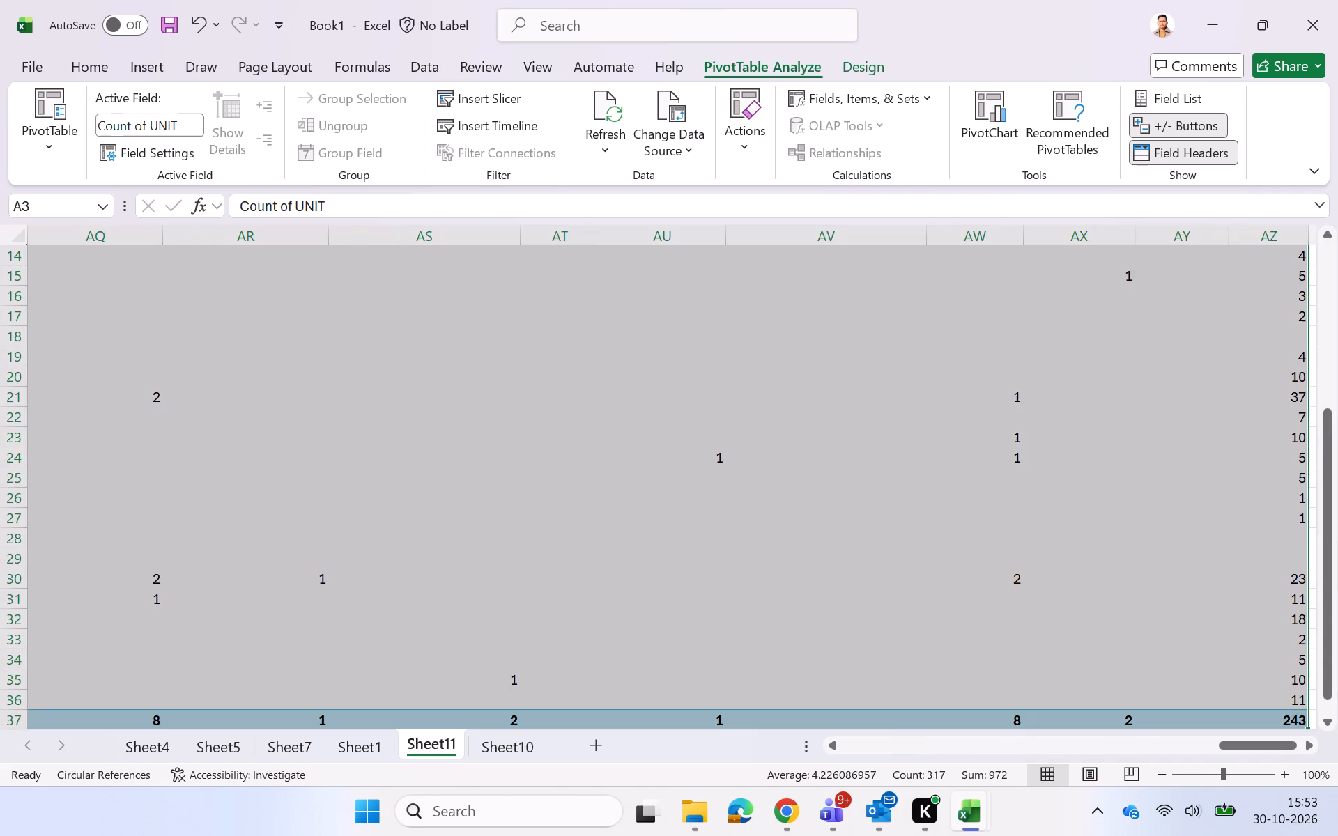
pyautogui.scroll(7, 76, 295)
pyautogui.hscroll(7, 76, 295)
pyautogui.hscroll(18, 76, 295)
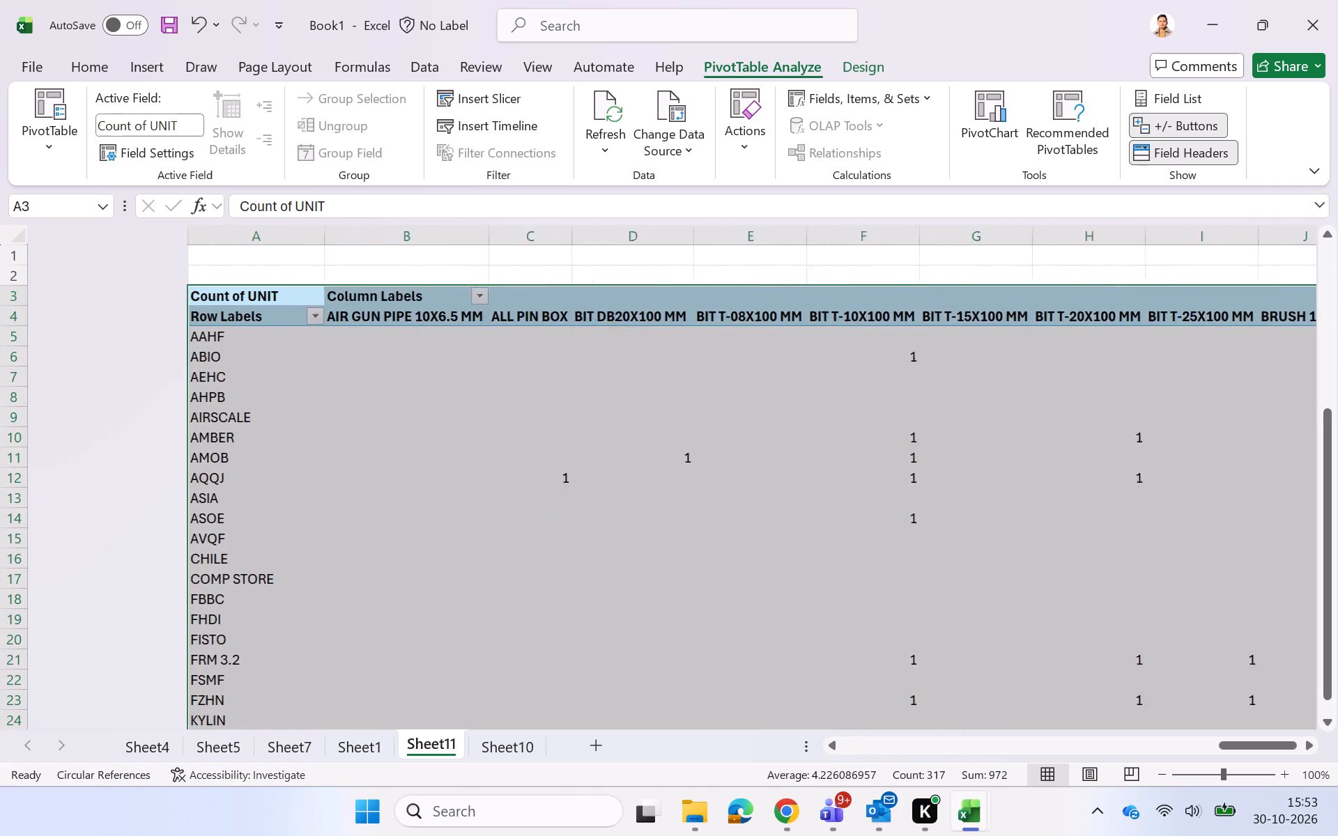
pyautogui.hotkey('ctrl', 'c')
pyautogui.hotkey('alt', 'Tab')
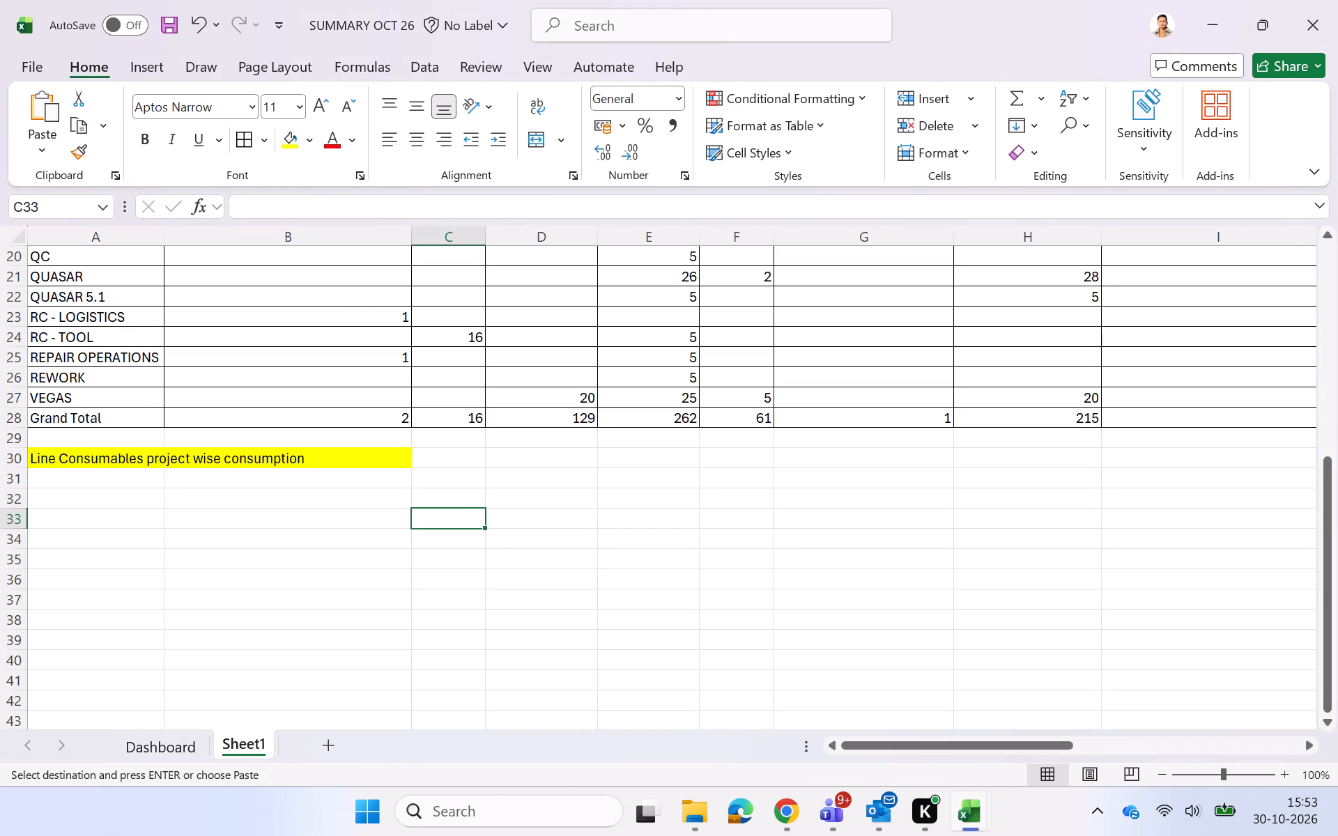
pyautogui.click(70, 480)
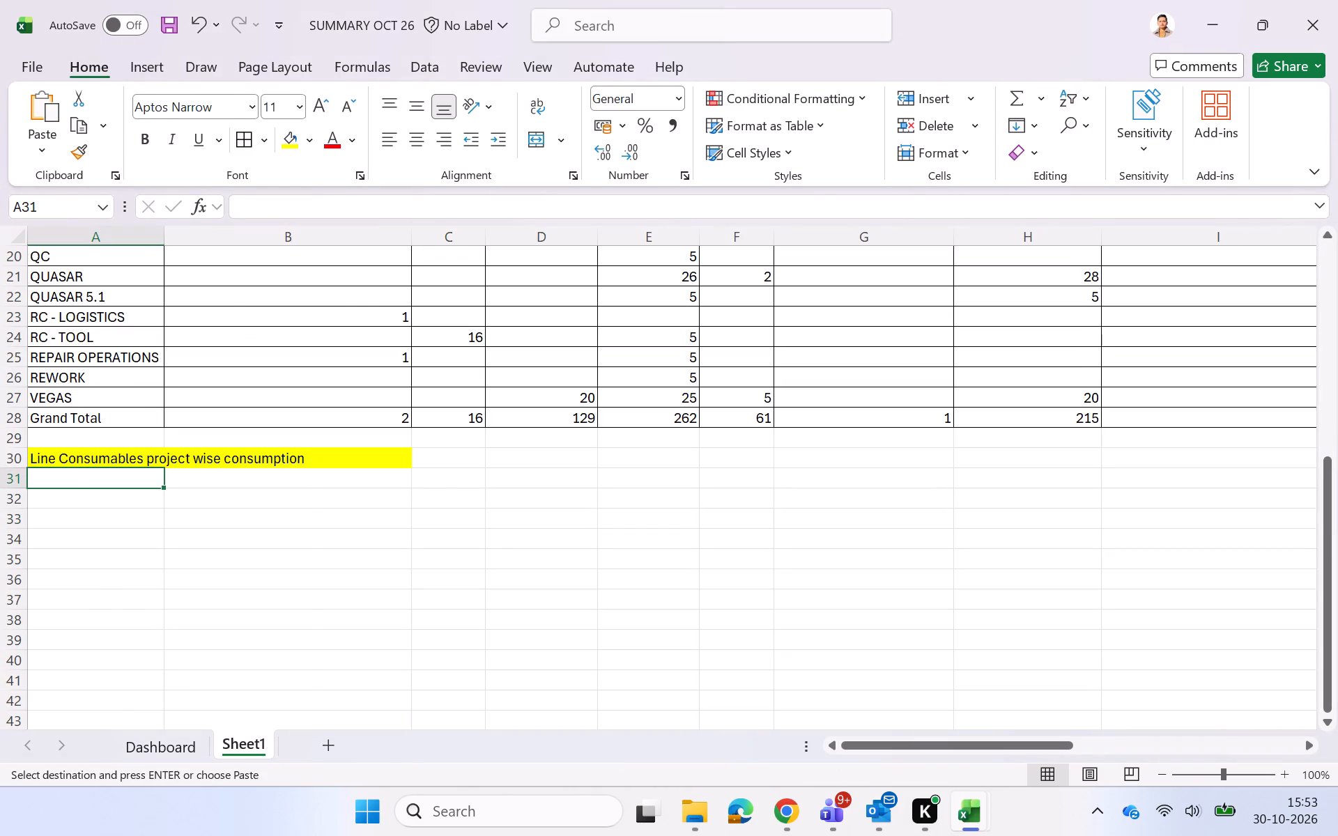
pyautogui.rightClick(70, 480)
pyautogui.click(154, 293)
pyautogui.click(377, 609)
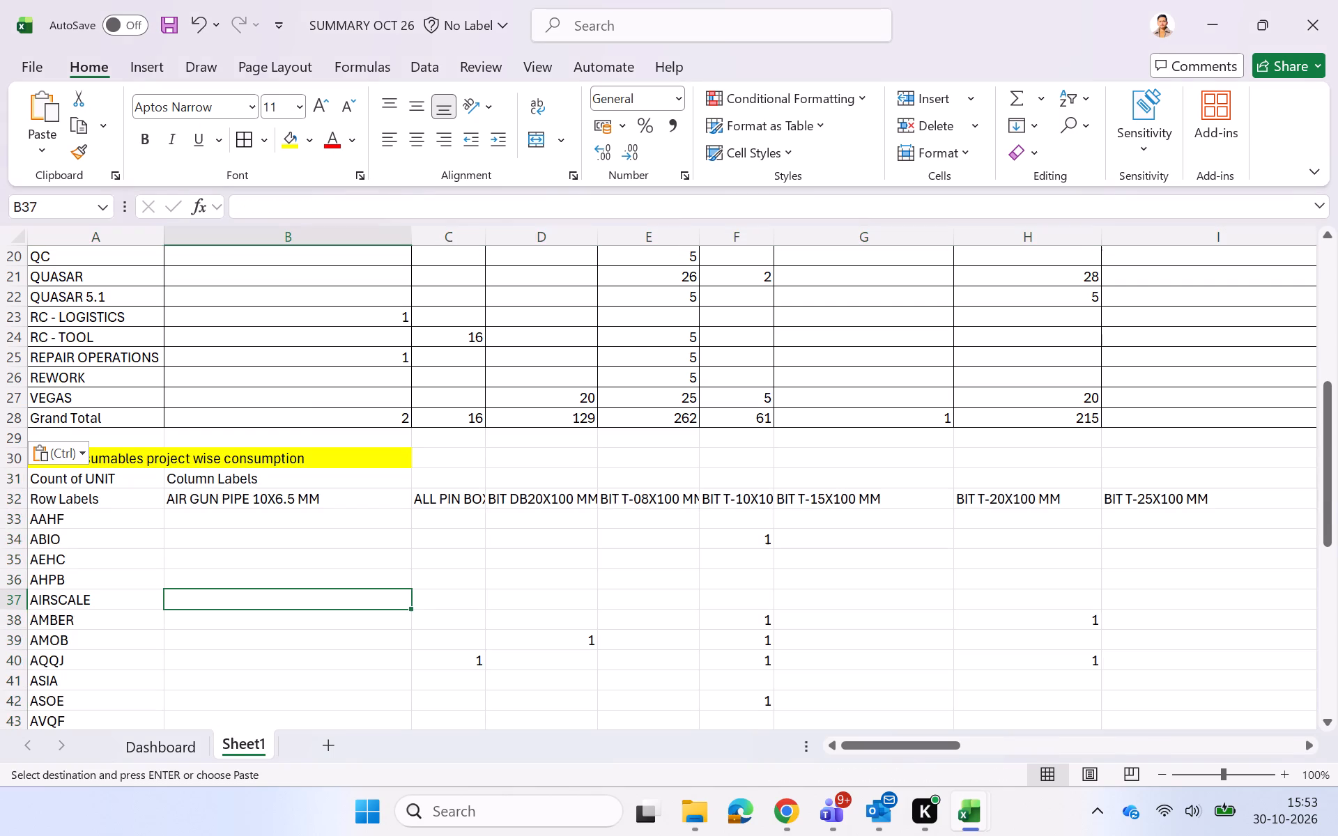
# Delete the extra Count of UNIT / Column Labels row above the pasted table's Row Labels header.
pyautogui.click(13, 479)
pyautogui.rightClick(13, 479)
pyautogui.click(82, 305)
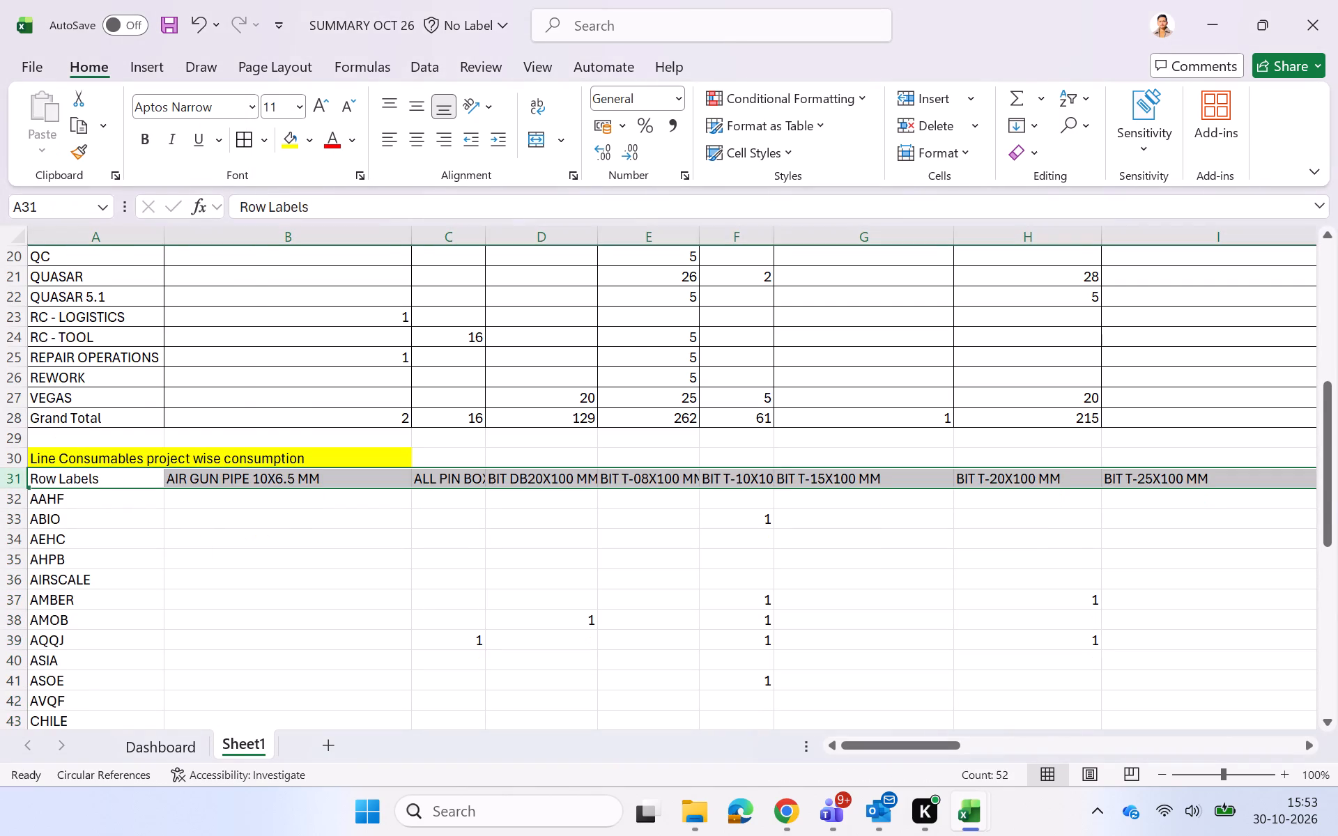
pyautogui.click(455, 589)
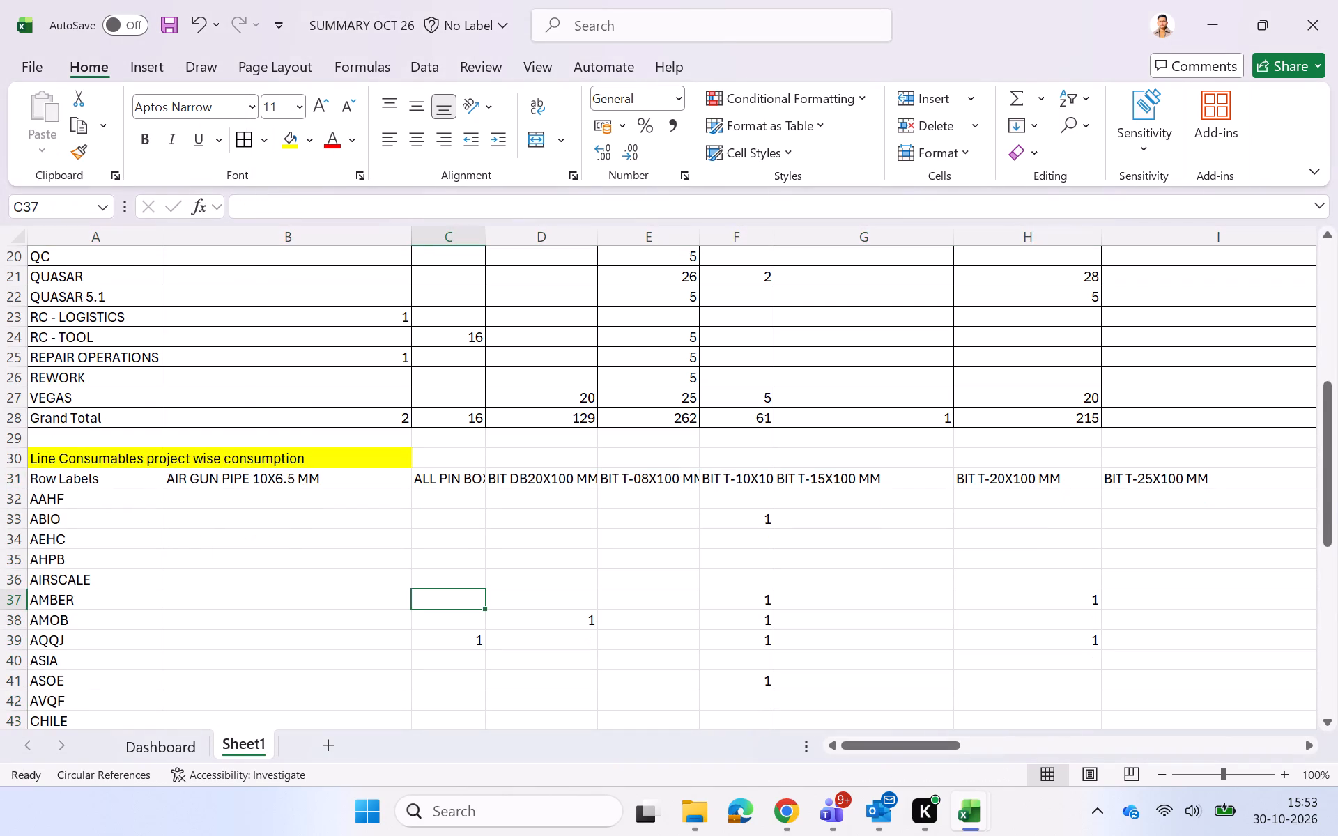
# Apply all borders to the whole Line Consumables table, from the Row Labels header through its Grand Total row.
pyautogui.click(96, 479)
pyautogui.hotkey('ctrl', 'shift', 'Right')
pyautogui.hotkey('ctrl', 'shift', 'Down')
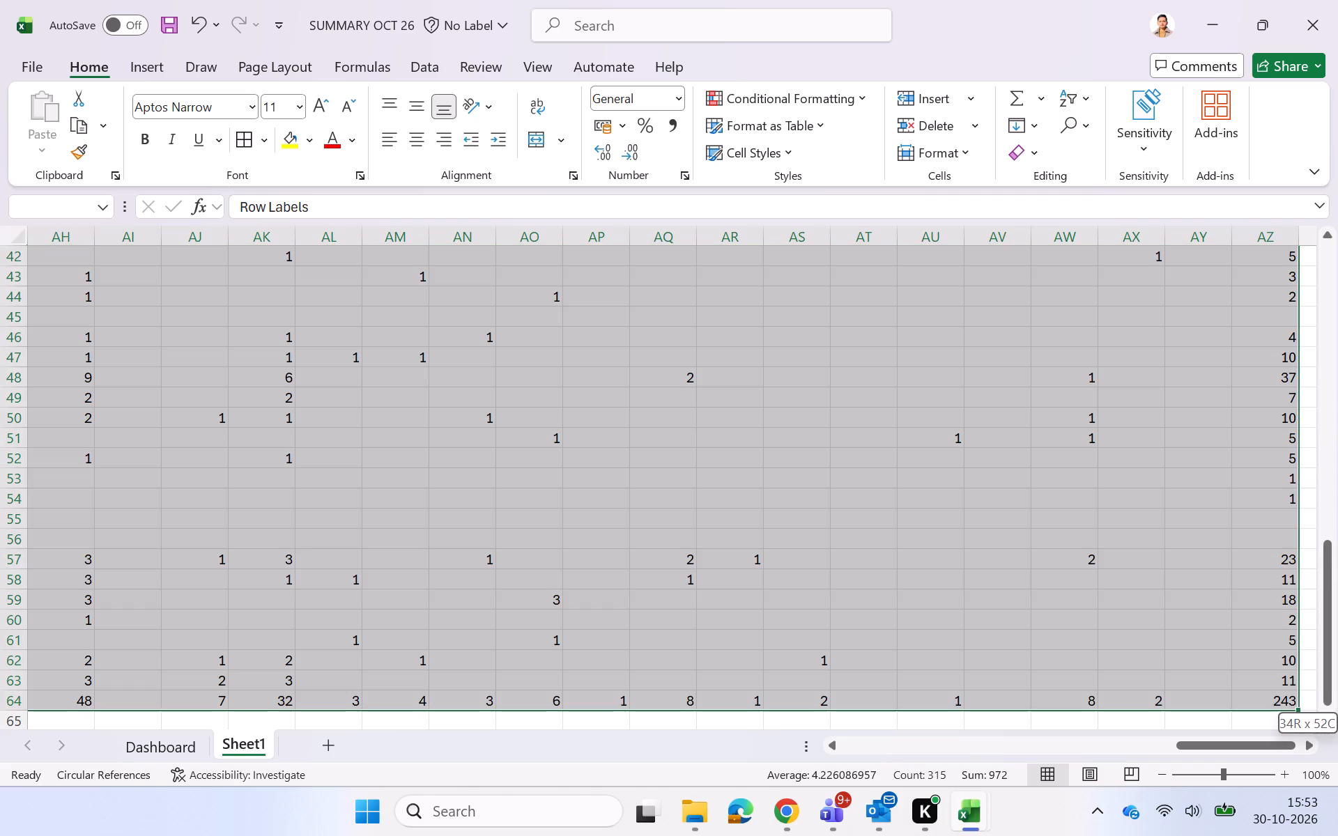
pyautogui.click(245, 136)
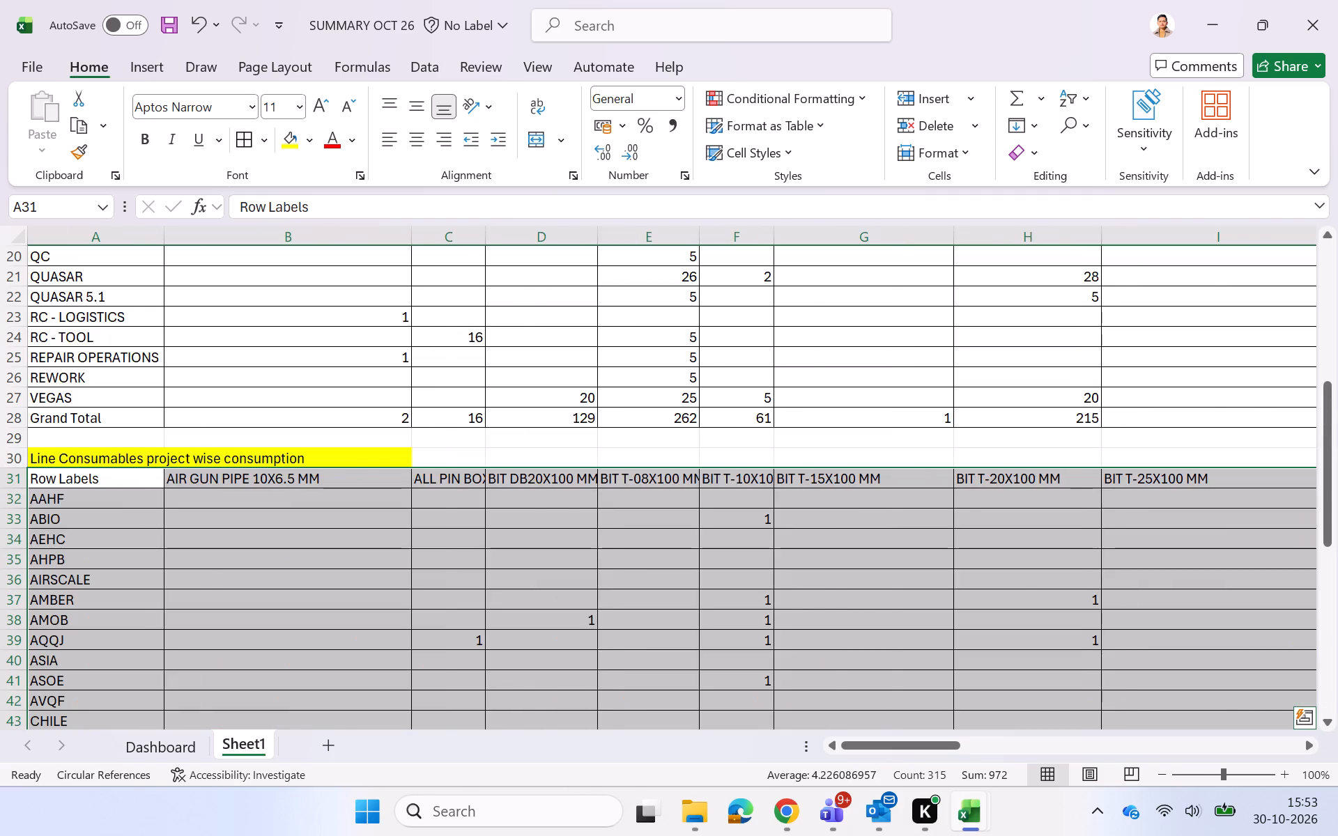
pyautogui.hscroll(8, 632, 572)
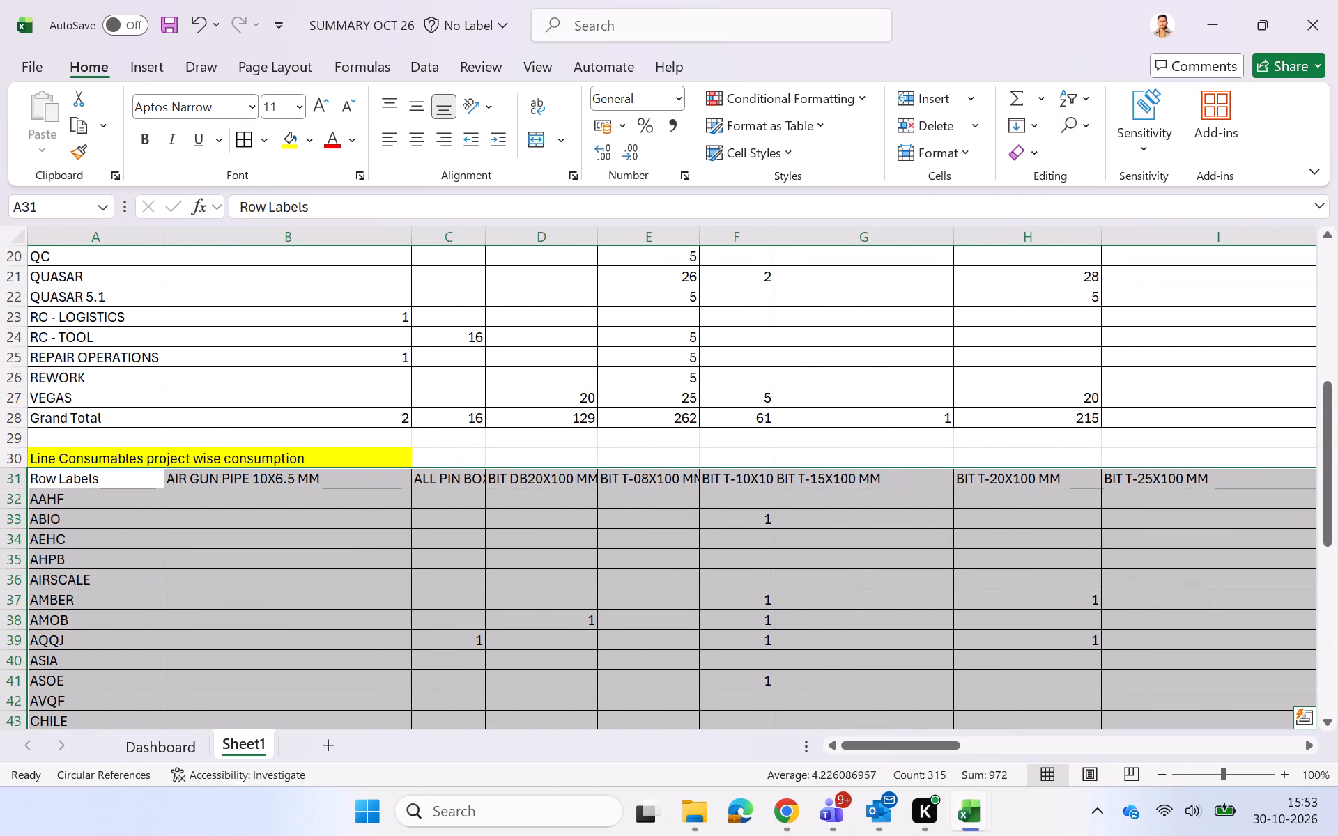
# Autofit the widths of all columns on the sheet.
pyautogui.doubleClick(8, 231)
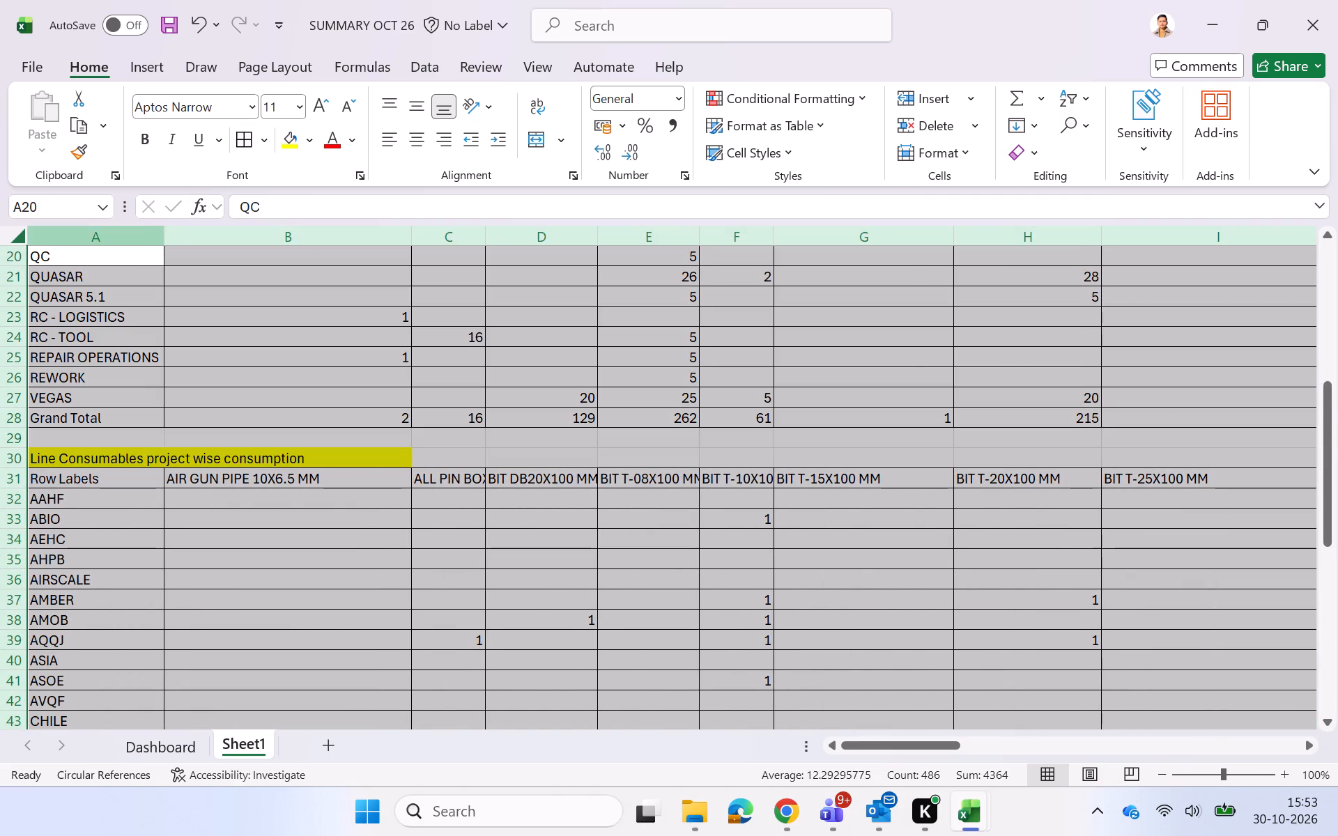
pyautogui.doubleClick(165, 233)
pyautogui.click(388, 550)
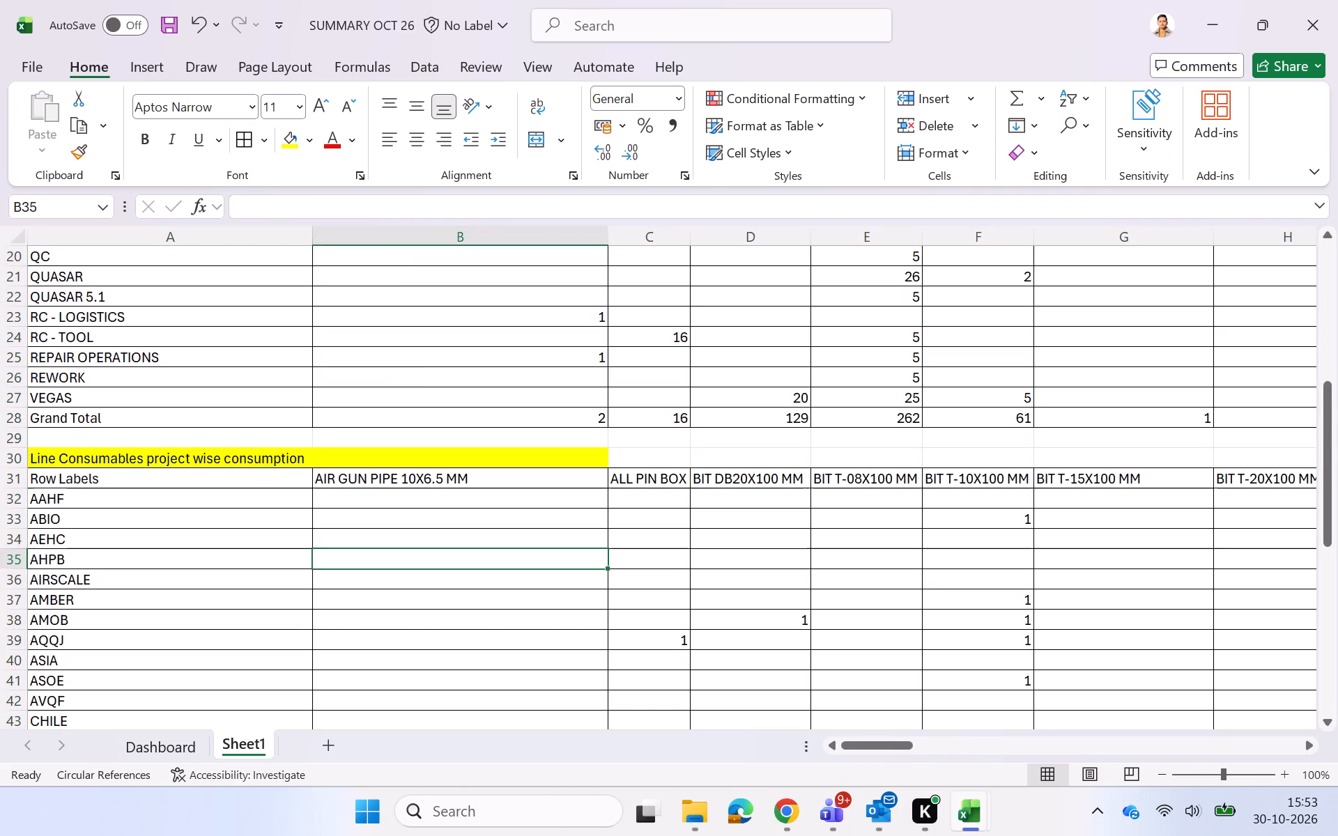
# Move the yellow heading "Stationary items line wise consumption SEP 26" from B1 to A1.
pyautogui.scroll(6, 388, 550)
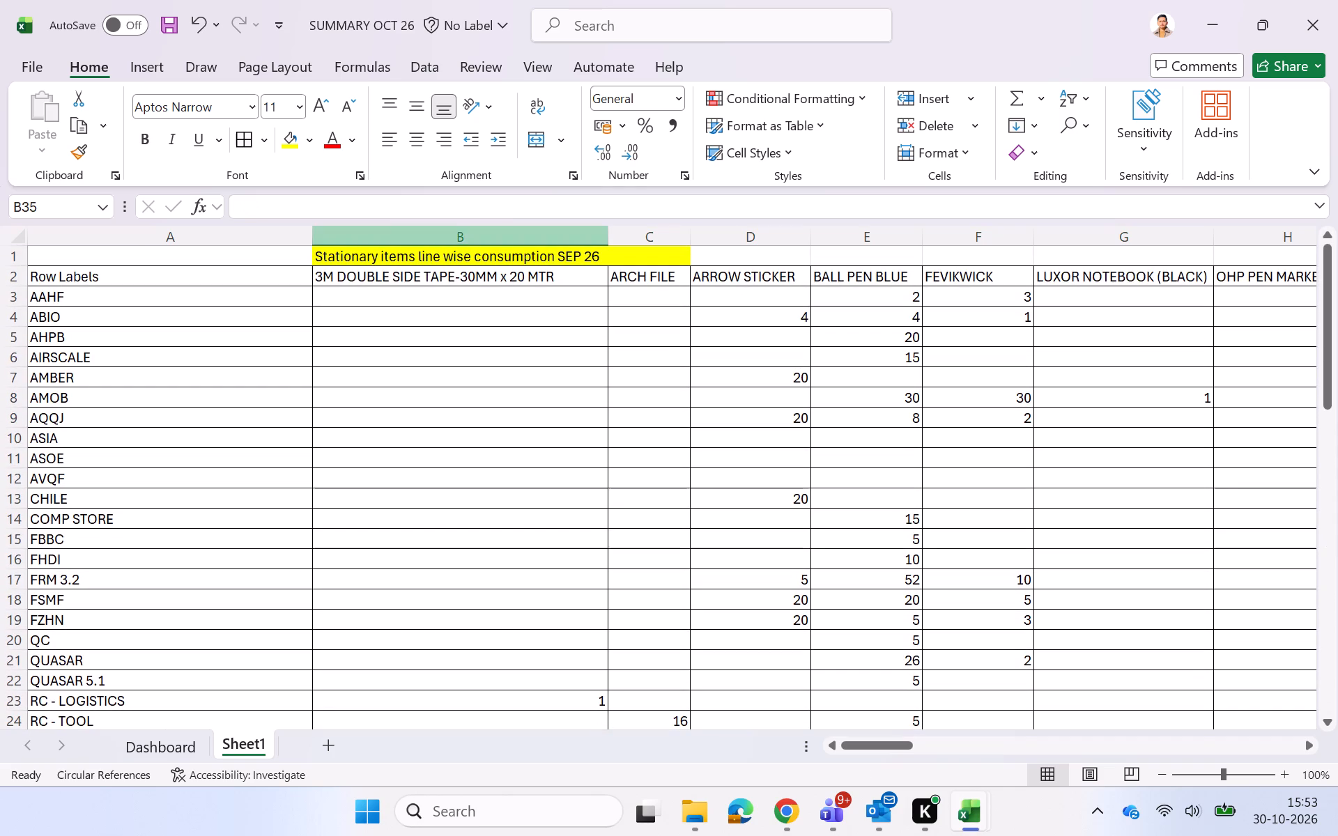
pyautogui.click(476, 253)
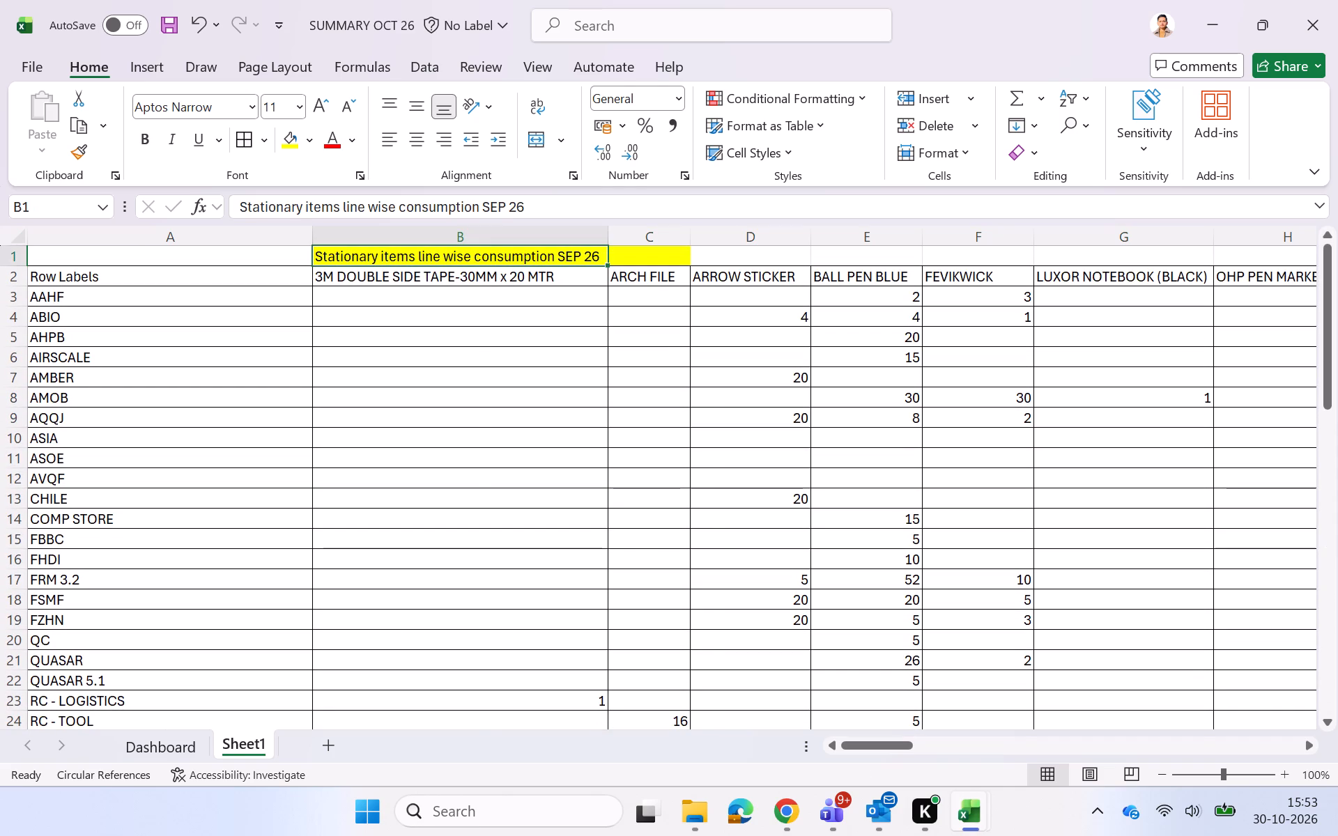
pyautogui.rightClick(476, 253)
pyautogui.click(532, 160)
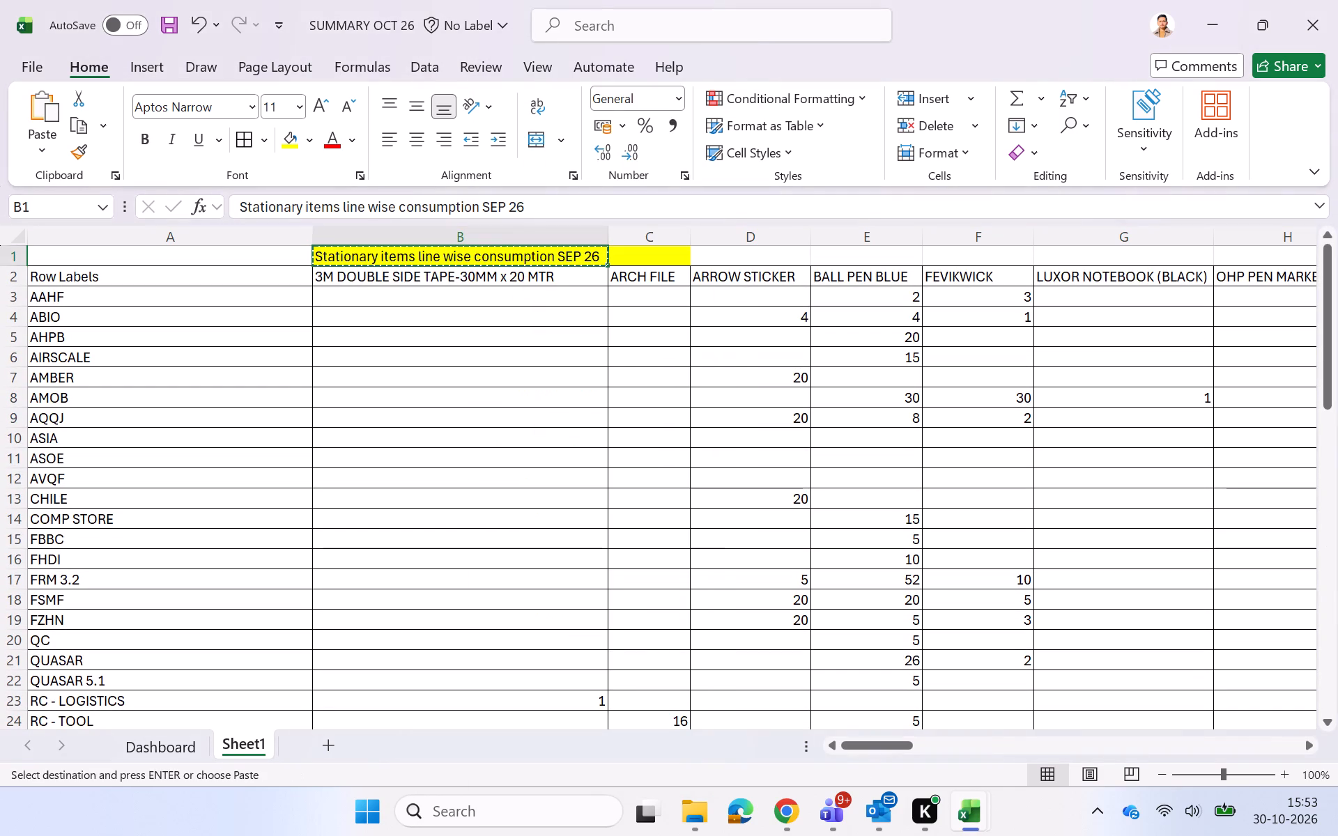
pyautogui.rightClick(67, 257)
pyautogui.click(109, 282)
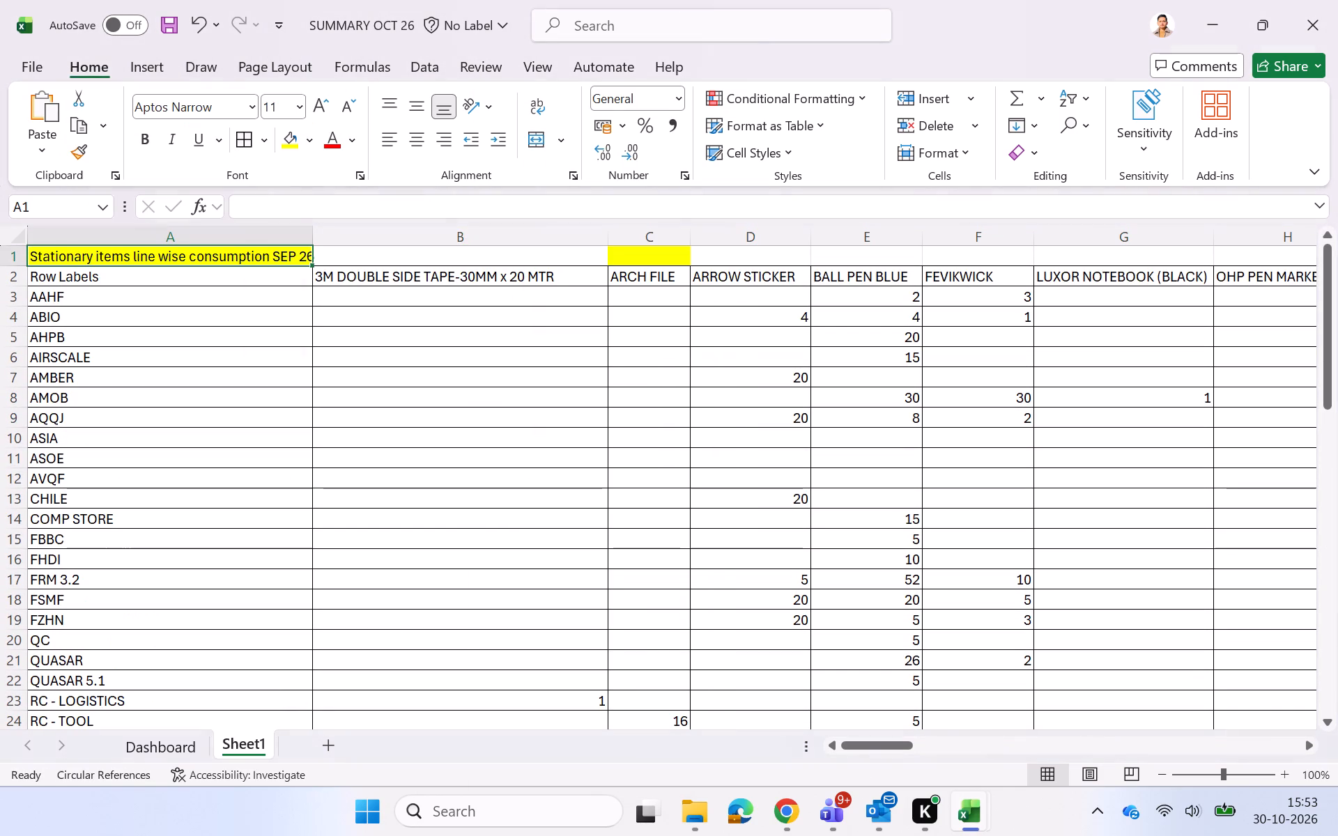
# Clear the leftover yellow highlight from cell C1.
pyautogui.click(626, 252)
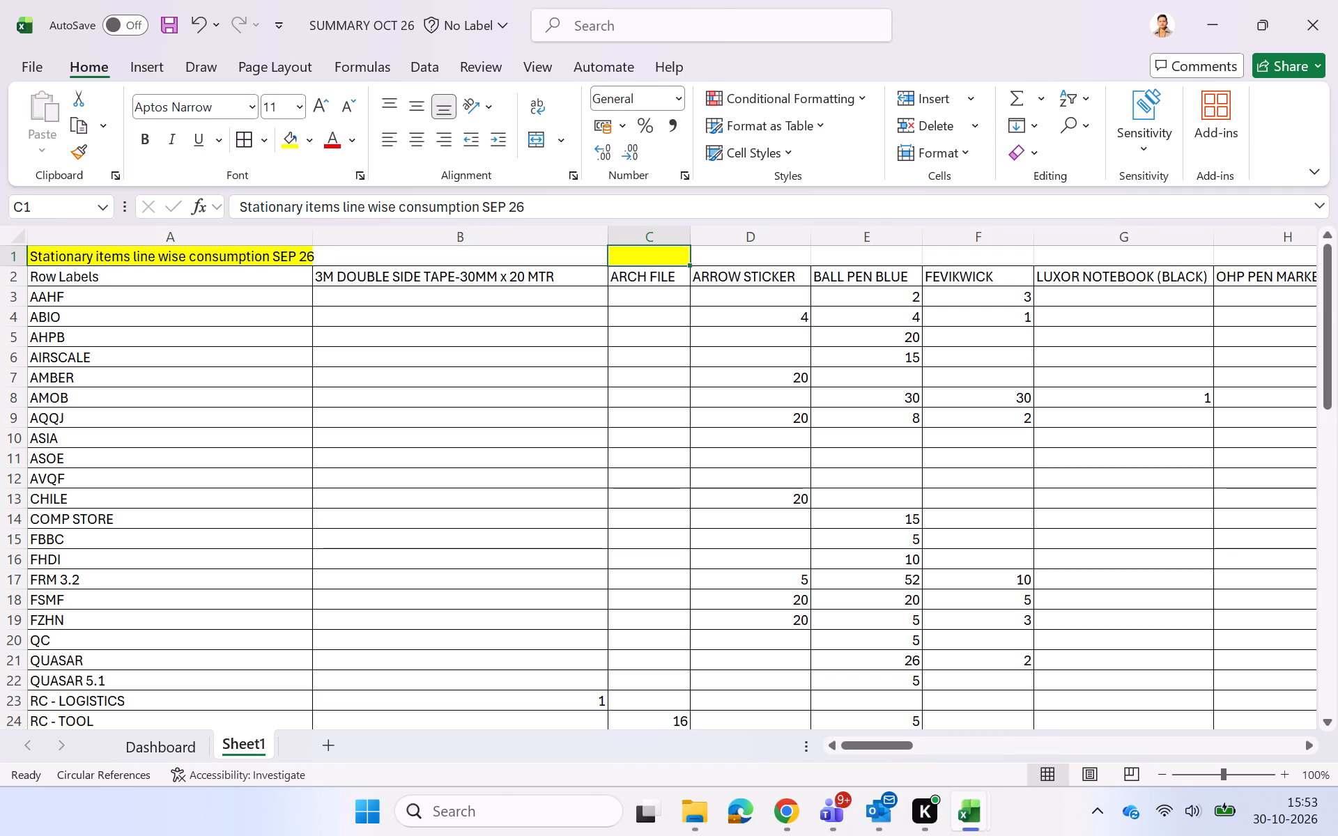
pyautogui.click(1035, 153)
pyautogui.click(1037, 177)
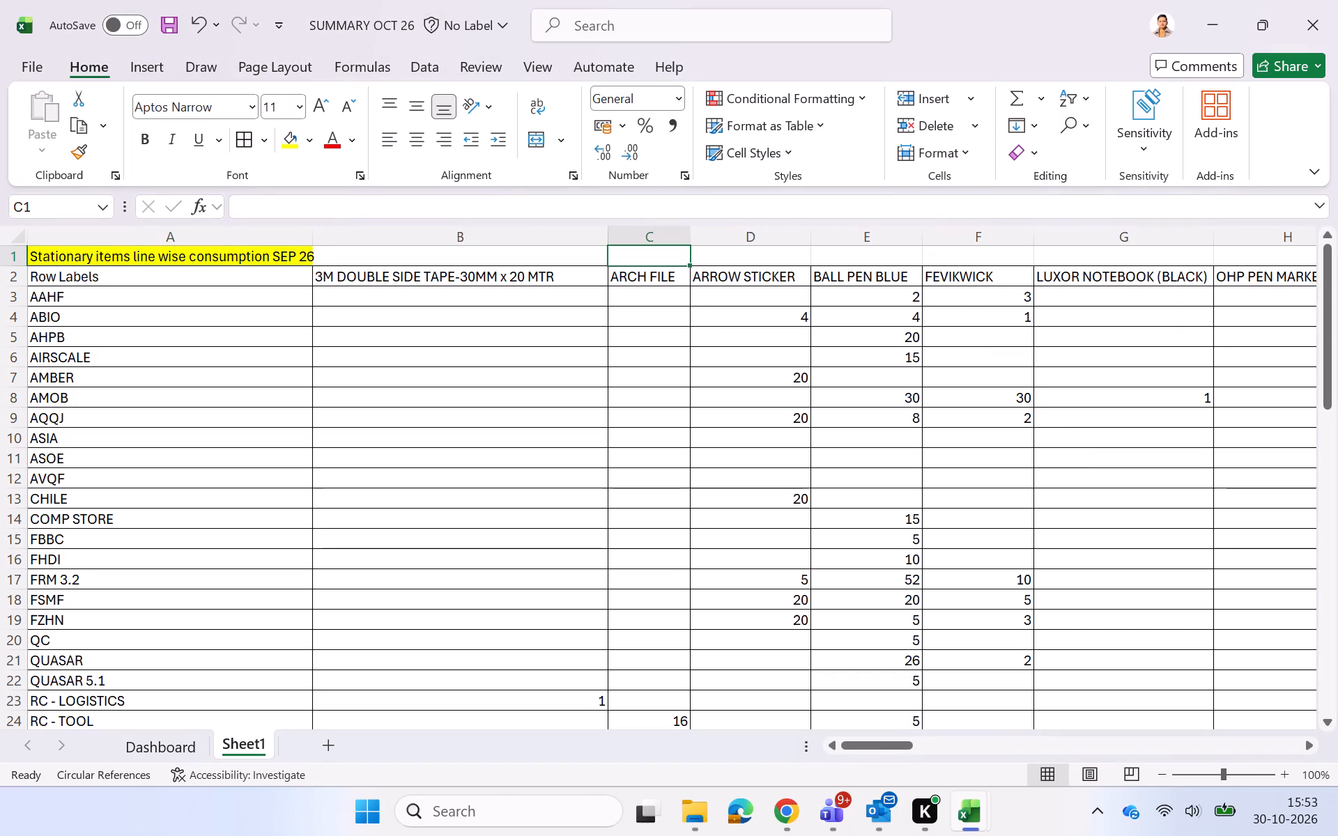
# Widen column A slightly so the stationary heading fits, and autofit column B.
pyautogui.moveTo(315, 230); pyautogui.dragTo(335, 230)
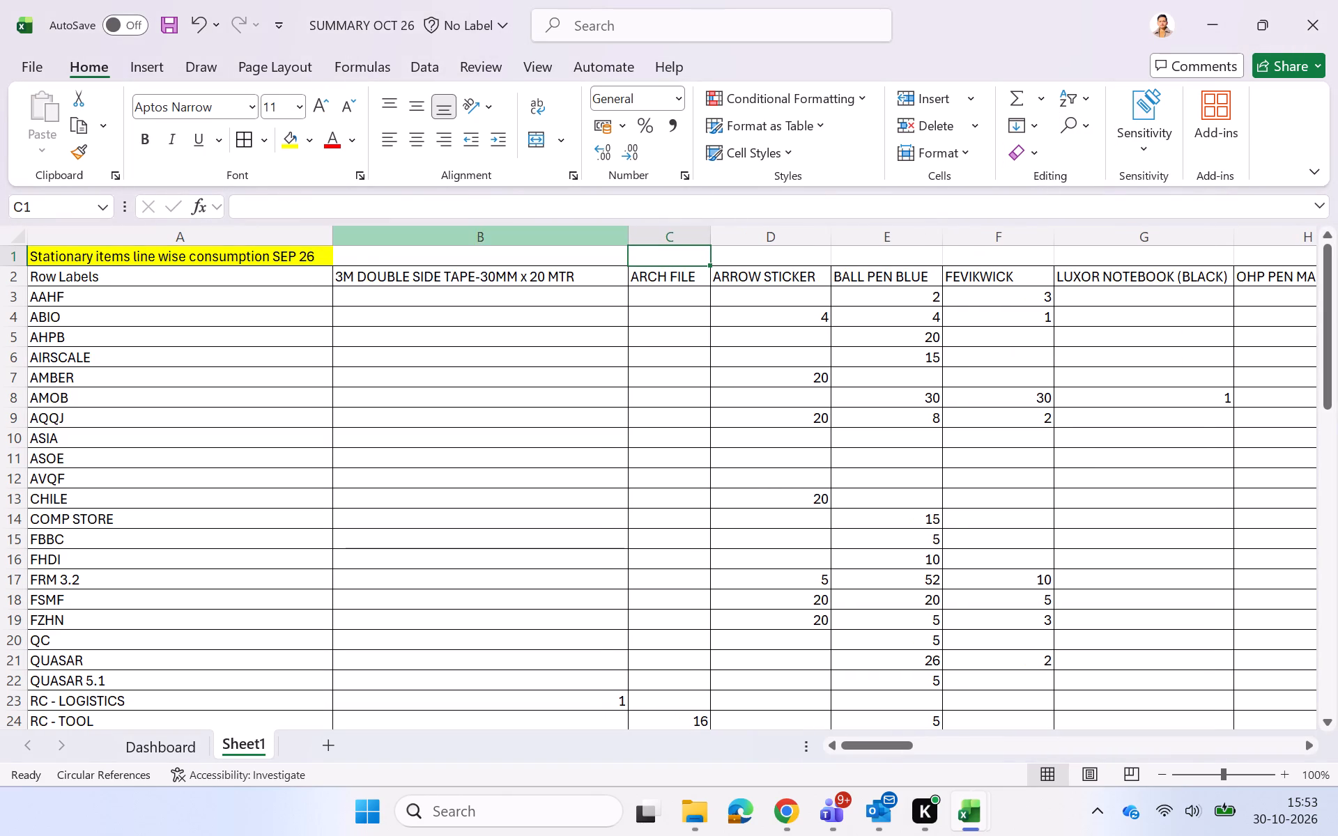
pyautogui.doubleClick(629, 235)
# Clear the leftover yellow highlight from B30, beside the Line Consumables project wise consumption heading.
pyautogui.scroll(-1, 544, 505)
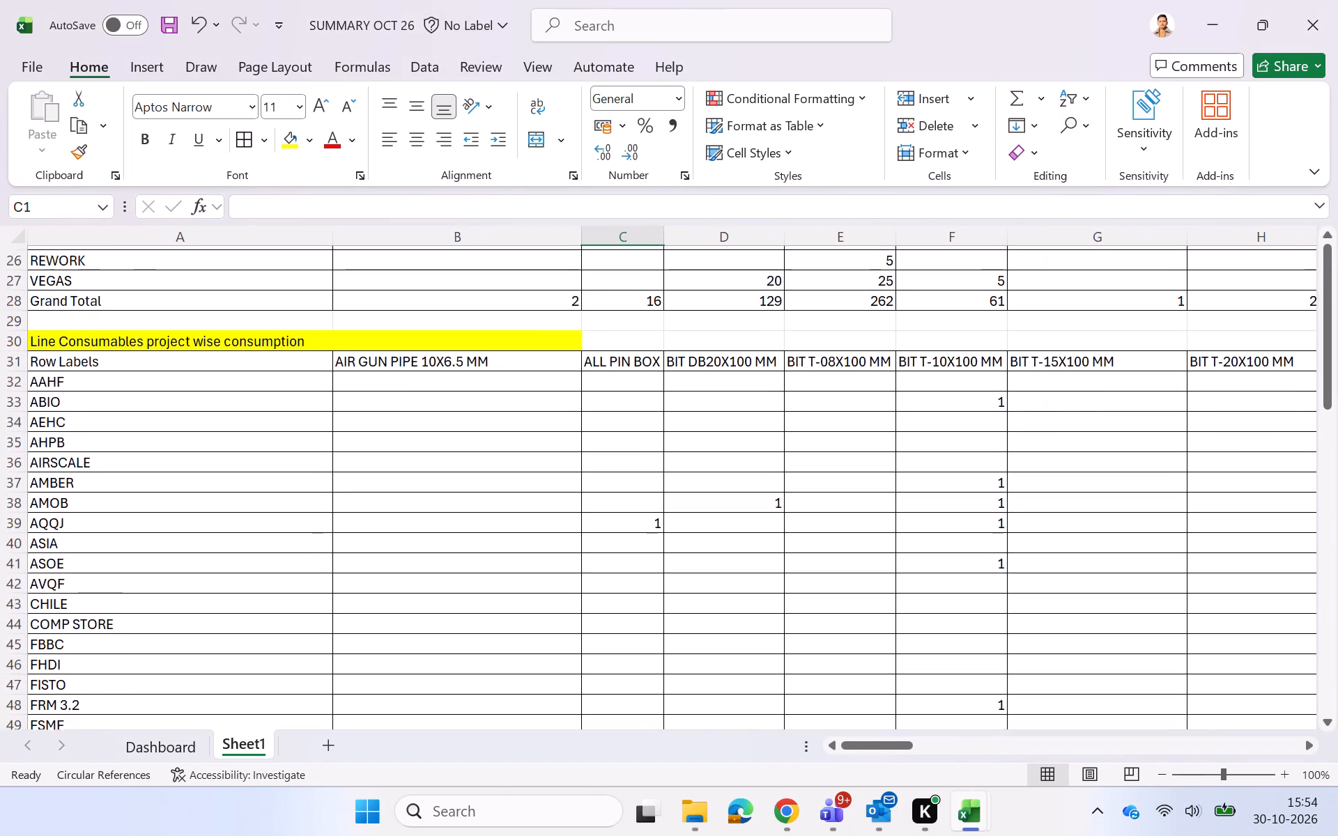
pyautogui.scroll(-1, 544, 505)
pyautogui.click(440, 380)
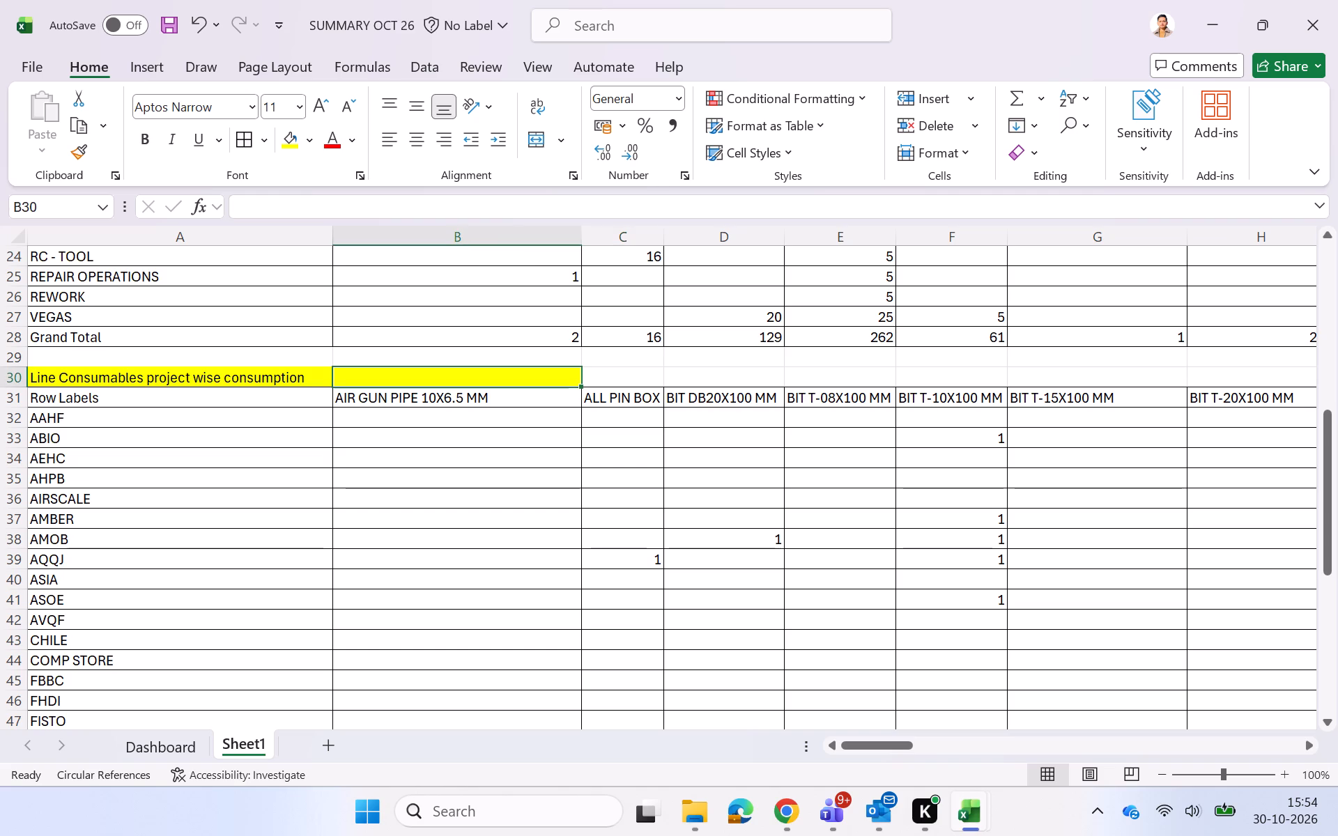
pyautogui.click(1027, 150)
pyautogui.click(1037, 167)
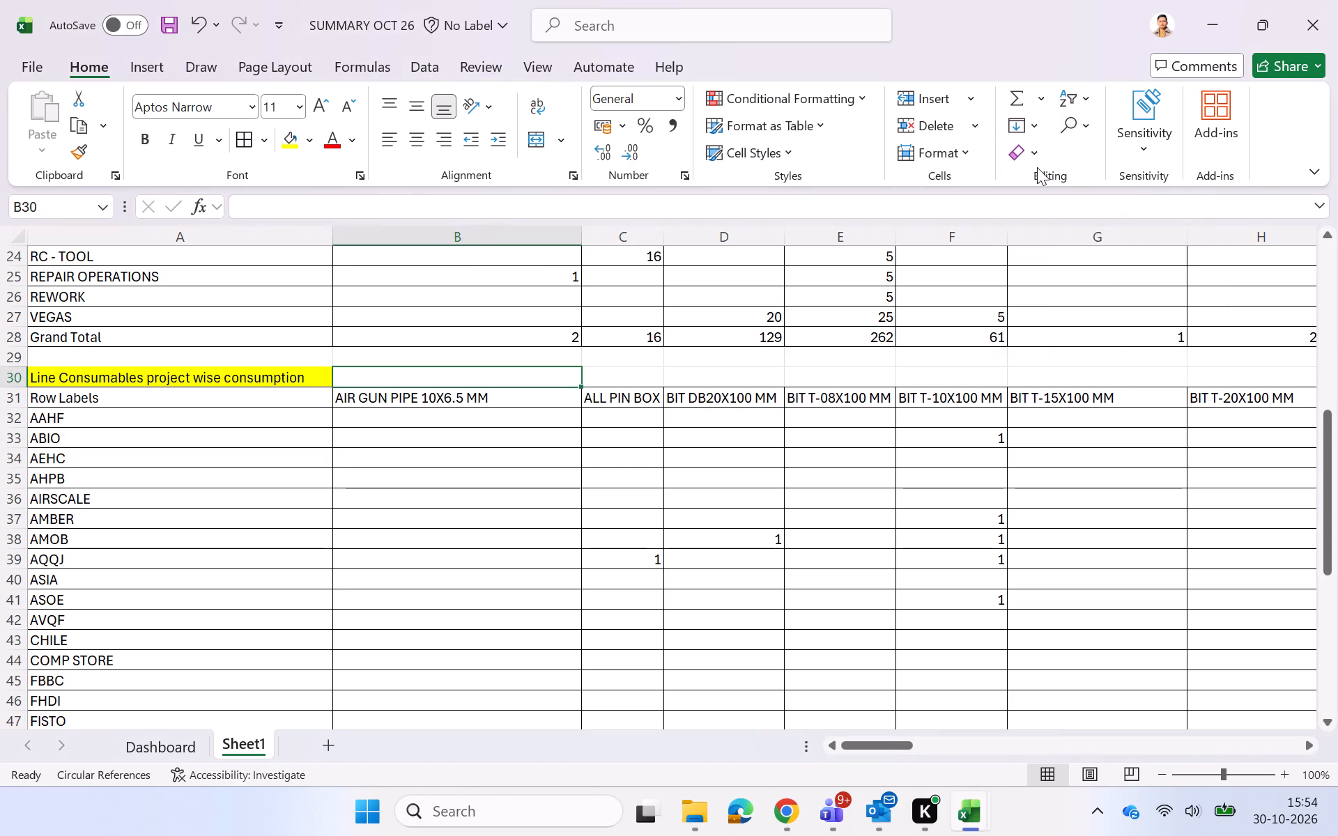
# Centre-align all of column A, including both table headings and the project names.
pyautogui.click(489, 509)
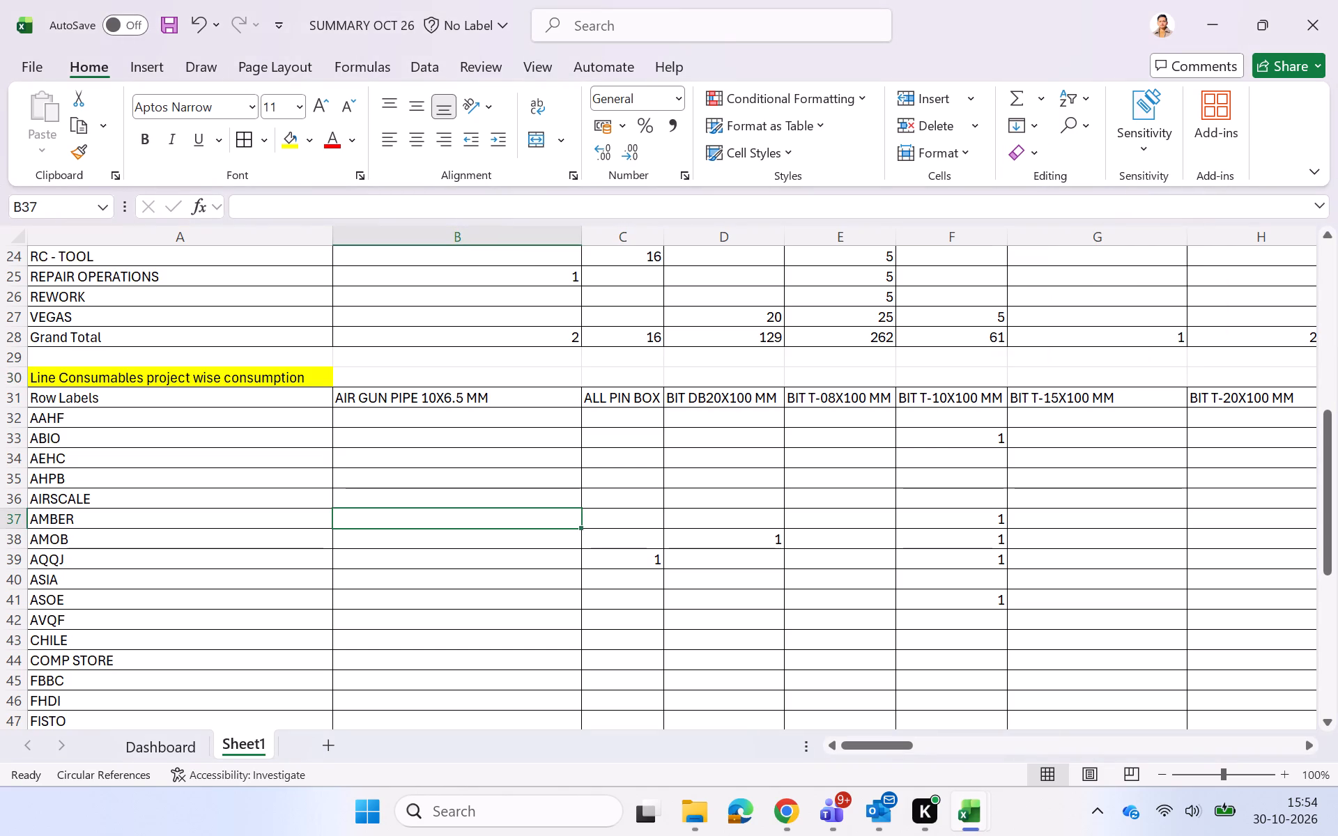
pyautogui.scroll(7, 320, 487)
pyautogui.click(224, 234)
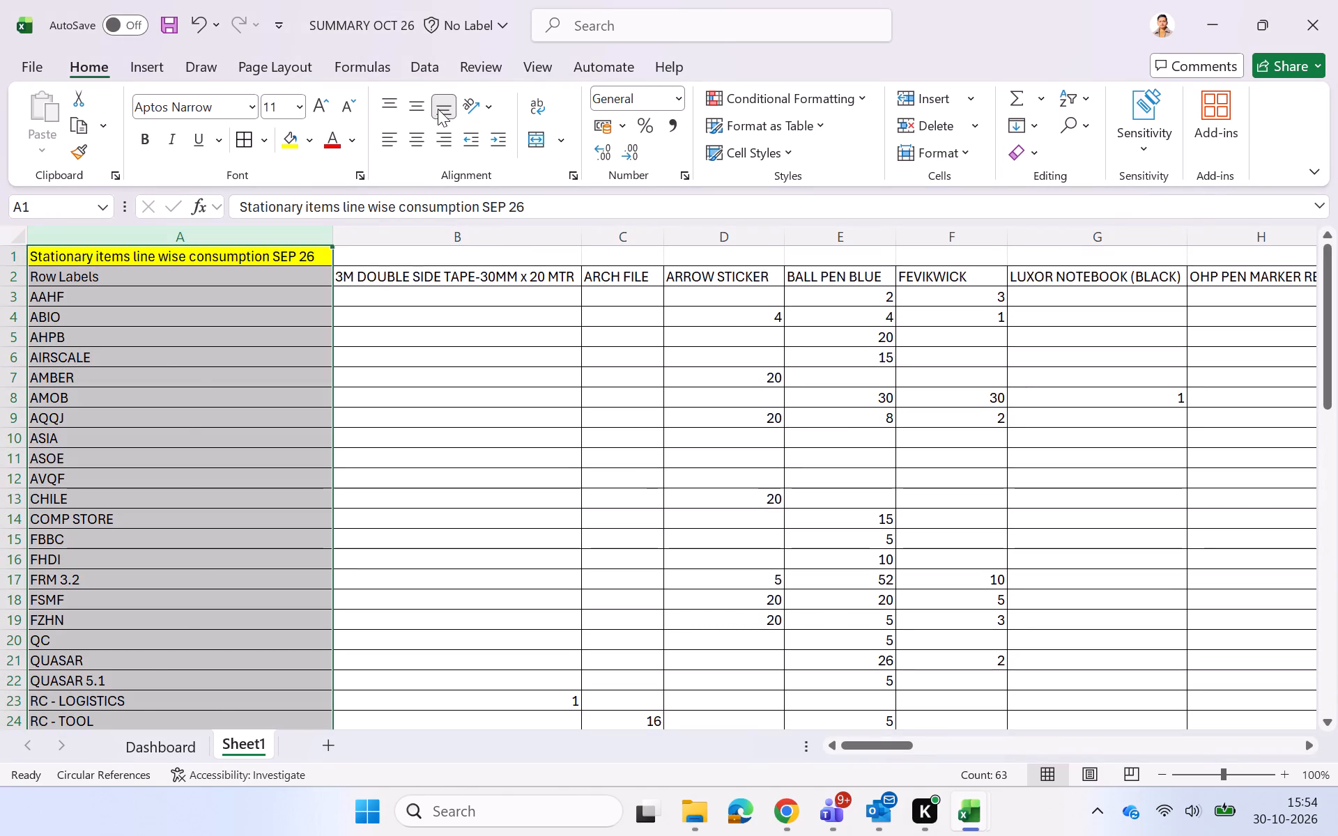
pyautogui.doubleClick(413, 139)
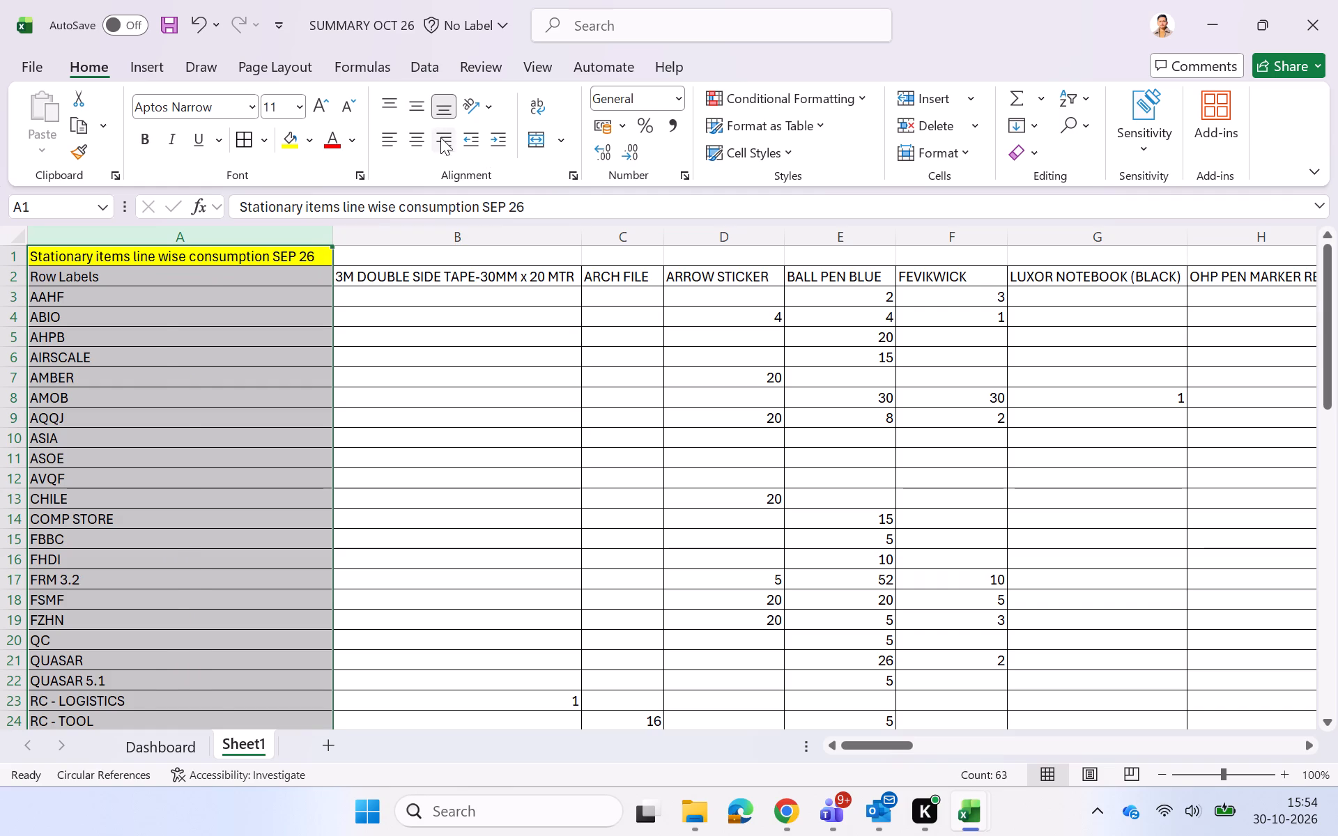
pyautogui.click(422, 141)
pyautogui.click(463, 429)
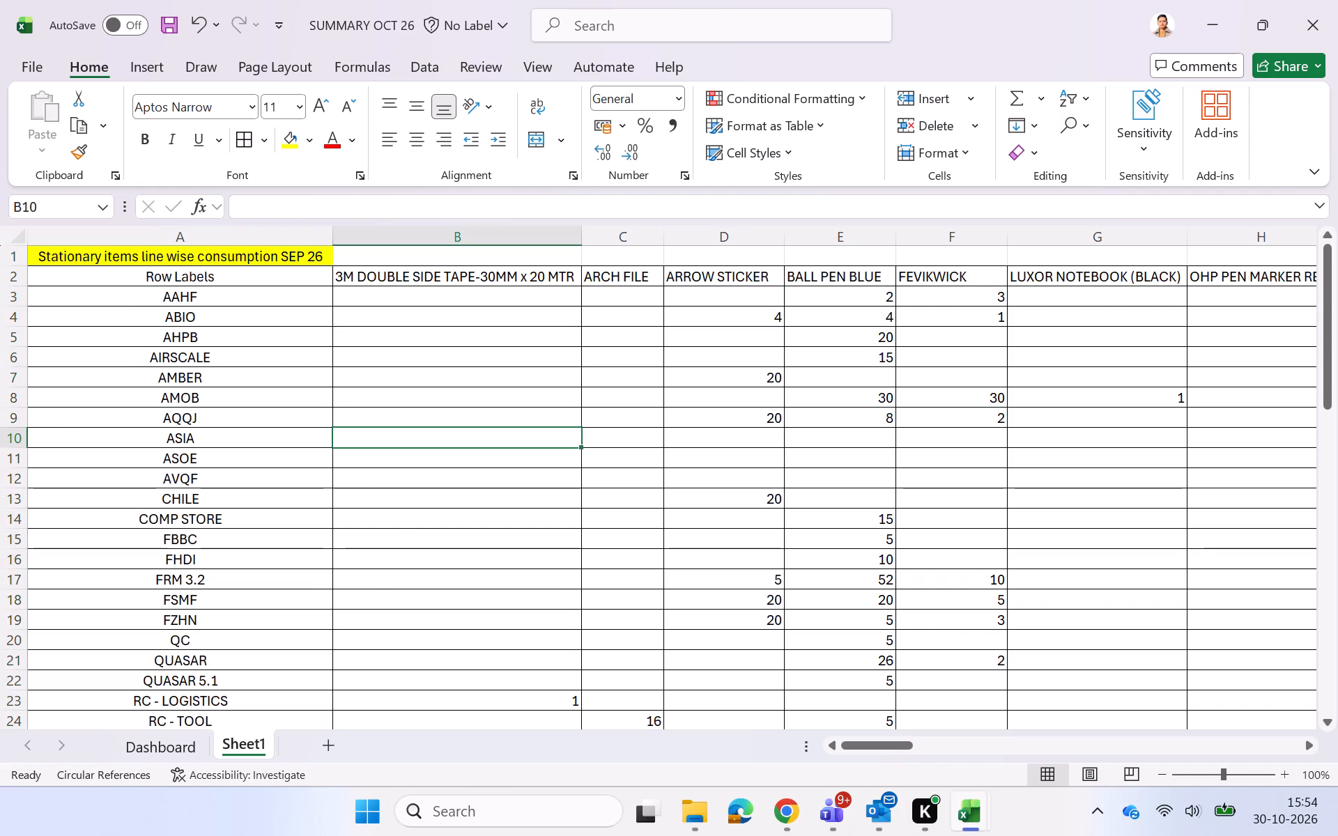
# Centre-align the whole stationary consumption table, from column A through Grand Total in column R.
pyautogui.hscroll(-2, 484, 474)
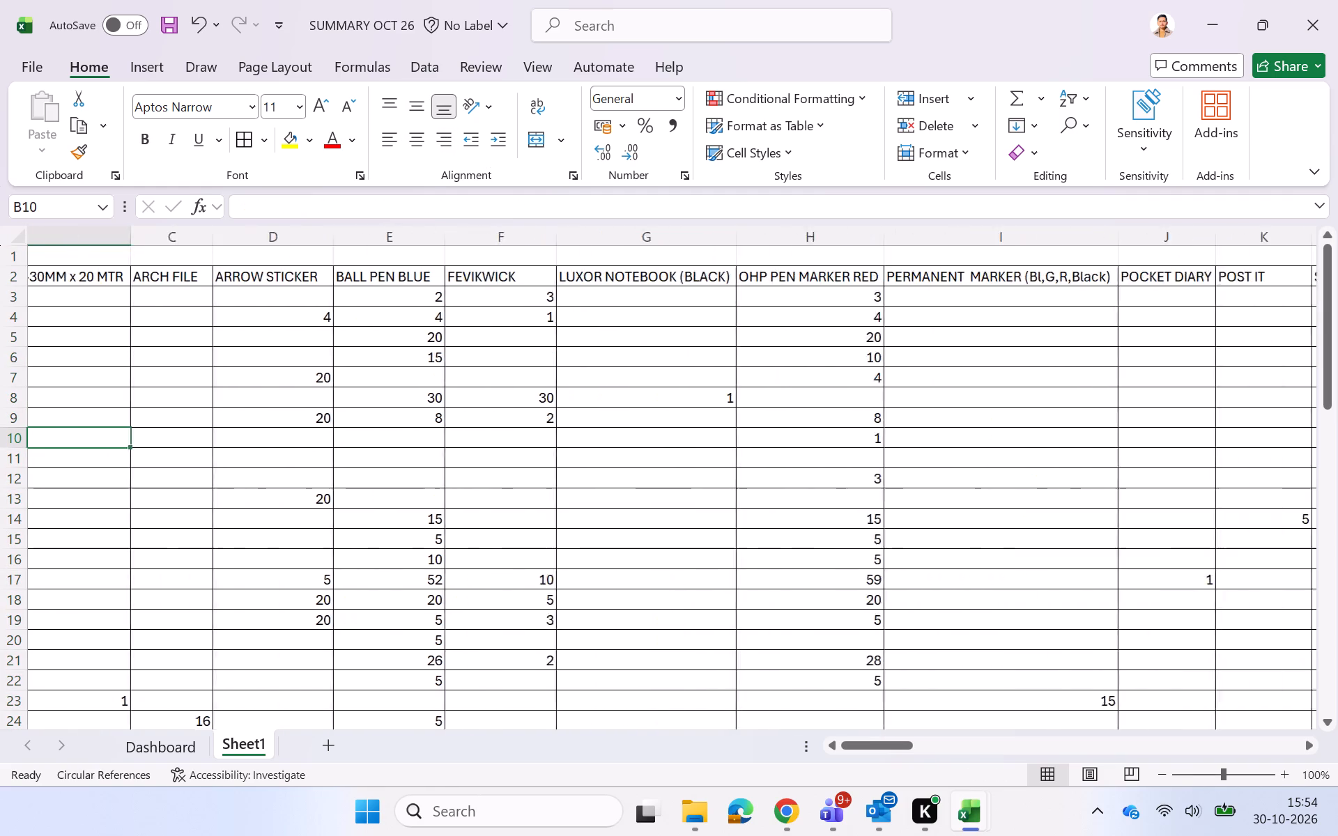
pyautogui.hscroll(-2, 484, 474)
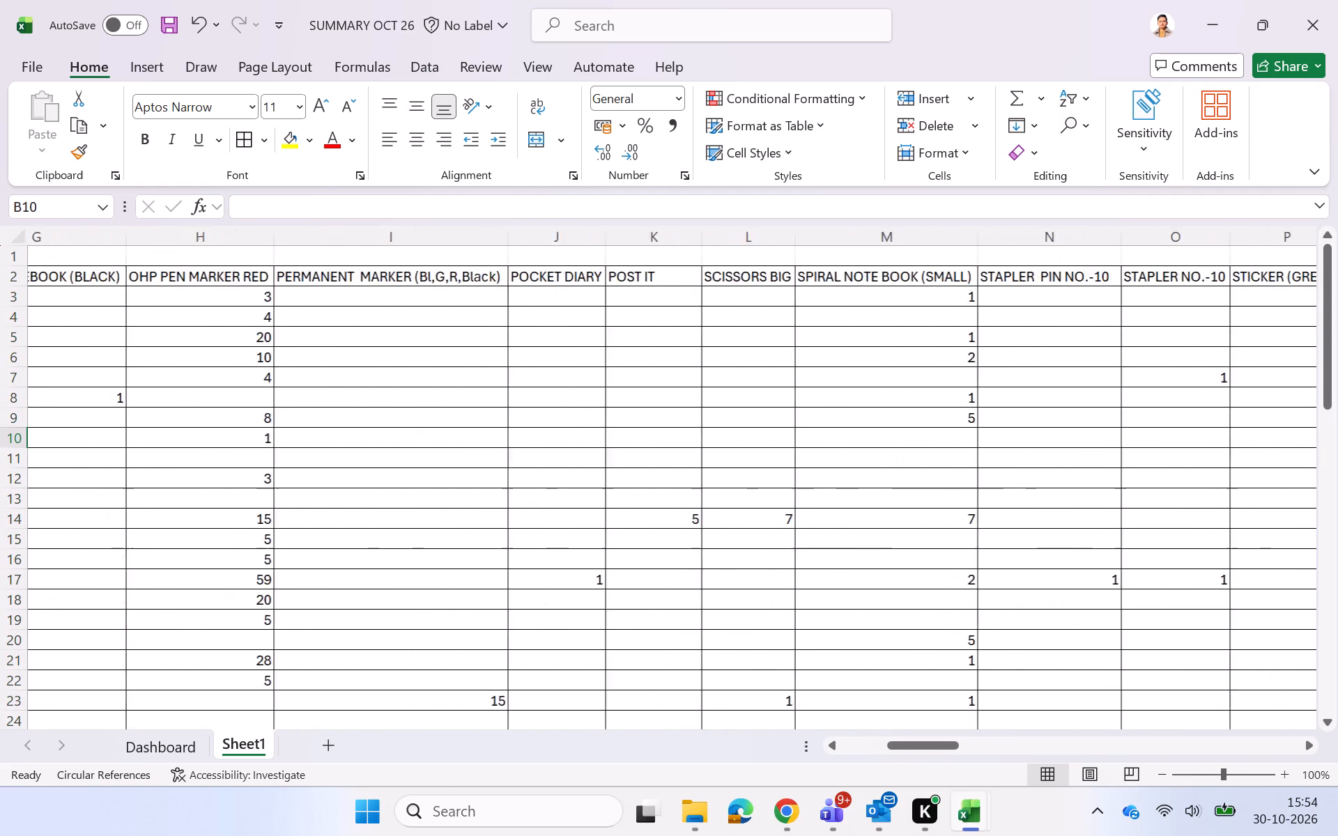
pyautogui.hscroll(-1, 484, 474)
pyautogui.hscroll(6, 484, 474)
pyautogui.click(212, 403)
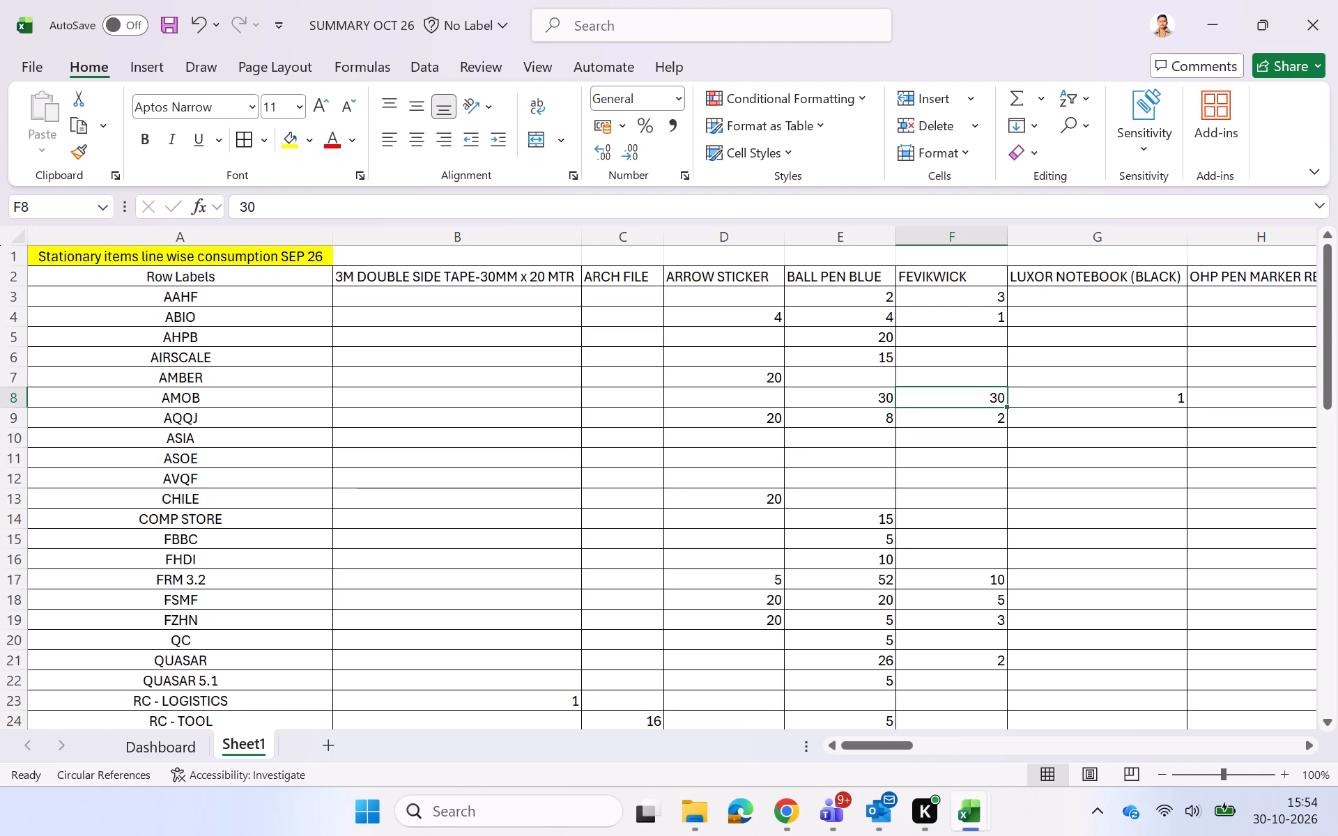
pyautogui.click(266, 405)
pyautogui.hotkey('ctrl', 'a')
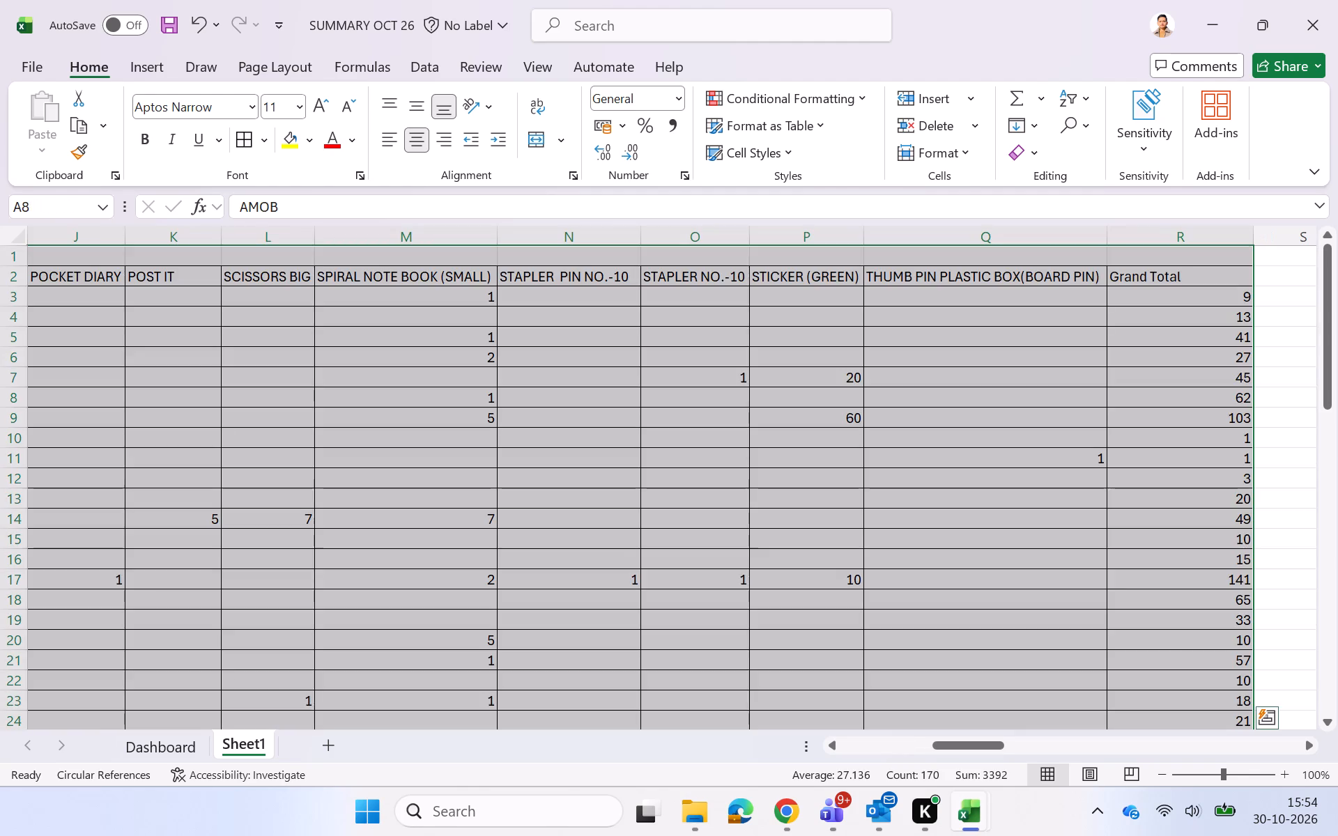
pyautogui.scroll(-4, 266, 405)
pyautogui.scroll(6, 266, 405)
pyautogui.hscroll(9, 266, 405)
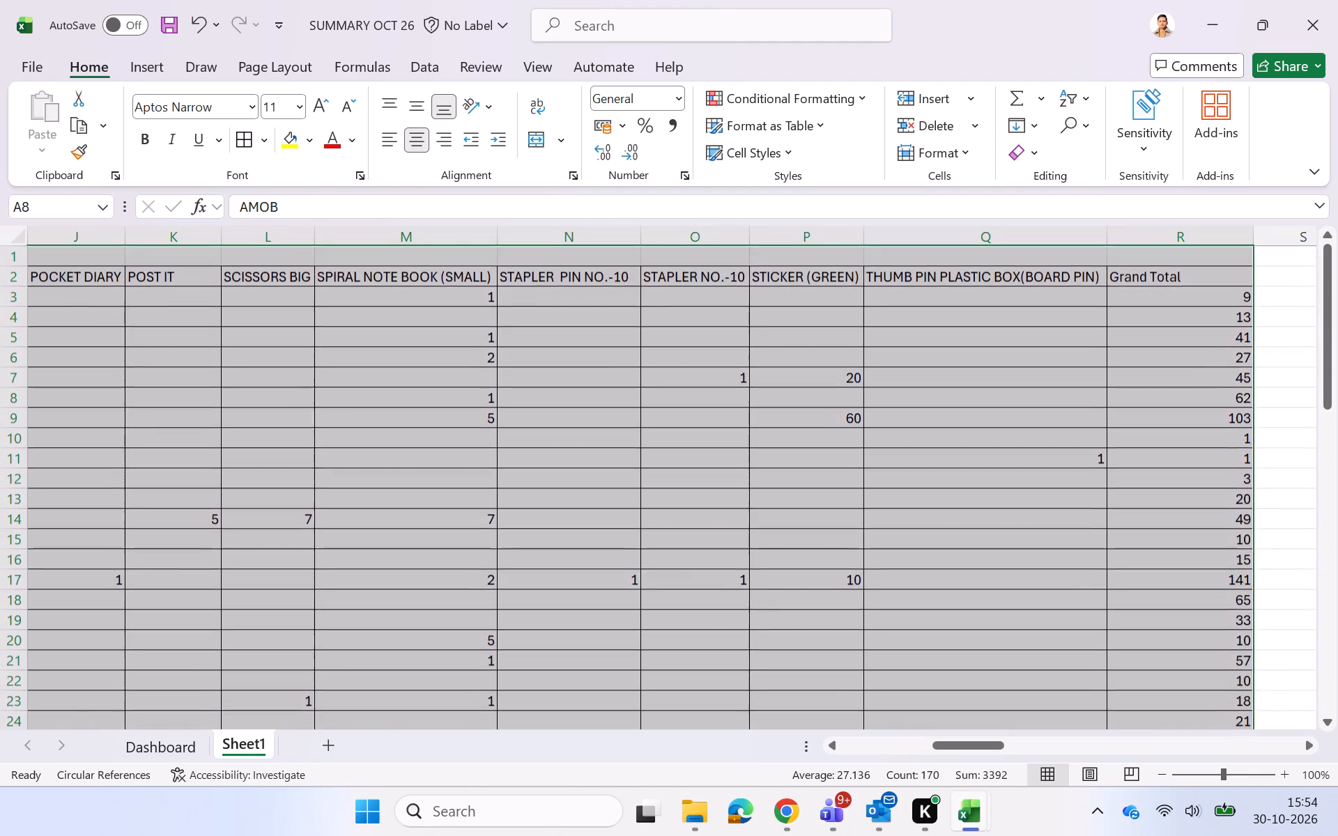
pyautogui.hscroll(8, 266, 405)
pyautogui.click(415, 140)
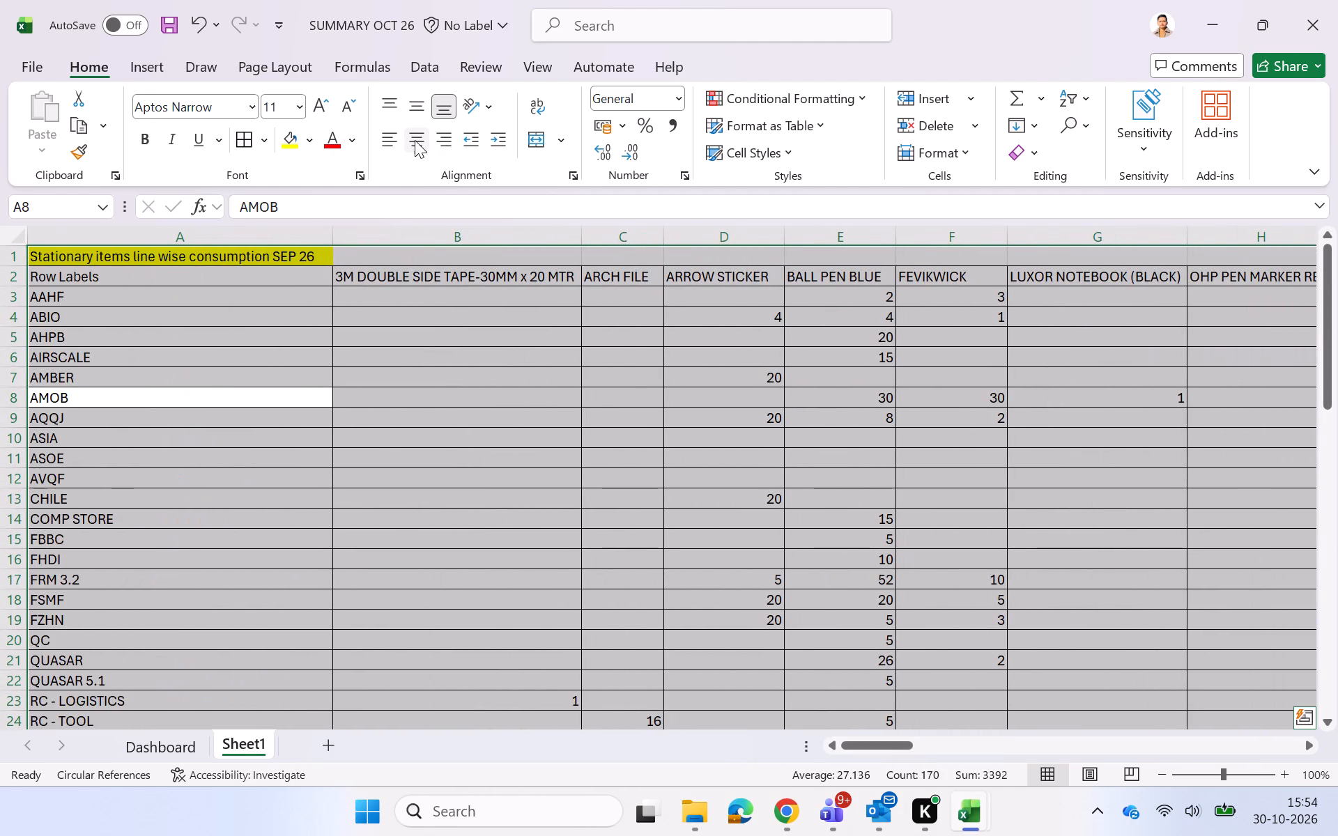
pyautogui.click(415, 140)
pyautogui.click(477, 520)
# Centre-align the whole Line Consumables project wise consumption table, including its item headers and quantities.
pyautogui.scroll(-3, 477, 520)
pyautogui.click(477, 520)
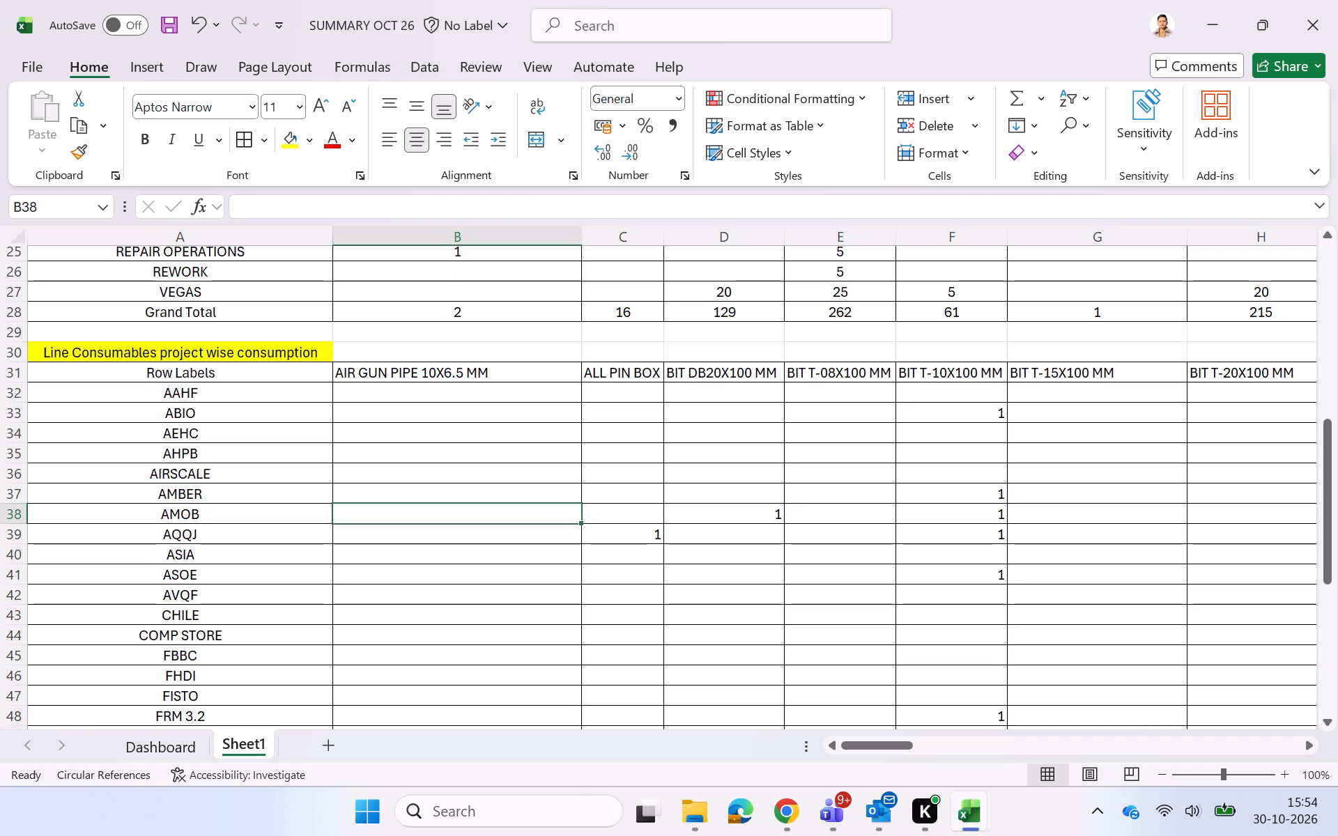
pyautogui.hotkey('ctrl', 'a')
pyautogui.click(417, 139)
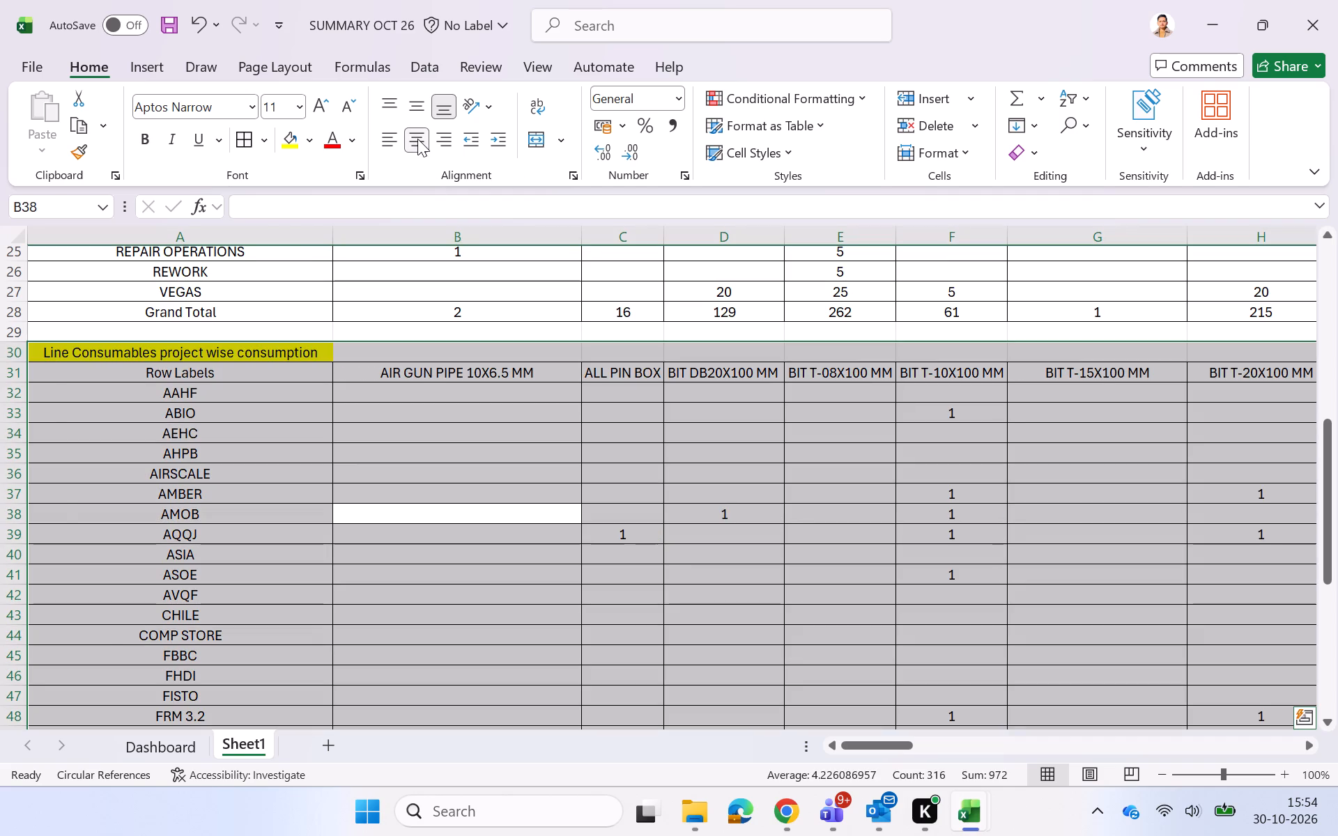
pyautogui.click(417, 139)
pyautogui.click(417, 139)
pyautogui.click(491, 484)
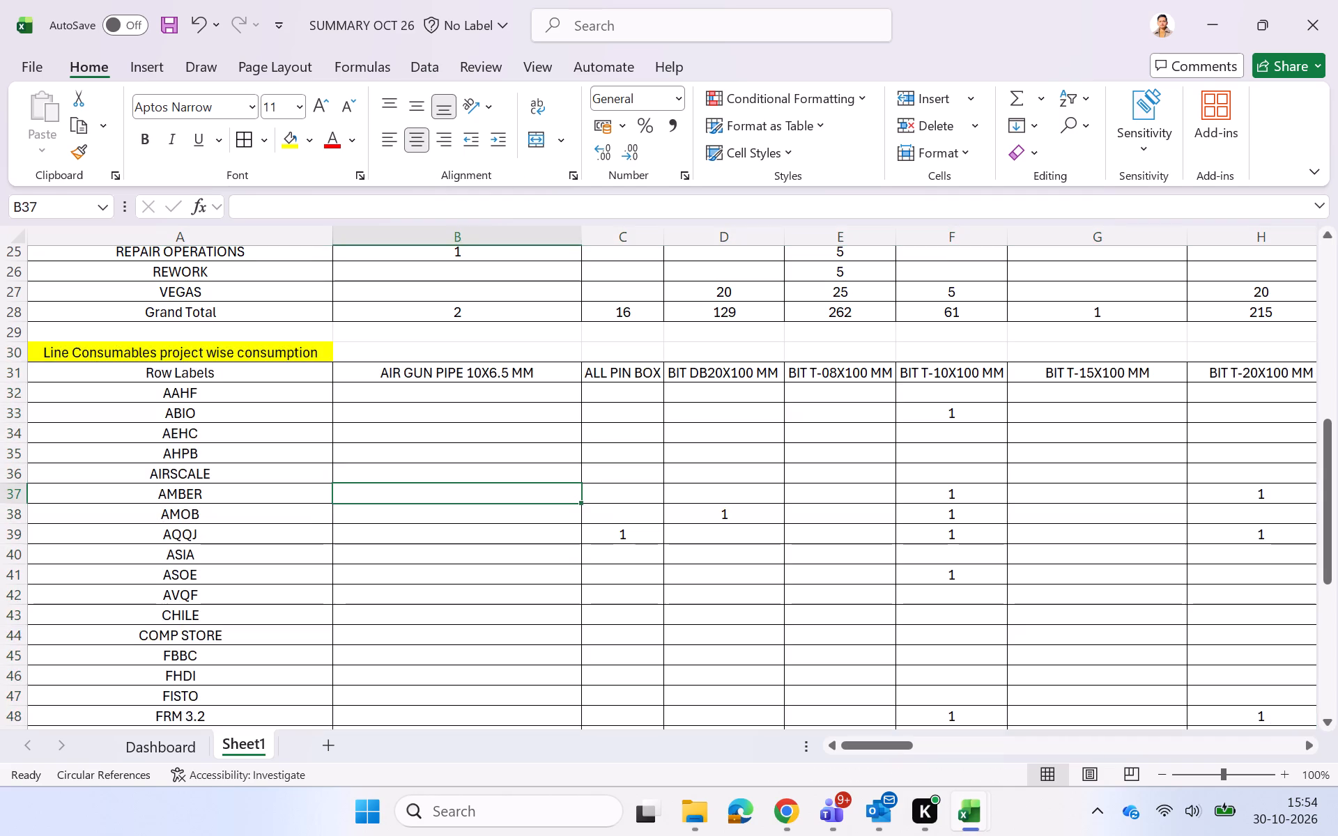
# Fill the stationary table's header row, A2 to Grand Total in R2, with light blue.
pyautogui.scroll(9, 491, 484)
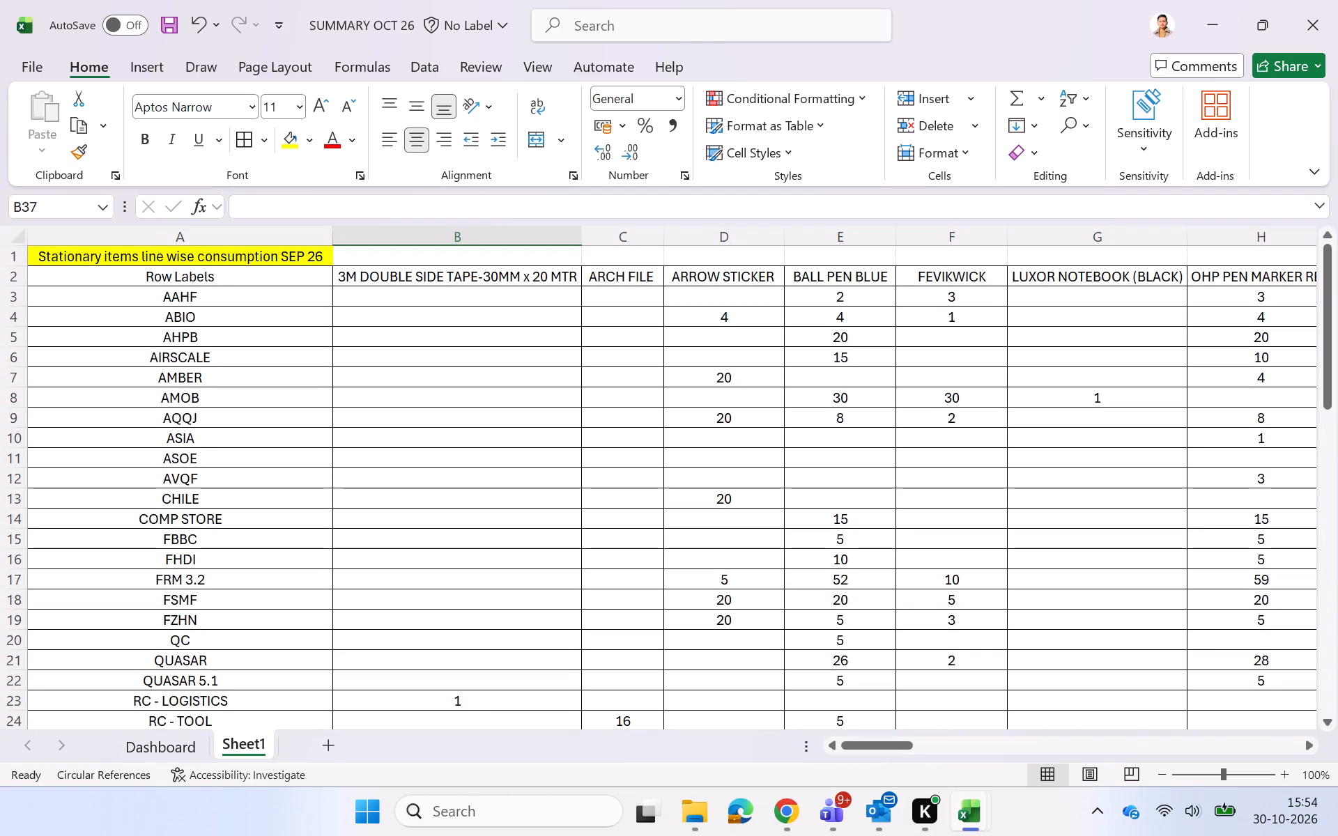
pyautogui.click(191, 280)
pyautogui.hotkey('shift', 'Right')
pyautogui.hotkey('shift', 'Right')
pyautogui.hotkey('shift', 'Right')
pyautogui.hotkey('shift', 'Right')
pyautogui.hotkey('shift', 'Right')
pyautogui.hotkey('shift', 'Right')
pyautogui.hotkey('shift', 'Right')
pyautogui.hotkey('shift', 'Right')
pyautogui.hotkey('shift', 'Right')
pyautogui.hotkey('shift', 'Right')
pyautogui.hotkey('shift', 'Right')
pyautogui.hotkey('shift', 'Right')
pyautogui.hotkey('shift', 'Right')
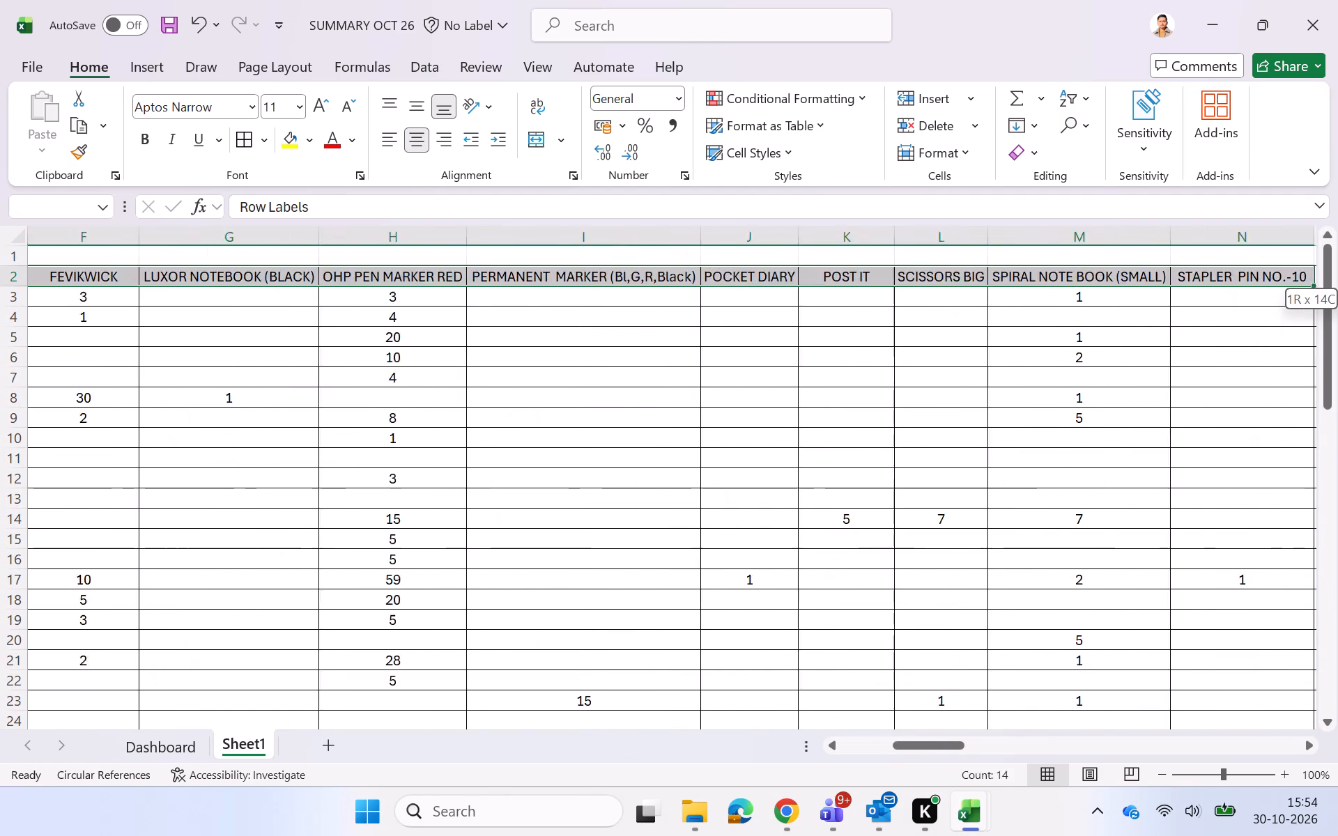
pyautogui.hotkey('shift', 'Right')
pyautogui.hotkey('shift', 'Right')
pyautogui.hotkey('shift', 'Right')
pyautogui.hotkey('shift', 'Right')
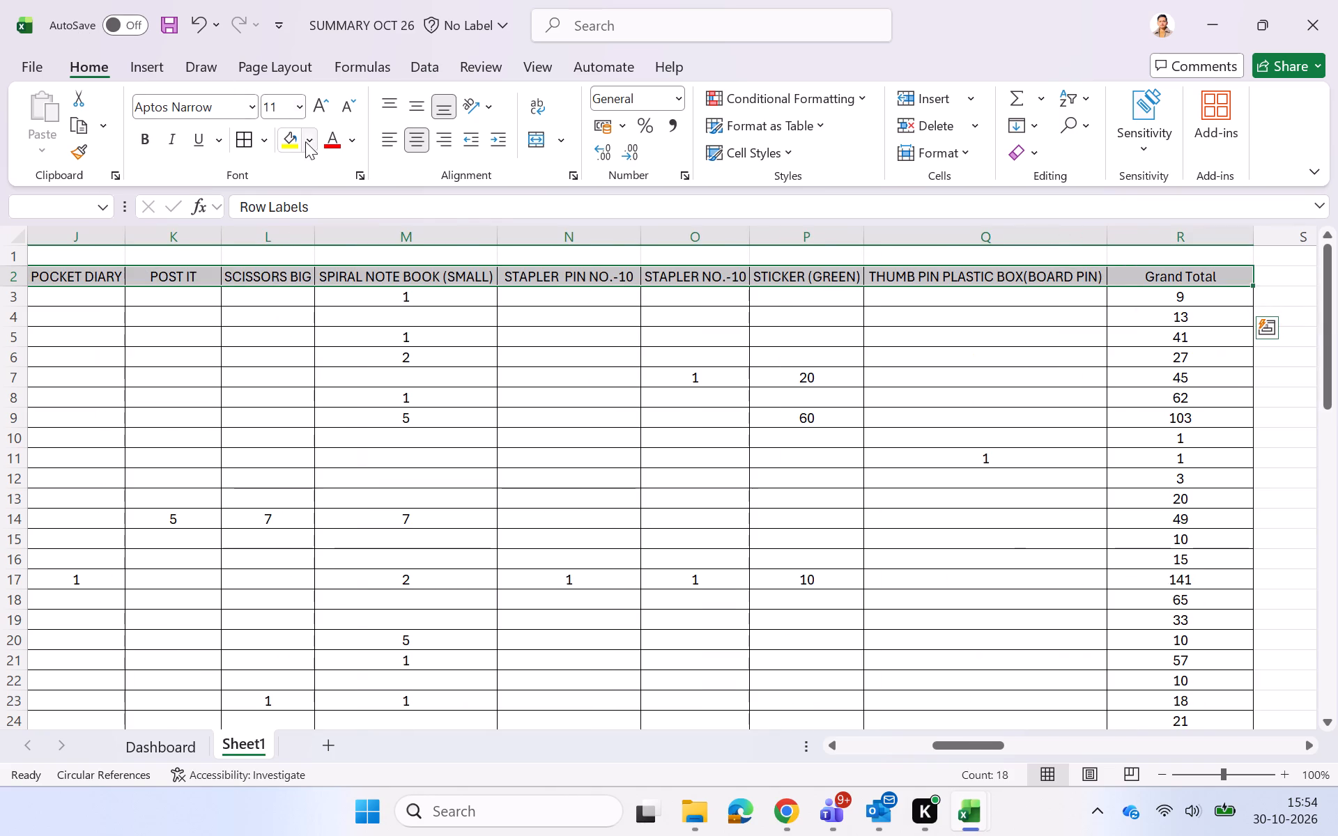
pyautogui.click(307, 144)
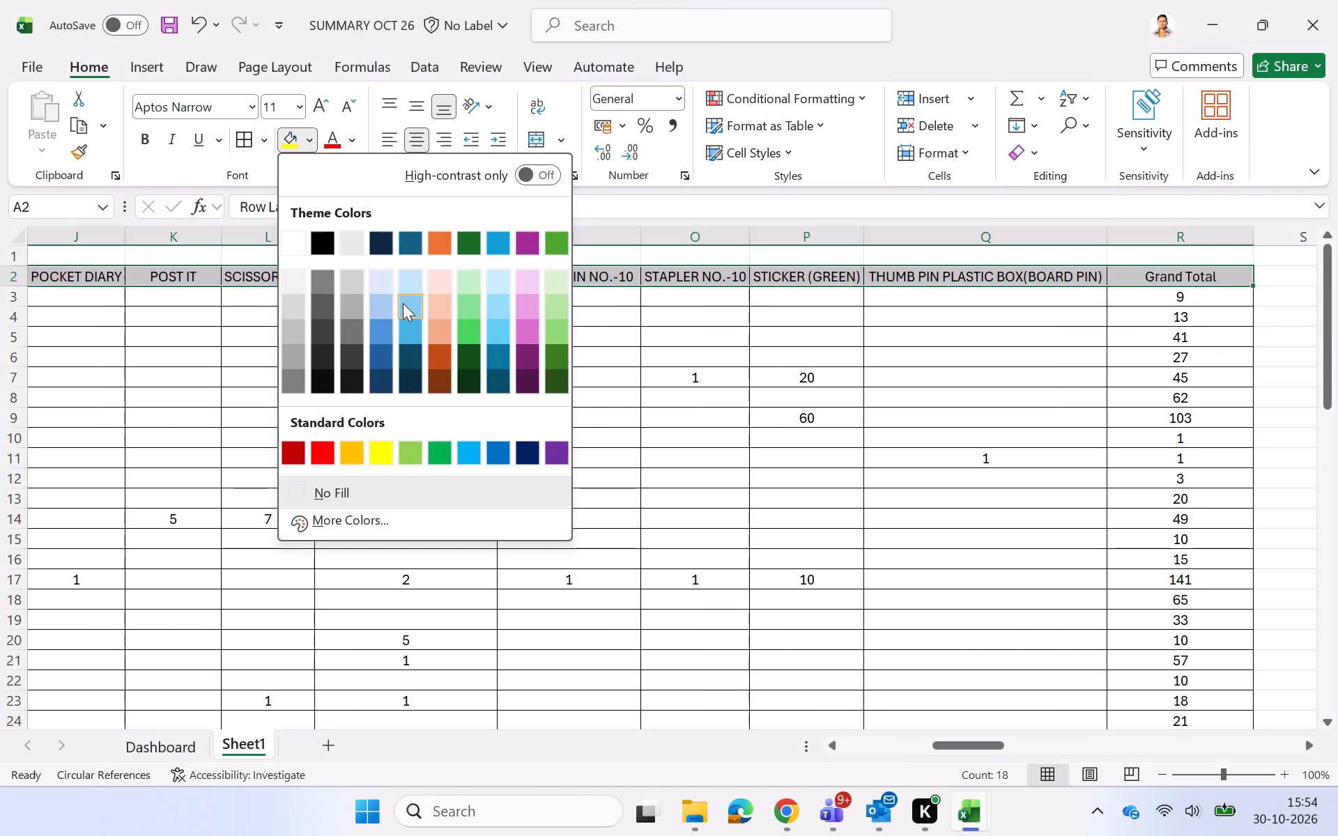
pyautogui.click(403, 303)
pyautogui.hscroll(5, 360, 508)
# Fill the Line Consumables header row, A31 to Grand Total in AZ31, with the same light blue.
pyautogui.scroll(-2, 360, 508)
pyautogui.scroll(1, 360, 508)
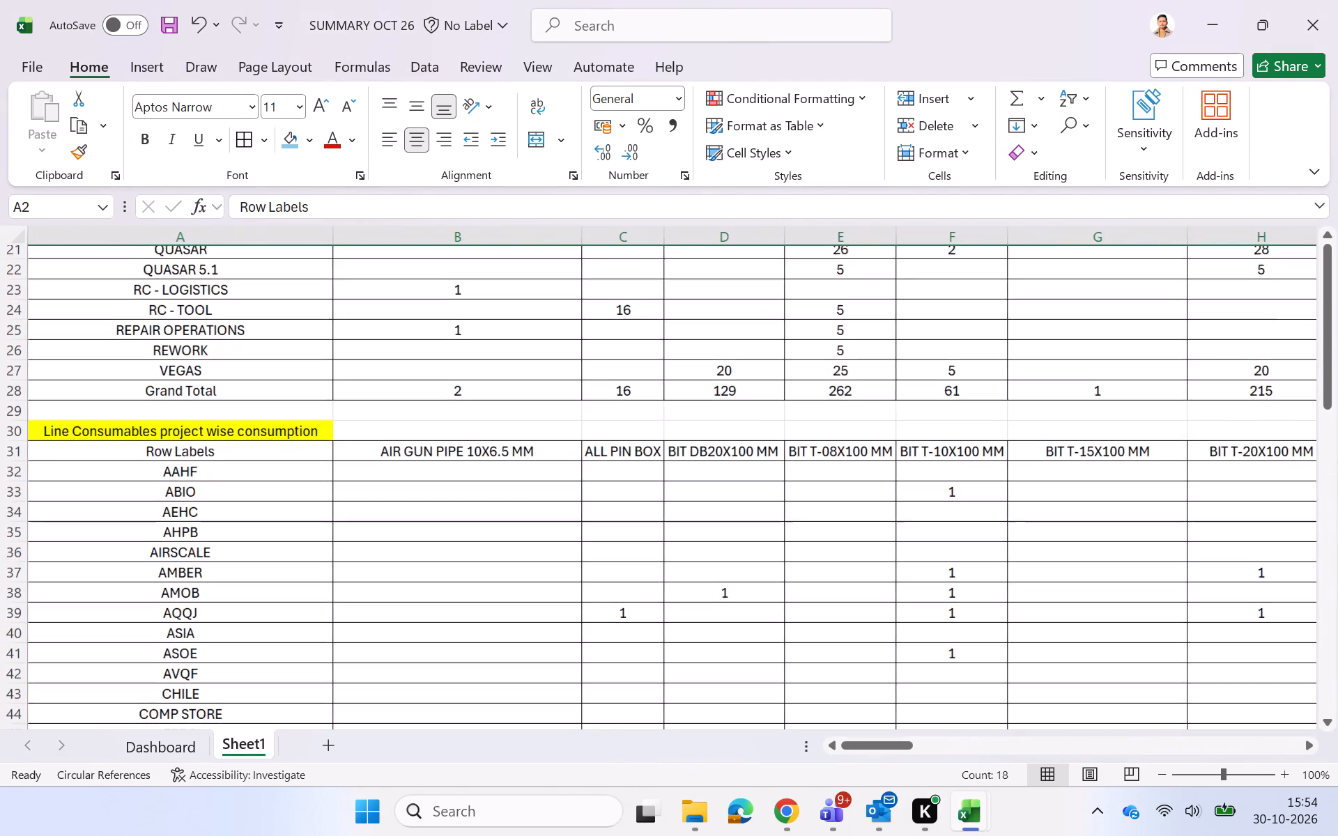
pyautogui.click(236, 444)
pyautogui.hotkey('shift', 'Right')
pyautogui.hotkey('shift', 'Right')
pyautogui.hotkey('shift', 'Right')
pyautogui.hotkey('shift', 'Right')
pyautogui.hotkey('shift', 'Right')
pyautogui.hotkey('shift', 'Right')
pyautogui.hotkey('shift', 'Right')
pyautogui.hotkey('shift', 'Right')
pyautogui.hotkey('shift', 'Right')
pyautogui.hotkey('shift', 'Right')
pyautogui.hotkey('shift', 'Right')
pyautogui.hotkey('shift', 'Right')
pyautogui.hotkey('shift', 'Right')
pyautogui.hotkey('shift', 'Right')
pyautogui.hotkey('shift', 'Right')
pyautogui.hotkey('shift', 'Right')
pyautogui.hotkey('shift', 'Right')
pyautogui.hotkey('shift', 'Right')
pyautogui.hotkey('shift', 'Right')
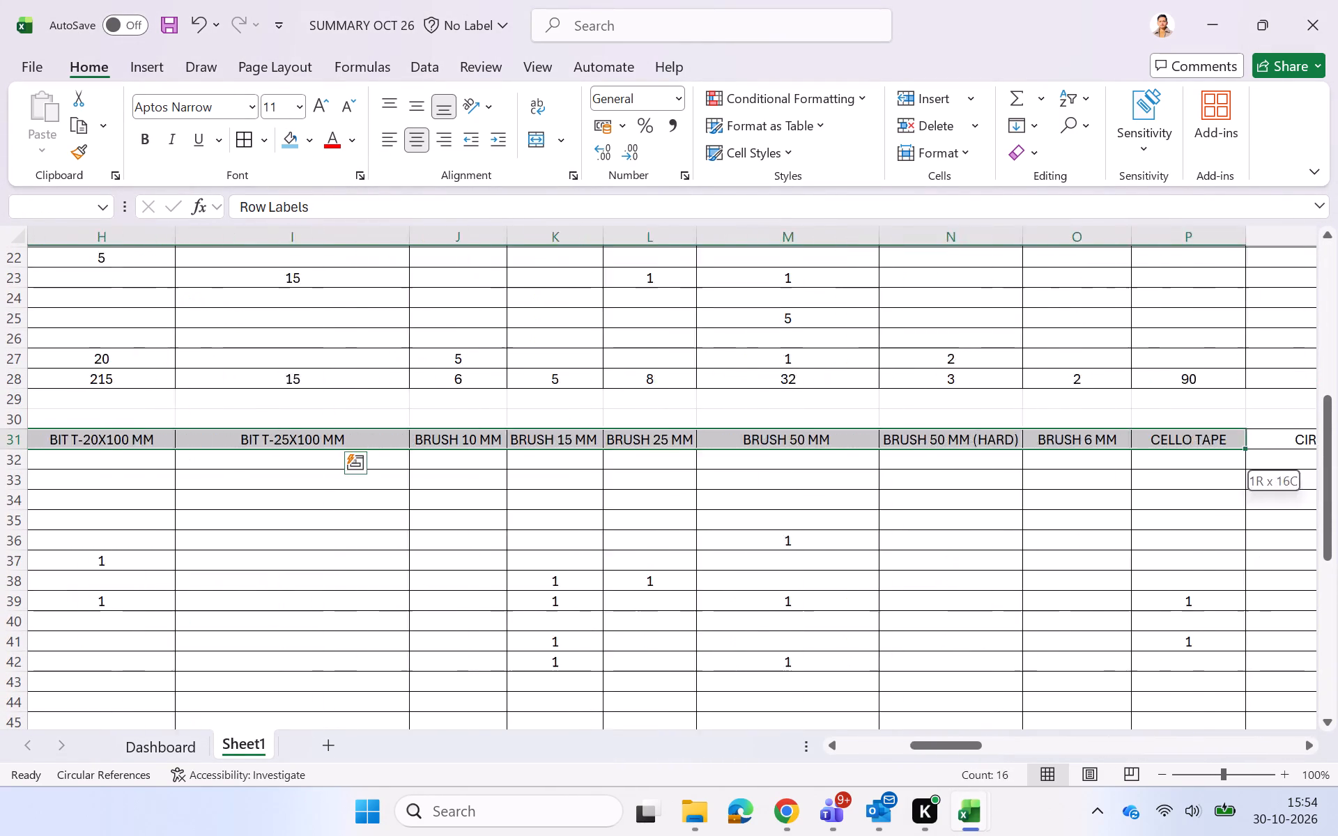
pyautogui.hotkey('shift', 'Right')
pyautogui.hotkey('shift', 'Right')
pyautogui.hotkey('shift', 'Right')
pyautogui.hotkey('shift', 'Right')
pyautogui.hotkey('shift', 'Right')
pyautogui.hotkey('shift', 'Right')
pyautogui.hotkey('shift', 'Right')
pyautogui.hotkey('shift', 'Right')
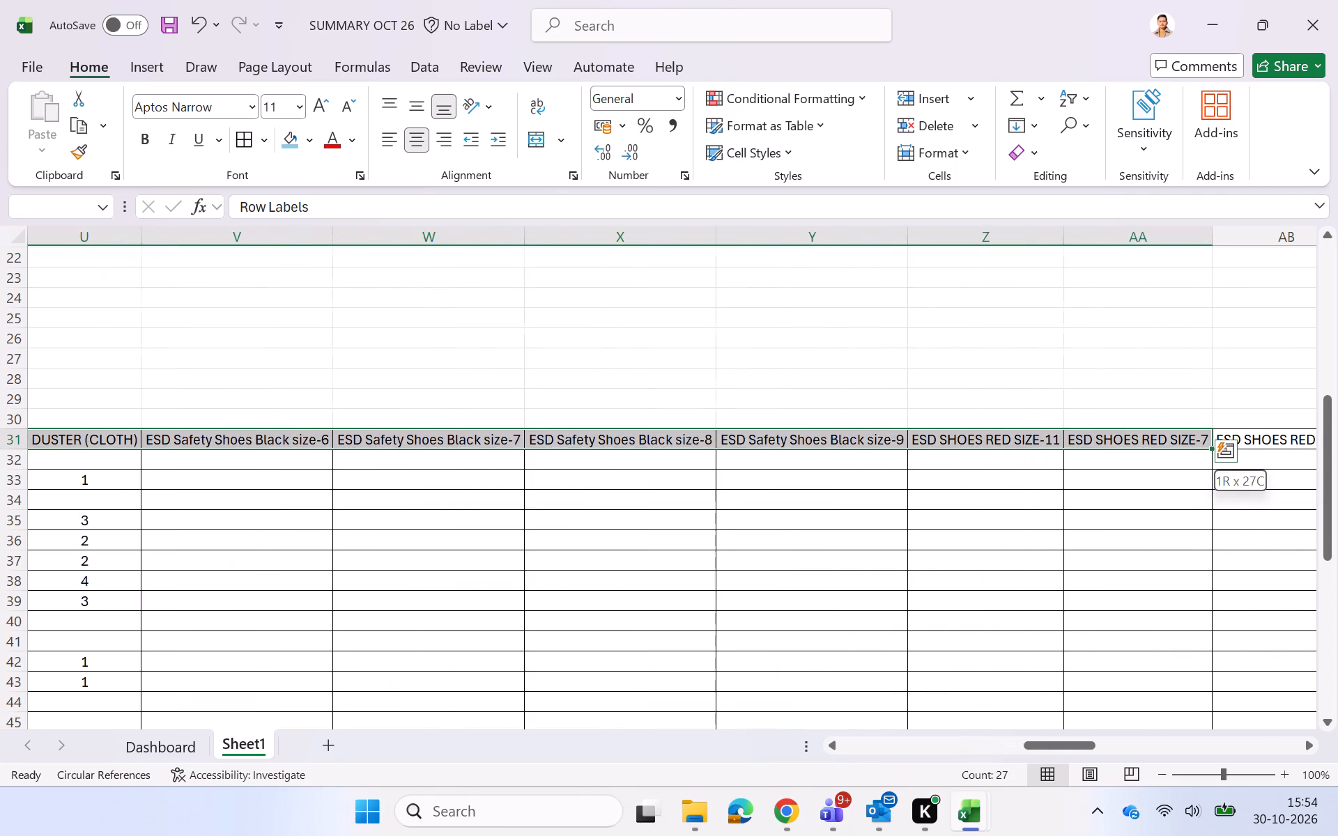
pyautogui.hotkey('shift', 'Right')
pyautogui.hotkey('shift', 'Right')
pyautogui.hotkey('shift', 'Right')
pyautogui.hotkey('shift', 'Right')
pyautogui.hotkey('shift', 'Right')
pyautogui.hotkey('shift', 'Right')
pyautogui.hotkey('shift', 'Right')
pyautogui.hotkey('shift', 'Right')
pyautogui.hotkey('shift', 'Right')
pyautogui.hotkey('shift', 'Right')
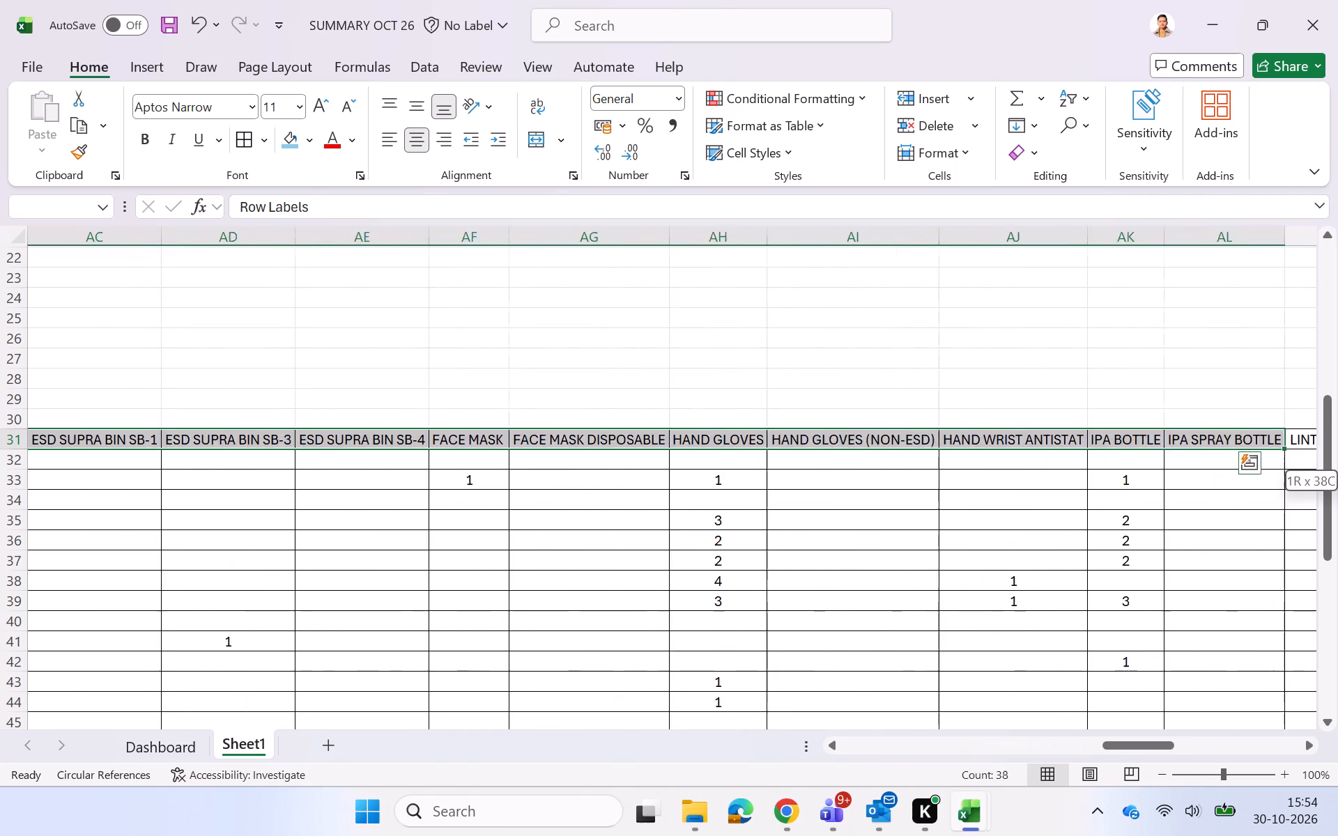
pyautogui.hotkey('shift', 'Right')
pyautogui.hotkey('shift', 'Right')
pyautogui.hotkey('shift', 'Right')
pyautogui.hotkey('shift', 'Right')
pyautogui.hotkey('shift', 'Right')
pyautogui.hotkey('shift', 'Right')
pyautogui.hotkey('shift', 'Right')
pyautogui.hotkey('shift', 'Right')
pyautogui.hotkey('shift', 'Right')
pyautogui.hotkey('shift', 'Right')
pyautogui.hotkey('shift', 'Right')
pyautogui.hotkey('shift', 'Right')
pyautogui.hotkey('shift', 'Right')
pyautogui.hotkey('shift', 'Right')
pyautogui.hotkey('shift', 'Right')
pyautogui.hotkey('shift', 'Right')
pyautogui.hotkey('shift', 'Right')
pyautogui.hotkey('shift', 'Right')
pyautogui.hotkey('shift', 'Right')
pyautogui.hotkey('shift', 'Right')
pyautogui.hotkey('shift', 'Right')
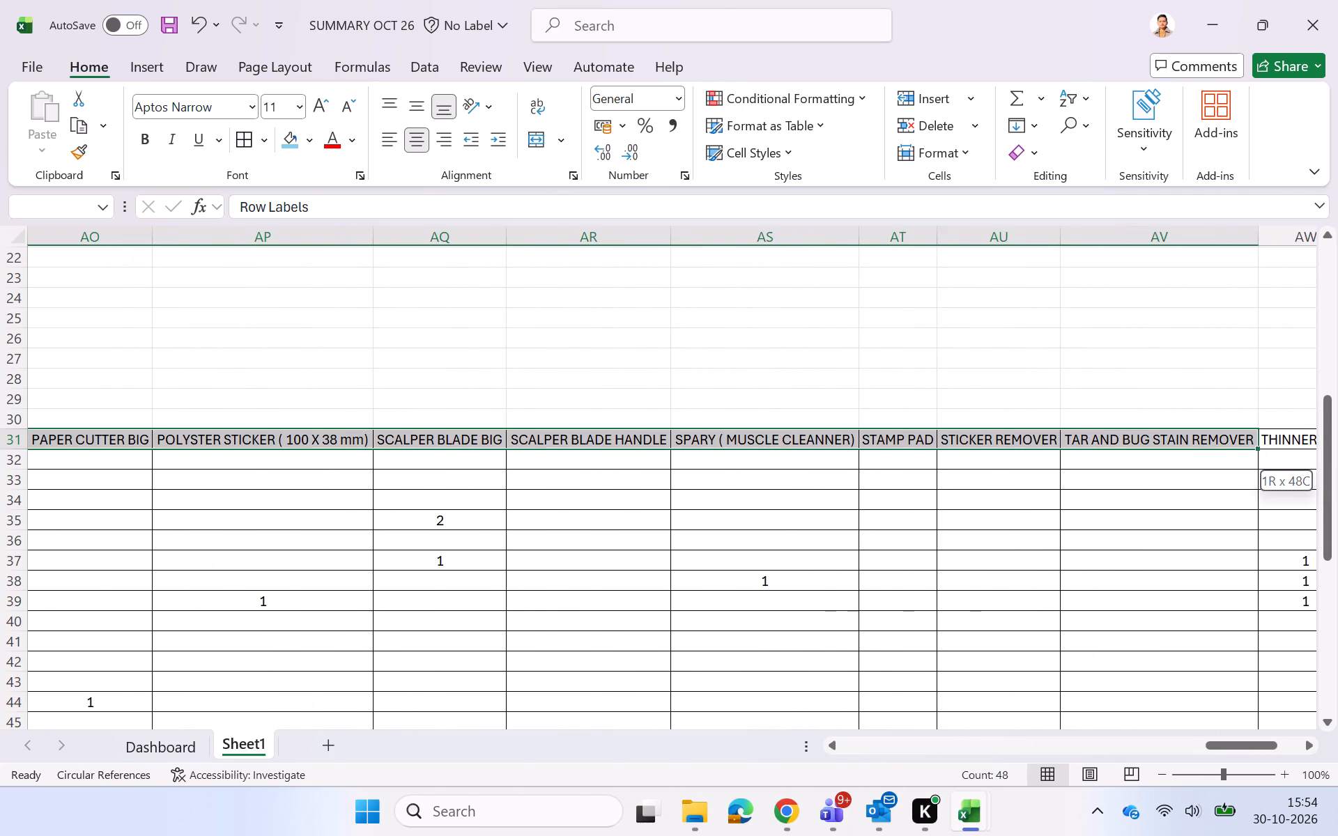
pyautogui.hotkey('shift', 'Left')
pyautogui.hotkey('shift', 'Left')
pyautogui.hotkey('shift', 'Left')
pyautogui.hotkey('shift', 'Left')
pyautogui.hotkey('shift', 'Left')
pyautogui.hotkey('shift', 'Left')
pyautogui.hotkey('shift', 'Left')
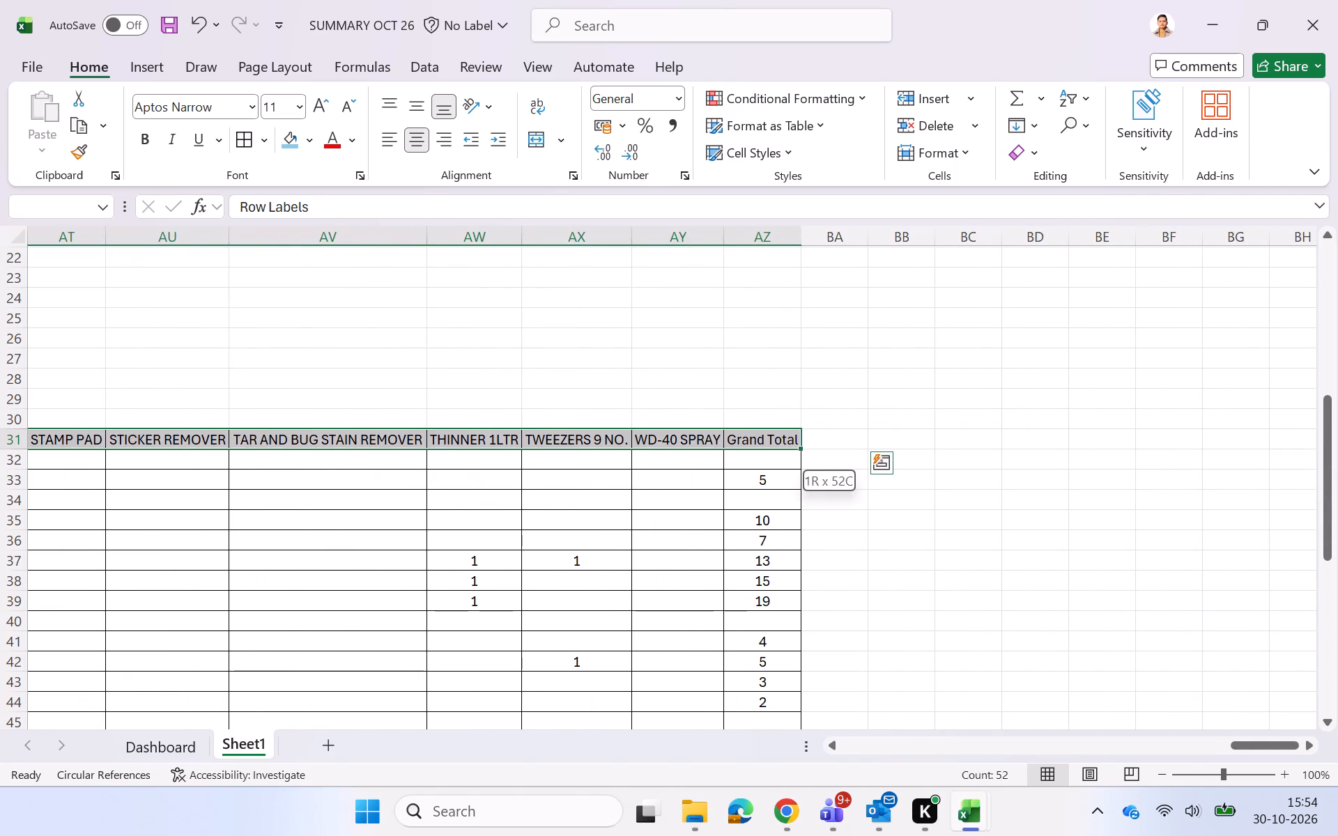
pyautogui.click(289, 142)
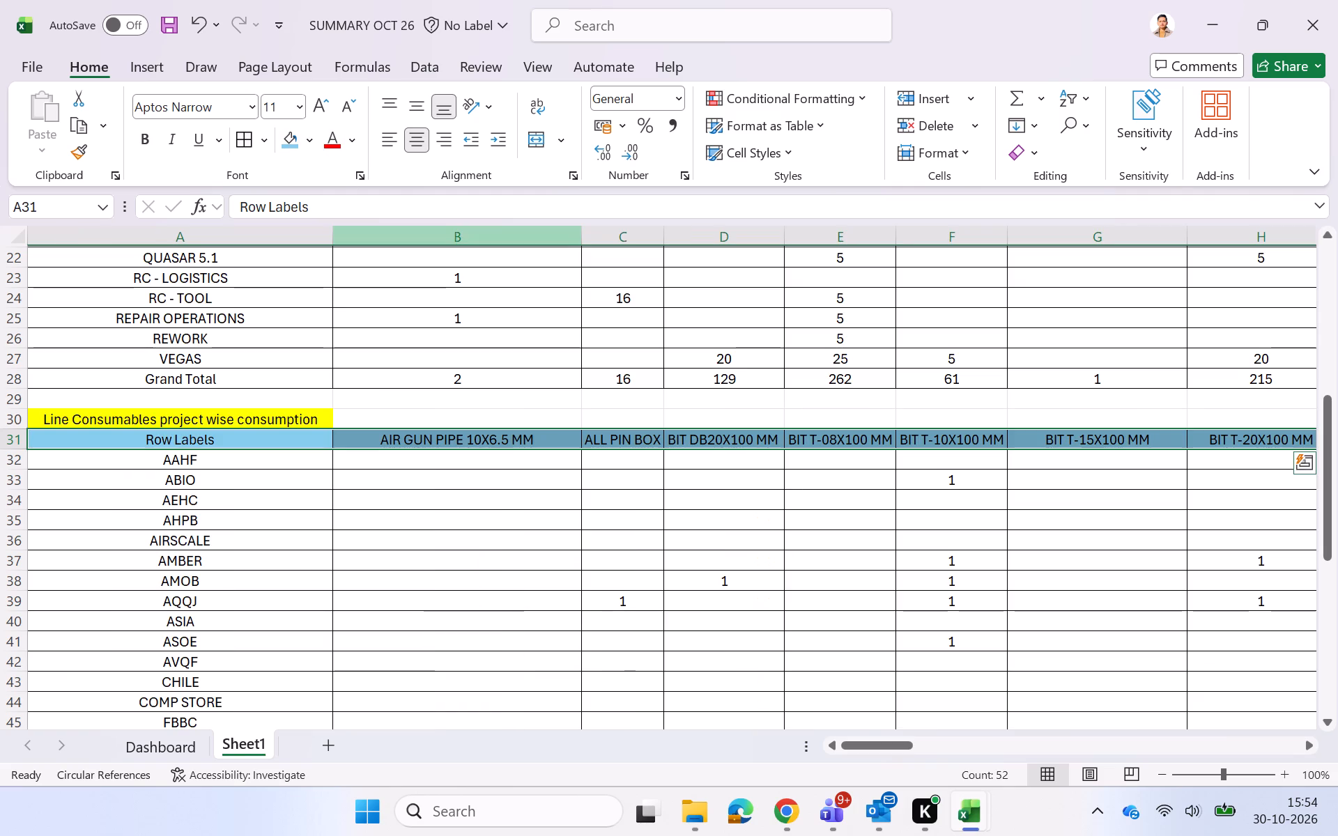
pyautogui.click(649, 511)
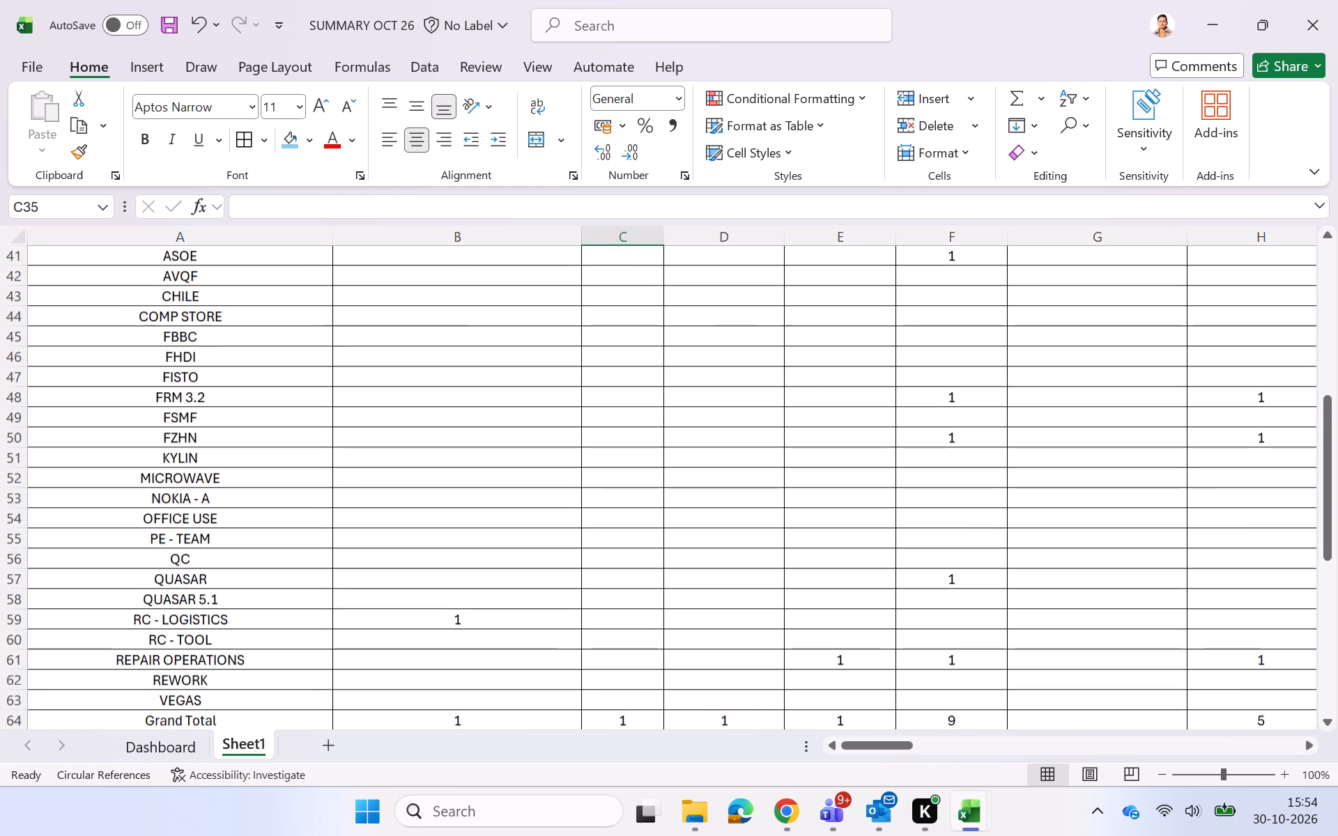
# Freeze the first column of Sheet1 so the project names stay visible while scrolling sideways.
pyautogui.hscroll(-6, 783, 495)
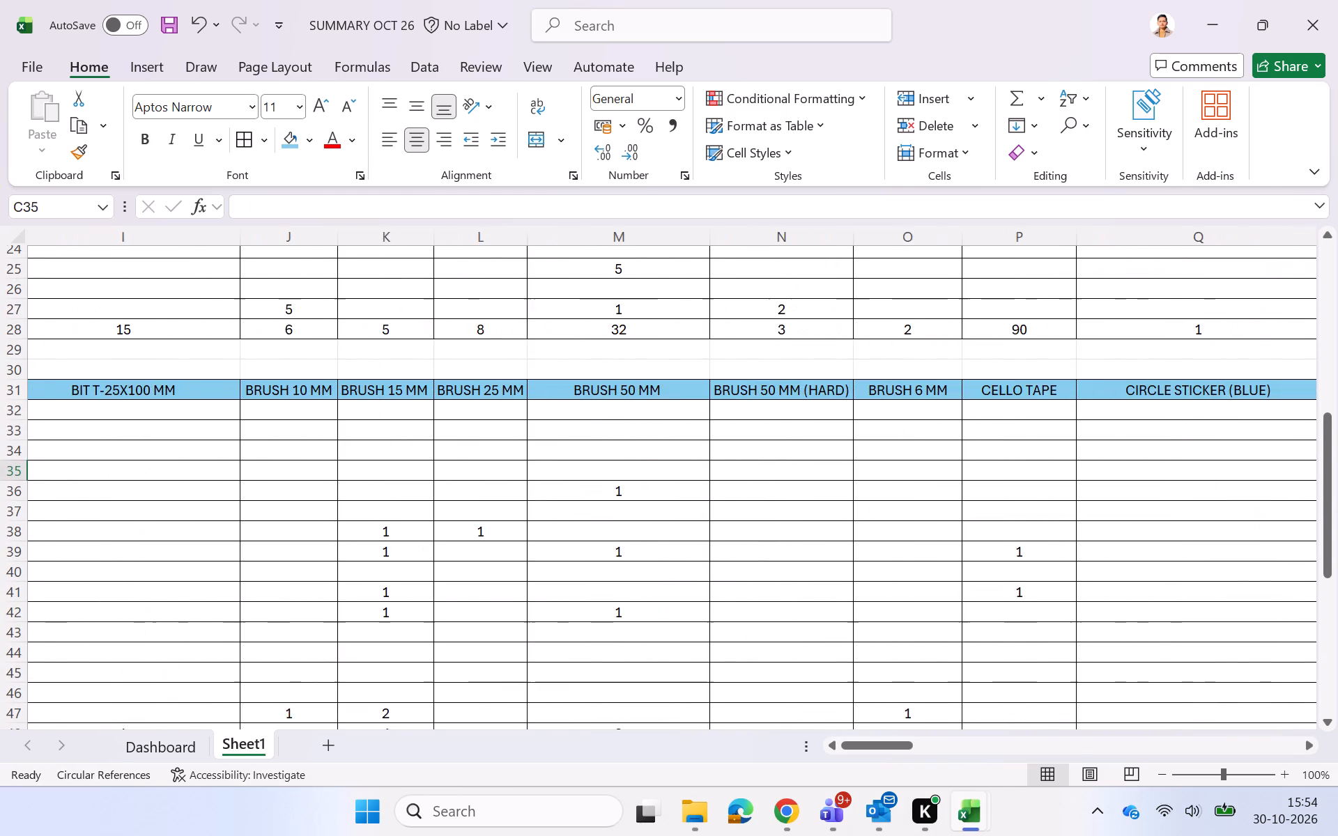
pyautogui.hscroll(-10, 783, 495)
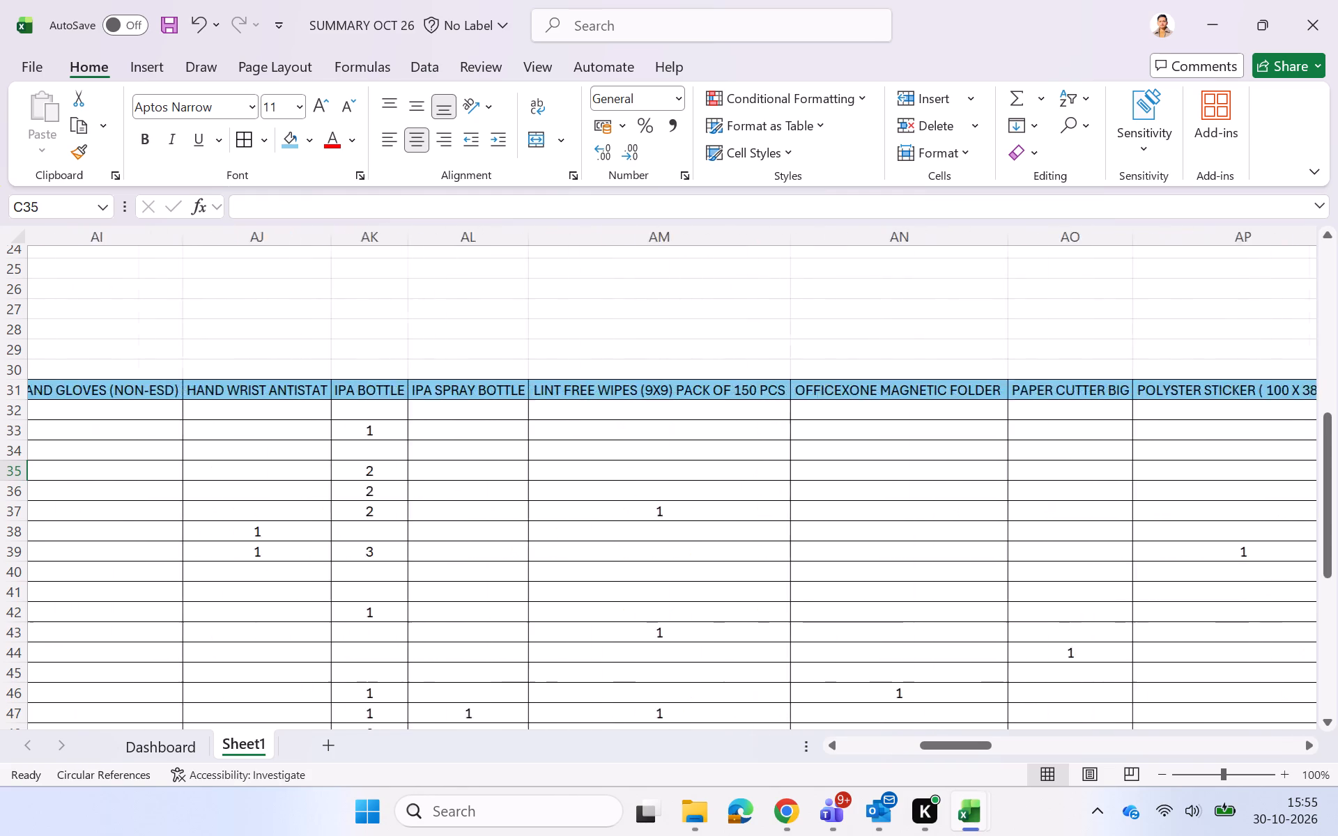
pyautogui.hscroll(-1, 783, 495)
pyautogui.hscroll(20, 783, 495)
pyautogui.hscroll(13, 783, 495)
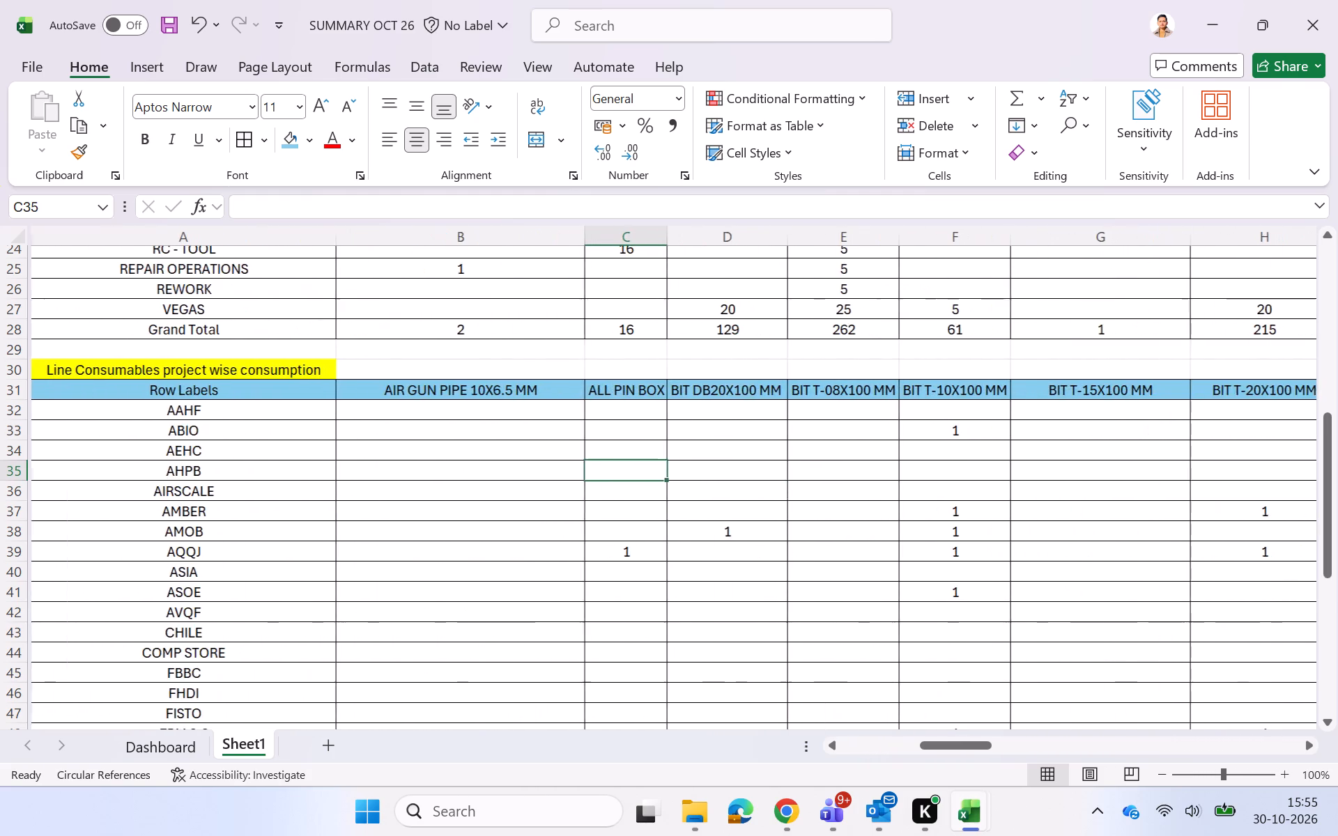
pyautogui.scroll(9, 783, 495)
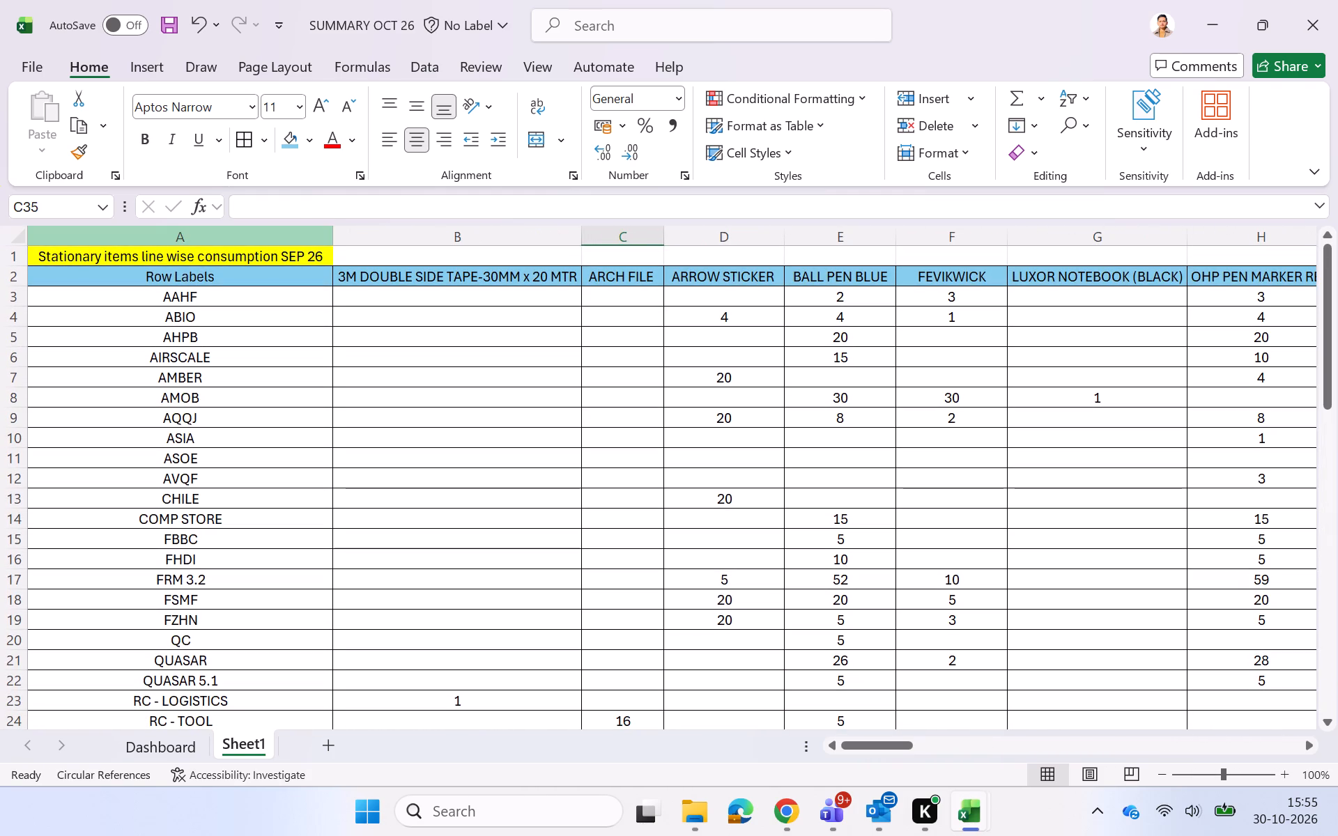
pyautogui.click(284, 237)
pyautogui.click(538, 60)
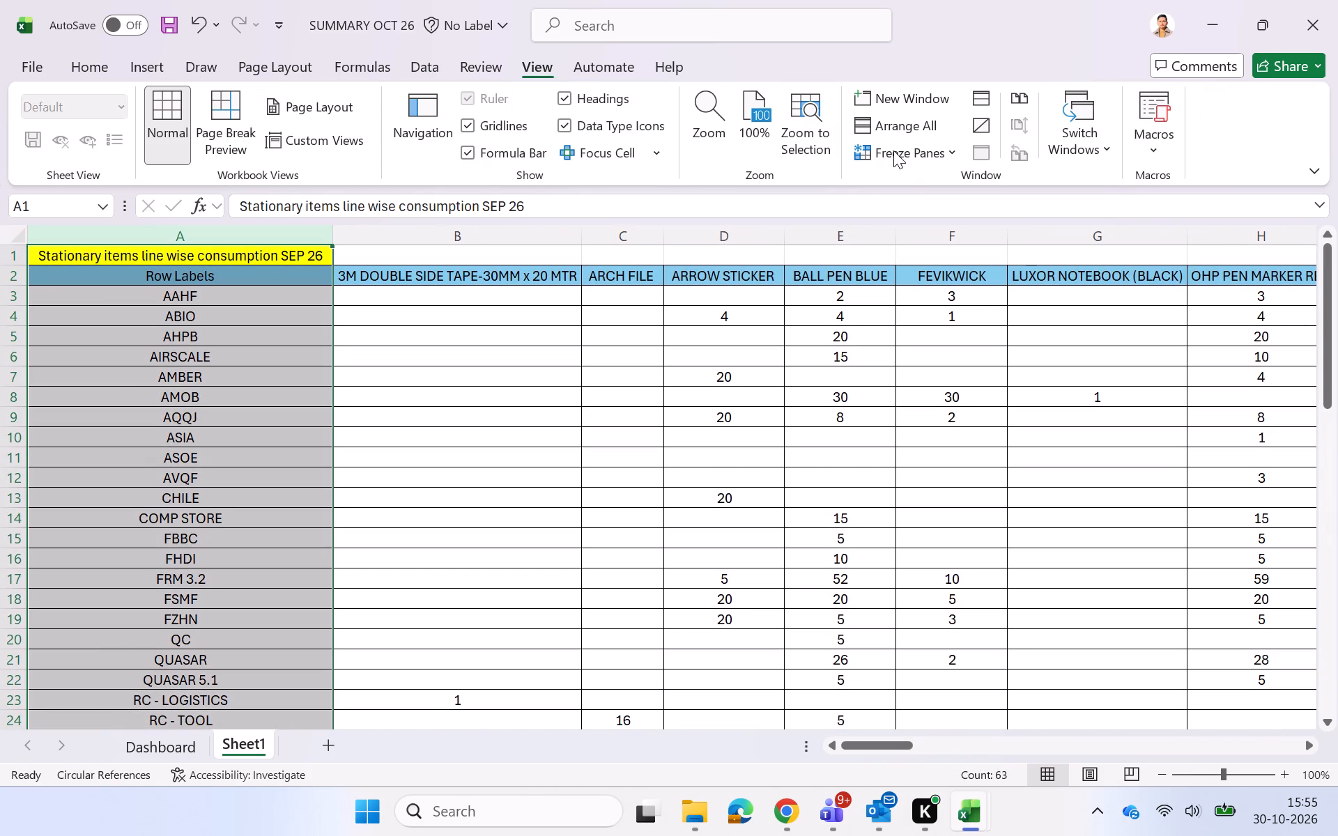
pyautogui.click(894, 150)
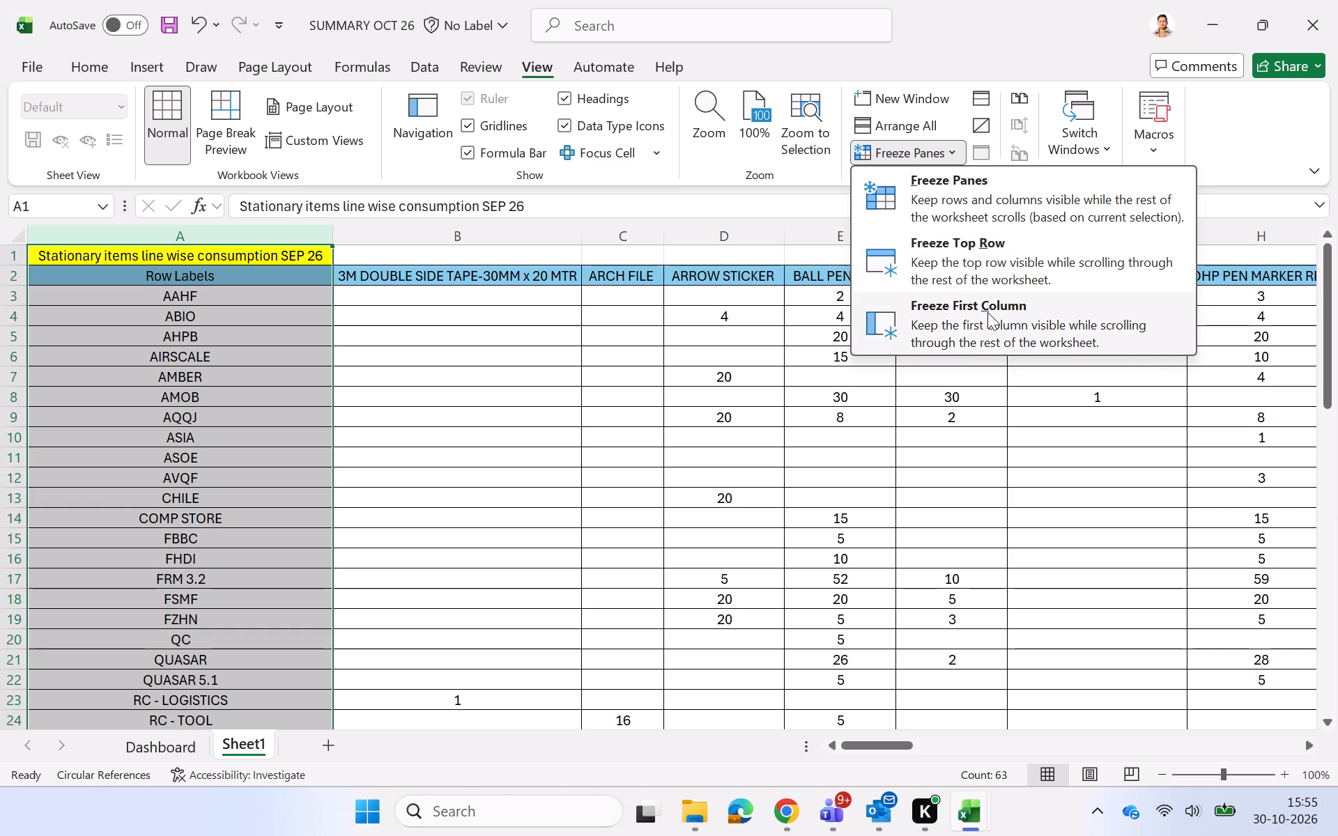
pyautogui.click(987, 312)
# Examine the stationary and Line Consumables tables across their item columns with column A frozen.
pyautogui.click(515, 513)
pyautogui.hscroll(-2, 515, 513)
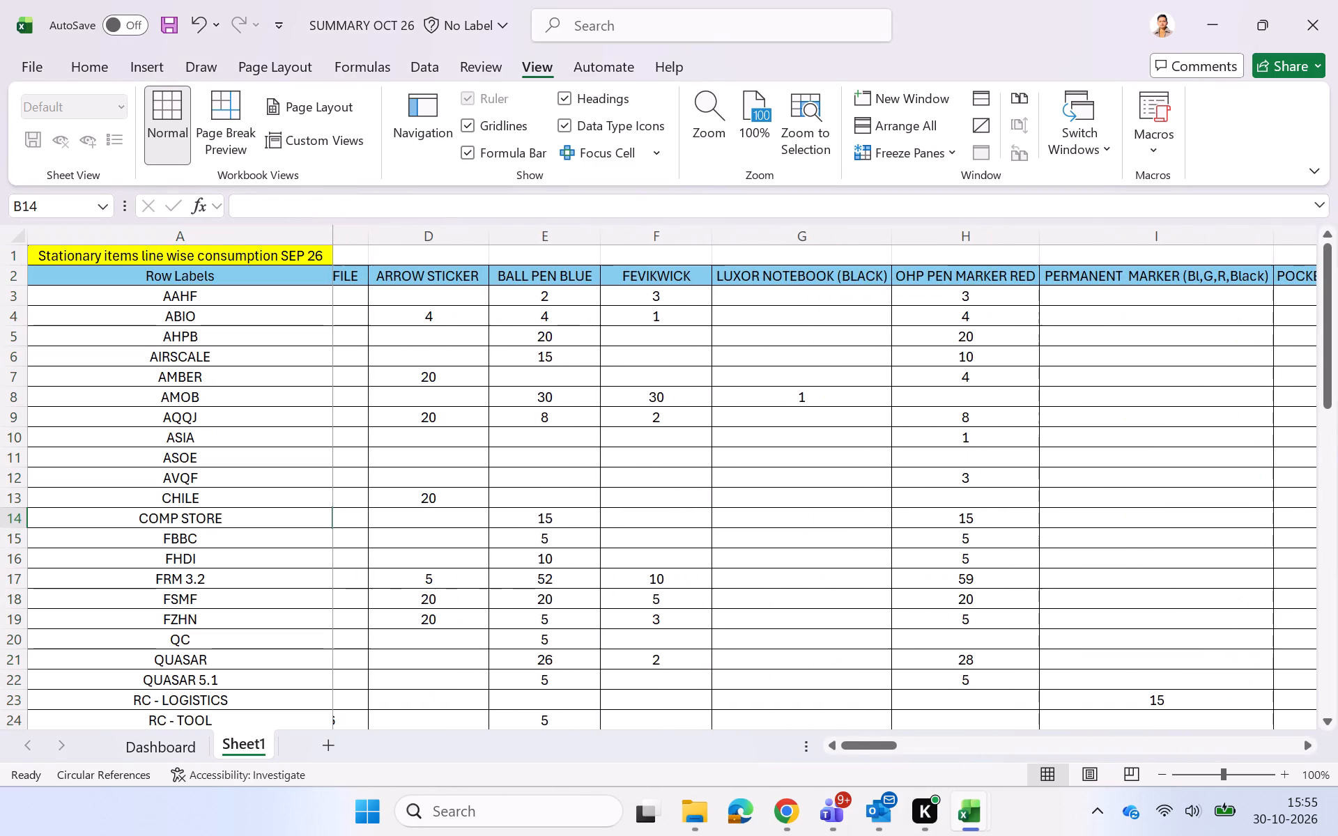
pyautogui.hscroll(-2, 500, 516)
pyautogui.scroll(-4, 500, 516)
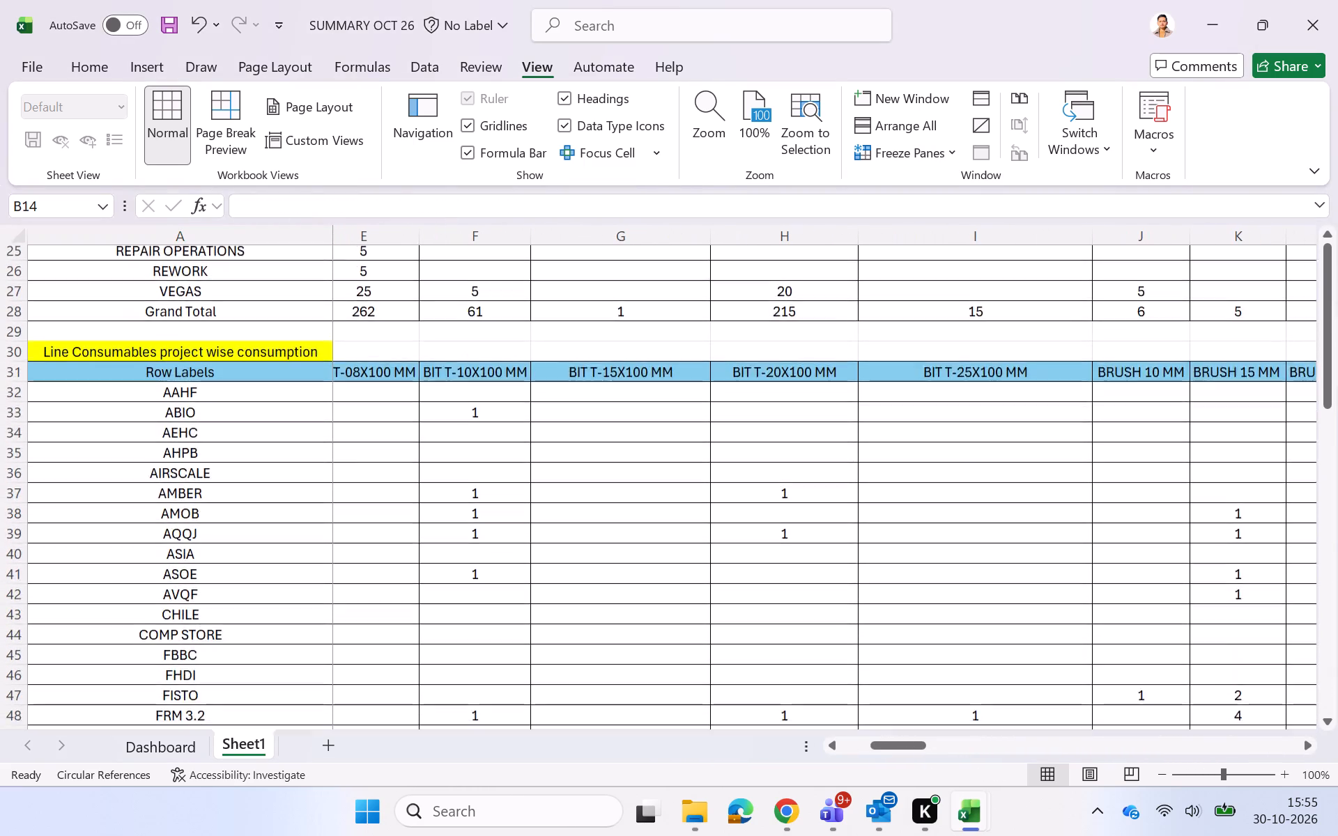
pyautogui.scroll(-1, 500, 516)
pyautogui.hscroll(4, 500, 516)
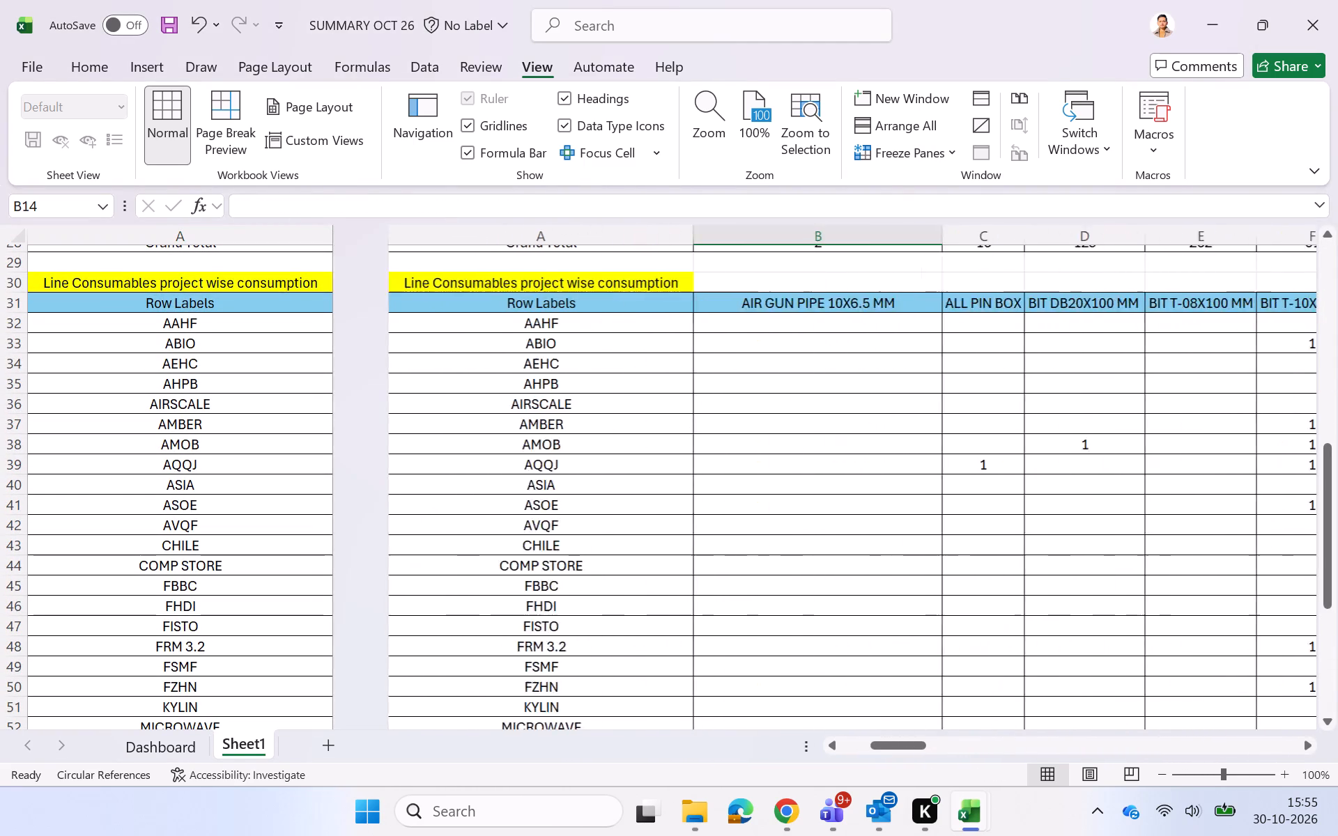
pyautogui.scroll(1, 500, 516)
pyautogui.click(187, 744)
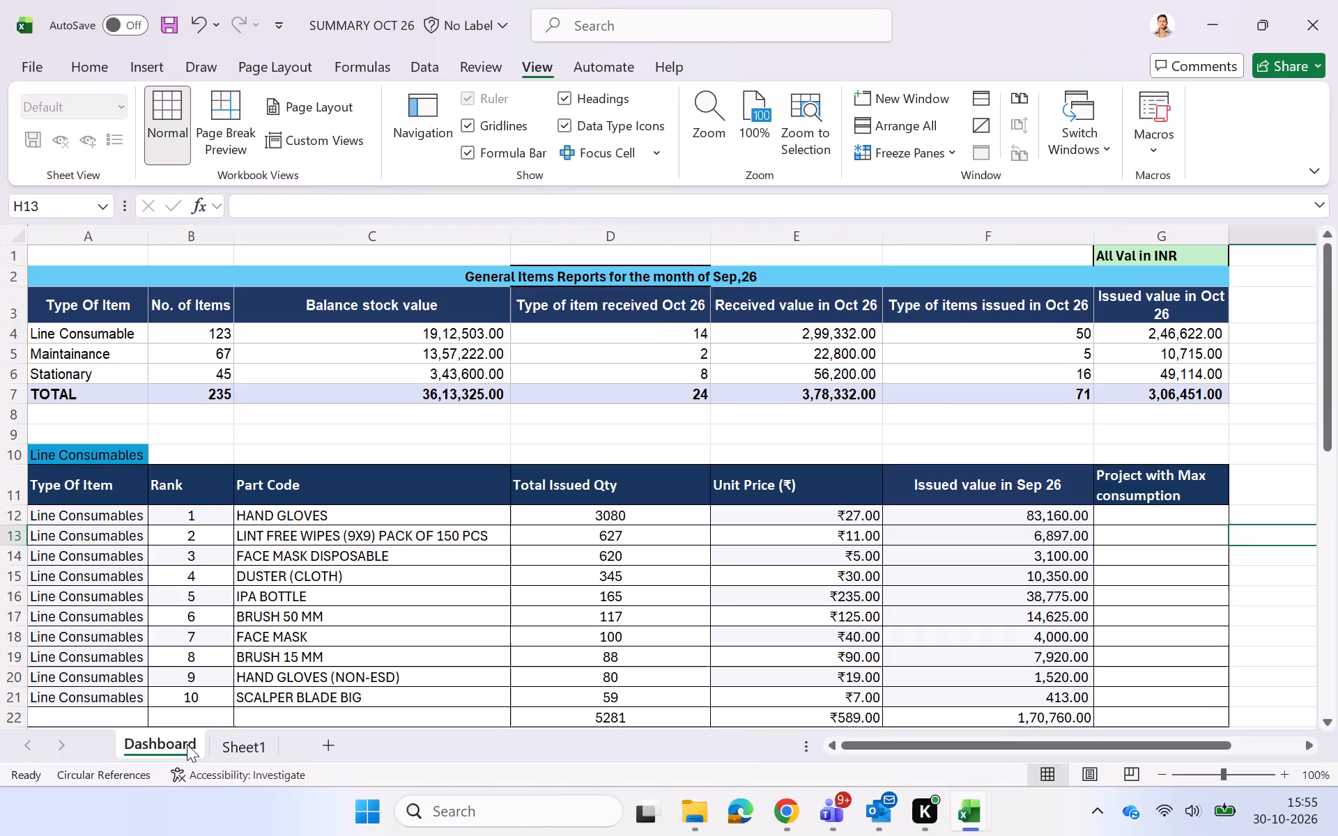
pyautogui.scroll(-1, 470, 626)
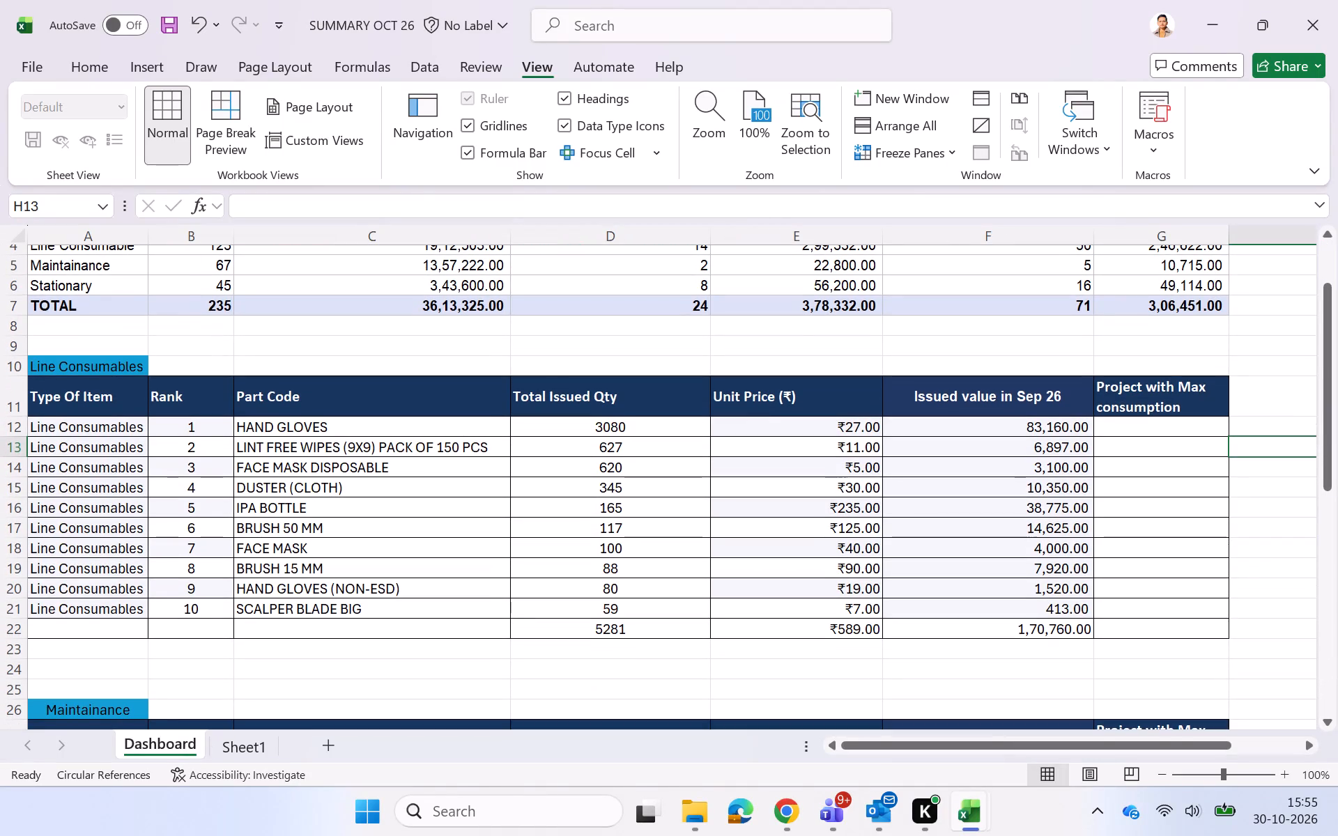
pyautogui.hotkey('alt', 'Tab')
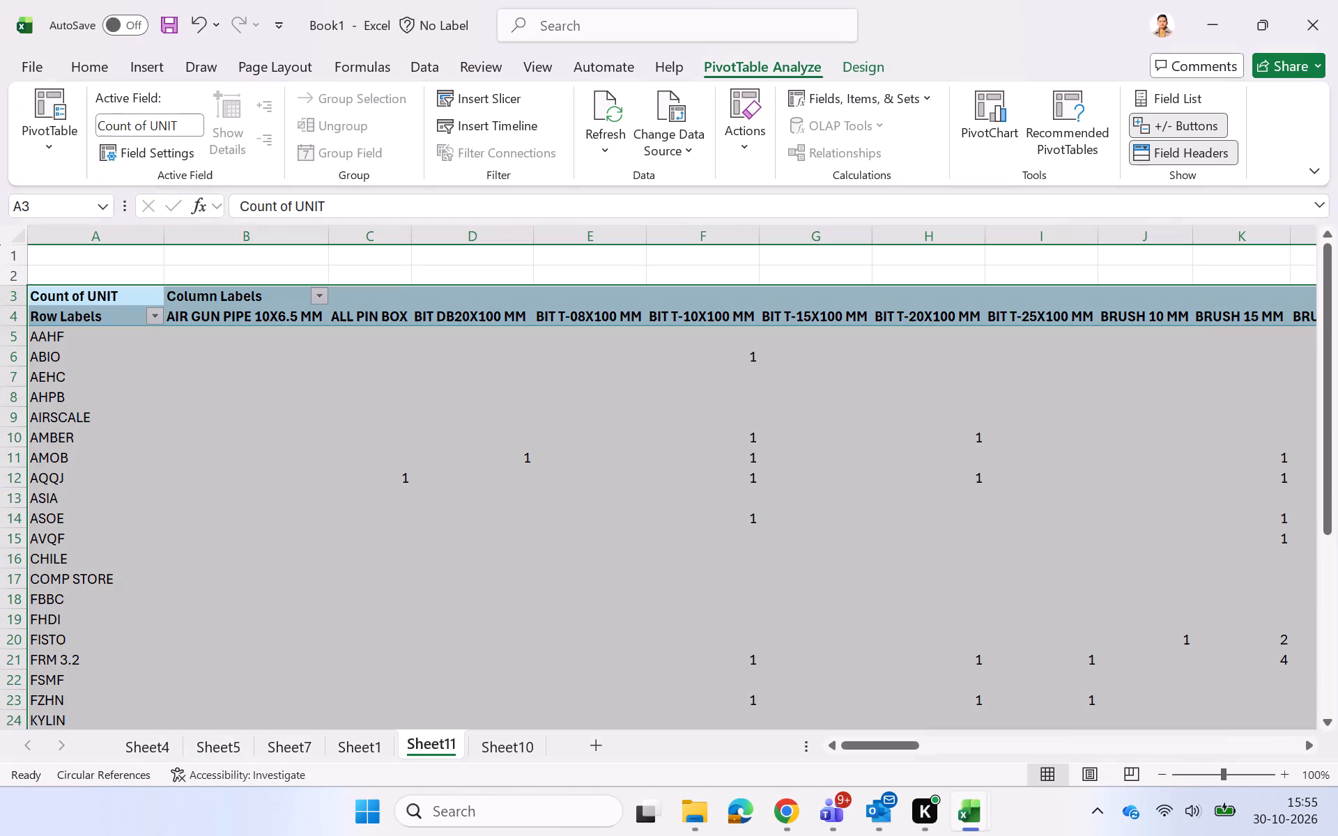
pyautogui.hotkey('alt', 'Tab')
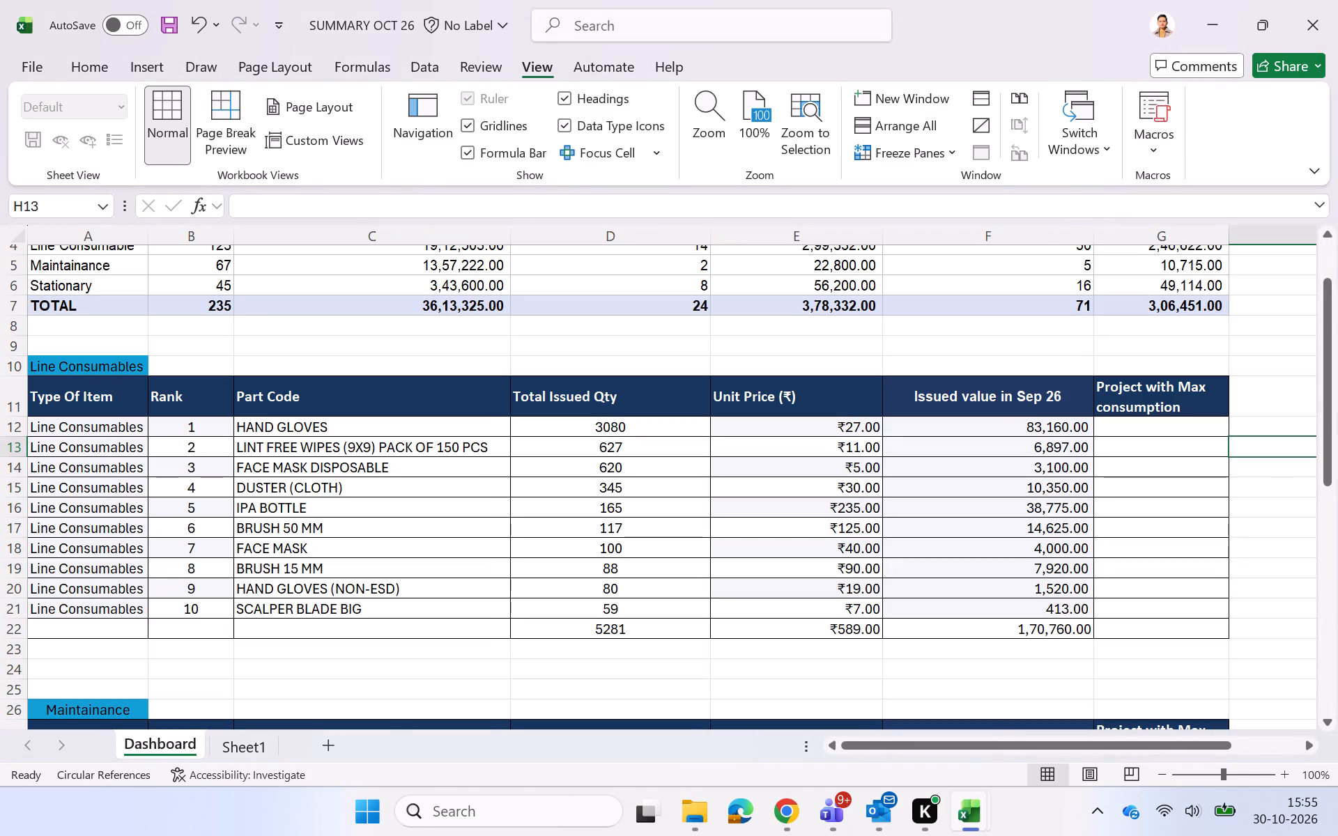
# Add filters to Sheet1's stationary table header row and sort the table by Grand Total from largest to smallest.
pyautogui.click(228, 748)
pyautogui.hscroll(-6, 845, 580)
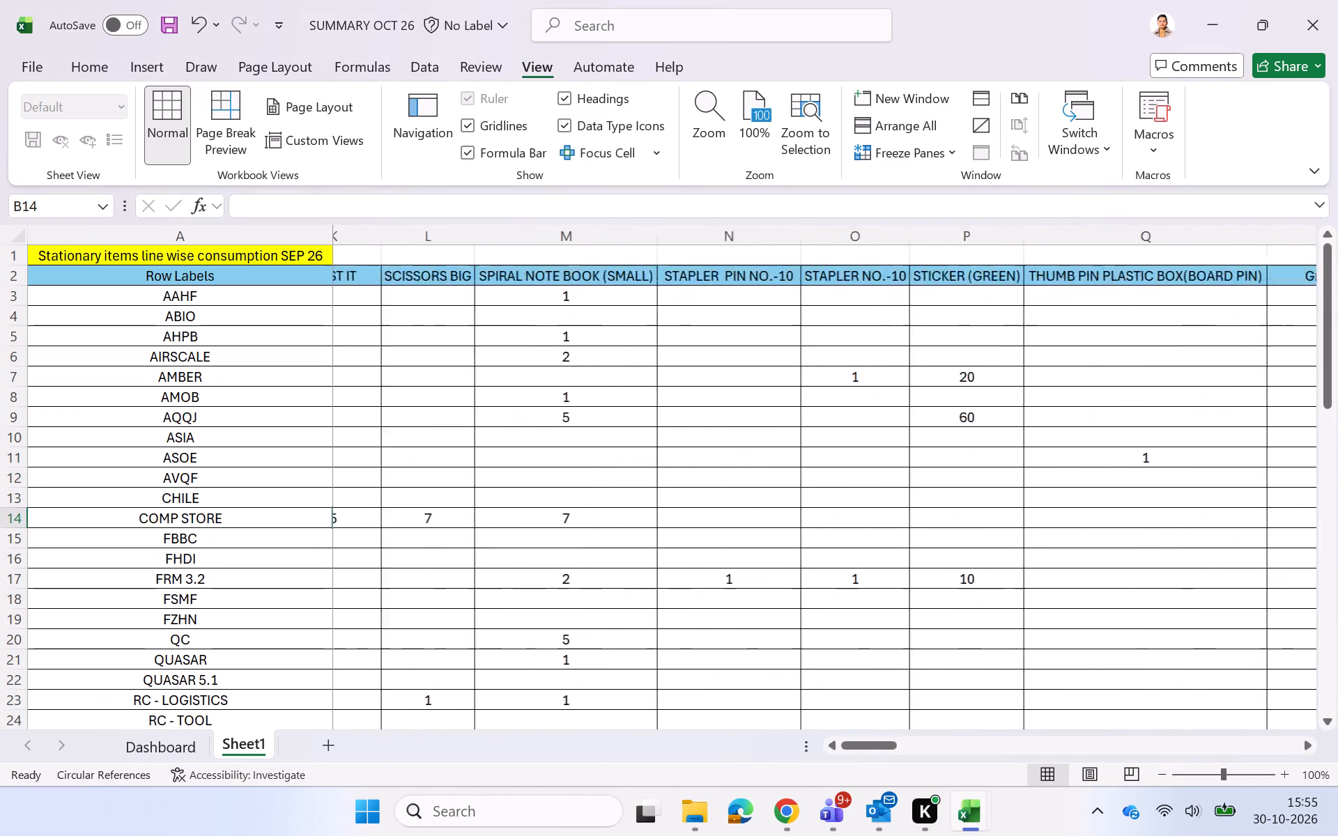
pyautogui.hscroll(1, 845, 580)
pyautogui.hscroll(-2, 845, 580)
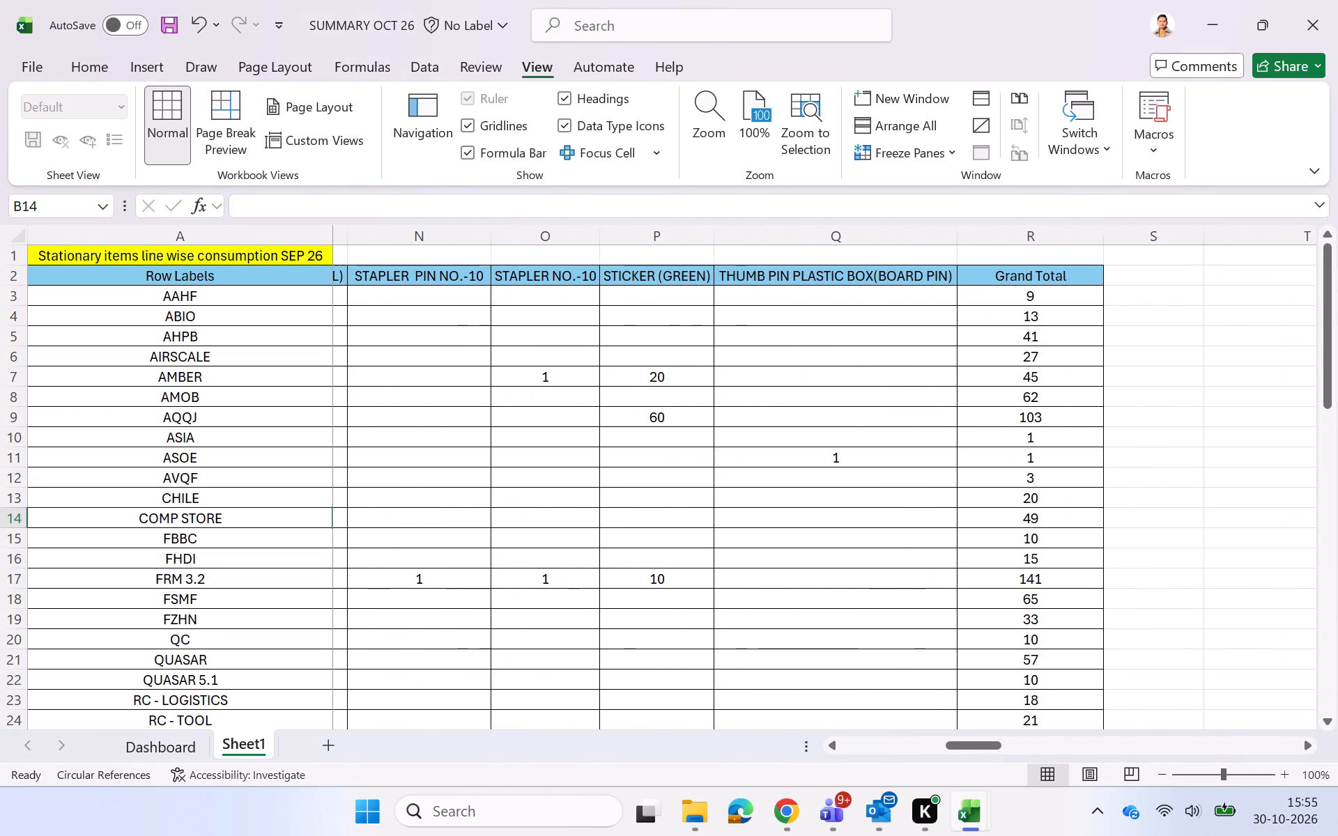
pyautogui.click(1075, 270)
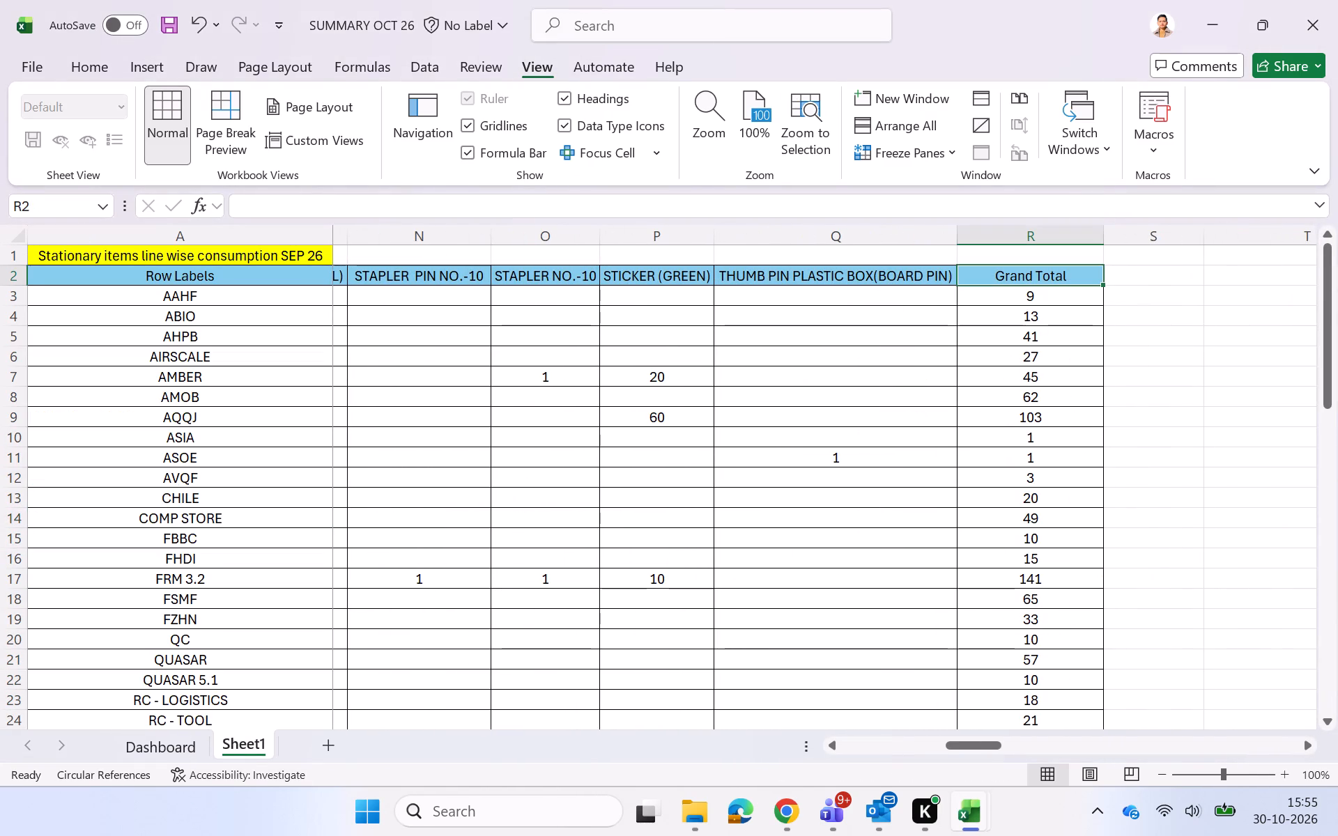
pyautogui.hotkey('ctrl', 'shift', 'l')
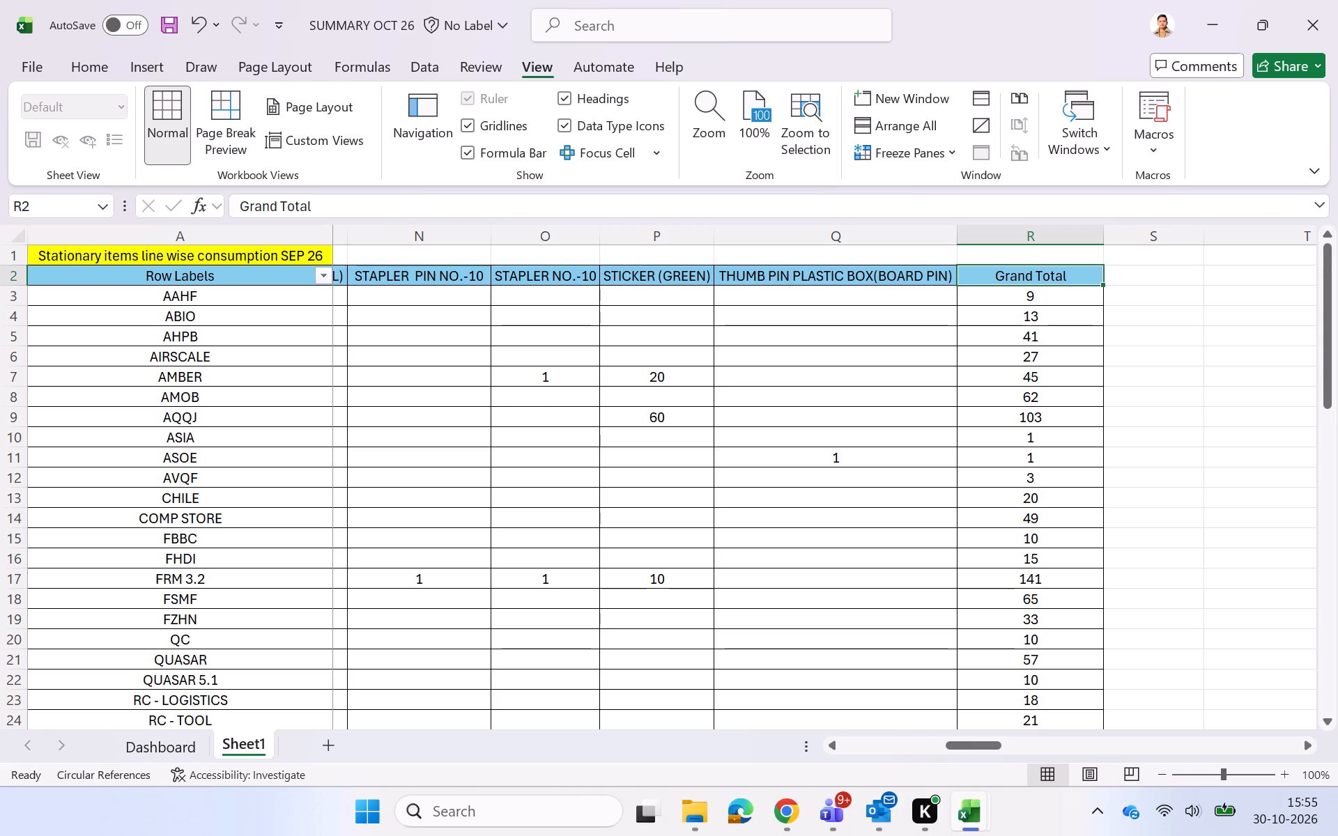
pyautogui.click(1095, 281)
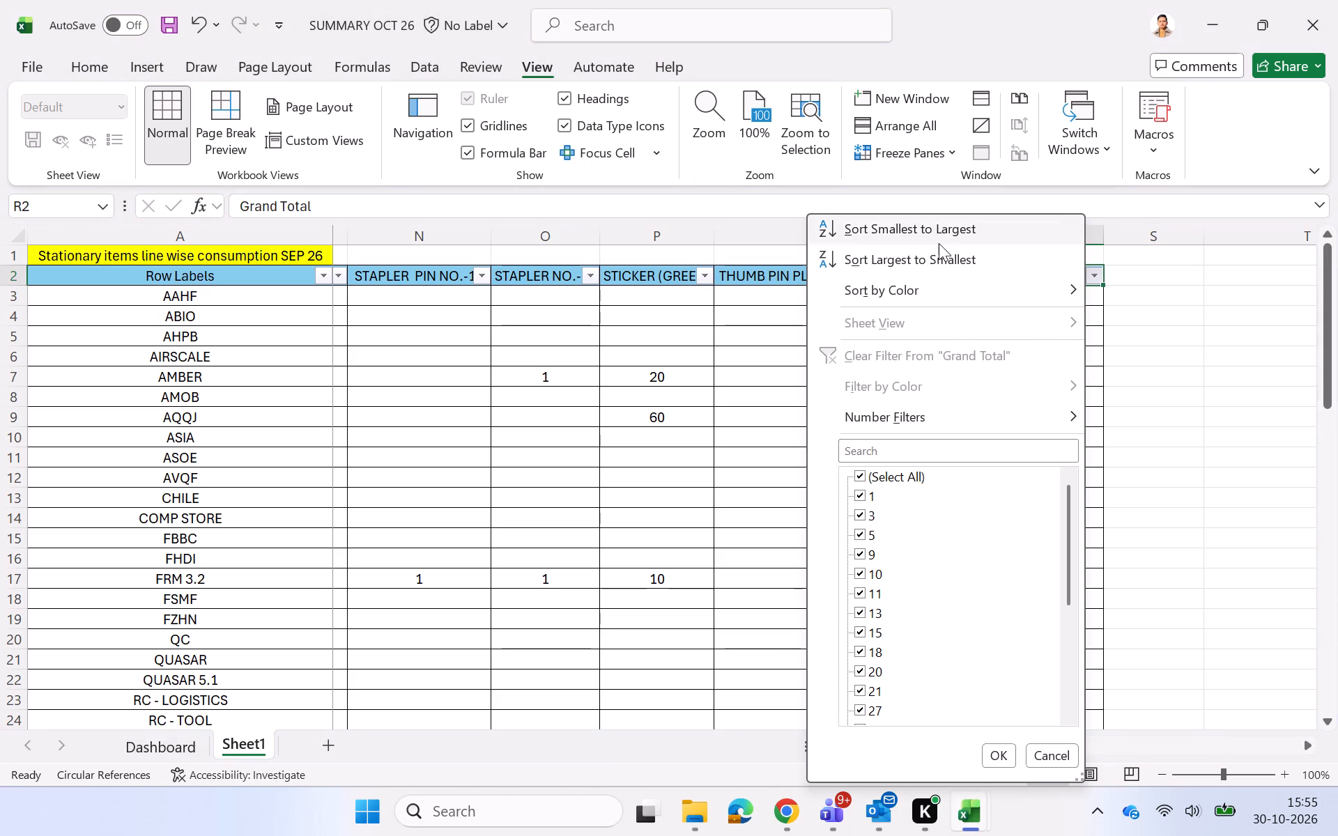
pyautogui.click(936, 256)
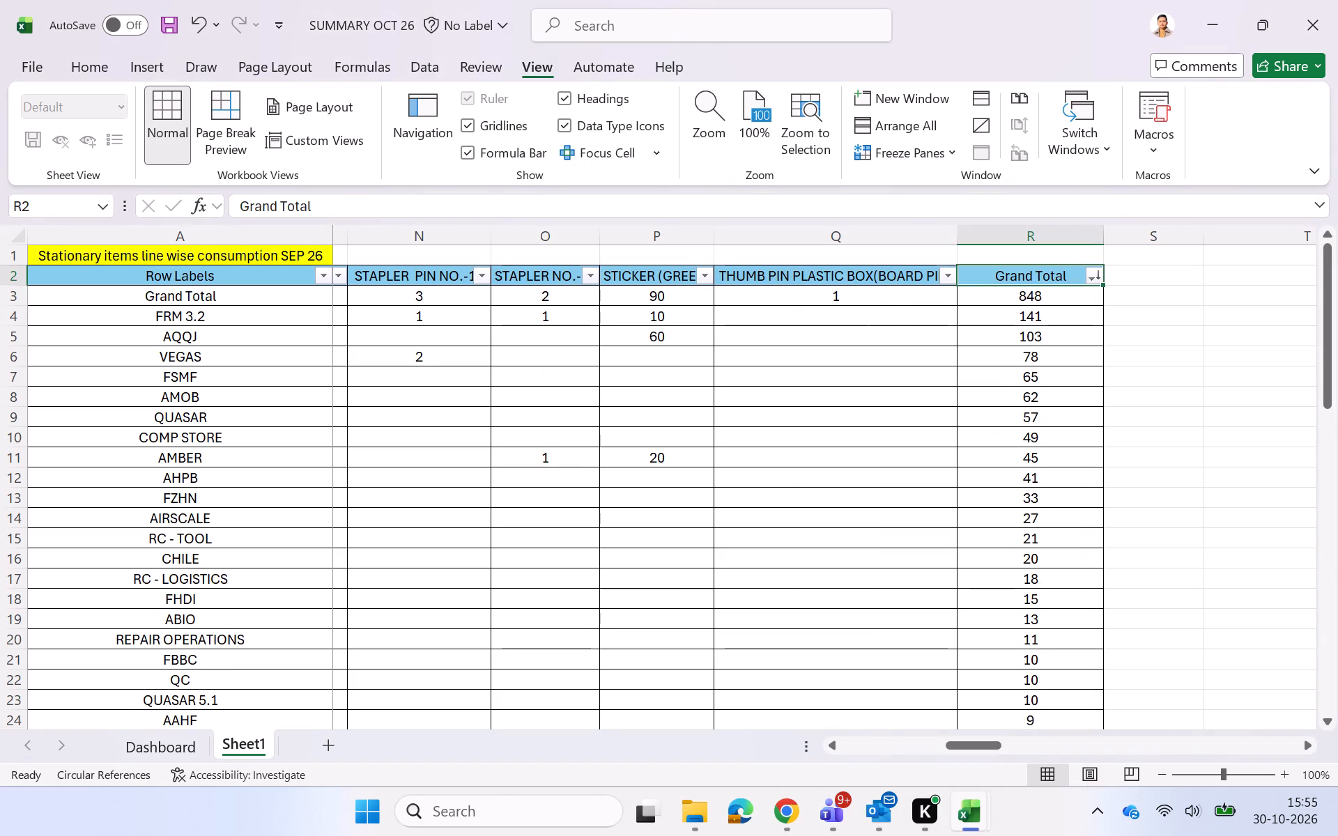
# Examine the sorted stationary table, following FRM 3.2's row across all item columns to its Grand Total.
pyautogui.click(1205, 376)
pyautogui.hscroll(16, 1205, 376)
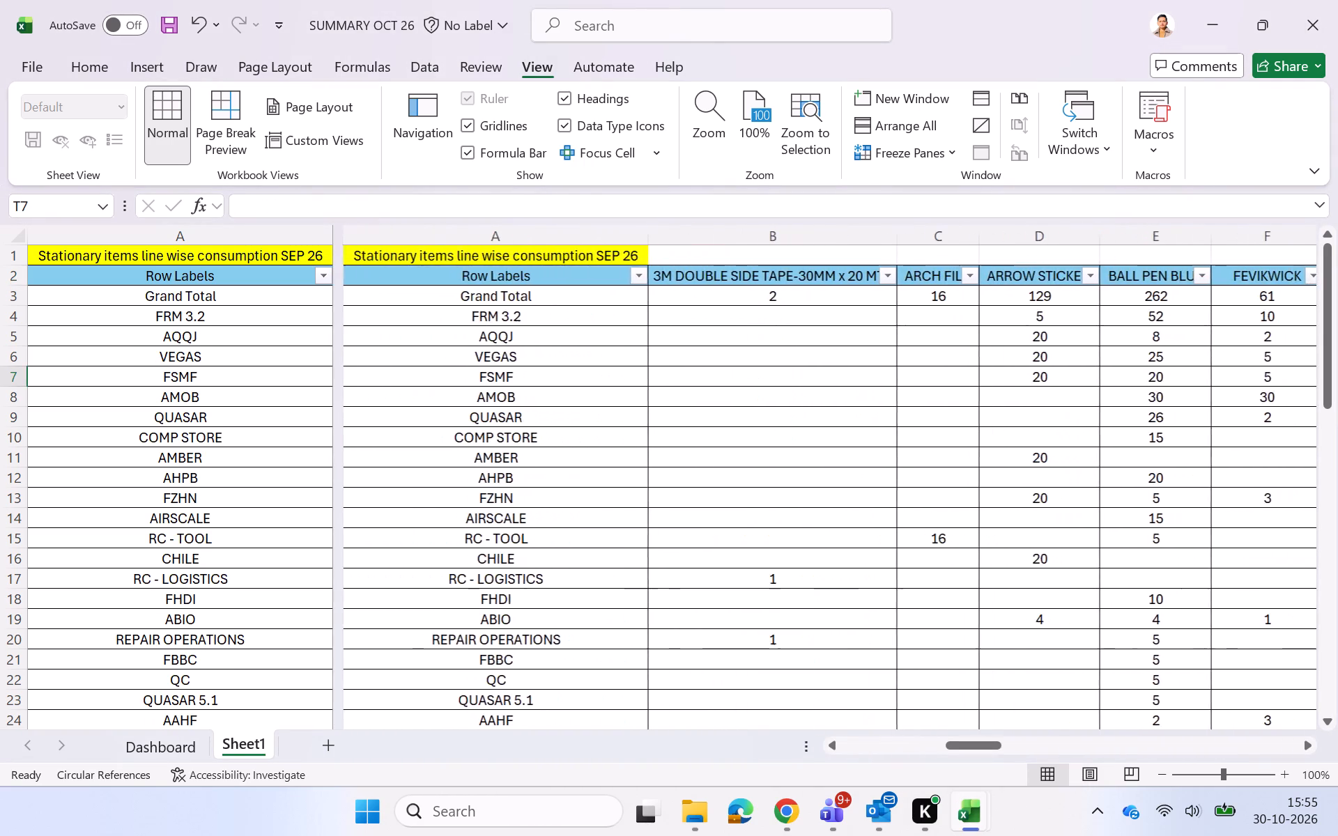
pyautogui.hscroll(-4, 902, 419)
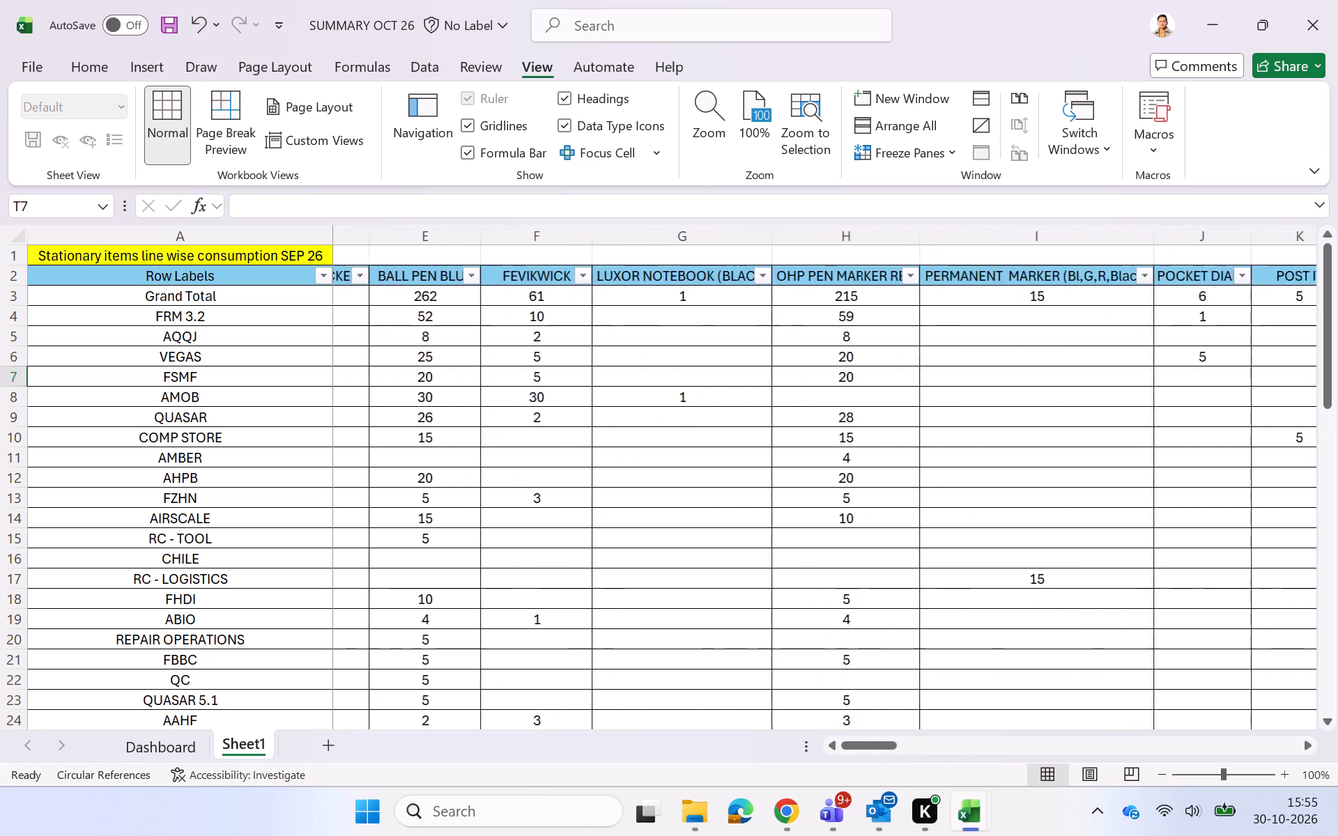
pyautogui.hscroll(-2, 902, 419)
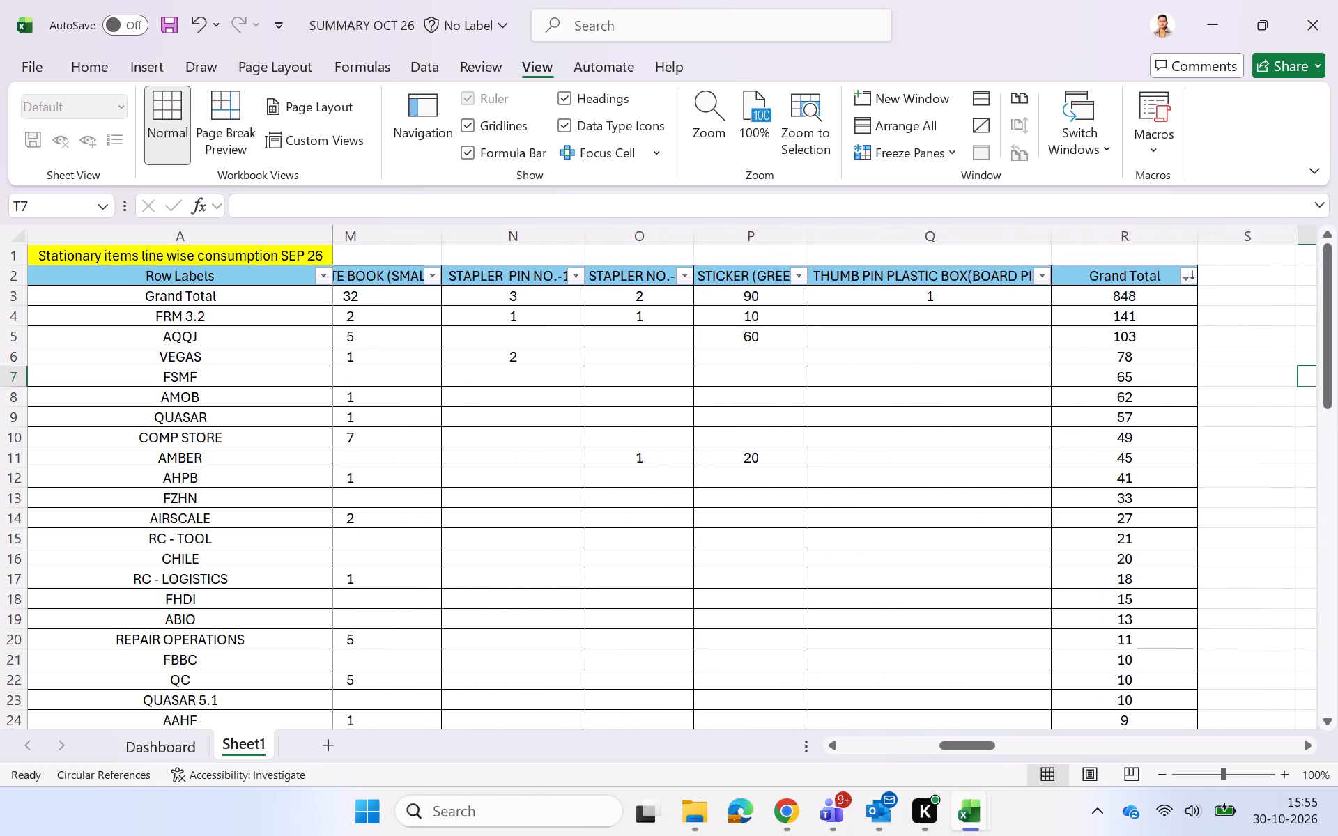
pyautogui.click(1118, 316)
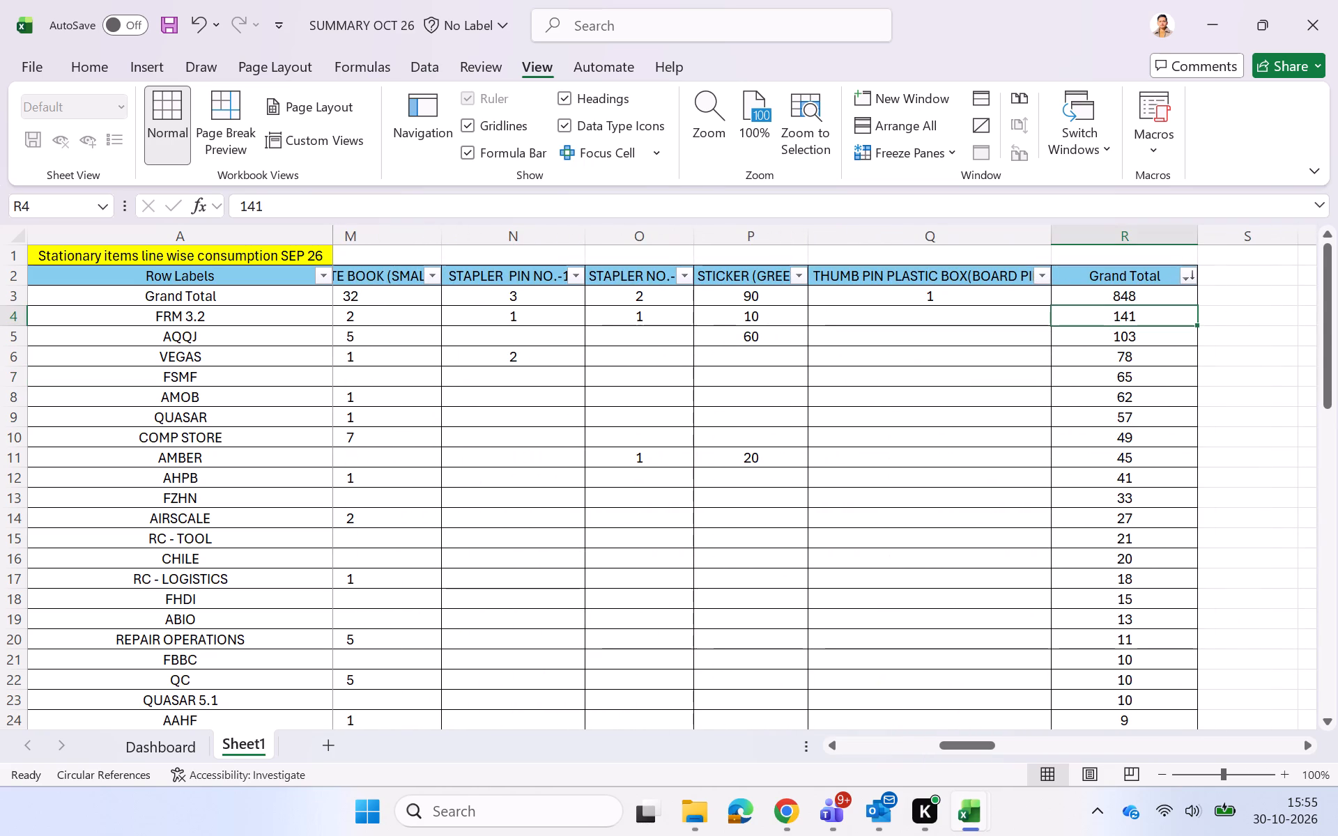
pyautogui.press('Left')
pyautogui.press('Left')
pyautogui.press('Left')
pyautogui.press('Left')
pyautogui.press('Left')
pyautogui.press('Left')
pyautogui.press('Left')
pyautogui.press('Left')
pyautogui.press('Left')
pyautogui.press('Left')
pyautogui.press('Left')
pyautogui.press('Left')
pyautogui.press('Left')
pyautogui.press('Left')
pyautogui.press('Left')
pyautogui.press('Left')
pyautogui.press('Left')
pyautogui.press('Left')
pyautogui.press('Left')
pyautogui.press('Left')
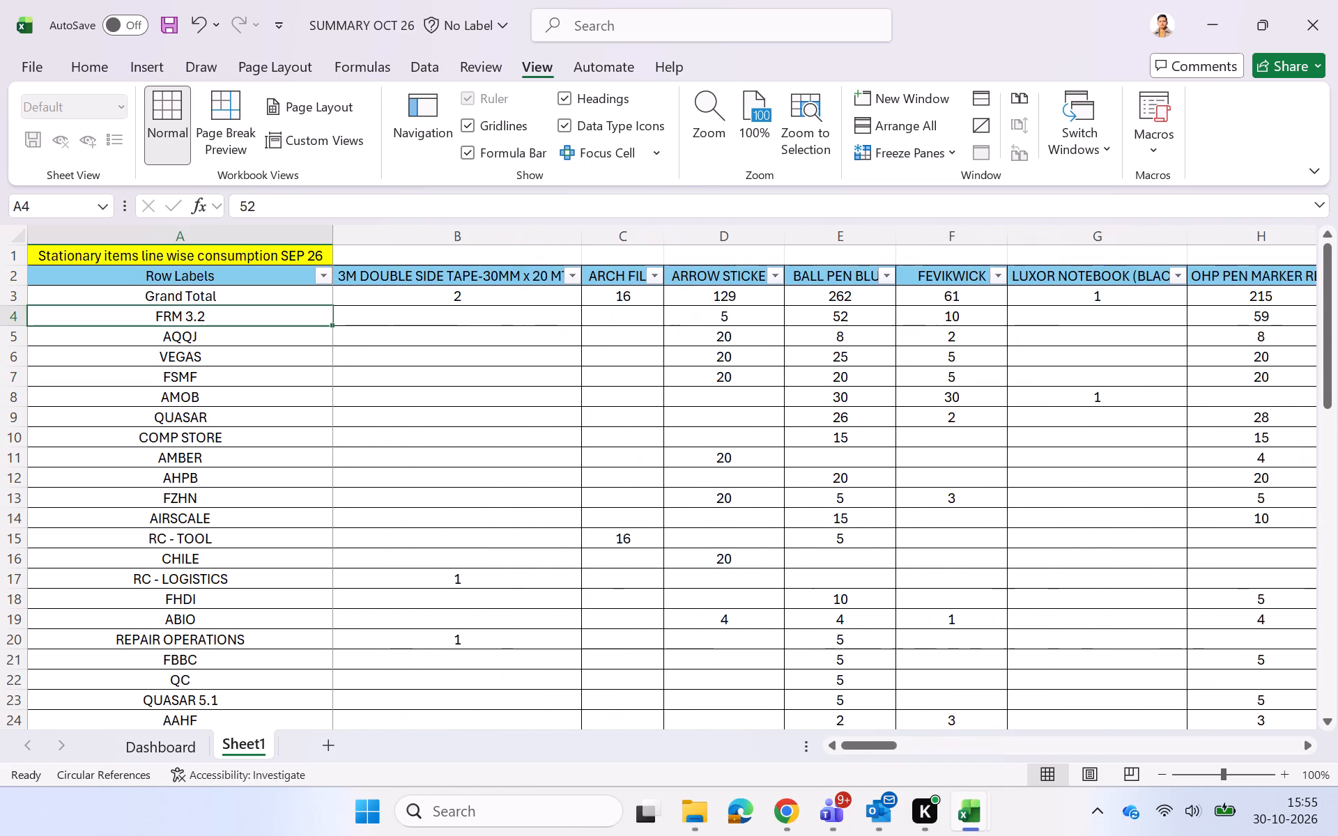
pyautogui.press('Right')
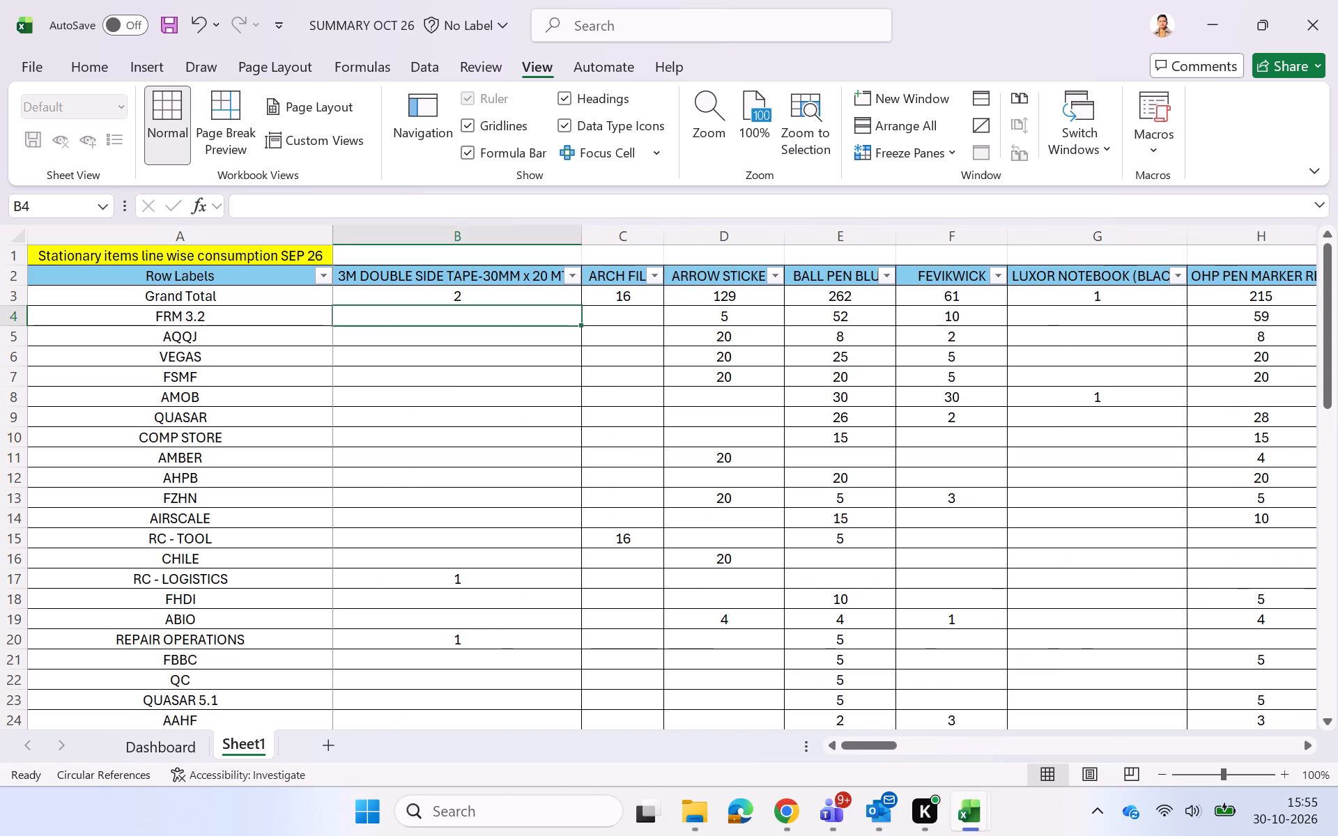
pyautogui.press('Right')
pyautogui.press('Left')
pyautogui.press('Right')
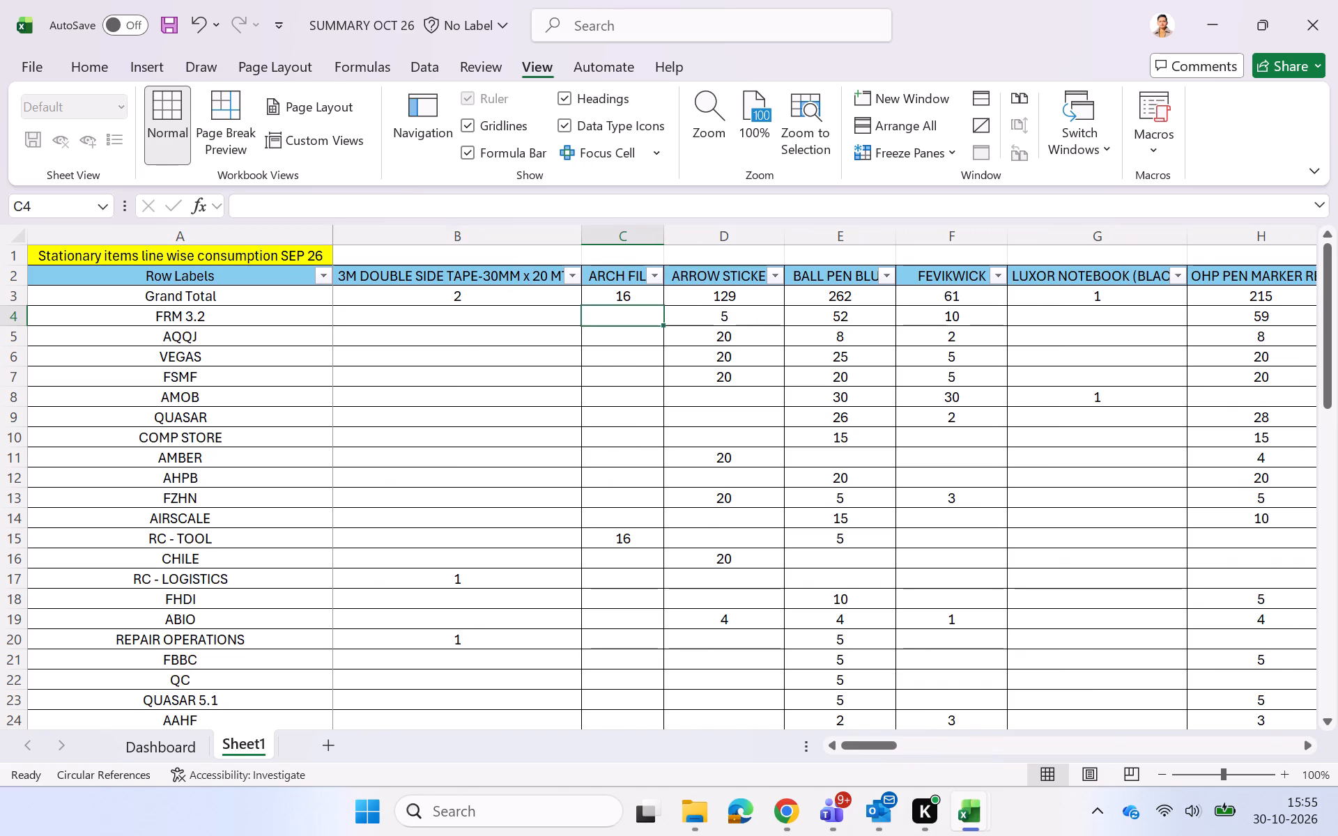
pyautogui.press('Right')
pyautogui.press('Right')
pyautogui.press('Right')
pyautogui.press('Right')
pyautogui.press('Right')
pyautogui.press('Right')
pyautogui.press('Right')
pyautogui.press('Right')
pyautogui.press('Right')
pyautogui.press('Right')
pyautogui.press('Right')
pyautogui.press('Right')
pyautogui.press('Right')
pyautogui.press('Right')
pyautogui.press('Right')
pyautogui.press('Right')
pyautogui.press('Right')
pyautogui.press('Right')
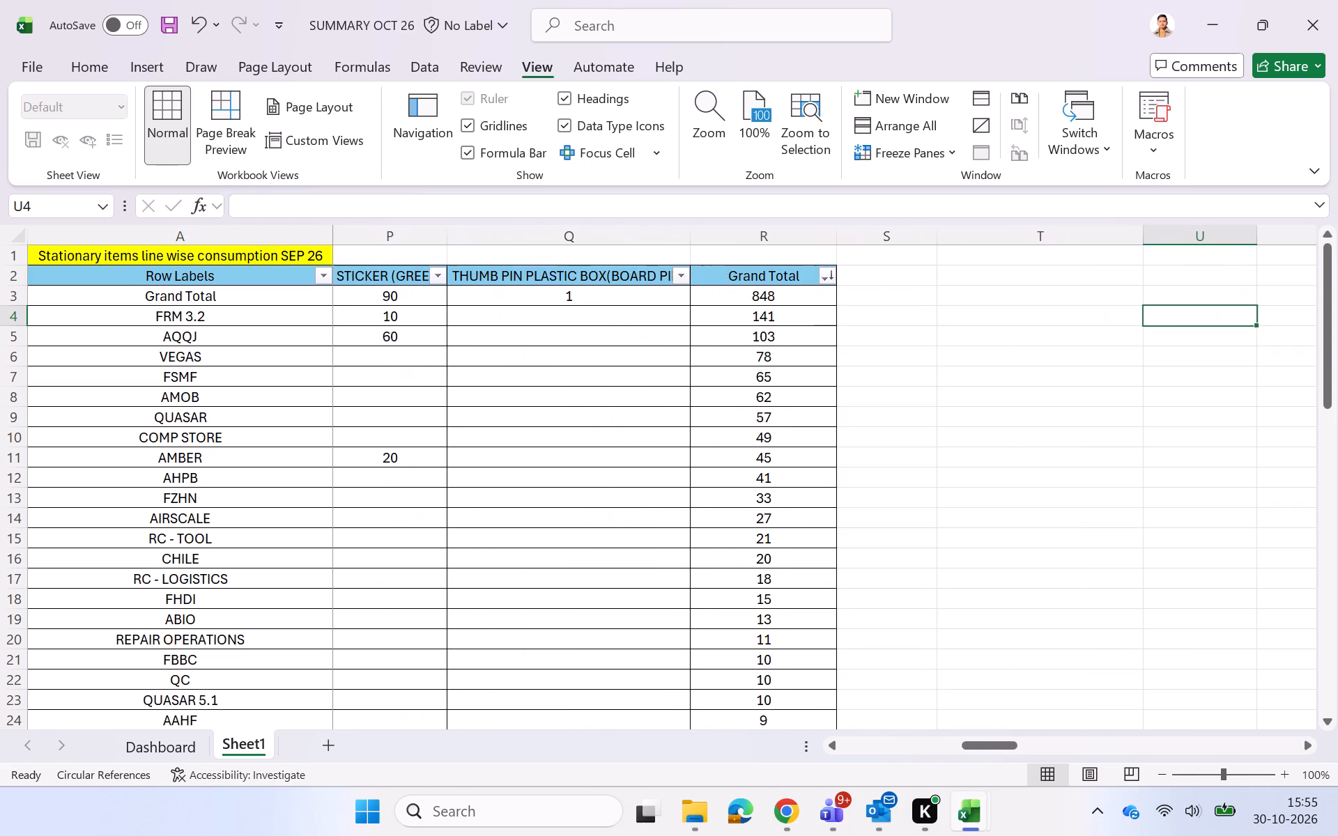
pyautogui.press('Left')
pyautogui.press('Left')
pyautogui.press('Left')
pyautogui.press('Left')
pyautogui.press('Left')
pyautogui.press('Right')
pyautogui.press('Right')
pyautogui.press('Right')
pyautogui.press('Left')
pyautogui.press('Left')
pyautogui.press('Left')
pyautogui.press('Left')
pyautogui.press('Left')
pyautogui.press('Left')
pyautogui.press('Left')
pyautogui.press('Left')
pyautogui.press('Left')
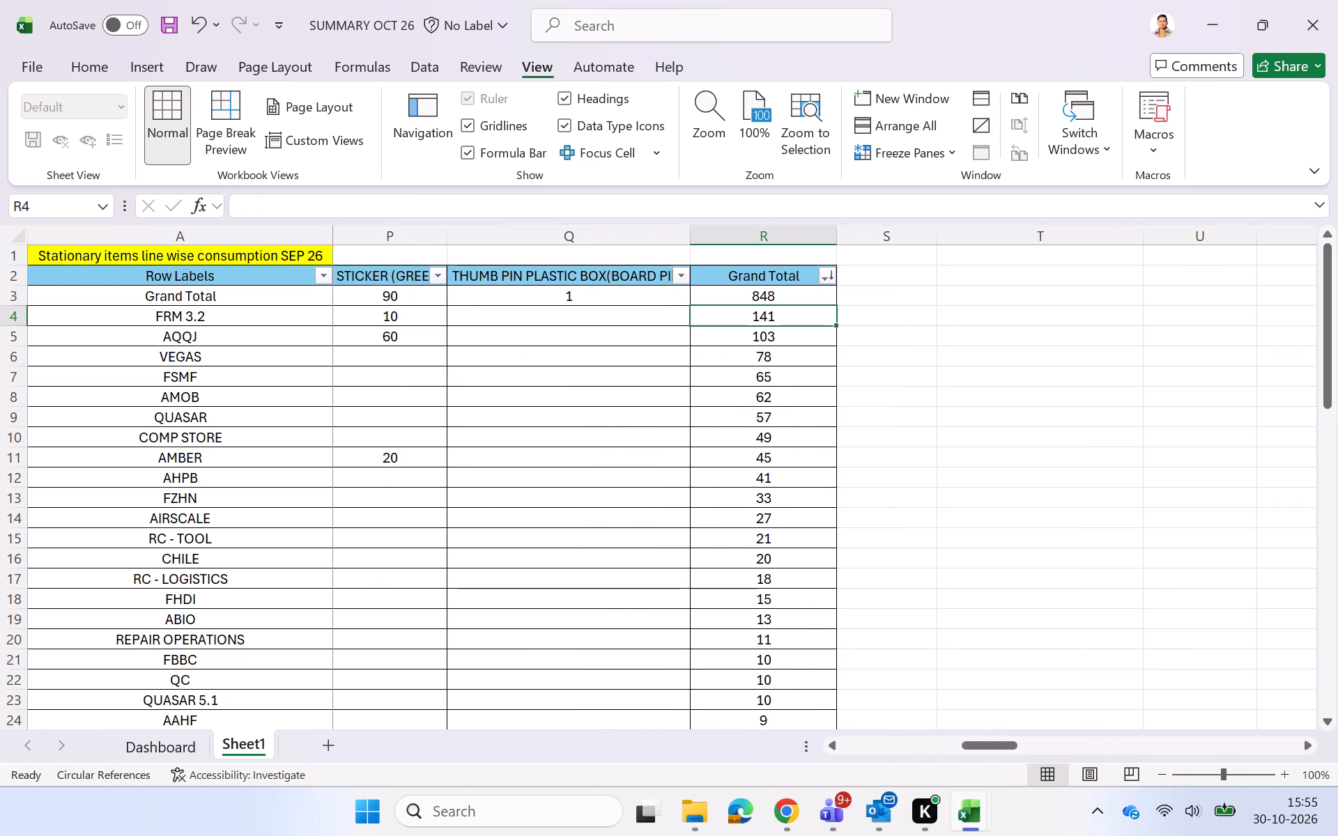
pyautogui.press('Right')
pyautogui.press('Right')
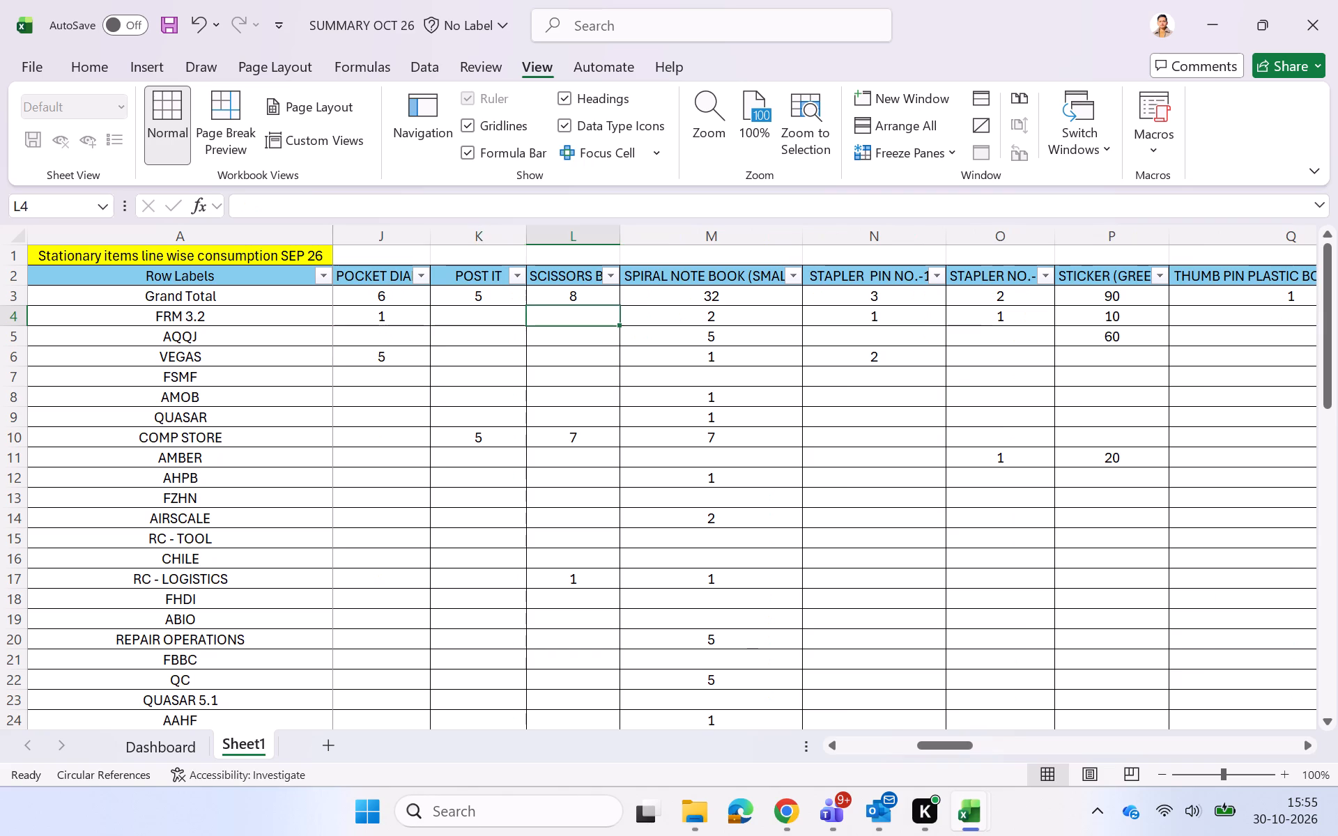
pyautogui.press('Right')
pyautogui.press('Left')
pyautogui.press('Left')
pyautogui.press('Left')
pyautogui.press('Left')
pyautogui.press('Left')
pyautogui.press('Left')
pyautogui.press('Left')
pyautogui.press('Left')
pyautogui.press('Left')
pyautogui.press('Left')
pyautogui.press('Left')
pyautogui.press('Left')
pyautogui.press('Left')
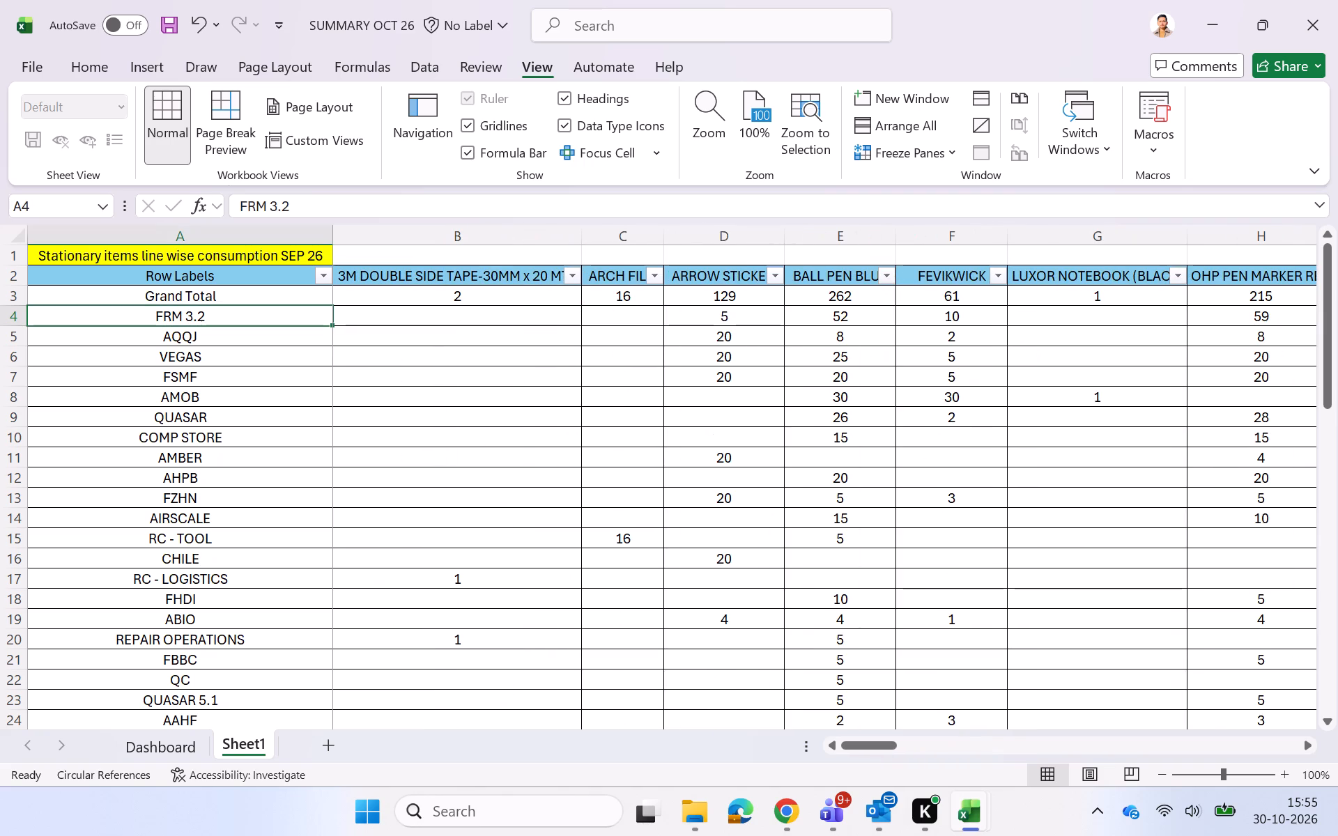
pyautogui.press('Right')
pyautogui.press('Right')
pyautogui.press('Right')
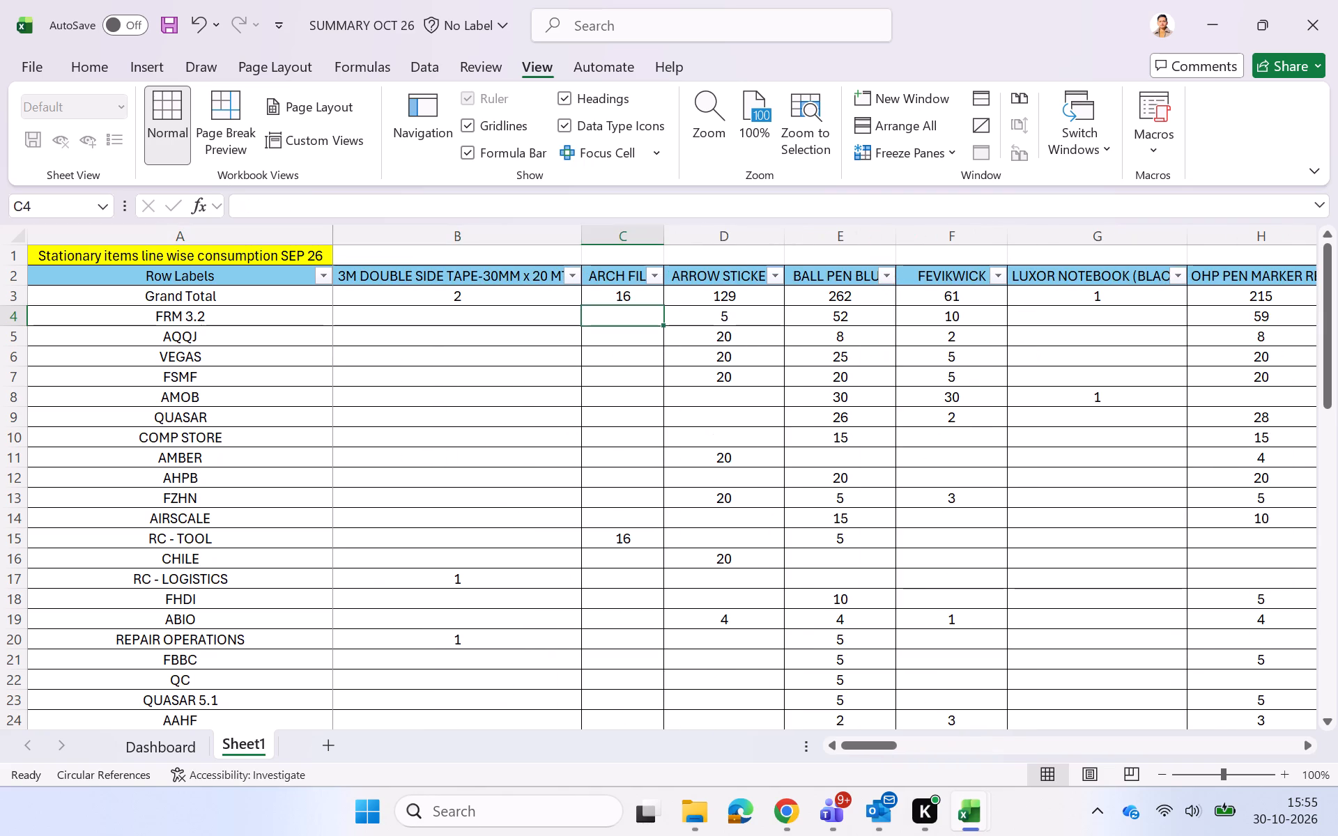
pyautogui.press('Right')
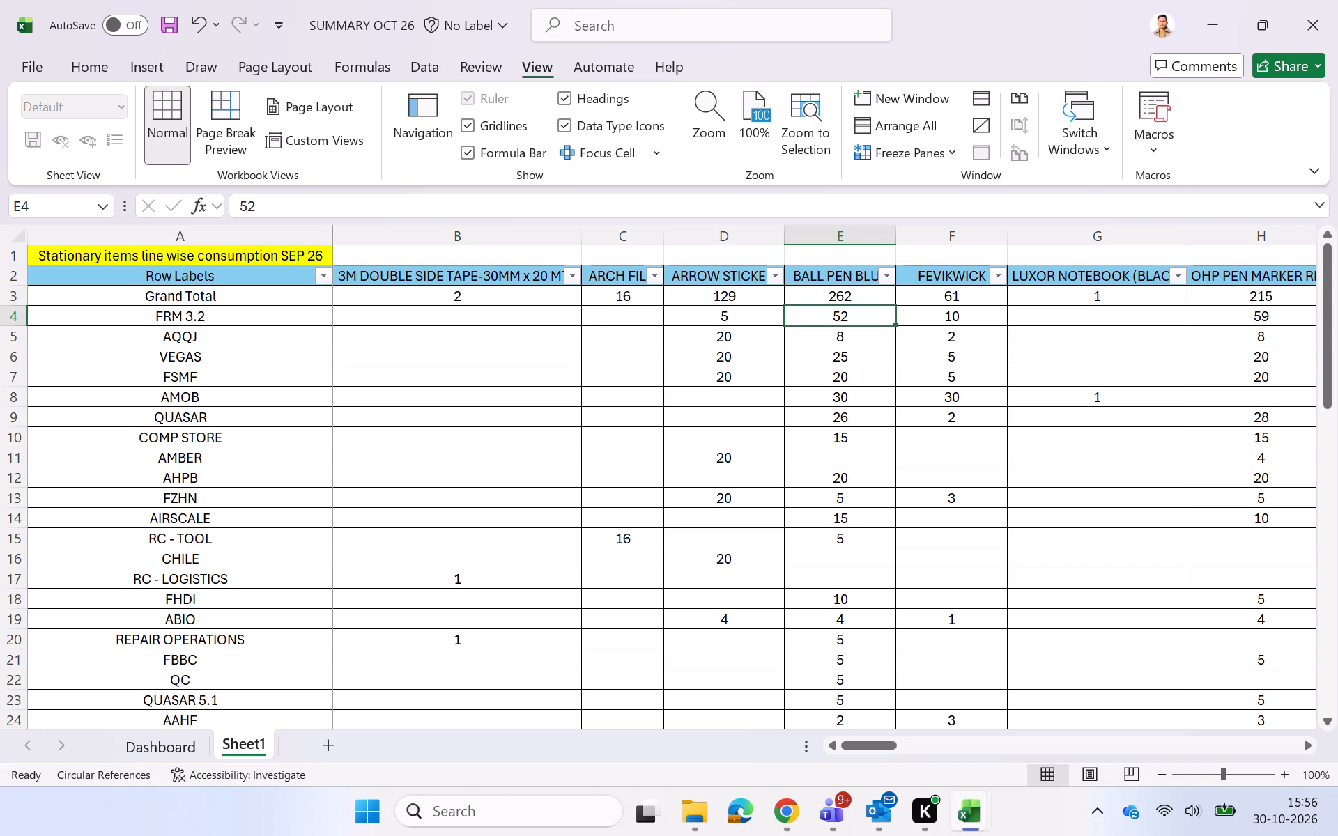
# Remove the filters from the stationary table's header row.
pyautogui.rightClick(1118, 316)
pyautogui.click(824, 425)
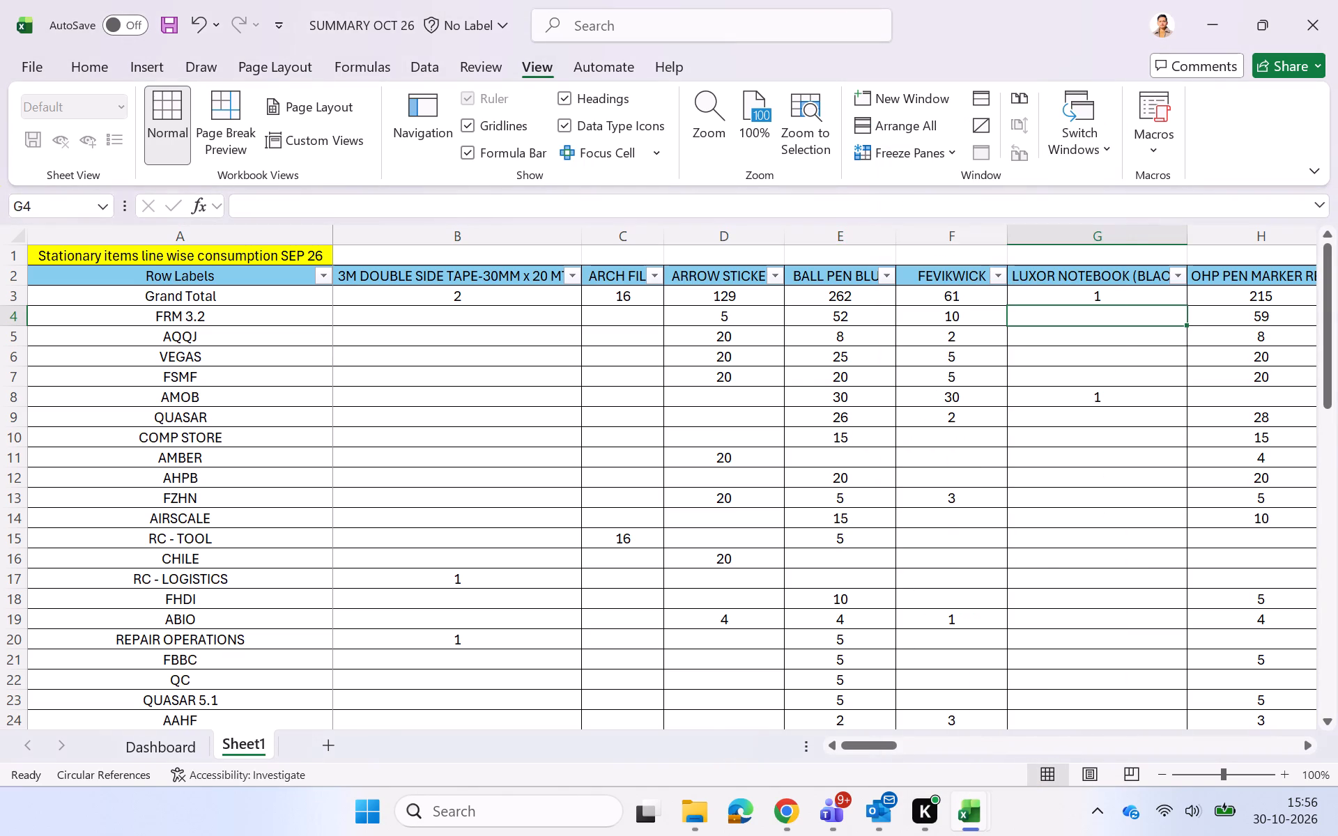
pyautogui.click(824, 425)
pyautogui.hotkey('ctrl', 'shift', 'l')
# Examine the Dashboard's Maintainance and Stationery rankings and their Project with Max consumption columns.
pyautogui.hotkey('alt', 'Tab')
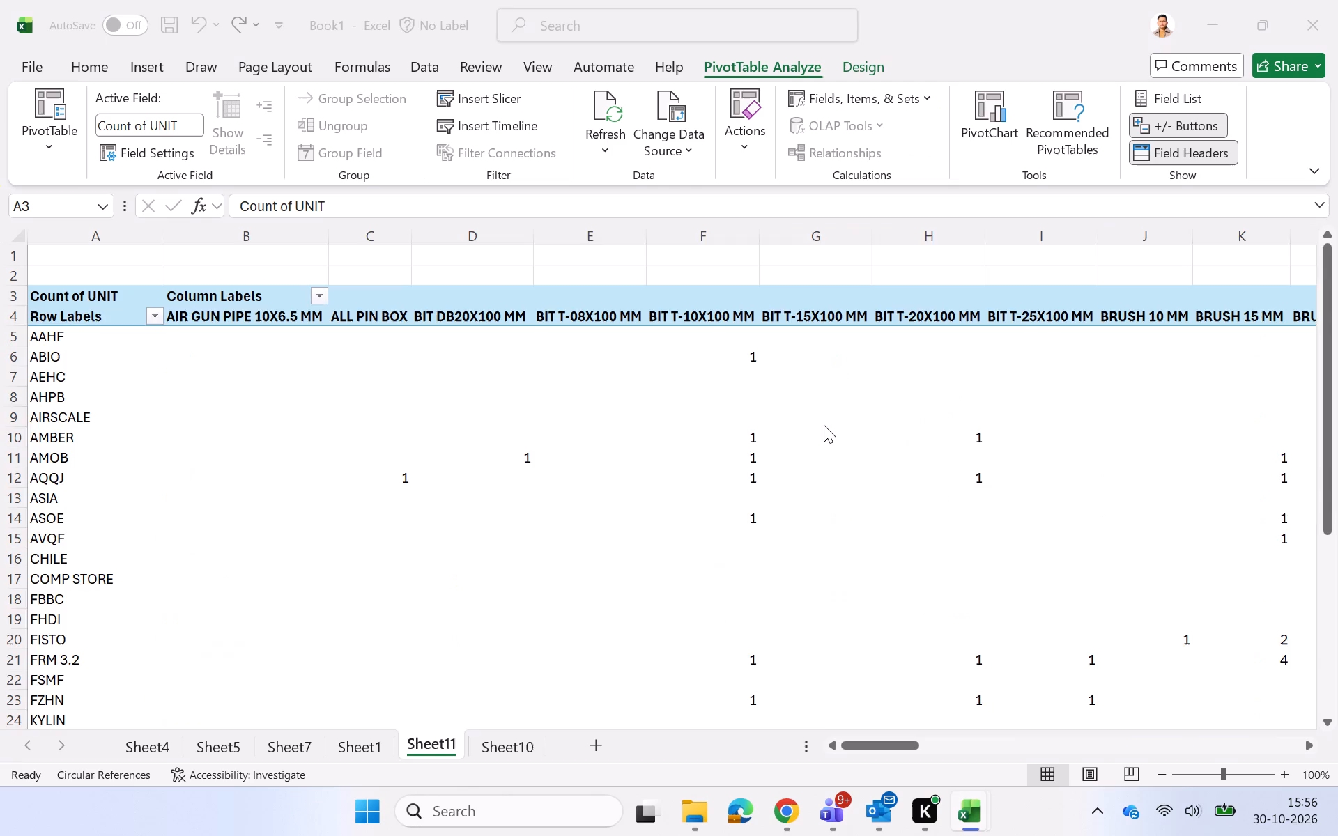
pyautogui.hotkey('alt', 'Tab')
pyautogui.click(176, 742)
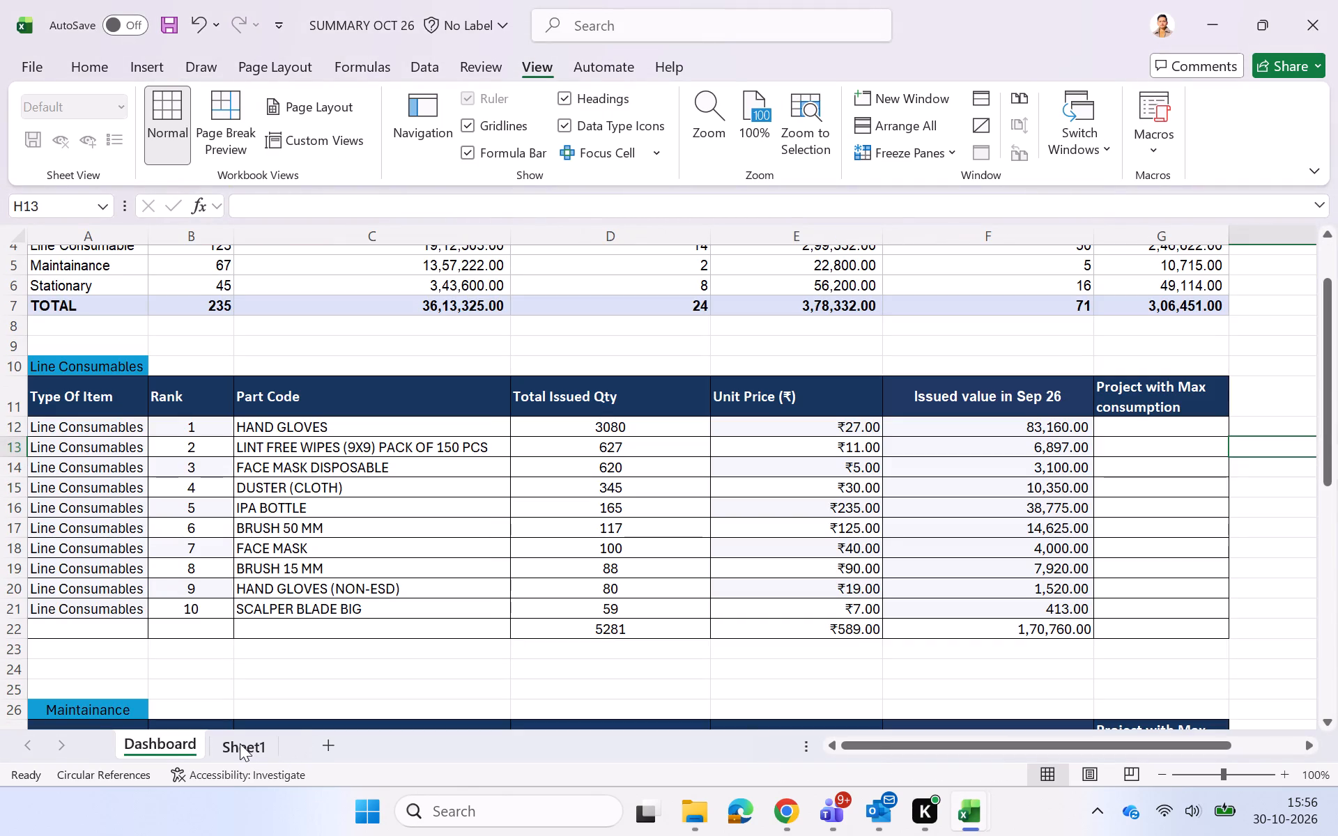
pyautogui.scroll(-2, 353, 545)
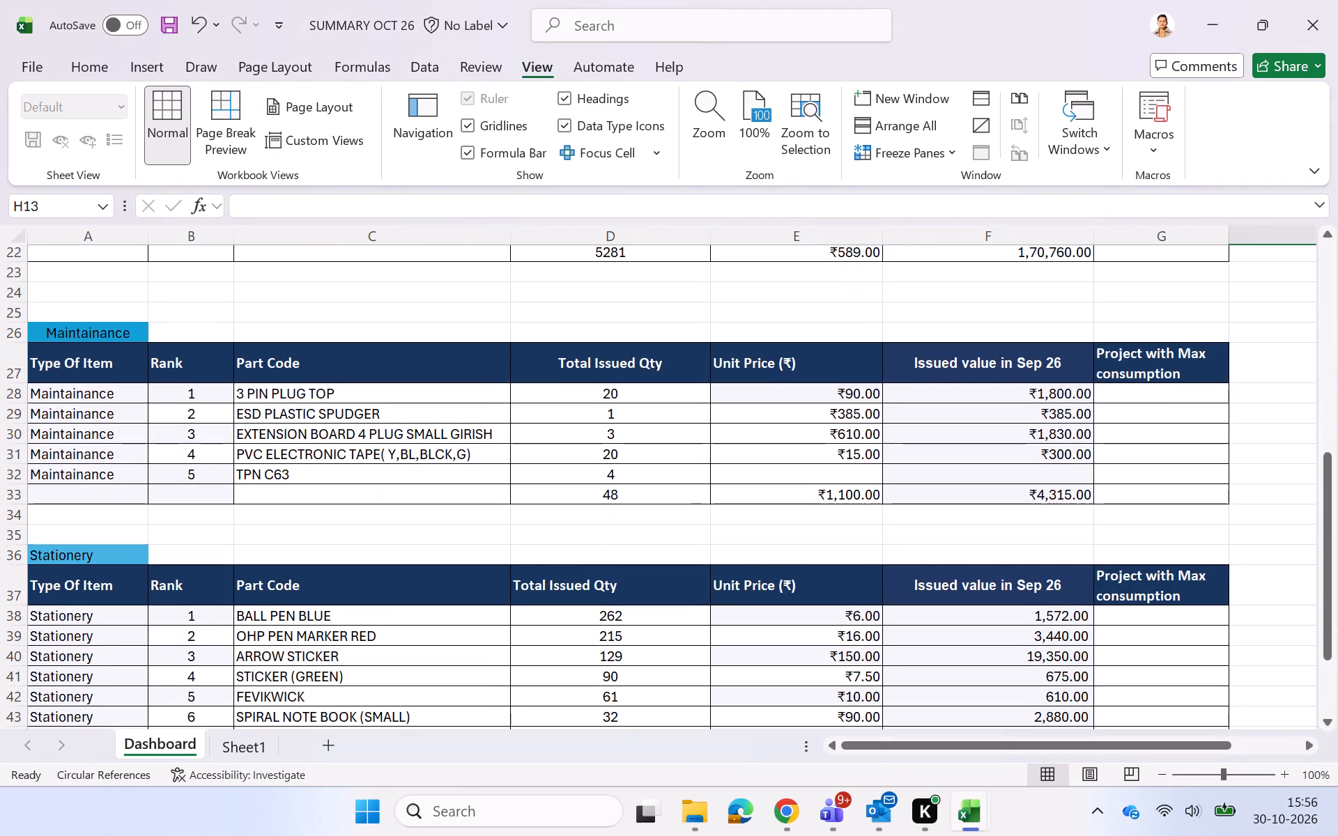
pyautogui.scroll(-1, 490, 571)
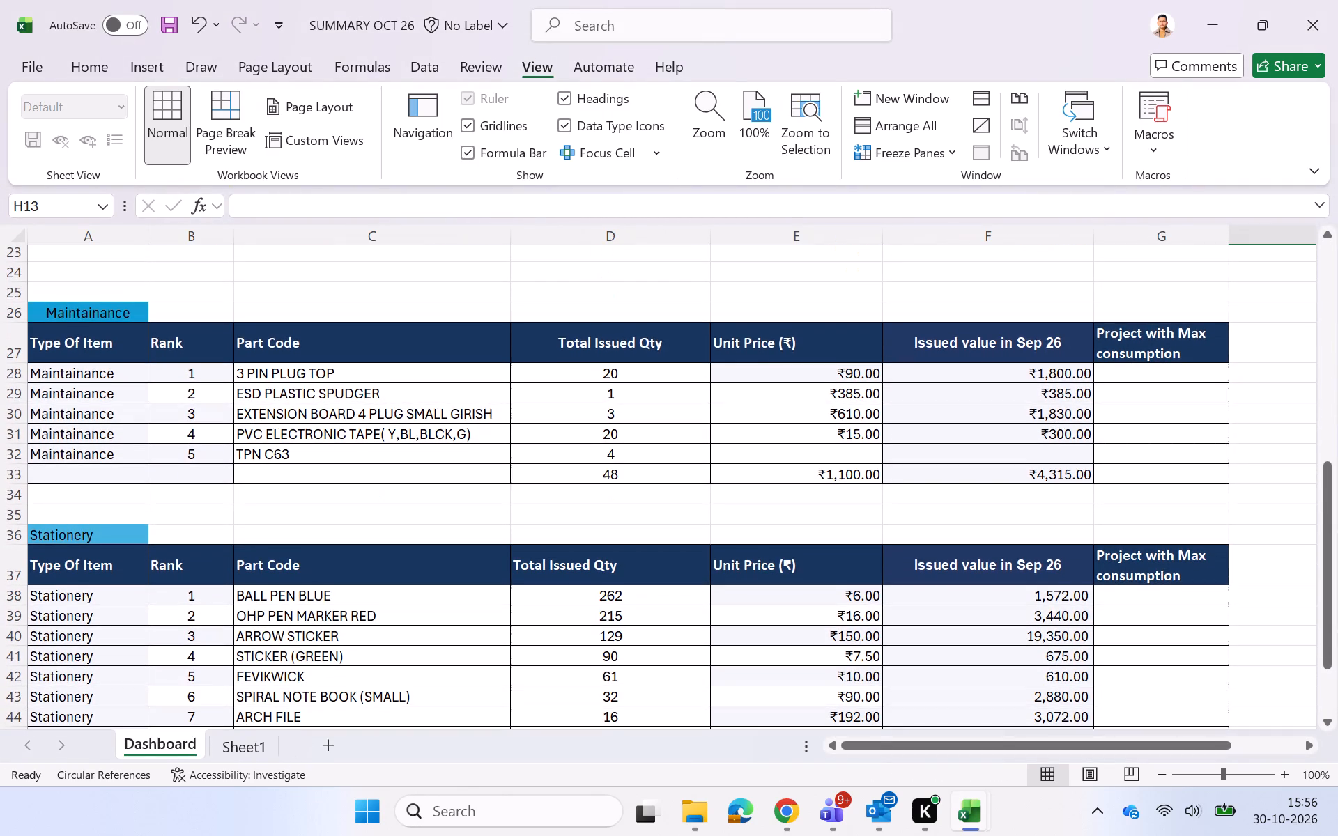
pyautogui.scroll(-2, 490, 571)
pyautogui.hotkey('alt', 'Tab')
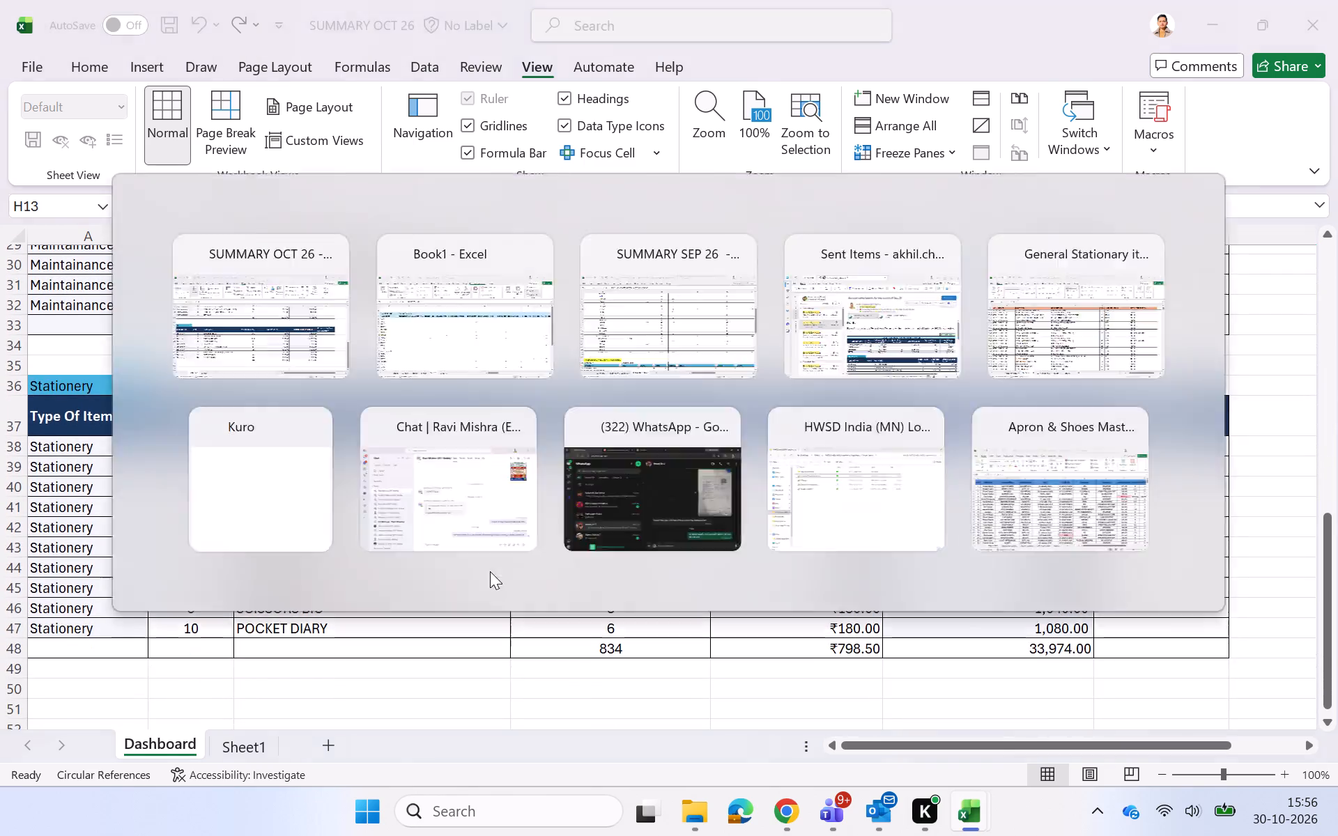
pyautogui.hotkey('alt', 'Tab')
# Add filters to Sheet1's stationary table again, sort it by BALL PEN BLUE from largest to smallest, and select FRM 3.2's quantity in E4.
pyautogui.click(245, 748)
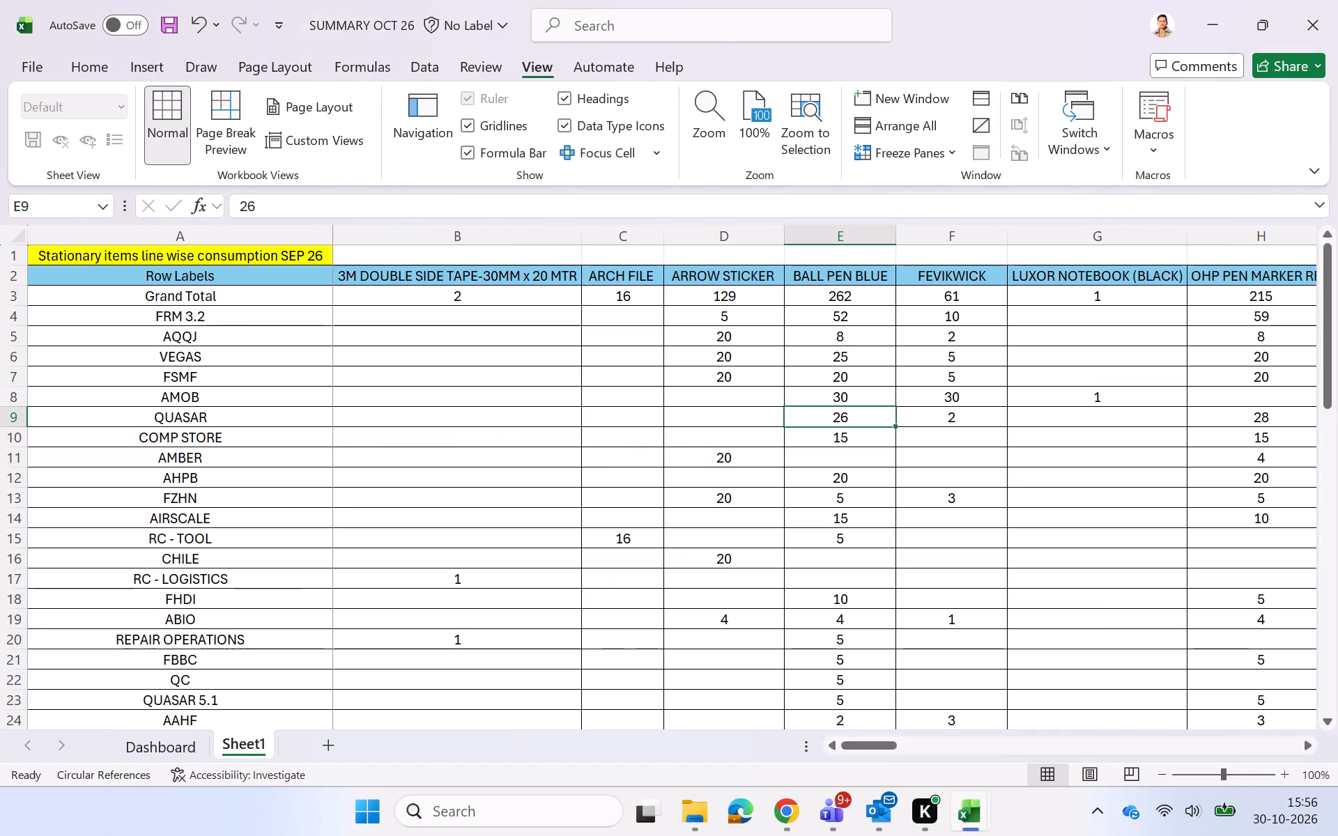
pyautogui.click(859, 279)
pyautogui.hotkey('ctrl', 'shift', 'l')
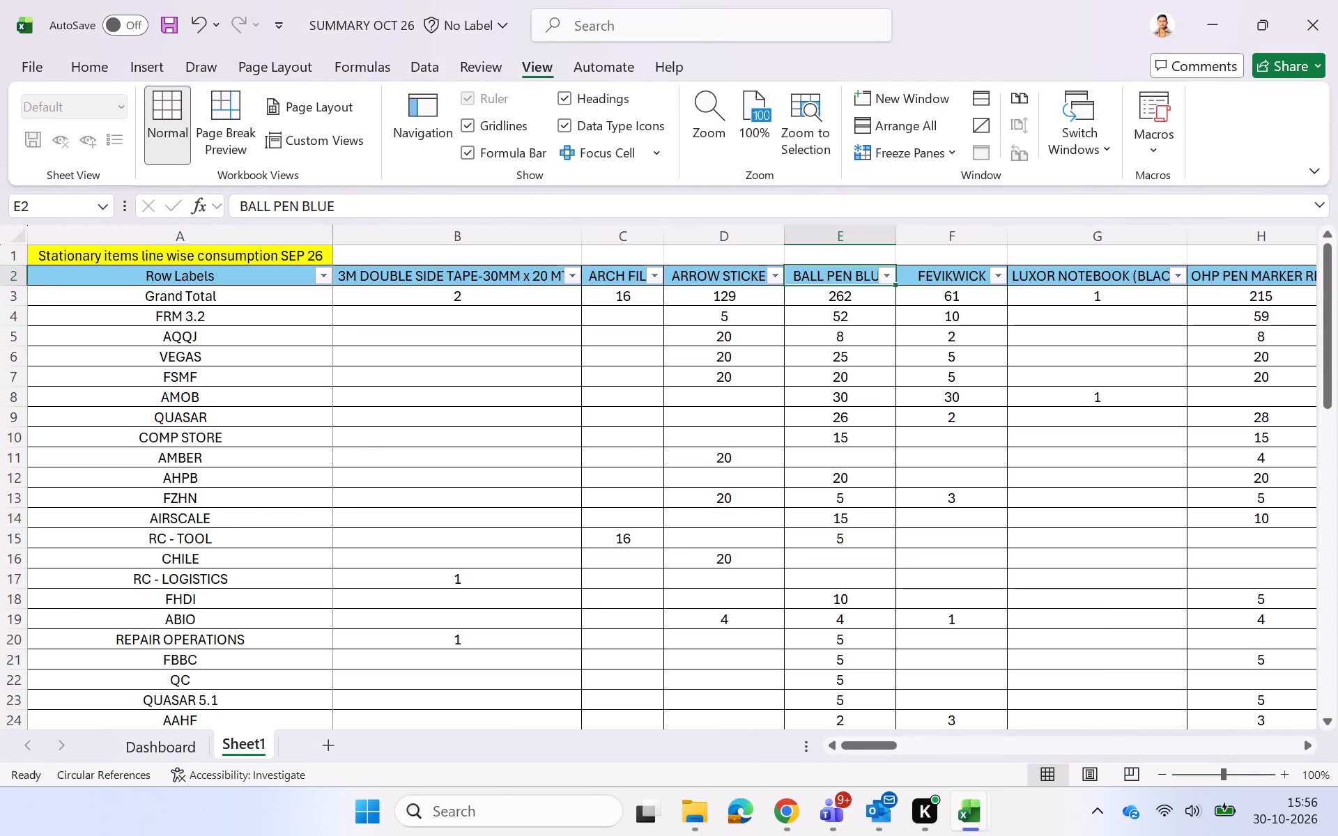
pyautogui.click(892, 272)
pyautogui.click(748, 261)
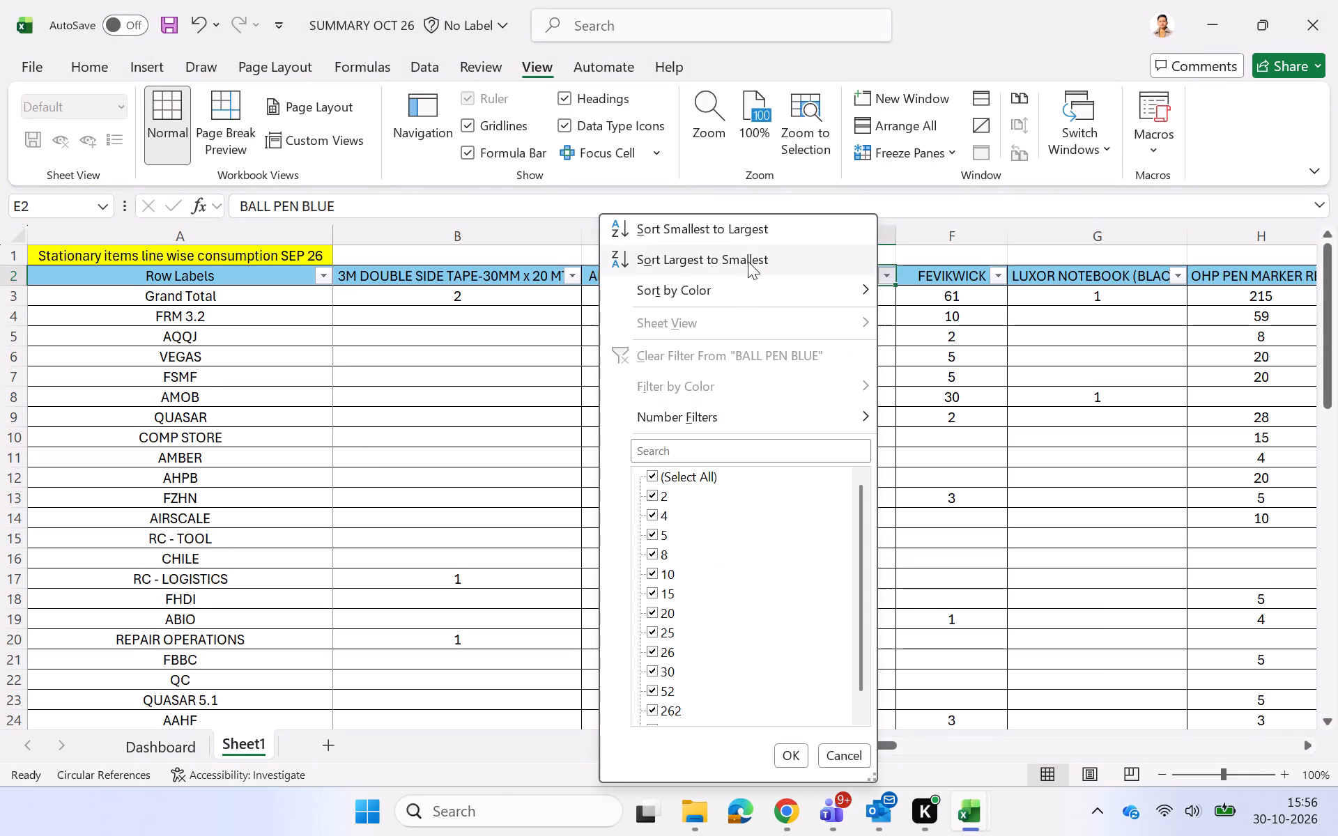
pyautogui.click(835, 339)
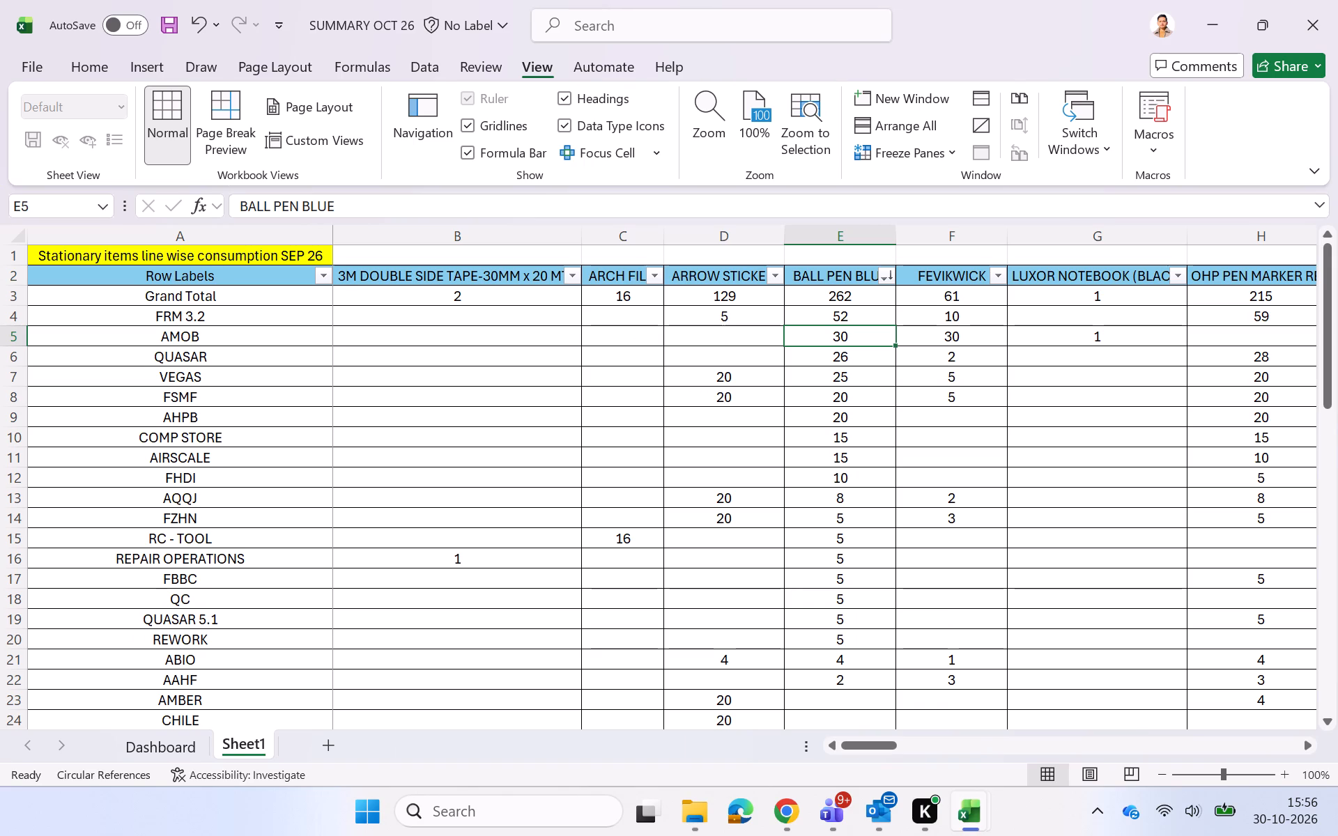
pyautogui.scroll(1, 855, 373)
pyautogui.press('Up')
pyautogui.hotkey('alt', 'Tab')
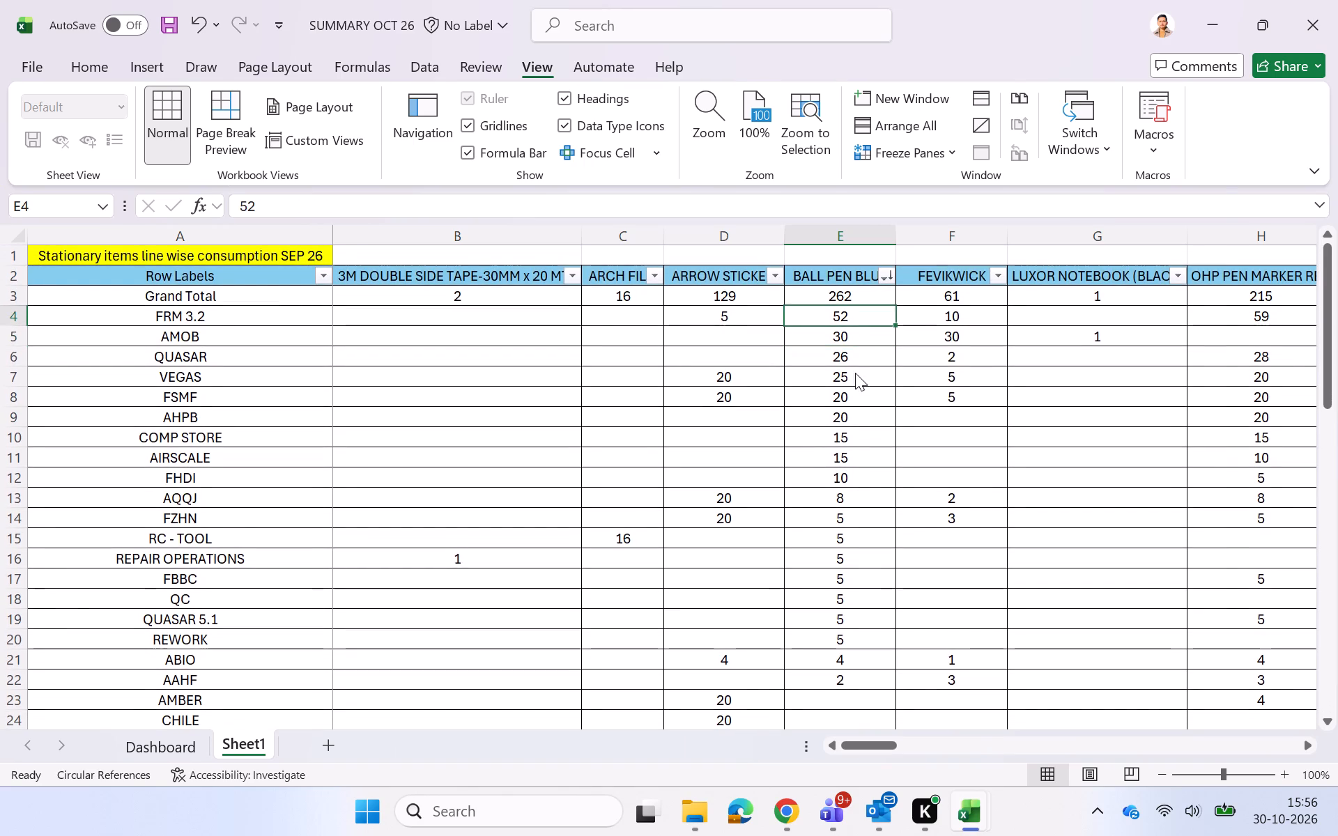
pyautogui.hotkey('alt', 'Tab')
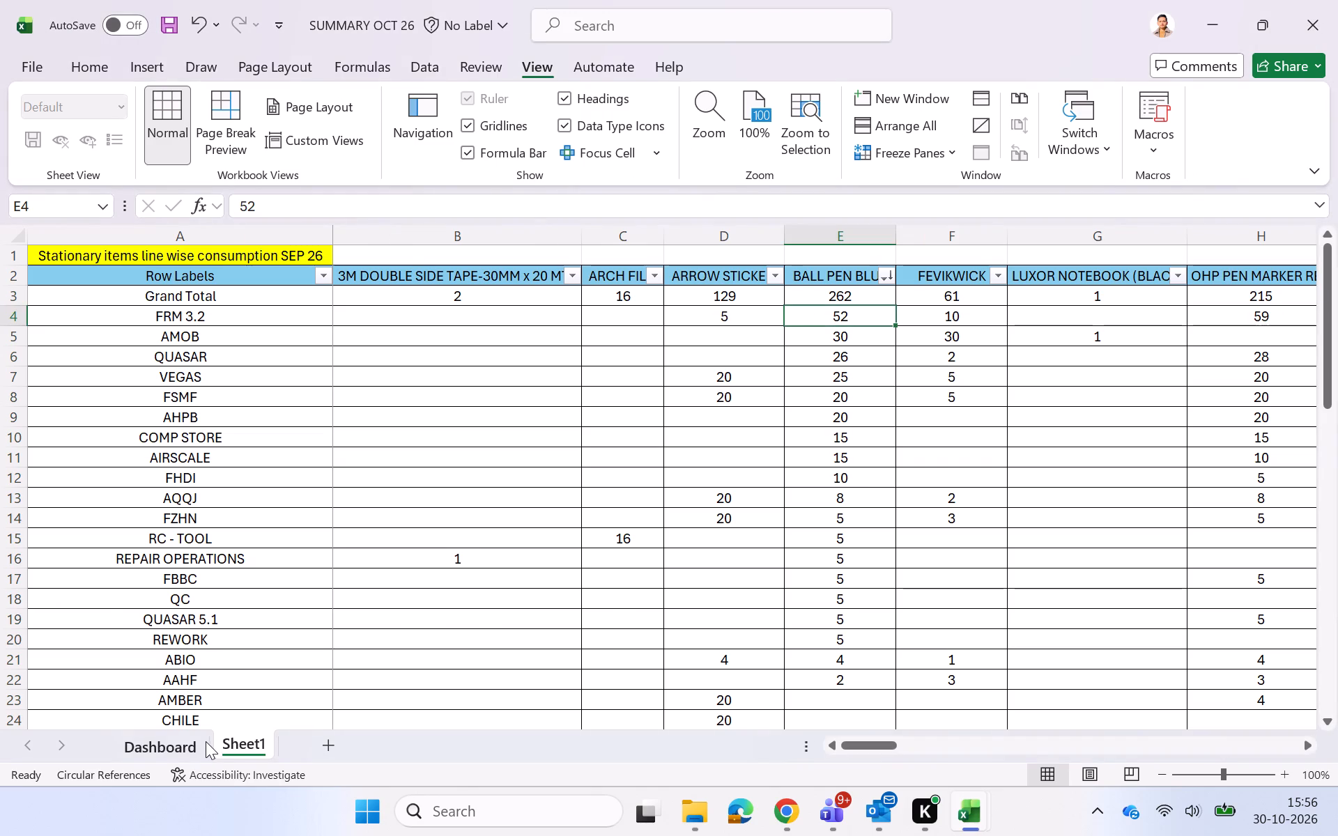
# Enter FRM3.2 as BALL PEN BLUE's Project with Max consumption in the Dashboard's Stationery table.
pyautogui.click(205, 741)
pyautogui.scroll(2, 659, 543)
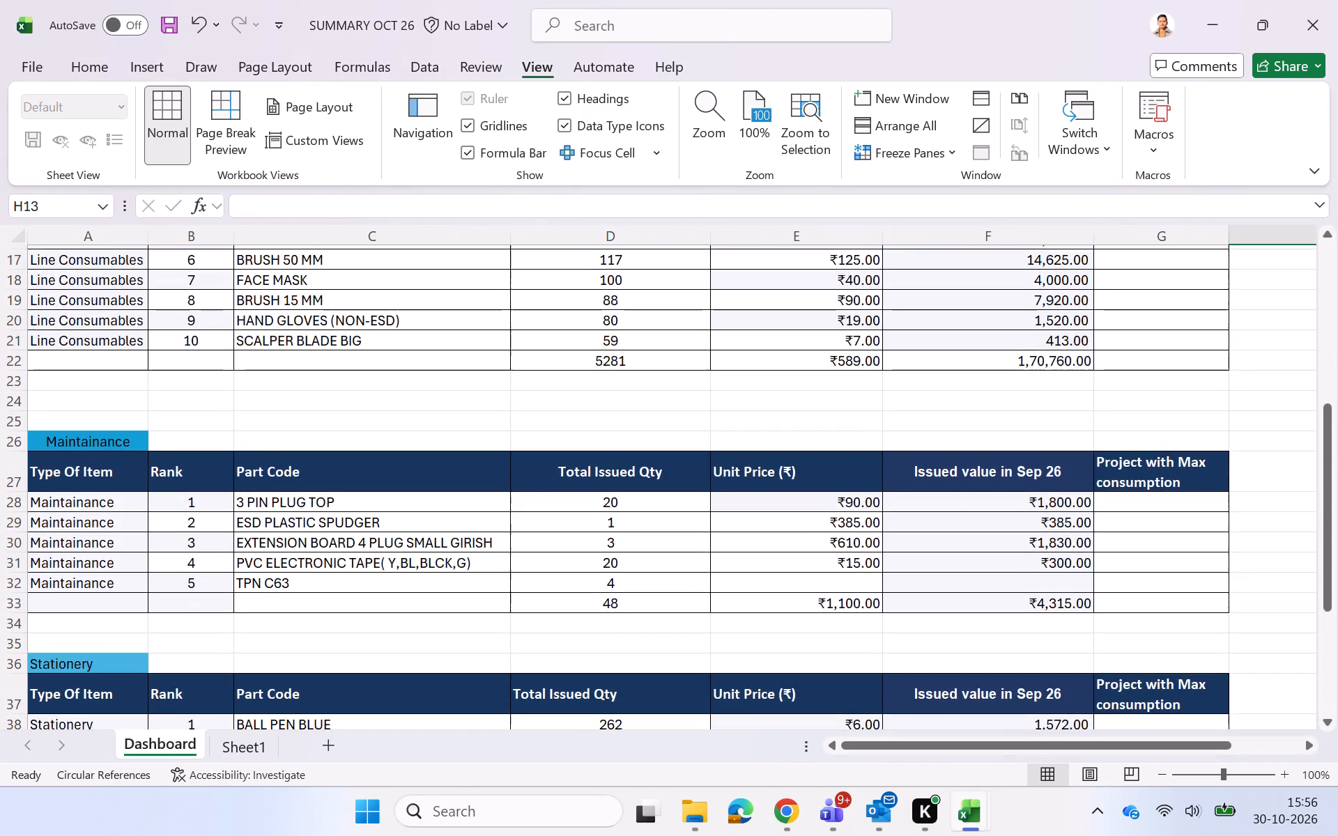
pyautogui.scroll(-2, 1114, 536)
pyautogui.click(1158, 395)
pyautogui.click(1149, 385)
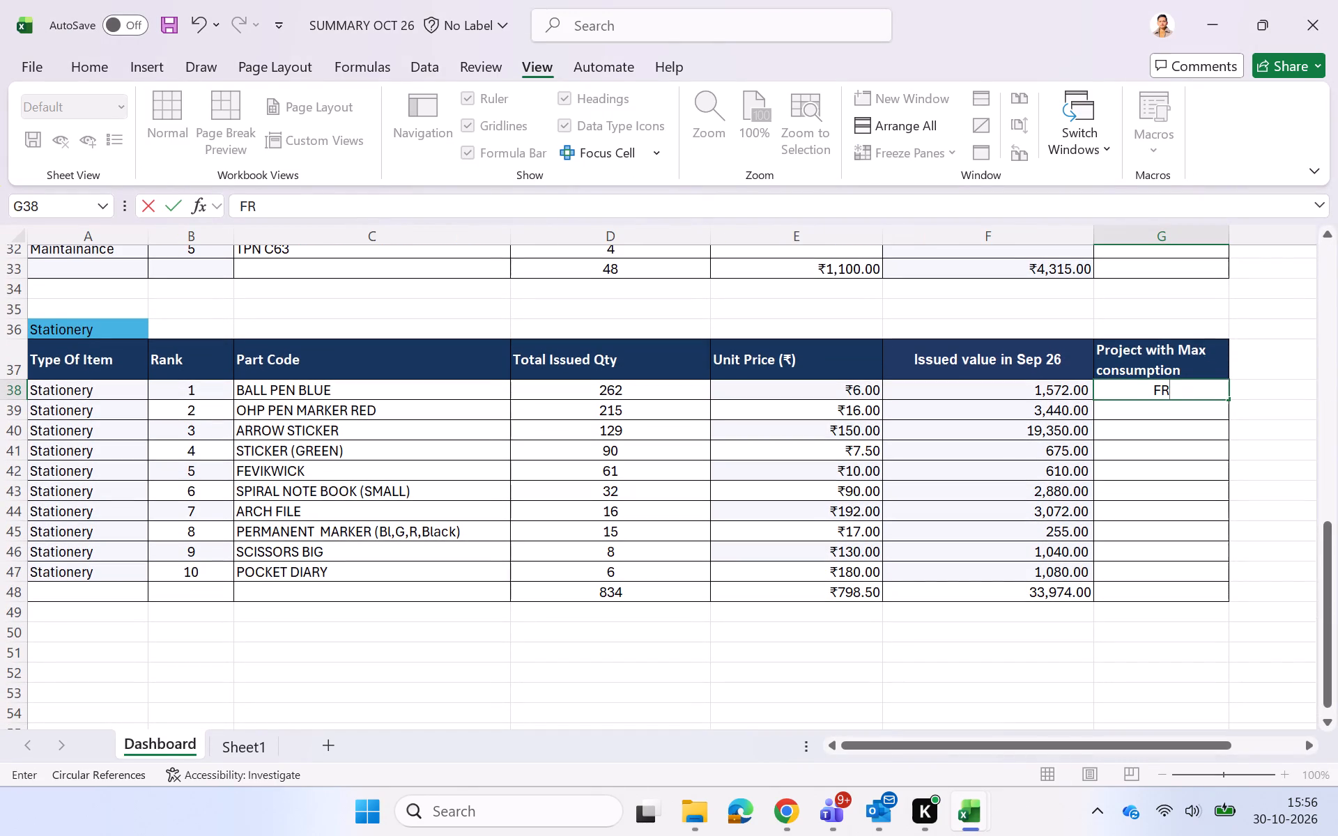
pyautogui.write('M3.2')
pyautogui.press('Return')
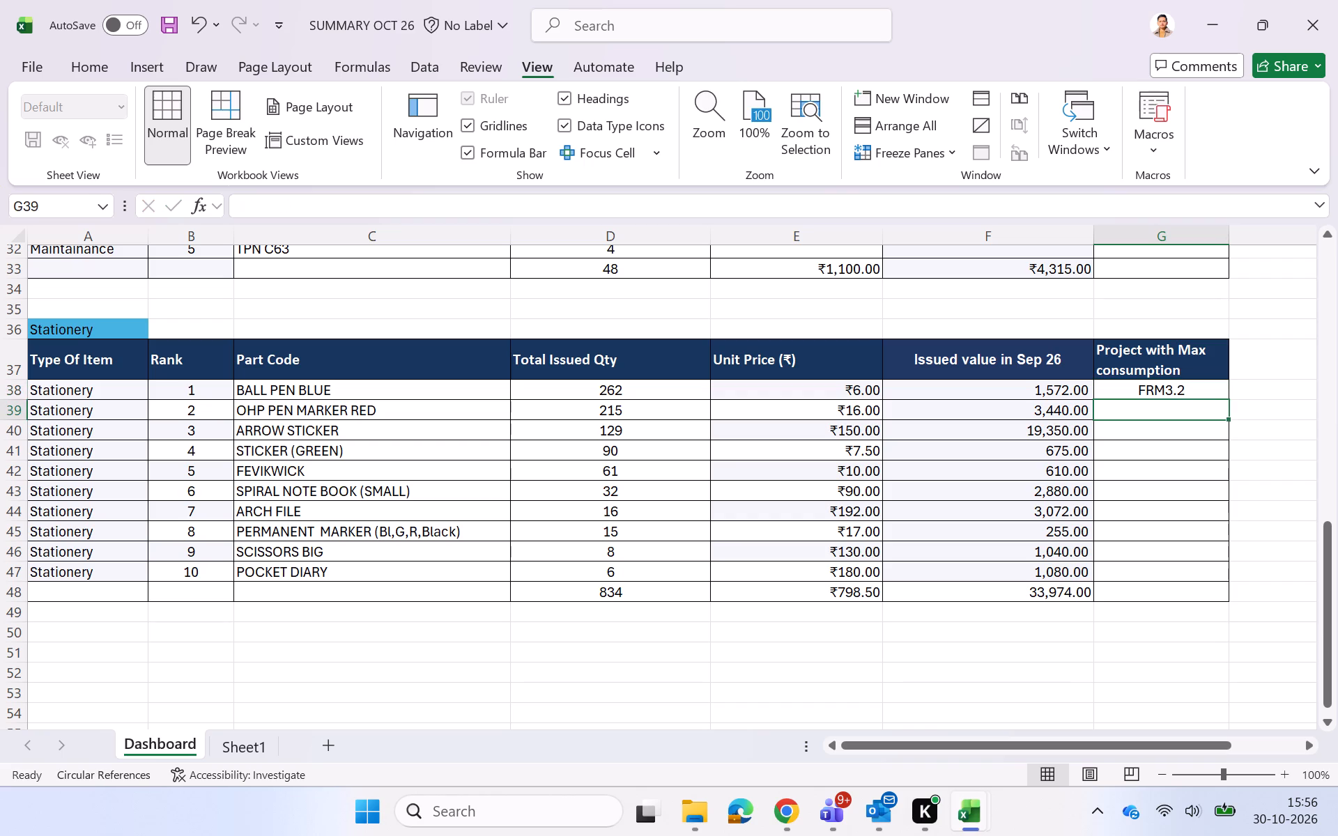
# Sort Sheet1's stationary table by OHP PEN MARKER RED from largest to smallest.
pyautogui.hotkey('alt', 'Tab')
pyautogui.hotkey('alt', 'Tab')
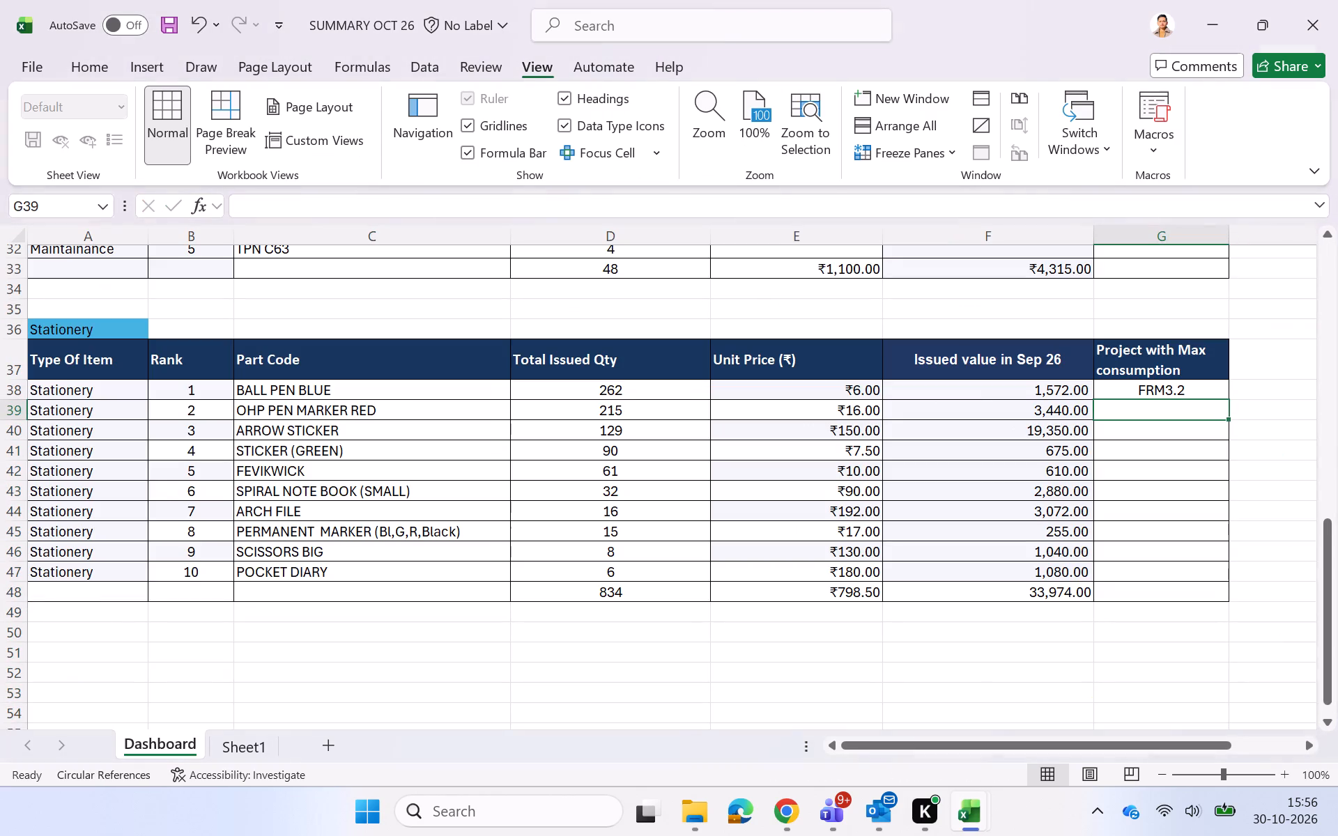
pyautogui.click(263, 748)
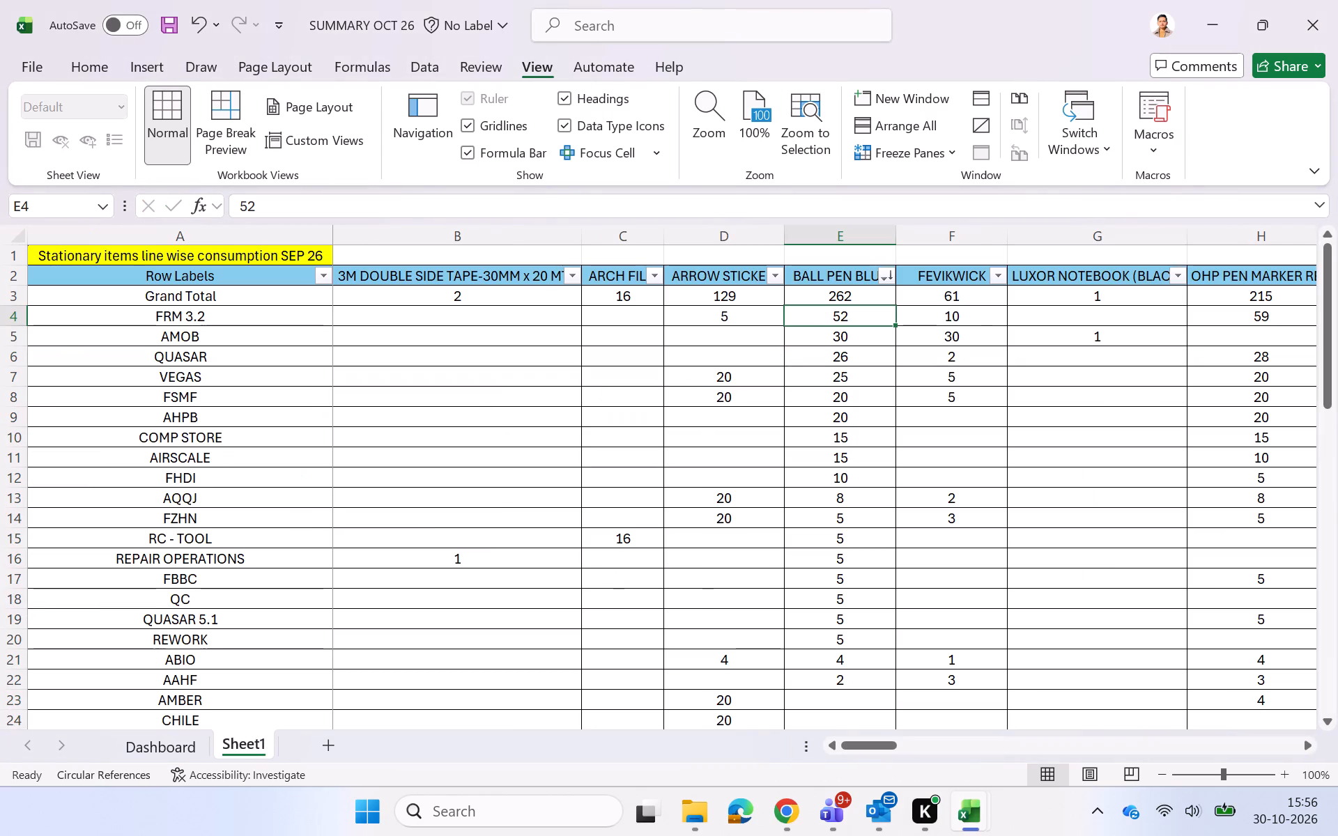
pyautogui.hscroll(-1, 698, 597)
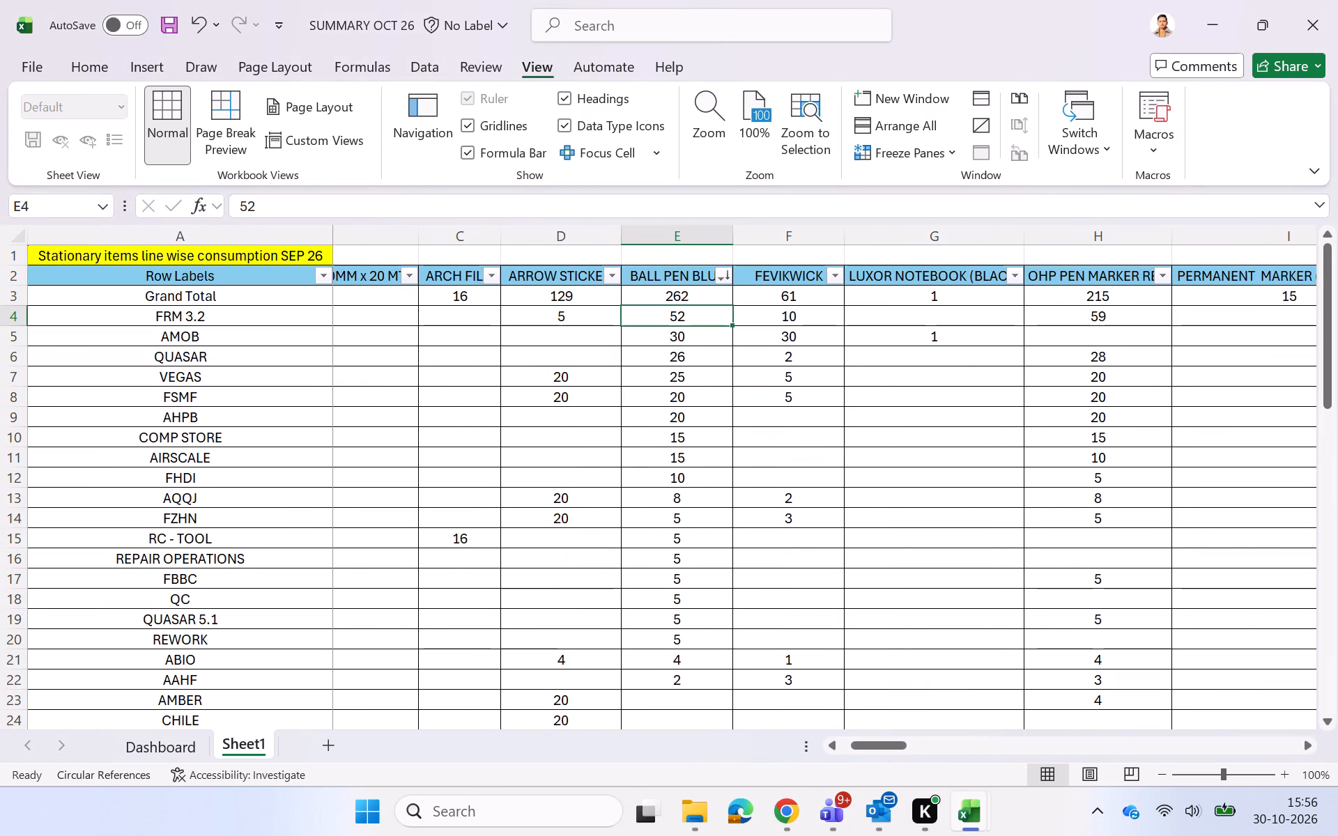
pyautogui.click(1164, 272)
pyautogui.click(1072, 258)
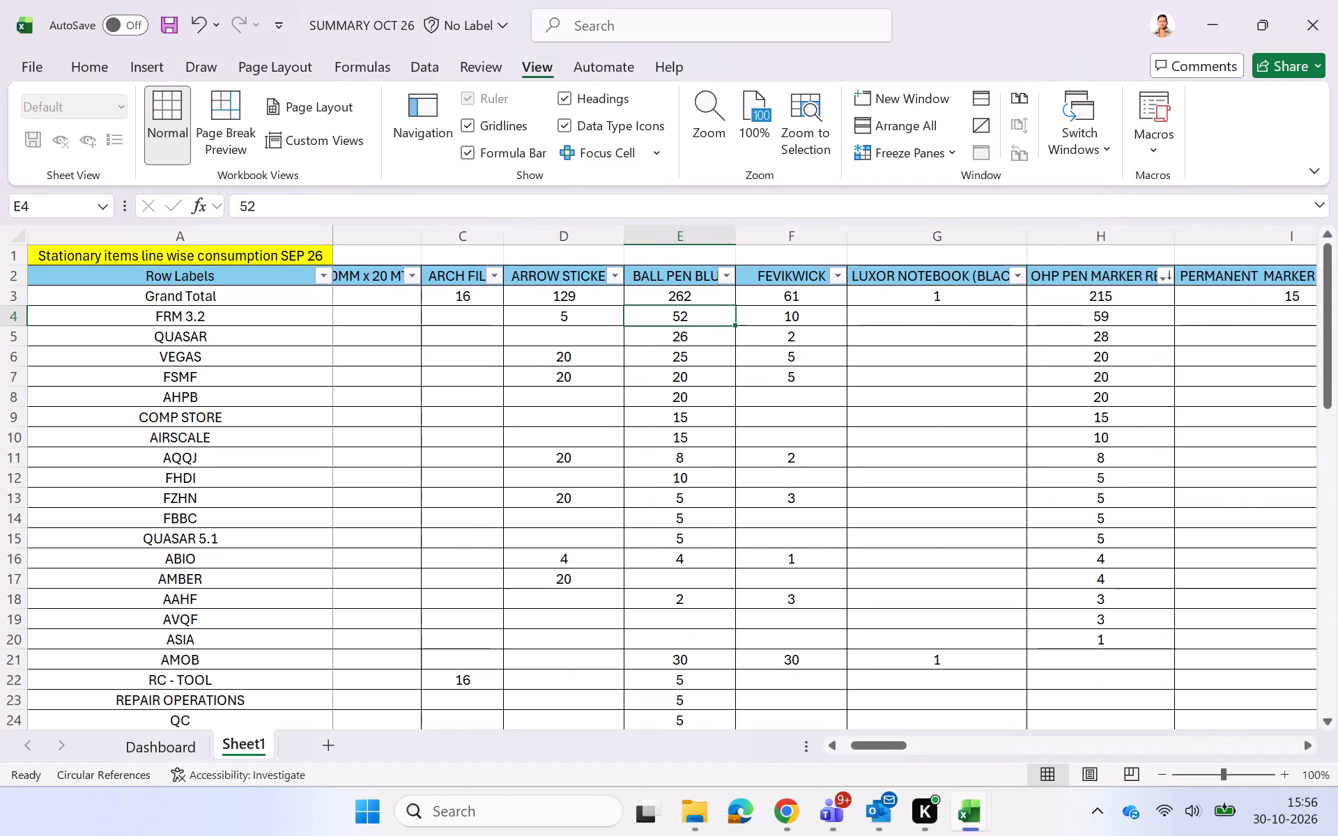
# Examine the project quantities in the sorted stationary table, from OHP PEN MARKER RED across the following item columns.
pyautogui.hscroll(-6, 1096, 313)
pyautogui.hscroll(1, 1096, 313)
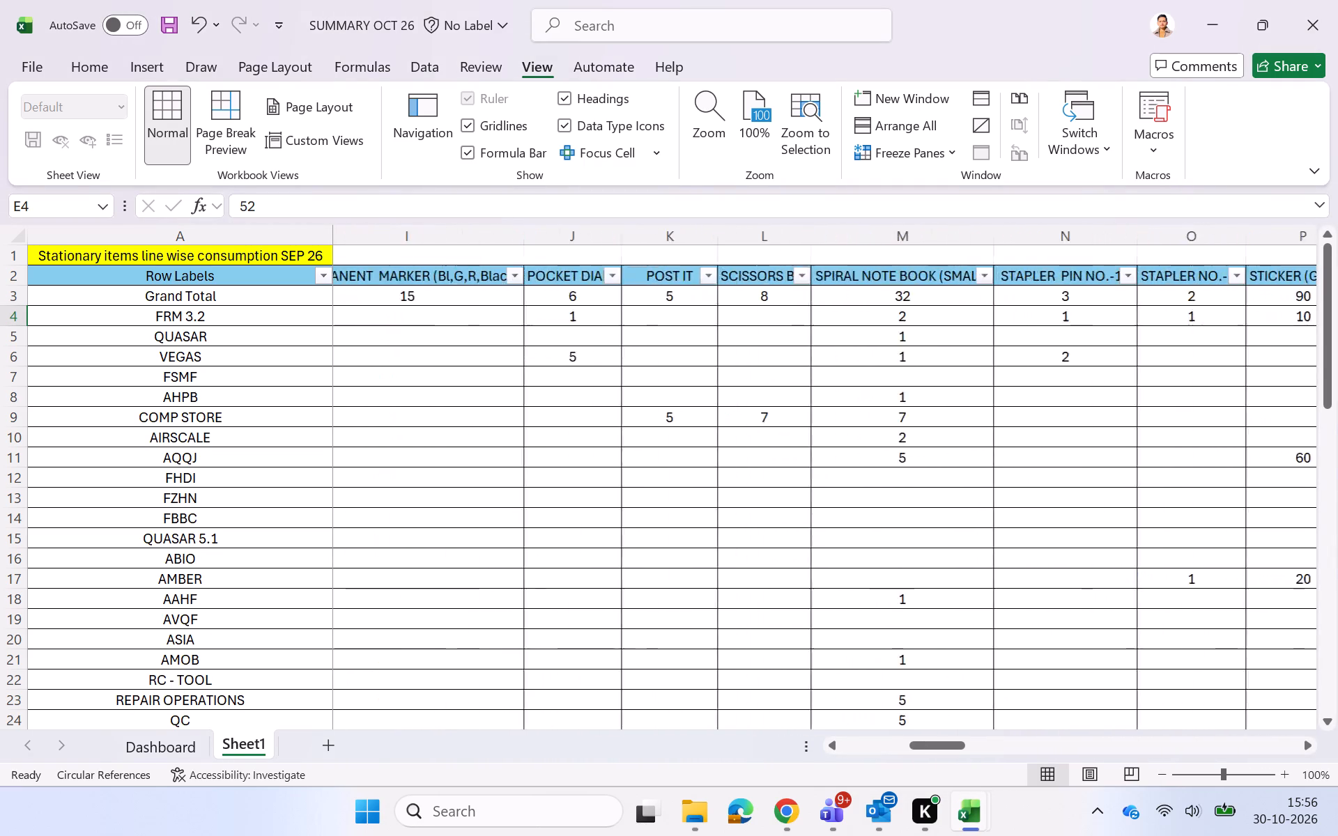
pyautogui.hscroll(1, 1096, 313)
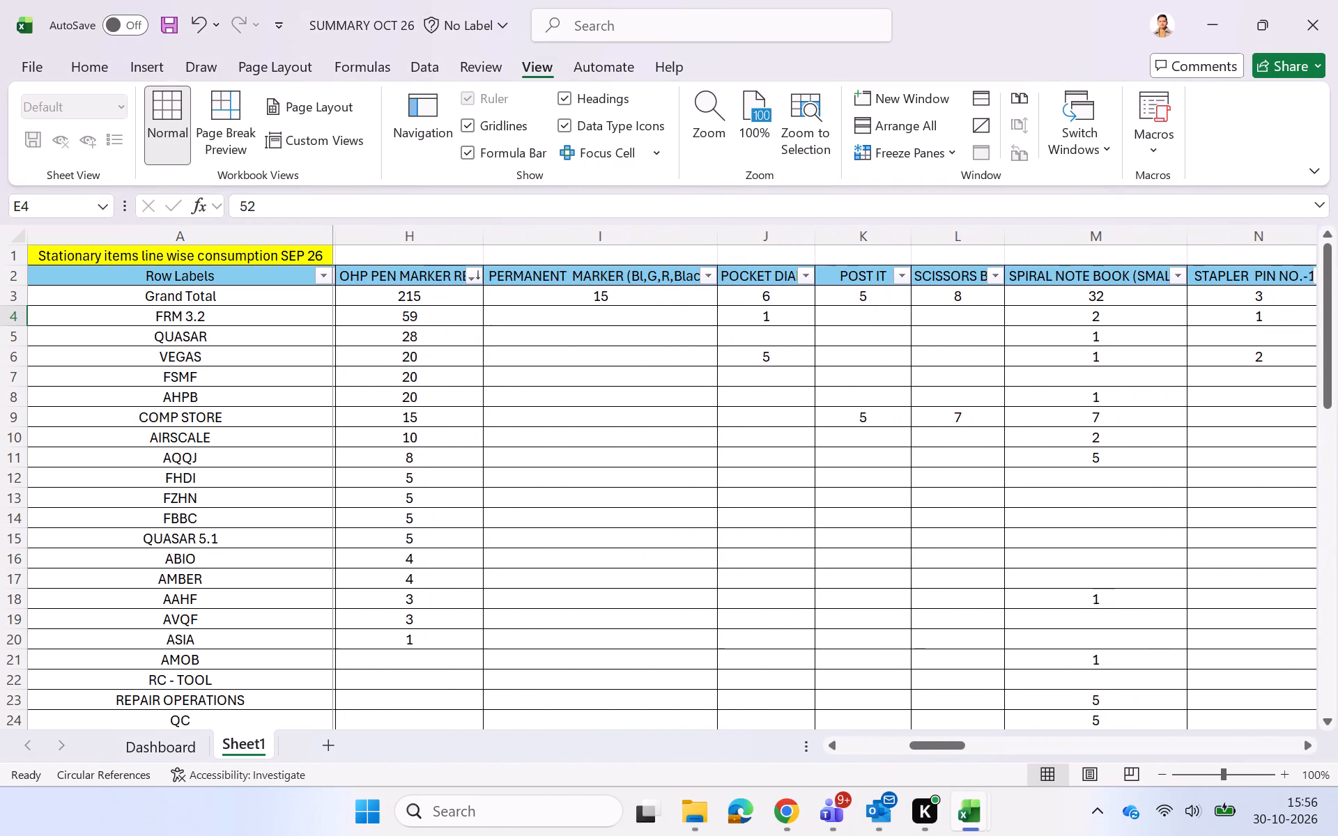
pyautogui.hscroll(2, 1096, 313)
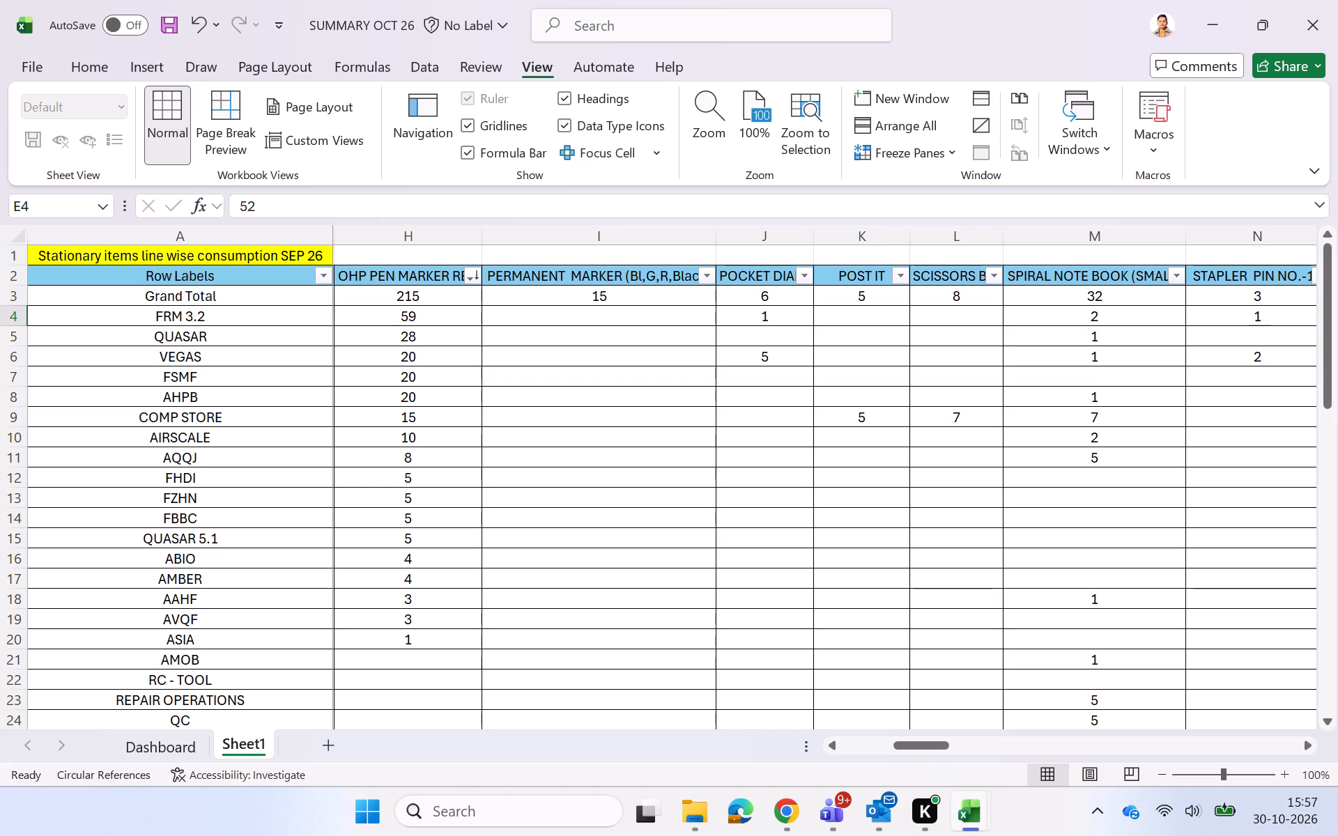
pyautogui.scroll(1, 583, 553)
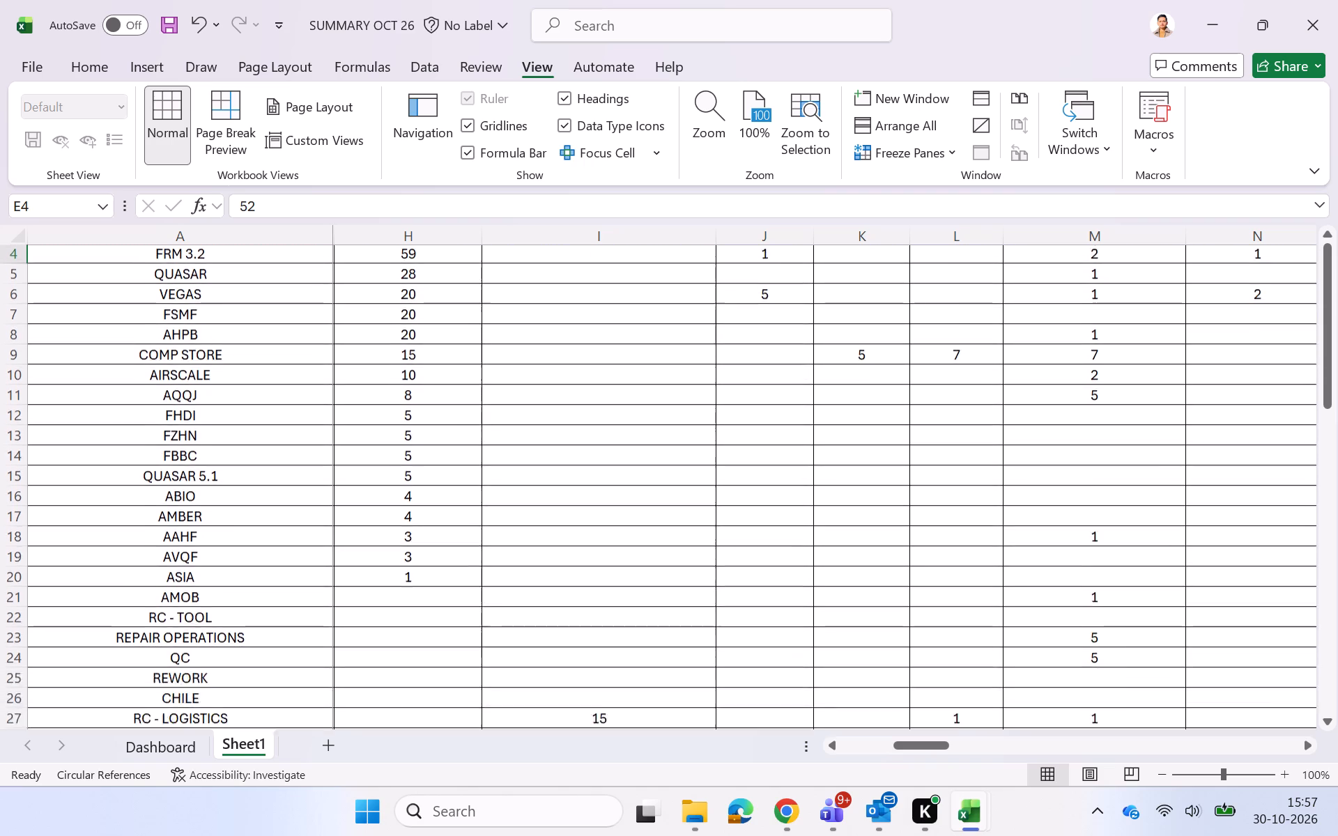
# Enter FRM3.2 as OHP PEN MARKER RED's Project with Max consumption in the Dashboard's Stationery table.
pyautogui.scroll(1, 583, 553)
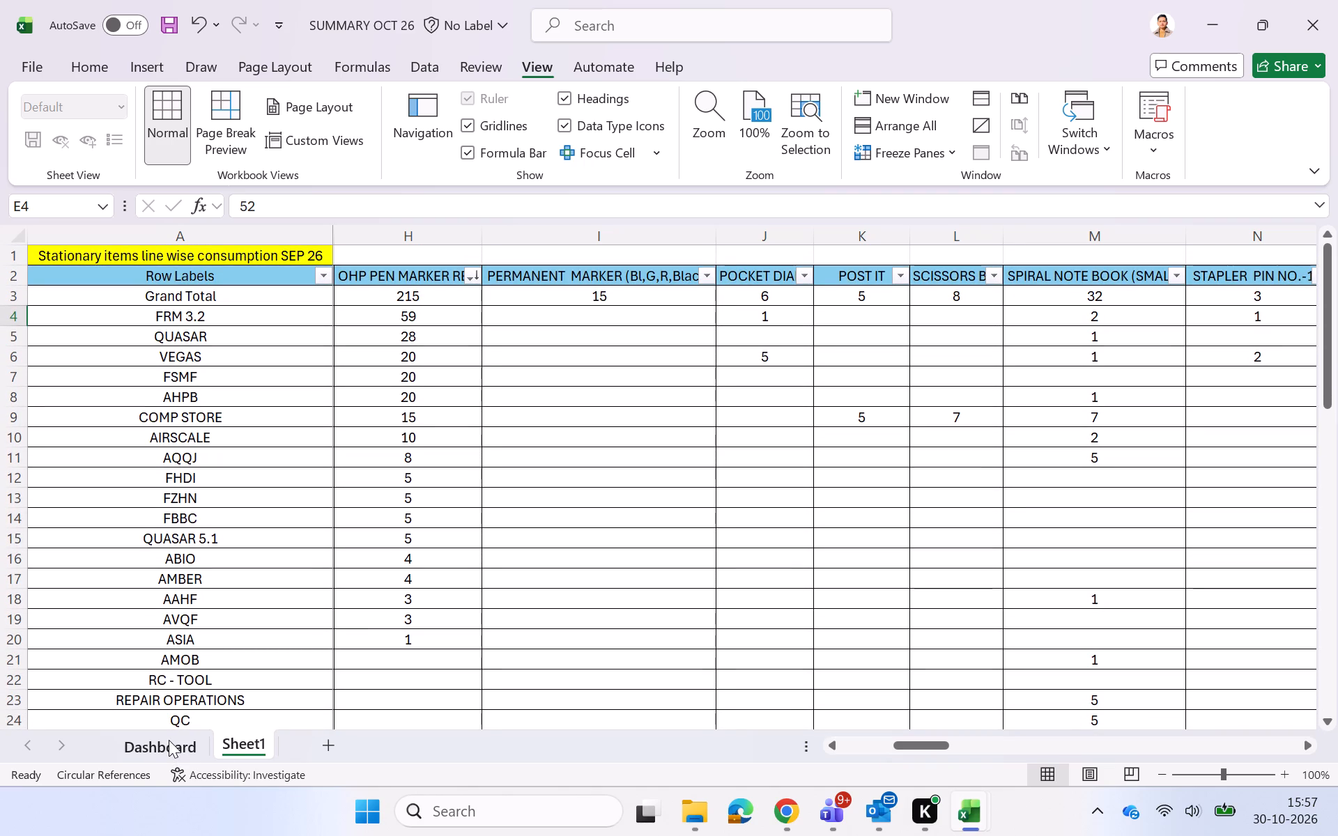
pyautogui.click(169, 740)
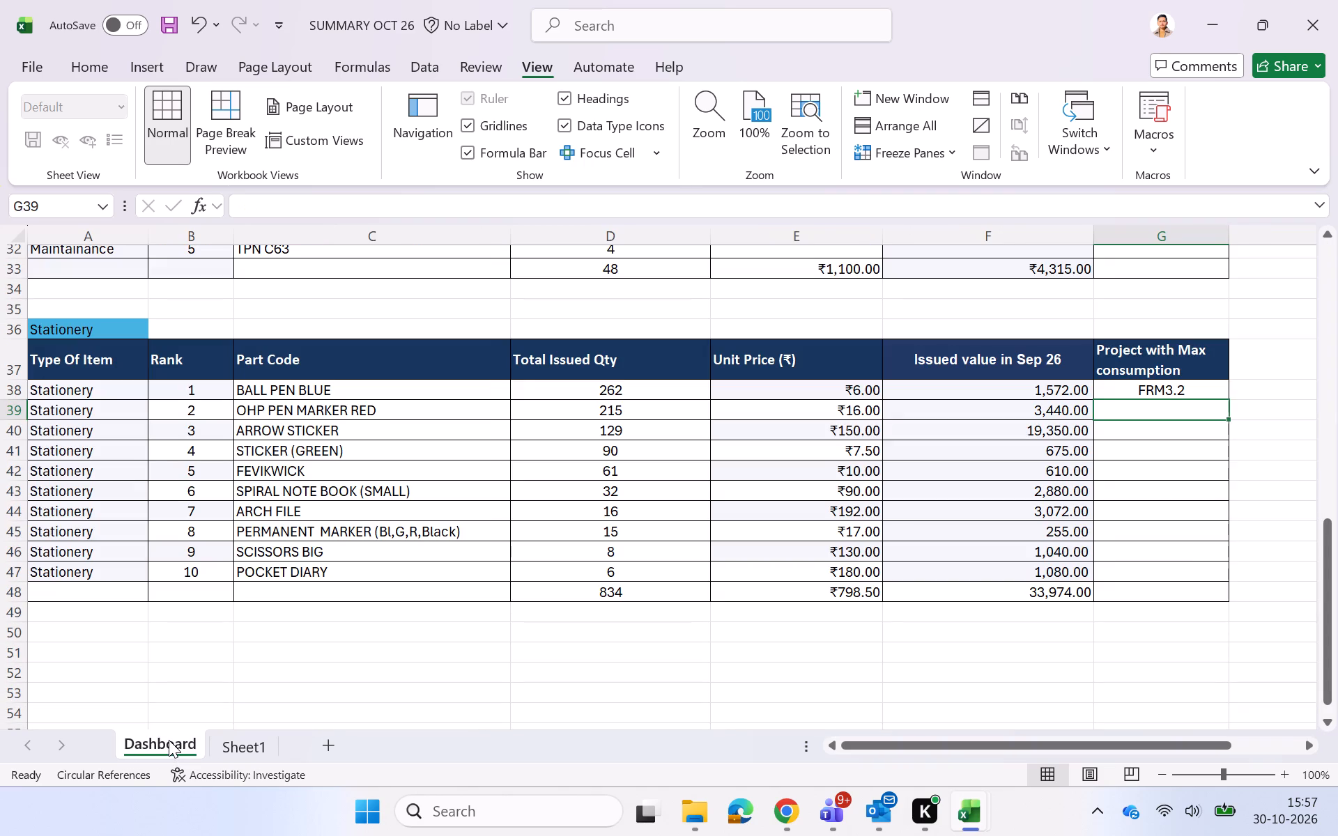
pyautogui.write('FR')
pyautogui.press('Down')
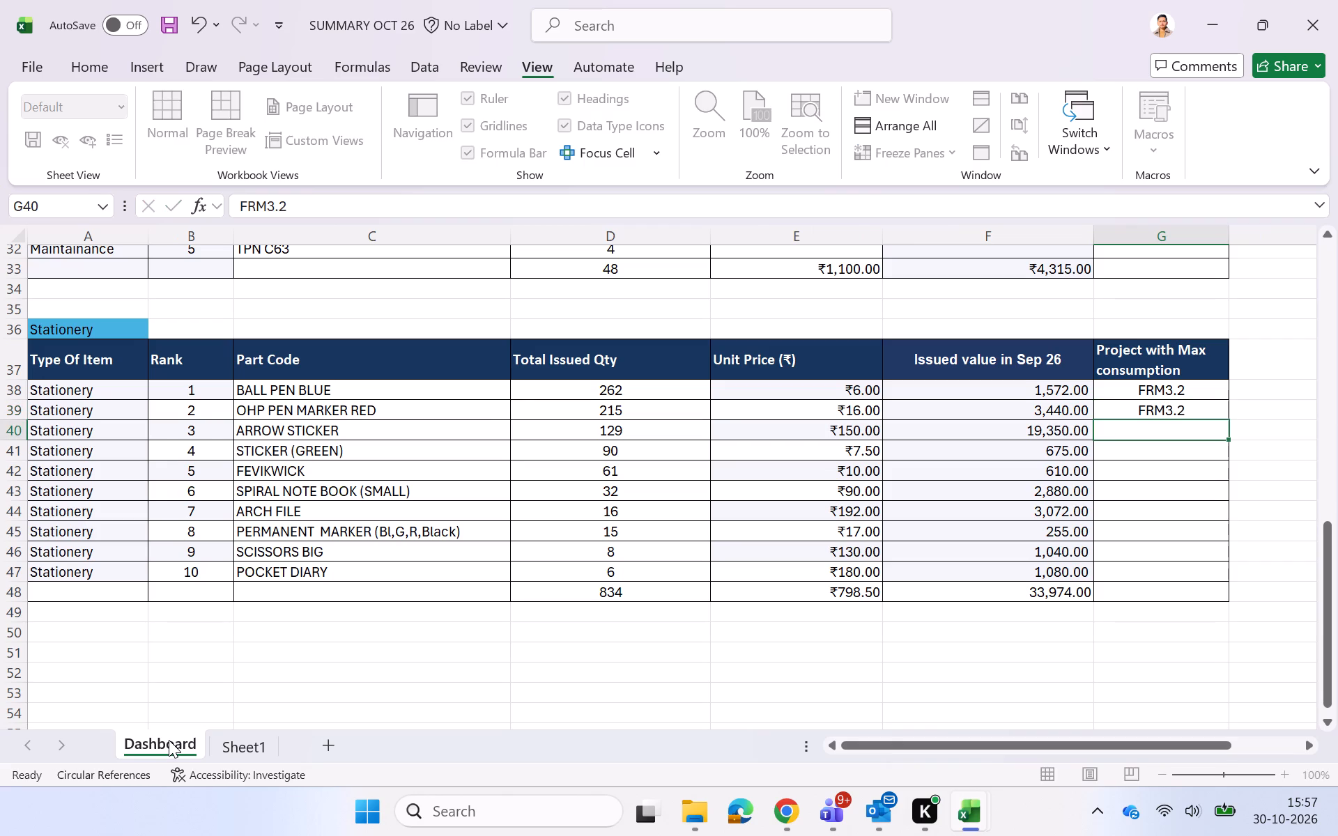
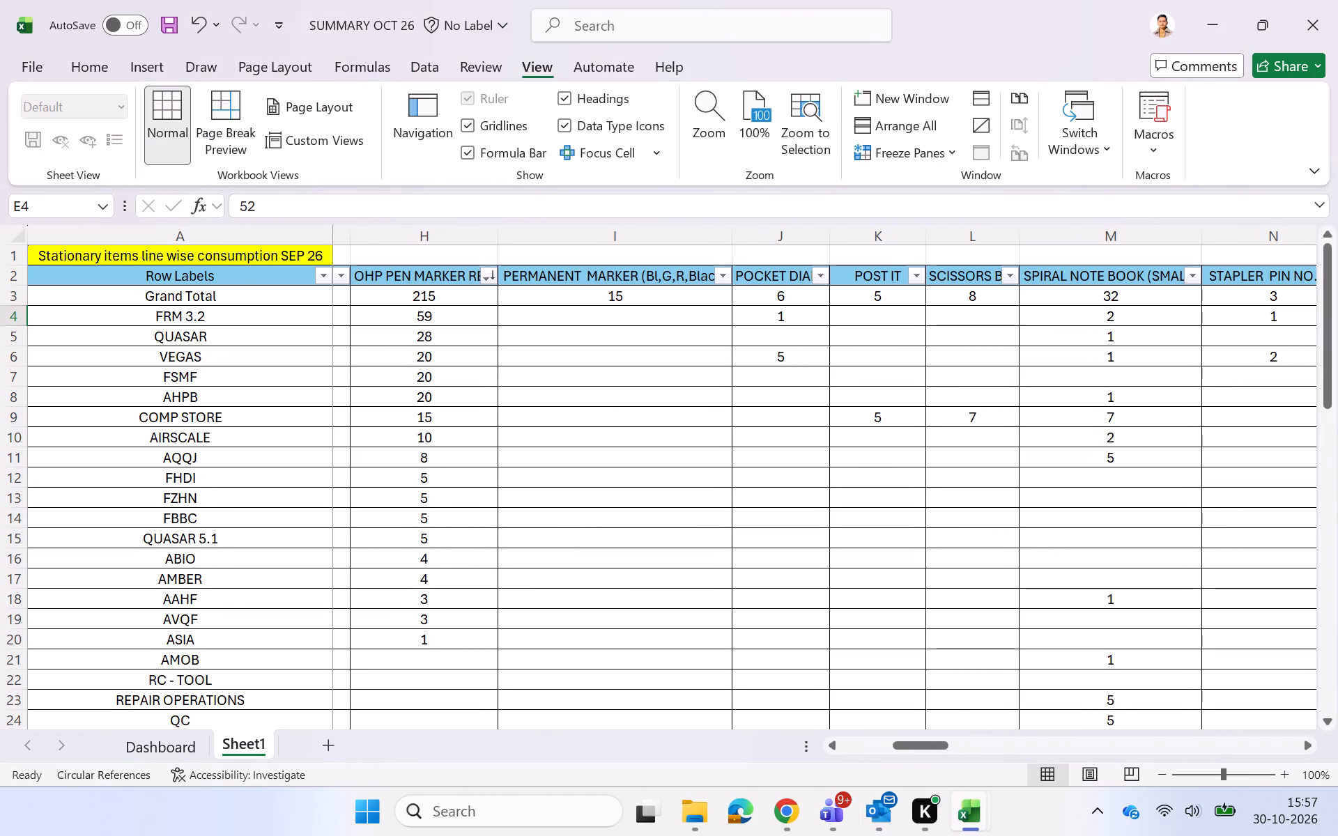
# Sort Sheet1's stationary table by ARROW STICKER from largest to smallest.
pyautogui.hscroll(-1, 255, 493)
pyautogui.hscroll(-1, 418, 482)
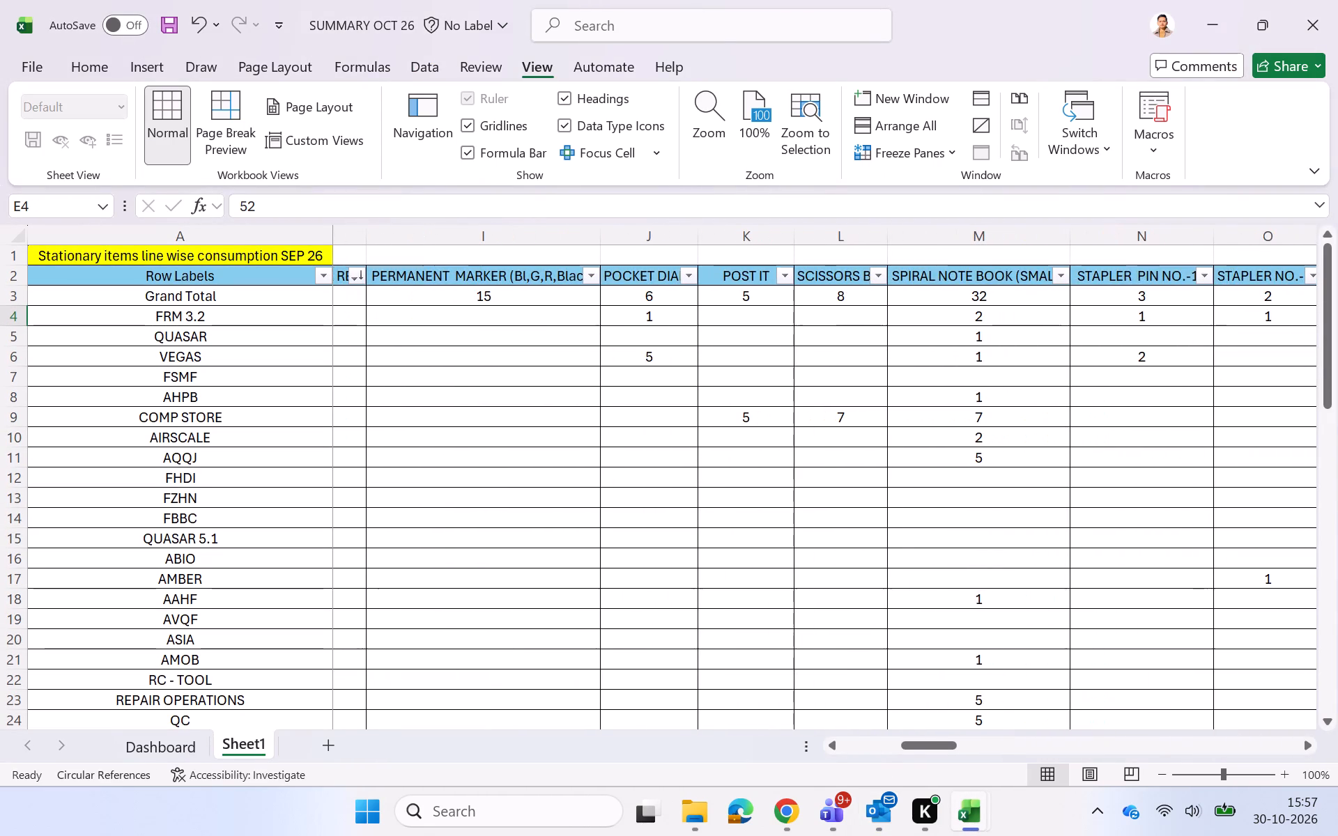
pyautogui.hscroll(-5, 707, 457)
pyautogui.hscroll(2, 707, 457)
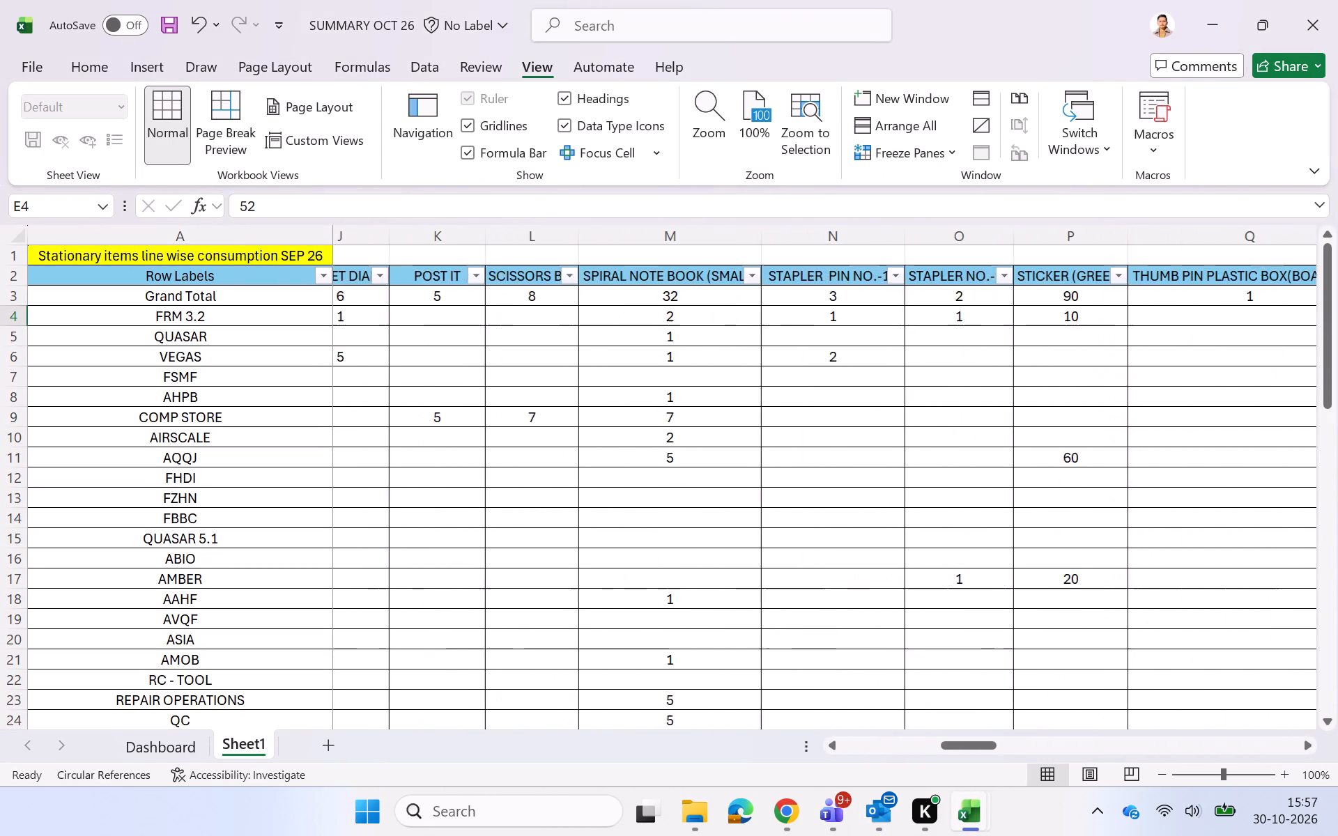
pyautogui.hscroll(11, 707, 457)
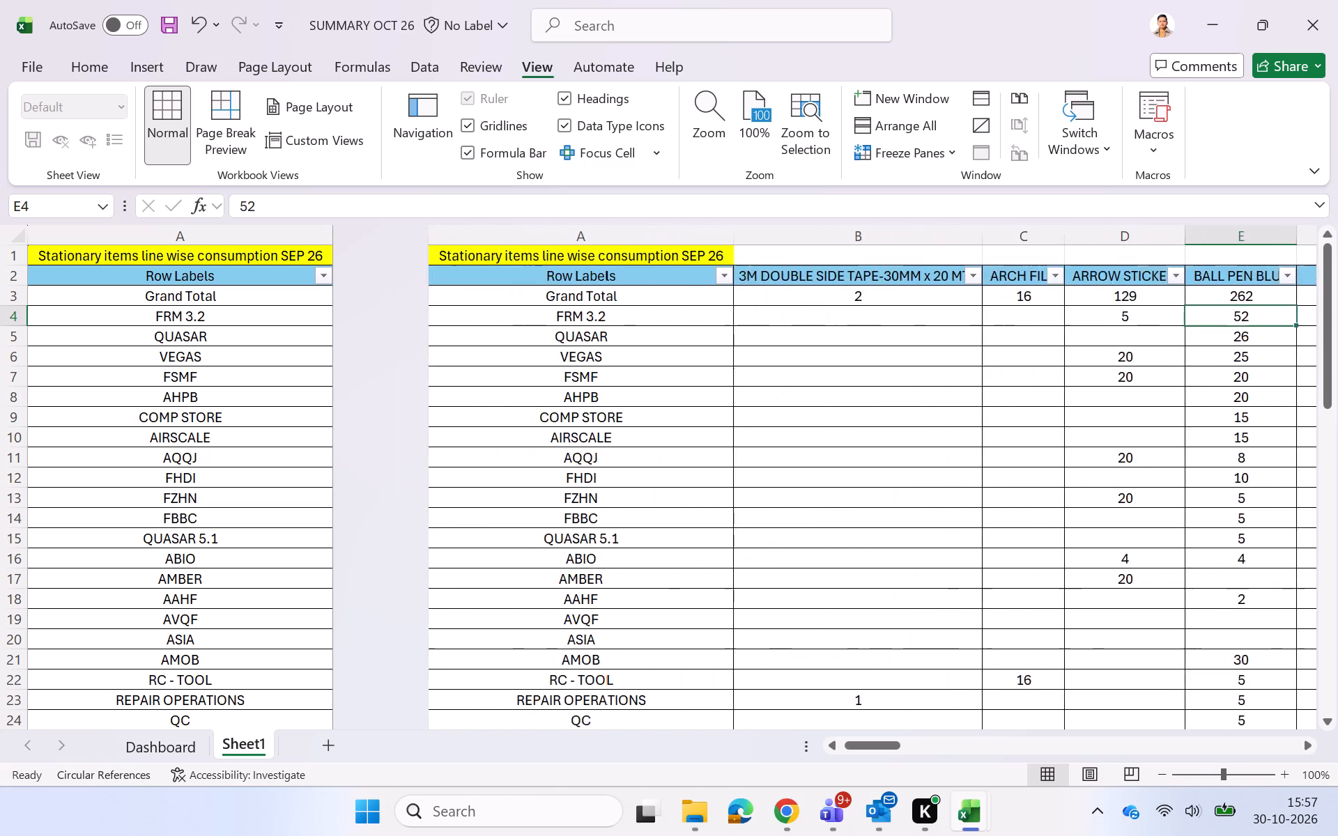
pyautogui.hscroll(1, 707, 457)
pyautogui.click(779, 274)
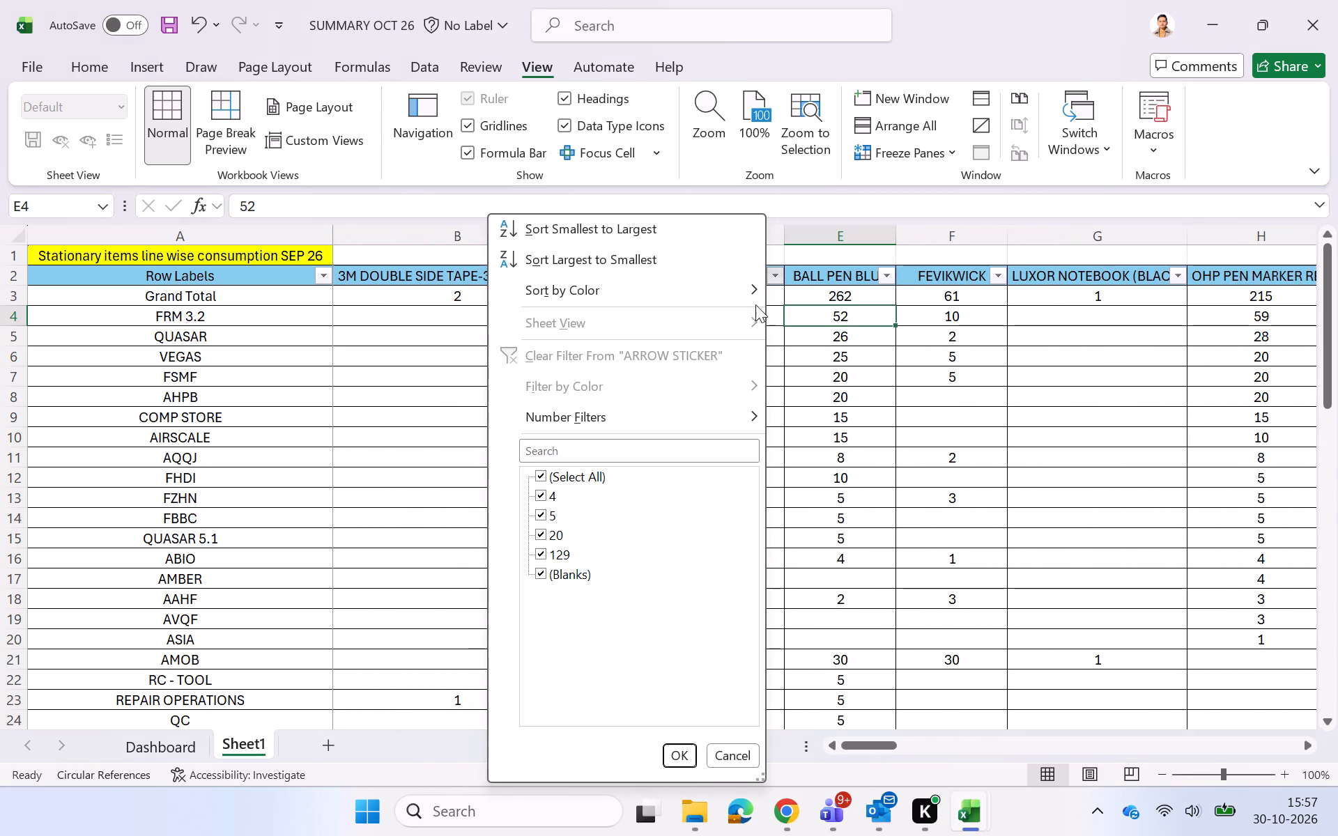
pyautogui.click(686, 256)
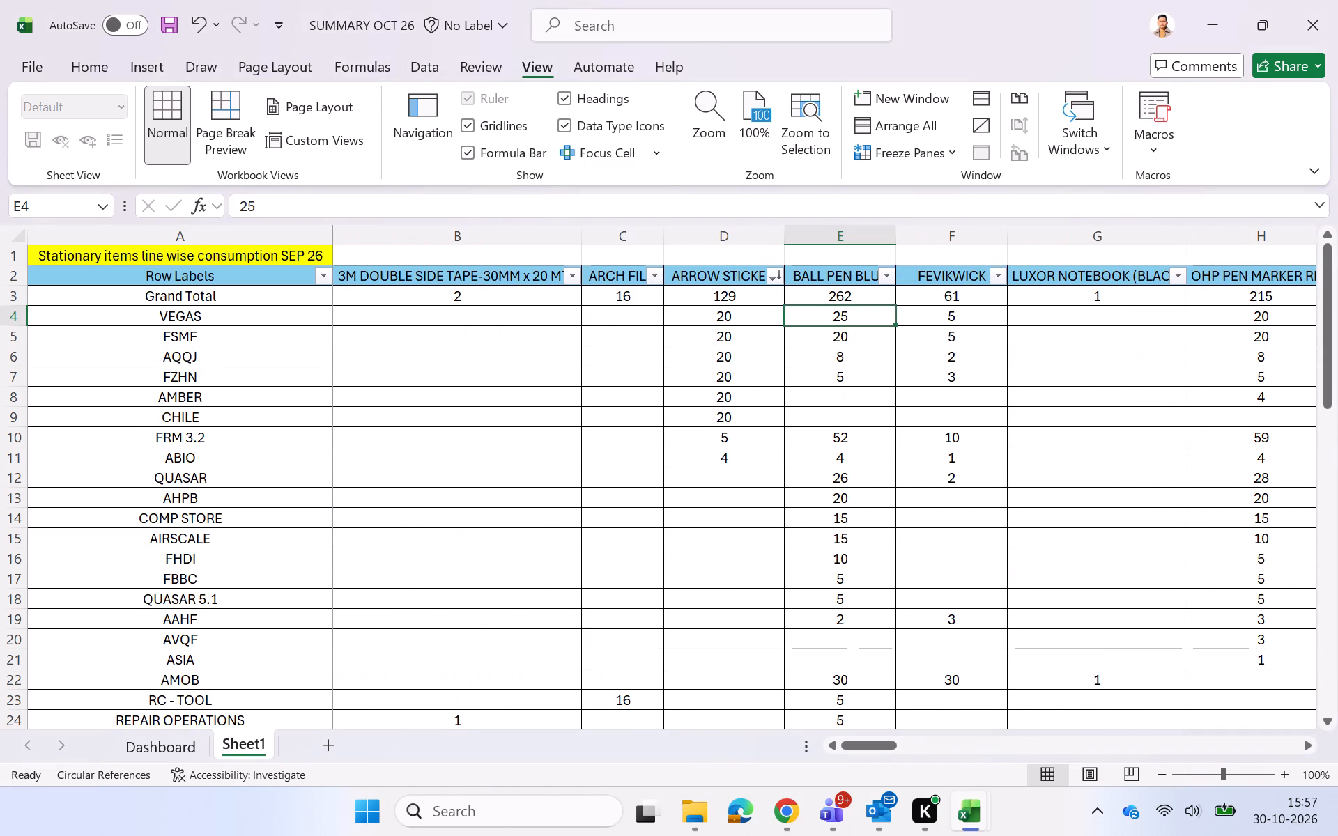
# Check the project quantities in the sorted stationary table and return to ARROW STICKER's Project with Max consumption cell in the Dashboard.
pyautogui.scroll(1, 712, 409)
pyautogui.hscroll(-2, 842, 441)
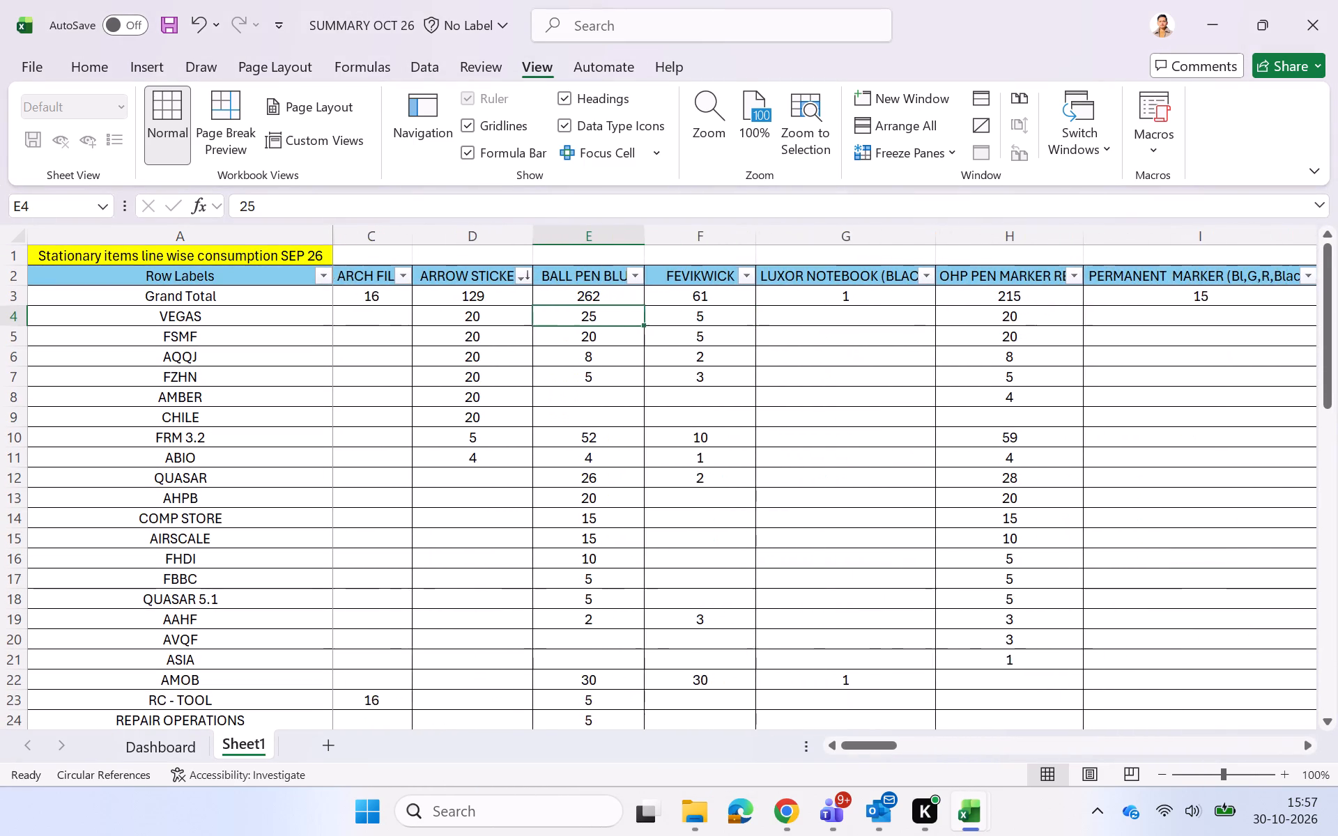
pyautogui.hscroll(-2, 842, 441)
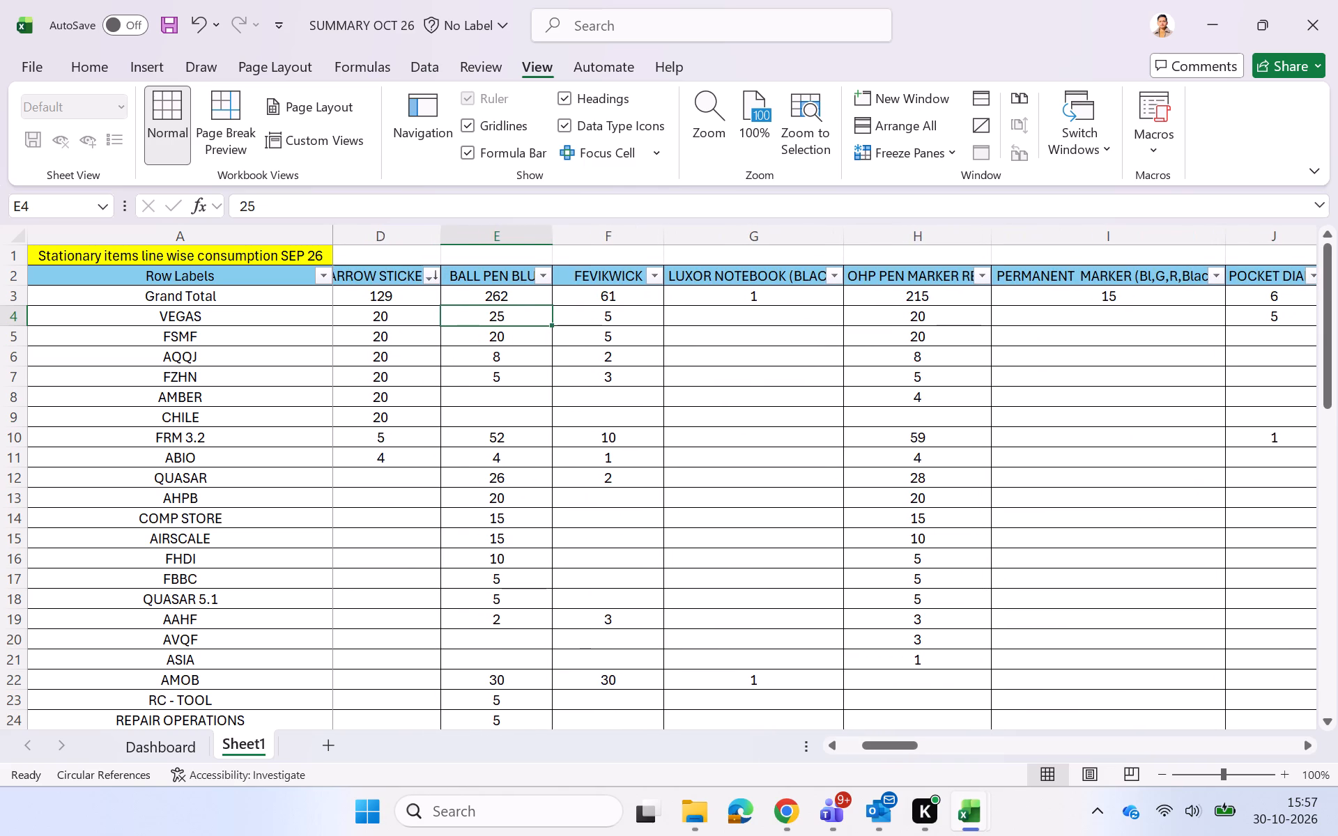
pyautogui.click(162, 737)
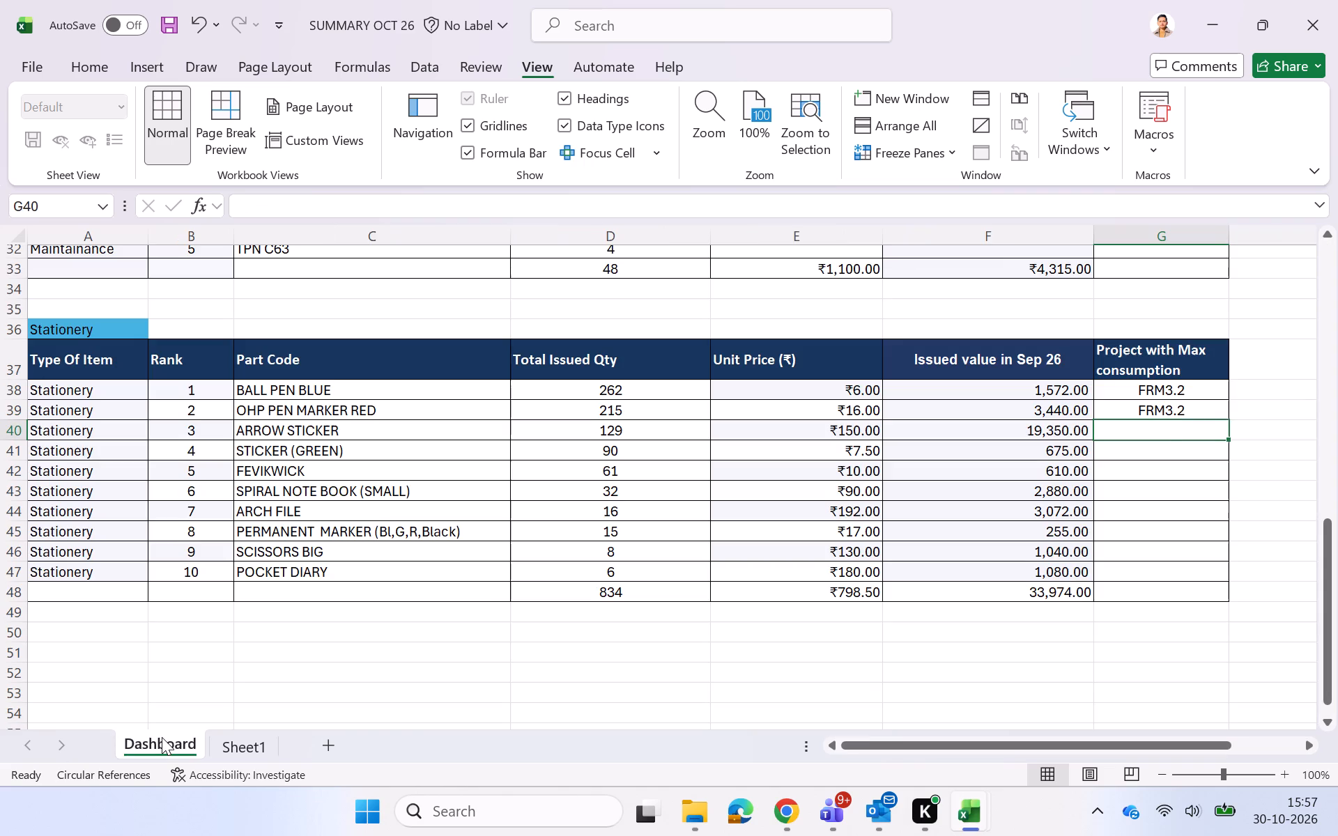
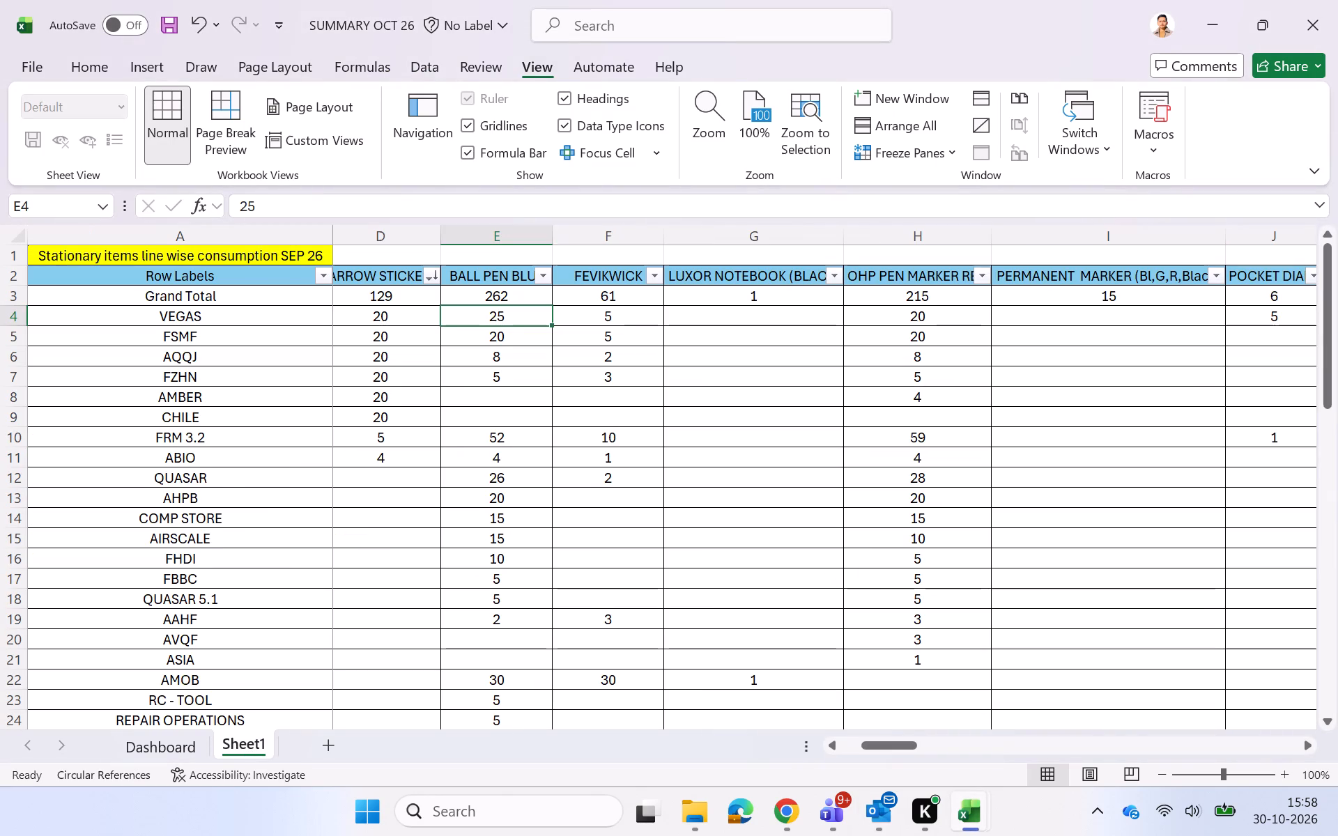
# Sort Sheet1's stationary table by STICKER (GREEN) from largest to smallest.
pyautogui.hscroll(1, 550, 393)
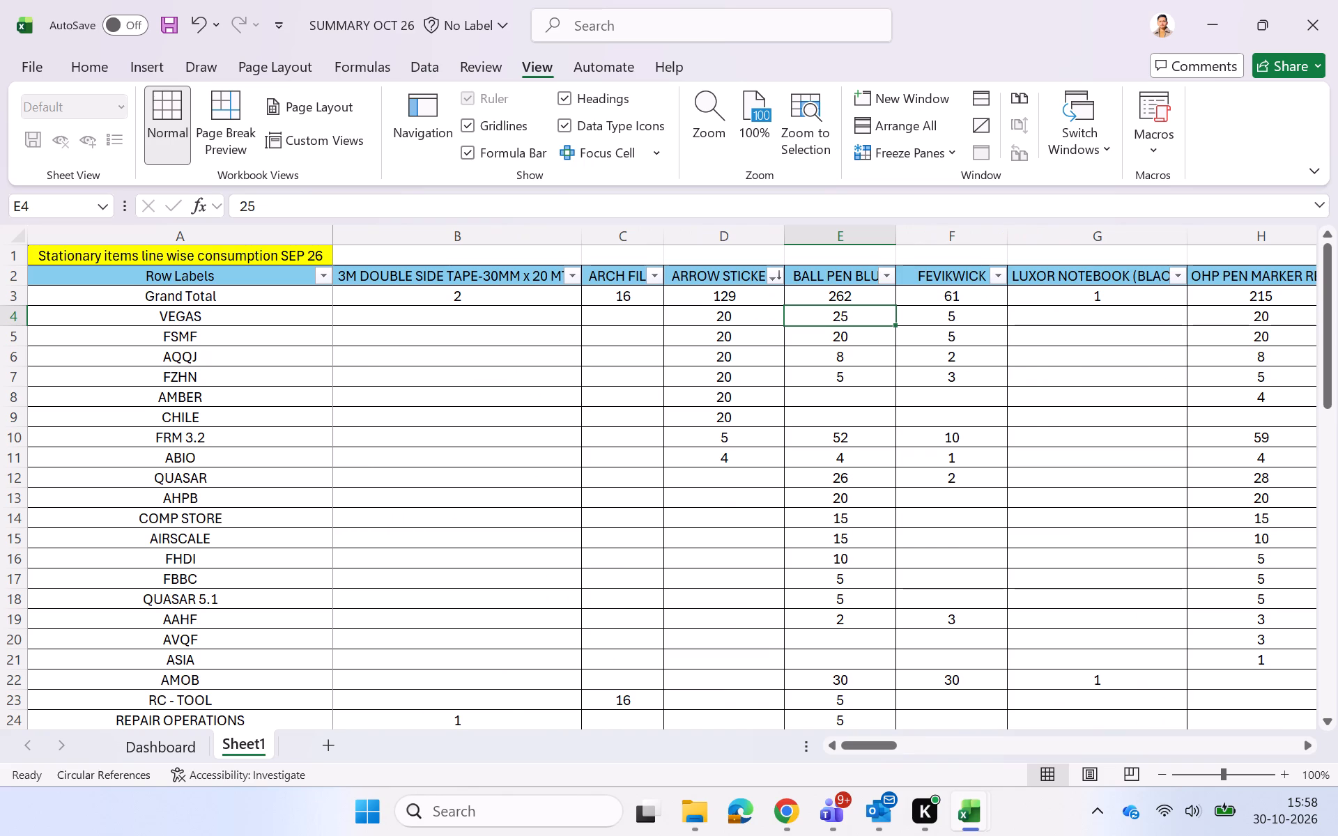
pyautogui.hscroll(-4, 1018, 431)
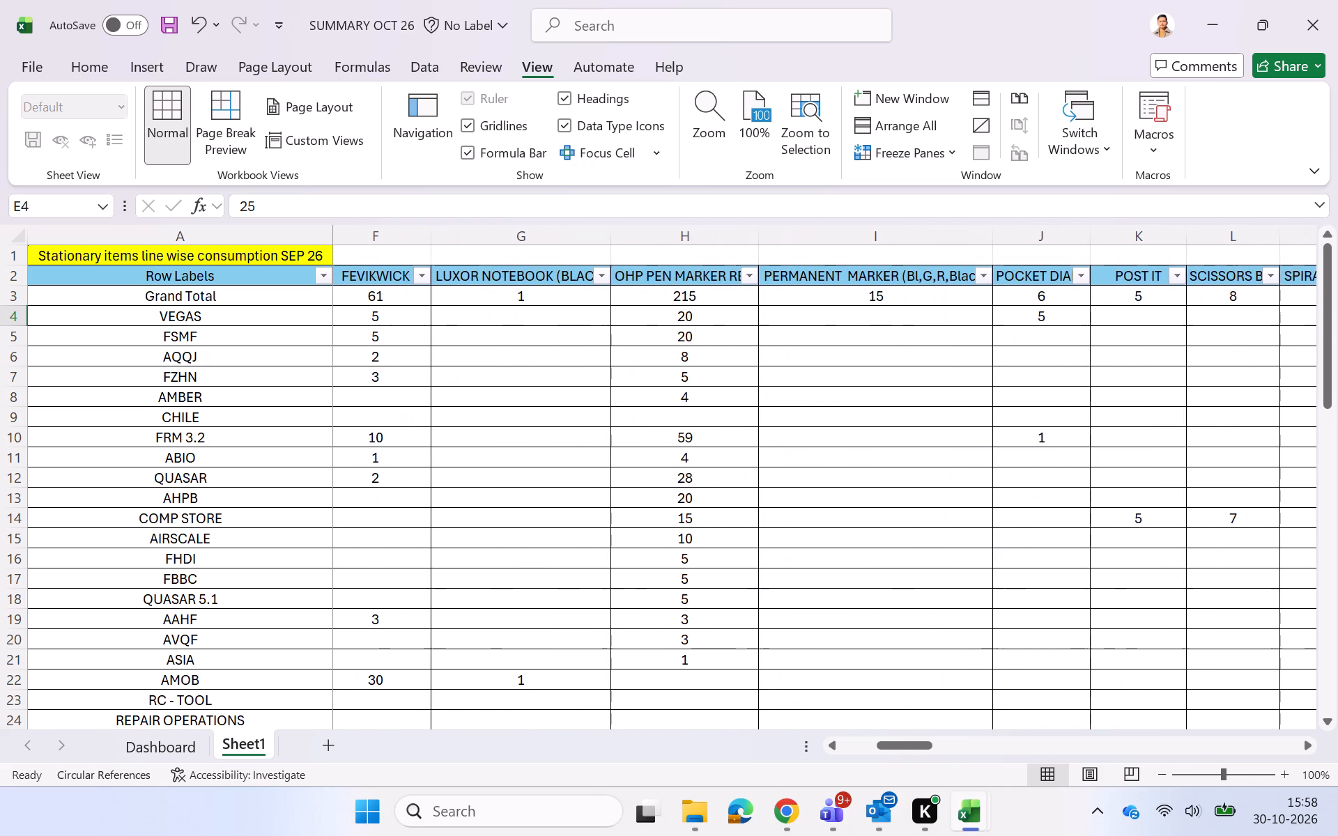
pyautogui.hscroll(-3, 1018, 431)
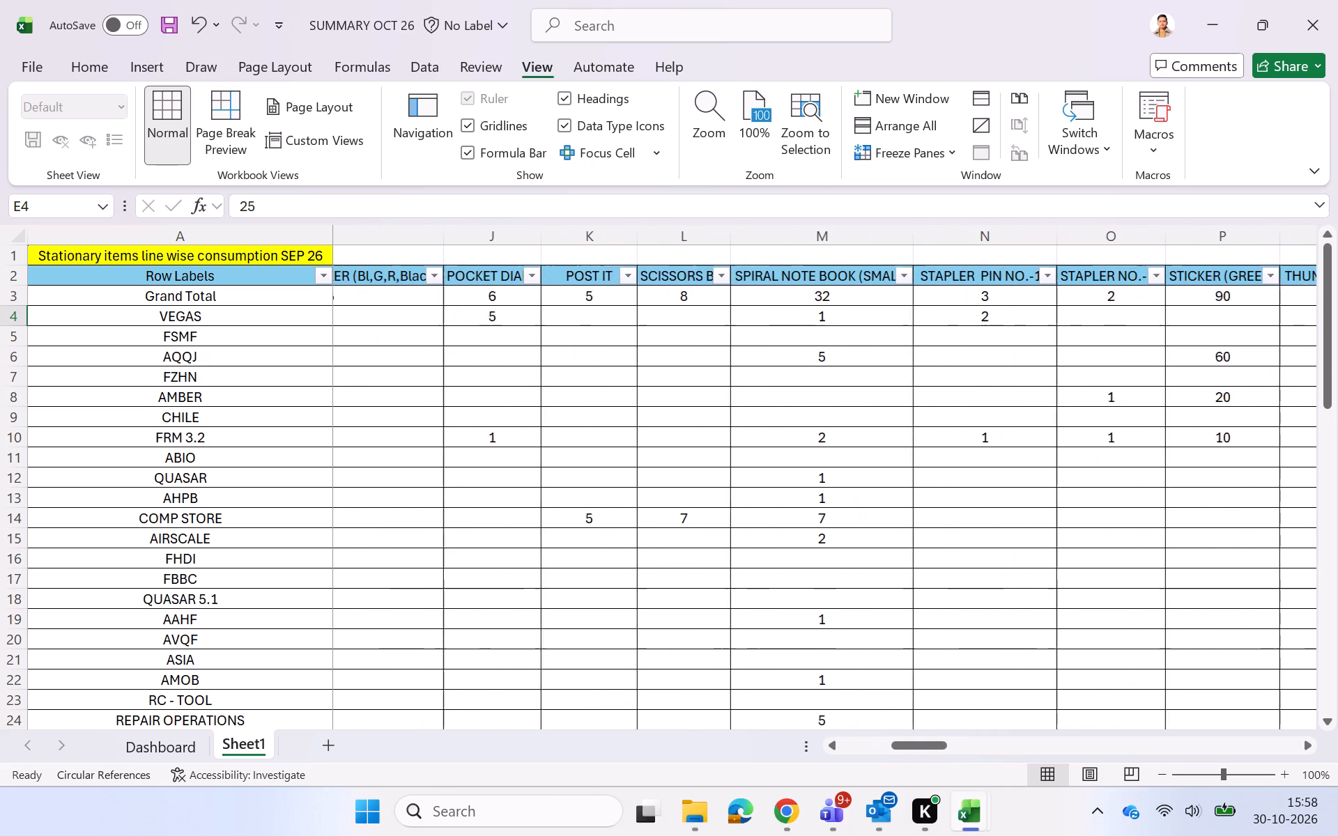
pyautogui.hscroll(-4, 1018, 431)
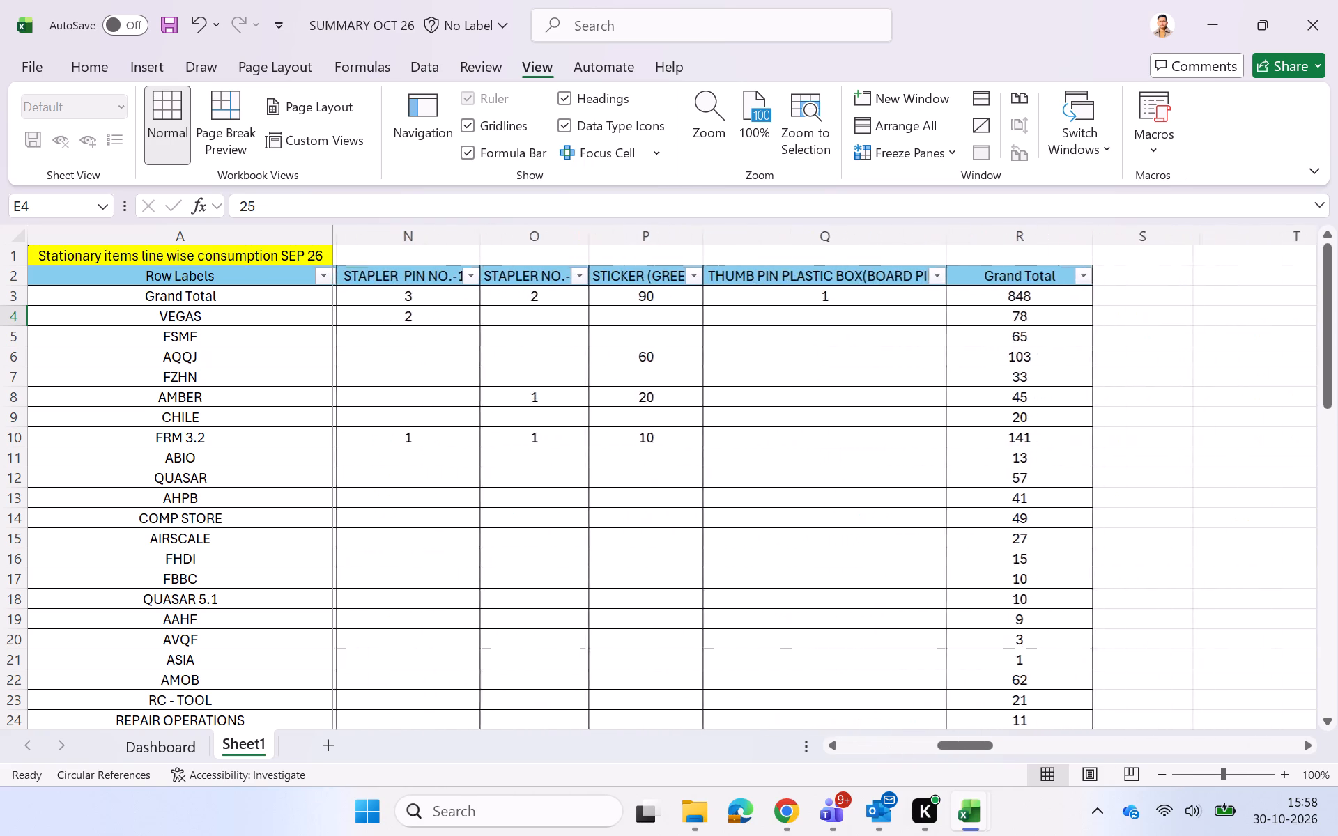
pyautogui.hscroll(-2, 1018, 431)
pyautogui.click(643, 279)
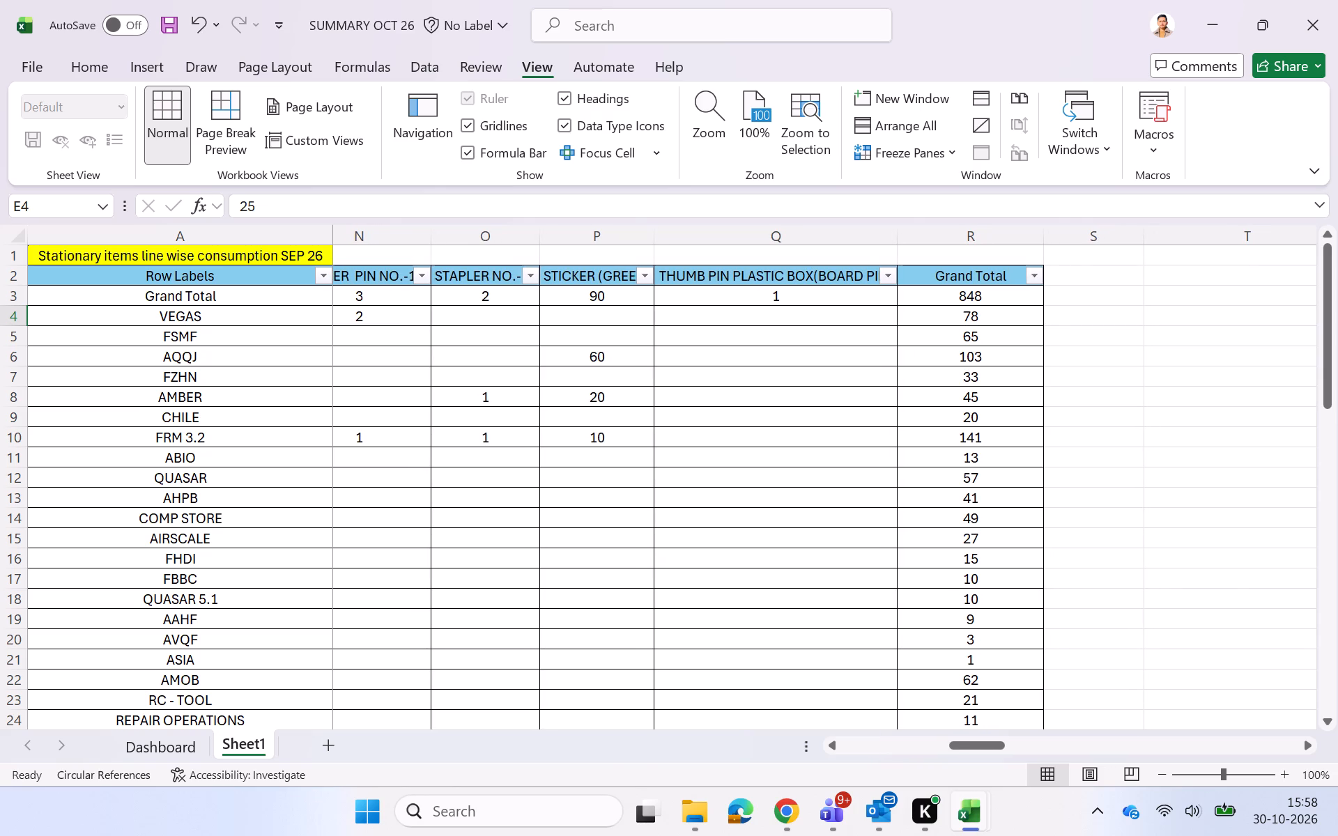
pyautogui.click(525, 268)
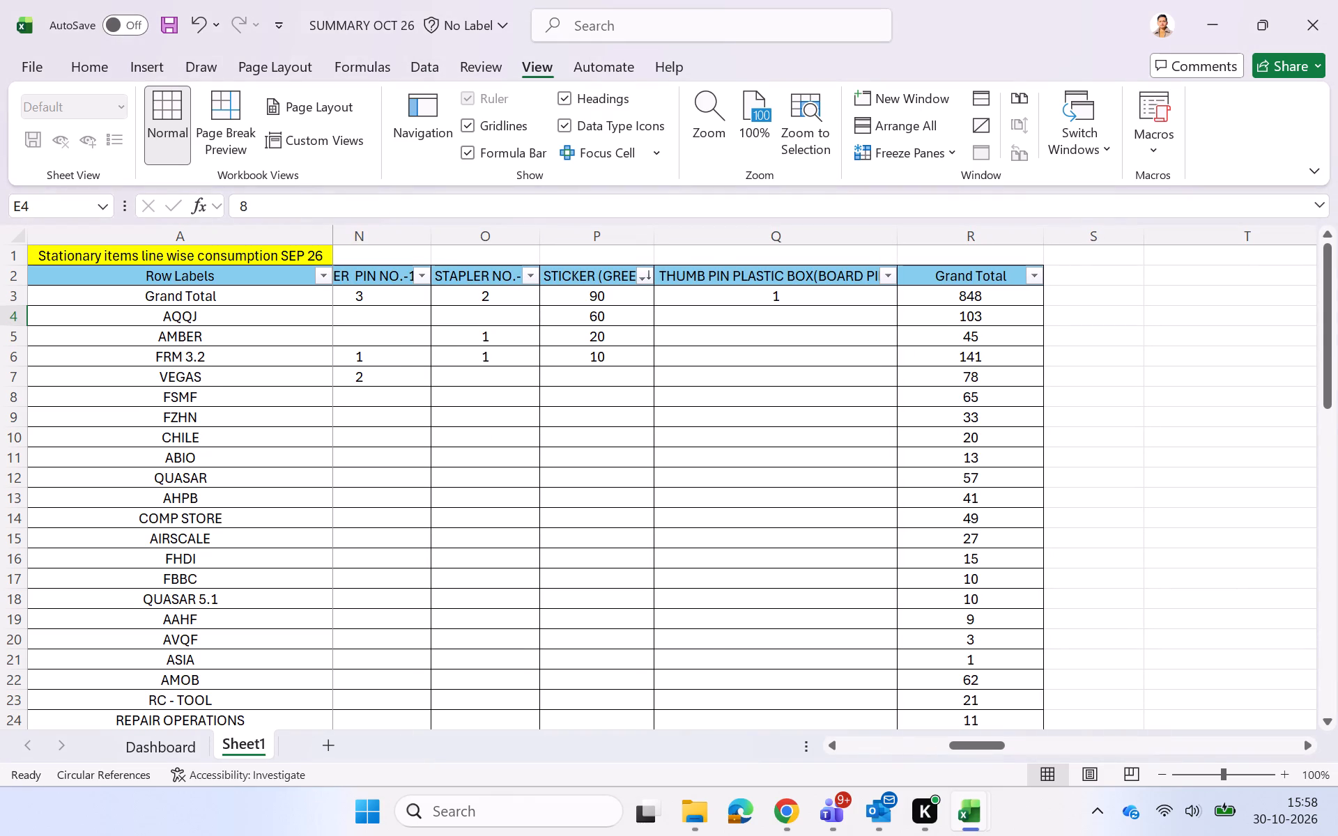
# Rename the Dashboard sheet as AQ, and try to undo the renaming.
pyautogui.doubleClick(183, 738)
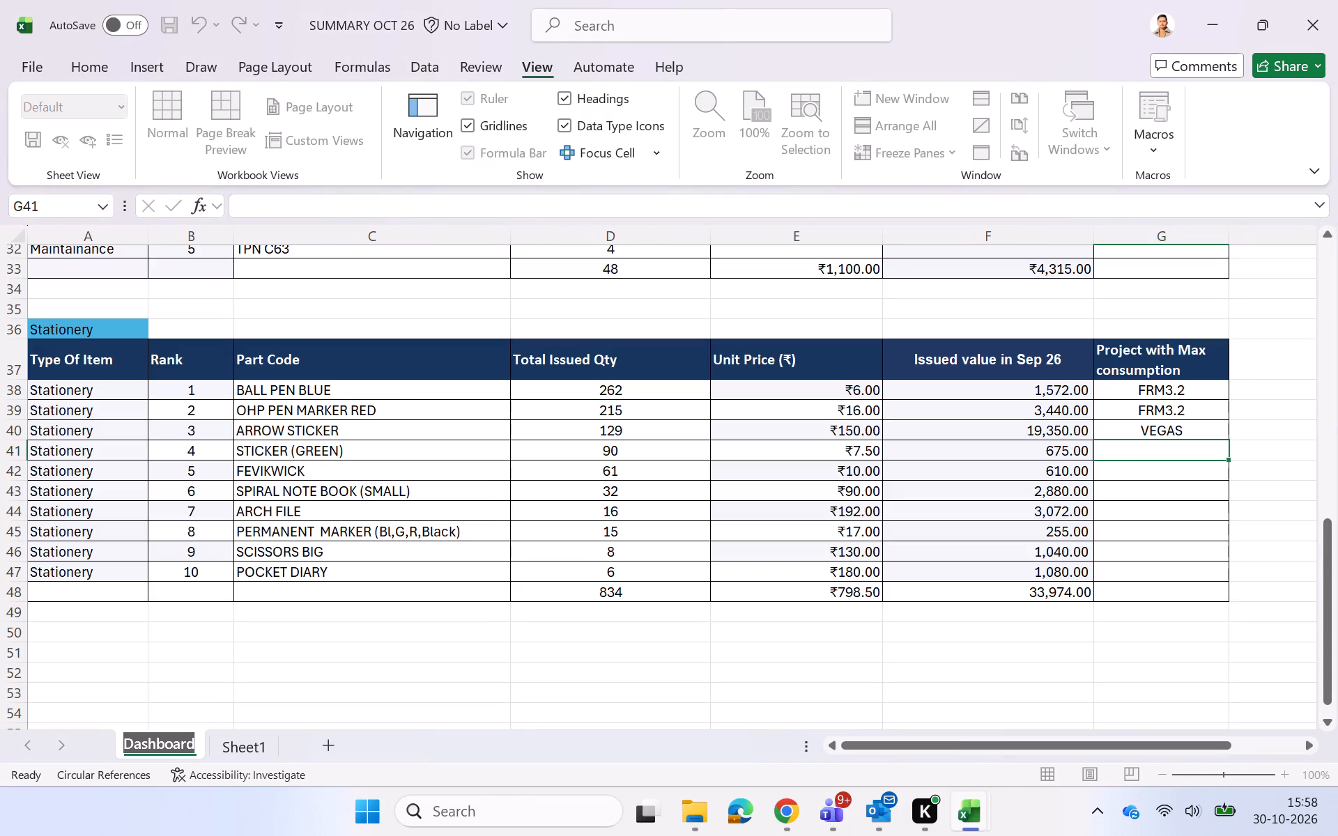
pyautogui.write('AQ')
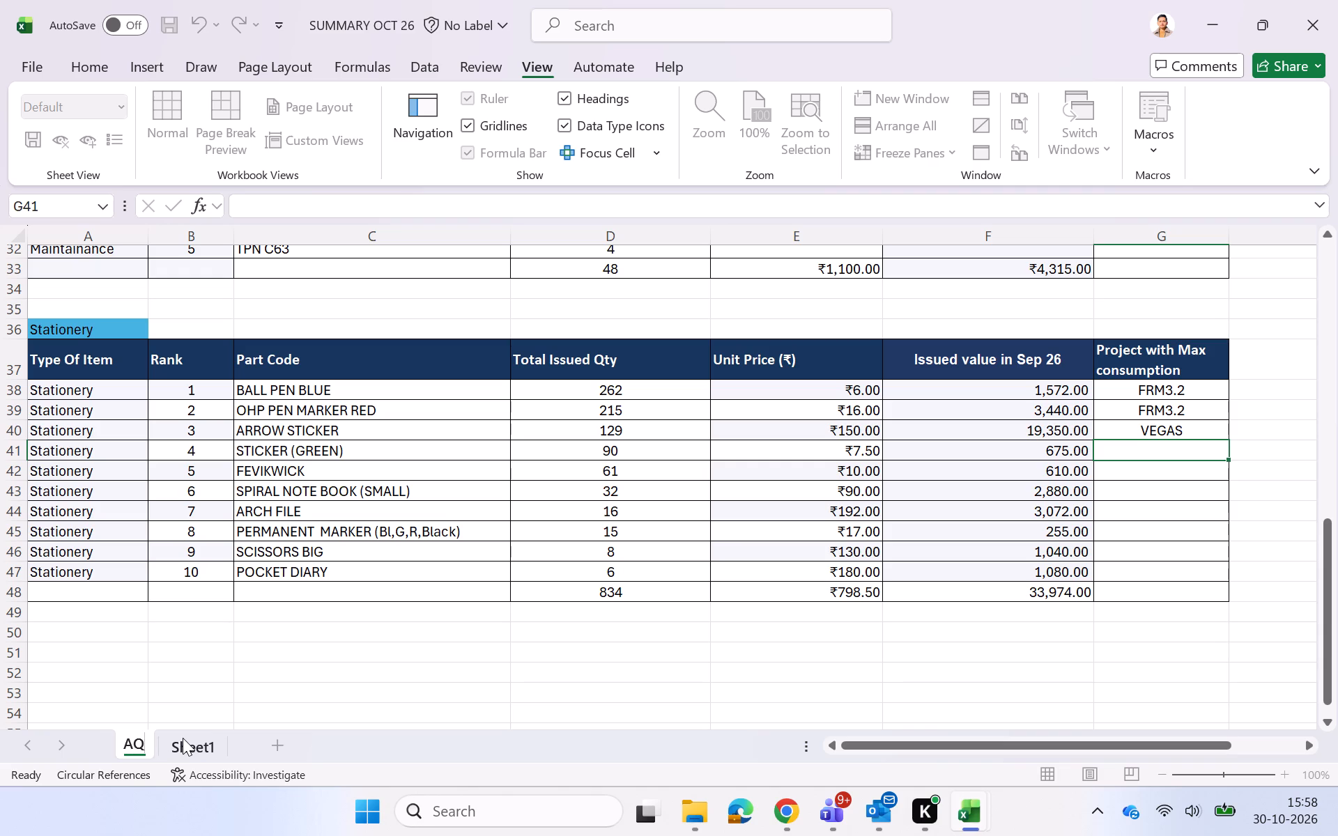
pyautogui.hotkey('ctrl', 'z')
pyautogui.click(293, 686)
# Open the AQ sheet's name for editing.
pyautogui.doubleClick(137, 742)
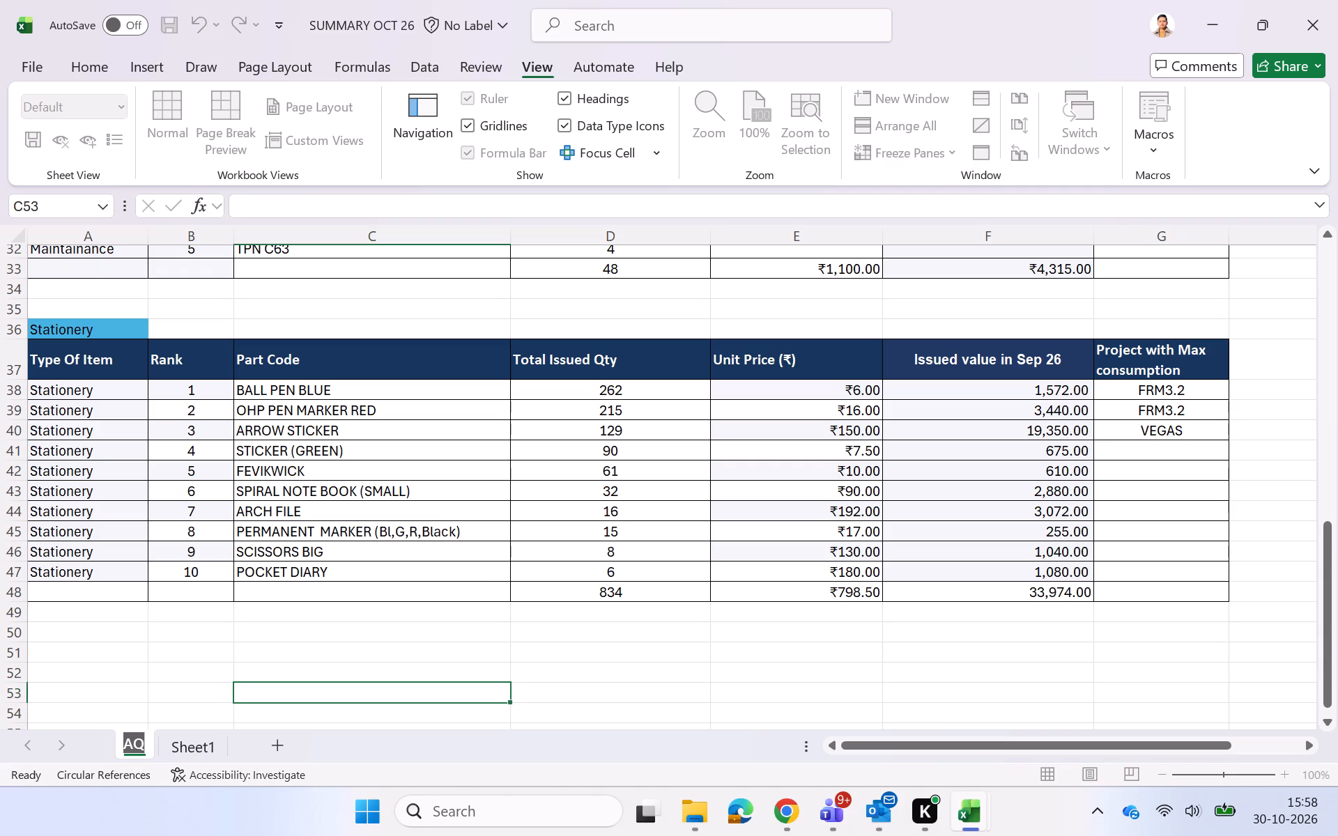
# Rename the AQ worksheet as Dashboard.
pyautogui.press('d')
pyautogui.write('ashboard')
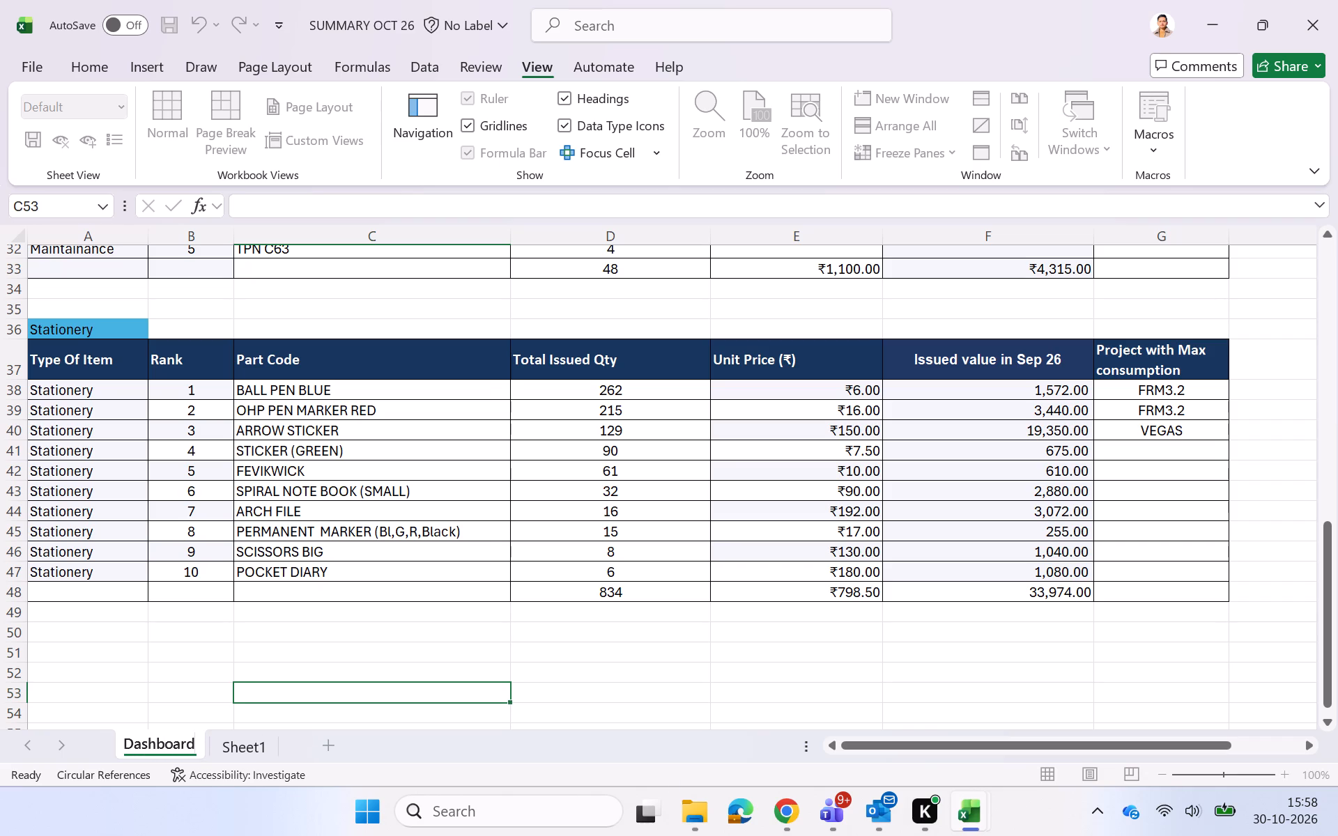
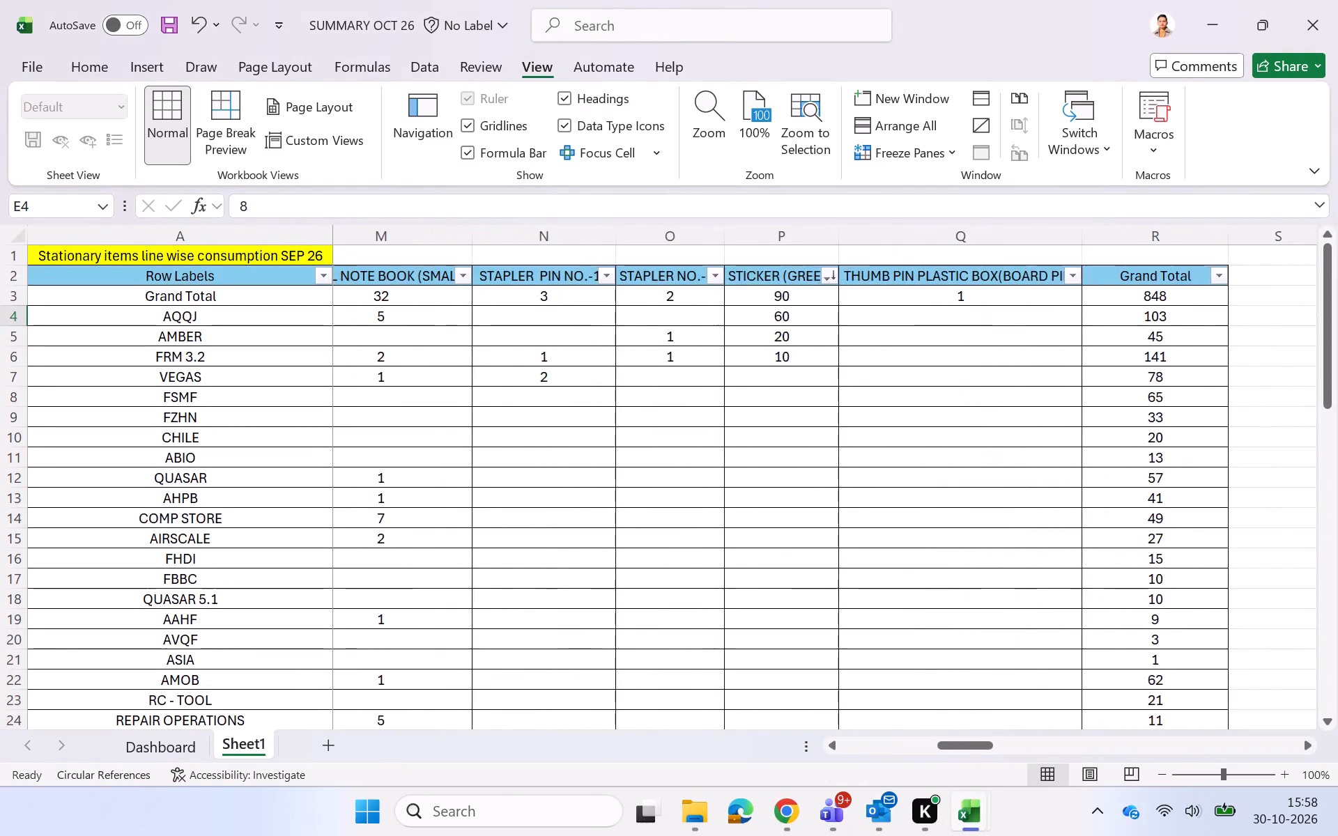
# Sort the Sheet1 consumption table by the FEVIKWICK column from largest to smallest.
pyautogui.hscroll(5, 474, 429)
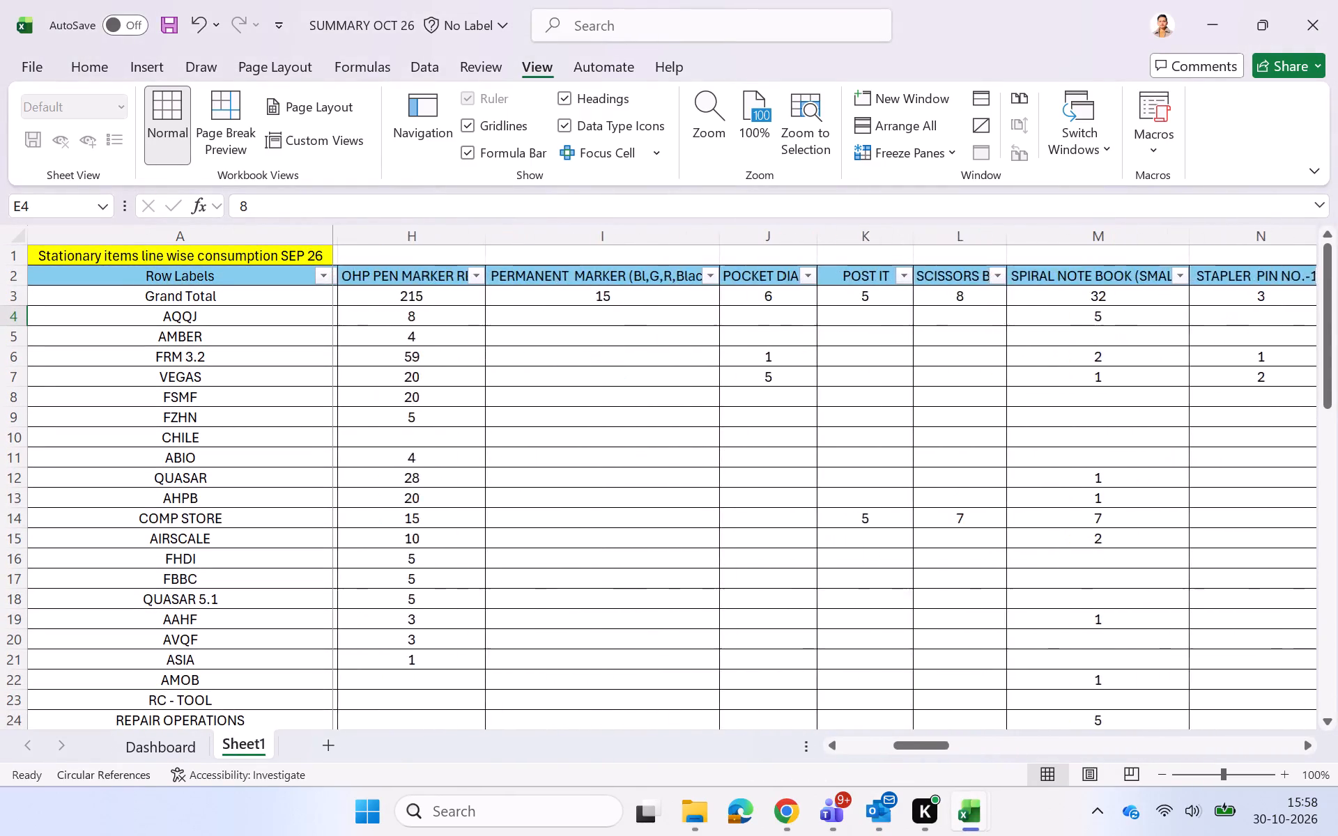
pyautogui.hscroll(3, 474, 429)
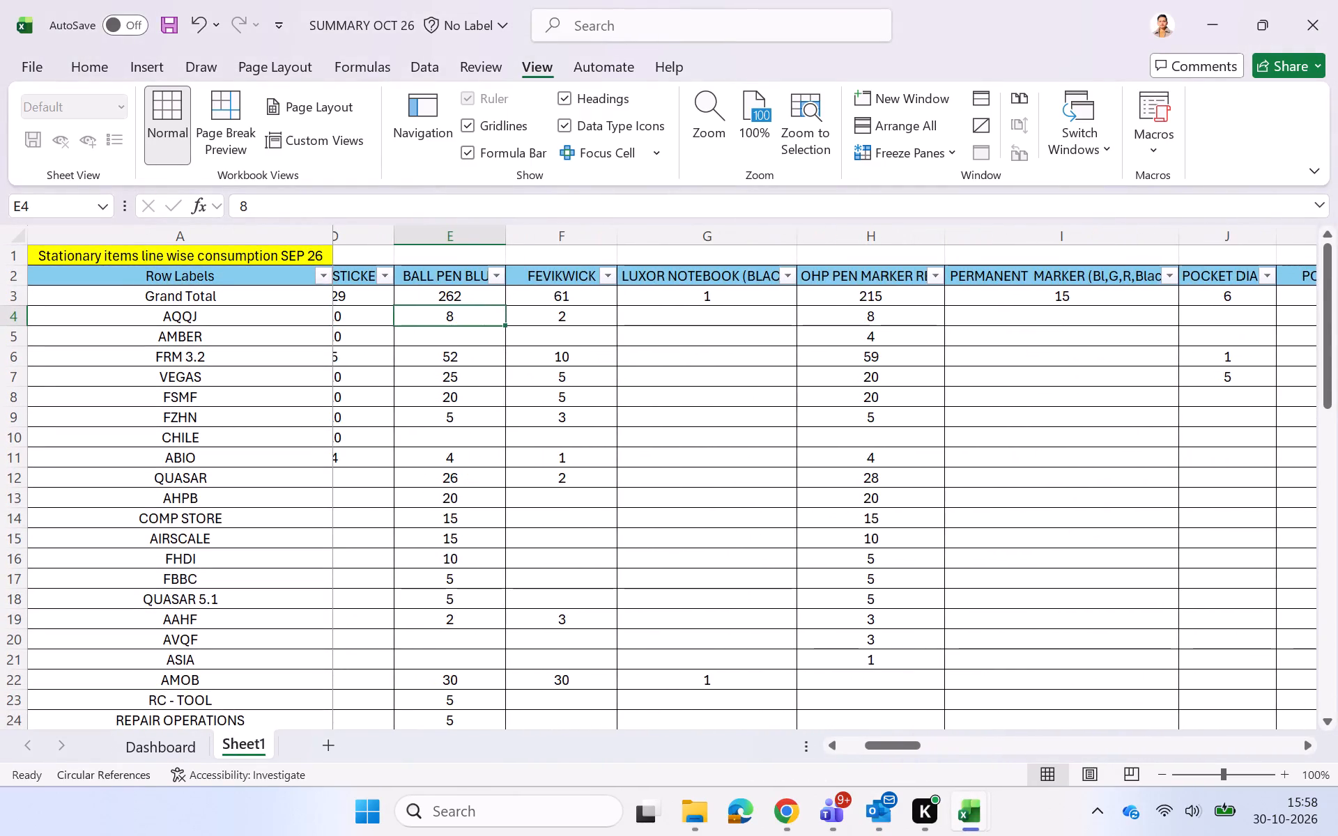
pyautogui.click(608, 272)
pyautogui.click(459, 265)
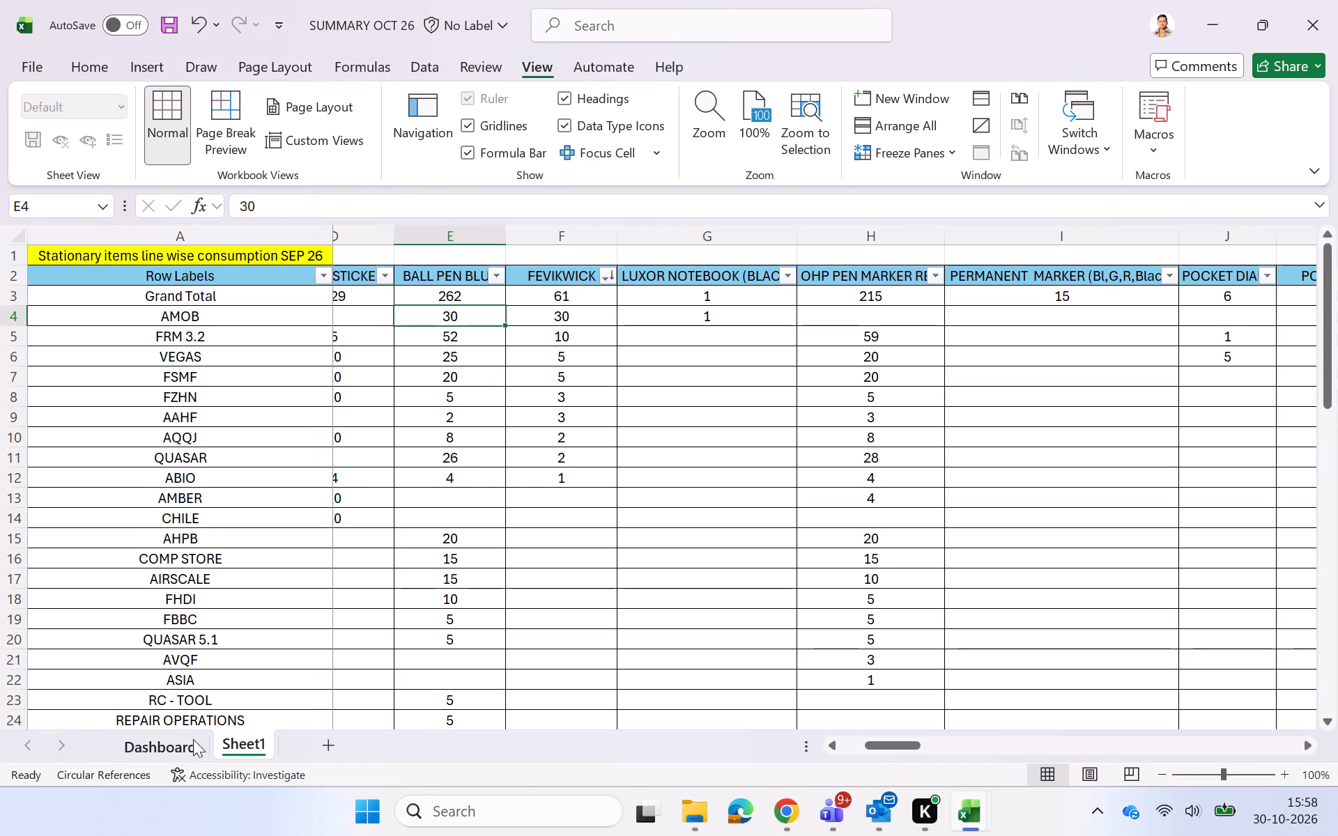
# Enter AMOB as the project with max consumption for FEVIKWICK in the Dashboard's Stationery table.
pyautogui.hscroll(-1, 407, 564)
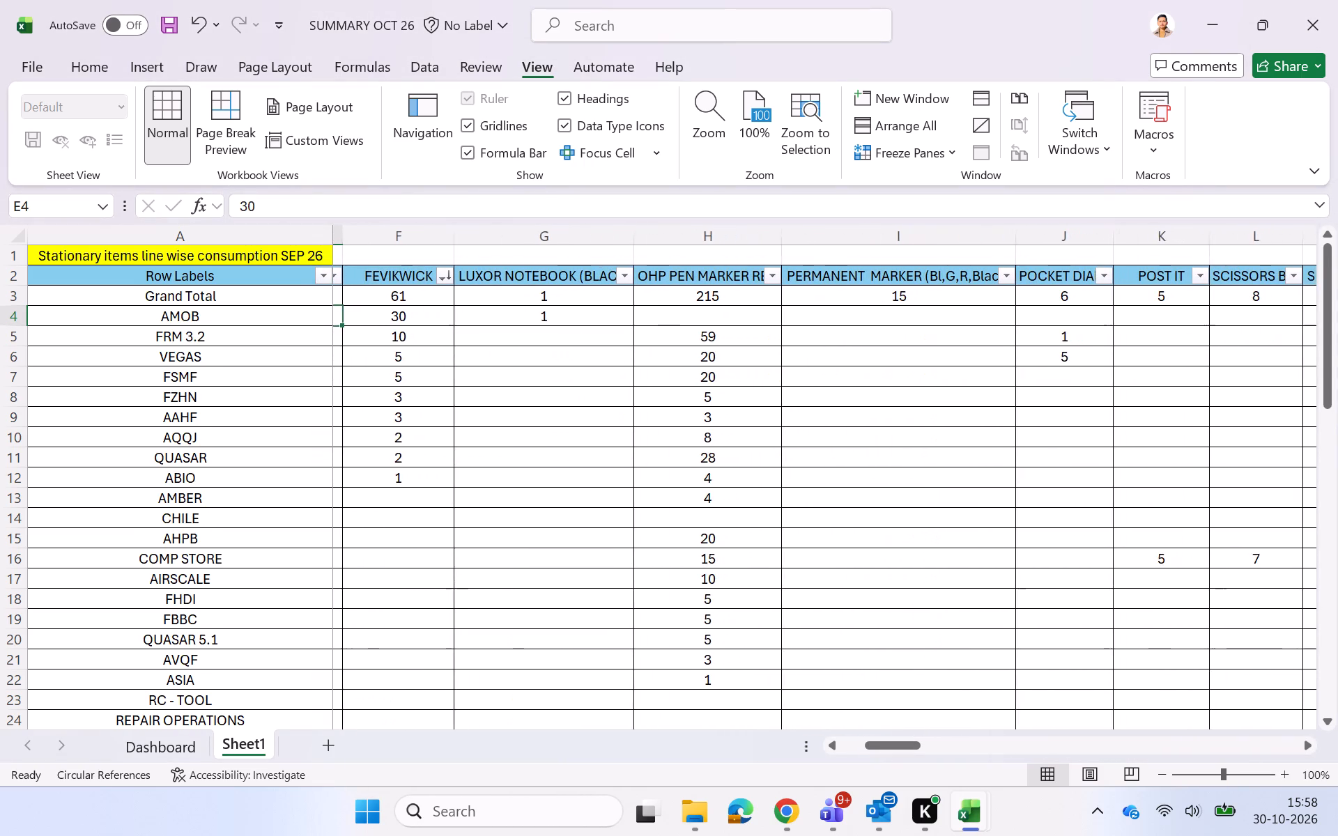
pyautogui.hscroll(-1, 407, 564)
pyautogui.click(177, 734)
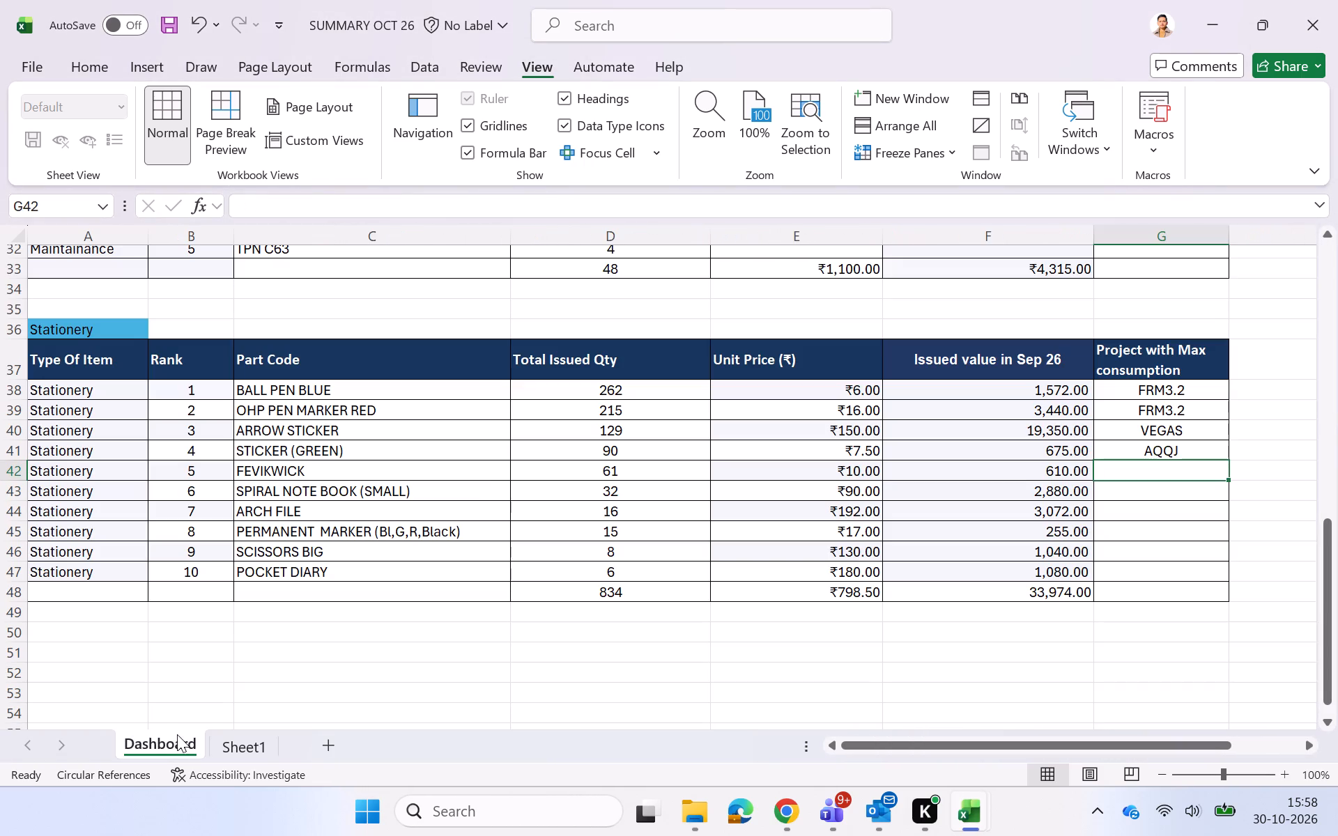
pyautogui.write('AMOB')
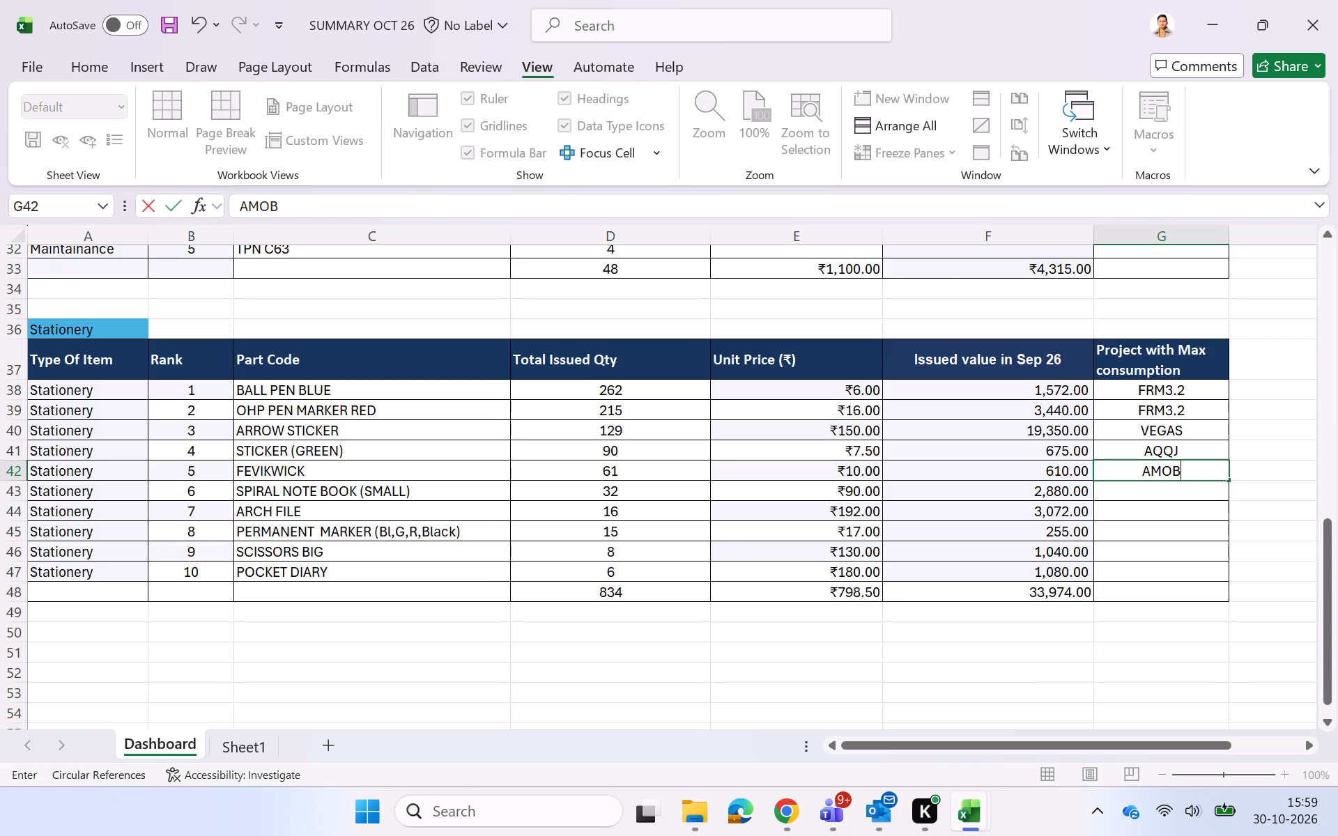
pyautogui.press('Down')
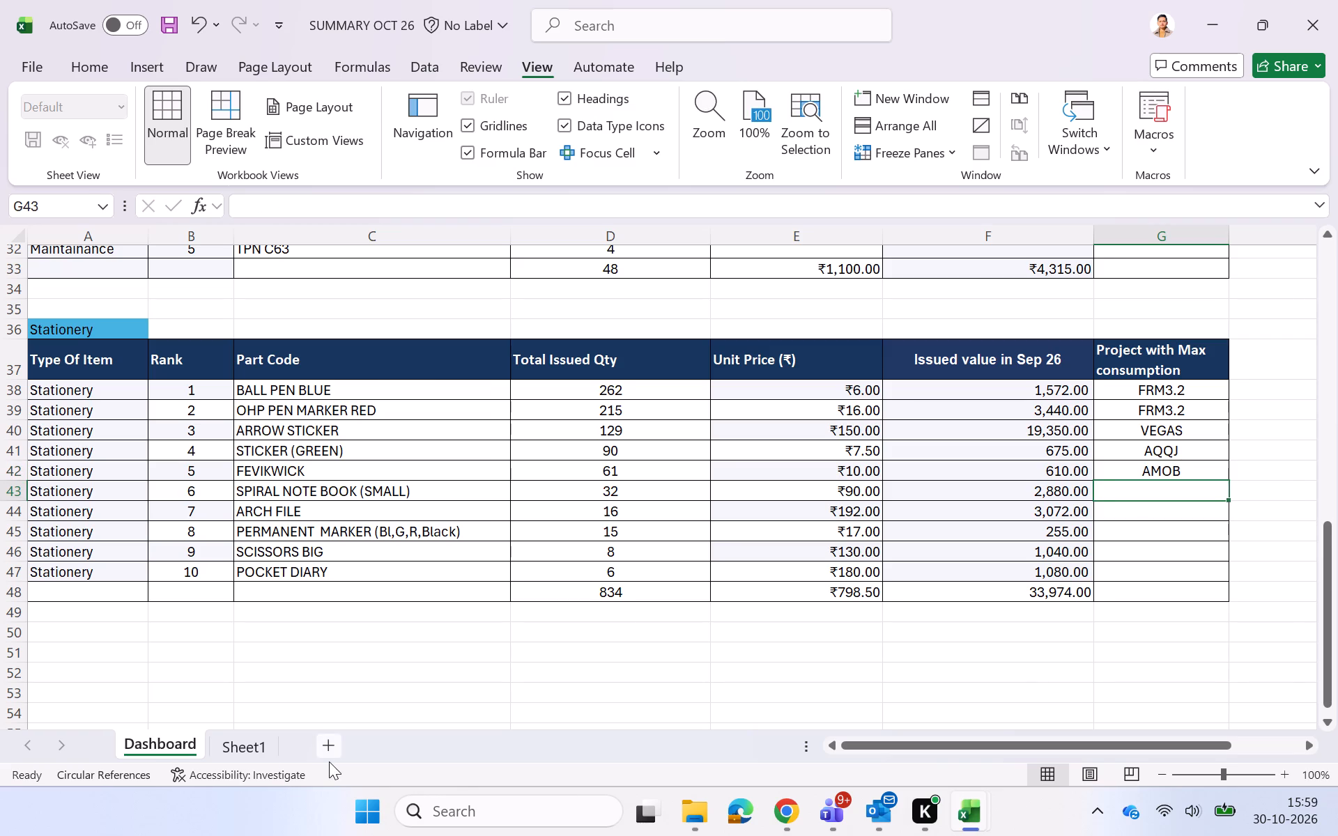
# Sort the Sheet1 consumption table by the SPIRAL NOTE BOOK (SMALL) column from largest to smallest.
pyautogui.click(249, 754)
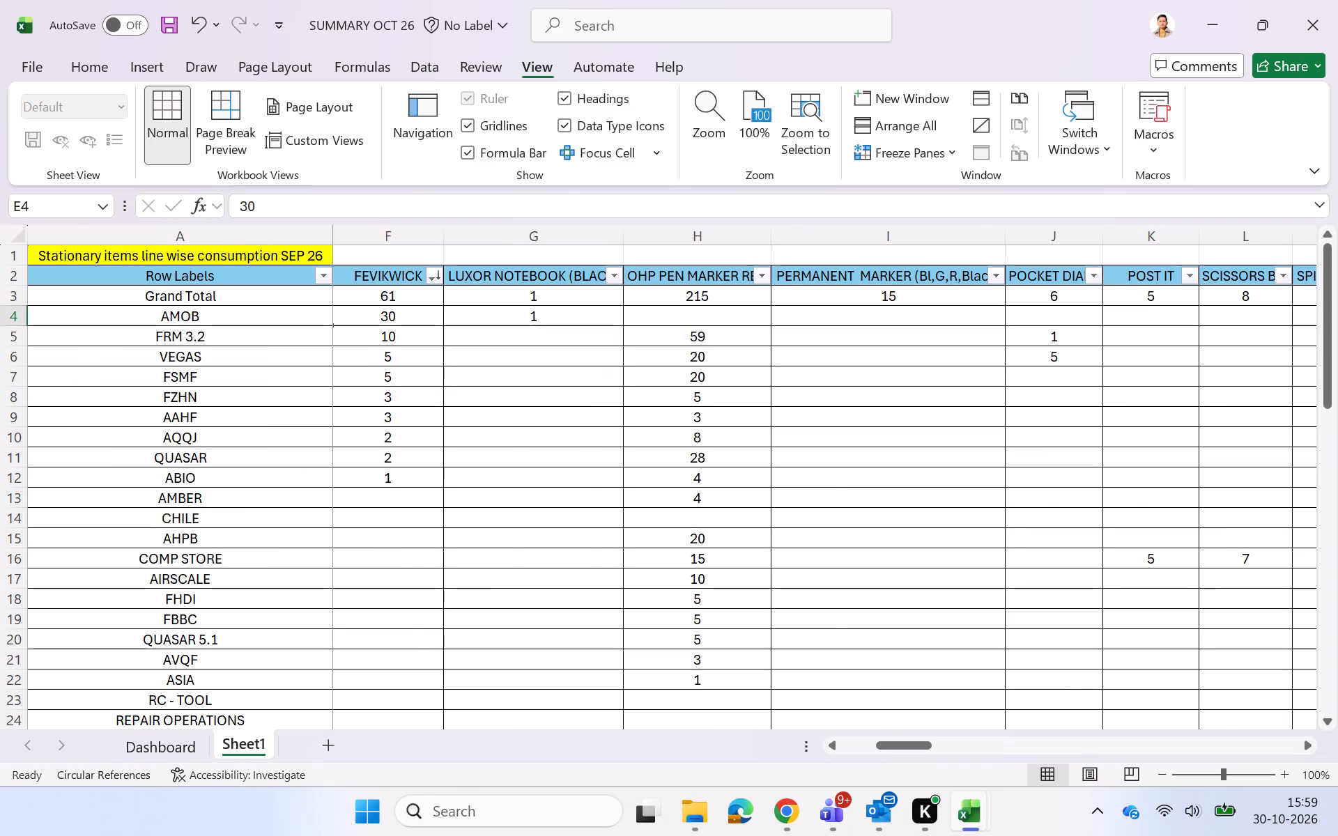
pyautogui.hscroll(-2, 689, 529)
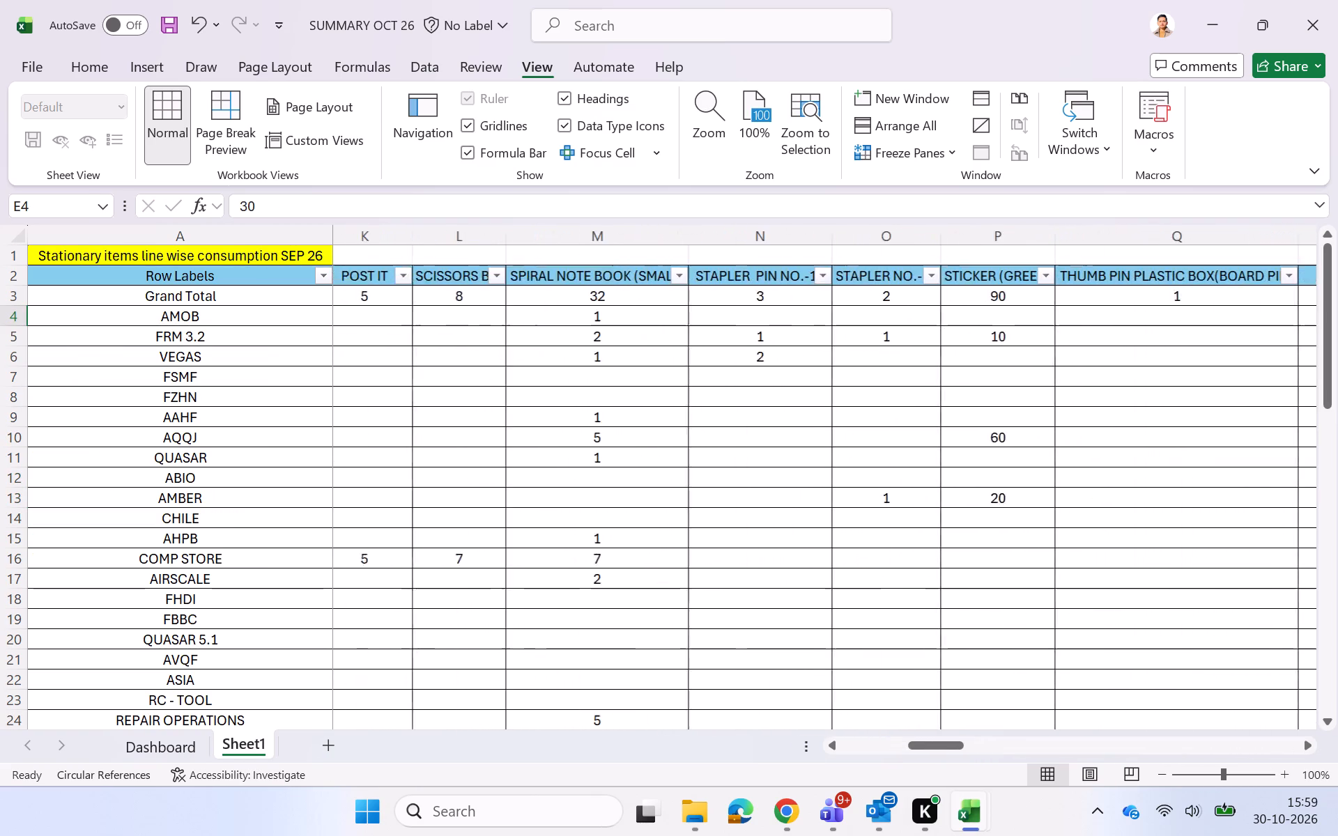
pyautogui.hscroll(-1, 689, 529)
pyautogui.hscroll(1, 689, 529)
pyautogui.click(577, 274)
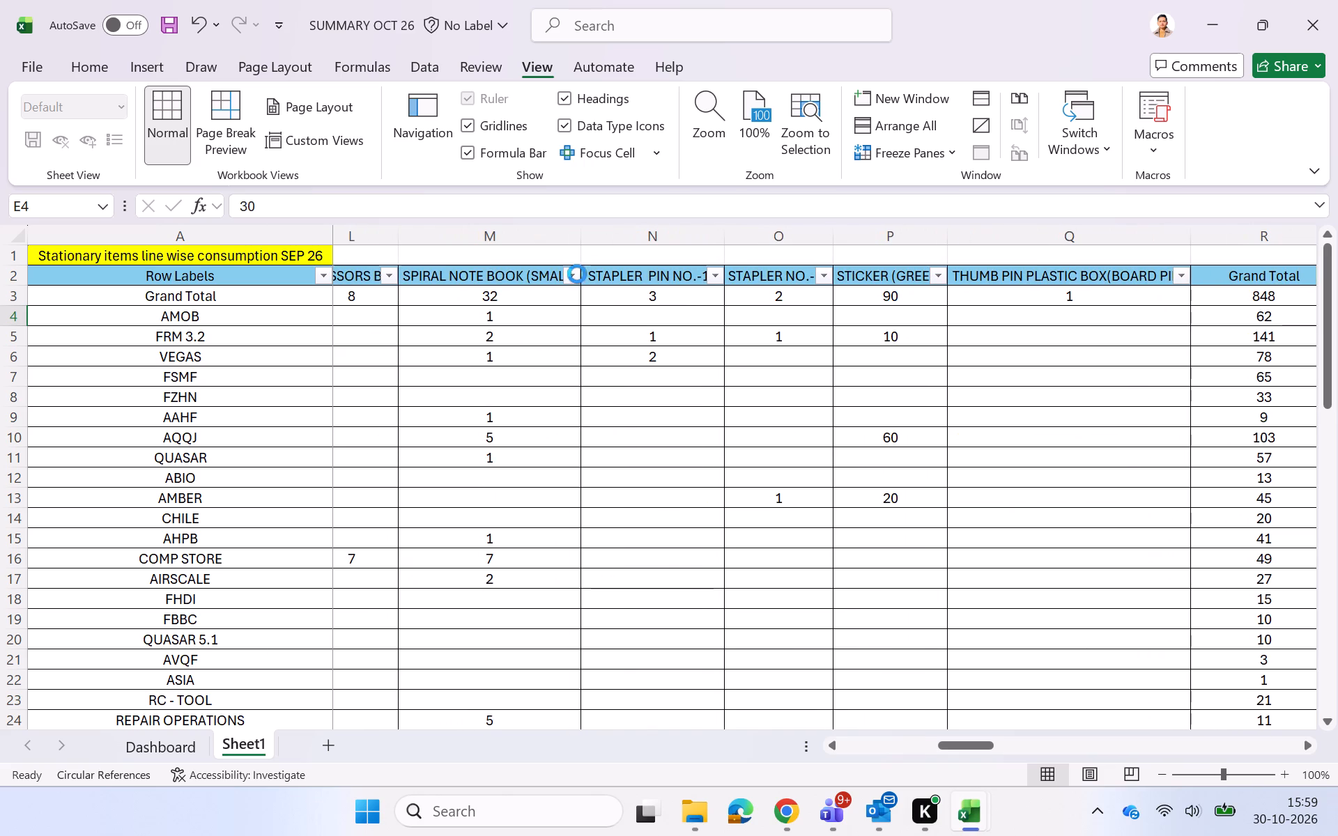
pyautogui.click(426, 261)
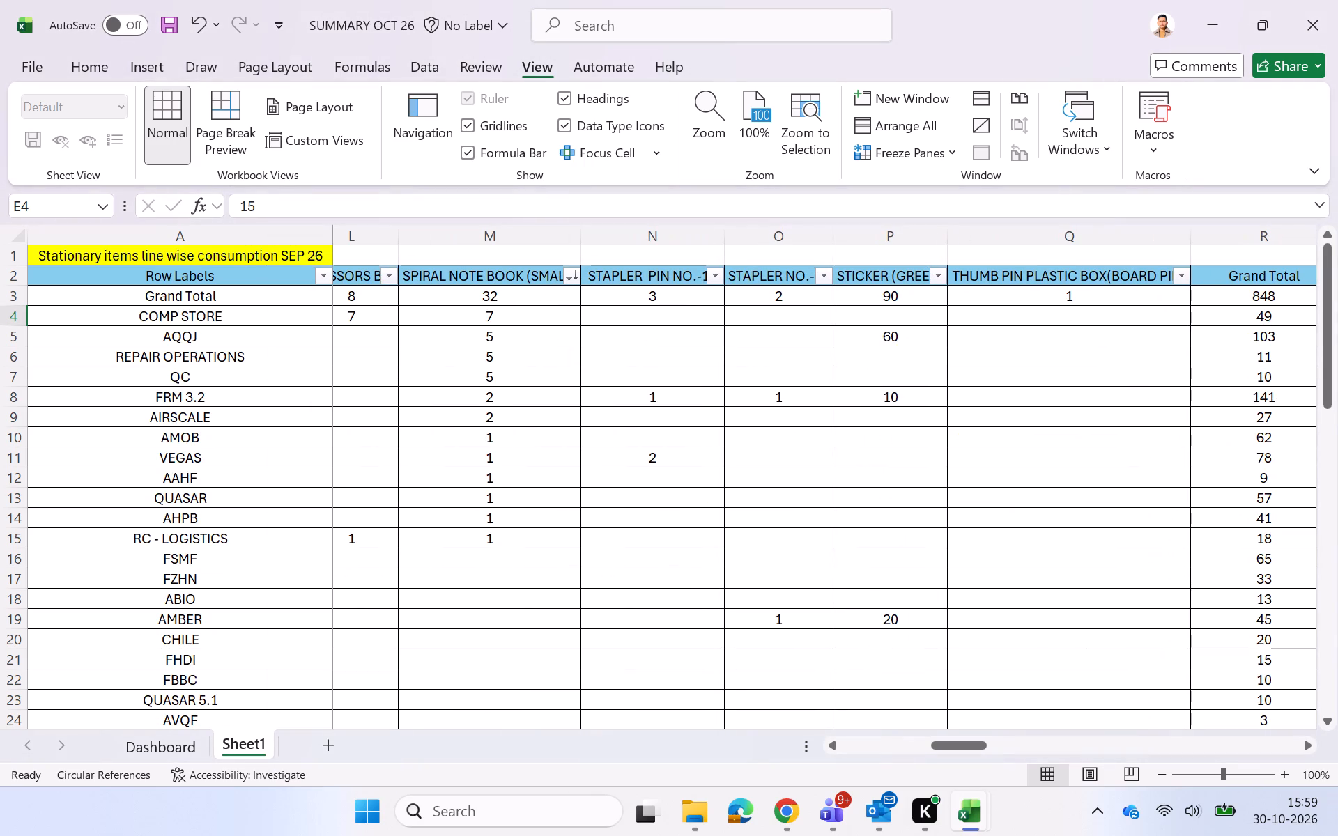
# Enter COMP STORE as the project with max consumption for SPIRAL NOTE BOOK (SMALL) in the Dashboard's Stationery table.
pyautogui.hscroll(-1, 539, 353)
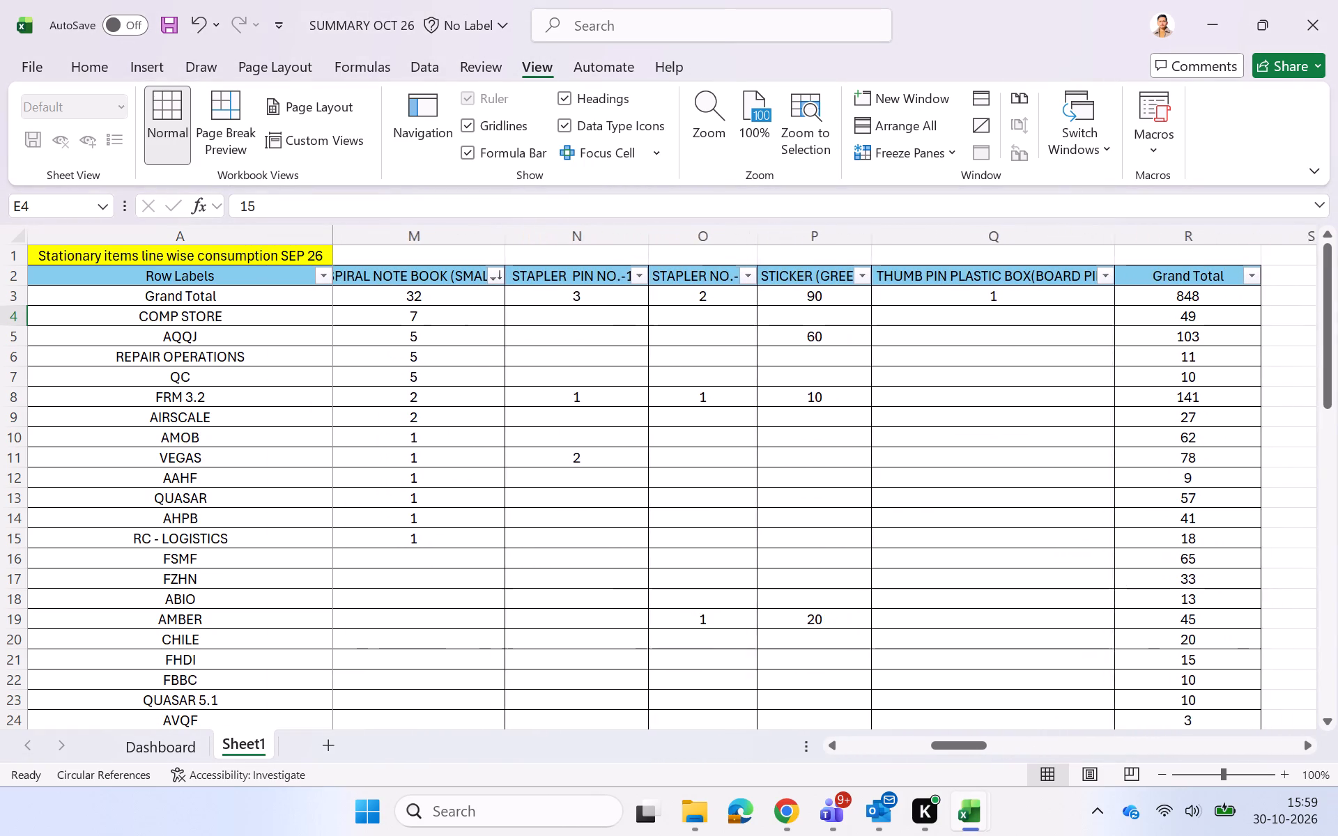
pyautogui.hscroll(-1, 539, 353)
pyautogui.click(194, 740)
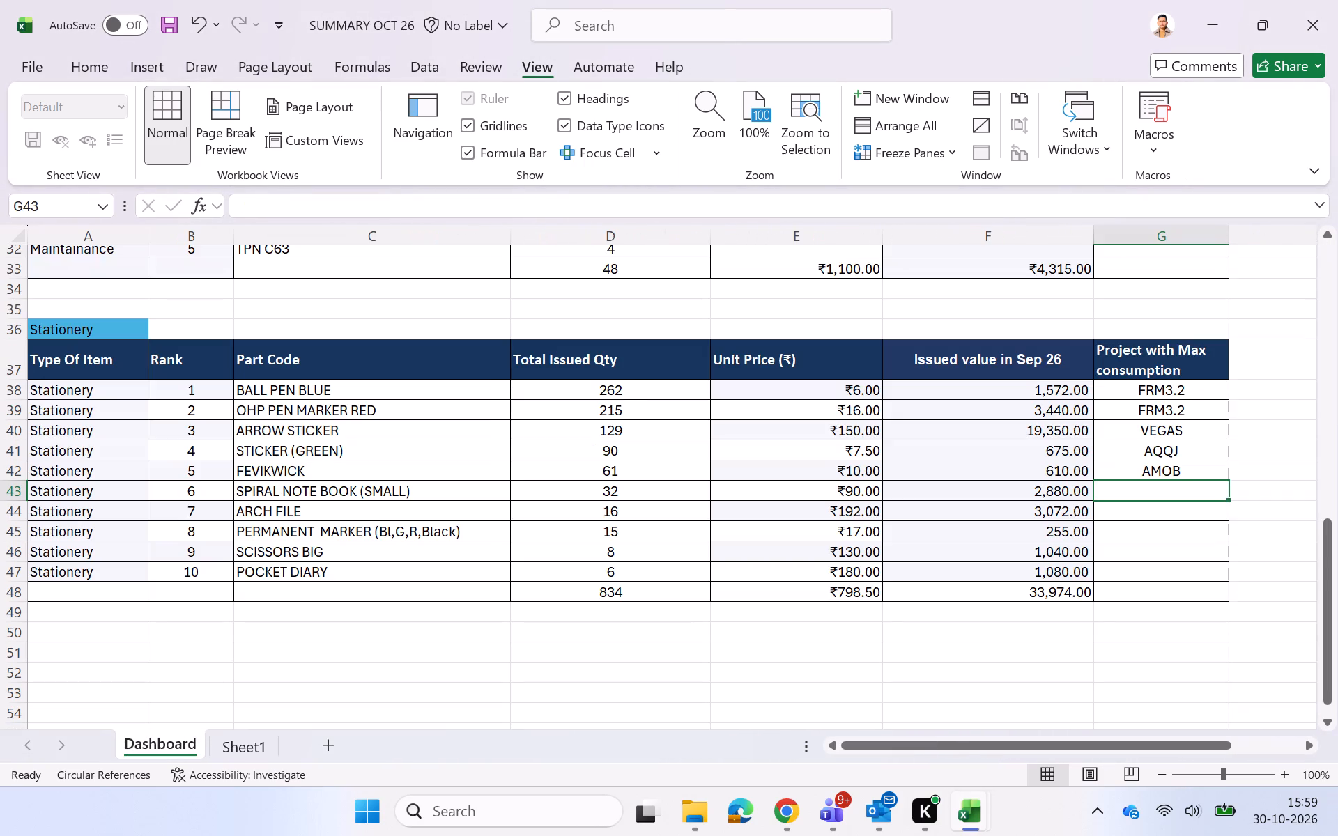
pyautogui.write('VOMP')
pyautogui.press('BackSpace')
pyautogui.press('BackSpace')
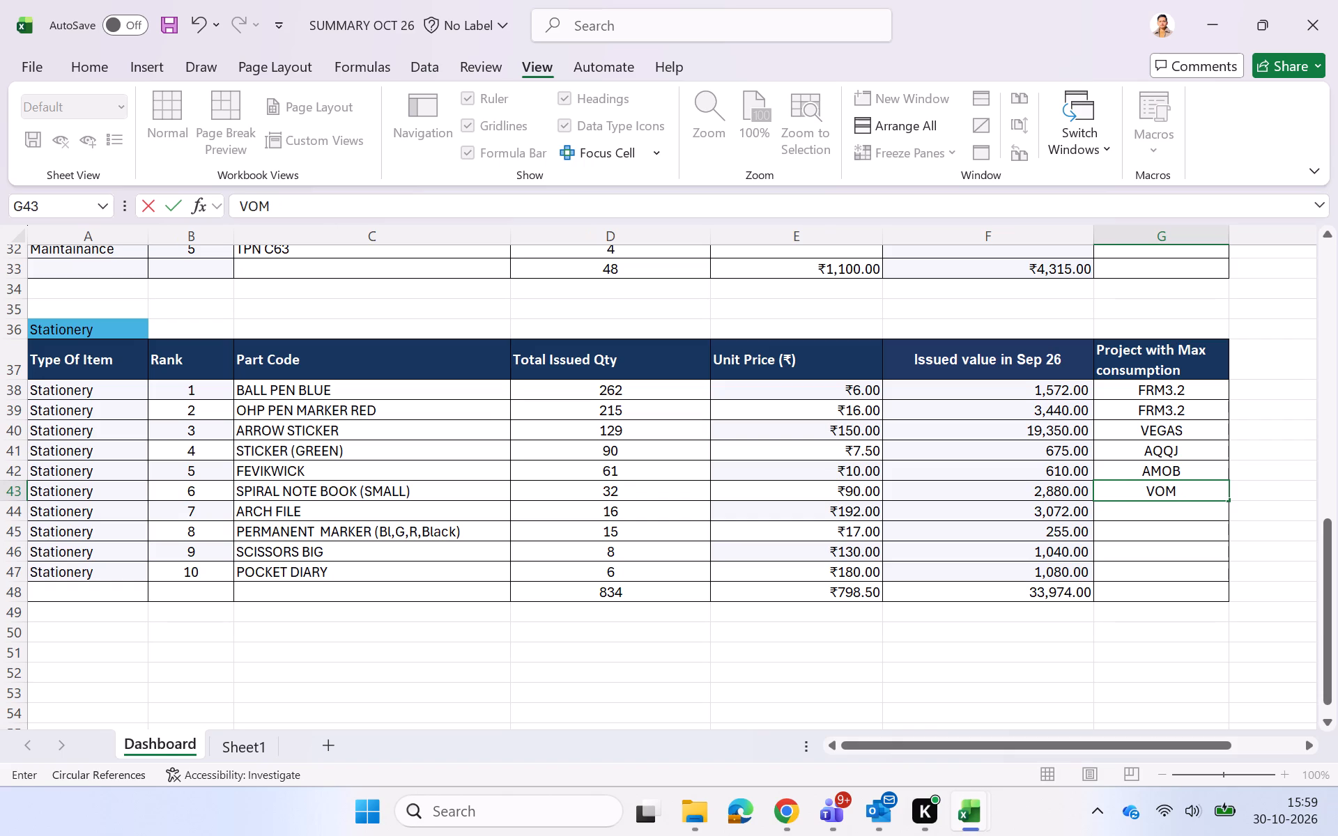
pyautogui.press('BackSpace')
pyautogui.press('BackSpace')
pyautogui.write('COMP STORE')
pyautogui.press('Return')
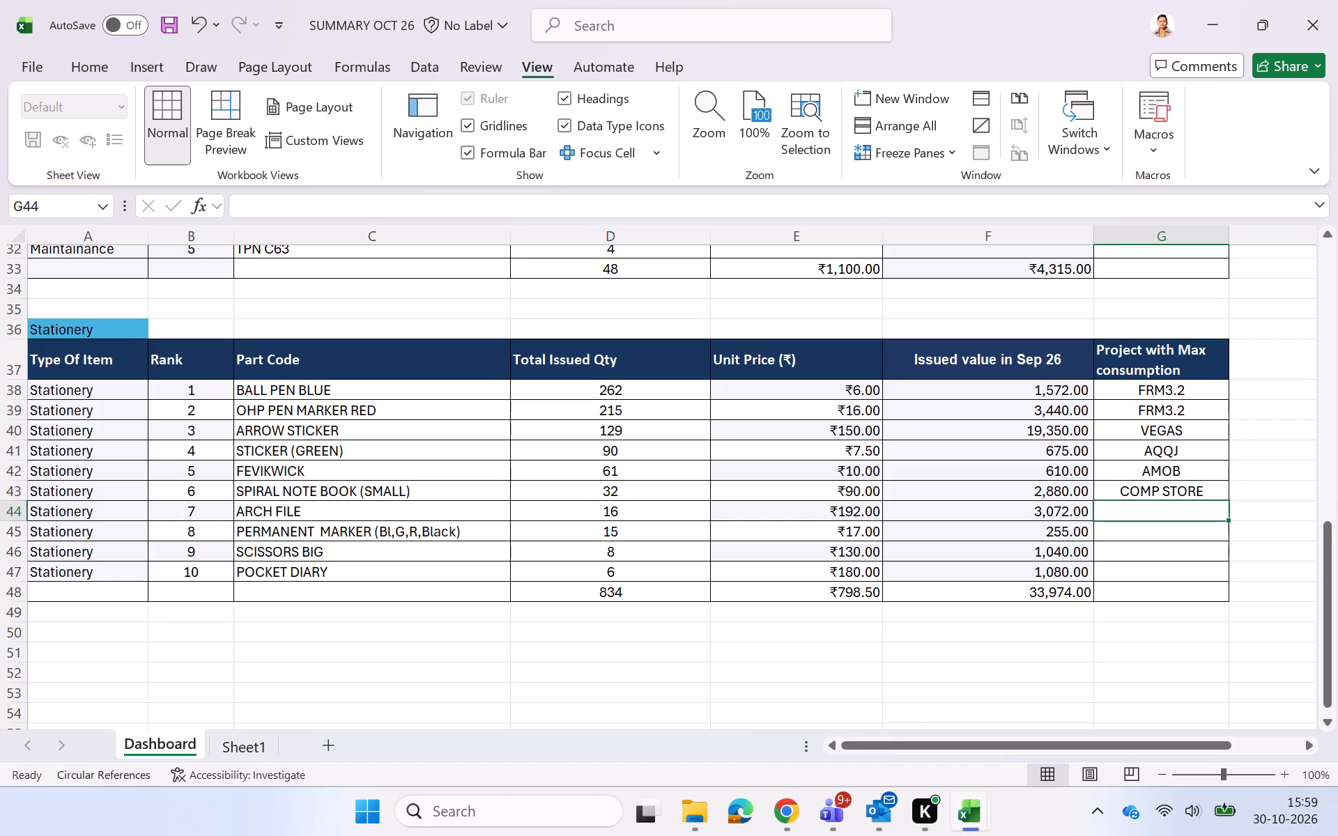
# Save the SUMMARY OCT 26 workbook, keeping its references to unsaved documents.
pyautogui.hotkey('ctrl', 's')
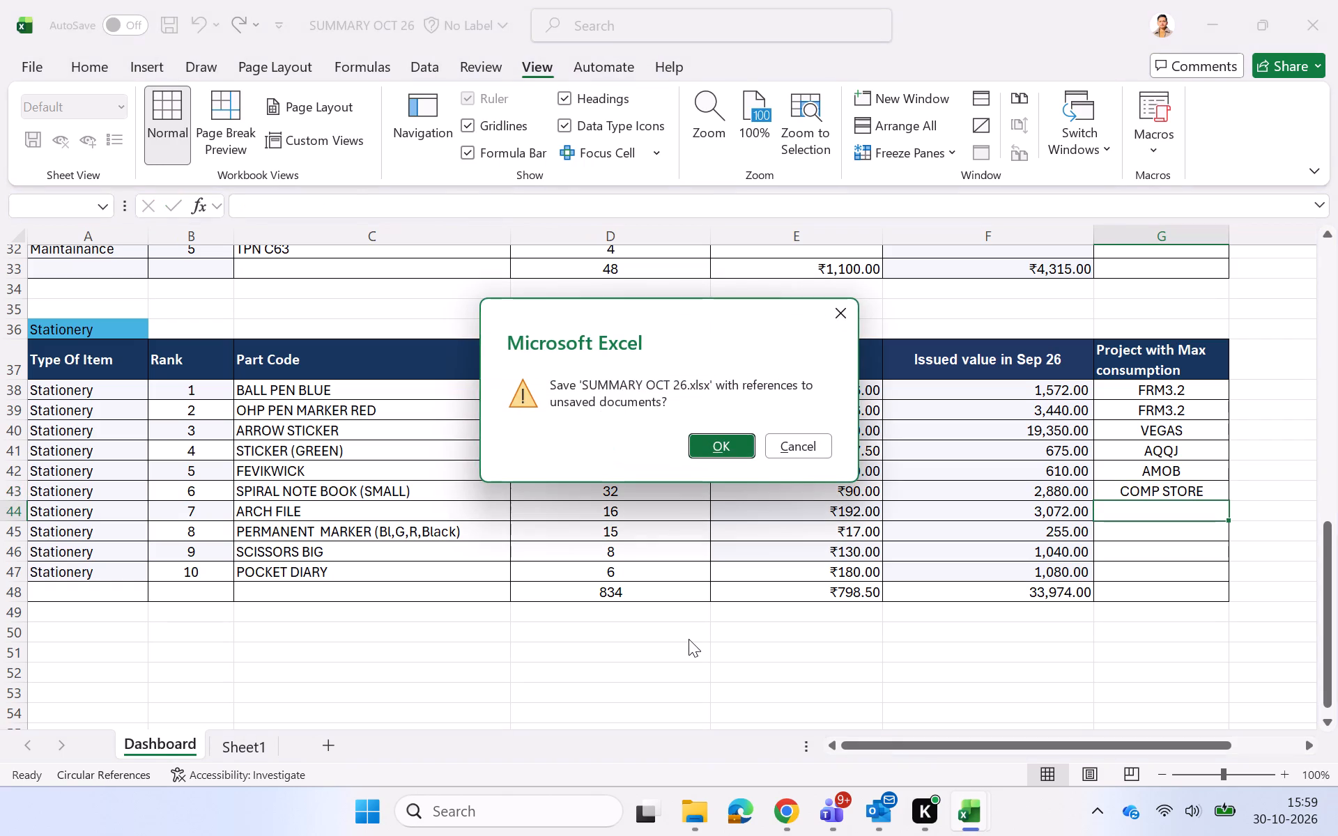
pyautogui.click(711, 447)
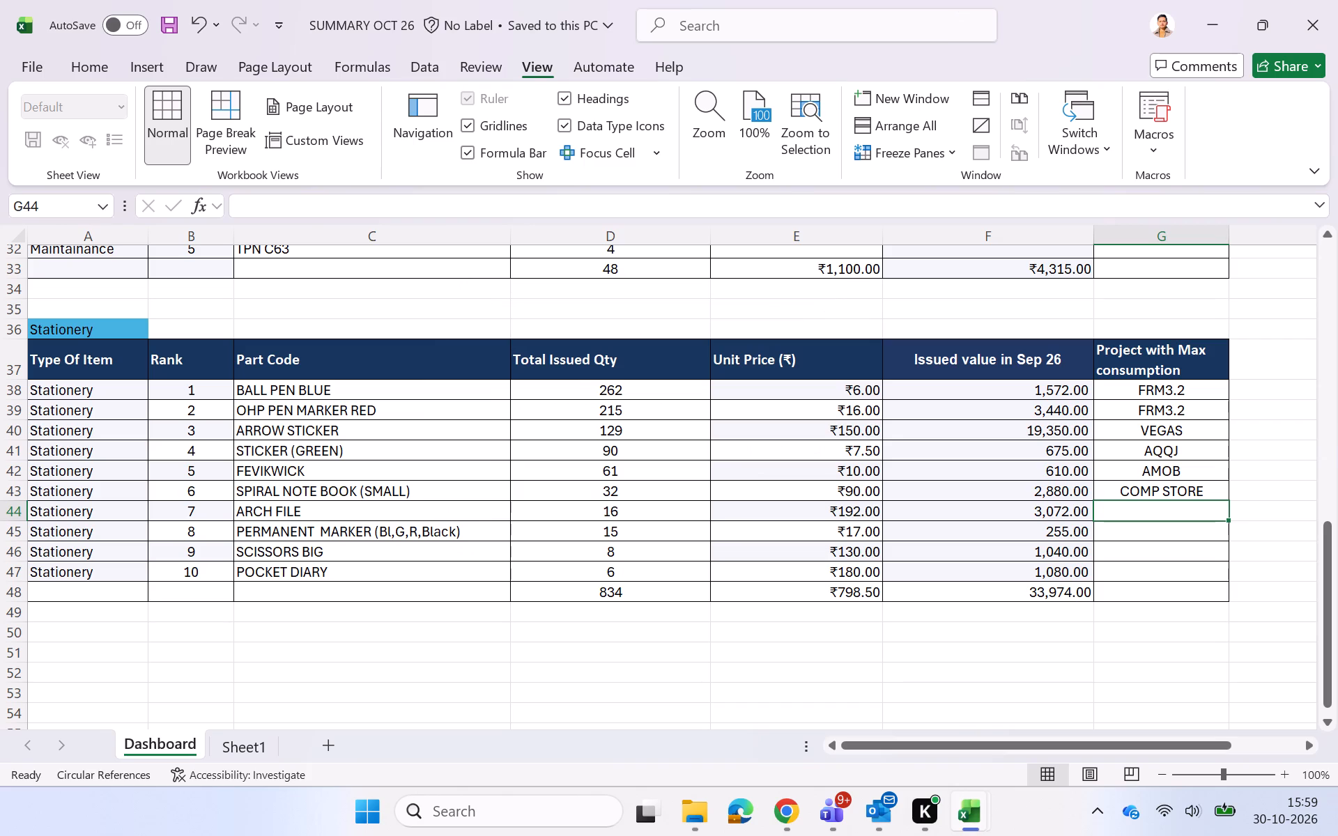
# Lock the computer.
pyautogui.press('super+l')
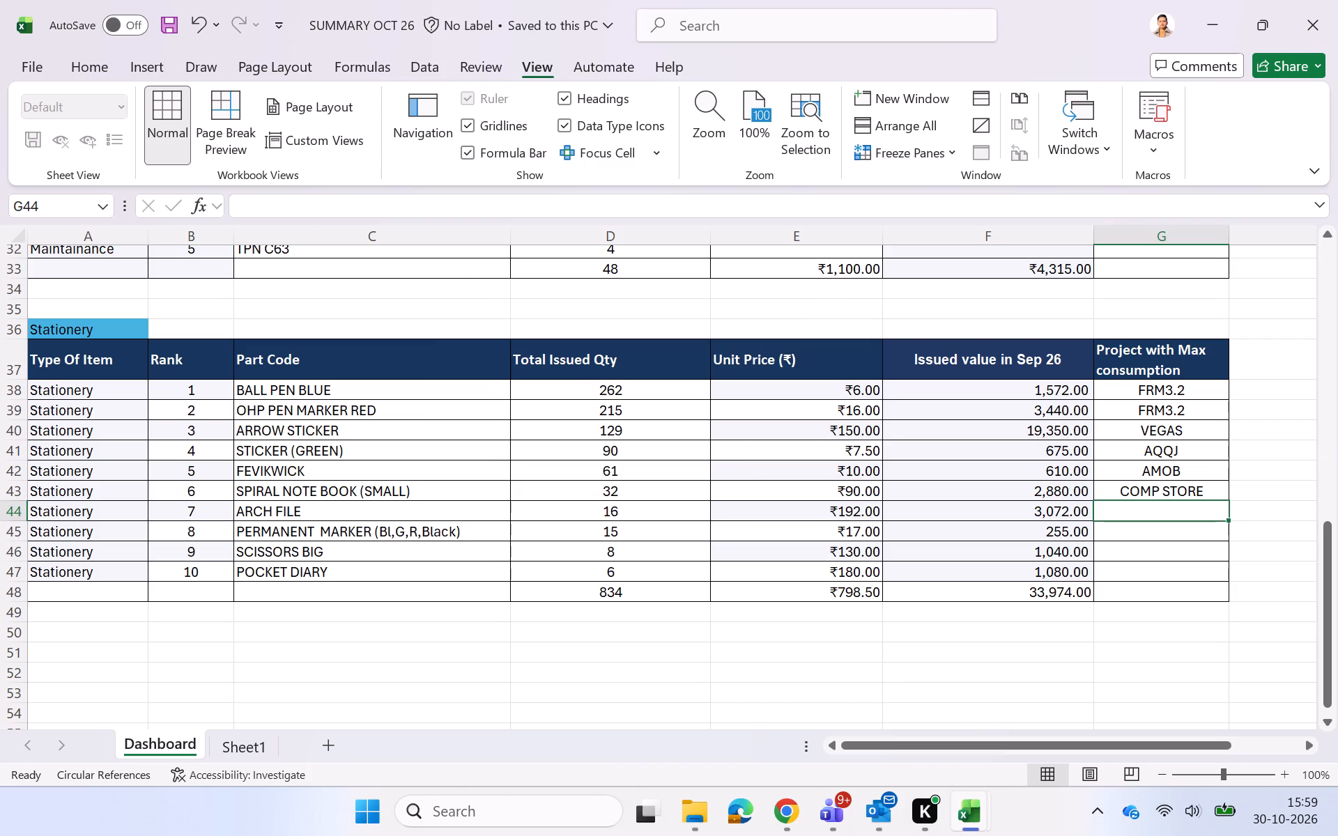